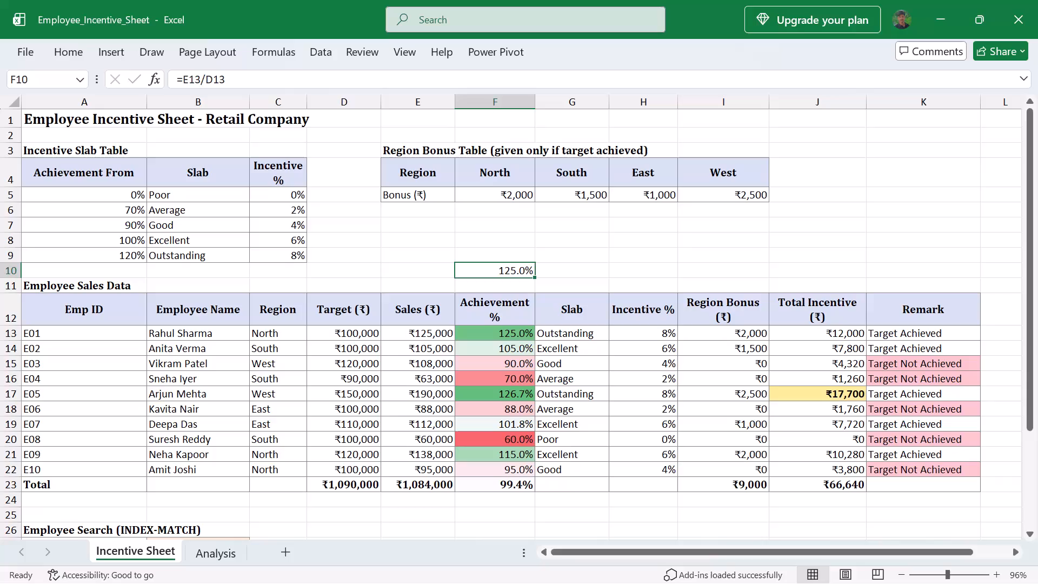
# Clear the test formula from cell F10 above the Employee Sales Data table.
pyautogui.press('BackSpace')
pyautogui.click(561, 277)
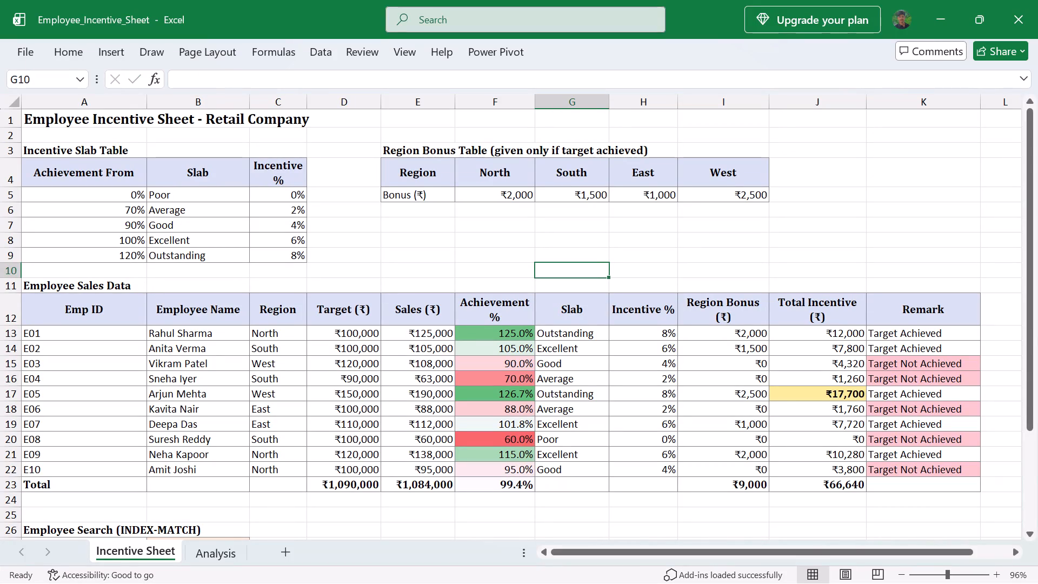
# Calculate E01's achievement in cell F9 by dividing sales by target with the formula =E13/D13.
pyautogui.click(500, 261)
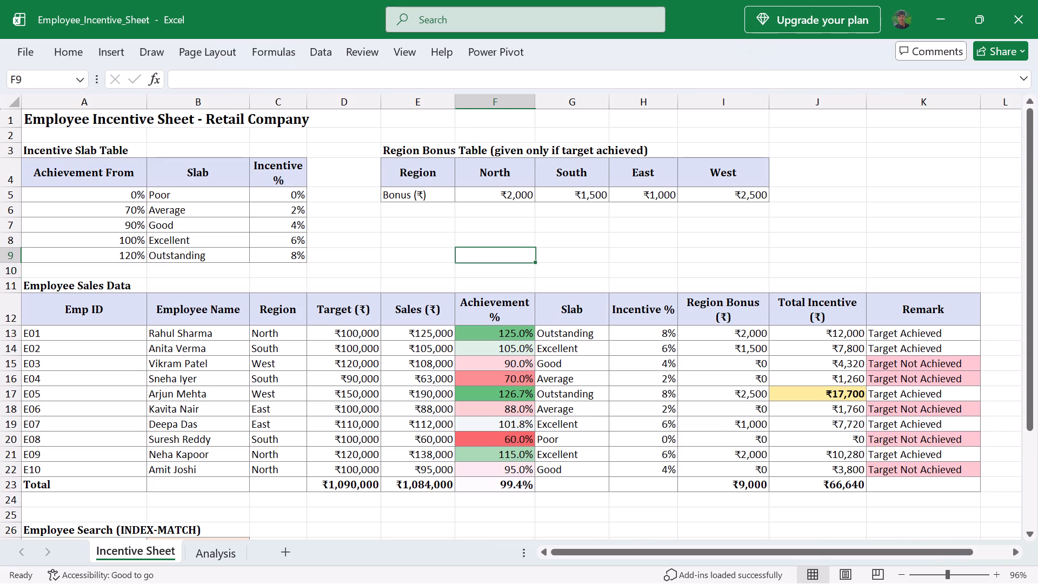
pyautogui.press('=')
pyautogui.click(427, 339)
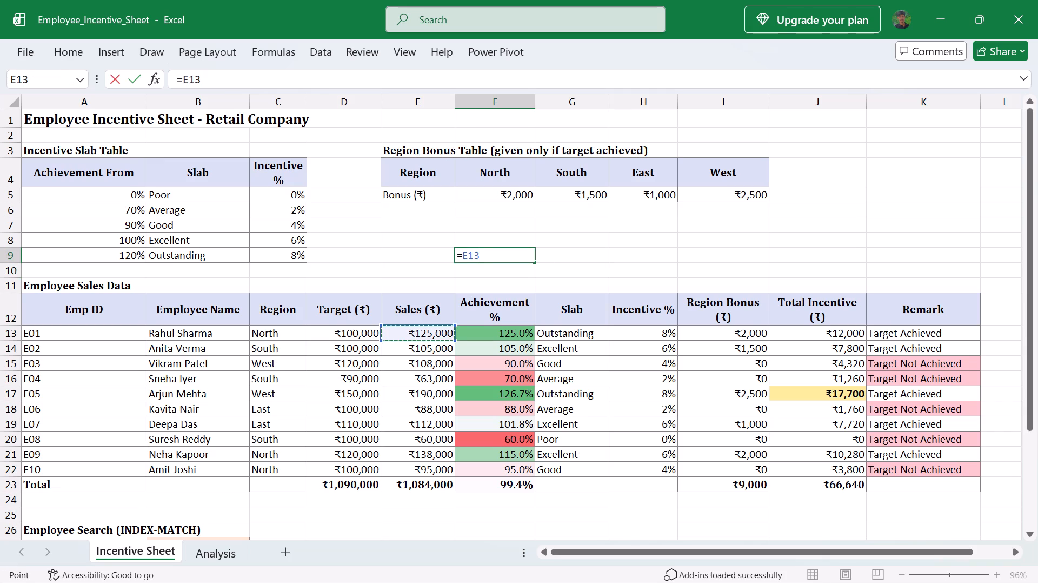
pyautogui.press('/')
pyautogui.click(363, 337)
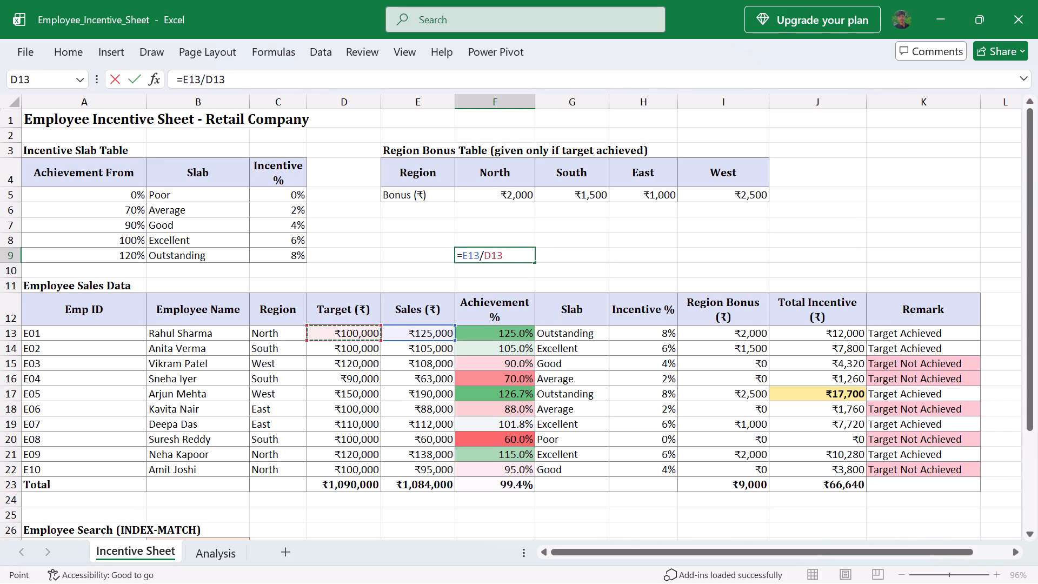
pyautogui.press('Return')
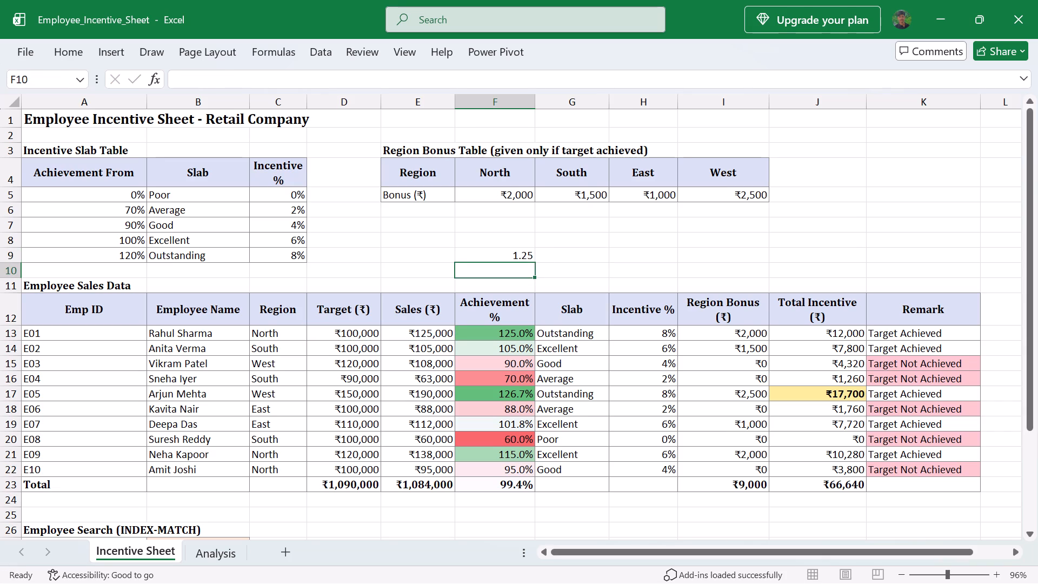
# Format cell F9 as a percentage with one decimal place.
pyautogui.click(520, 256)
pyautogui.click(58, 56)
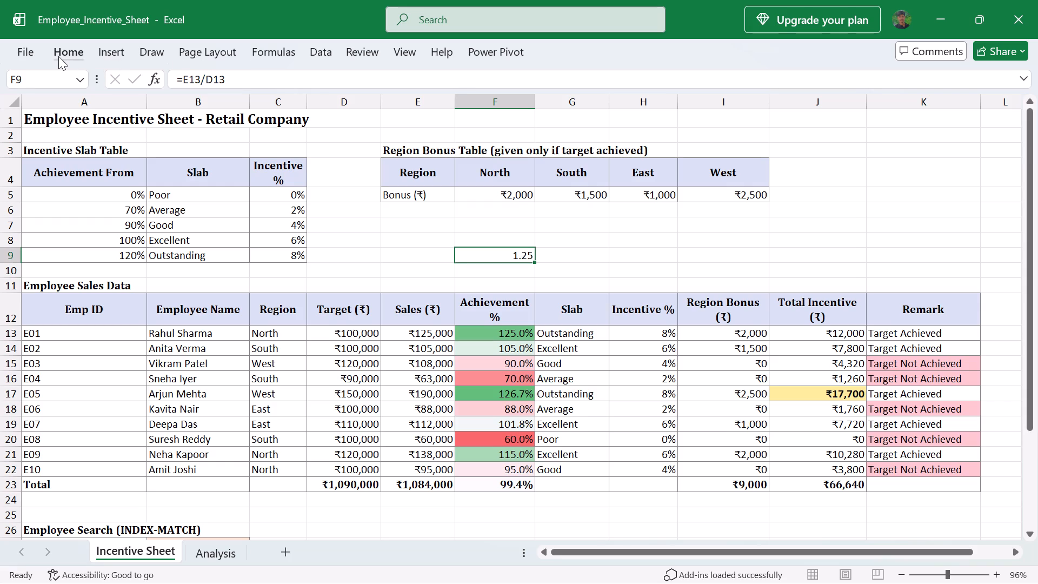
pyautogui.click(501, 95)
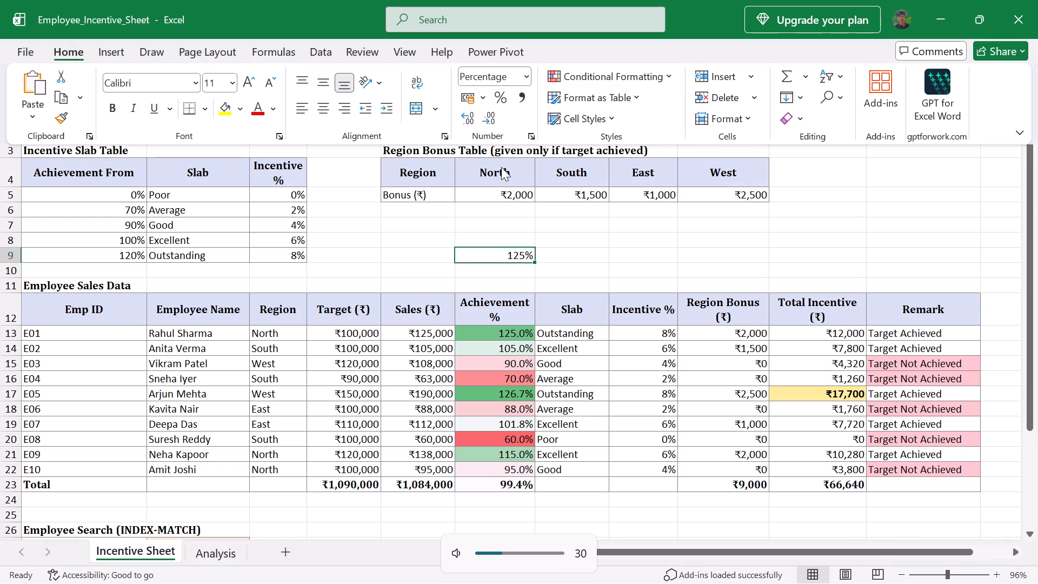
pyautogui.click(491, 113)
pyautogui.click(491, 113)
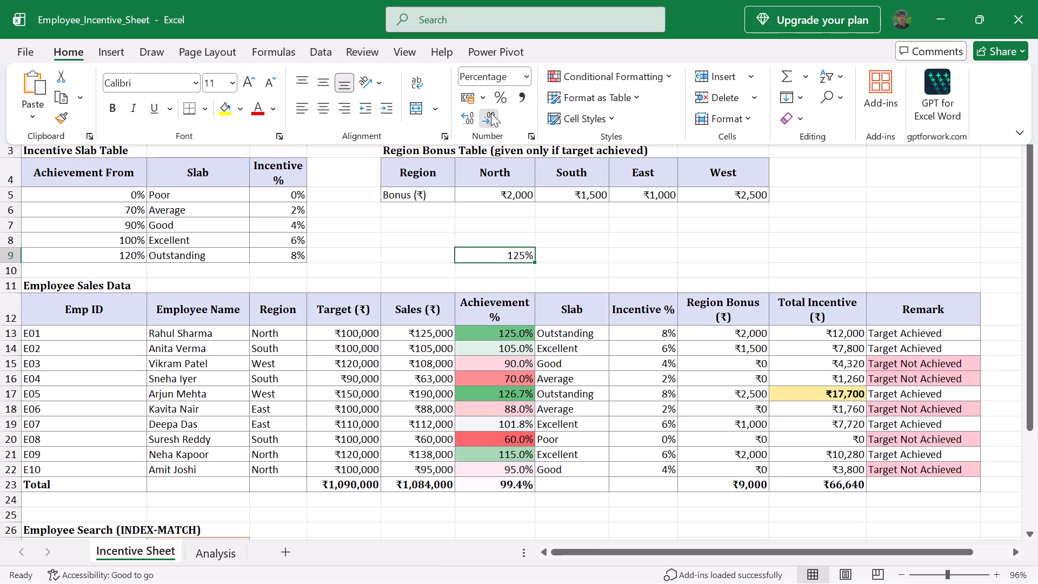
pyautogui.click(471, 118)
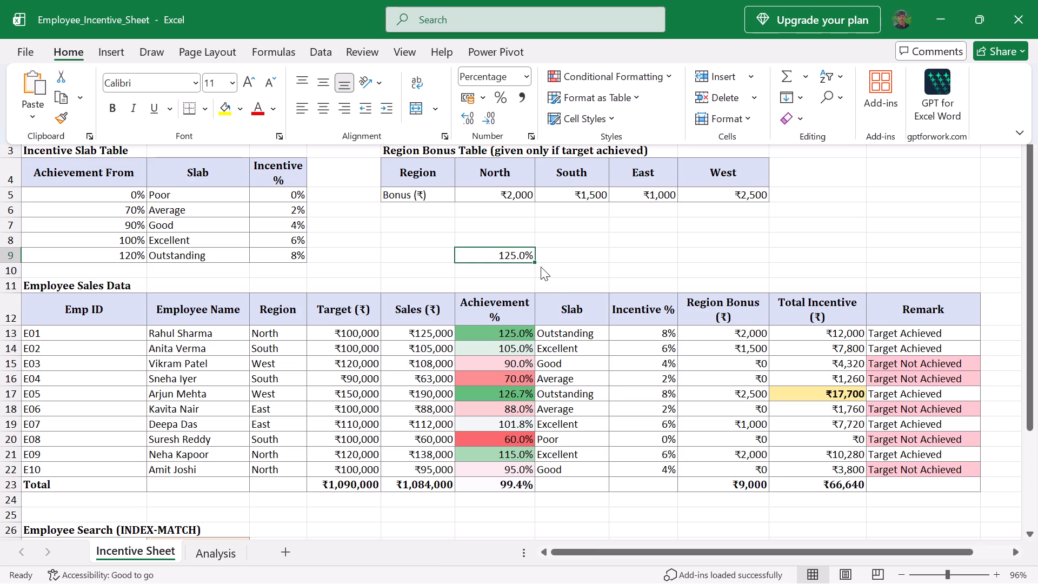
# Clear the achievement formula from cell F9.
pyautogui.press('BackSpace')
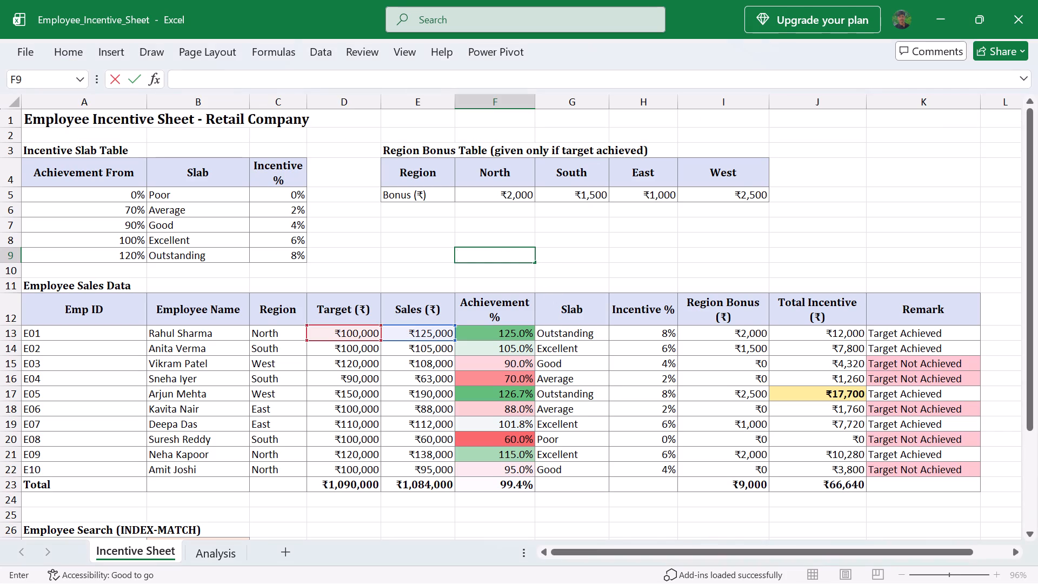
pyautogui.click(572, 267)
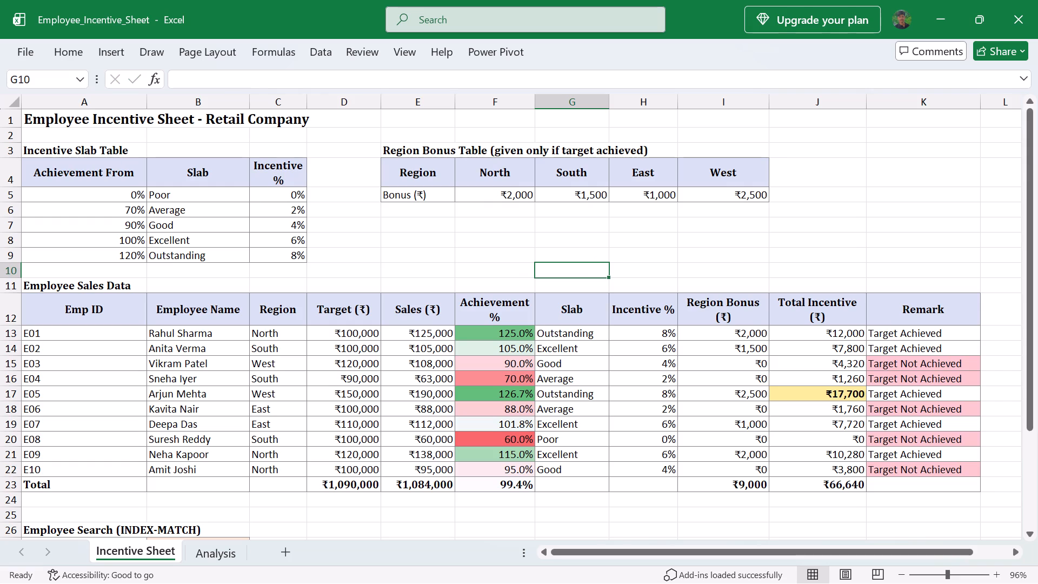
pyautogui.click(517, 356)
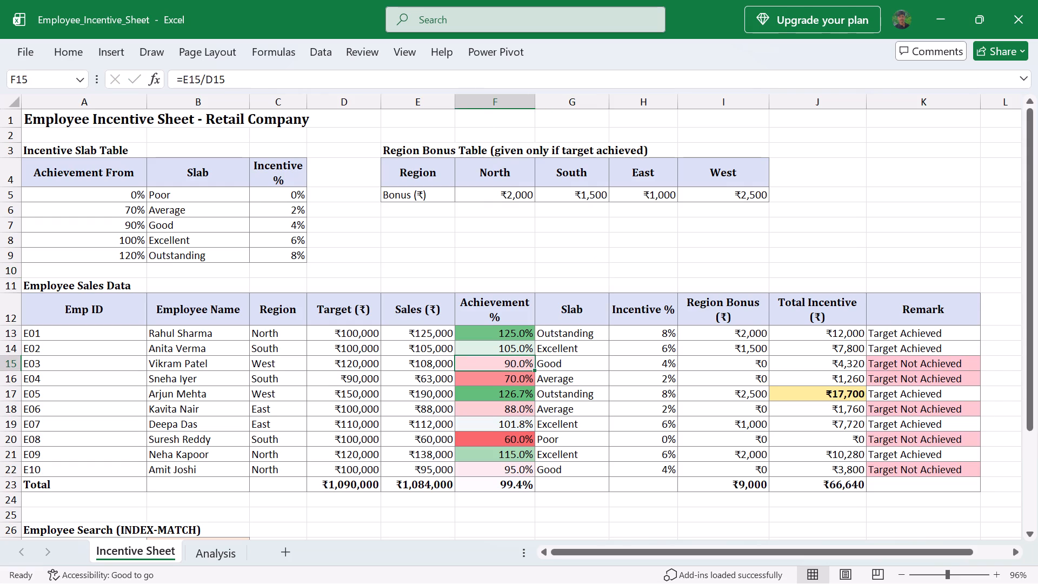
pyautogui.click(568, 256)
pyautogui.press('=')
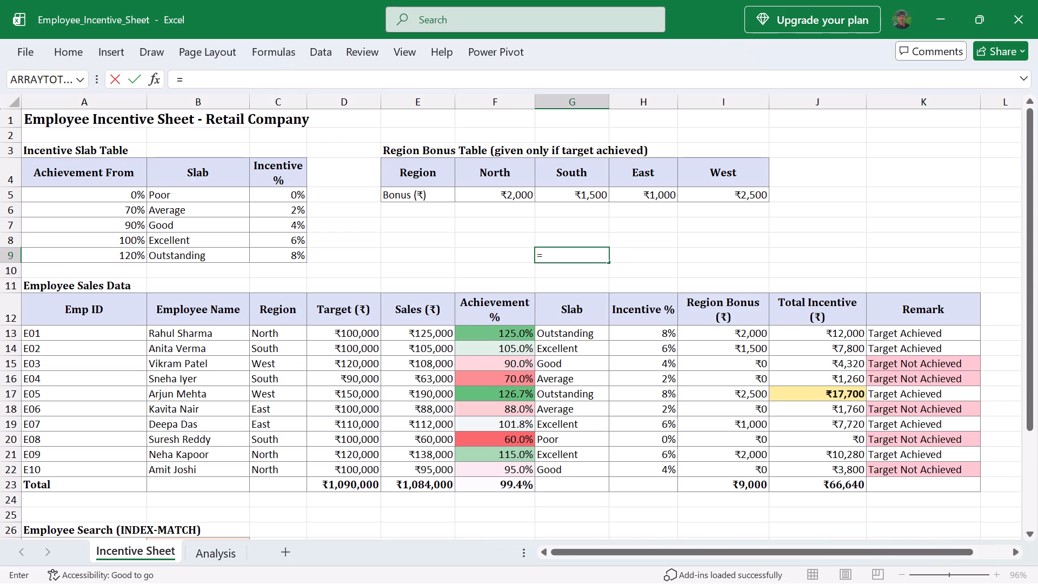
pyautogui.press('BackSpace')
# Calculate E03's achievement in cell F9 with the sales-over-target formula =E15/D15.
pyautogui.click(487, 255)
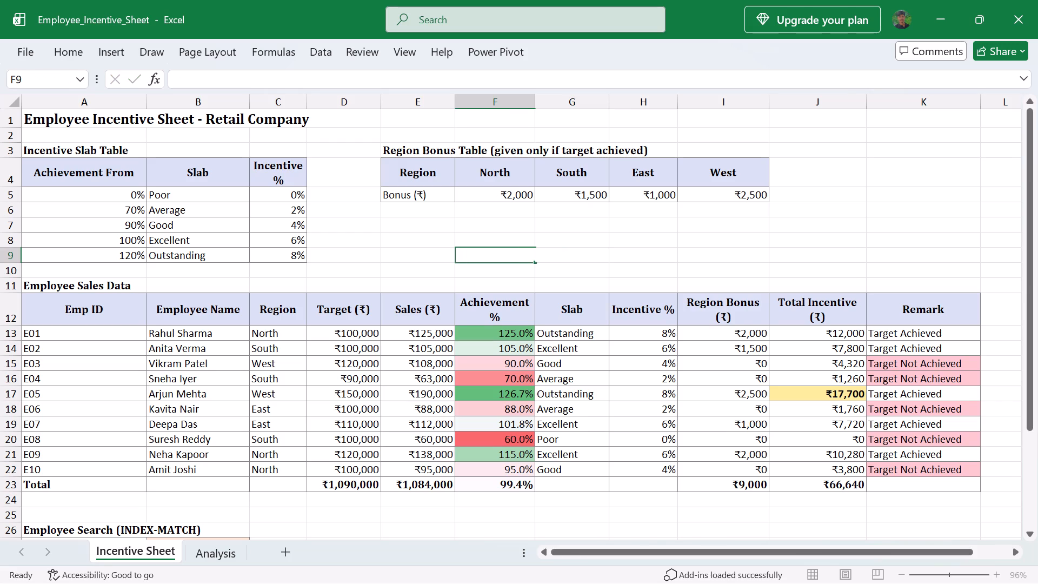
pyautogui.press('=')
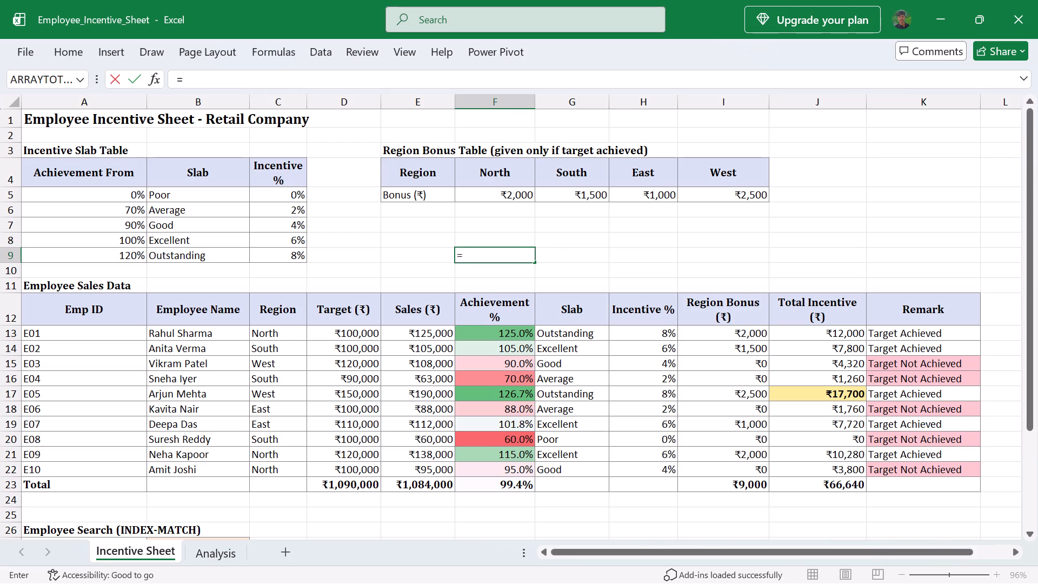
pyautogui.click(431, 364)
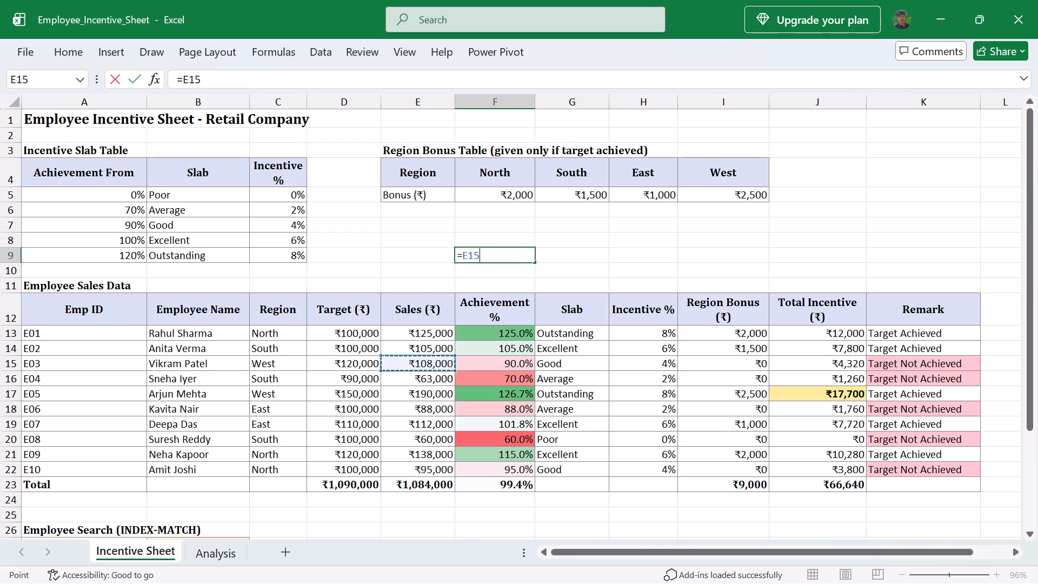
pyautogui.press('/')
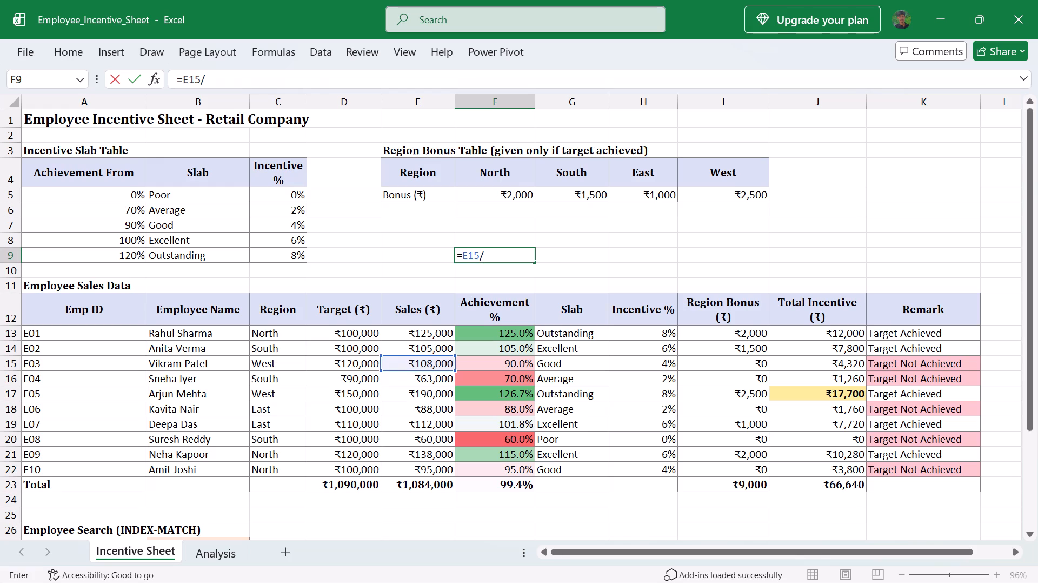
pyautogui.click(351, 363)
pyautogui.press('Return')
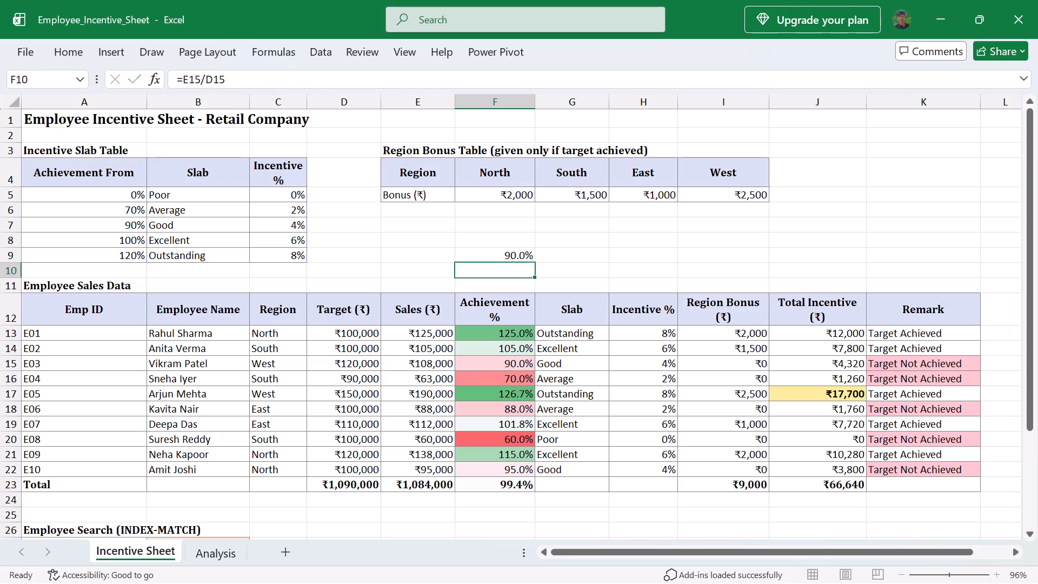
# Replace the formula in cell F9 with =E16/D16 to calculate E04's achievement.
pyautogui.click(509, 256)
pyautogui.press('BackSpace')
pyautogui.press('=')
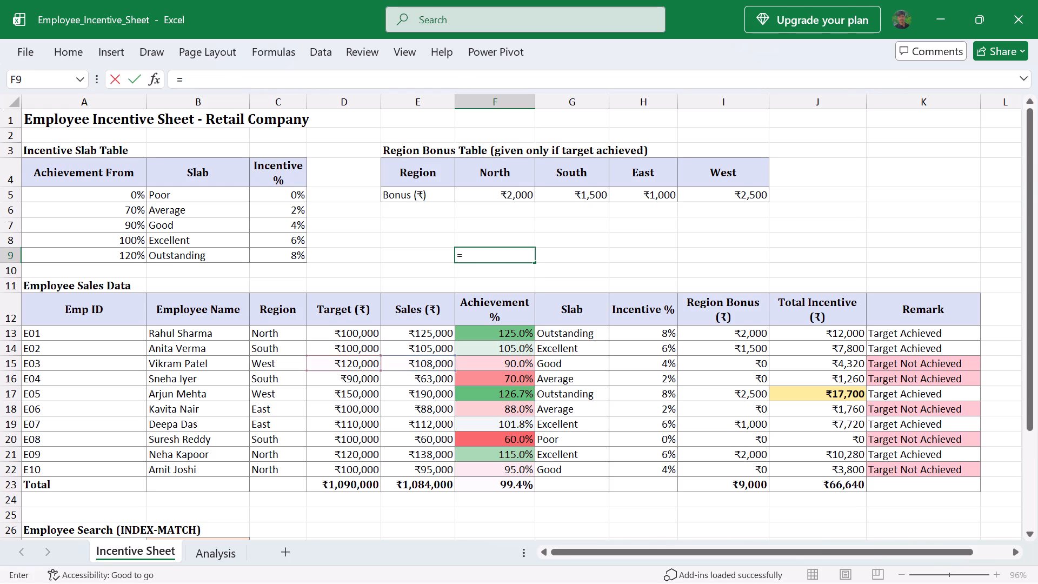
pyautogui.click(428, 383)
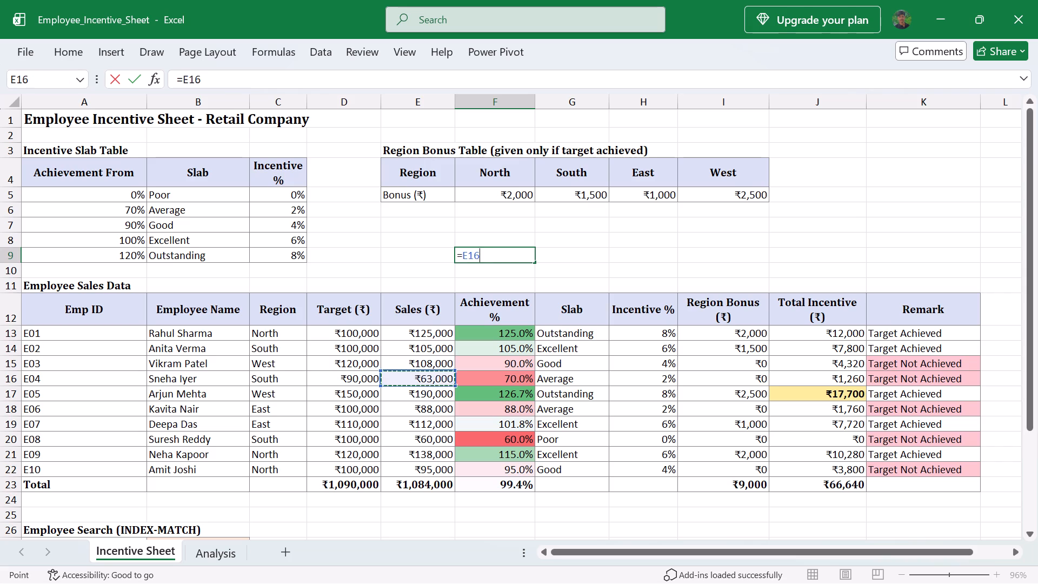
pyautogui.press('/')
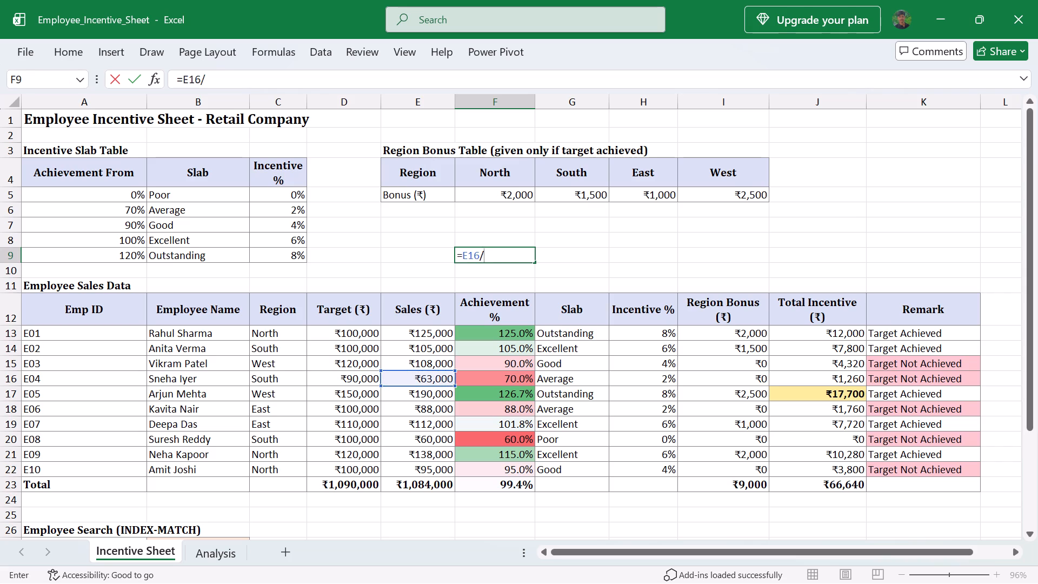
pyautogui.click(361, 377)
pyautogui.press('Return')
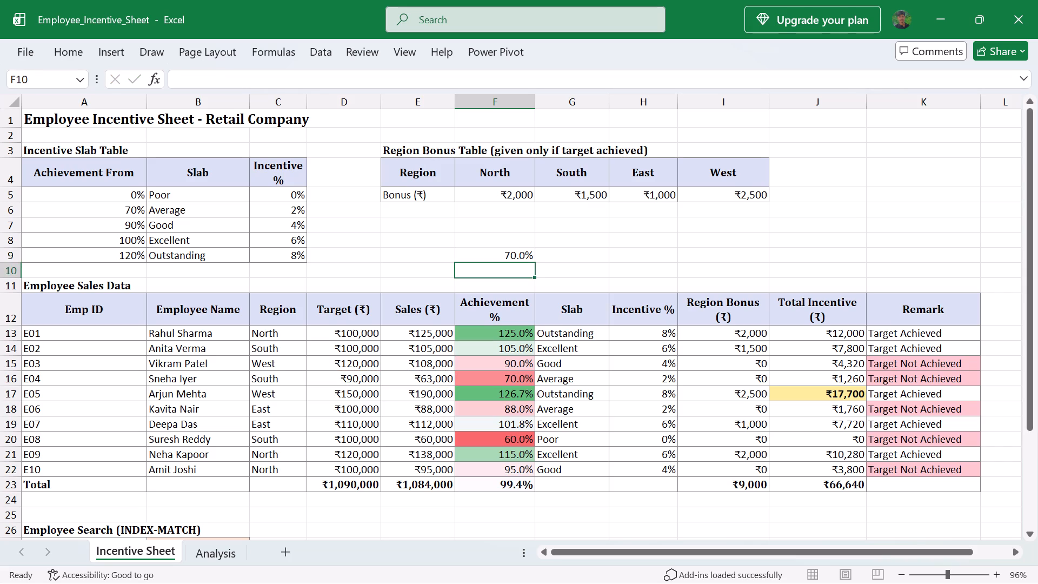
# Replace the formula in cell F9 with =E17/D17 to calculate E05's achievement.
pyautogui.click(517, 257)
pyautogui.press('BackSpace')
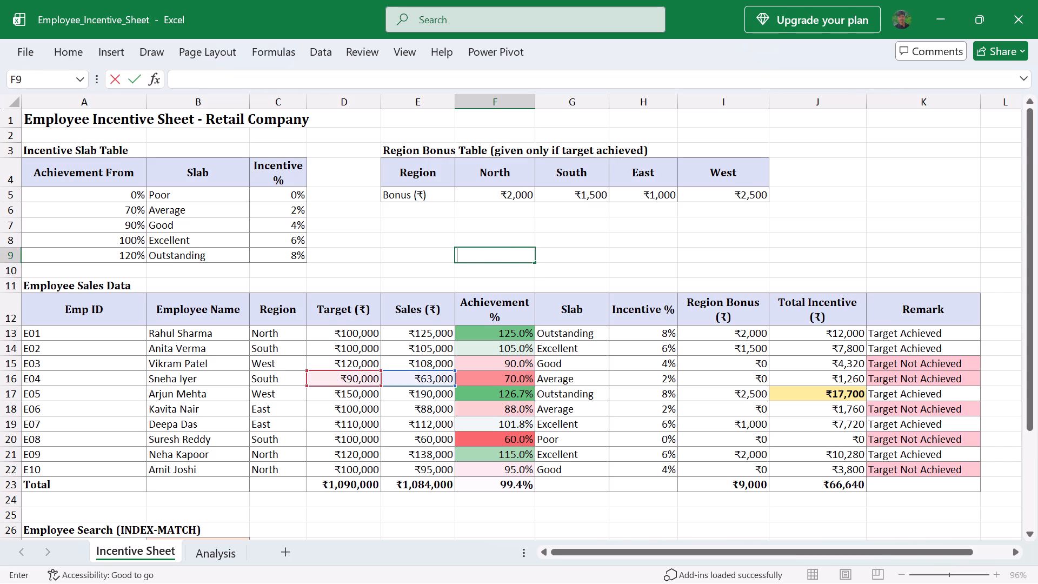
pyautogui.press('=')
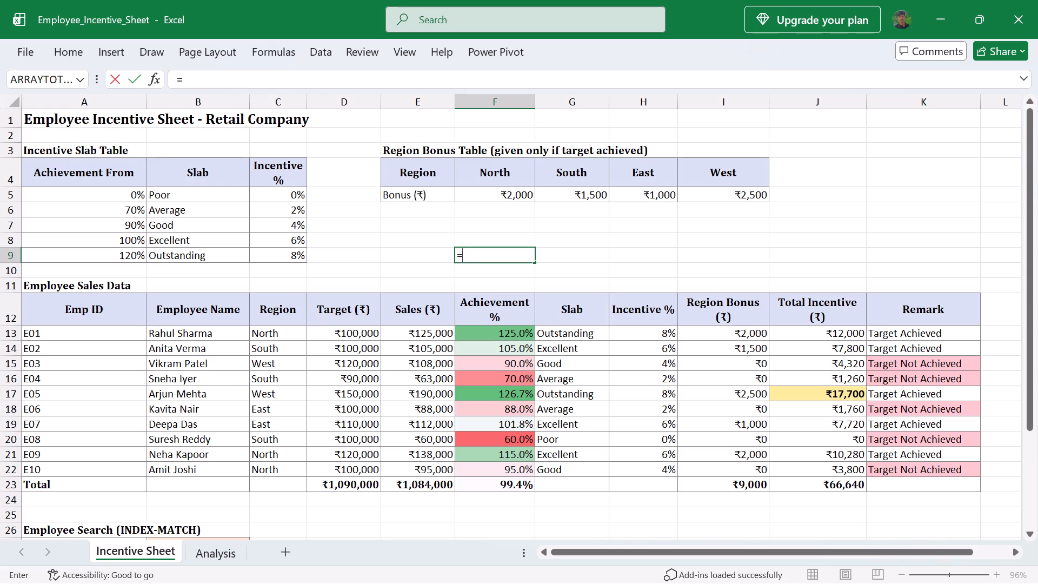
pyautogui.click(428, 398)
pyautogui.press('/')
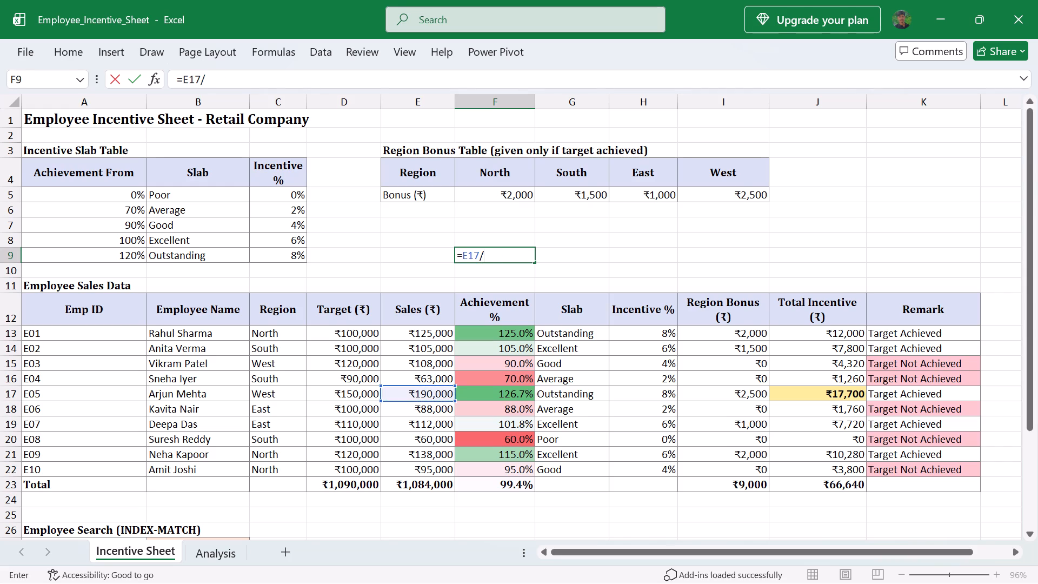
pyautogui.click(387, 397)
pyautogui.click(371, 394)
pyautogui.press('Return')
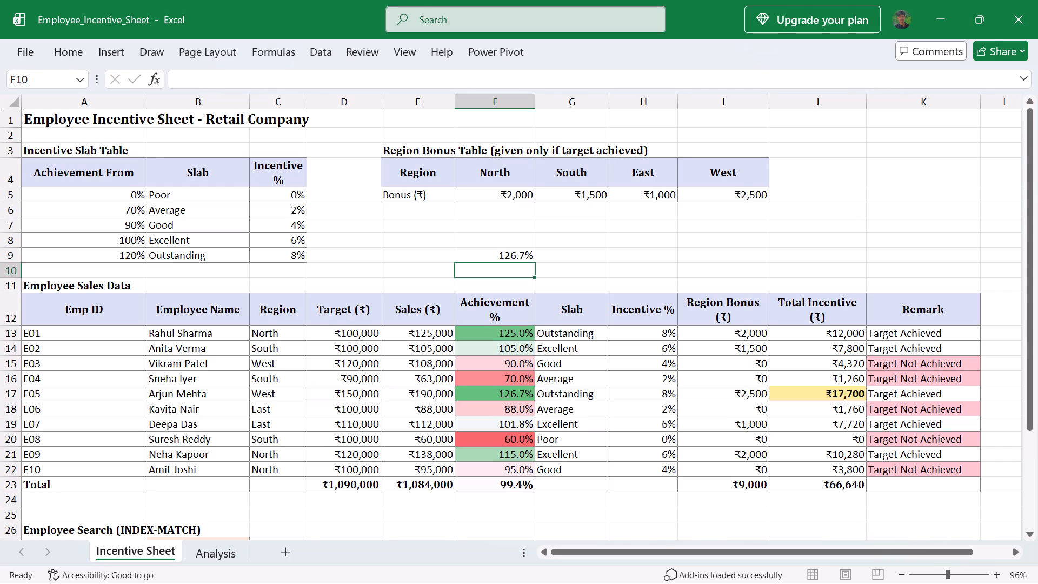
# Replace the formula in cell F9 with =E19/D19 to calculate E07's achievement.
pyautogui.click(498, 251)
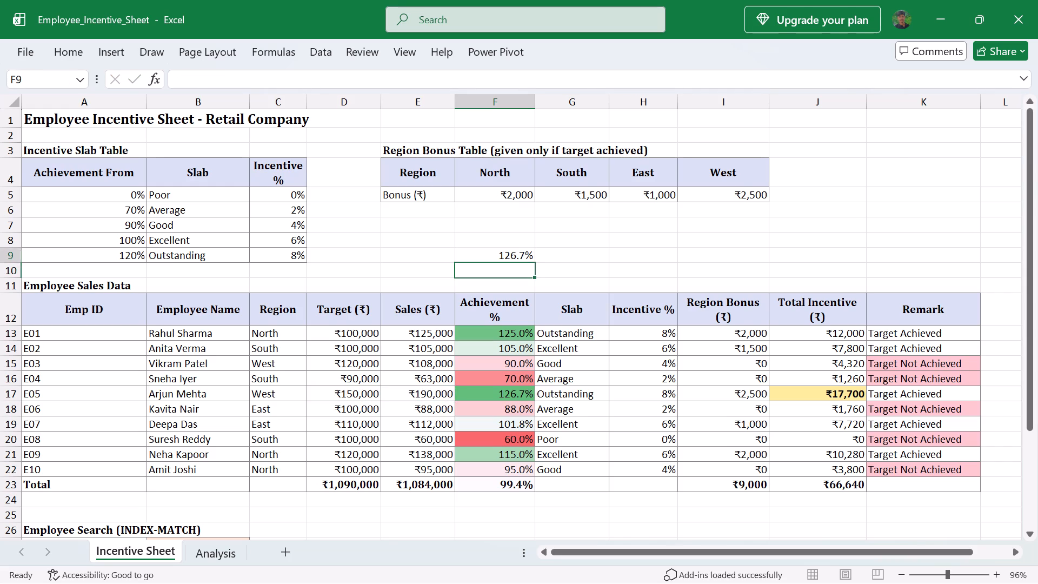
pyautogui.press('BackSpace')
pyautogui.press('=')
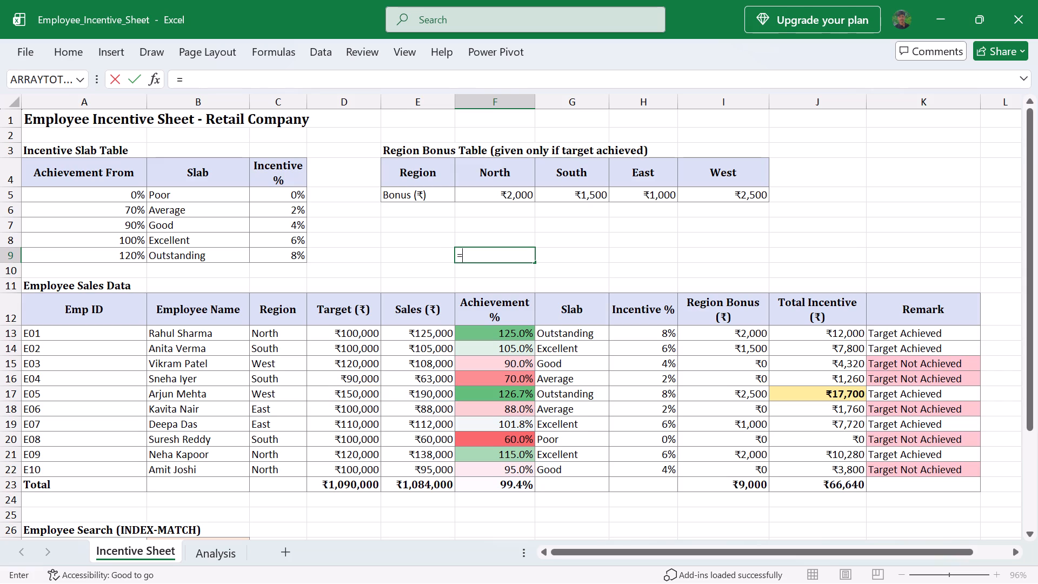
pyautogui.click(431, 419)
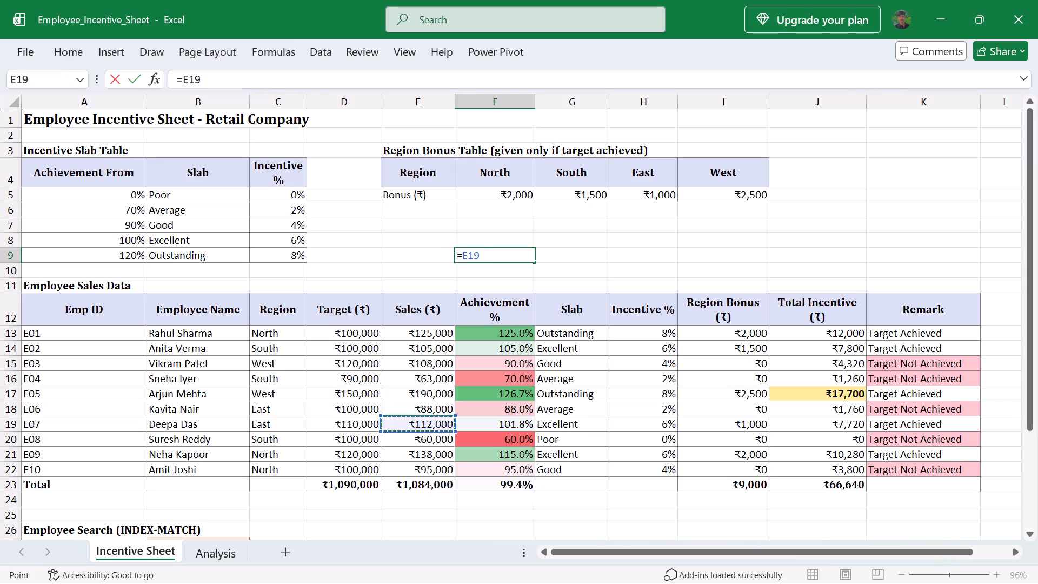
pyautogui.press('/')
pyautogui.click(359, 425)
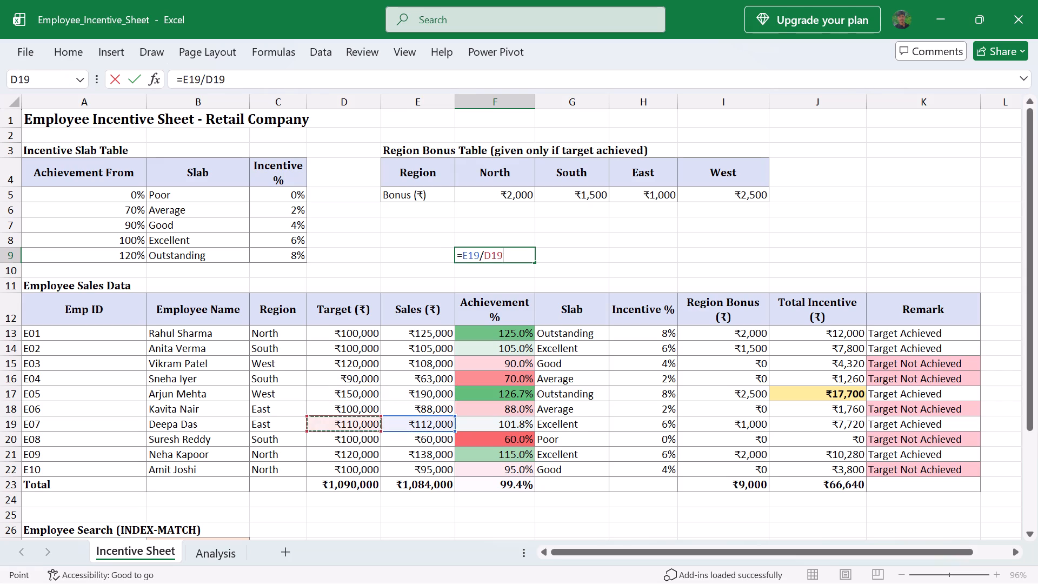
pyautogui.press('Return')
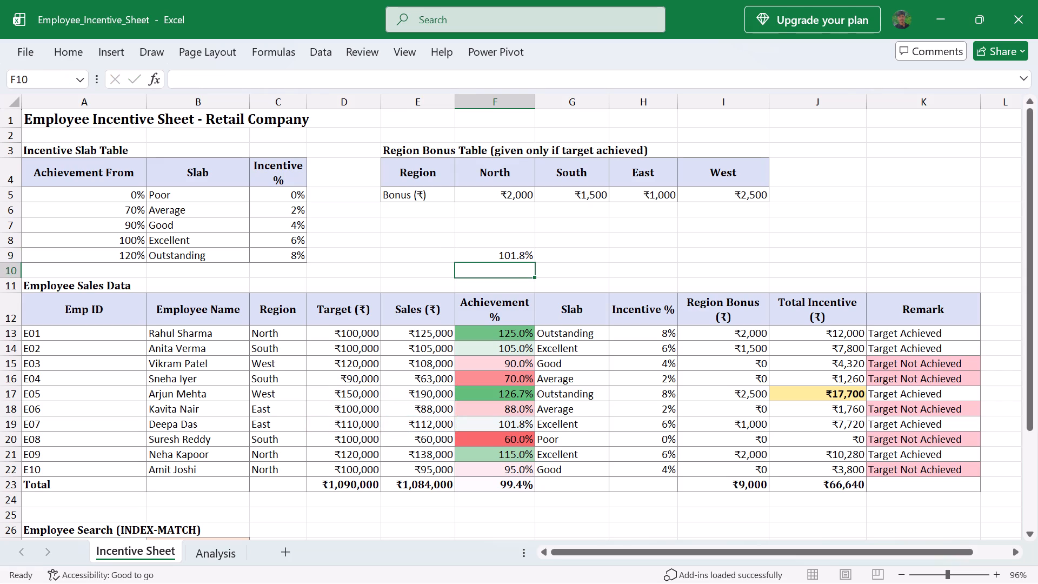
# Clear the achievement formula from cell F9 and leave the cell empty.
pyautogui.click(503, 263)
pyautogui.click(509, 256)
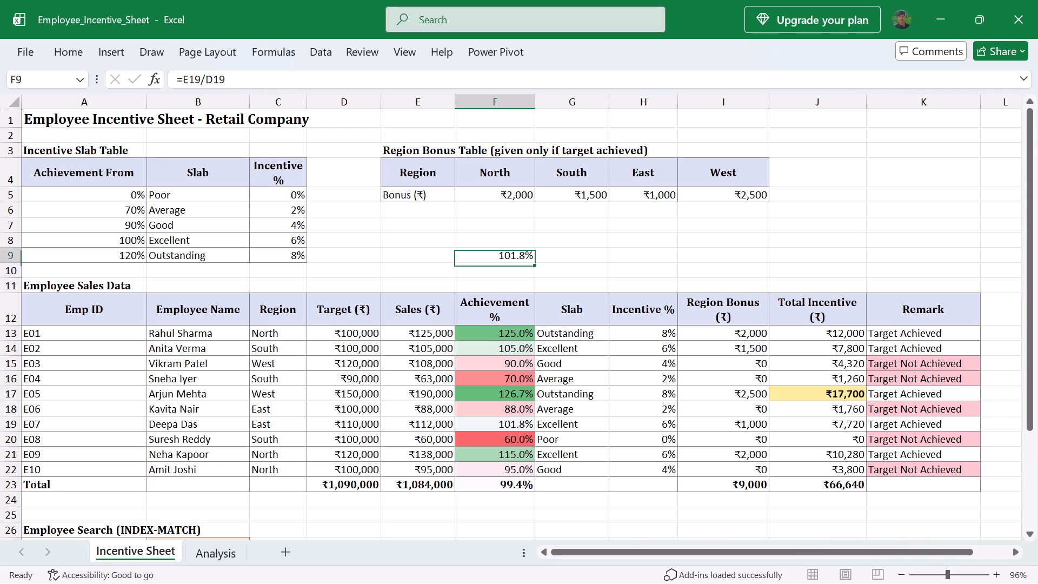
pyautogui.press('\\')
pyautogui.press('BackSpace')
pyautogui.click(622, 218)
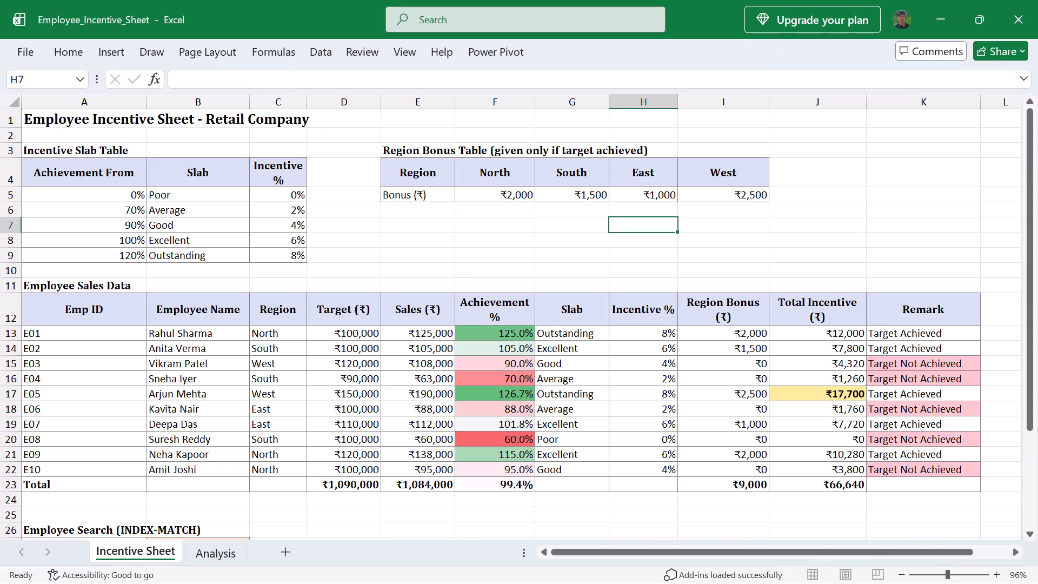
# Inspect the slab lookup formula in cell G13 for employee E01.
pyautogui.click(424, 282)
pyautogui.click(568, 333)
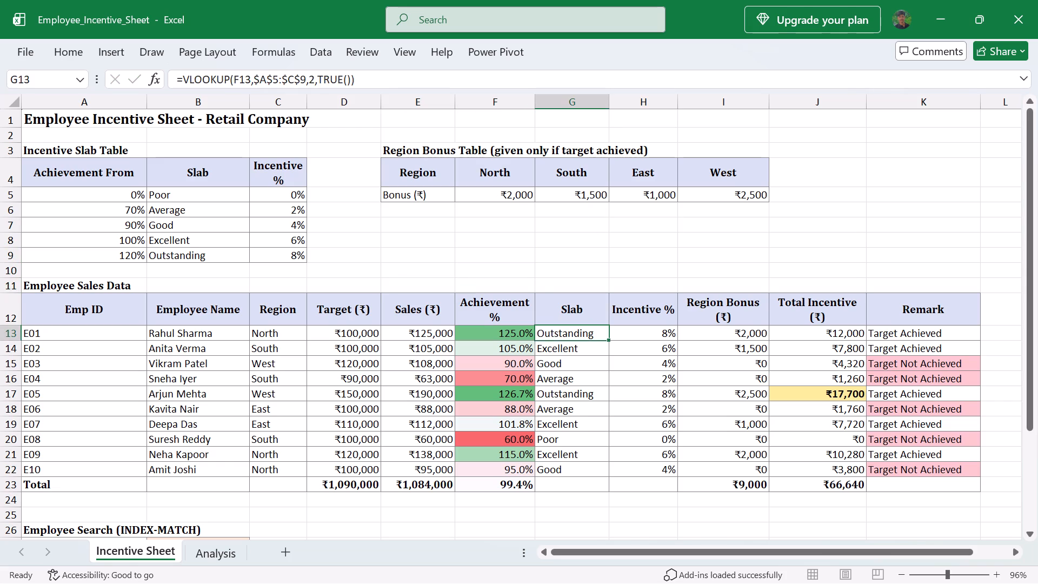
pyautogui.hscroll(-1, 564, 333)
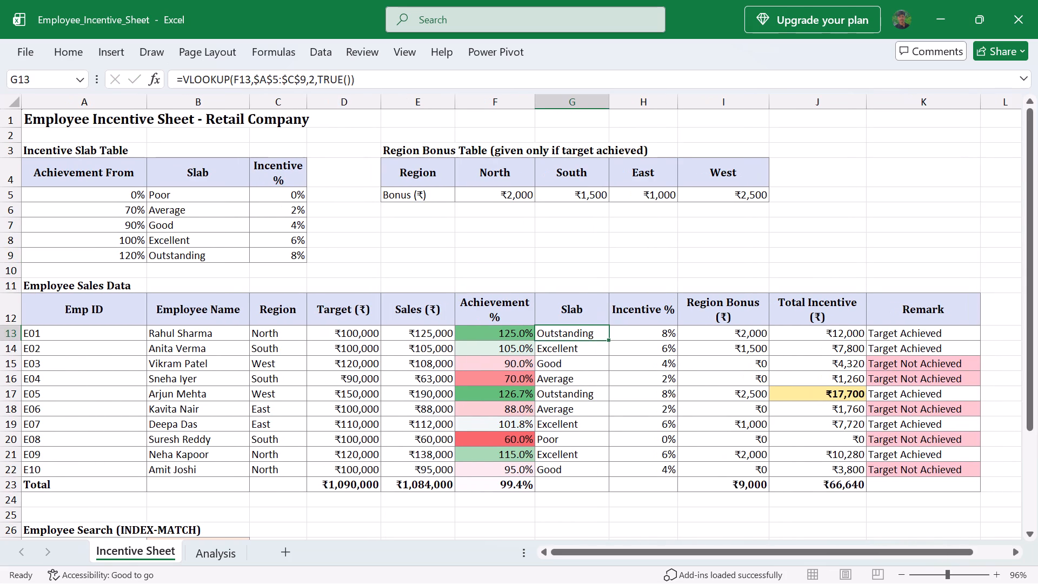
# Examine the VLOOKUP slab formulas for employees E01 and E02 alongside the achievement values and the incentive slab table.
pyautogui.hscroll(-1, 564, 333)
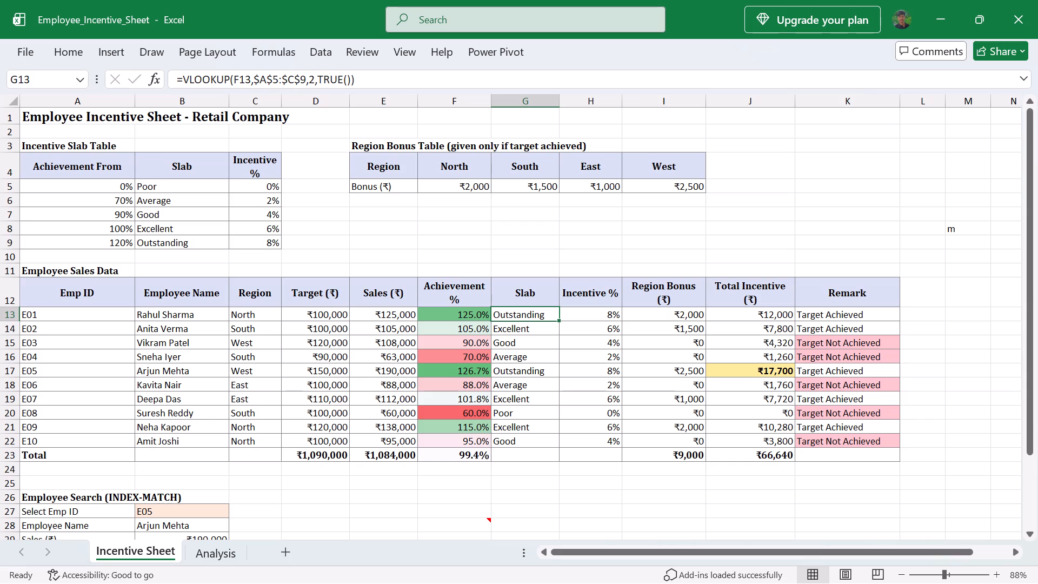
pyautogui.click(514, 248)
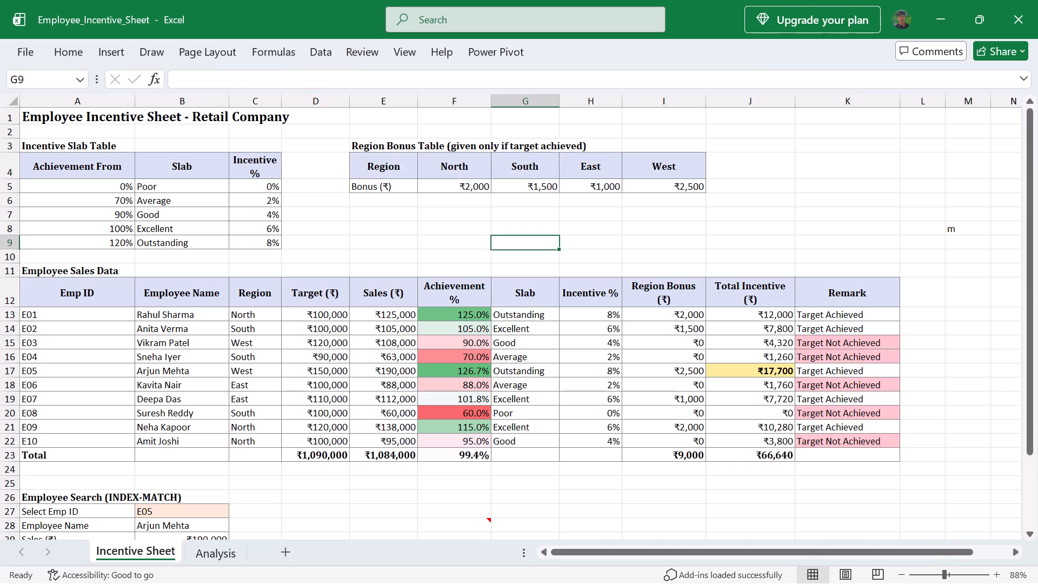
pyautogui.click(525, 262)
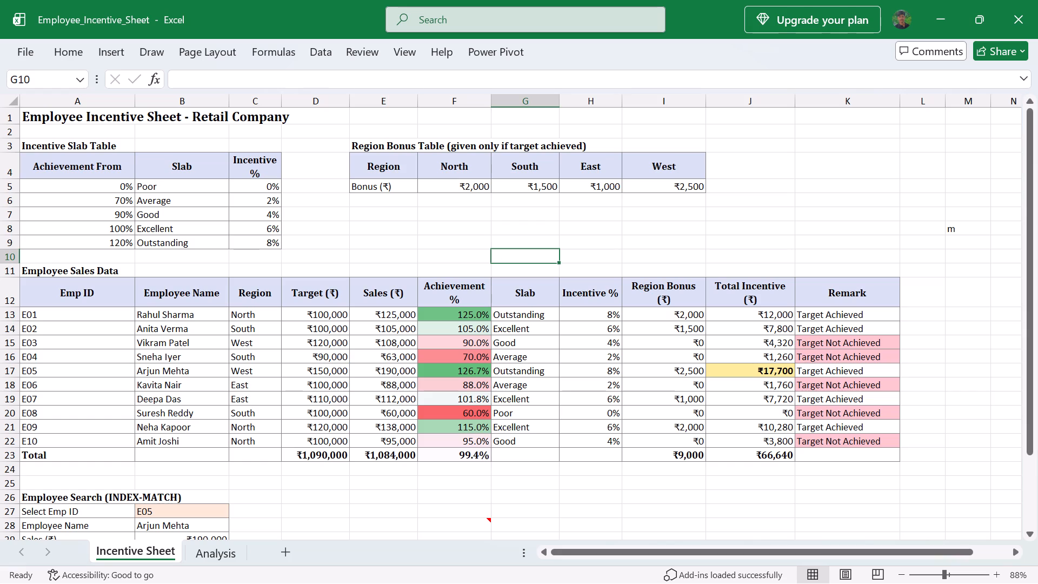
pyautogui.click(524, 256)
pyautogui.click(516, 316)
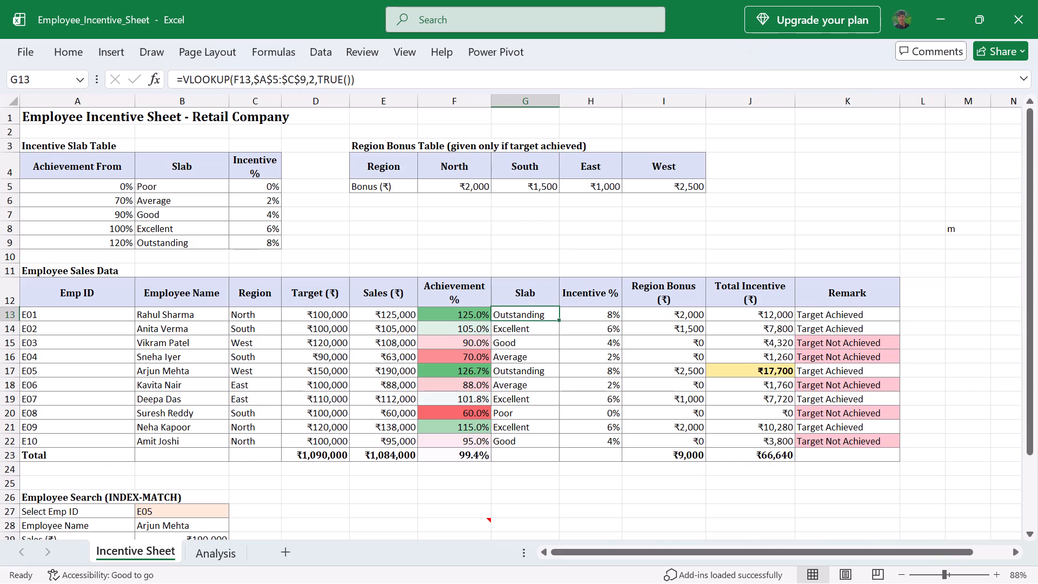
pyautogui.hscroll(1, 521, 254)
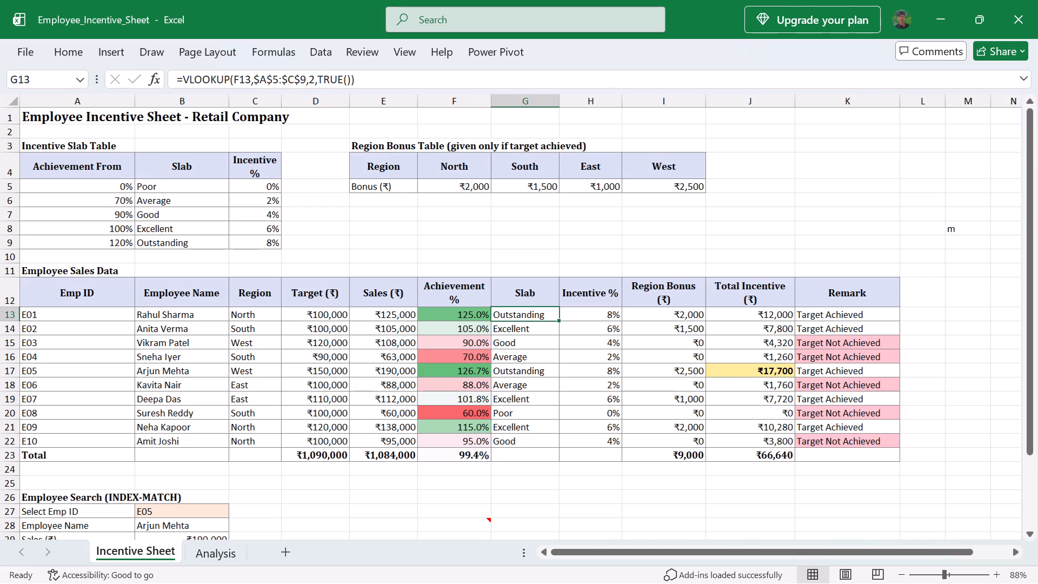
pyautogui.click(522, 317)
pyautogui.press('Down')
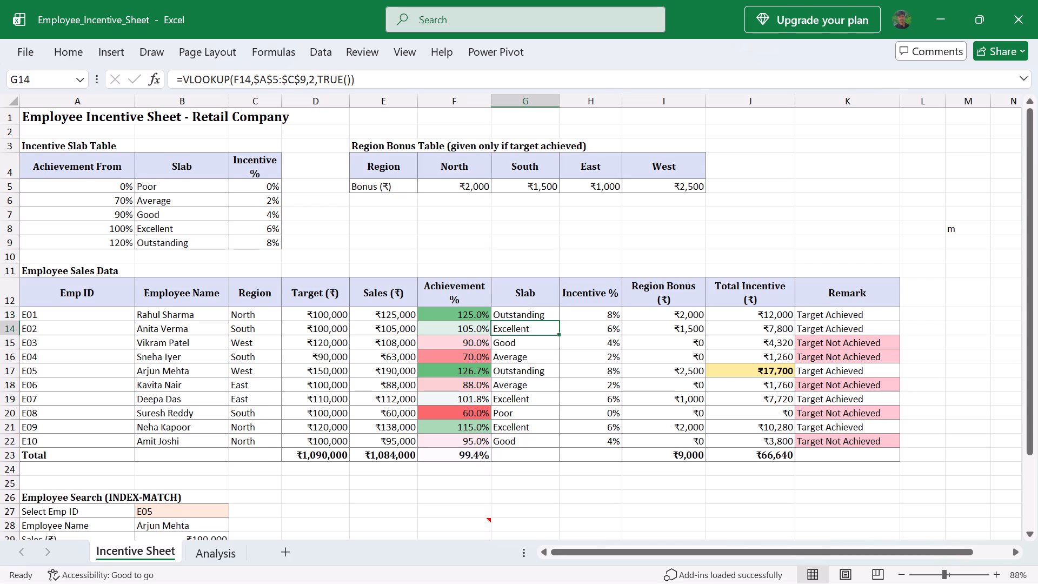
pyautogui.press('Up')
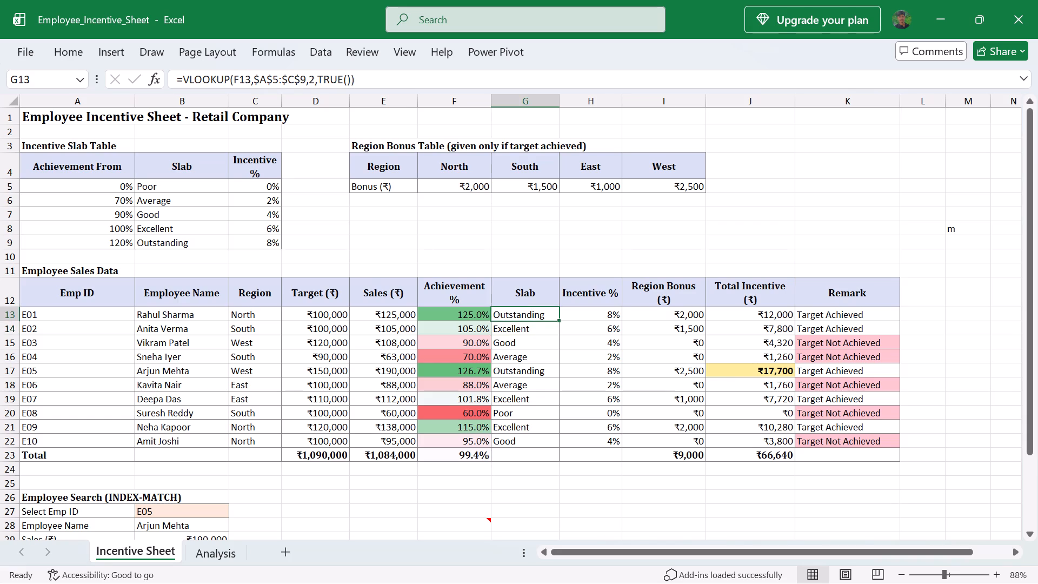
pyautogui.press('Left')
pyautogui.press('Right')
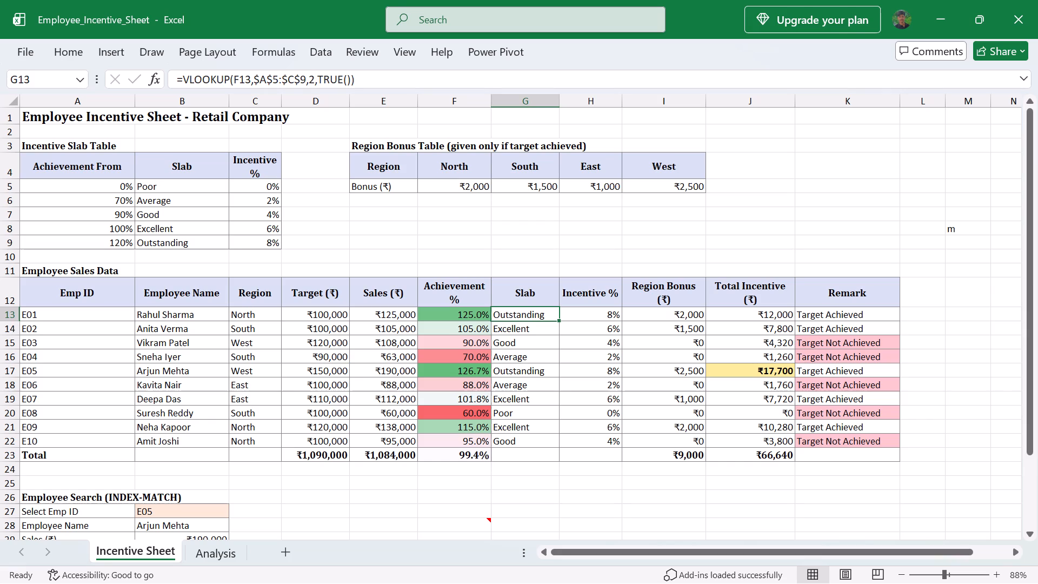
pyautogui.click(526, 314)
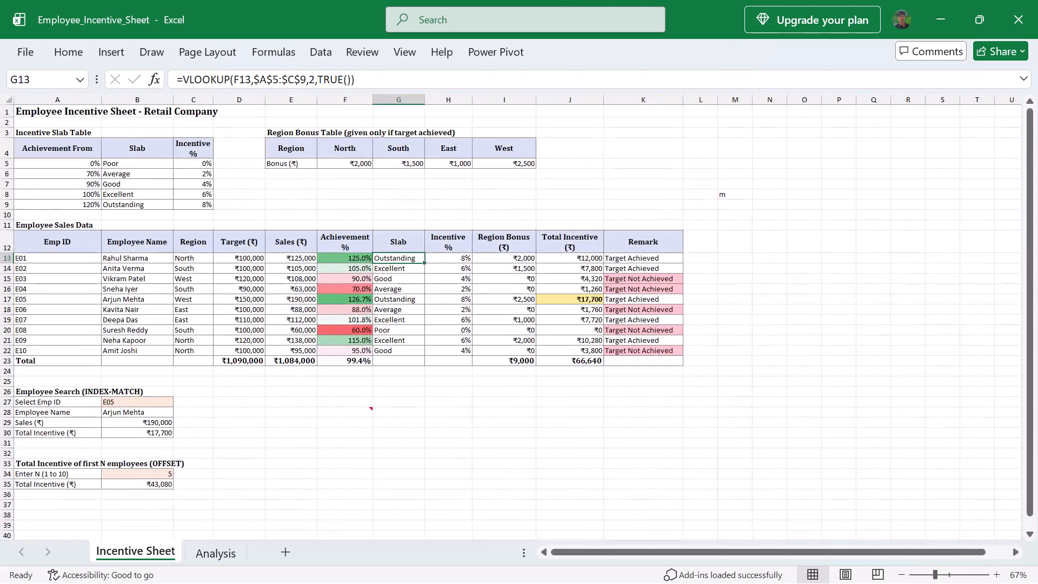
# Capture a full-screen screenshot of the incentive sheet with all its tables in view.
pyautogui.hscroll(2, 485, 311)
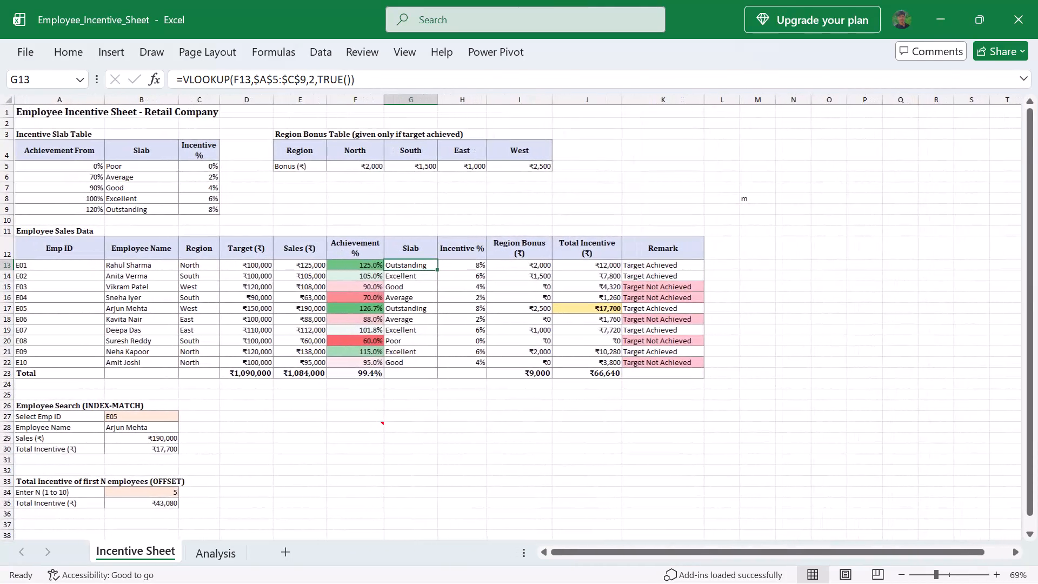
pyautogui.hscroll(1, 485, 311)
pyautogui.press('Print')
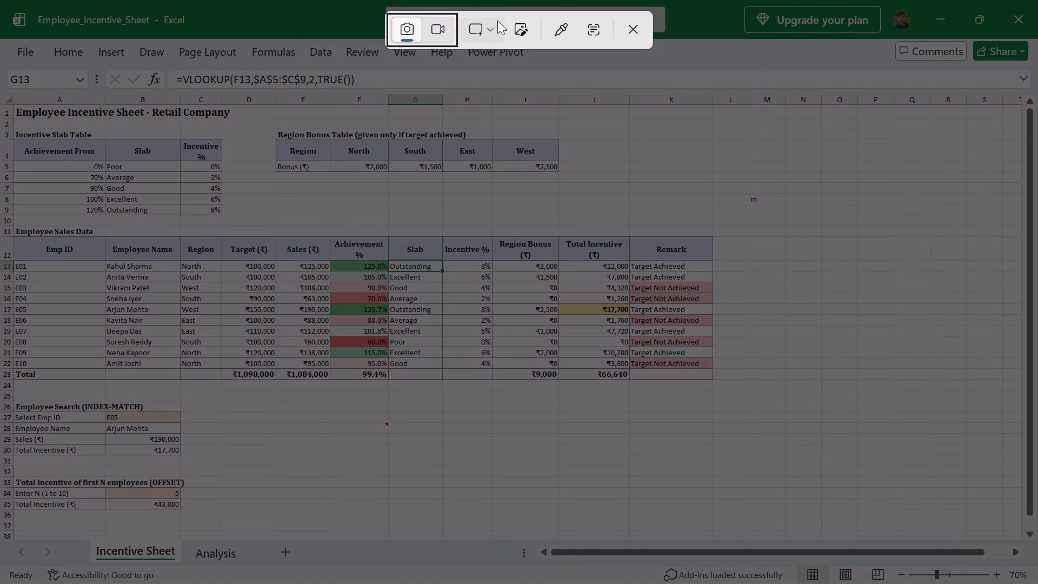
pyautogui.click(486, 28)
pyautogui.click(491, 88)
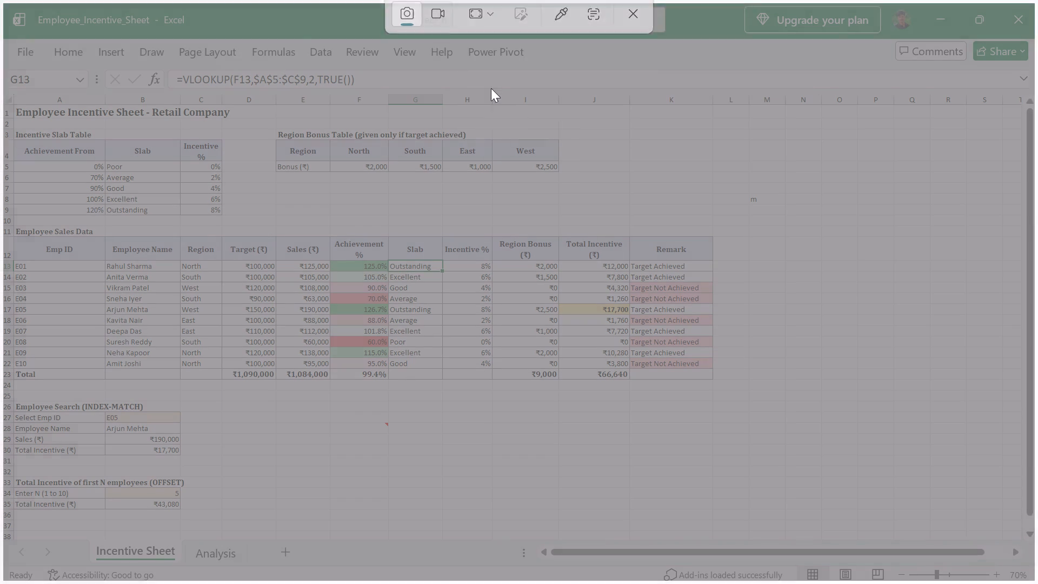
pyautogui.click(940, 9)
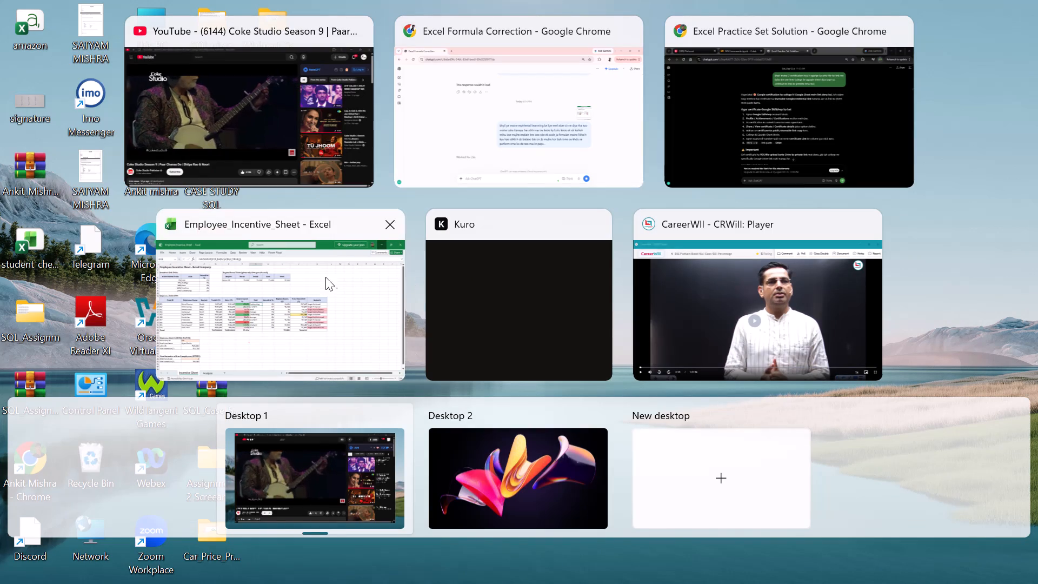
pyautogui.click(296, 280)
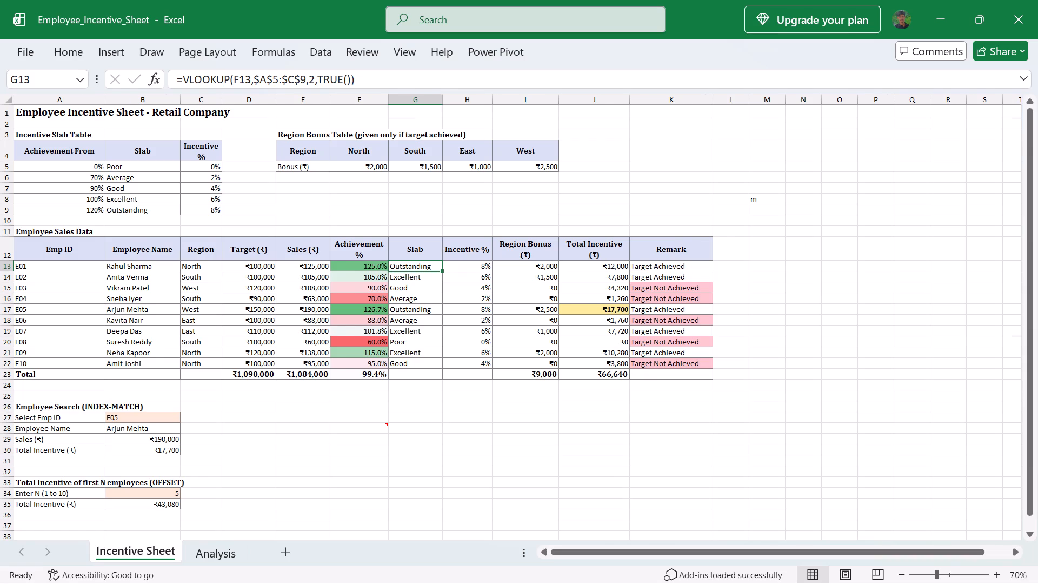
# Start a formula in G9 that references F13, followed by the incentive slab table range A5:C9.
pyautogui.hscroll(2, 485, 336)
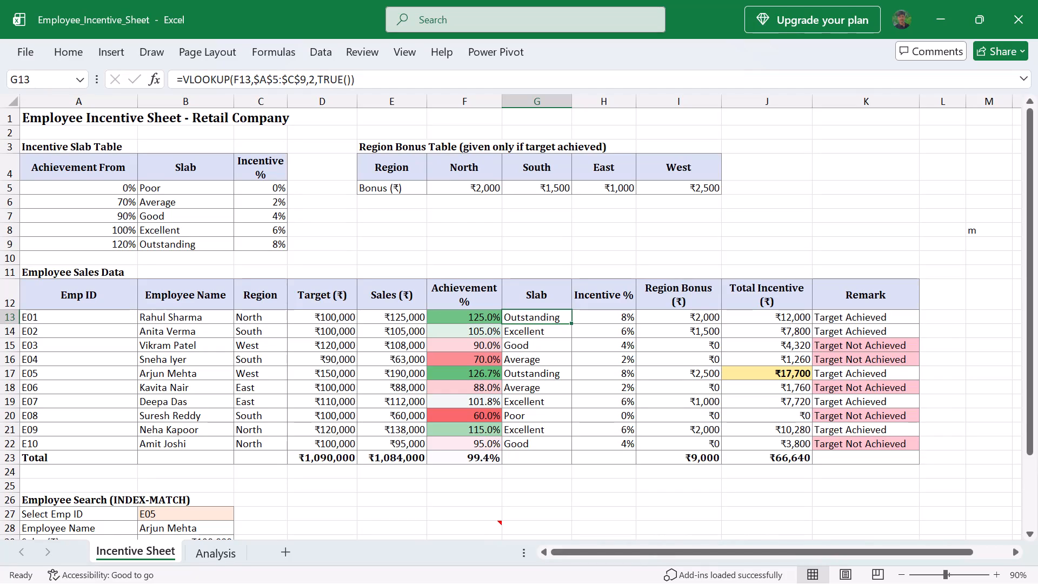
pyautogui.click(523, 247)
pyautogui.press('=')
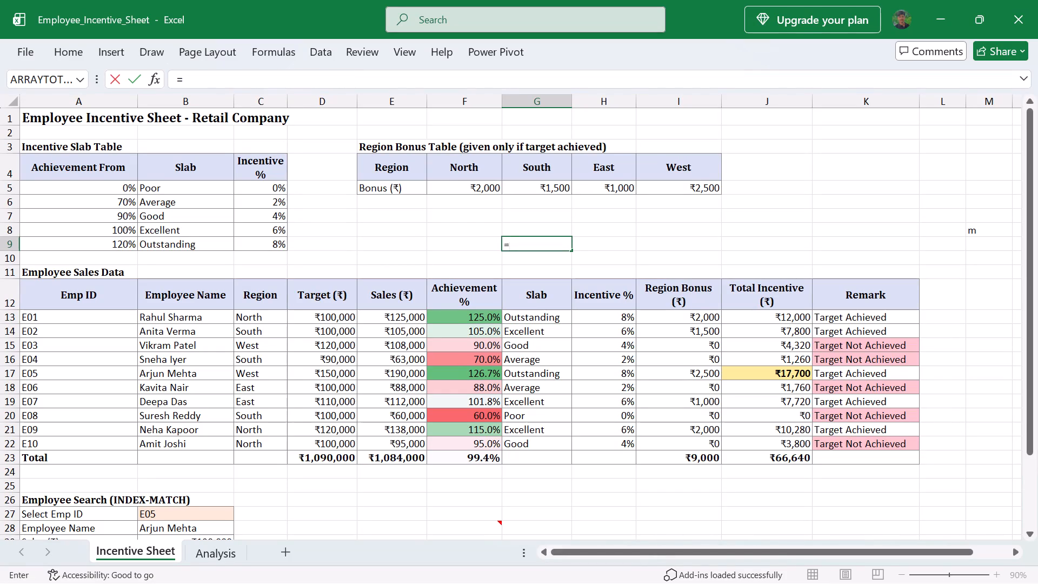
pyautogui.click(467, 323)
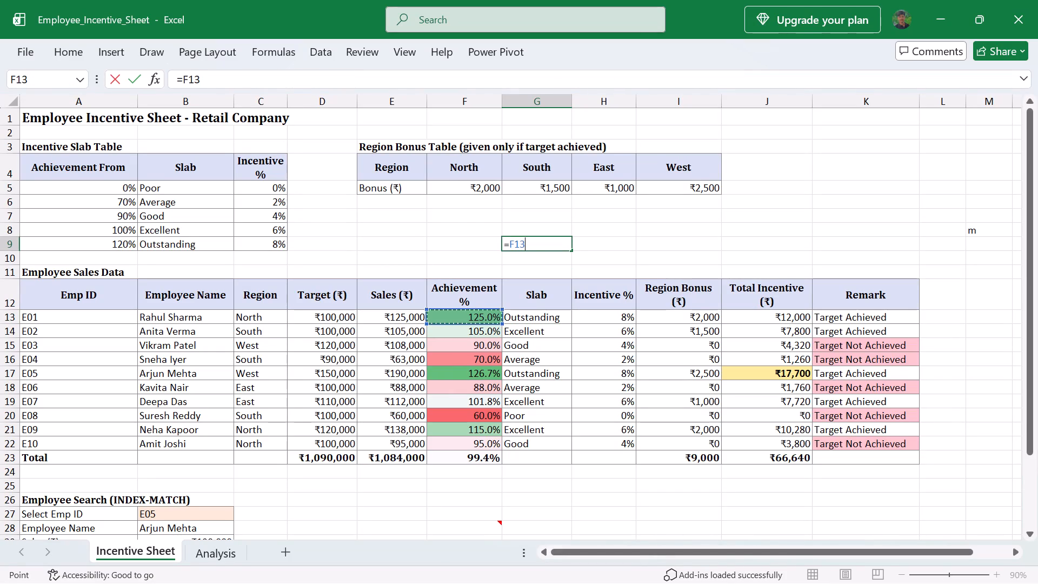
pyautogui.press(',')
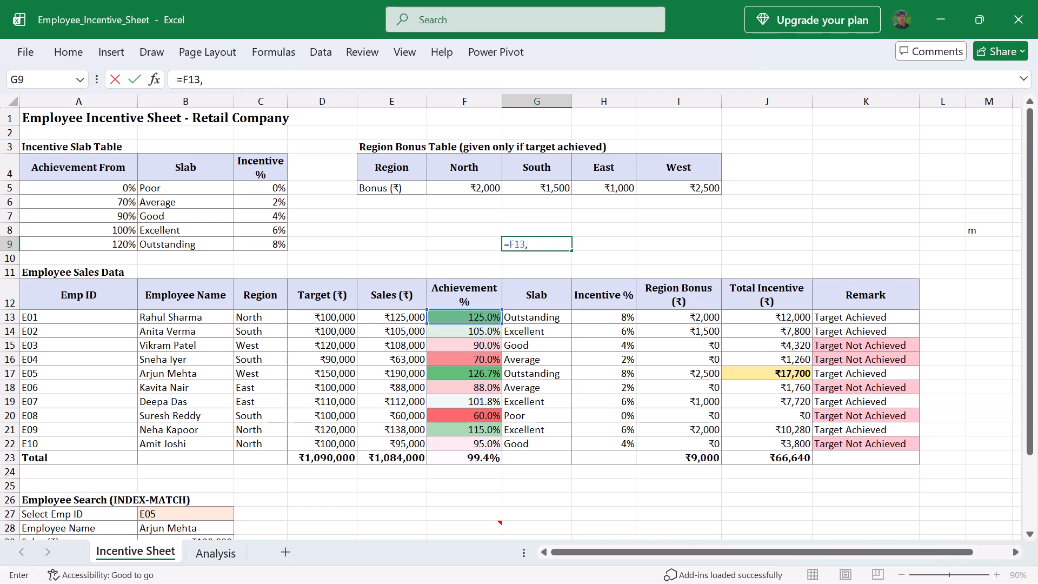
pyautogui.moveTo(23, 181); pyautogui.dragTo(275, 247)
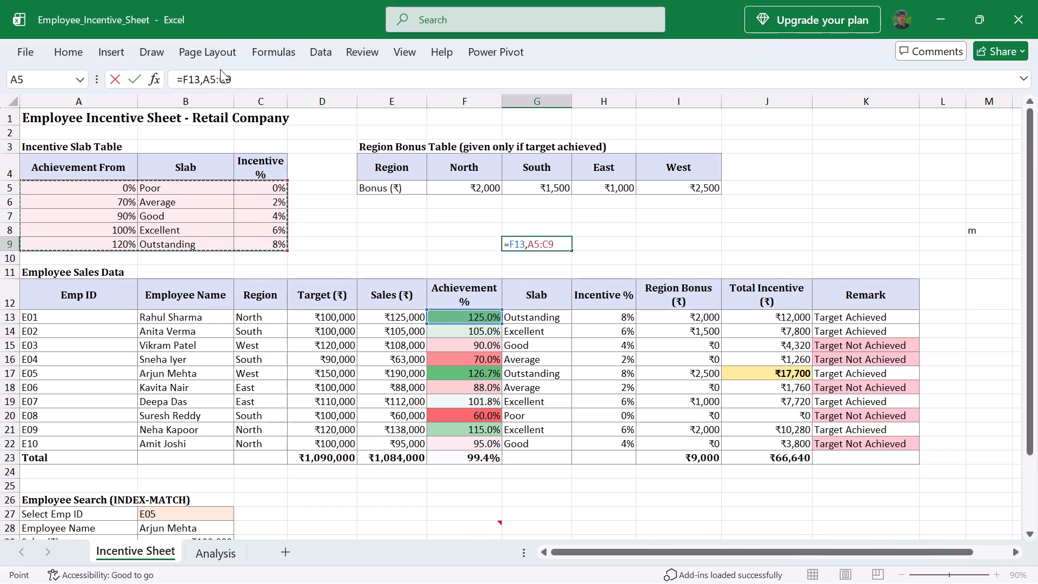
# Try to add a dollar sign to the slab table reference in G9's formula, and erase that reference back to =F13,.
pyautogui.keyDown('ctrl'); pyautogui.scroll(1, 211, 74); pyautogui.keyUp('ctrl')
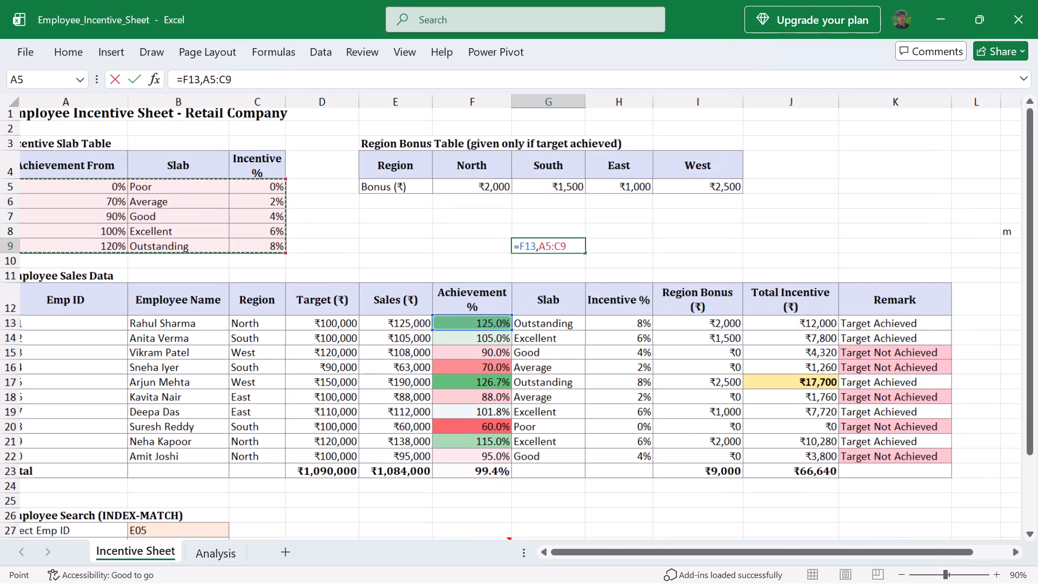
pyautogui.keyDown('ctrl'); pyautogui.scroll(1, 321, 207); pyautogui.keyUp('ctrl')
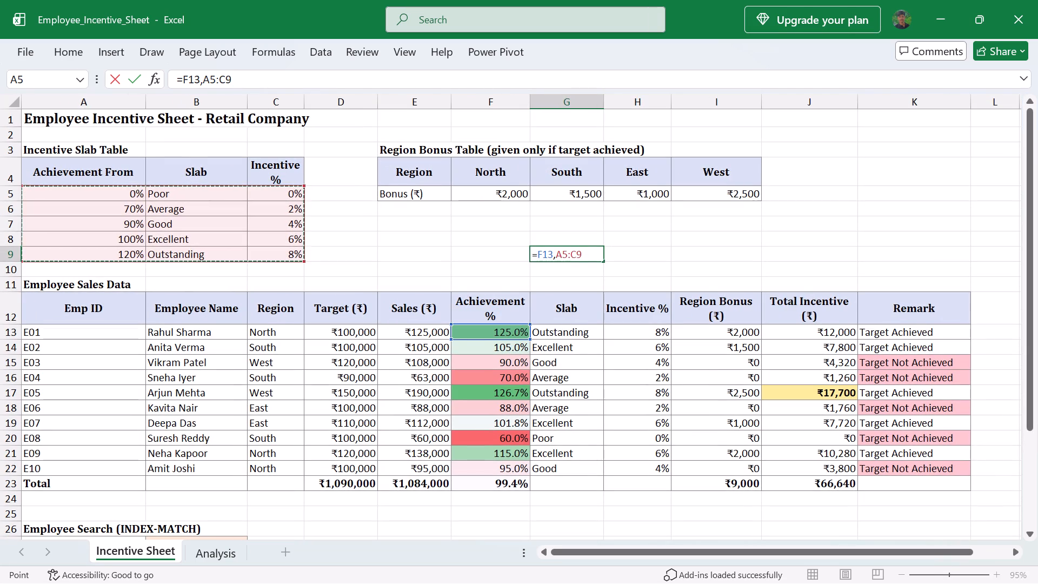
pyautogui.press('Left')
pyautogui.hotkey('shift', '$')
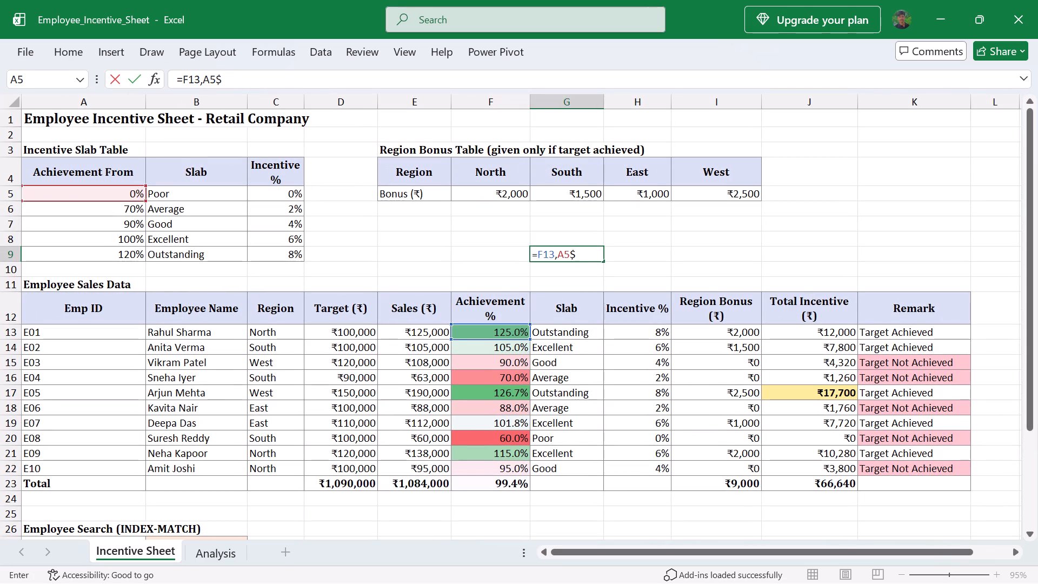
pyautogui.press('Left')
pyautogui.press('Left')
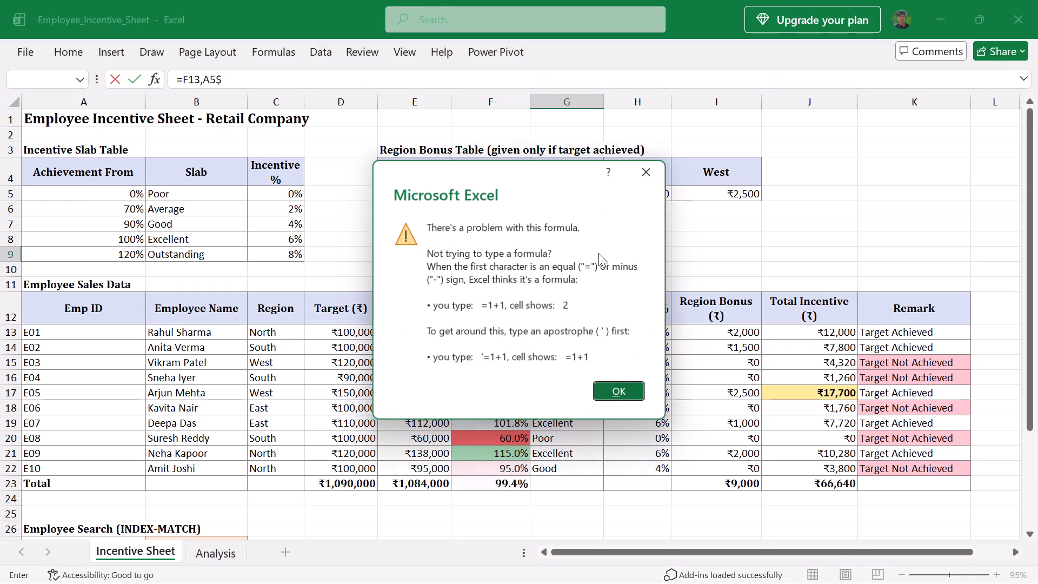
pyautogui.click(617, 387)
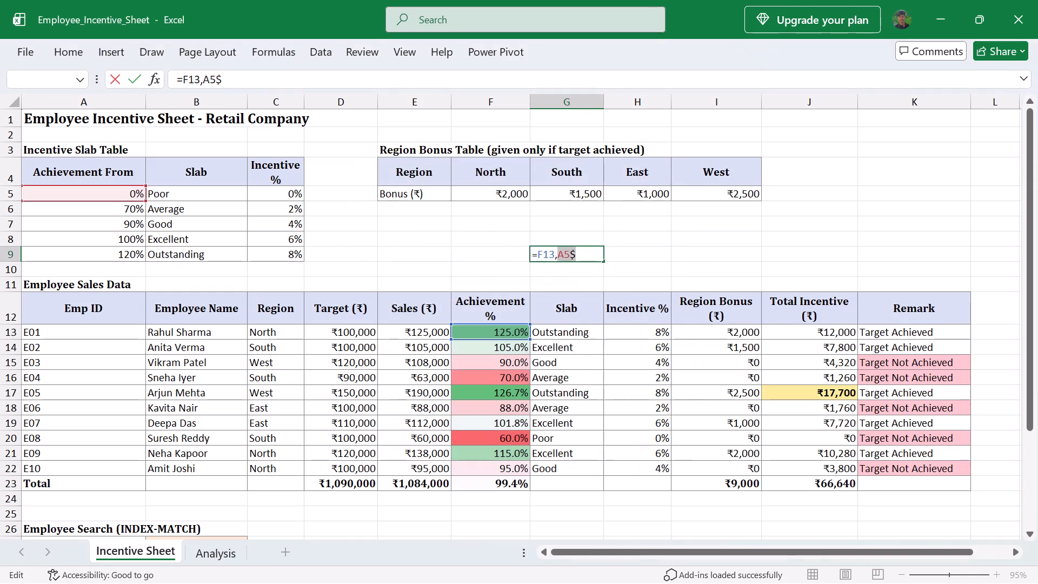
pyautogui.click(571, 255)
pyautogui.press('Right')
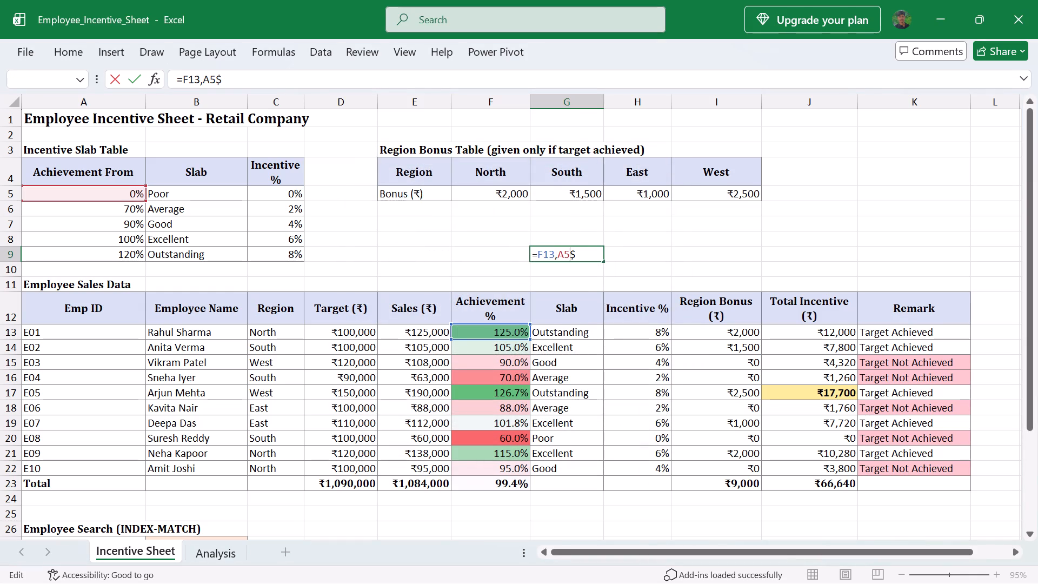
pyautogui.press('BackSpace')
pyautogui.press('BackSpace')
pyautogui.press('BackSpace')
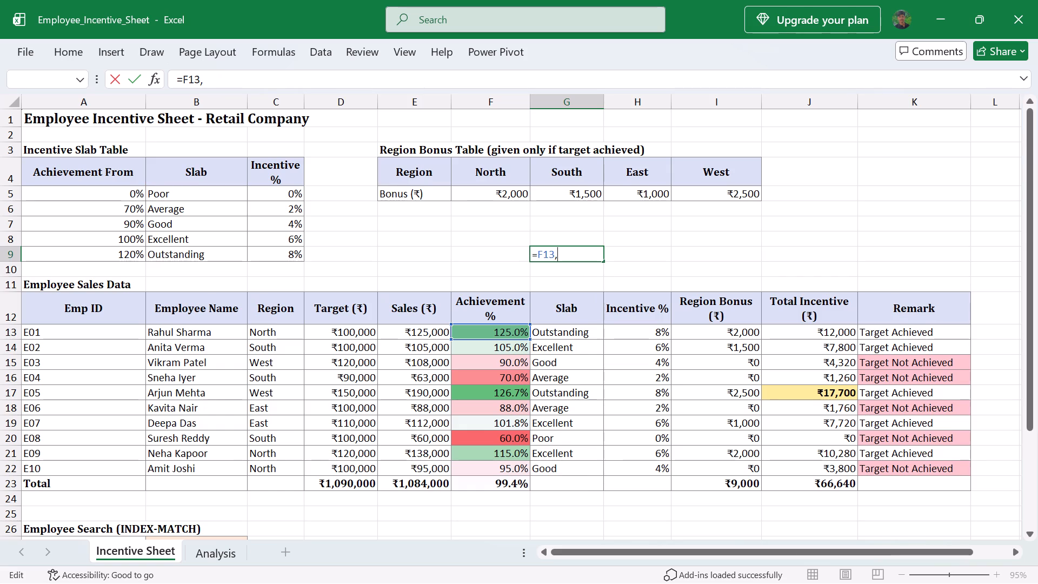
# Add the slab table range A5:C9 again after F13 in G9's formula.
pyautogui.moveTo(25, 188); pyautogui.dragTo(266, 256)
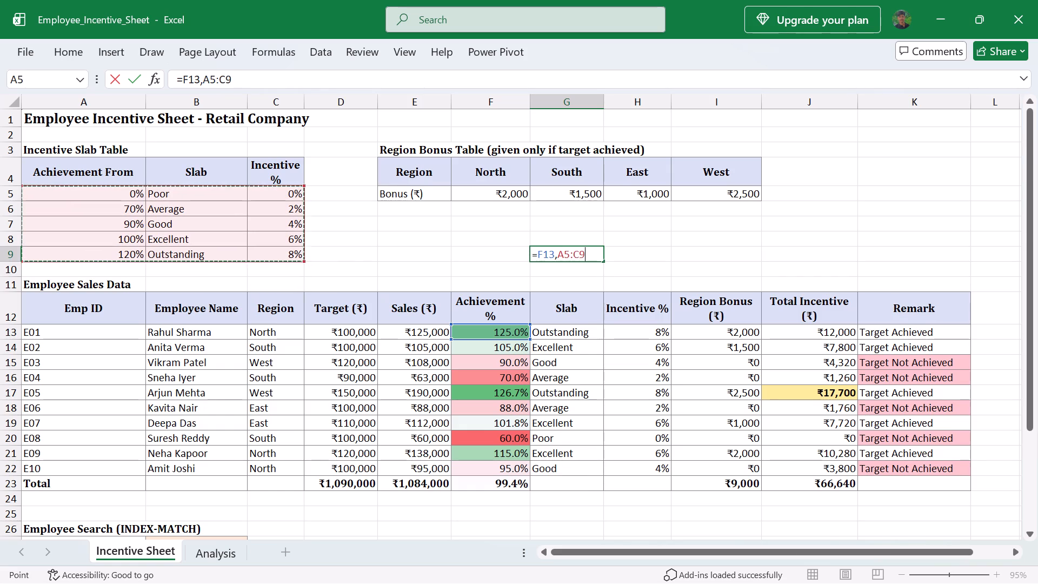
pyautogui.press('Left')
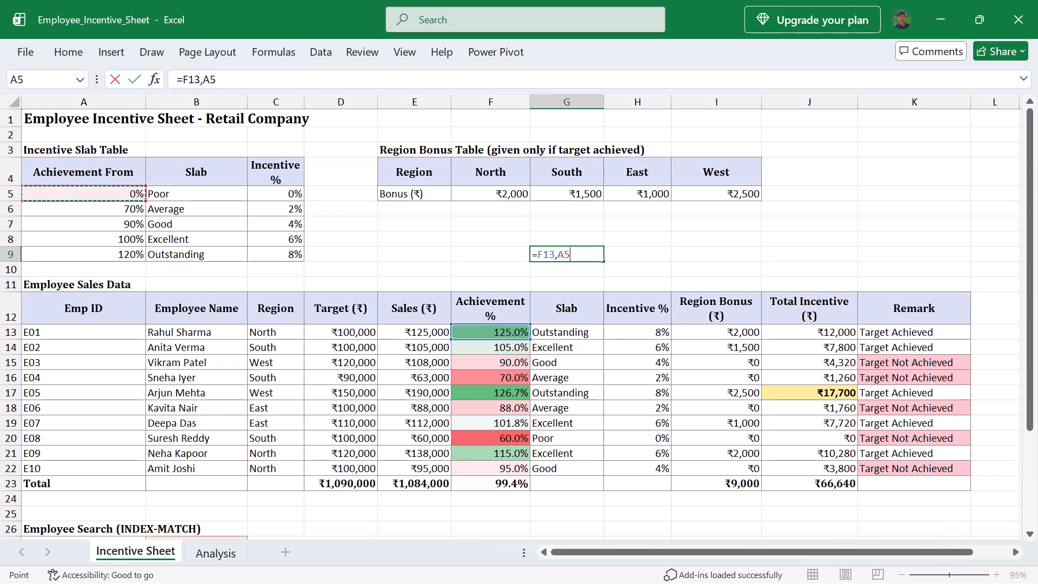
pyautogui.hotkey('ctrl', 'z')
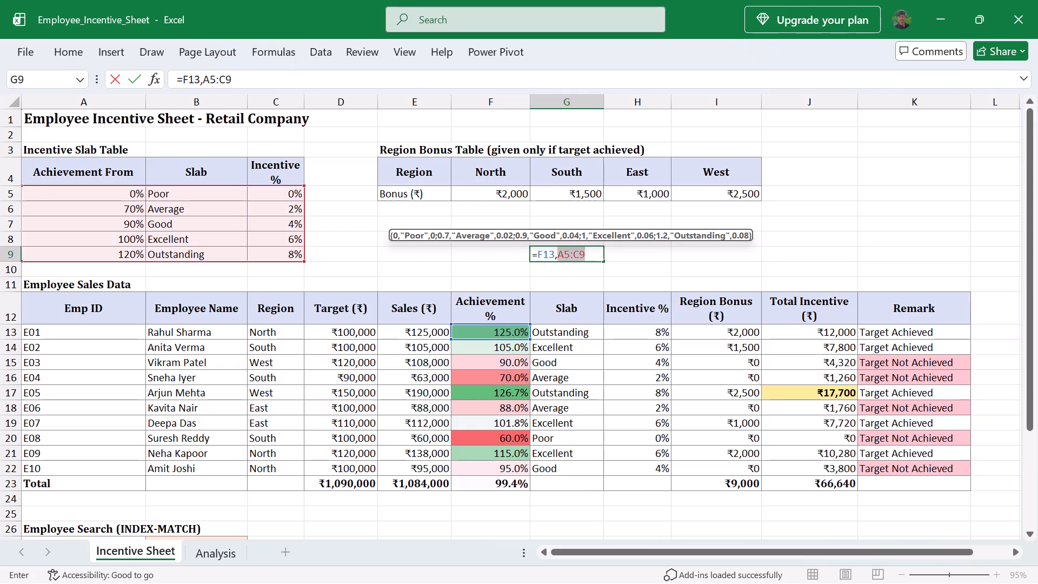
pyautogui.click(569, 260)
pyautogui.click(591, 250)
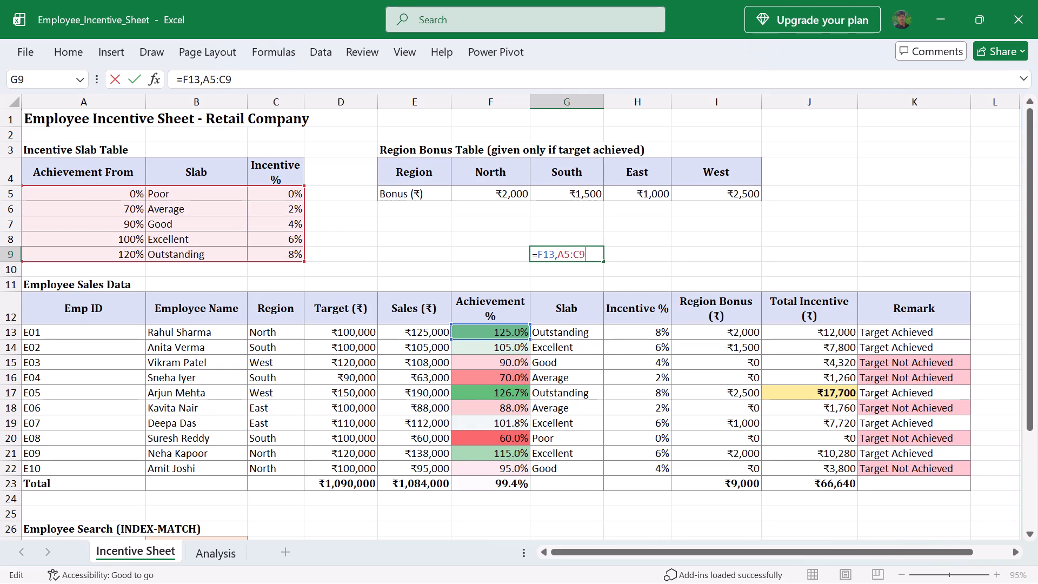
# Make the slab table range in G9's formula absolute as $A$5:$C$9.
pyautogui.click(249, 82)
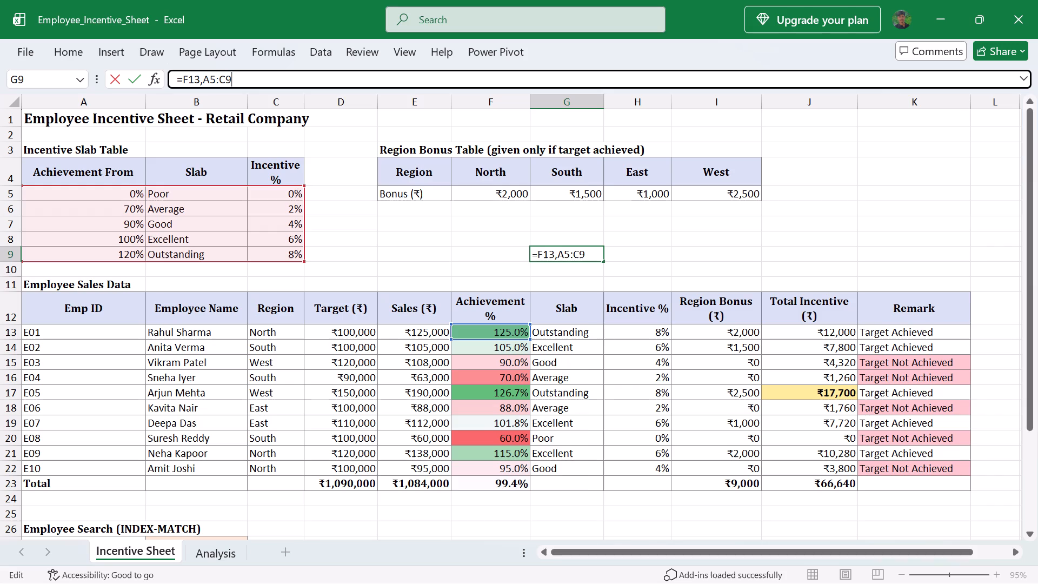
pyautogui.press('Left')
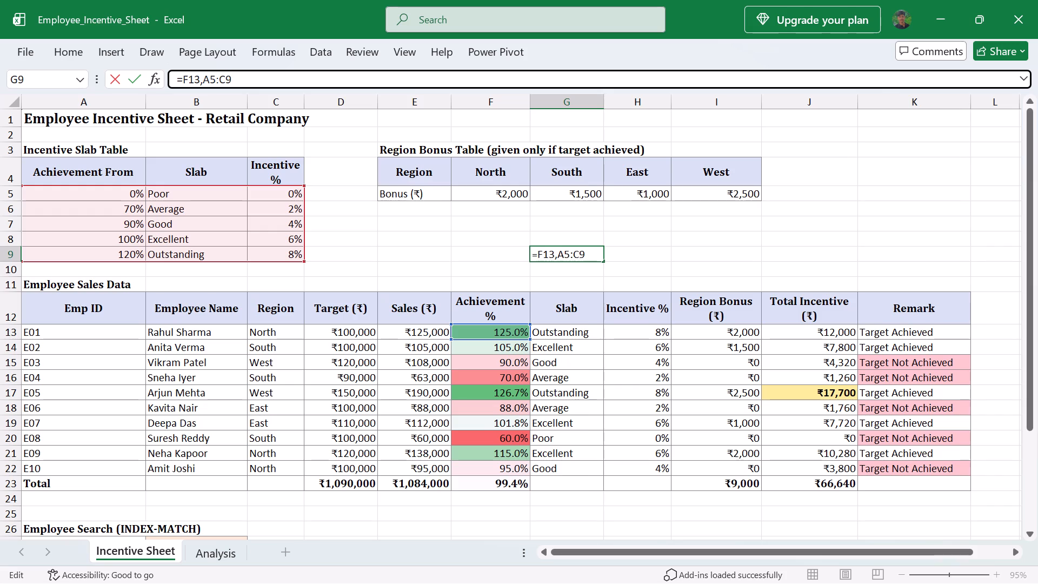
pyautogui.hotkey('shift', '$')
pyautogui.press('Left')
pyautogui.press('Left')
pyautogui.hotkey('shift', '$')
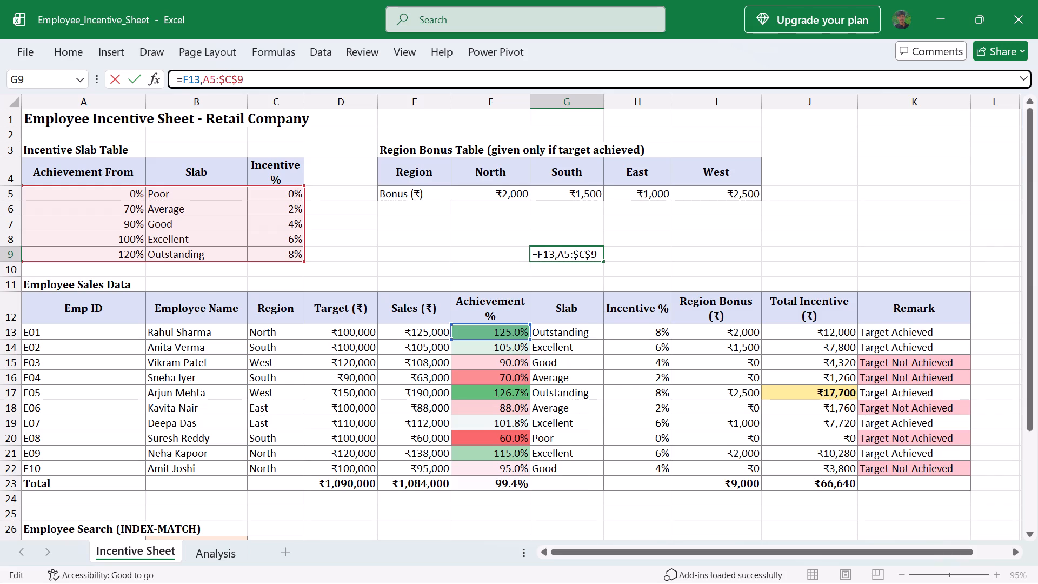
pyautogui.press('Left')
pyautogui.press('Left')
pyautogui.press('Left')
pyautogui.hotkey('shift', '$')
pyautogui.press('Left')
pyautogui.press('Left')
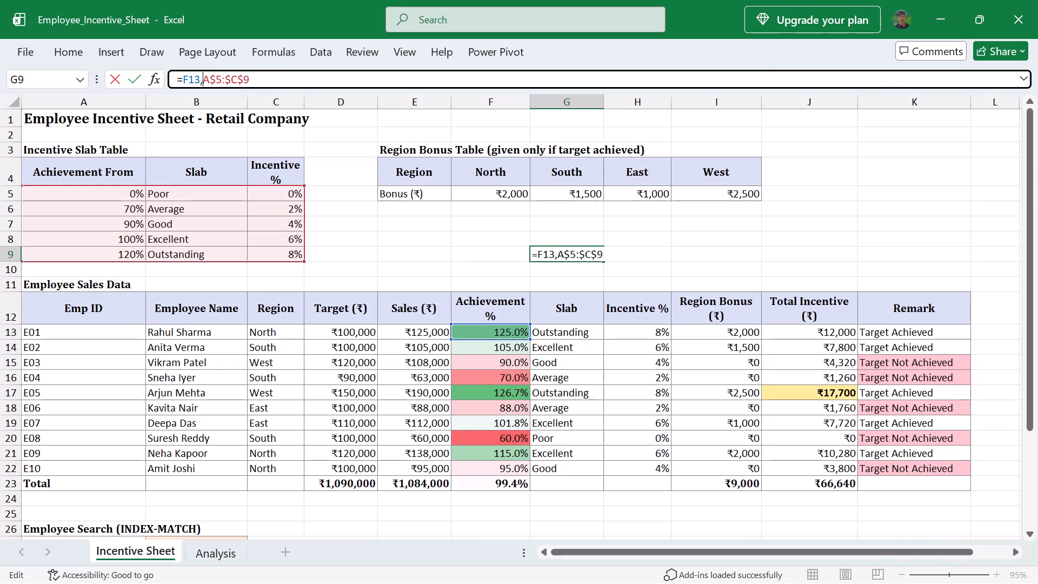
pyautogui.hotkey('shift', '$')
pyautogui.press('Right')
pyautogui.press('Right')
pyautogui.press('Right')
pyautogui.press('Right')
pyautogui.press('Right')
pyautogui.press('Right')
pyautogui.press('Right')
pyautogui.press('Right')
pyautogui.press('Right')
pyautogui.press('Right')
pyautogui.press('Right')
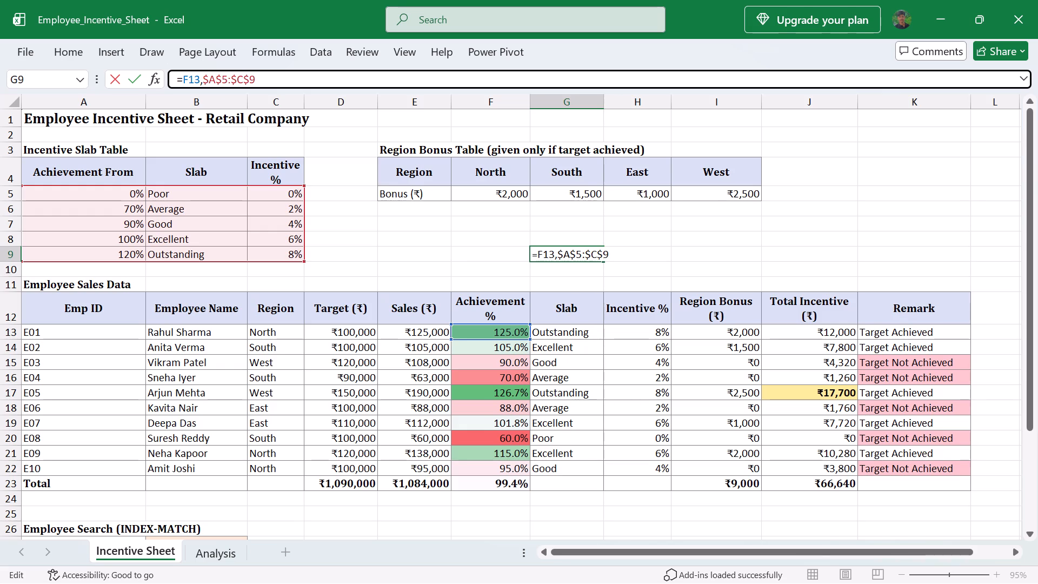
# Add column index 2 and the match argument True to G9's formula, ending it with a closing parenthesis.
pyautogui.press(',')
pyautogui.press('2')
pyautogui.press(',')
pyautogui.write('Tr')
pyautogui.press('BackSpace')
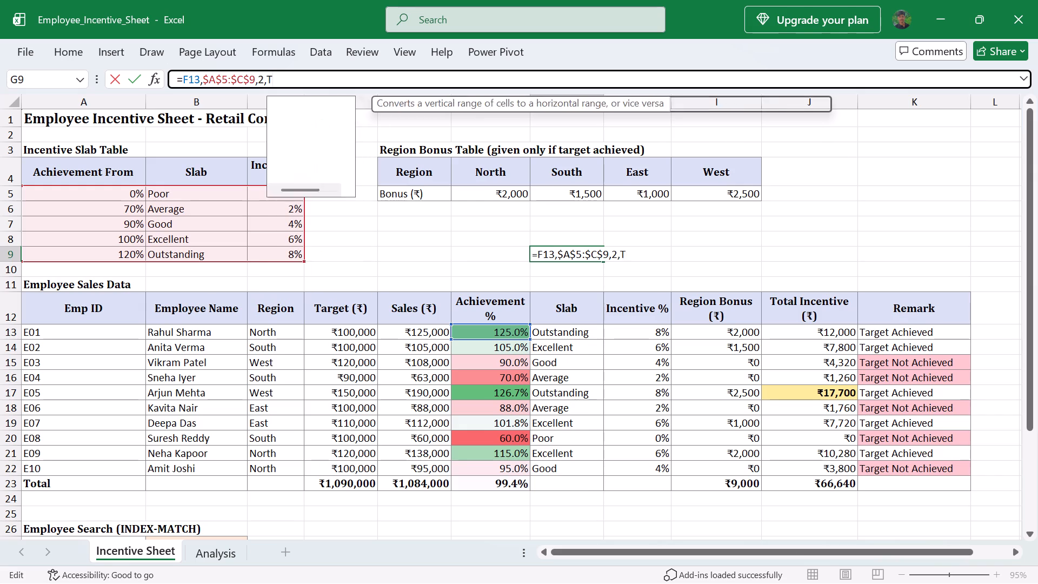
pyautogui.press('BackSpace')
pyautogui.hotkey('shift', 't')
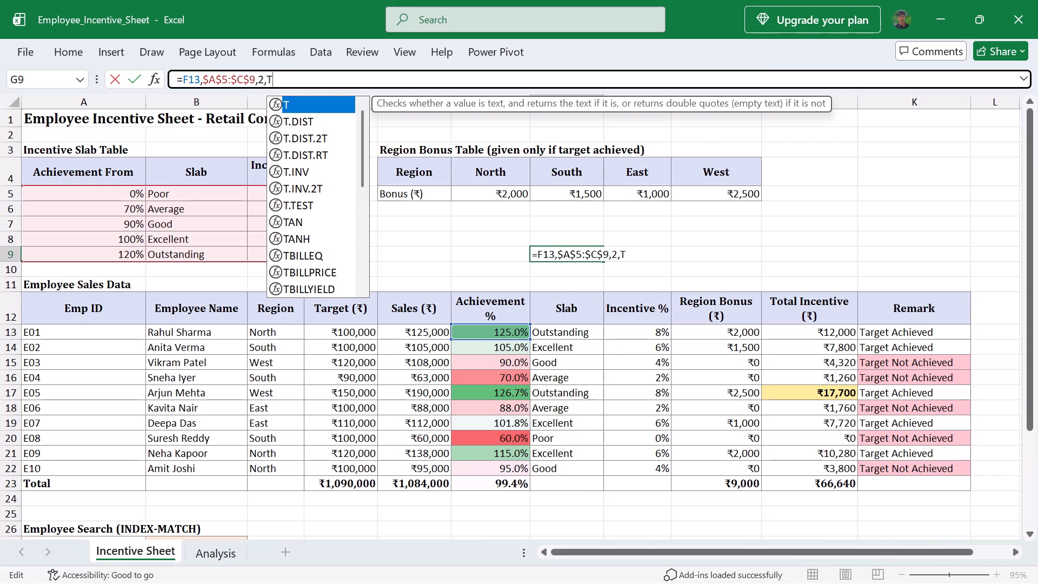
pyautogui.write('rue')
pyautogui.hotkey('shift', ')')
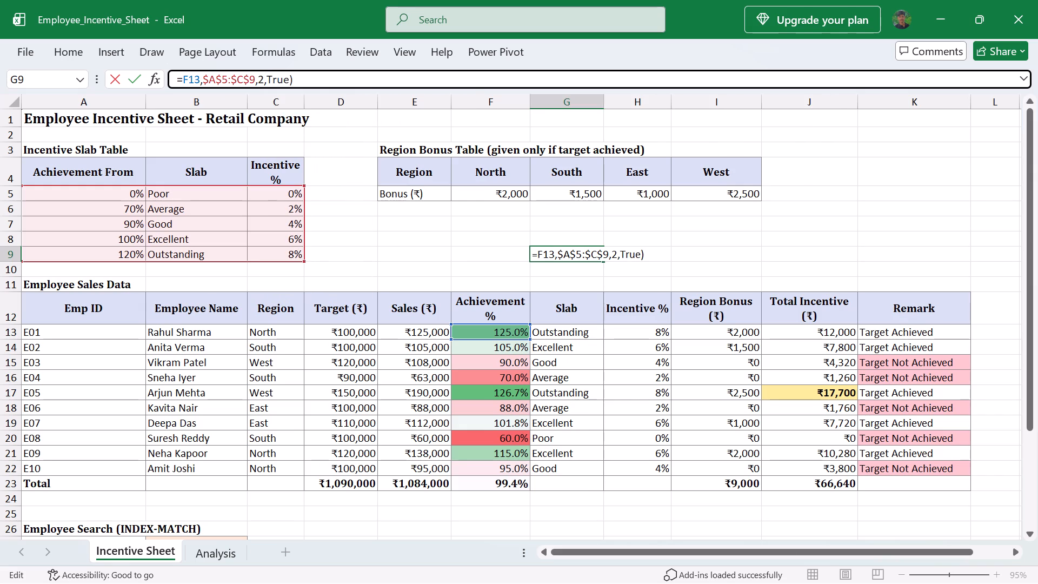
# Insert an opening parenthesis before $A$5 in G9's formula and try to enter the formula.
pyautogui.click(183, 81)
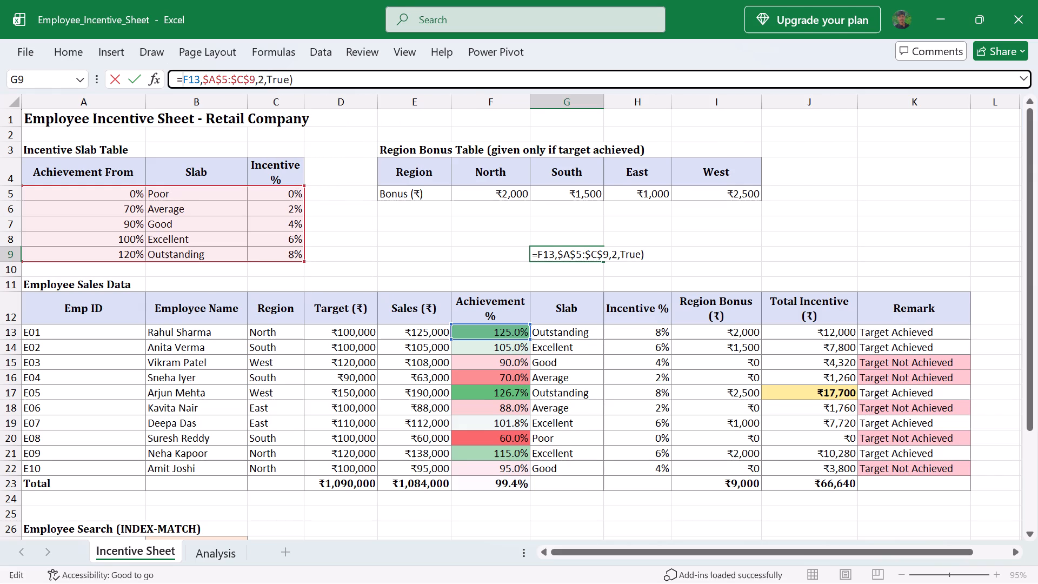
pyautogui.click(198, 81)
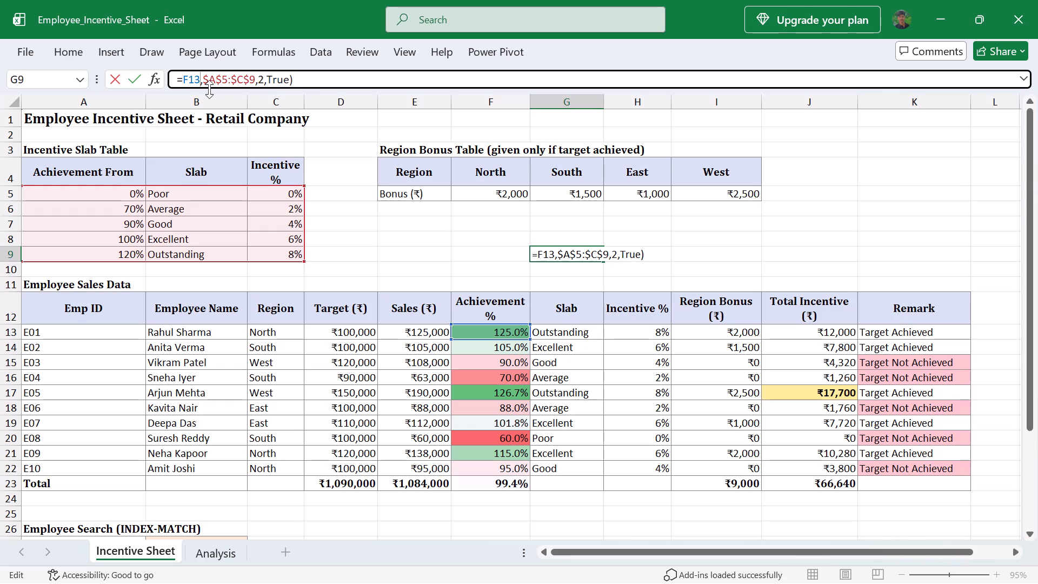
pyautogui.press('Right')
pyautogui.hotkey('shift', '(')
pyautogui.hotkey('shift', 'Return')
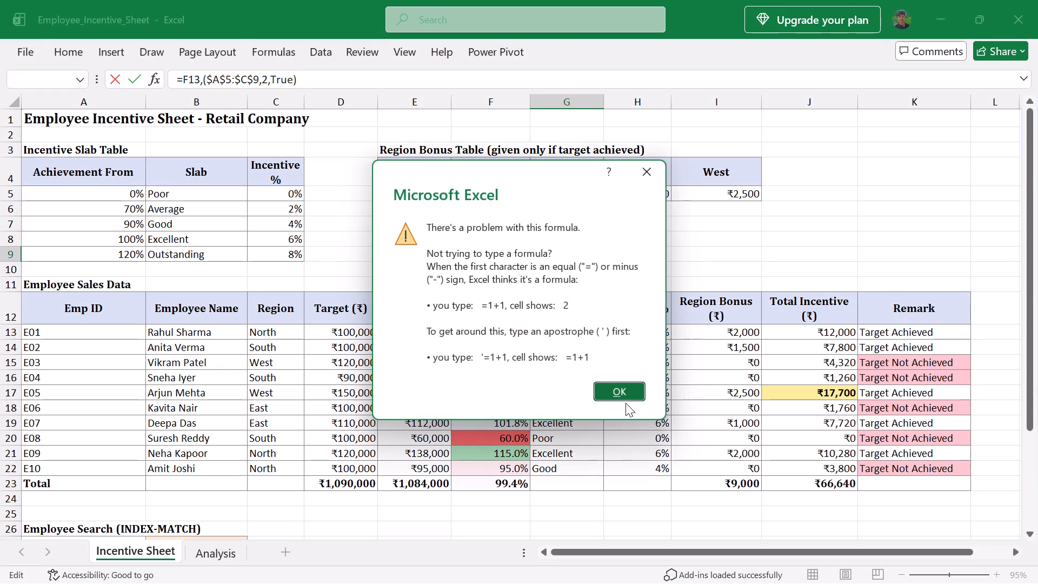
pyautogui.click(626, 403)
pyautogui.click(622, 388)
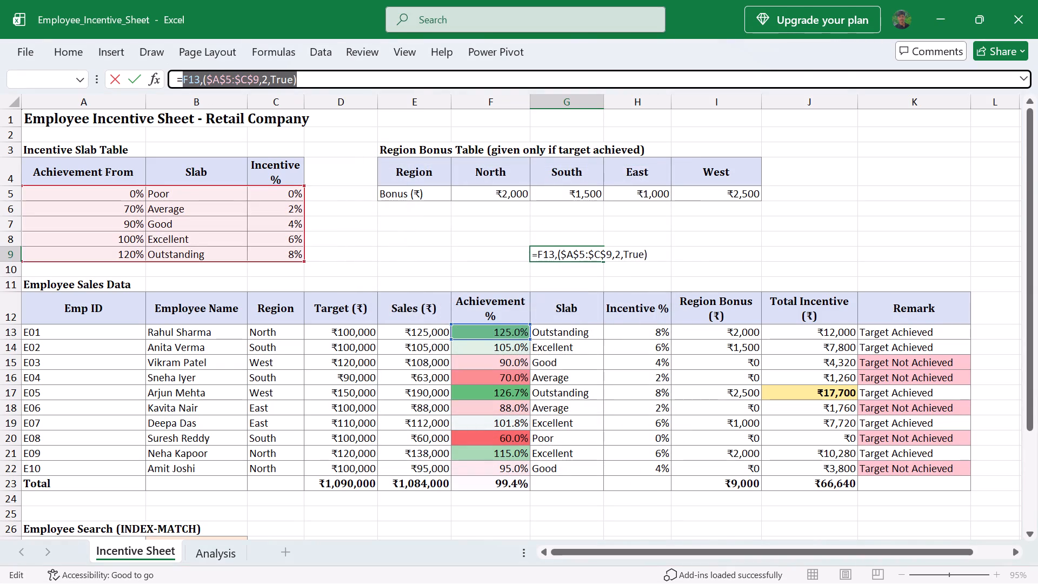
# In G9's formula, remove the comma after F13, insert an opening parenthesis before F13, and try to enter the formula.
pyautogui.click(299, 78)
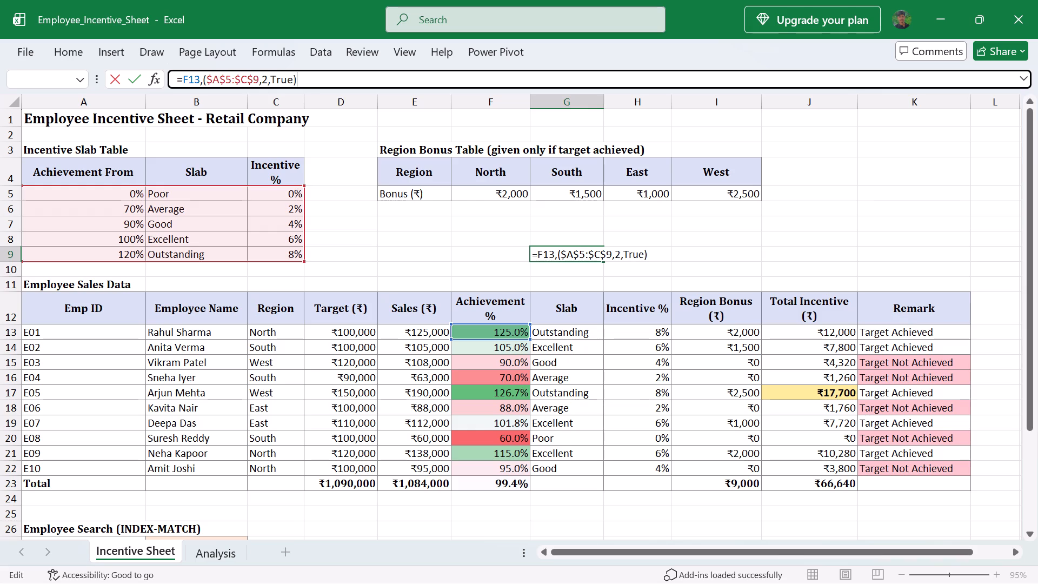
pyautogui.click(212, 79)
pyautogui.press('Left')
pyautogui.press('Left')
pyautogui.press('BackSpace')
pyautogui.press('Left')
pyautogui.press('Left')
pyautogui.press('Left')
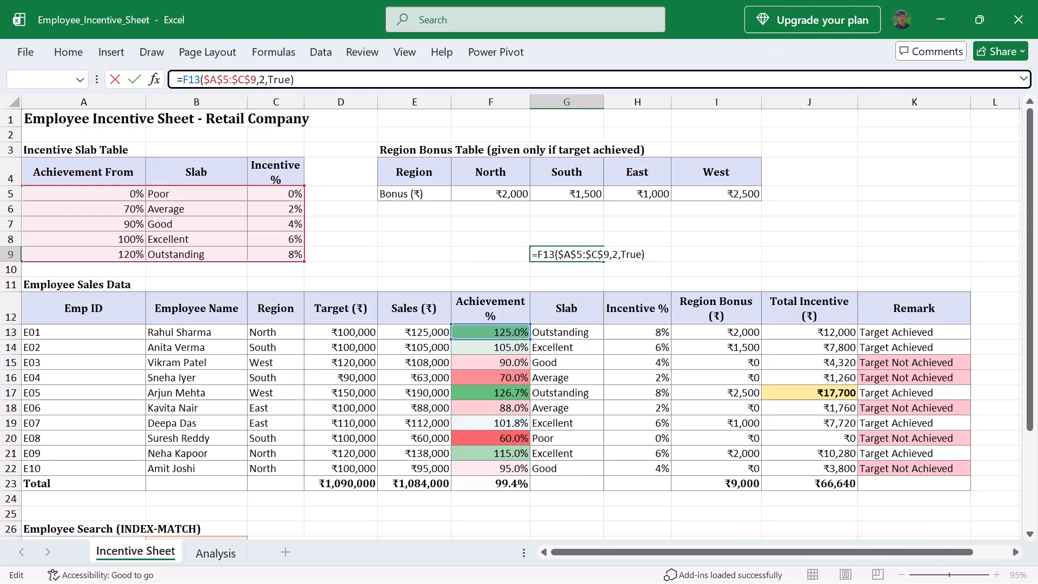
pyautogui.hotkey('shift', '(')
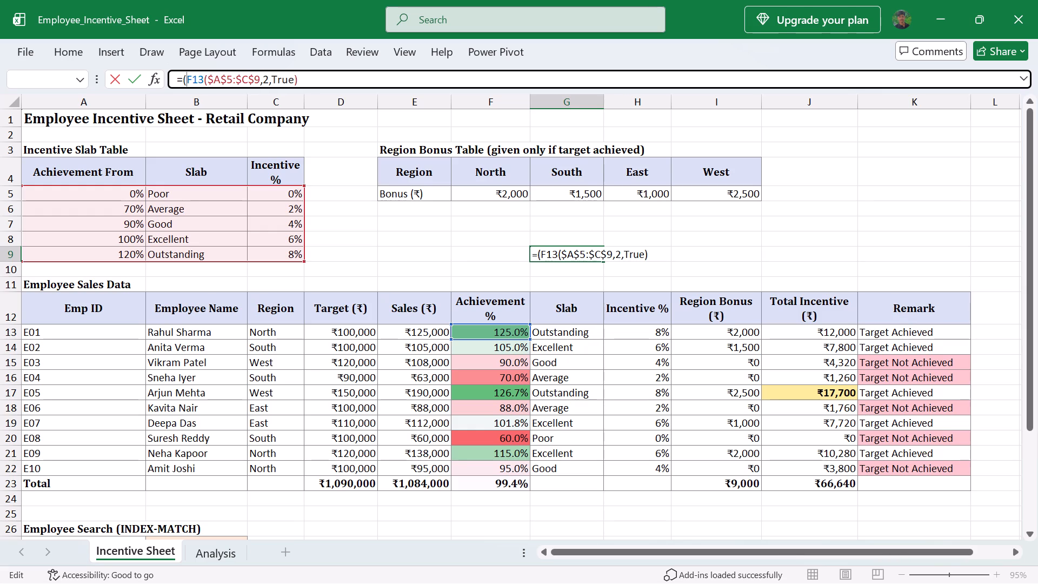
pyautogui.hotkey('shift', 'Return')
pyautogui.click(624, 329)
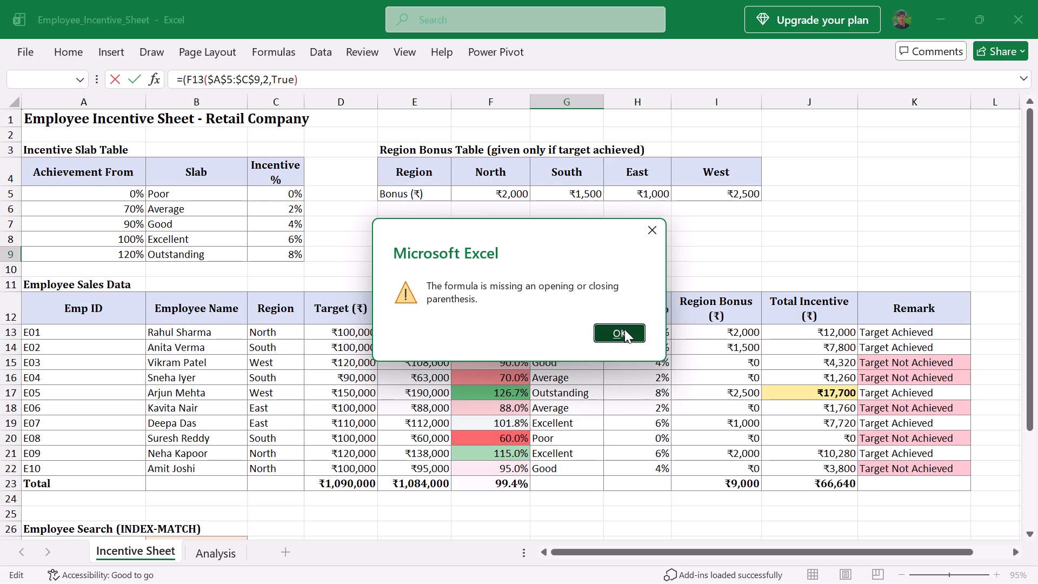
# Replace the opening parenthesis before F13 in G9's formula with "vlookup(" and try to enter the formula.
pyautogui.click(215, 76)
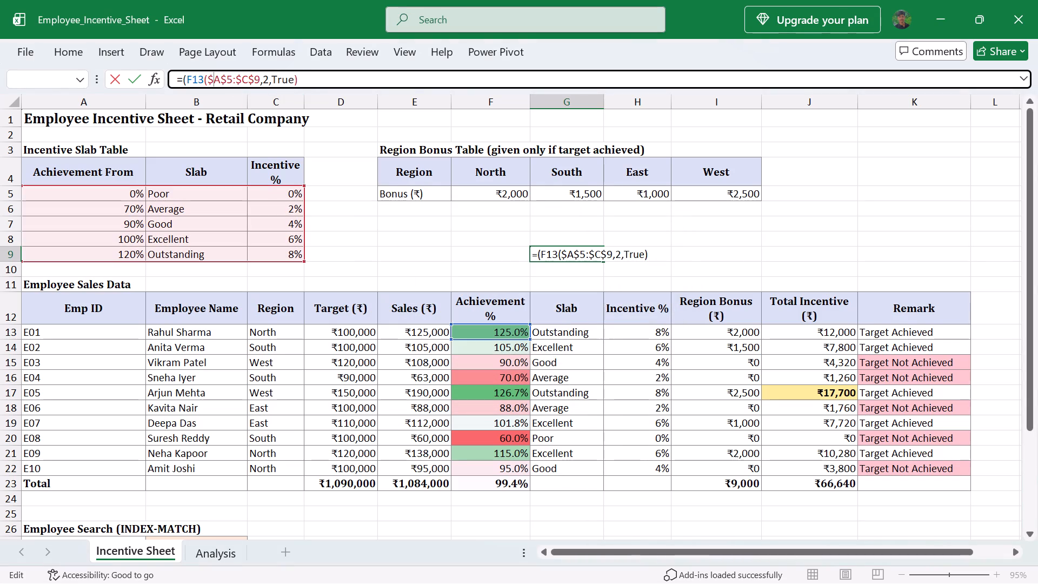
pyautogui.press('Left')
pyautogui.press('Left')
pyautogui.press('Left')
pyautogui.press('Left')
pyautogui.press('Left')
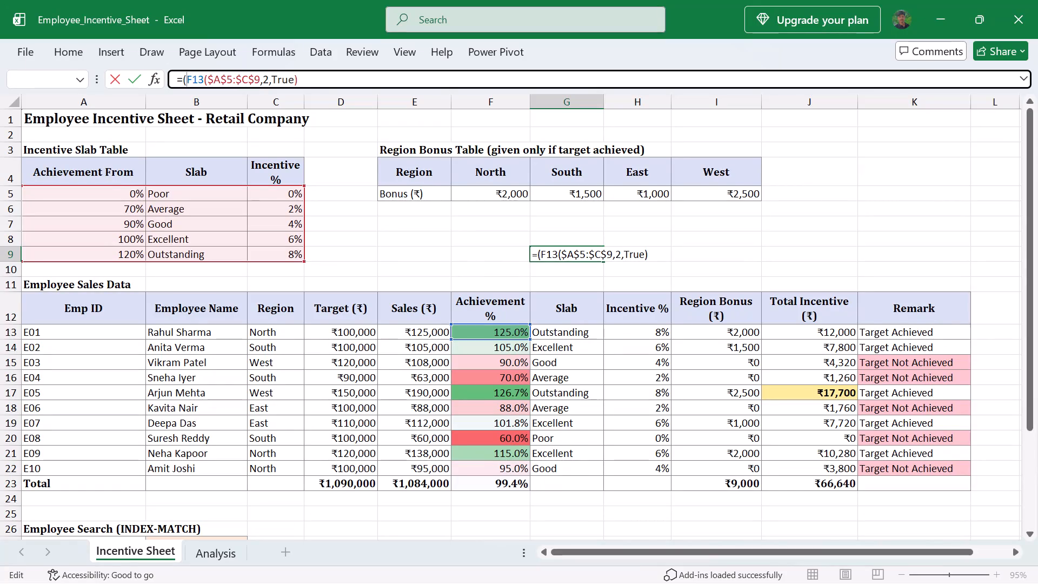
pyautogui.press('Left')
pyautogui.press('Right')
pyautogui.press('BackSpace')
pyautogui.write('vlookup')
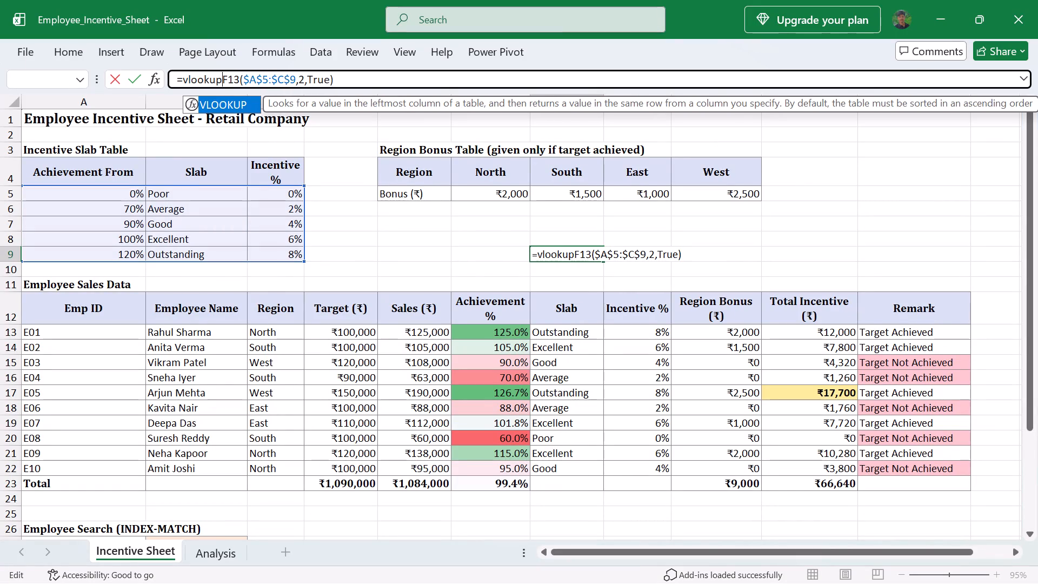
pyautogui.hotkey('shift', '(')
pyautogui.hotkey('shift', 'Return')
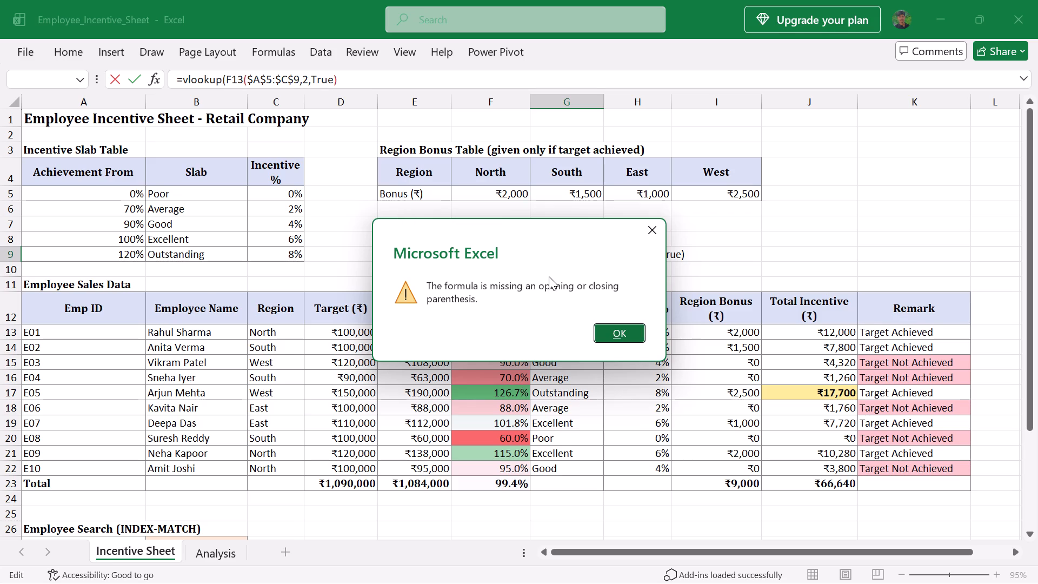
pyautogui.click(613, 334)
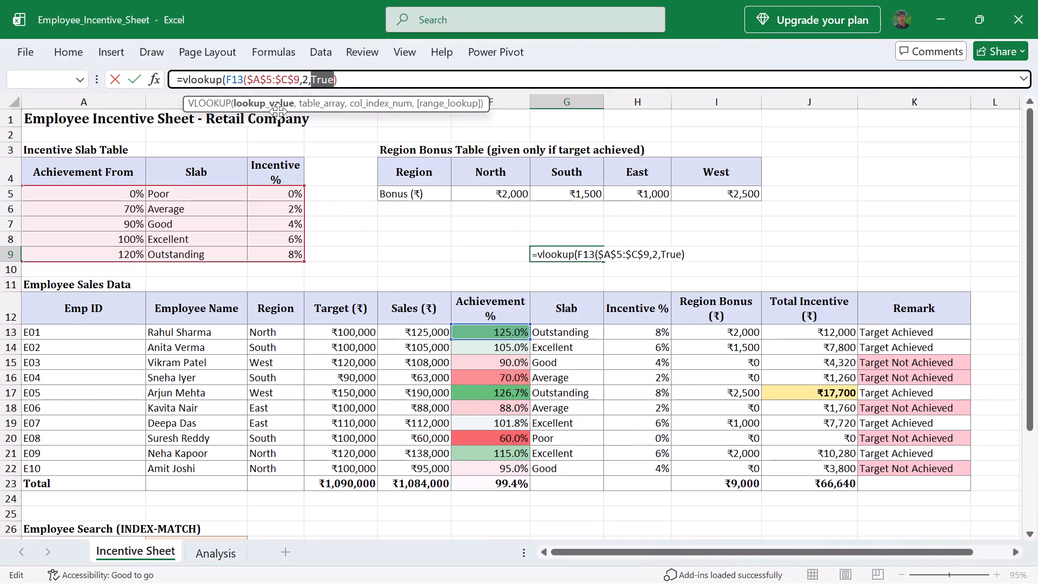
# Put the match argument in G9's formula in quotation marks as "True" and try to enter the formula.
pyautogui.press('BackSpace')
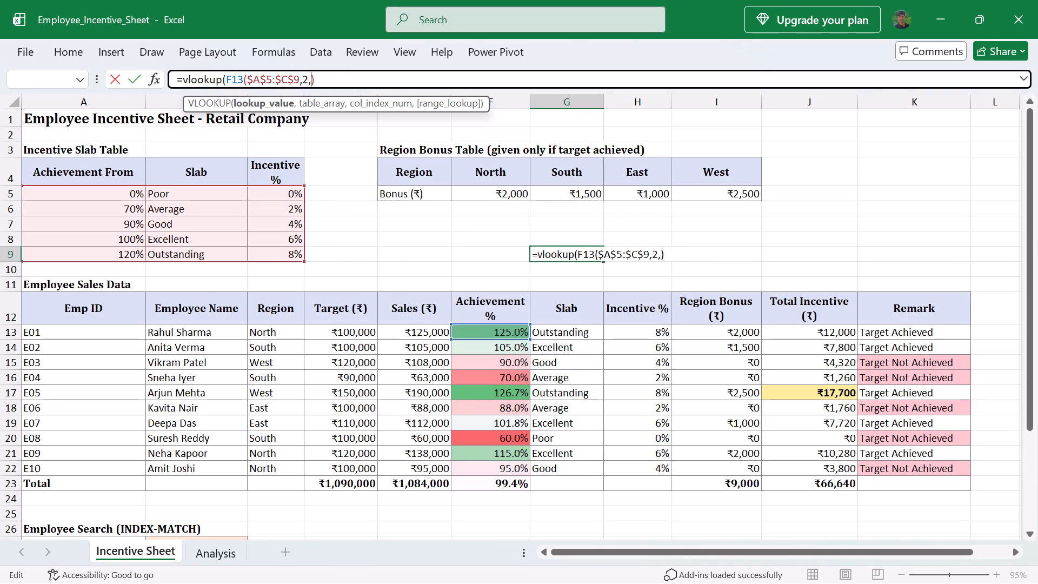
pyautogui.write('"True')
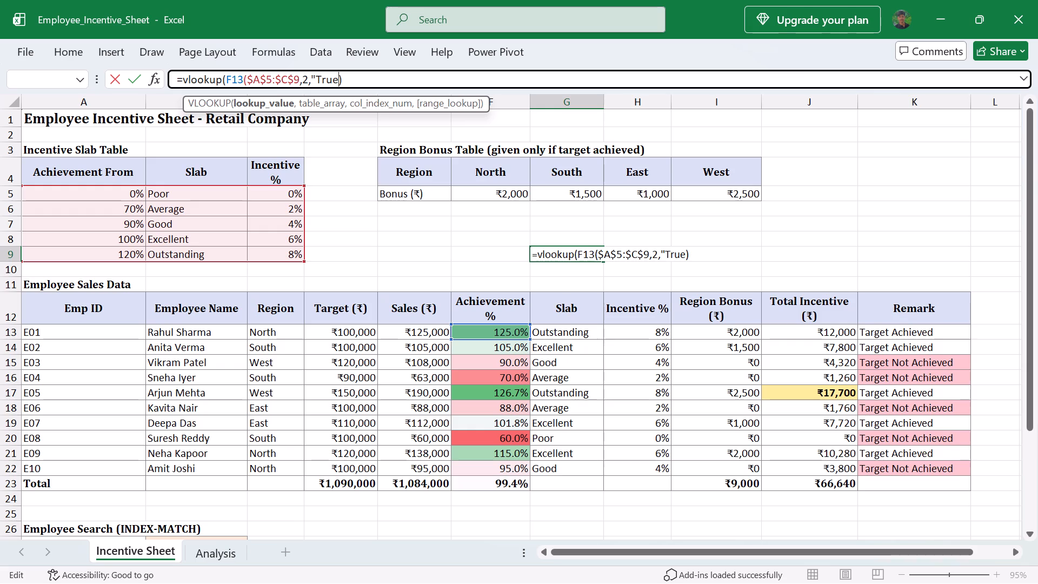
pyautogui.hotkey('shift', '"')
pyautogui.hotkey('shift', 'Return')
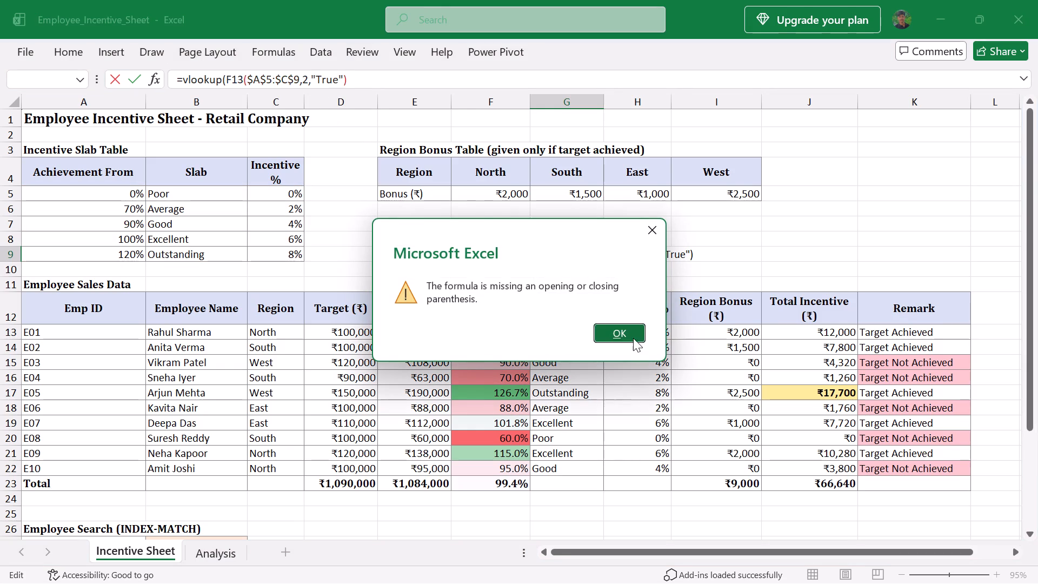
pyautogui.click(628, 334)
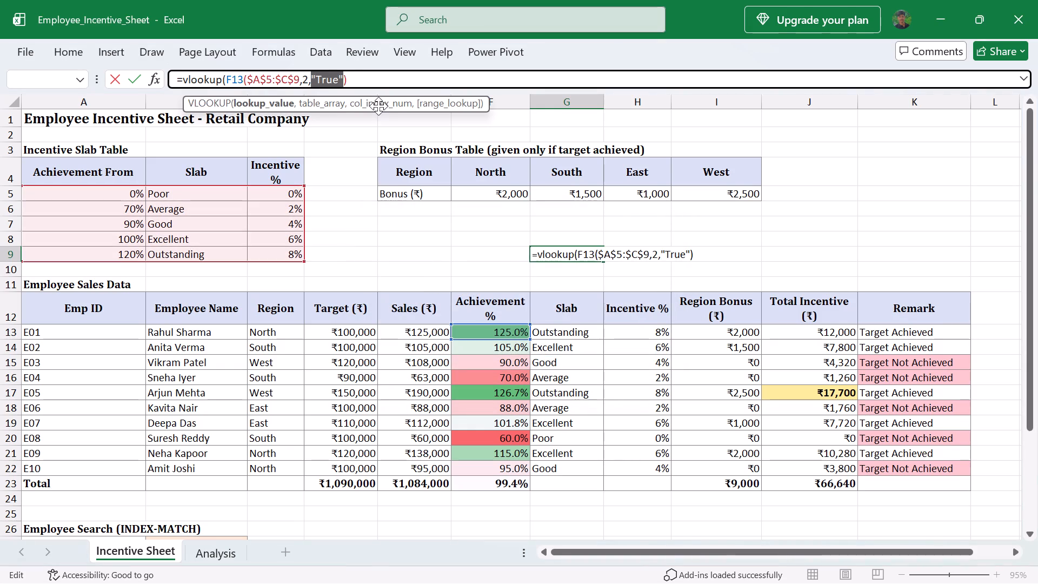
# Delete the entire formula from cell G9 and leave the cell empty.
pyautogui.press('Right')
pyautogui.press('BackSpace')
pyautogui.press('BackSpace')
pyautogui.press('BackSpace')
pyautogui.press('BackSpace')
pyautogui.press('BackSpace')
pyautogui.press('BackSpace')
pyautogui.press('BackSpace')
pyautogui.press('BackSpace')
pyautogui.press('BackSpace')
pyautogui.press('BackSpace')
pyautogui.press('BackSpace')
pyautogui.press('BackSpace')
pyautogui.press('BackSpace')
pyautogui.press('BackSpace')
pyautogui.press('BackSpace')
pyautogui.press('BackSpace')
pyautogui.press('BackSpace')
pyautogui.press('BackSpace')
pyautogui.press('BackSpace')
pyautogui.press('BackSpace')
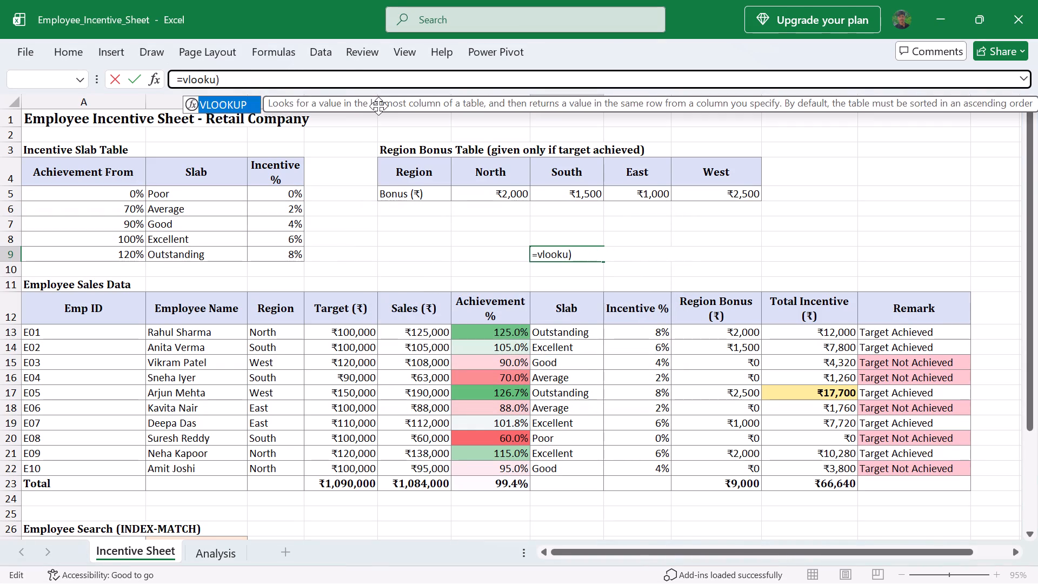
pyautogui.press('Right')
pyautogui.press('Right')
pyautogui.press('BackSpace')
pyautogui.press('BackSpace')
pyautogui.press('BackSpace')
pyautogui.press('BackSpace')
pyautogui.press('BackSpace')
pyautogui.press('BackSpace')
pyautogui.press('BackSpace')
pyautogui.press('BackSpace')
pyautogui.press('BackSpace')
pyautogui.press('BackSpace')
pyautogui.press('BackSpace')
pyautogui.press('BackSpace')
pyautogui.press('BackSpace')
pyautogui.press('BackSpace')
pyautogui.press('BackSpace')
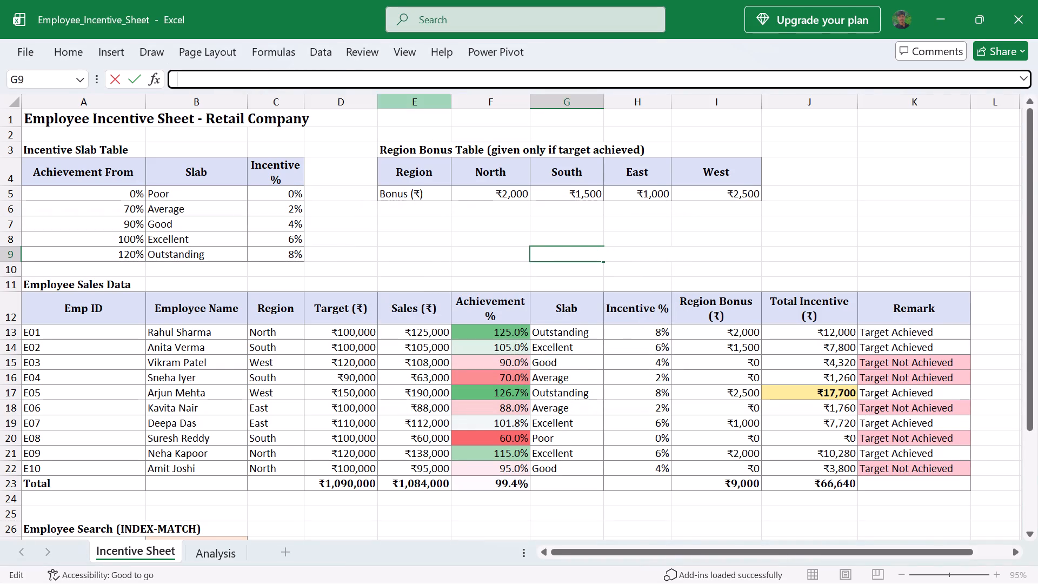
pyautogui.click(565, 275)
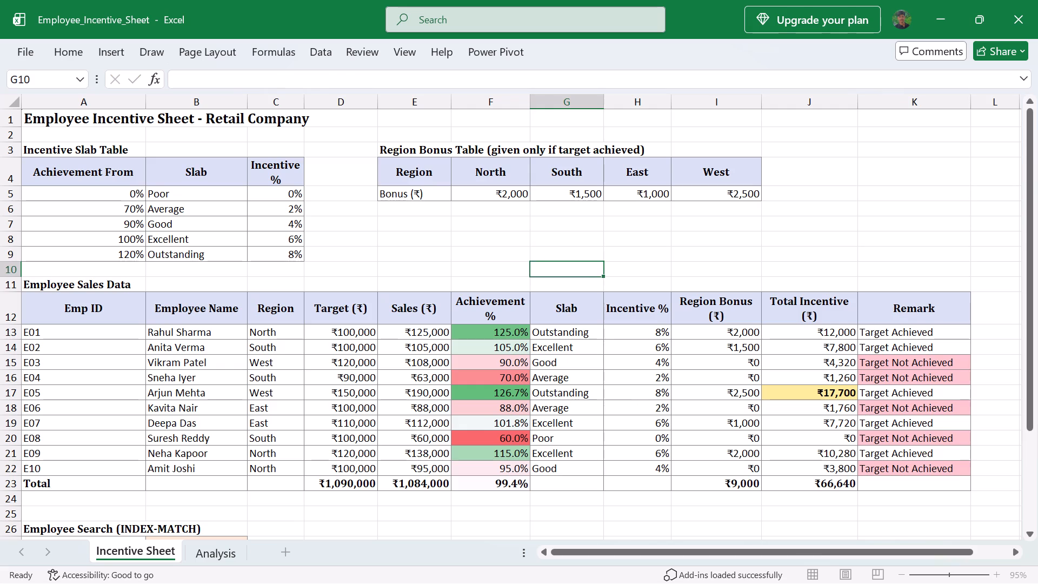
# Examine the existing Slab formula in cell G13 for employee E01.
pyautogui.click(559, 333)
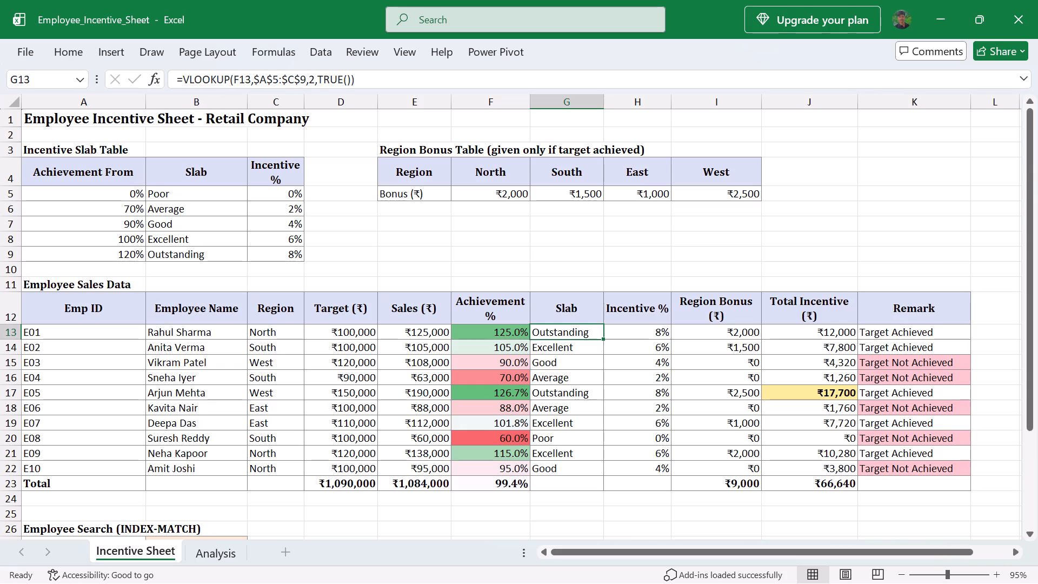
# Switch to YouTube, play the suggested "Sharabo ki Tarah" lofi music video and skip ahead 10 seconds.
pyautogui.click(555, 129)
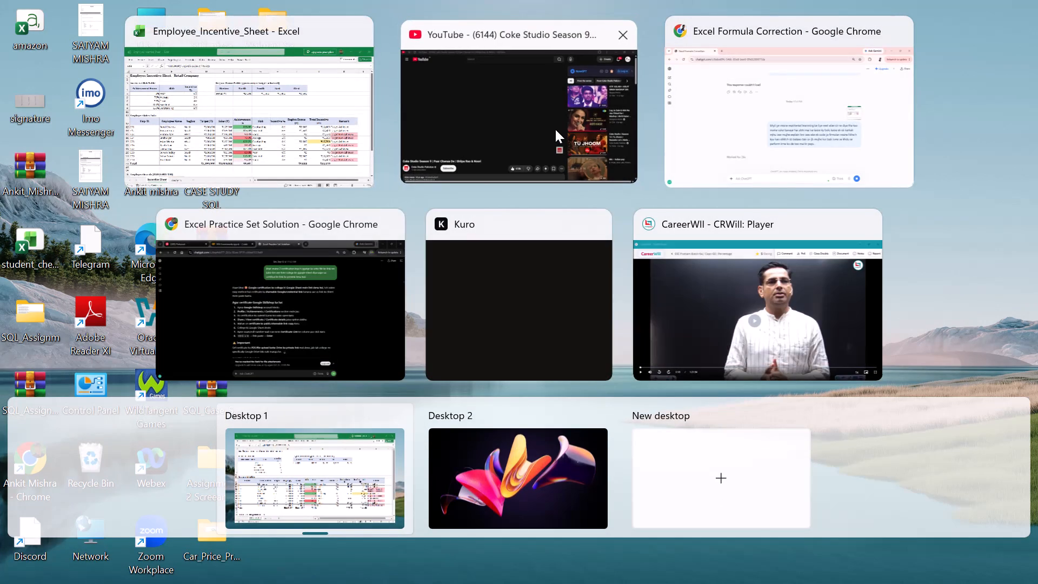
pyautogui.scroll(-1, 716, 397)
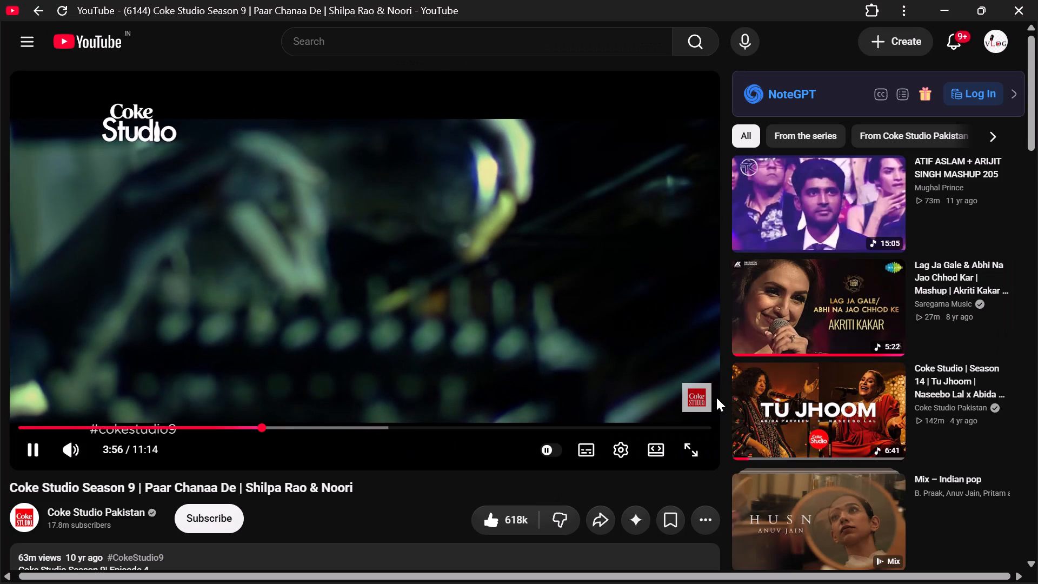
pyautogui.scroll(-2, 560, 348)
pyautogui.scroll(-3, 500, 337)
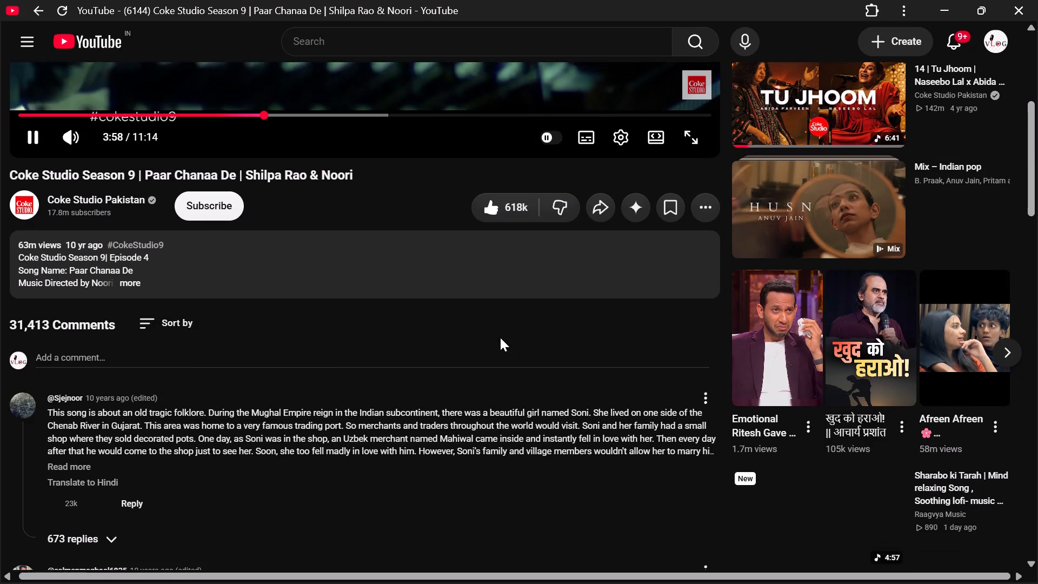
pyautogui.scroll(1, 500, 337)
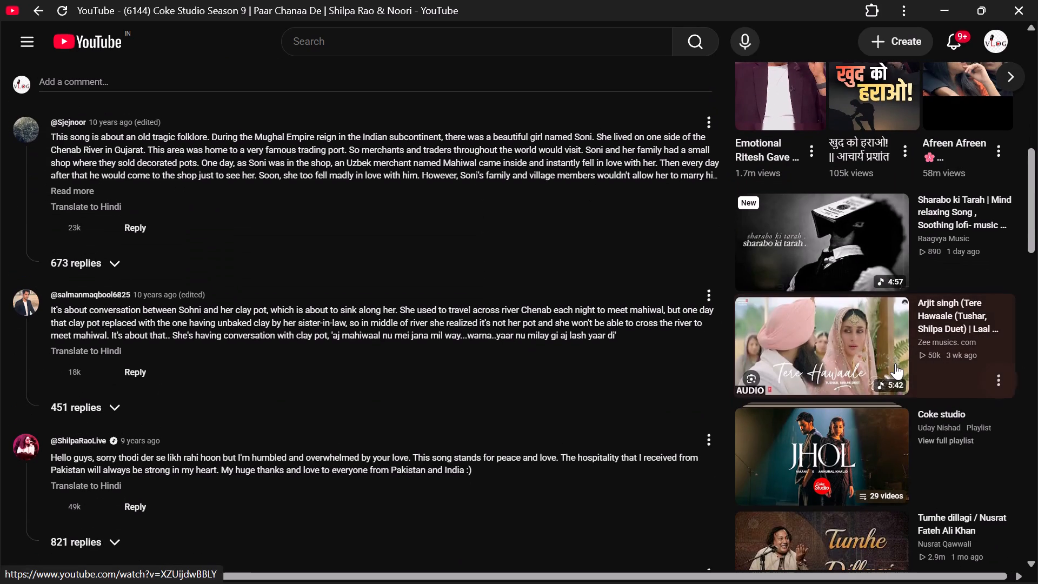
pyautogui.click(802, 228)
pyautogui.scroll(4, 447, 326)
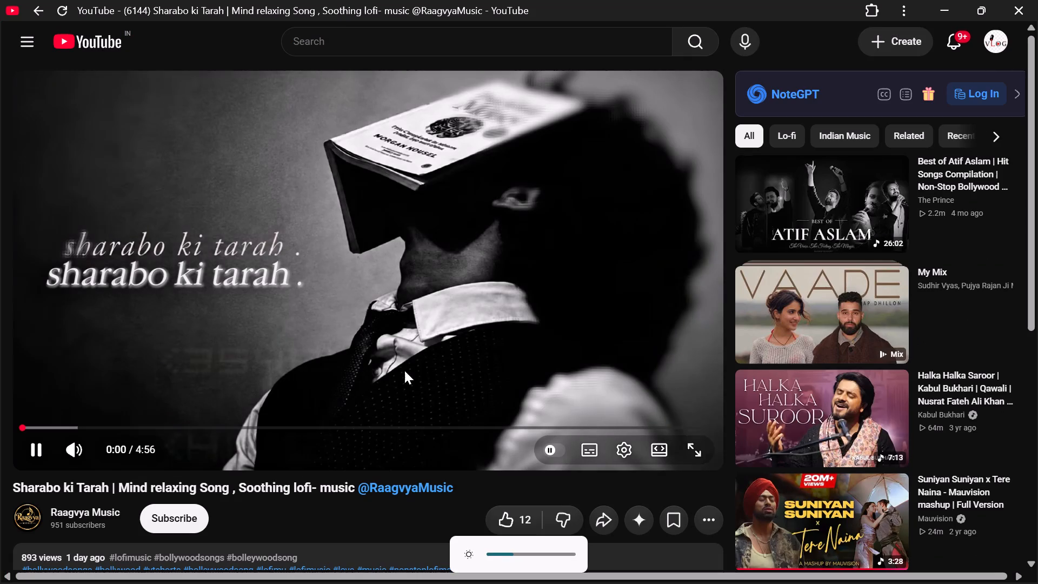
pyautogui.press('Right')
pyautogui.press('Right')
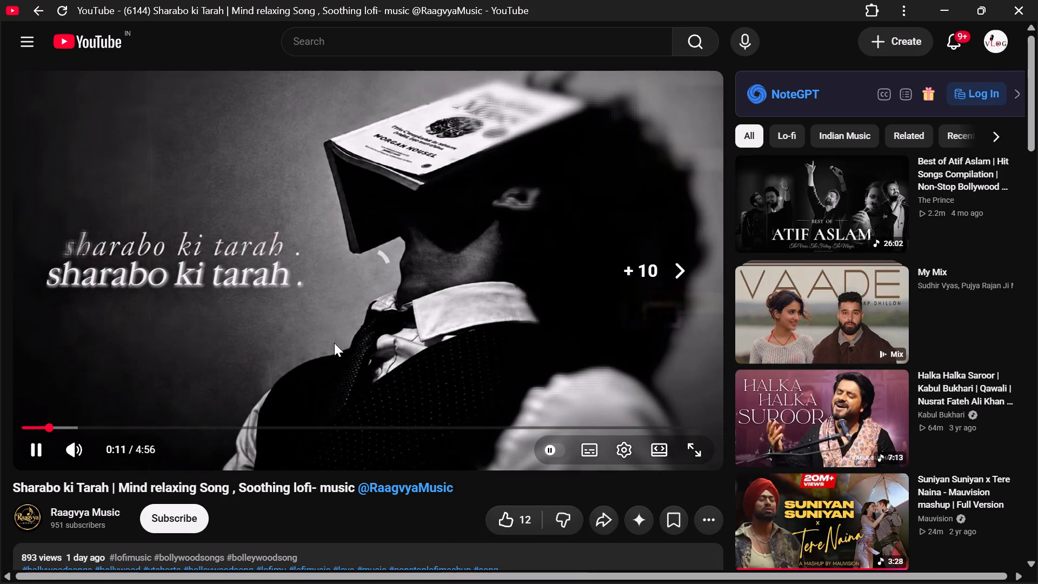
# Switch back to the Employee_Incentive_Sheet workbook in Excel and begin a formula in cell F10.
pyautogui.click(558, 61)
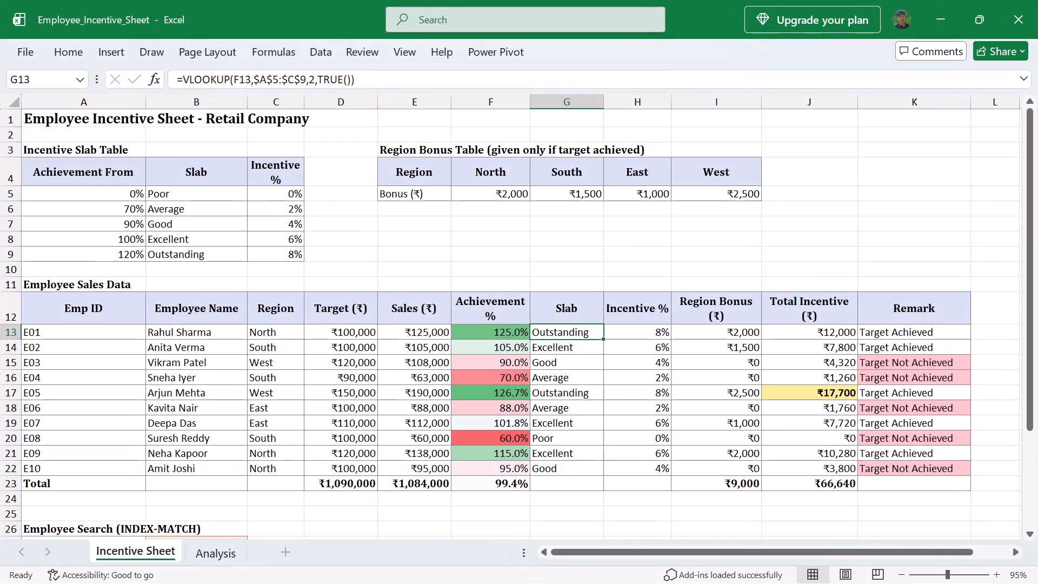
pyautogui.scroll(1, 409, 272)
pyautogui.scroll(-1, 360, 269)
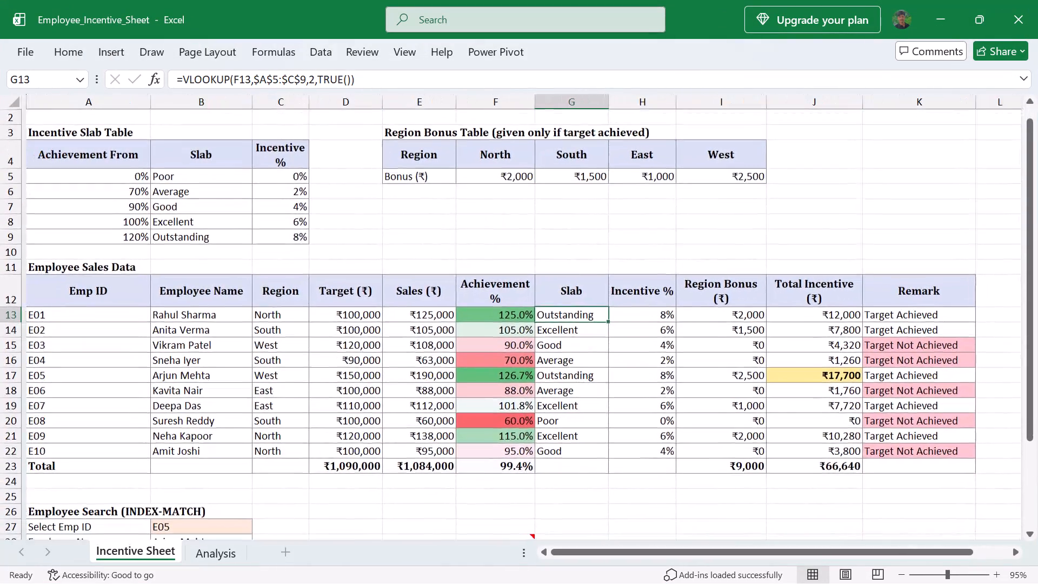
pyautogui.click(349, 248)
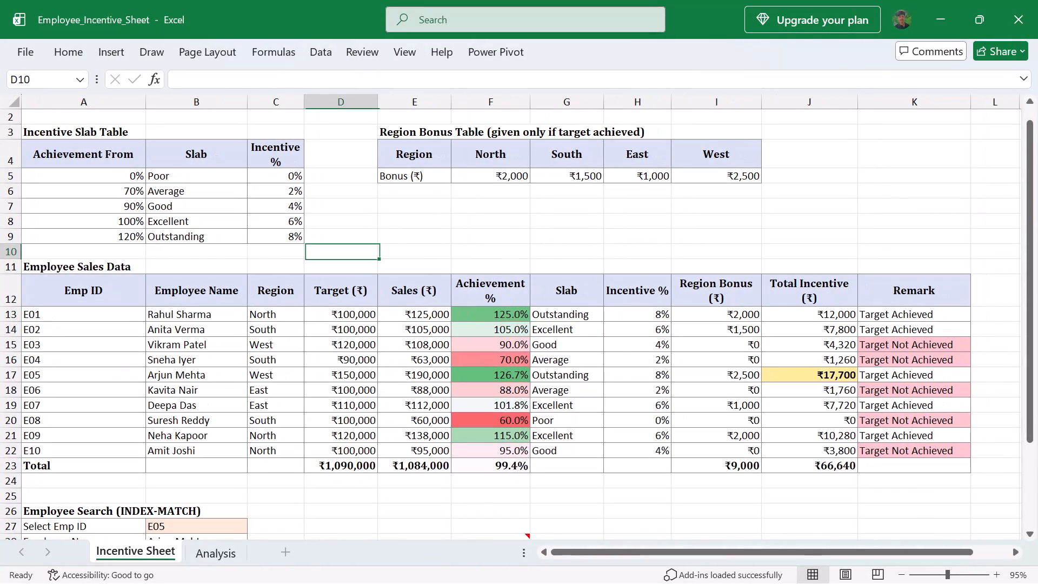
pyautogui.click(466, 255)
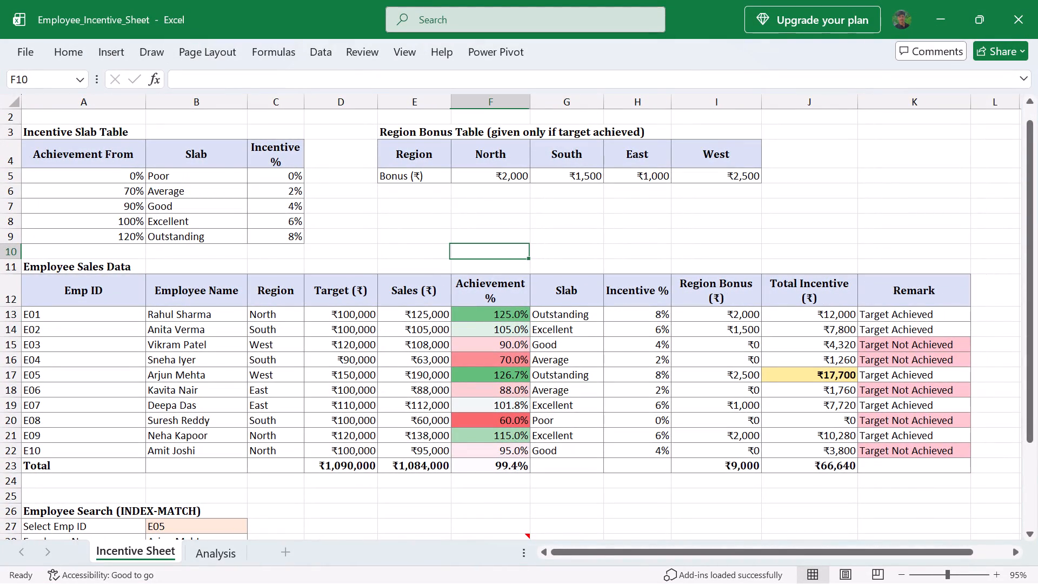
pyautogui.press('=')
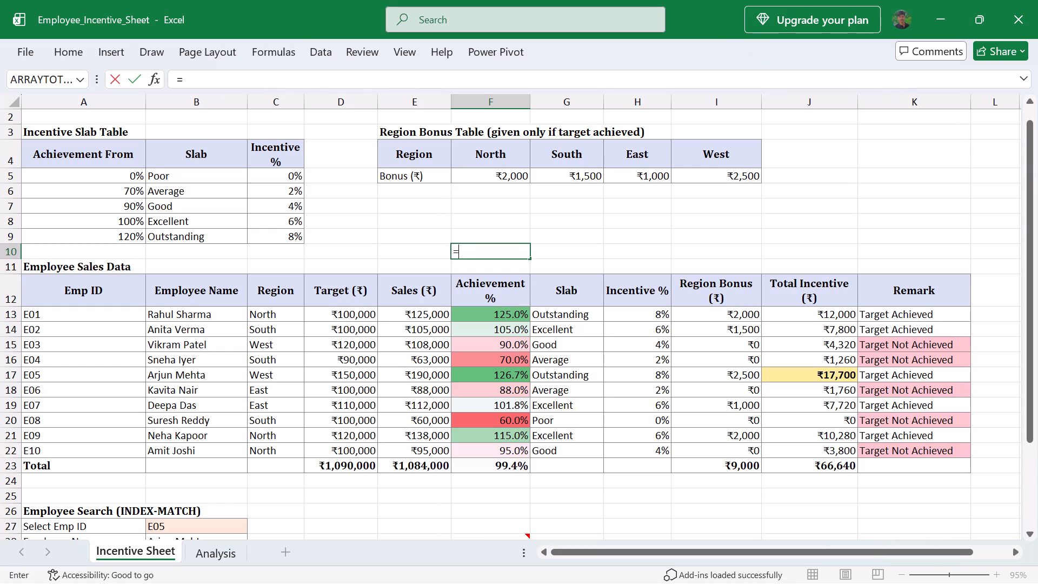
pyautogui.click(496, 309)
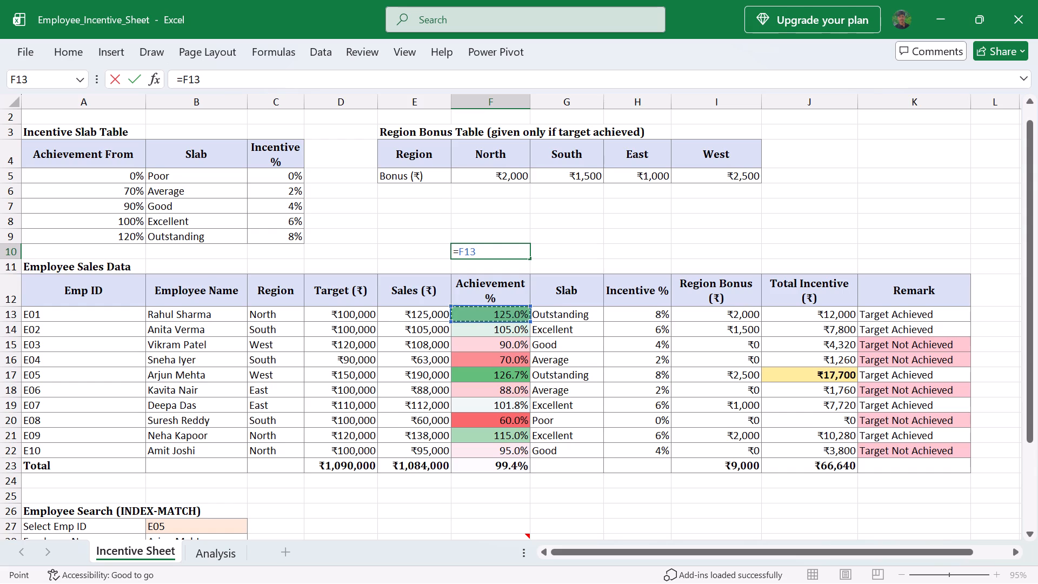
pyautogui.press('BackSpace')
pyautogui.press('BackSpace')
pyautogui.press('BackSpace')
# Insert the VLOOKUP function with its opening parenthesis in F10's formula.
pyautogui.write('VLOOK')
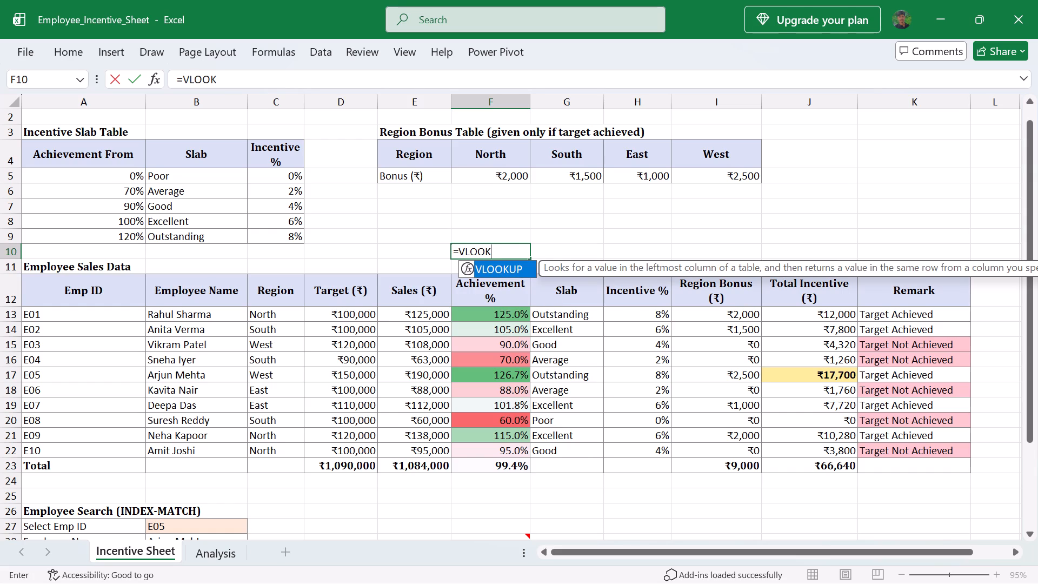
pyautogui.doubleClick(505, 270)
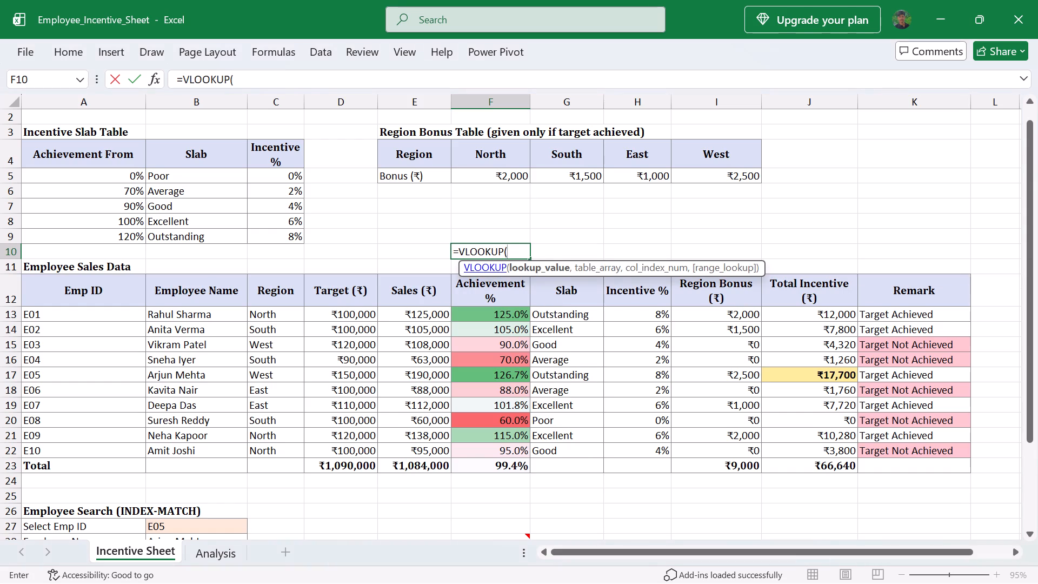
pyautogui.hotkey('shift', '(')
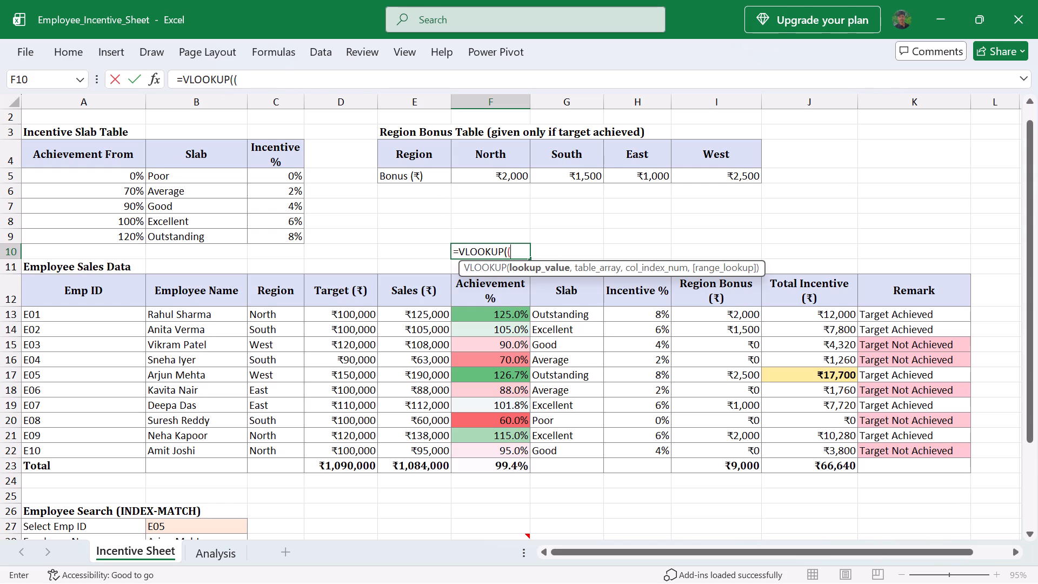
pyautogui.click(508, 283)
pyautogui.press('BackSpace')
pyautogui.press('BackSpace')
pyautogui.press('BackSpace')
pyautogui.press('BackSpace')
# Set cell F13, employee E01's achievement percentage, as the lookup value of F10's VLOOKUP formula.
pyautogui.press('BackSpace')
pyautogui.hotkey('shift', '(')
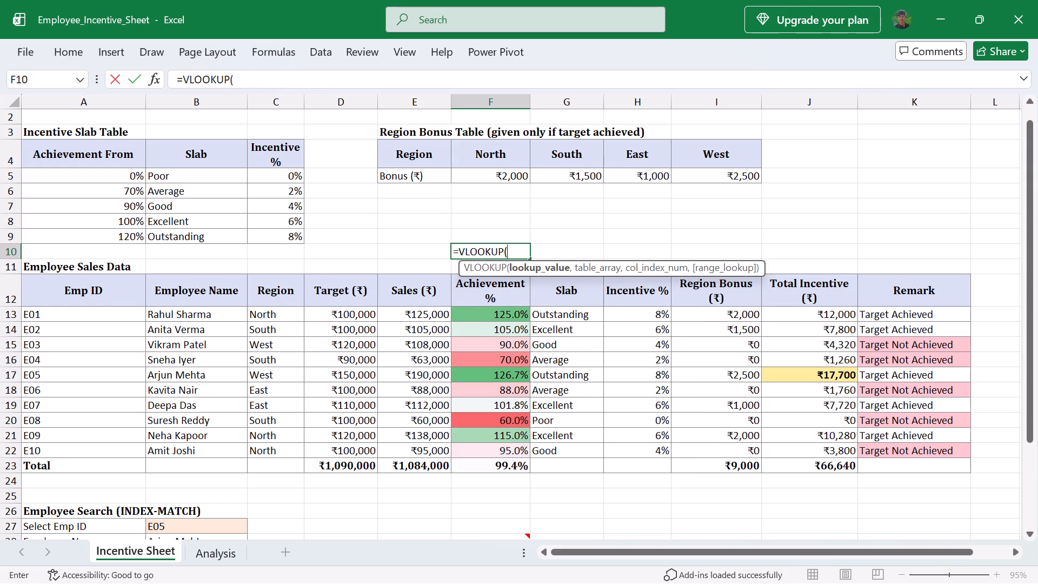
pyautogui.click(498, 308)
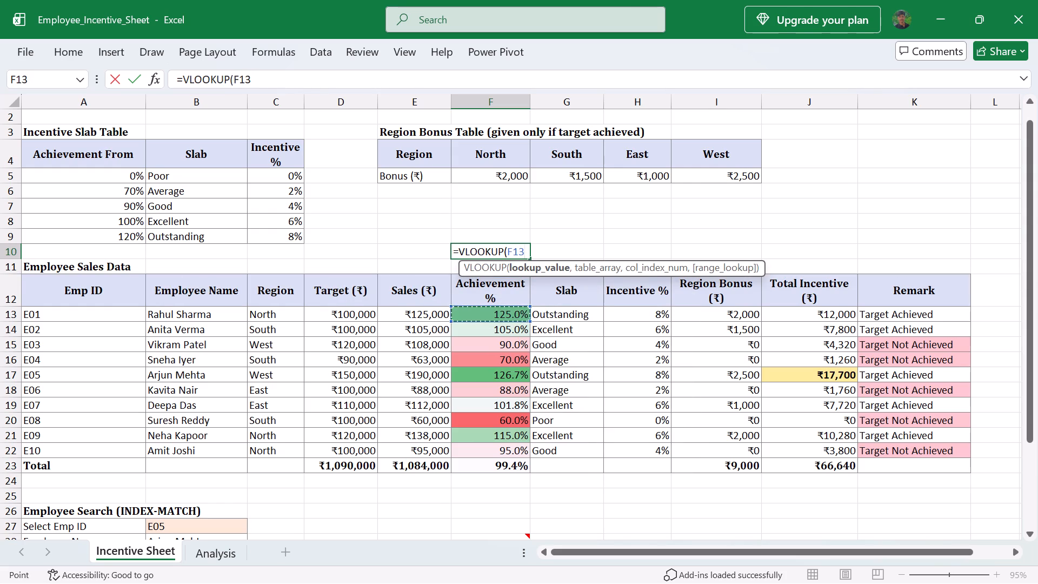
pyautogui.press(',')
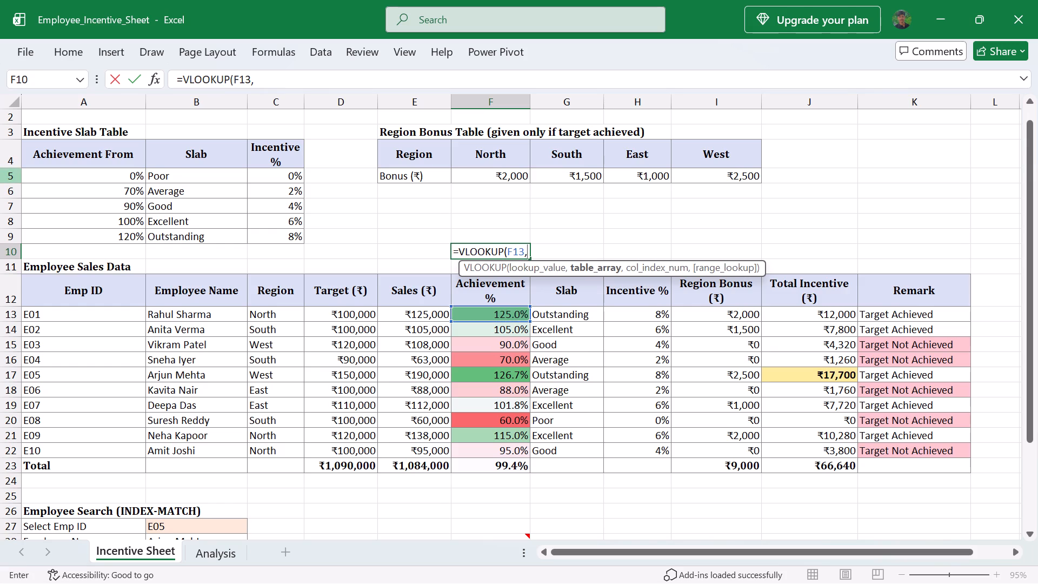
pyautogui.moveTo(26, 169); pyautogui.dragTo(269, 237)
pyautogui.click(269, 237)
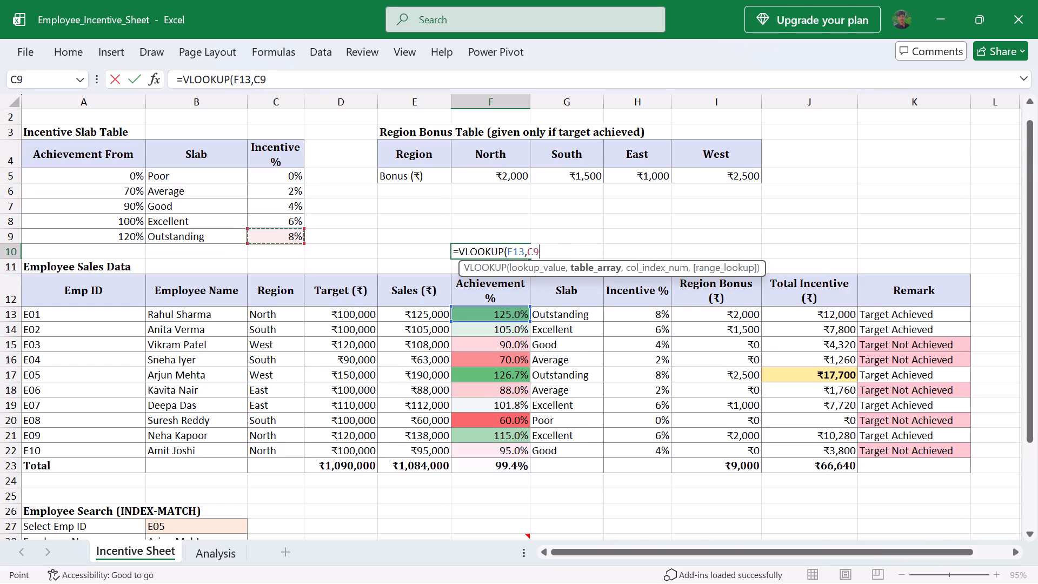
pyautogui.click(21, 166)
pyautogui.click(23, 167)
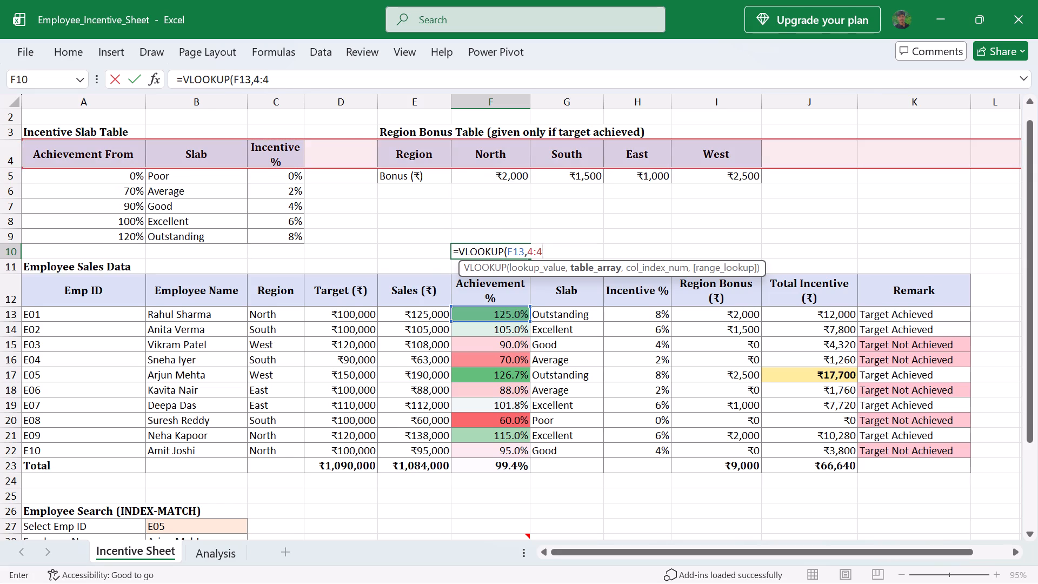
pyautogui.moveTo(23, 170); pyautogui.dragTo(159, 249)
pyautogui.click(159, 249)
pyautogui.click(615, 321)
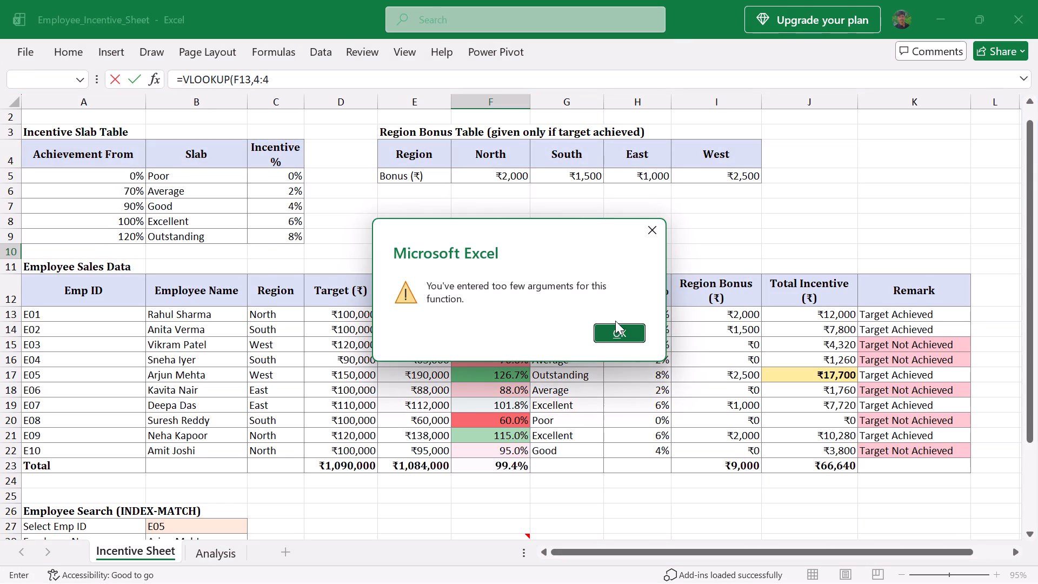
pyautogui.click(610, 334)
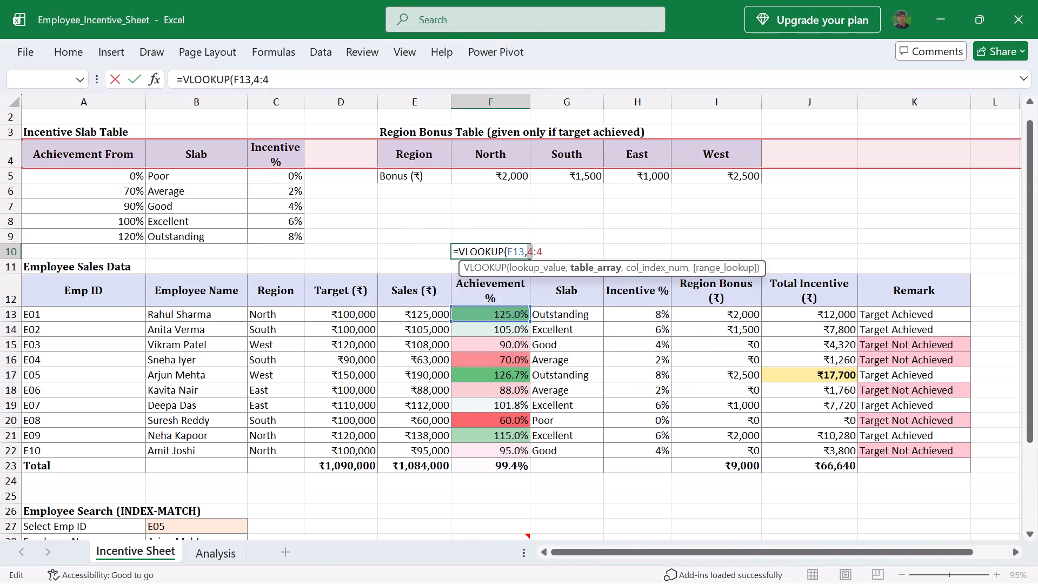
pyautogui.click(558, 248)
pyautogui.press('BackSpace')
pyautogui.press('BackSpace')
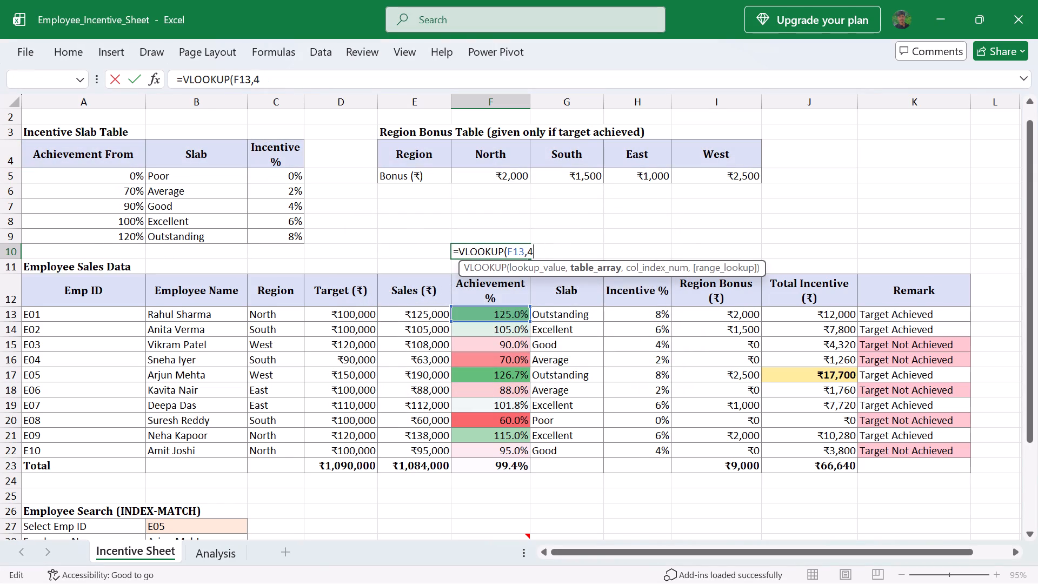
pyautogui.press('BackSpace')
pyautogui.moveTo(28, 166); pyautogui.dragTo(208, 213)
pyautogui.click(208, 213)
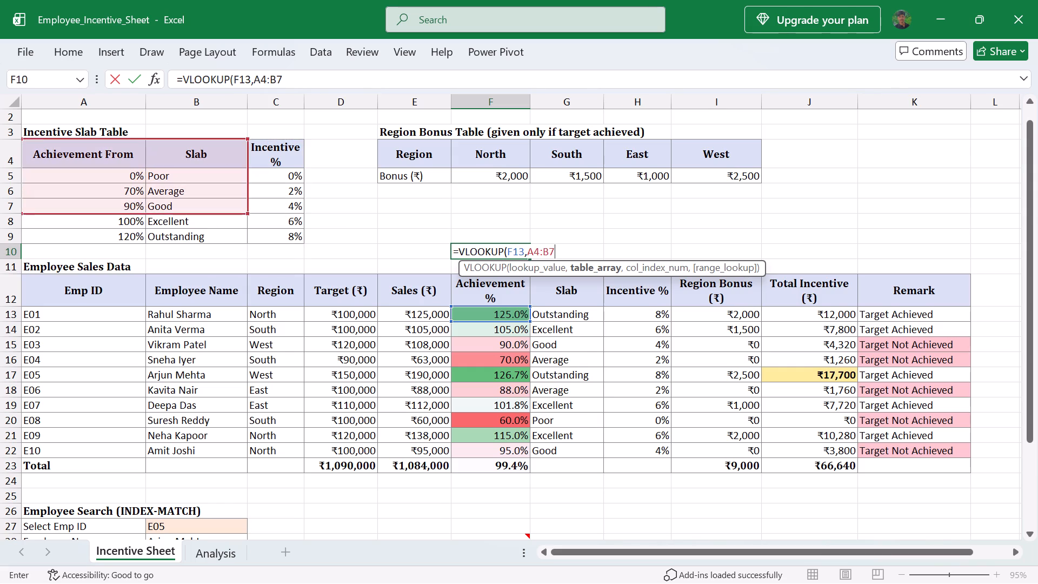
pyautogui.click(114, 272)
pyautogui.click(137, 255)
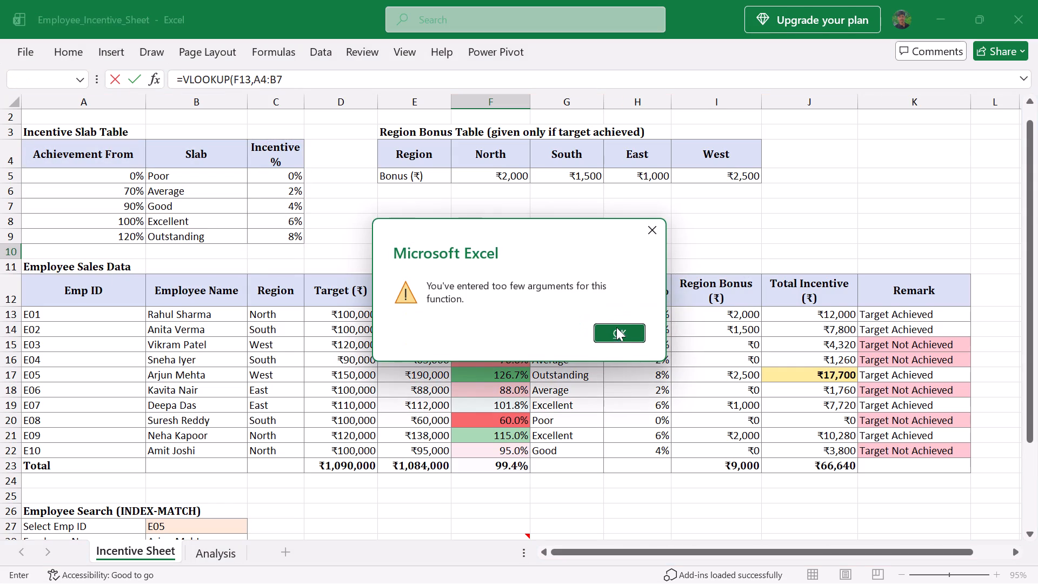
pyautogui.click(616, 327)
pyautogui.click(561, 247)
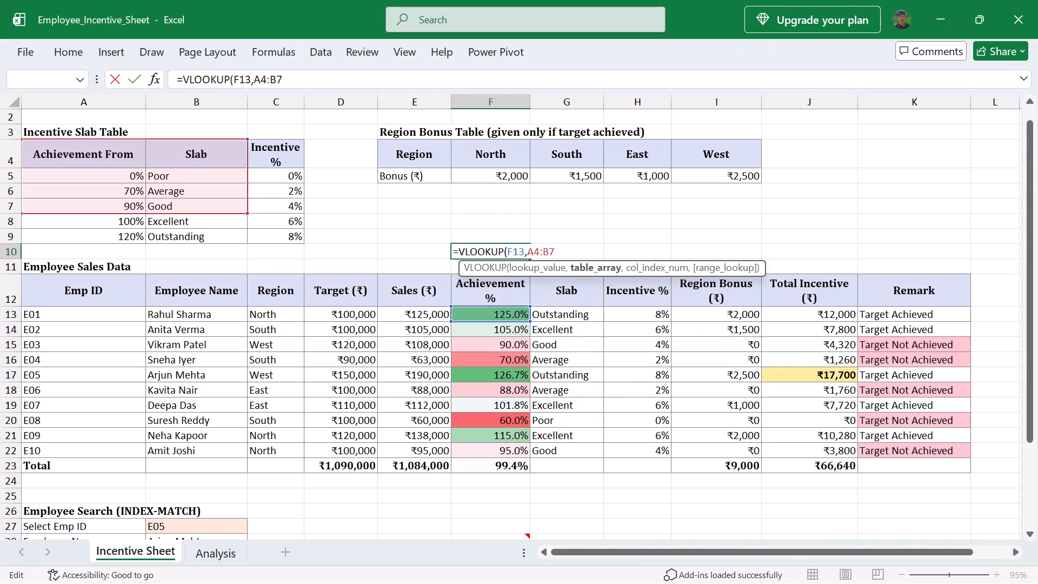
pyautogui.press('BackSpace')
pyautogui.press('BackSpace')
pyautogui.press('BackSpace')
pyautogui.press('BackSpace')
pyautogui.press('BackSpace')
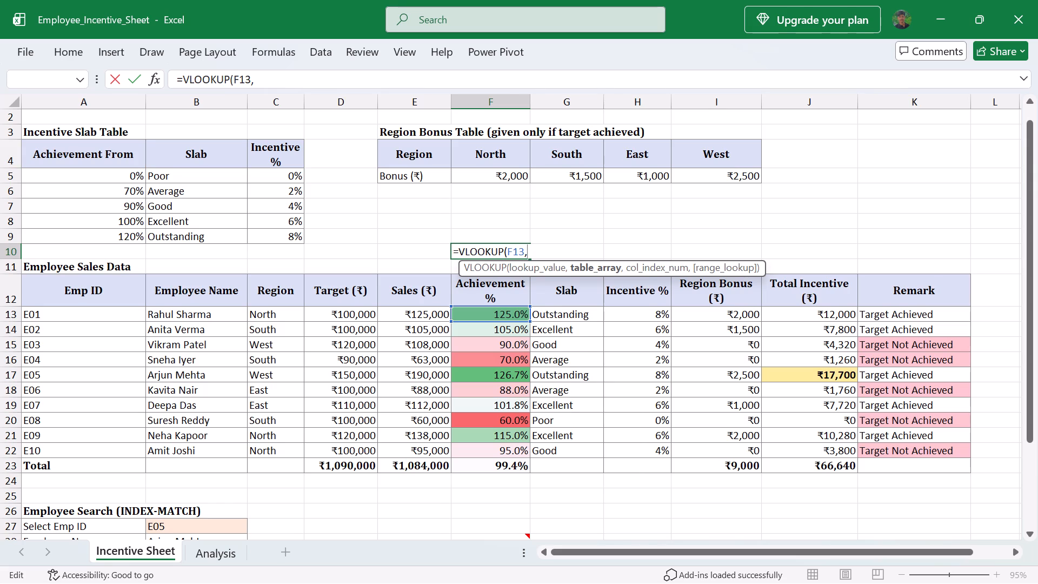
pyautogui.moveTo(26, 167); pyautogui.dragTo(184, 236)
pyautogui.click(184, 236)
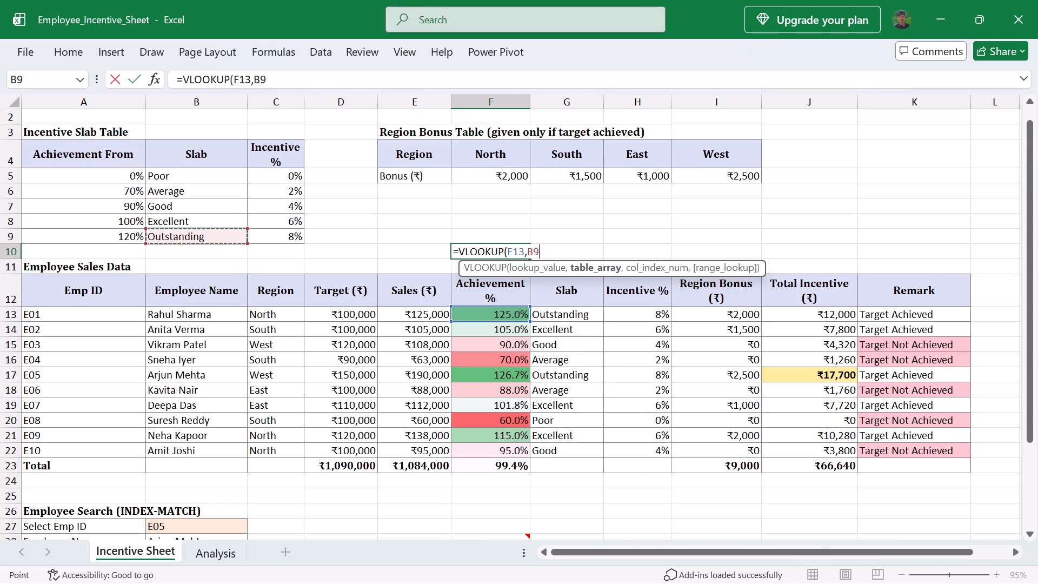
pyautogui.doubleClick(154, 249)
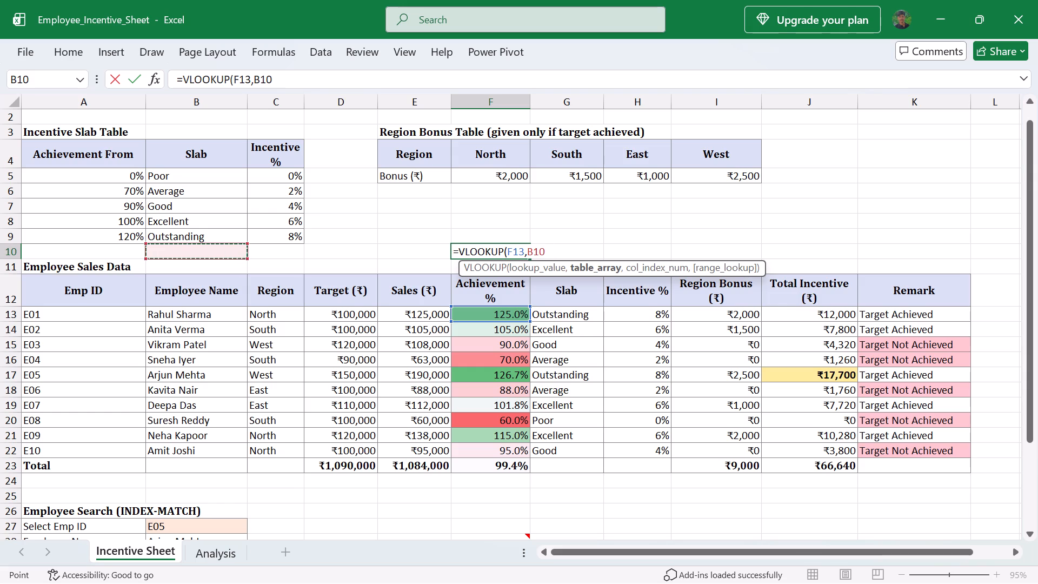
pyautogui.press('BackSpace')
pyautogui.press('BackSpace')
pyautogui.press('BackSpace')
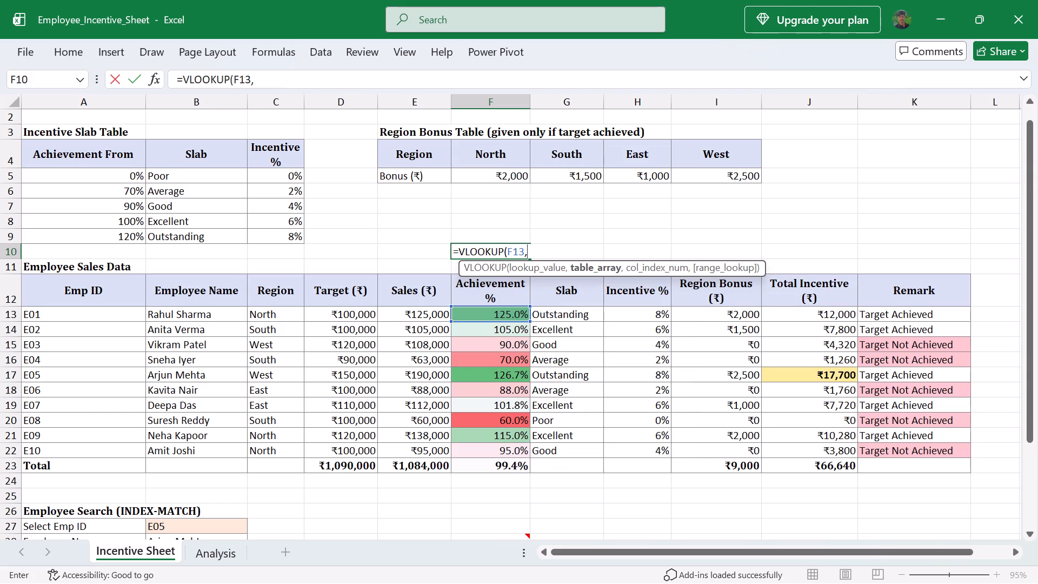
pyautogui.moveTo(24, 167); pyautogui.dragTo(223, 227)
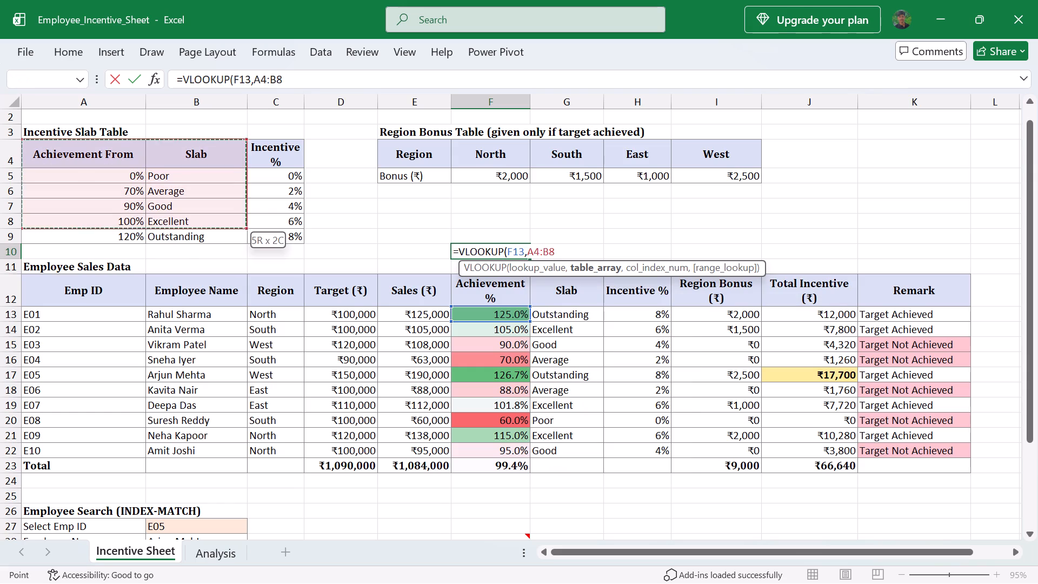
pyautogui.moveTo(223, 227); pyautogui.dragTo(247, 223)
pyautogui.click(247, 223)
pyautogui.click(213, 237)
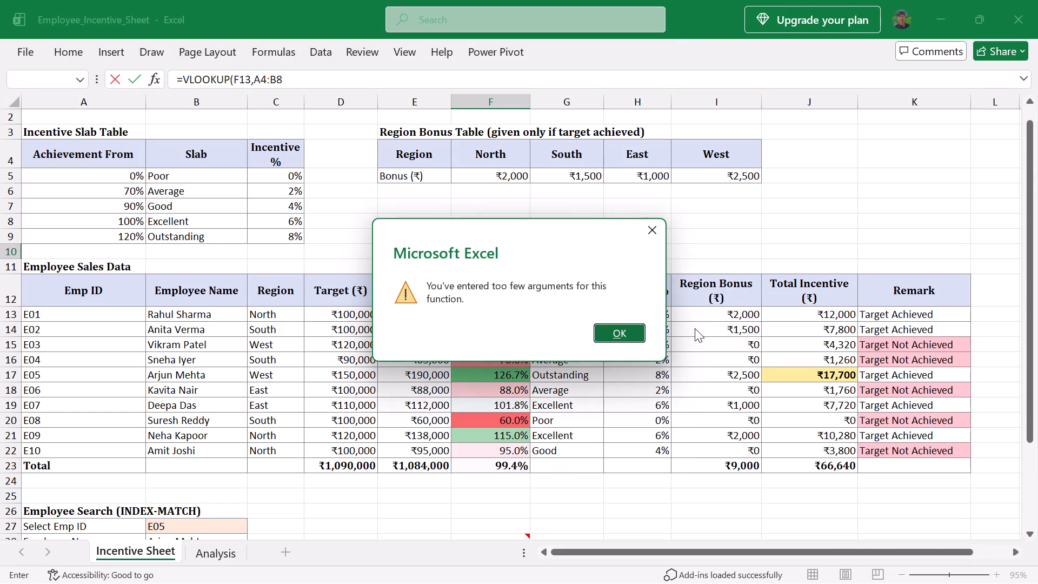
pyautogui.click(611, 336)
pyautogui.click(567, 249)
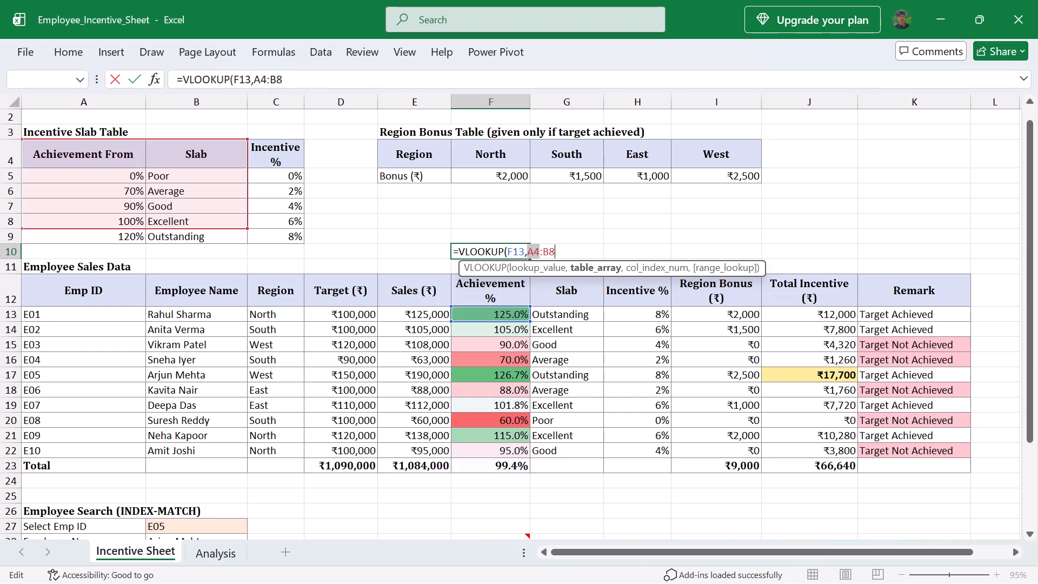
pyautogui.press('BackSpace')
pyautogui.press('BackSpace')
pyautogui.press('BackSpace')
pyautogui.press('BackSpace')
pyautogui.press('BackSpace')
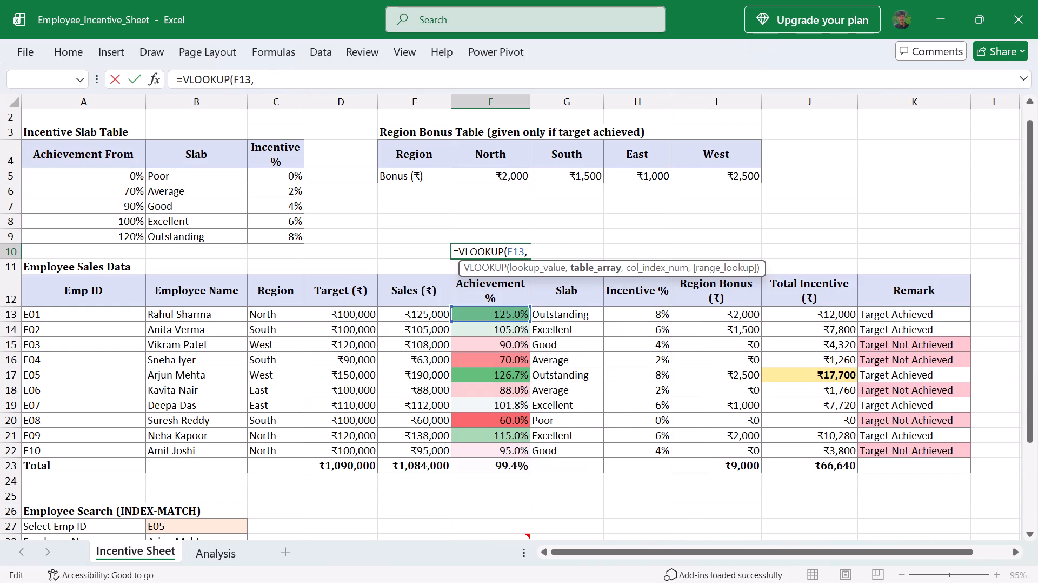
# Select A5:C9, the data rows of the Incentive Slab Table, as the VLOOKUP's table array.
pyautogui.moveTo(26, 169); pyautogui.dragTo(424, 246)
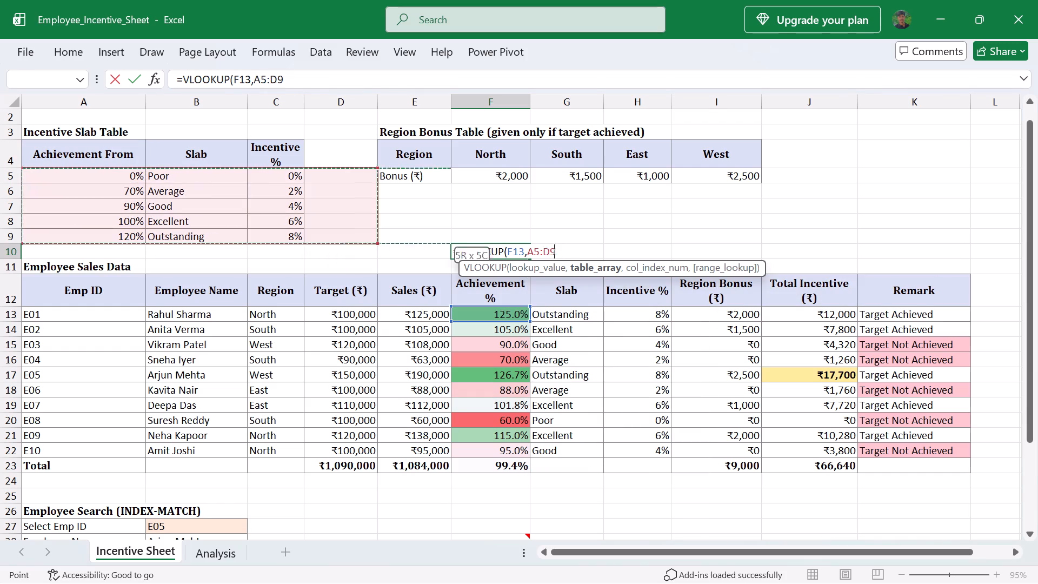
pyautogui.moveTo(424, 246); pyautogui.dragTo(284, 233)
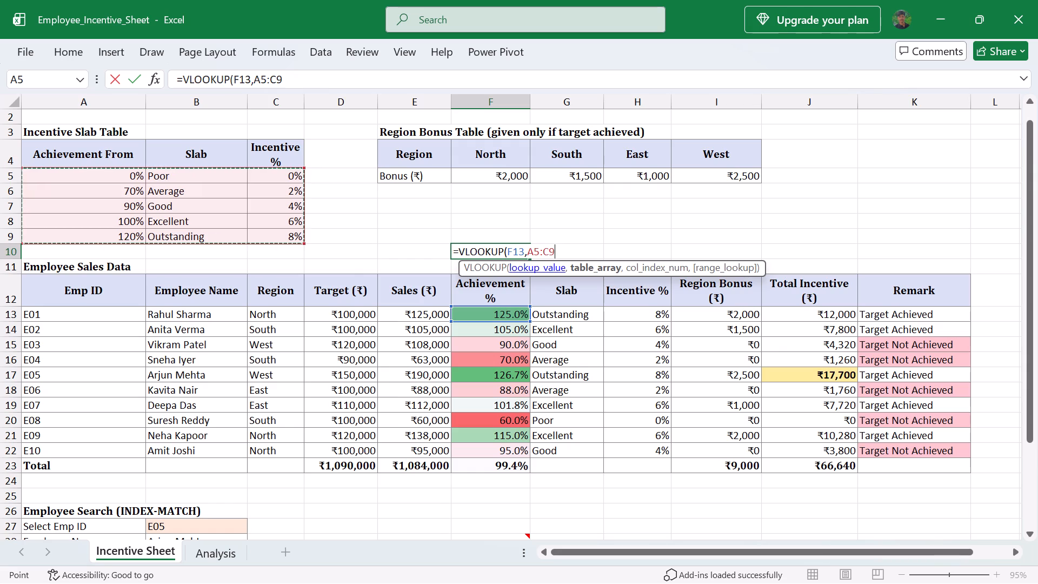
pyautogui.press(',')
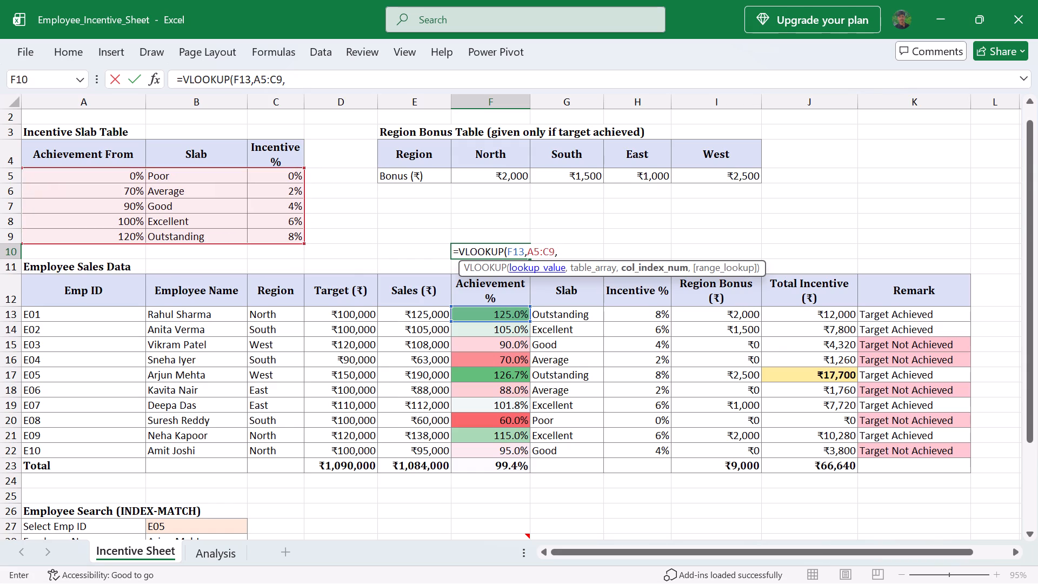
pyautogui.press('Left')
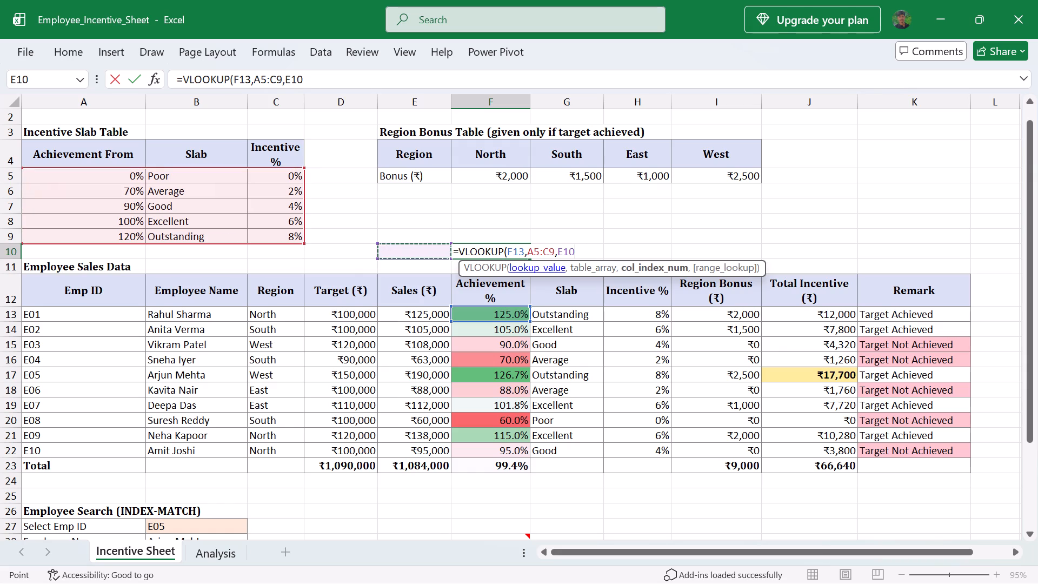
pyautogui.press('BackSpace')
pyautogui.press('BackSpace')
pyautogui.press('BackSpace')
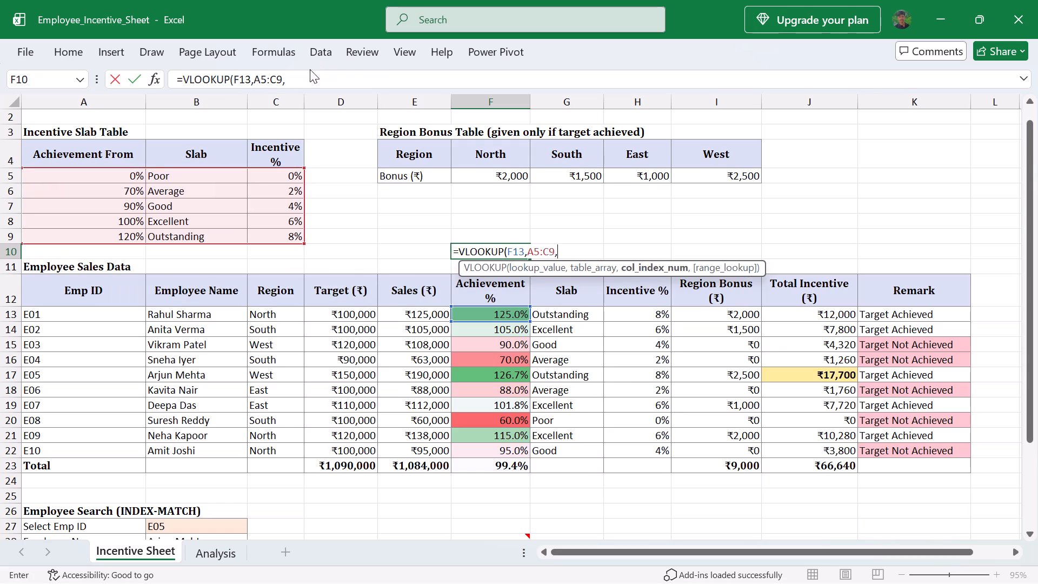
# Make the table array in F10's formula an absolute reference, $A$5:$C$9.
pyautogui.click(300, 73)
pyautogui.press('Left')
pyautogui.press('Left')
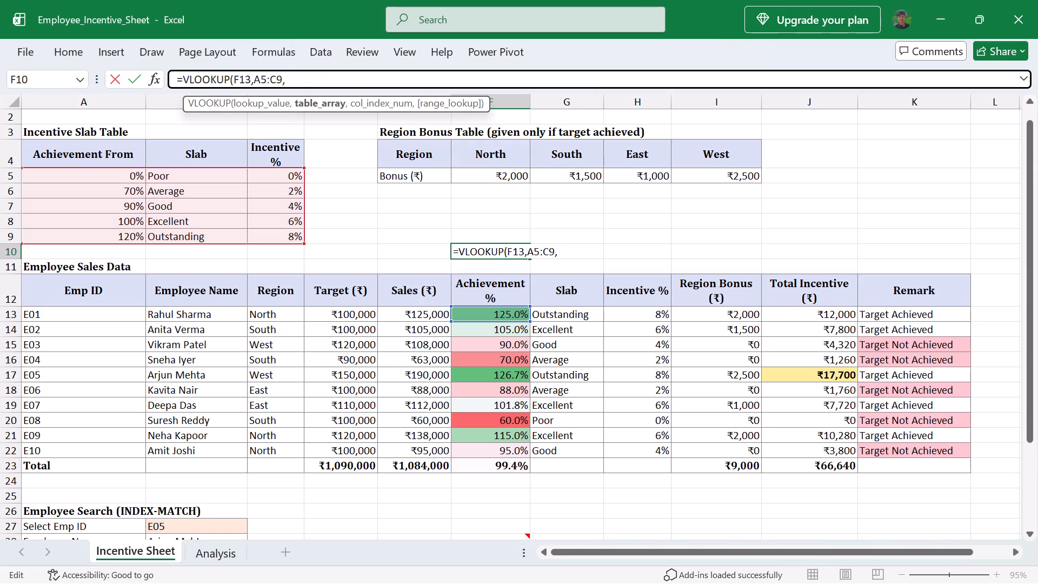
pyautogui.hotkey('shift', '$')
pyautogui.press('Left')
pyautogui.press('Left')
pyautogui.hotkey('shift', '$')
pyautogui.press('Left')
pyautogui.press('Left')
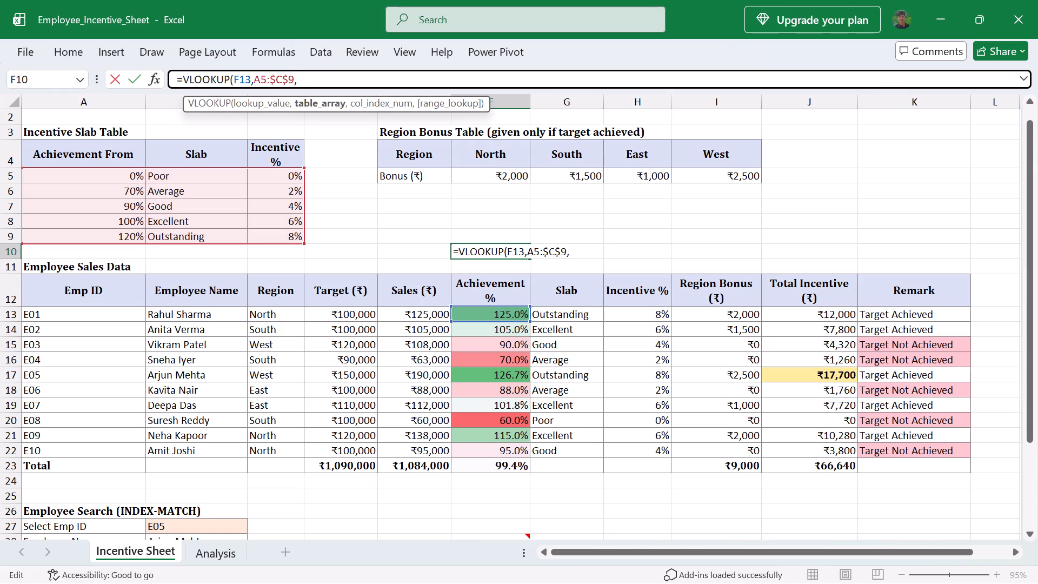
pyautogui.press('Left')
pyautogui.hotkey('shift', '$')
pyautogui.press('Left')
pyautogui.press('Left')
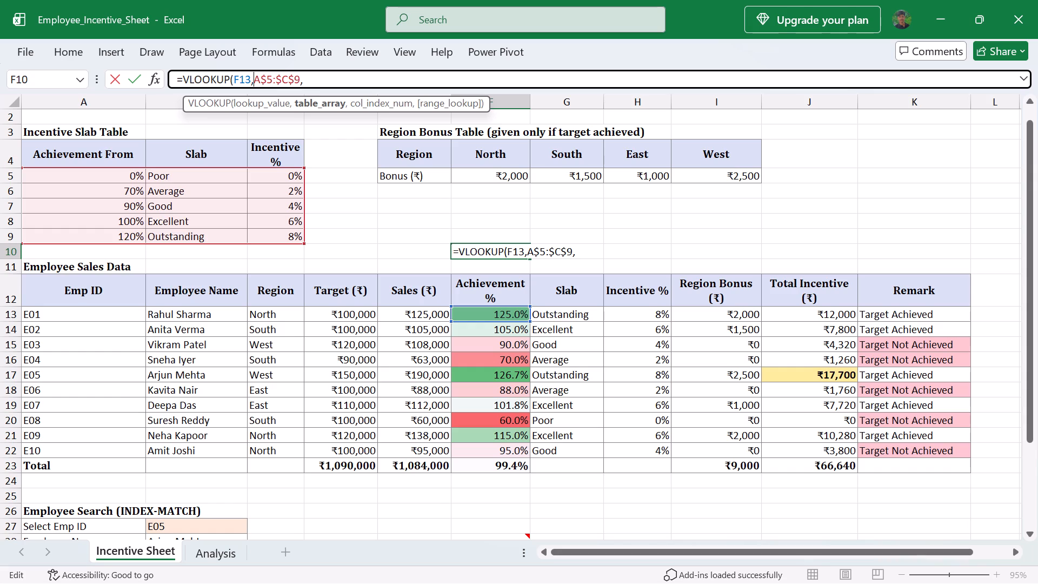
pyautogui.hotkey('shift', '$')
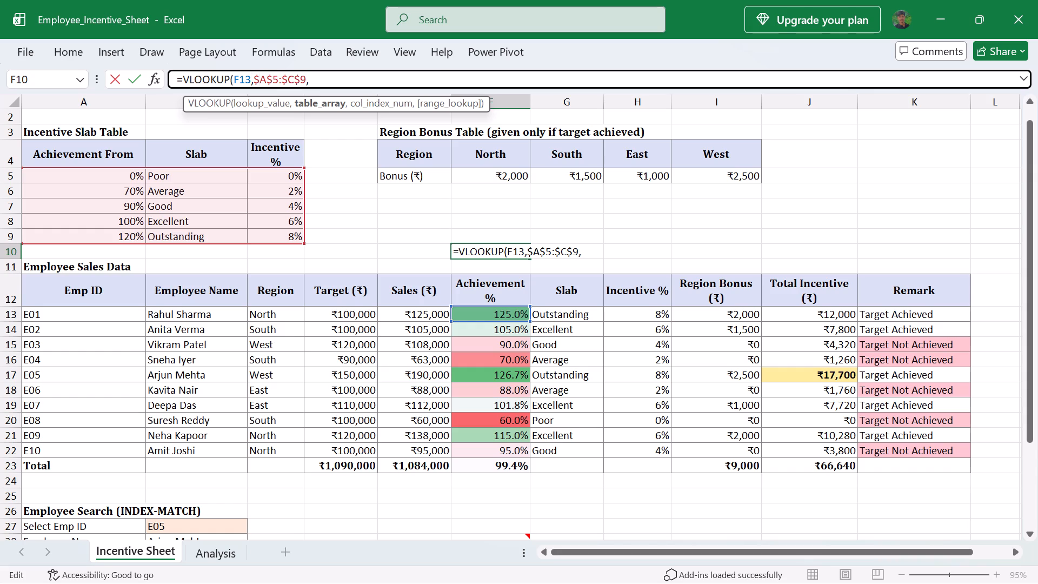
# Complete F10's VLOOKUP with column index 2 and range lookup TRUE, and enter the formula.
pyautogui.click(321, 70)
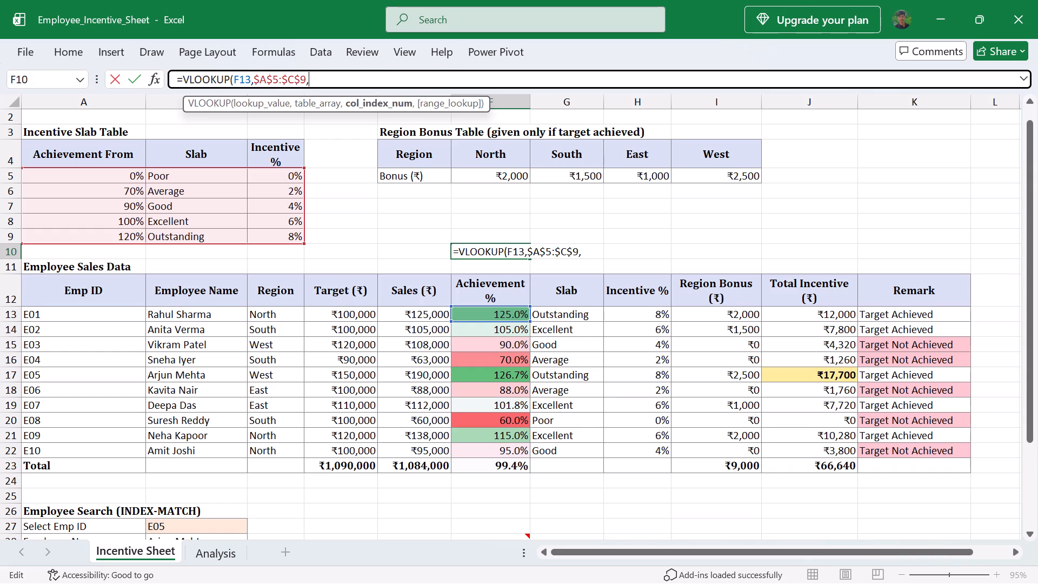
pyautogui.click(310, 80)
pyautogui.press('2')
pyautogui.write(',TRUE')
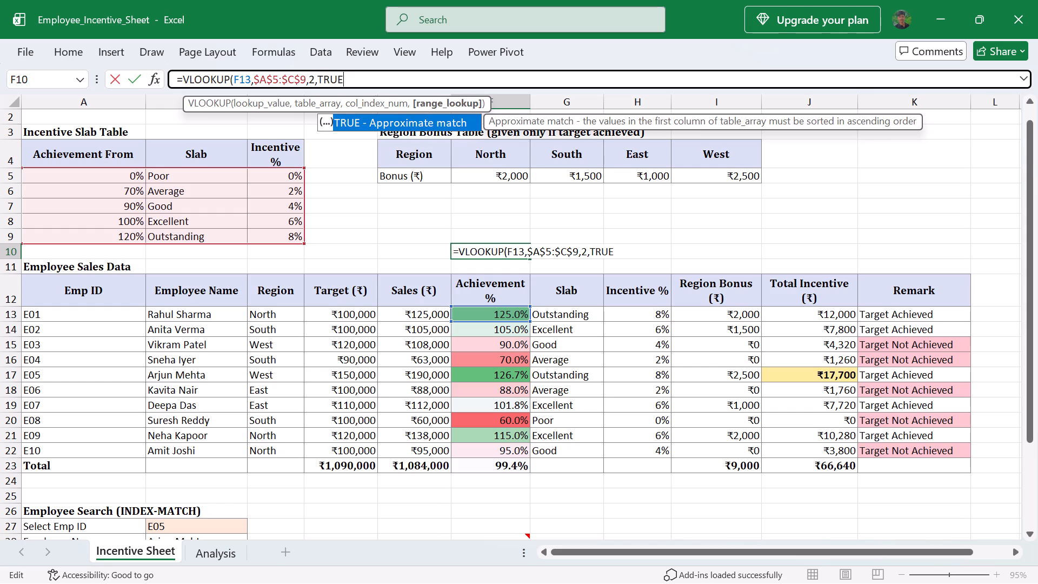
pyautogui.hotkey('shift', '(')
pyautogui.write('))')
pyautogui.press('Return')
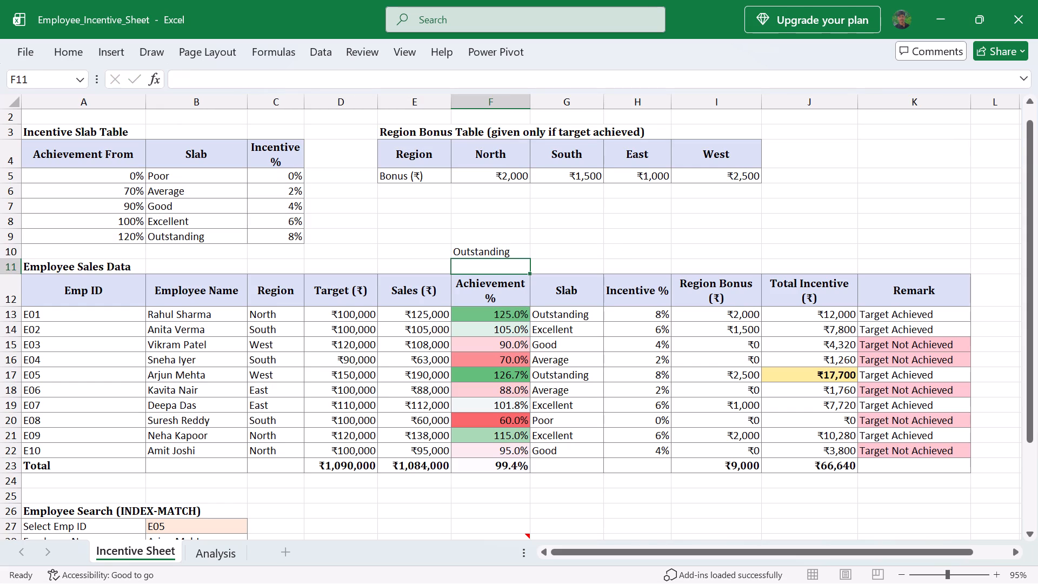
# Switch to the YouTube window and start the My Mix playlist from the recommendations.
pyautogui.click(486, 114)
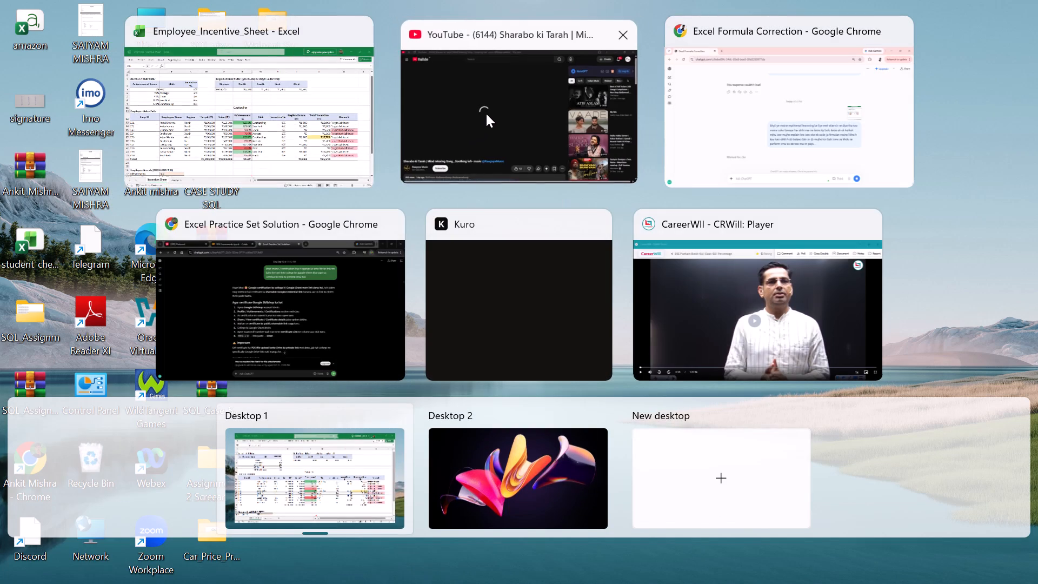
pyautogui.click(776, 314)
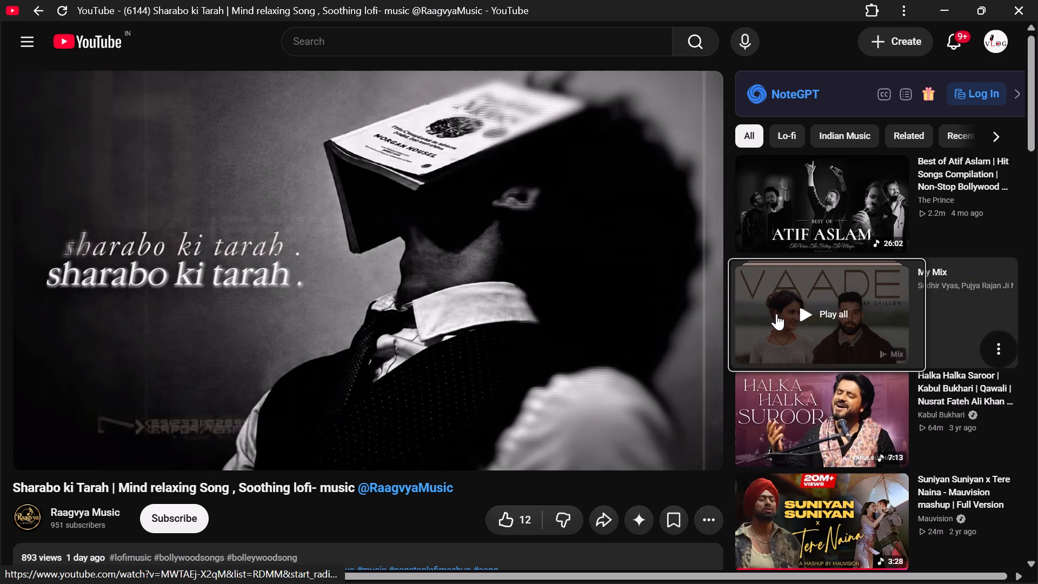
# Play the recommended Madhuri–Sanjay song video Mera Dil Bhi Kitna Pagal Hai instead and skip 10 seconds ahead.
pyautogui.scroll(-1, 764, 328)
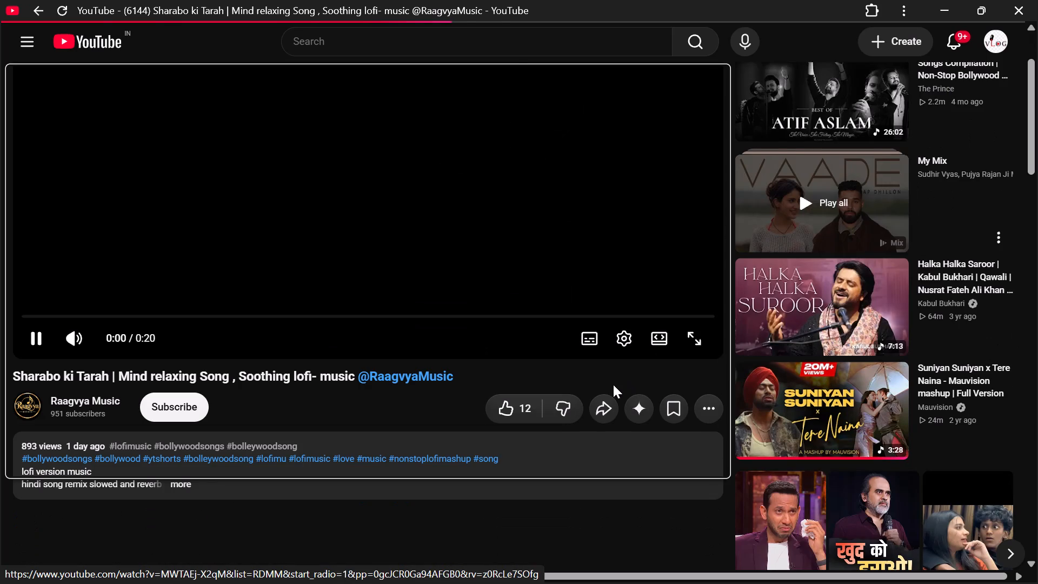
pyautogui.scroll(-2, 613, 384)
pyautogui.scroll(4, 463, 388)
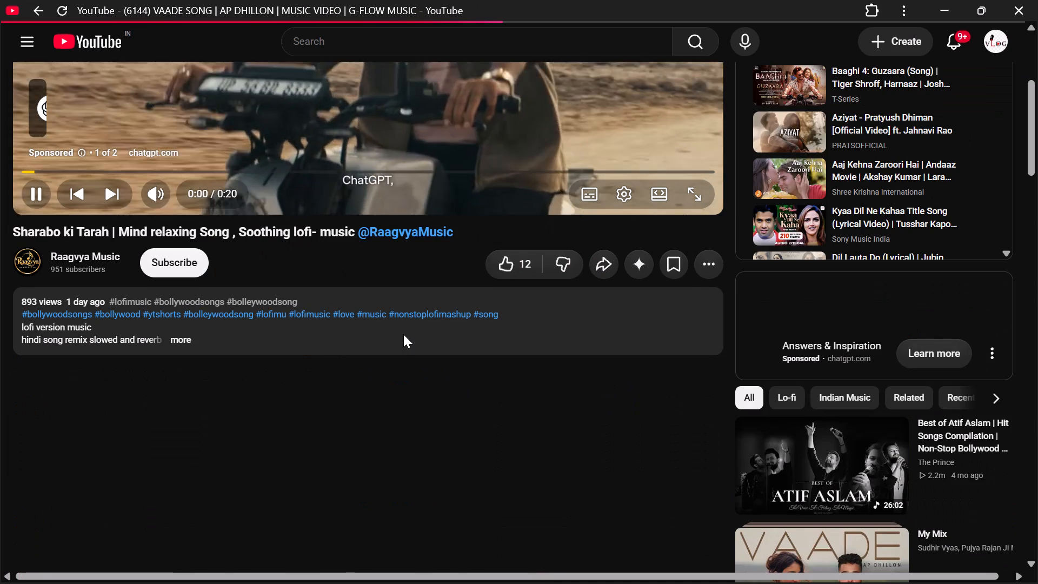
pyautogui.scroll(-7, 507, 406)
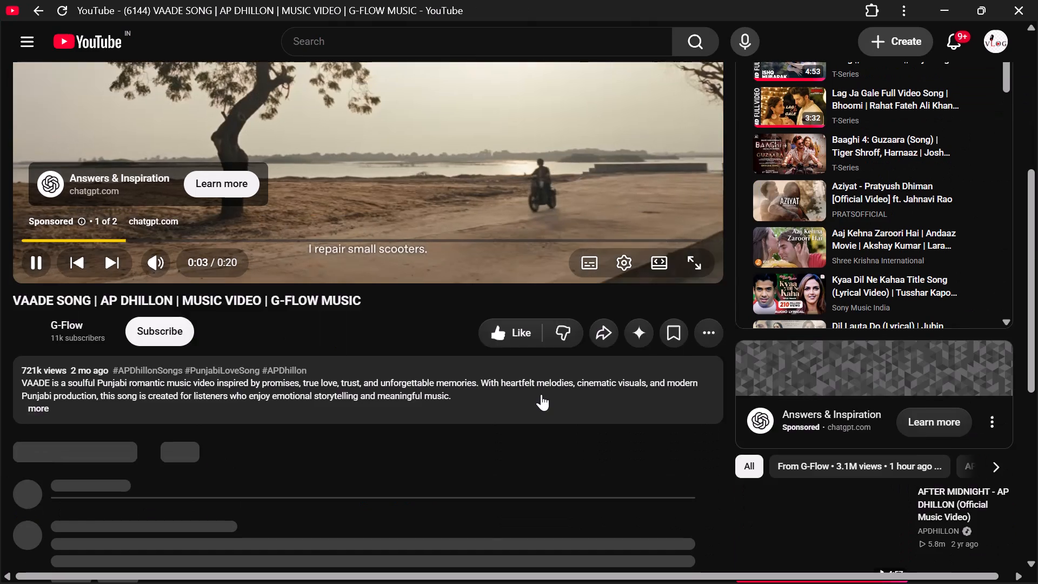
pyautogui.scroll(1, 501, 401)
pyautogui.scroll(-5, 565, 317)
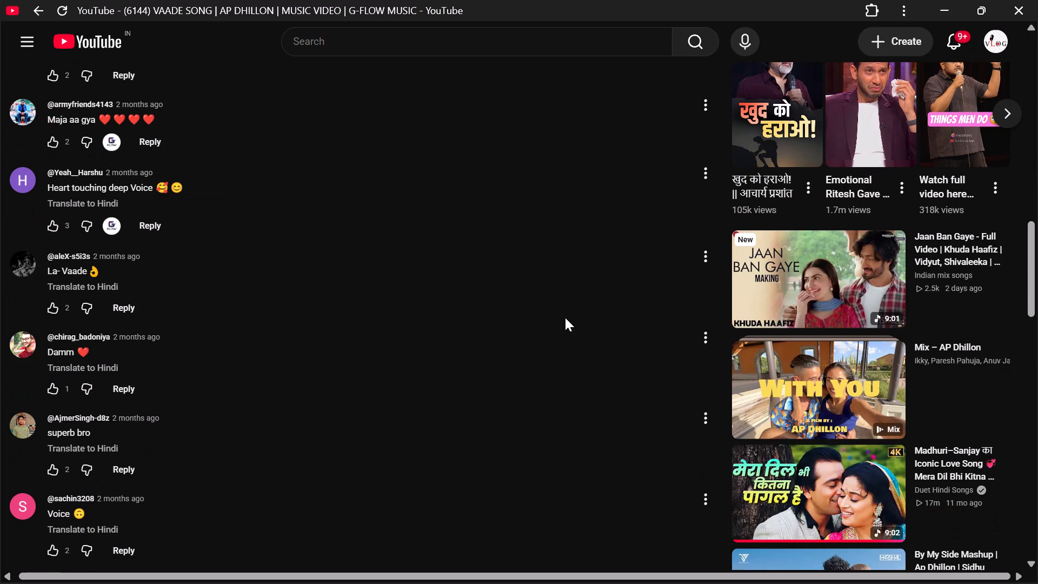
pyautogui.scroll(-1, 565, 317)
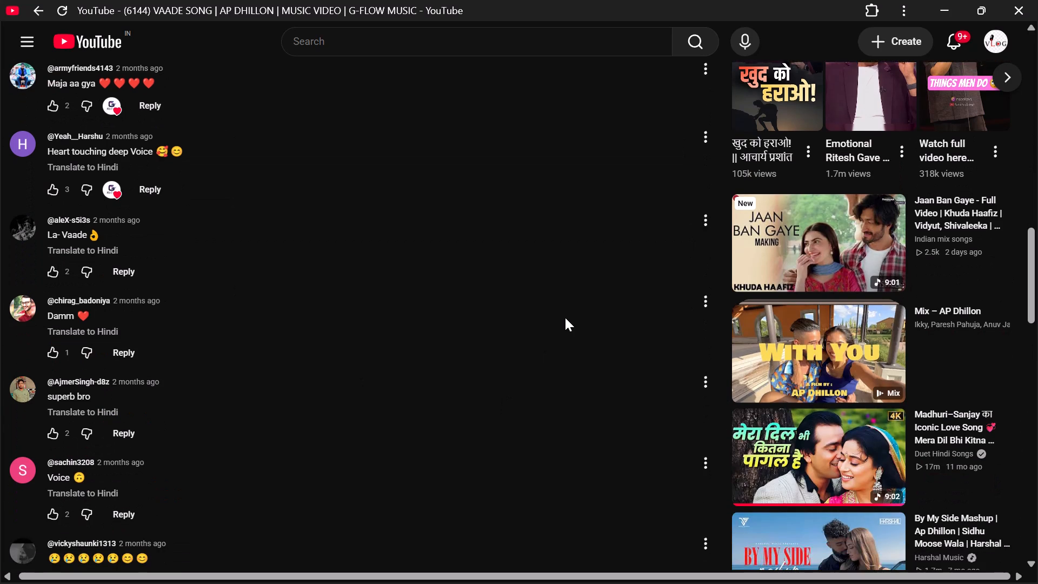
pyautogui.scroll(-1, 565, 317)
pyautogui.click(824, 464)
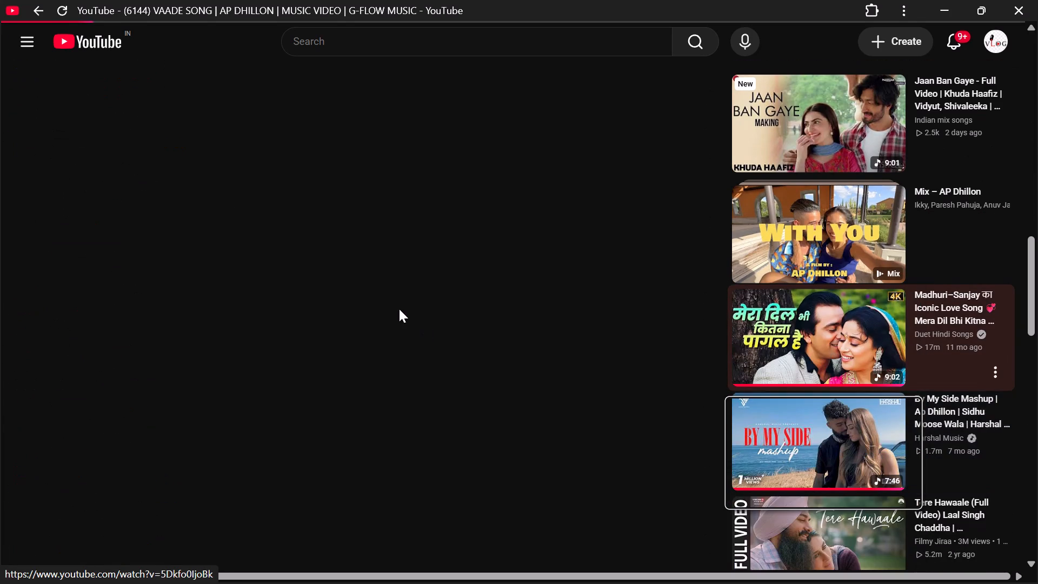
pyautogui.scroll(1, 399, 309)
pyautogui.press('Right')
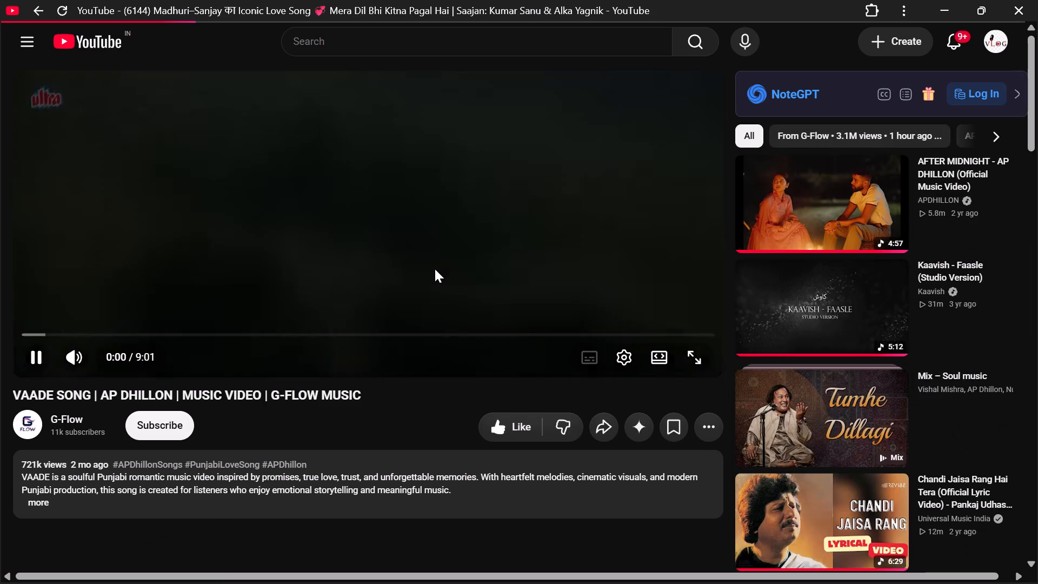
pyautogui.press('Right')
pyautogui.scroll(2, 435, 269)
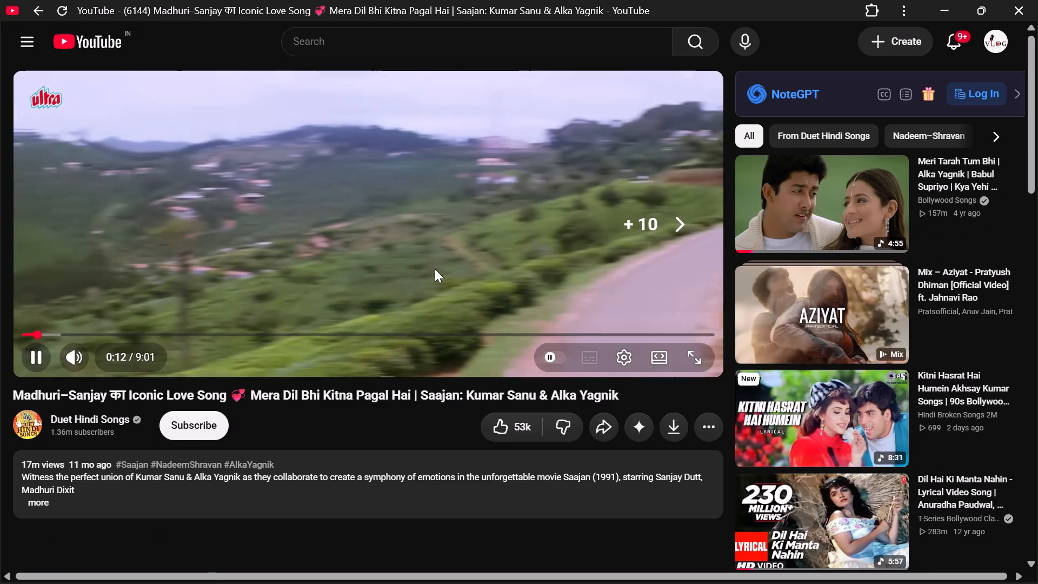
# Return to the Excel incentive sheet and start a VLOOKUP formula in cell F9 with F13 as the lookup value.
pyautogui.click(514, 114)
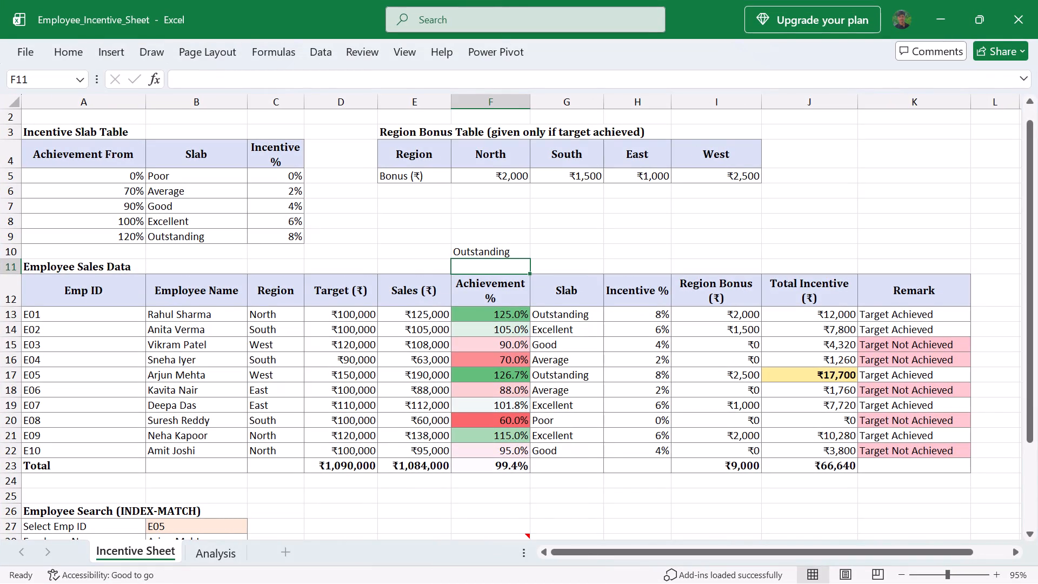
pyautogui.click(494, 237)
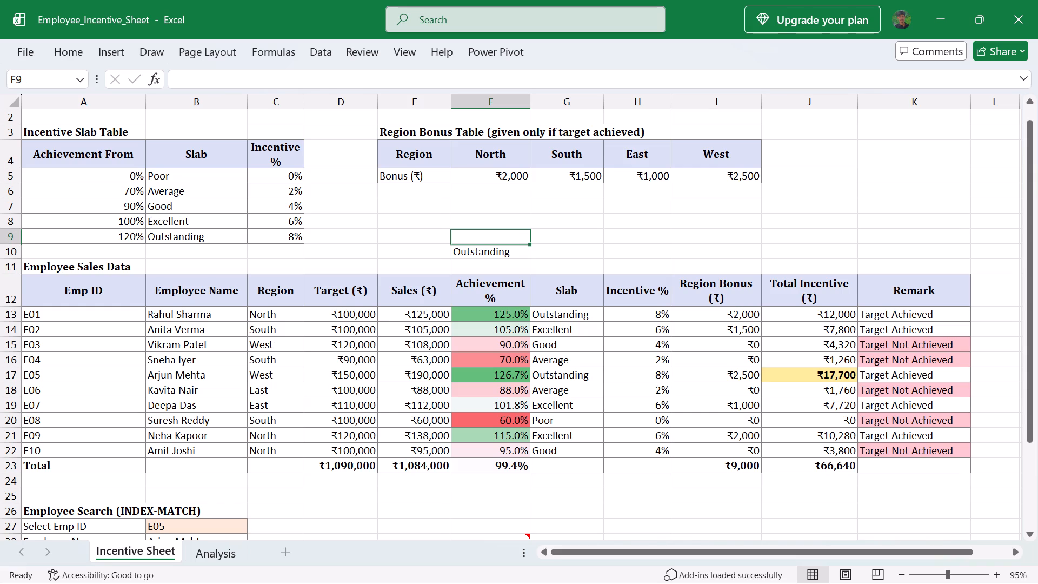
pyautogui.press('=')
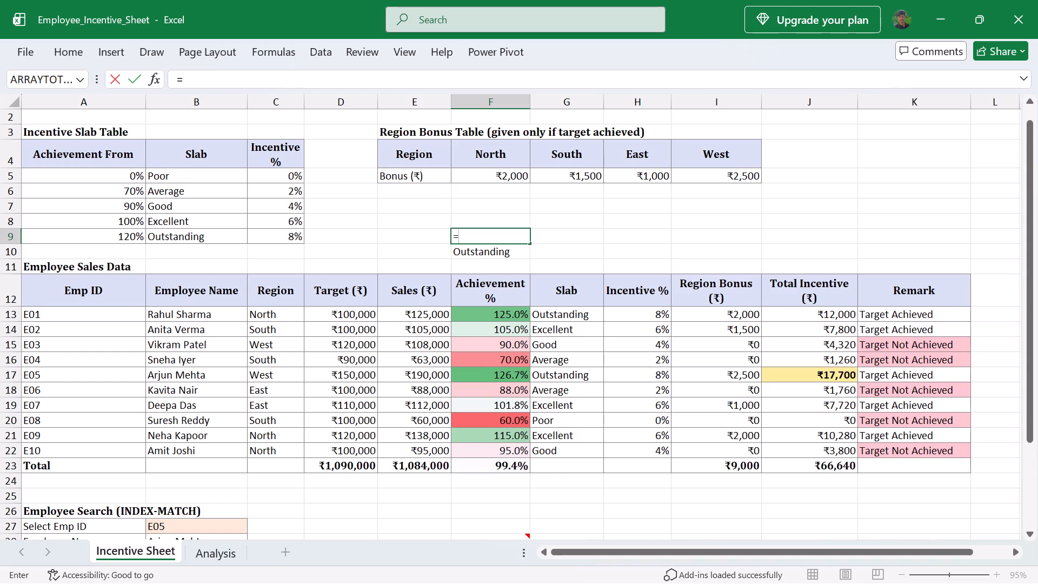
pyautogui.hotkey('shift', 'v')
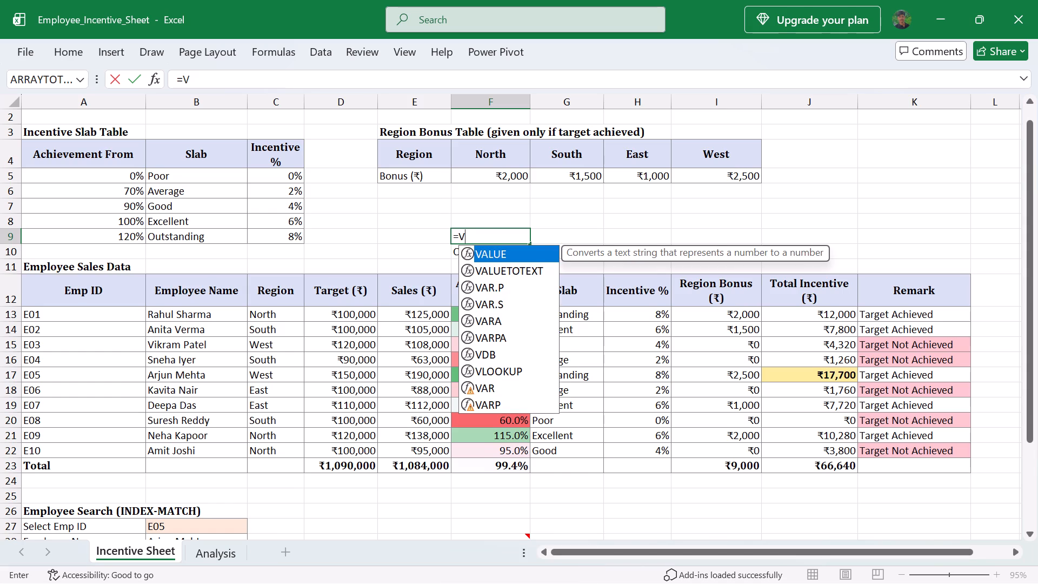
pyautogui.write('LL')
pyautogui.hotkey('shift', 'BackSpace')
pyautogui.write('OOKUP')
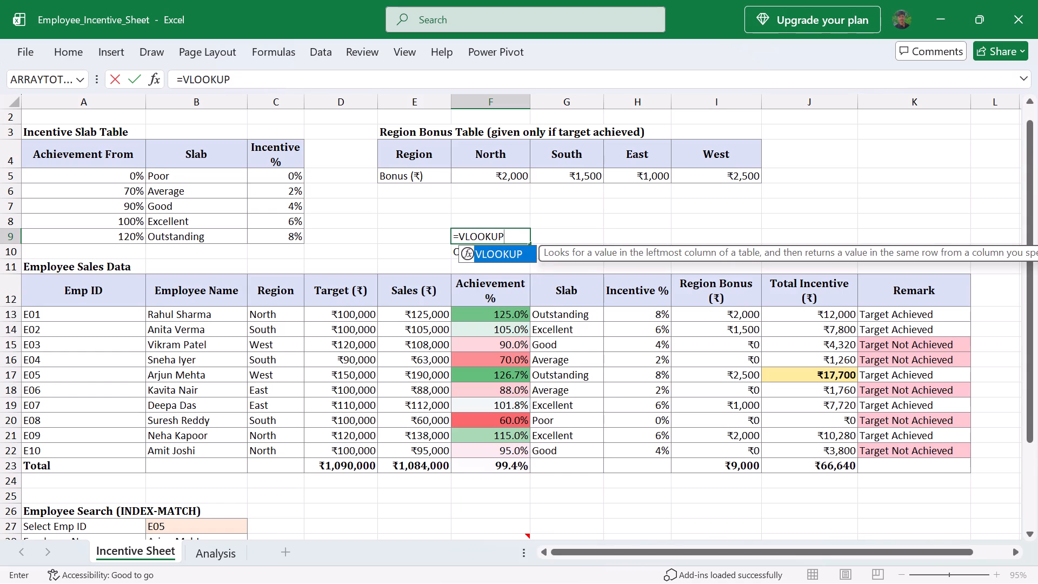
pyautogui.hotkey('shift', '(')
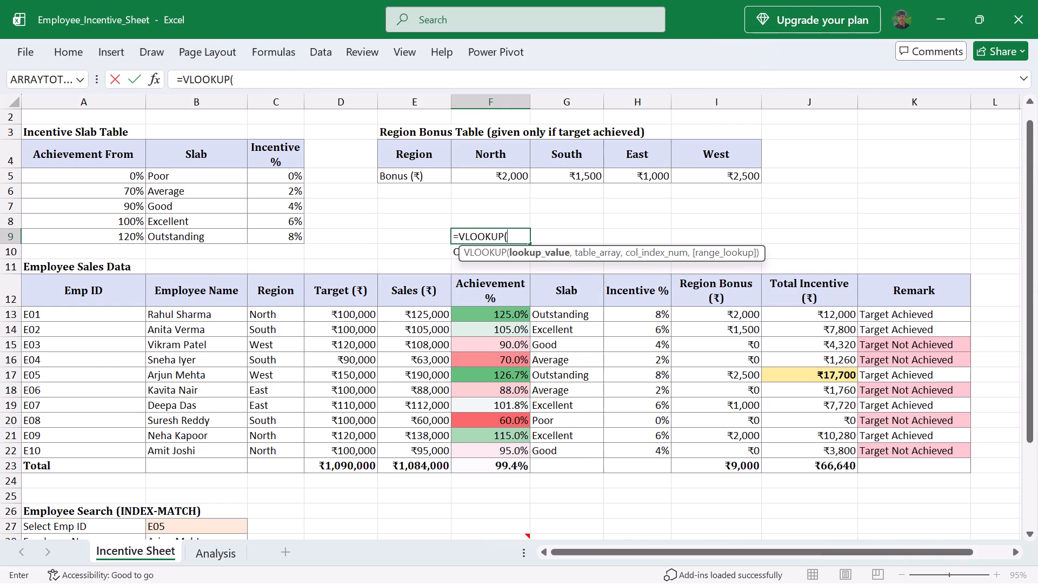
pyautogui.click(478, 317)
pyautogui.press(',')
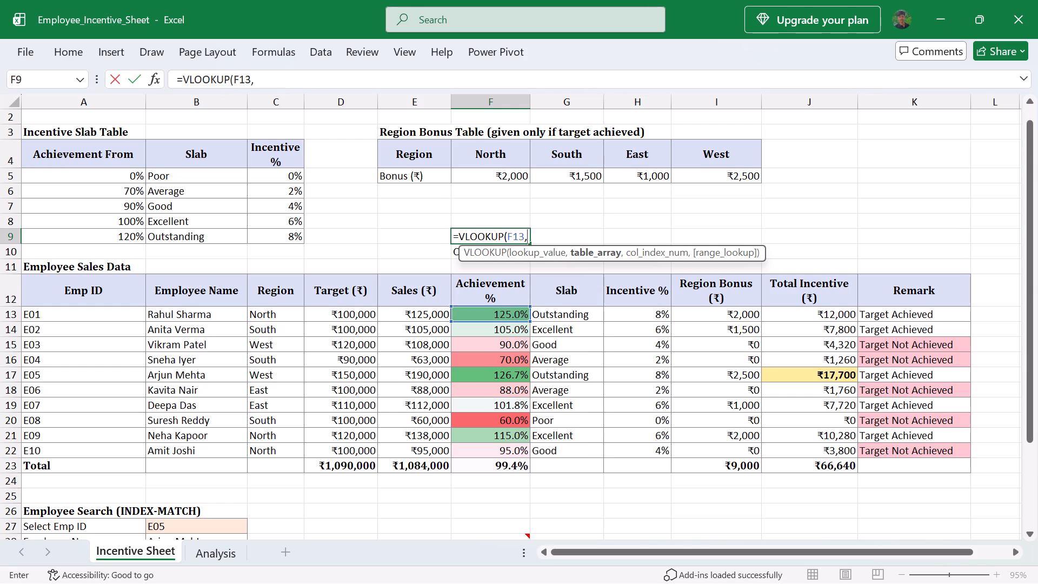
# Add A5:C9, the data rows of the Incentive Slab Table, as the table array of F9's VLOOKUP.
pyautogui.moveTo(26, 168); pyautogui.dragTo(272, 241)
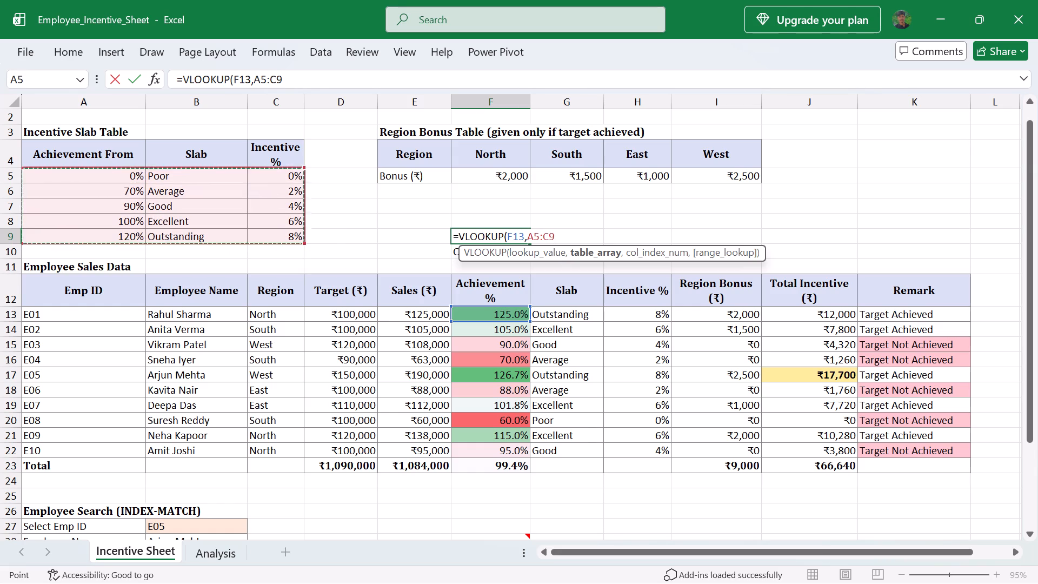
pyautogui.click(288, 80)
pyautogui.press(',')
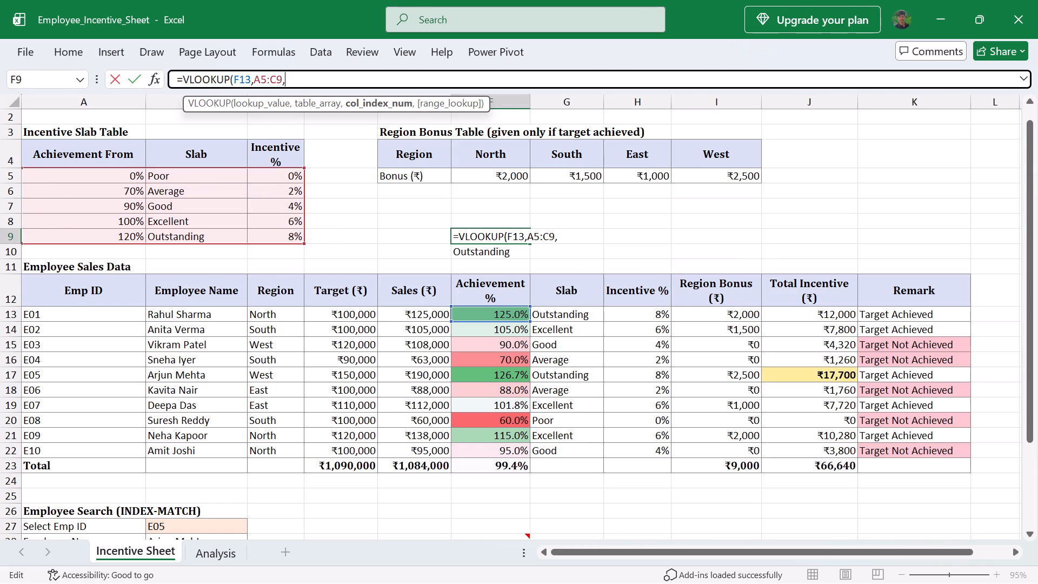
# Make the table array in F9's formula an absolute reference, $A$5:$C$9.
pyautogui.press('Left')
pyautogui.press('Left')
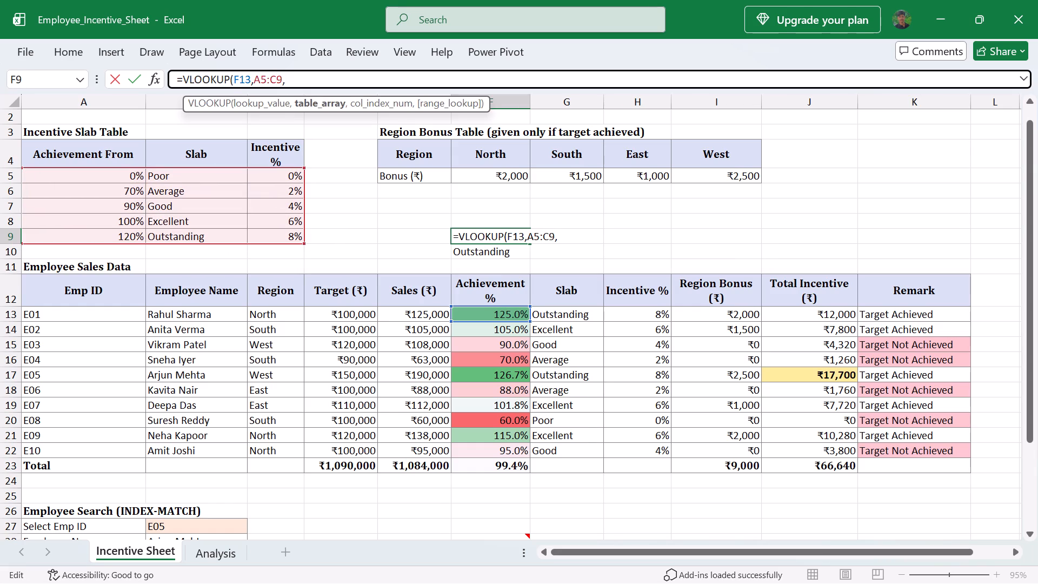
pyautogui.hotkey('shift', '$')
pyautogui.press('Left')
pyautogui.press('Left')
pyautogui.hotkey('shift', '$')
pyautogui.press('Left')
pyautogui.press('Left')
pyautogui.press('Left')
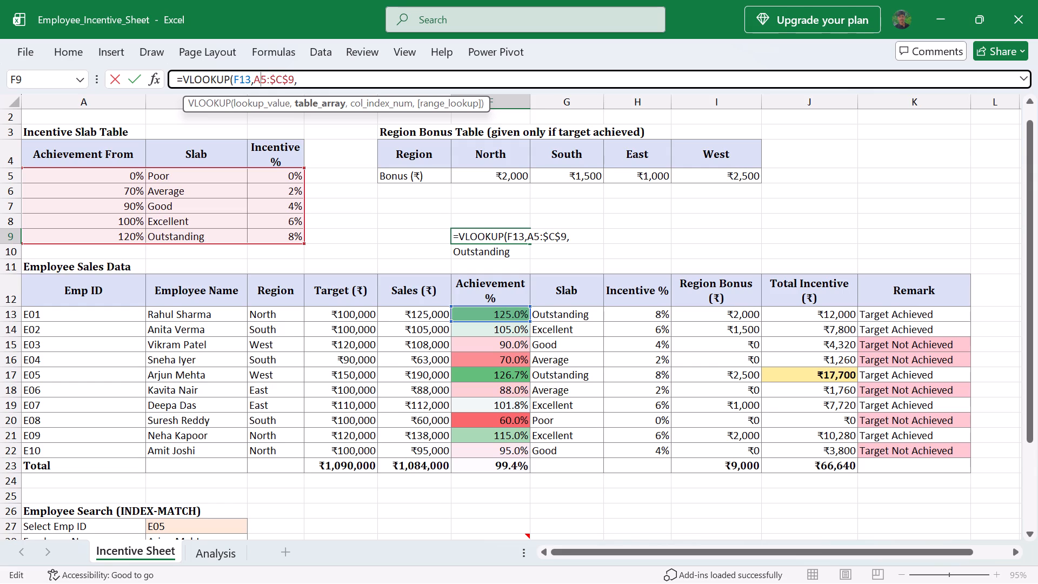
pyautogui.hotkey('shift', '$')
pyautogui.press('Left')
pyautogui.press('Left')
pyautogui.hotkey('shift', '$')
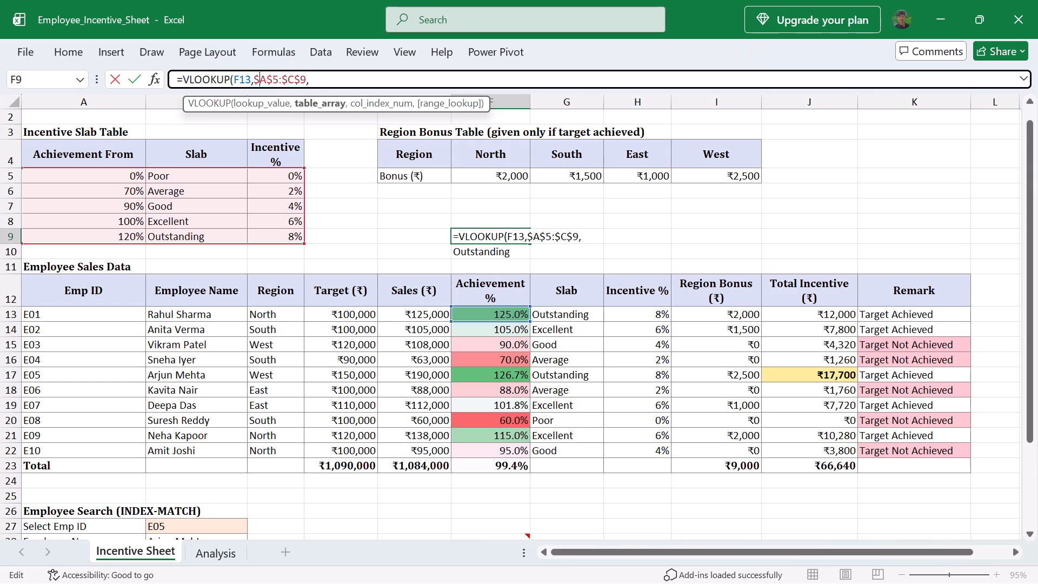
# Complete F9's VLOOKUP with column index 2 and range lookup TRUE(), and enter the formula.
pyautogui.press('Right')
pyautogui.press('Right')
pyautogui.press('Right')
pyautogui.press('Right')
pyautogui.press('Right')
pyautogui.press('Right')
pyautogui.press('Right')
pyautogui.press('Right')
pyautogui.press('Right')
pyautogui.press('Right')
pyautogui.press('Right')
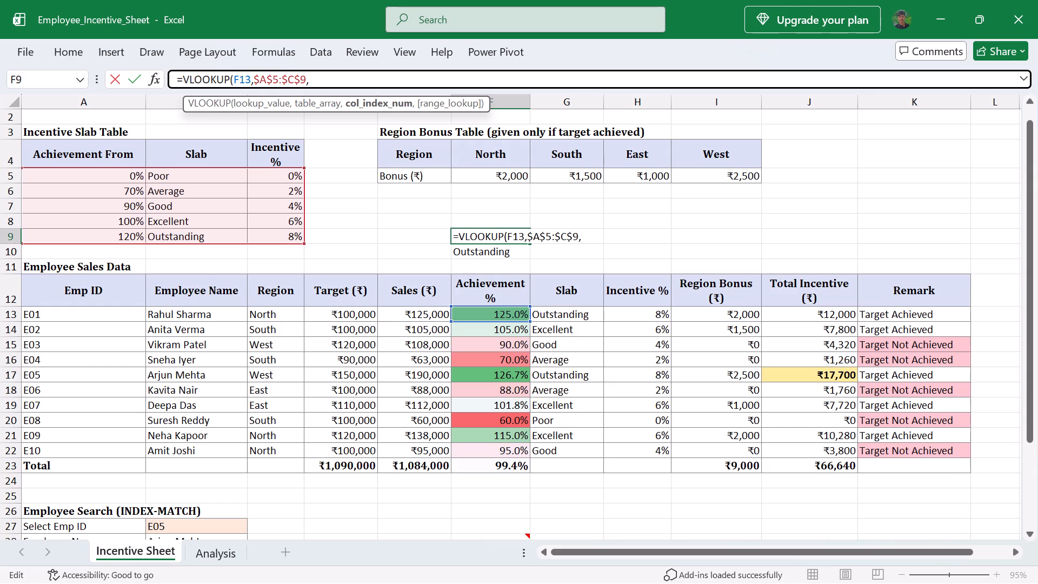
pyautogui.write('2,')
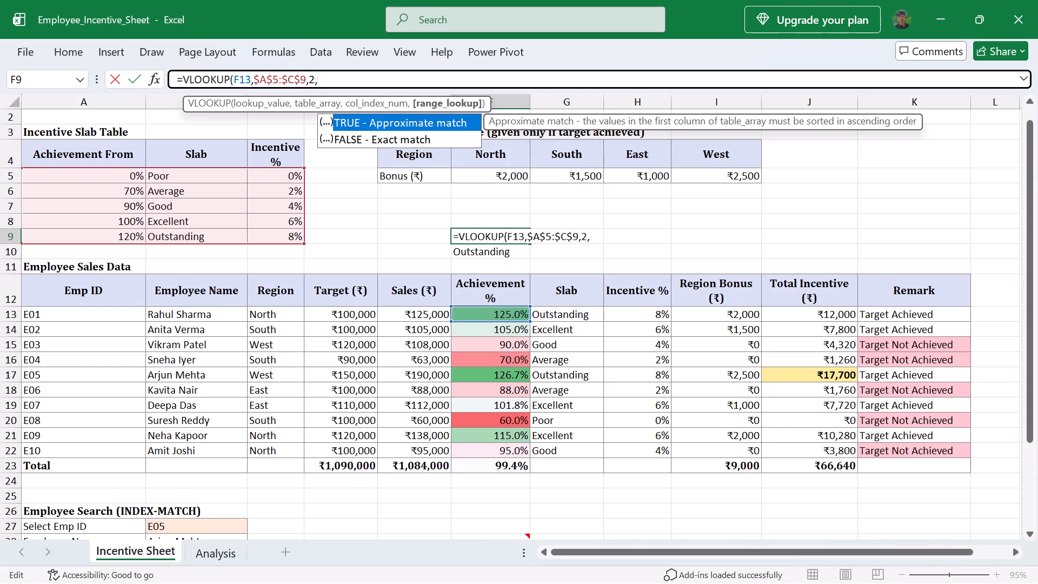
pyautogui.write('TRUE')
pyautogui.hotkey('shift', '(')
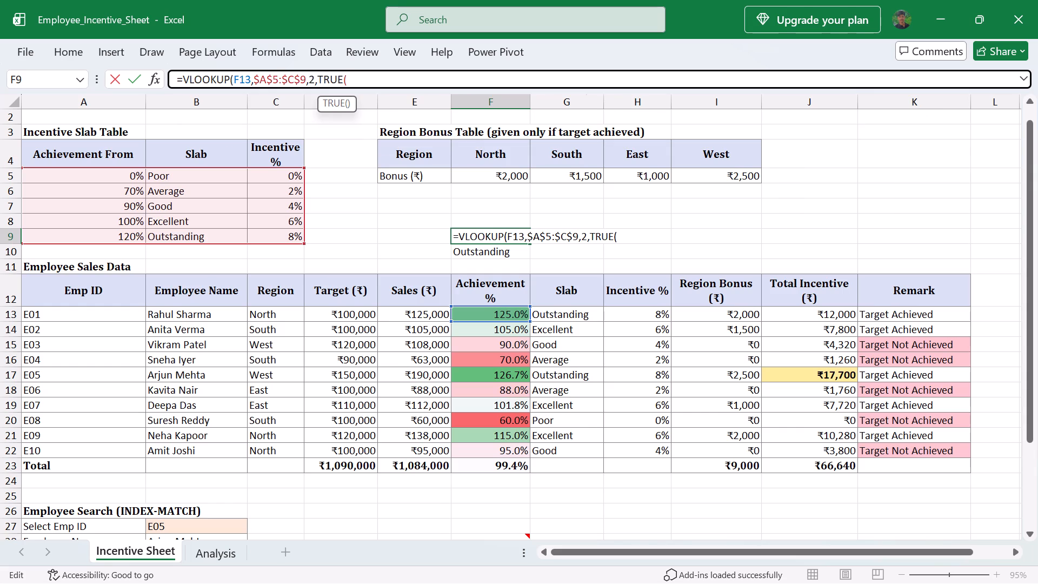
pyautogui.write('))')
pyautogui.hotkey('shift', 'Return')
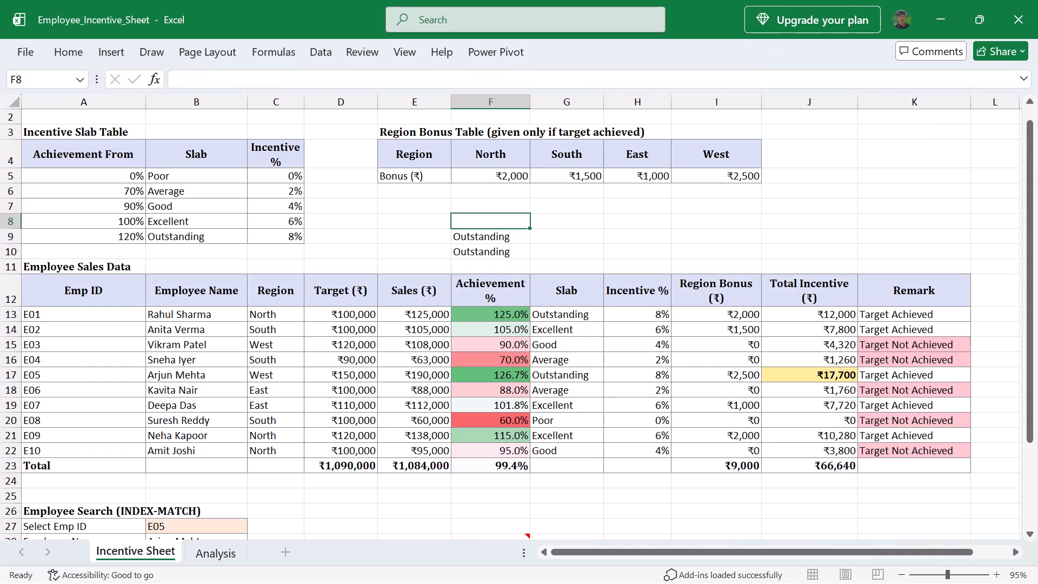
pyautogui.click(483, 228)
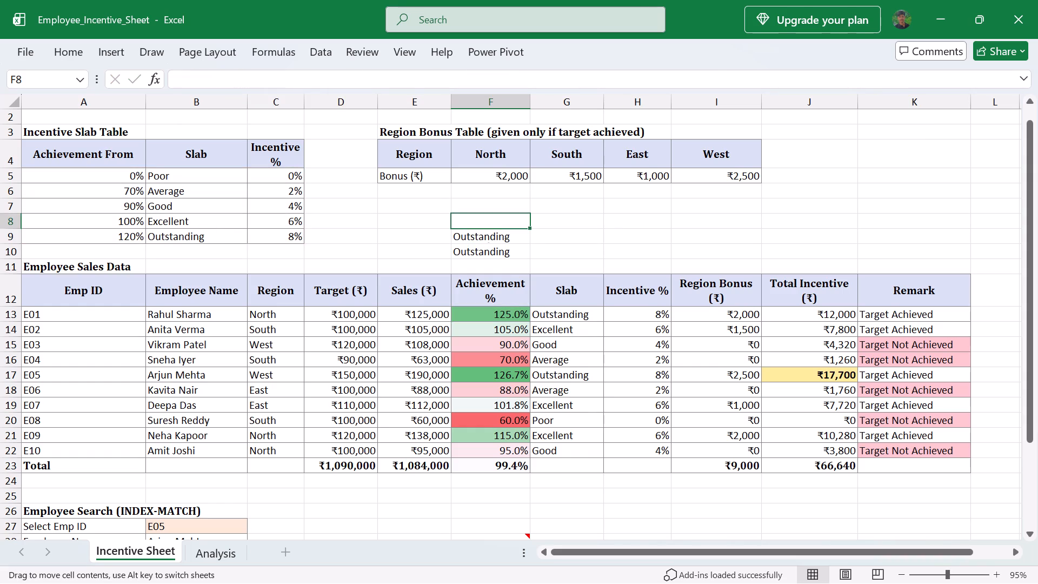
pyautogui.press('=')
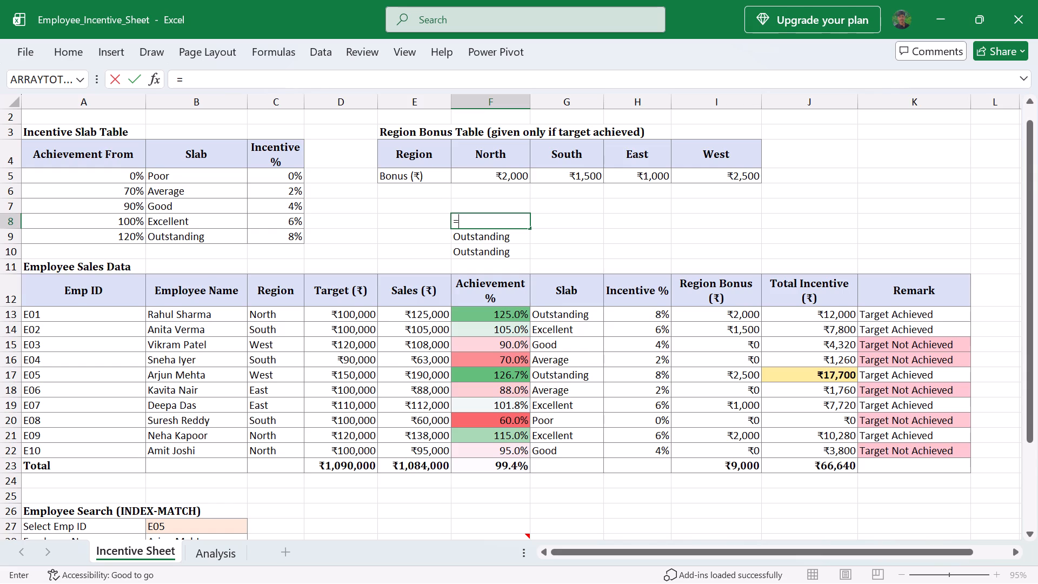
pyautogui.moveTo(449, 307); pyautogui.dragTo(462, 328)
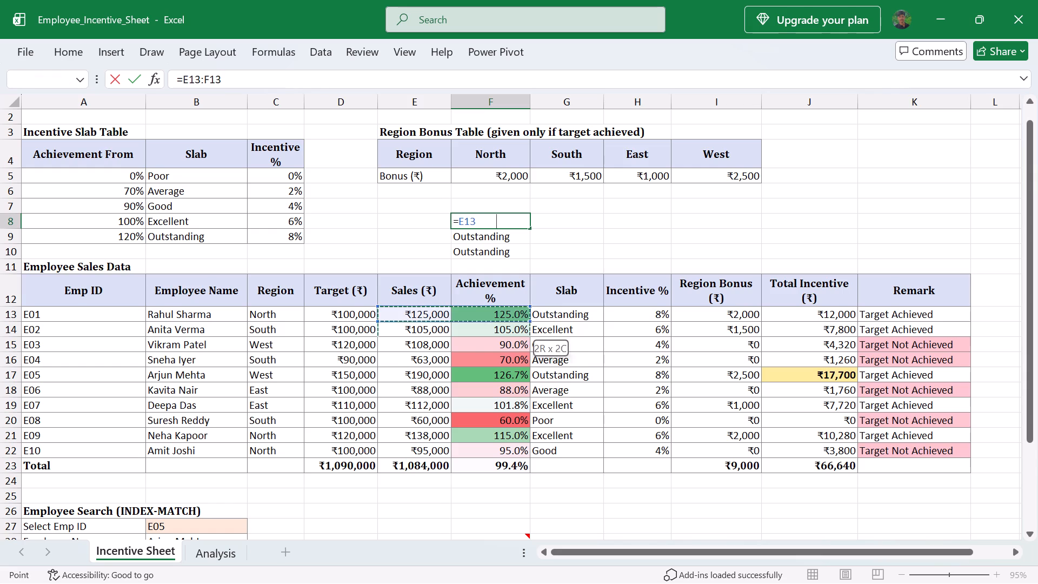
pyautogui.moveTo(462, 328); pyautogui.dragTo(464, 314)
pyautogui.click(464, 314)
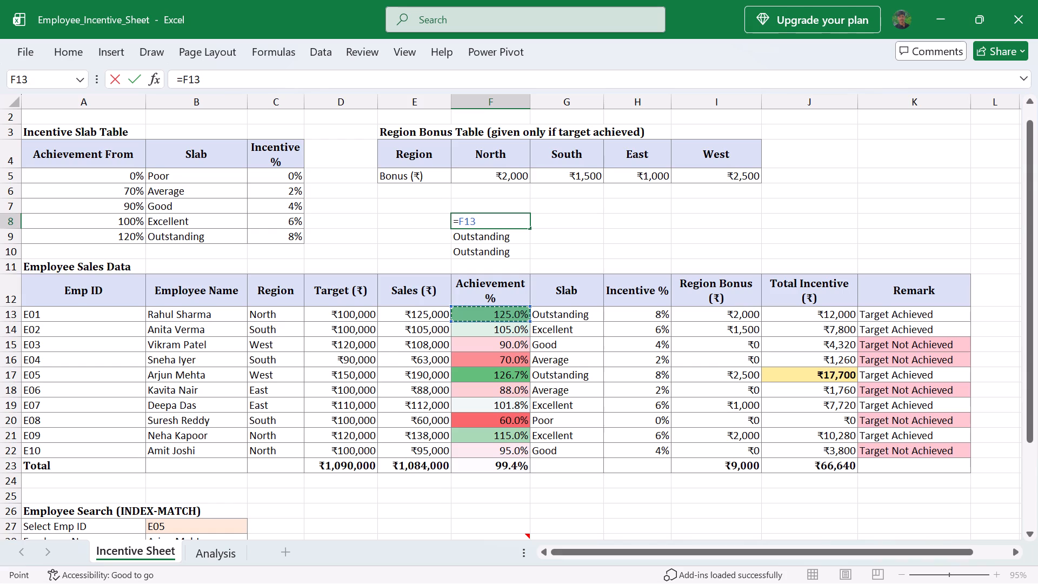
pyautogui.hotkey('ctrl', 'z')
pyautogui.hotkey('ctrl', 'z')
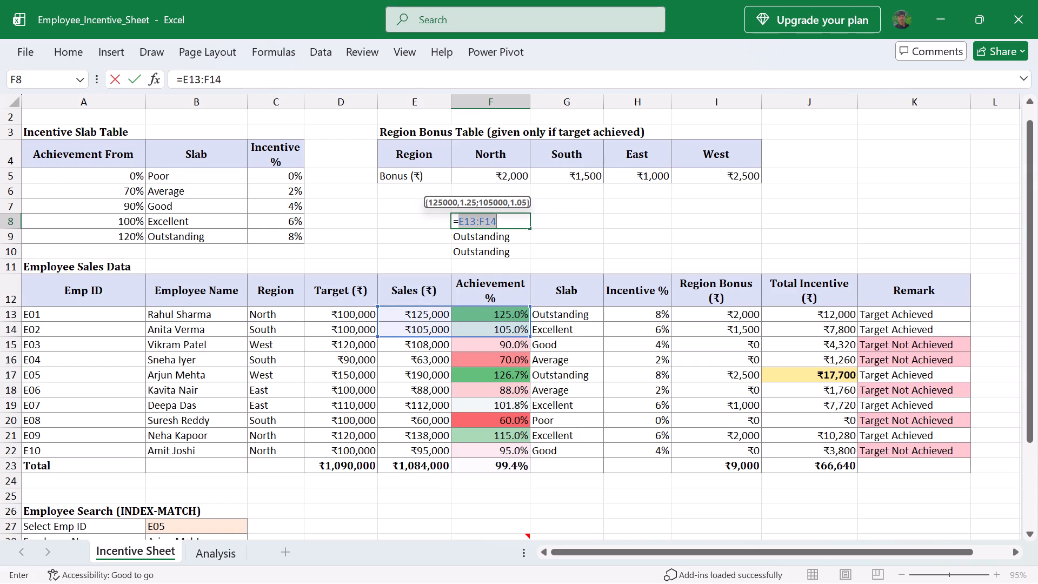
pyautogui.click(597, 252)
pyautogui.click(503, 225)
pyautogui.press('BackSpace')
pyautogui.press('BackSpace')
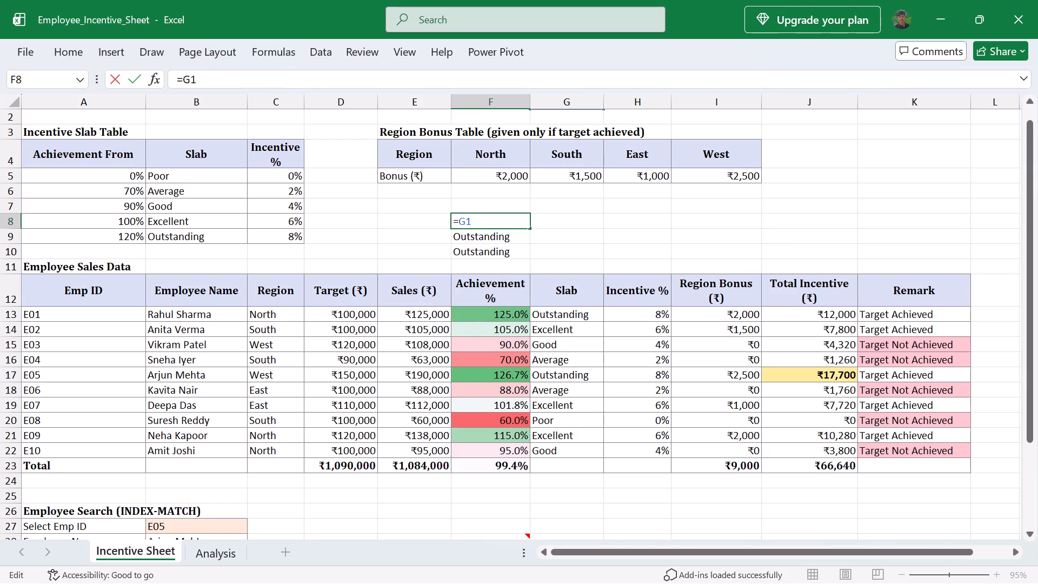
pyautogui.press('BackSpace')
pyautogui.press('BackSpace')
# Start a VLOOKUP formula in cell F8 with E20 as the lookup value.
pyautogui.press('=')
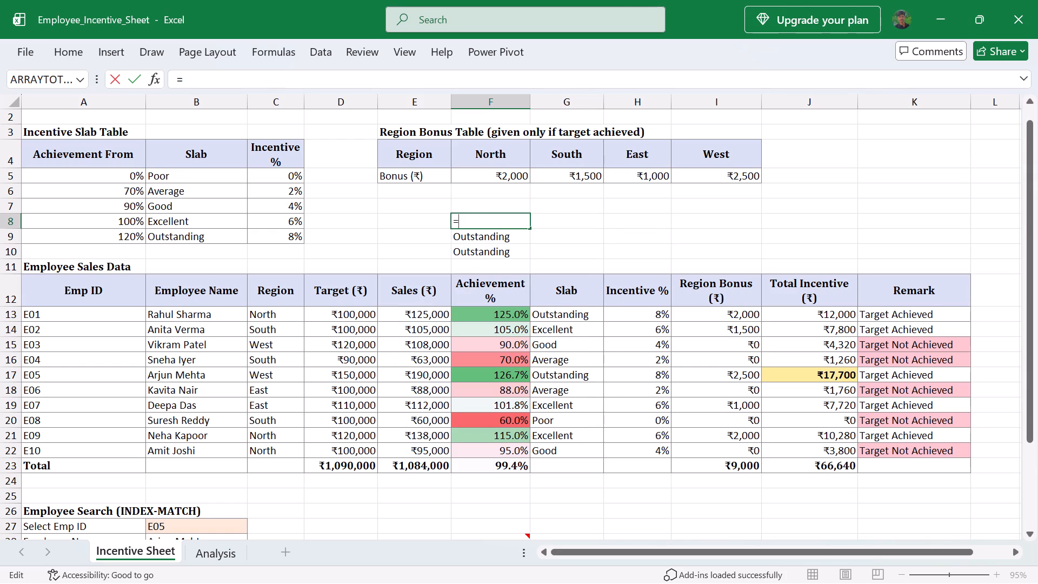
pyautogui.click(407, 424)
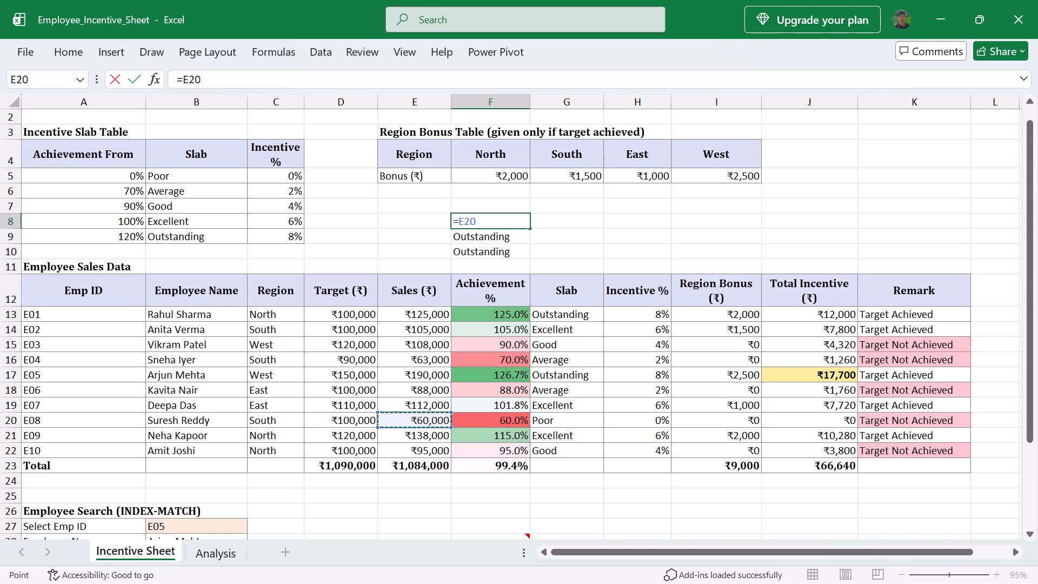
pyautogui.press('BackSpace')
pyautogui.press('BackSpace')
pyautogui.press('BackSpace')
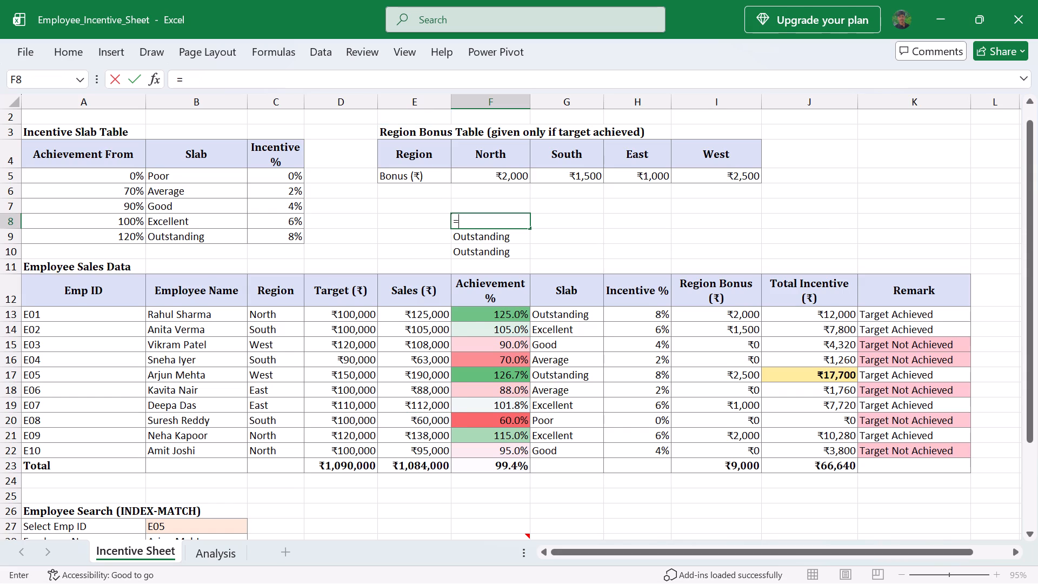
pyautogui.write('VLOOKUP')
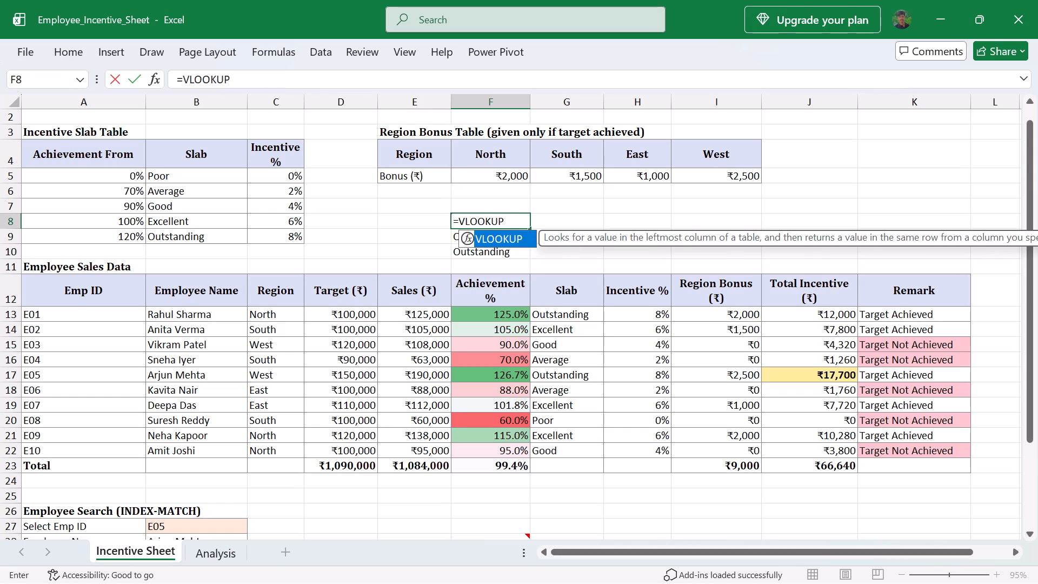
pyautogui.hotkey('shift', '(')
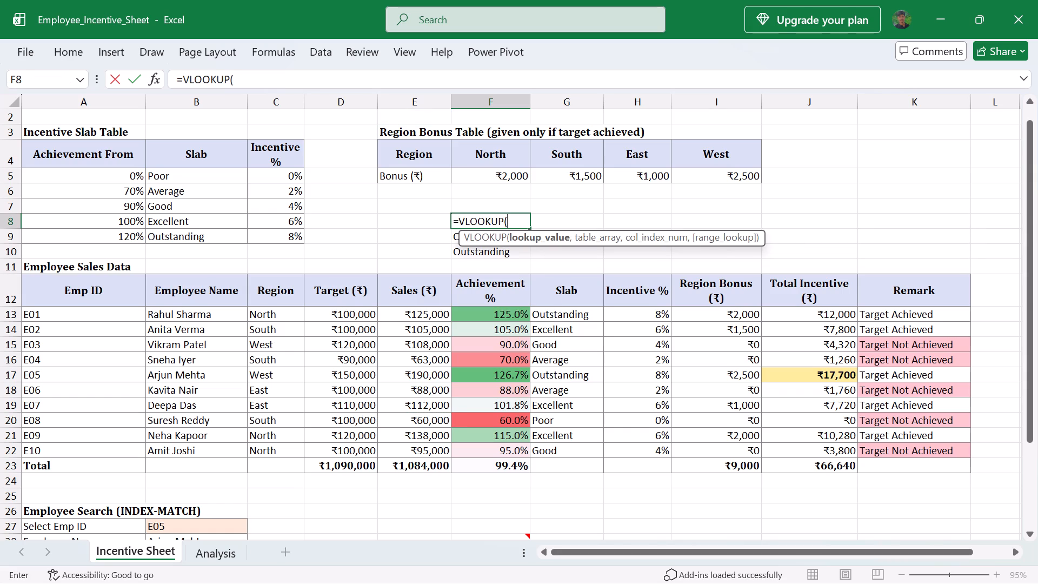
pyautogui.click(410, 429)
pyautogui.click(419, 423)
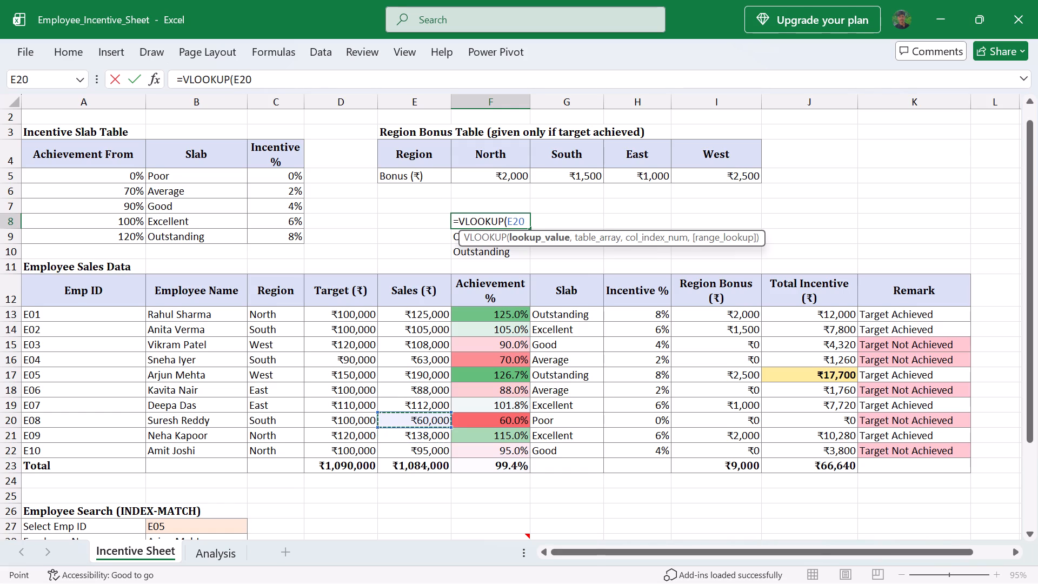
# Add A5:C9, the data rows of the Incentive Slab Table, as the table array of F8's VLOOKUP.
pyautogui.press(',')
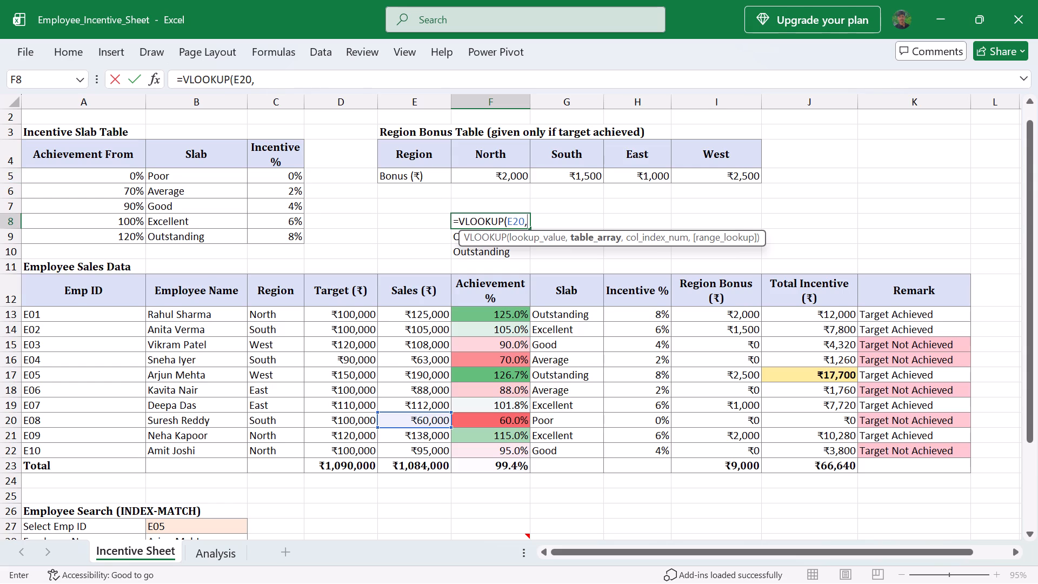
pyautogui.moveTo(26, 171); pyautogui.dragTo(203, 235)
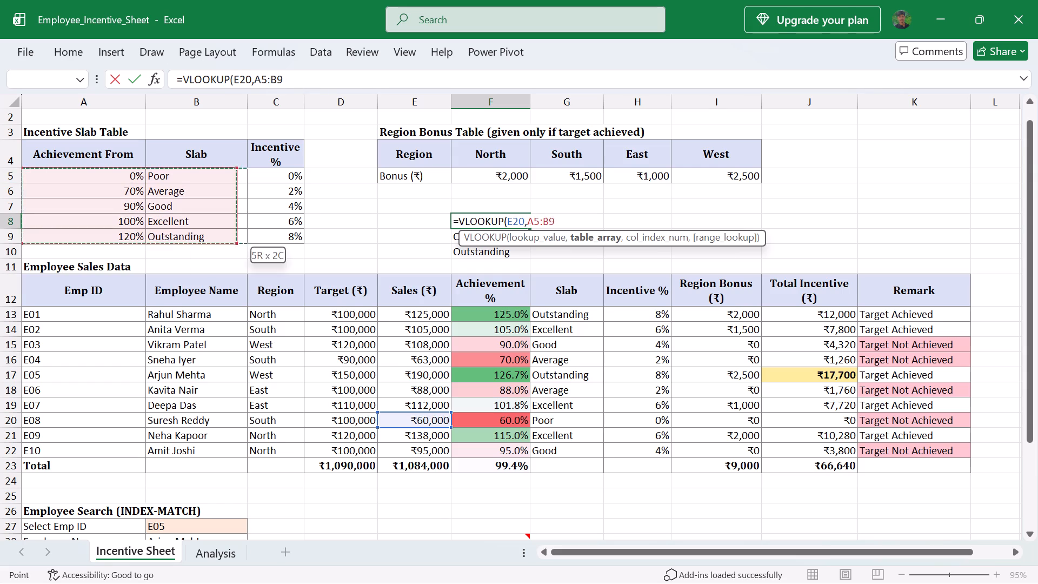
pyautogui.moveTo(203, 235); pyautogui.dragTo(272, 231)
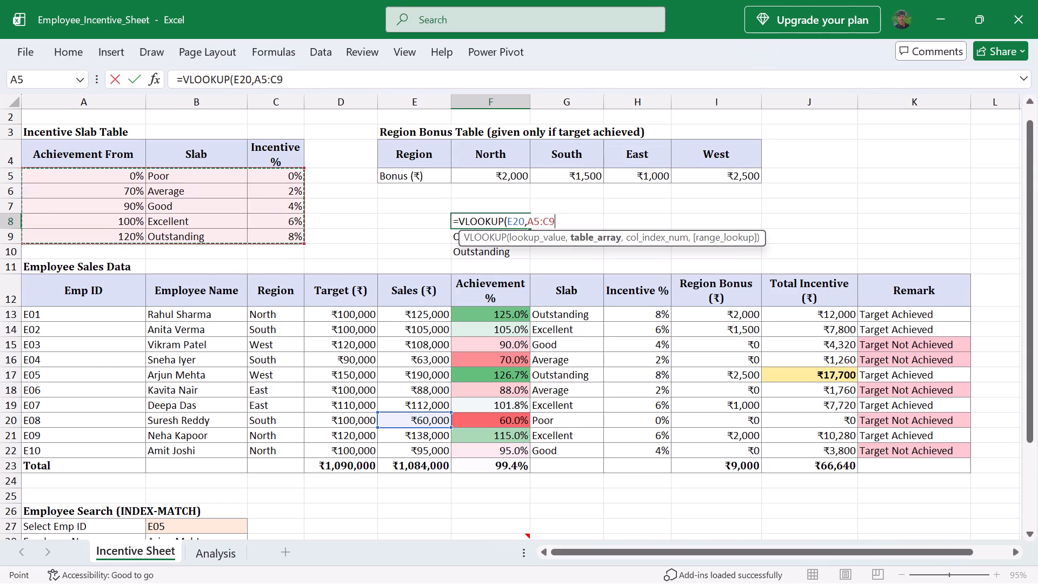
pyautogui.press(',')
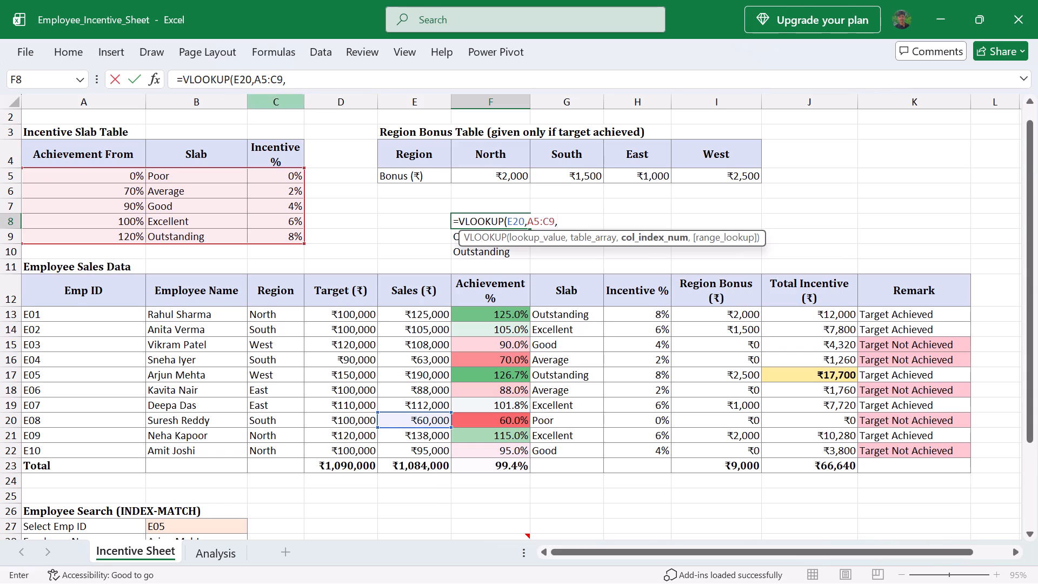
# Make the table array in F8's formula an absolute reference, $A$5:$C$9.
pyautogui.click(292, 70)
pyautogui.press('Left')
pyautogui.press('Left')
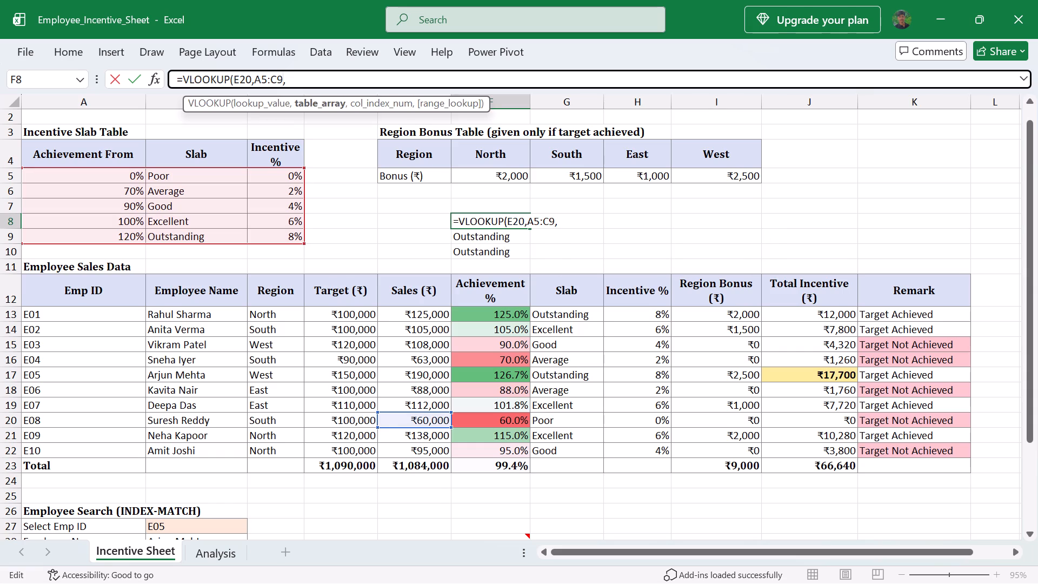
pyautogui.hotkey('shift', '$')
pyautogui.press('Left')
pyautogui.press('Left')
pyautogui.hotkey('shift', '$')
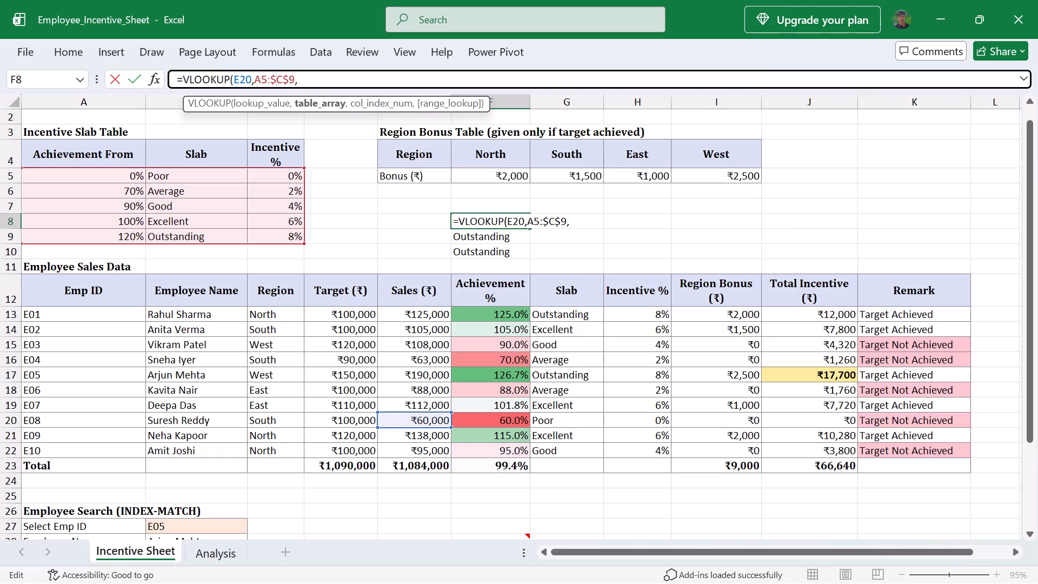
pyautogui.press('Left')
pyautogui.press('Left')
pyautogui.press('Left')
pyautogui.hotkey('shift', '$')
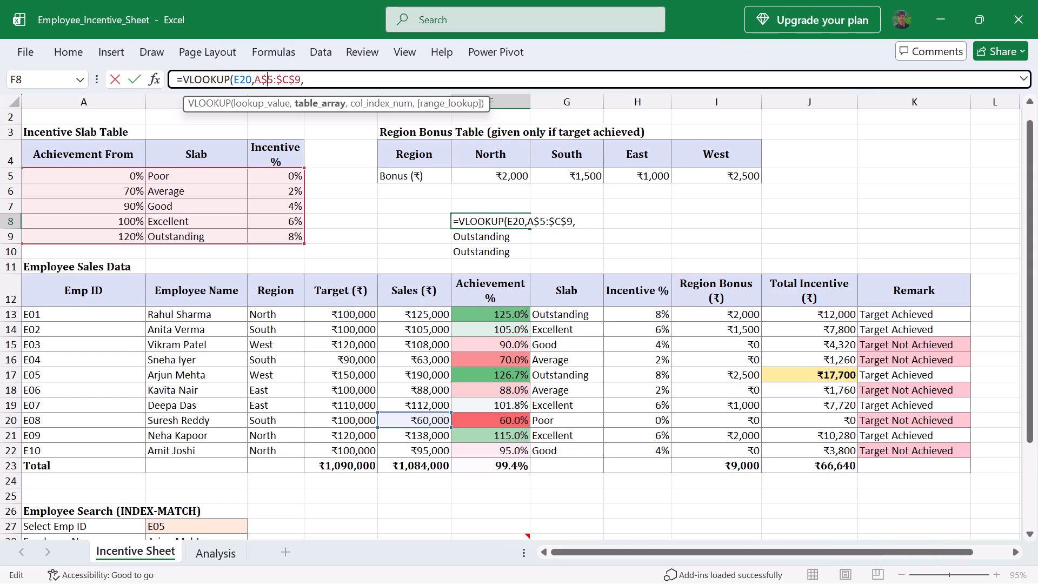
pyautogui.press('Left')
pyautogui.press('Left')
pyautogui.hotkey('shift', '$')
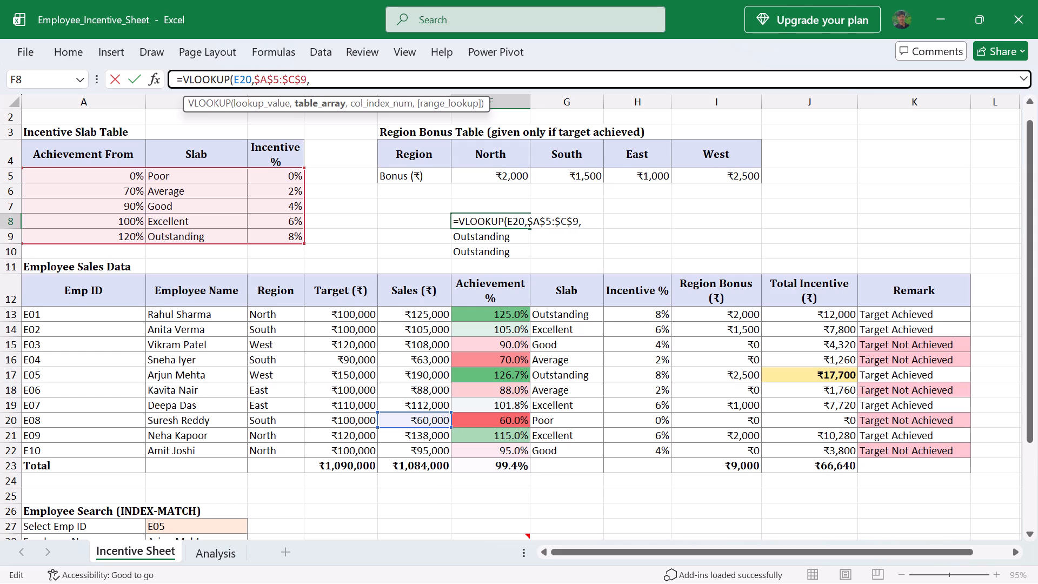
# Try to complete F8's VLOOKUP with 2.TRUE() after the table array and enter the formula.
pyautogui.press('Right')
pyautogui.press('Right')
pyautogui.press('Right')
pyautogui.press('Right')
pyautogui.press('Right')
pyautogui.press('Right')
pyautogui.press('Right')
pyautogui.press('Right')
pyautogui.press('Right')
pyautogui.press('Right')
pyautogui.press('Right')
pyautogui.press('Right')
pyautogui.press('Right')
pyautogui.press('Right')
pyautogui.press('Right')
pyautogui.press('Right')
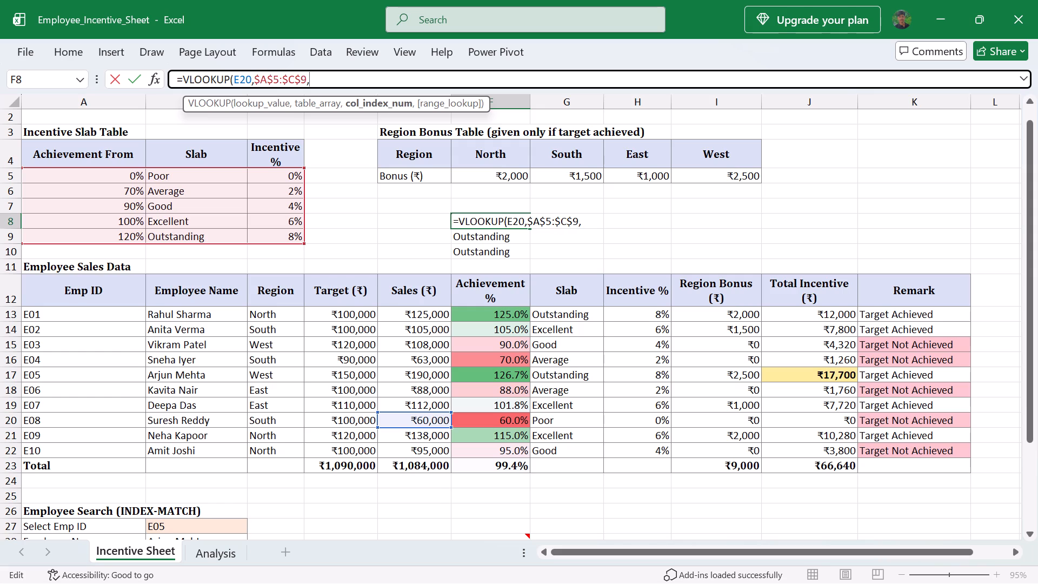
pyautogui.press('2')
pyautogui.write('.TRUE')
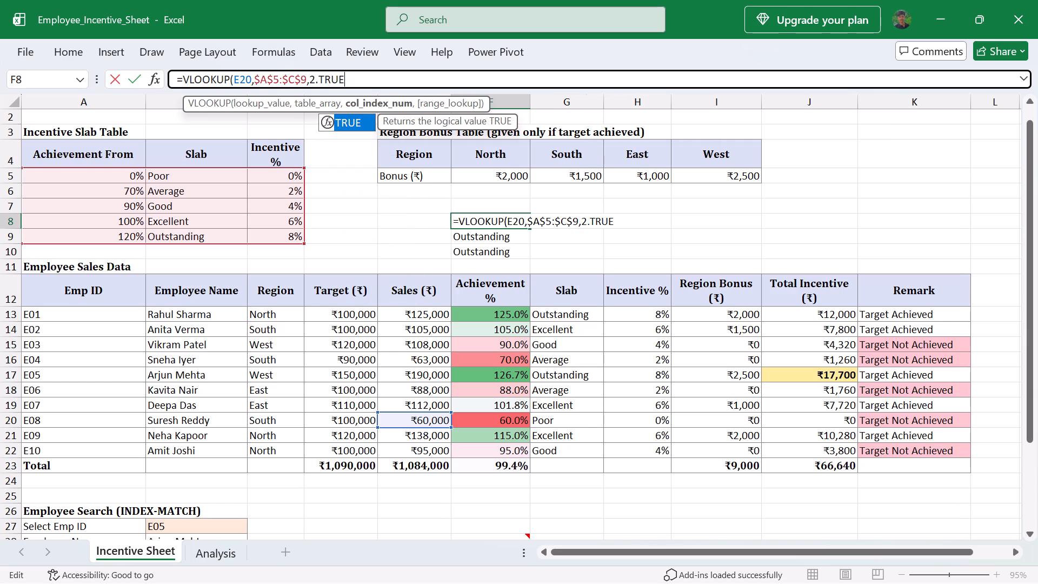
pyautogui.write('()')
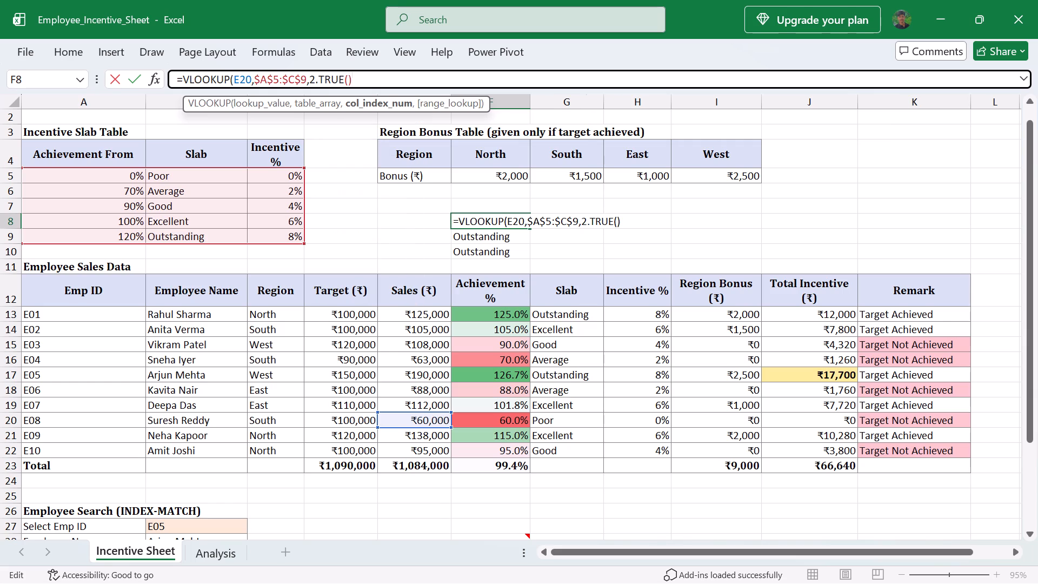
pyautogui.hotkey('shift', ')')
pyautogui.hotkey('shift', 'Return')
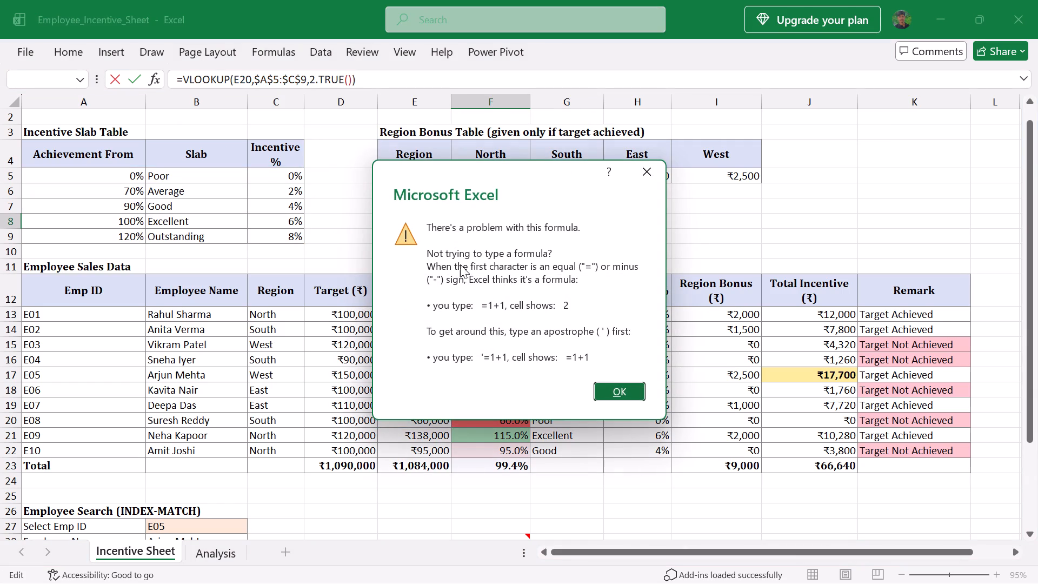
pyautogui.click(626, 390)
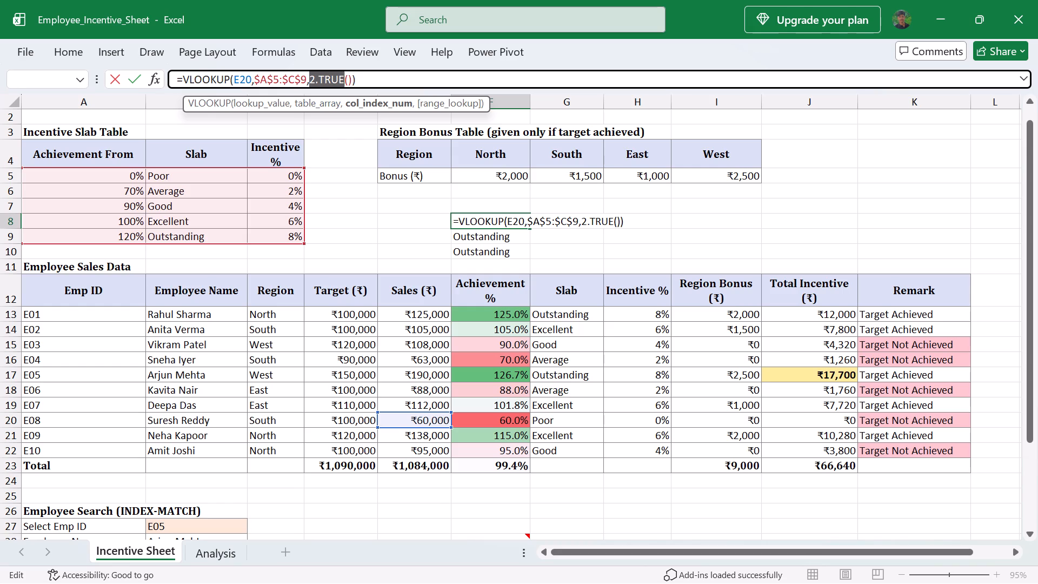
# Change the lookup value in F8's VLOOKUP to F20, the achievement percentage of E08, and try to enter the formula.
pyautogui.click(361, 76)
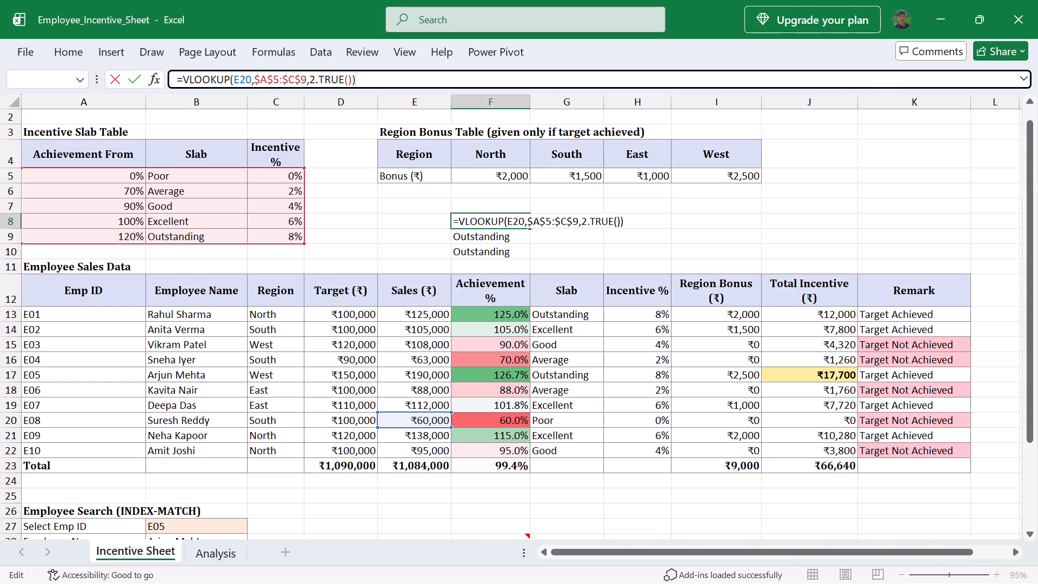
pyautogui.click(252, 78)
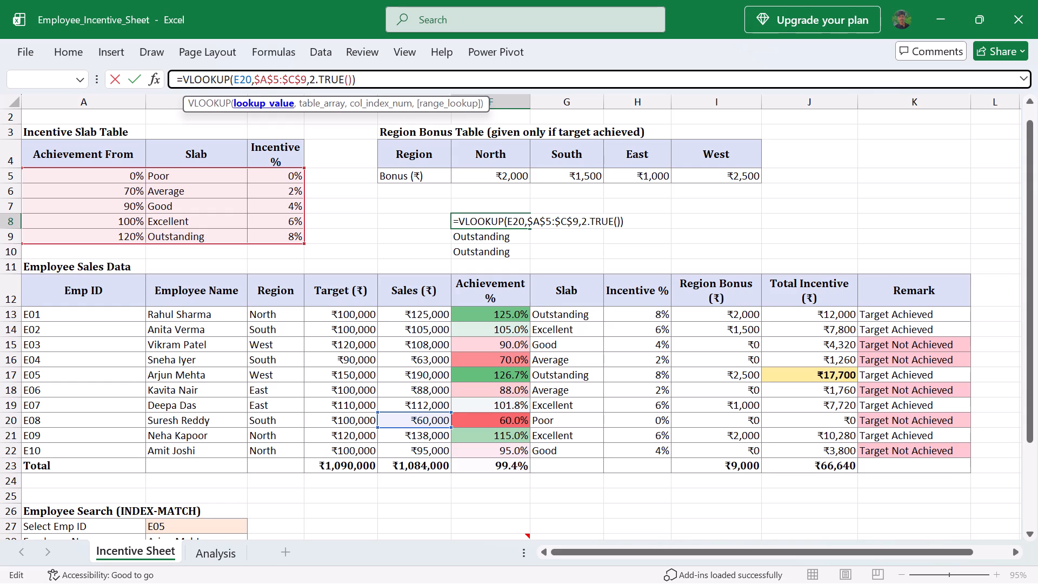
pyautogui.press('BackSpace')
pyautogui.press('BackSpace')
pyautogui.press('BackSpace')
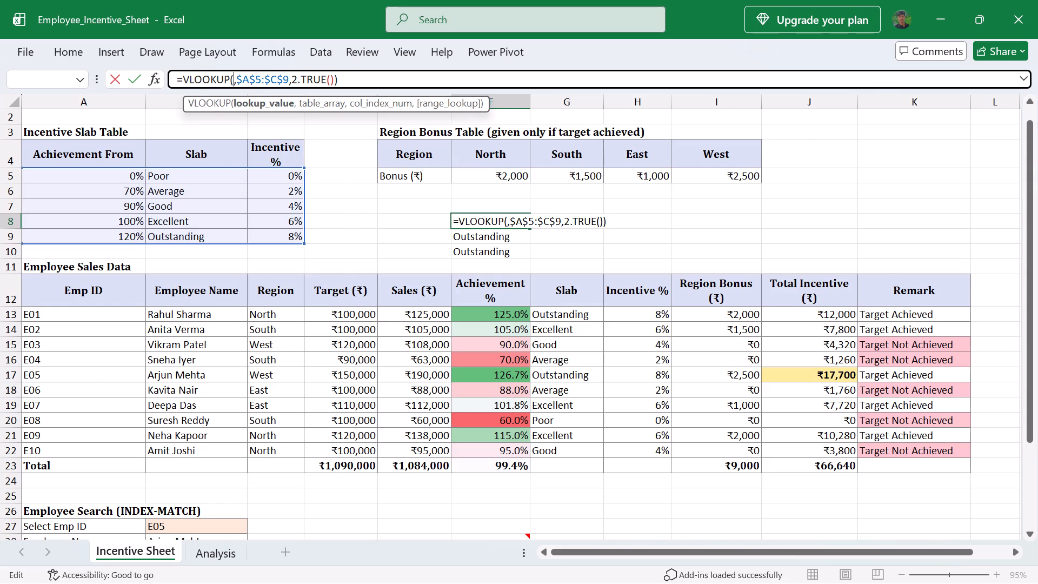
pyautogui.click(483, 418)
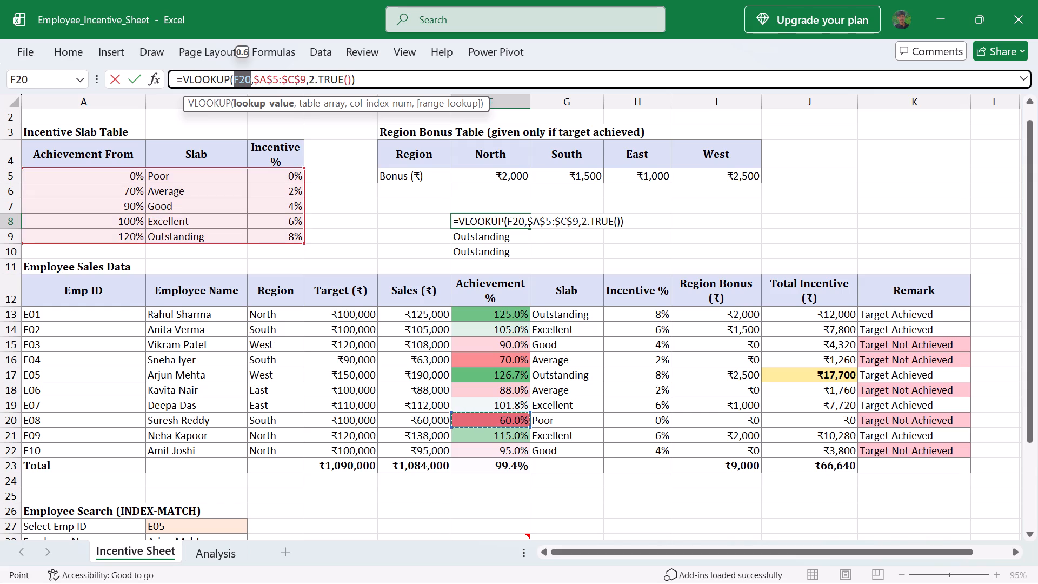
pyautogui.click(367, 72)
pyautogui.press('Return')
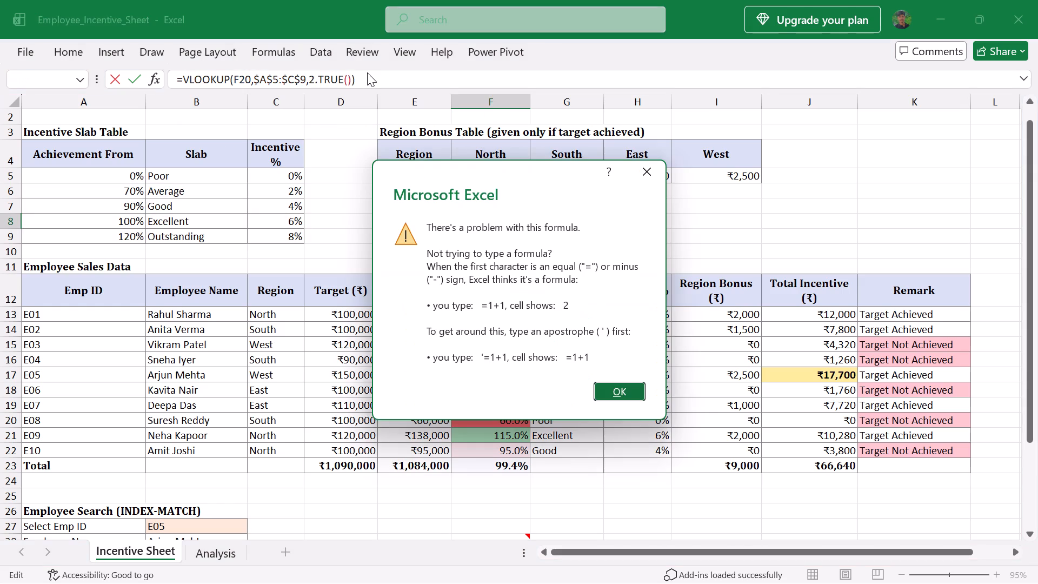
pyautogui.click(628, 386)
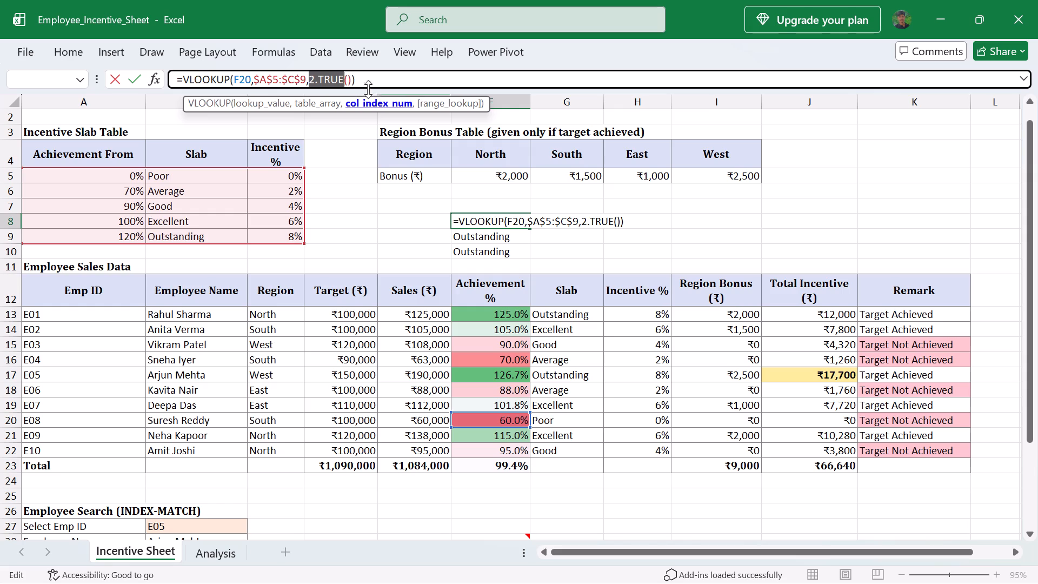
# Replace 2.TRUE in F8's formula with column index 2 and range lookup FALSE, and enter the formula.
pyautogui.press('BackSpace')
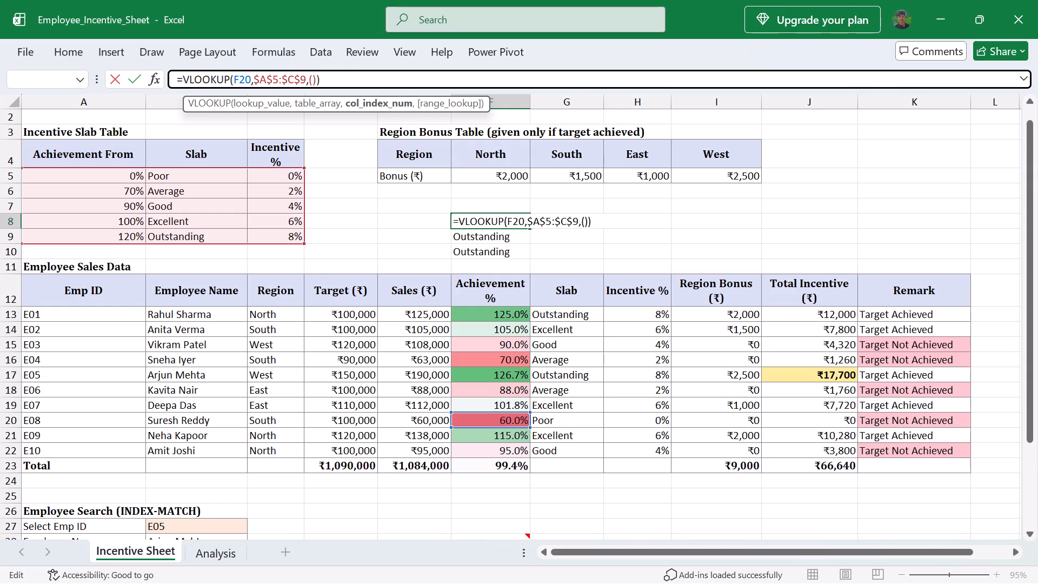
pyautogui.press('2')
pyautogui.write(',FALSE')
pyautogui.hotkey('shift', 'Return')
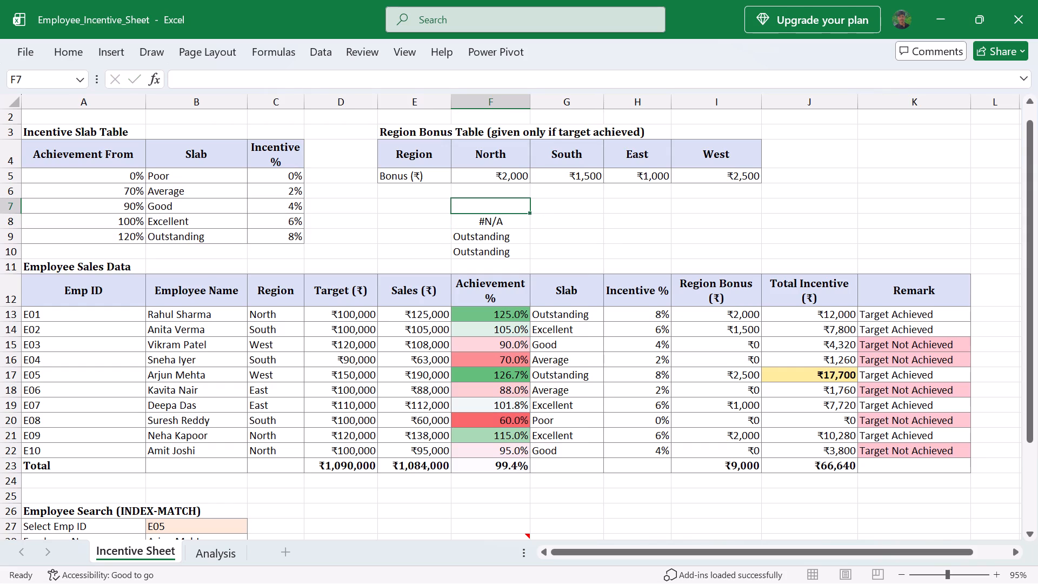
# Remove the empty parentheses after FALSE in F8's VLOOKUP and enter the formula.
pyautogui.doubleClick(490, 223)
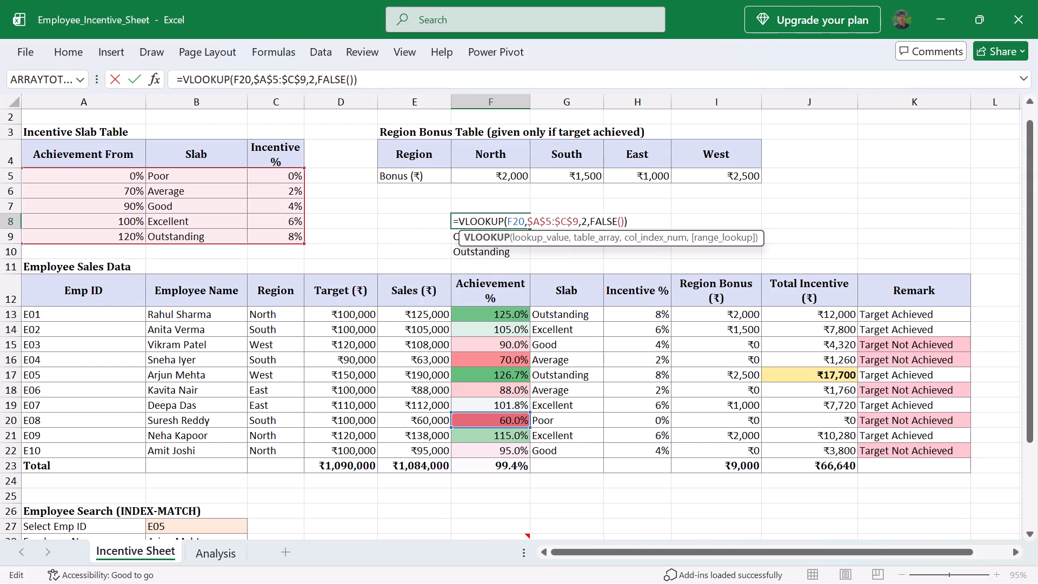
pyautogui.click(369, 83)
pyautogui.press('Left')
pyautogui.press('Left')
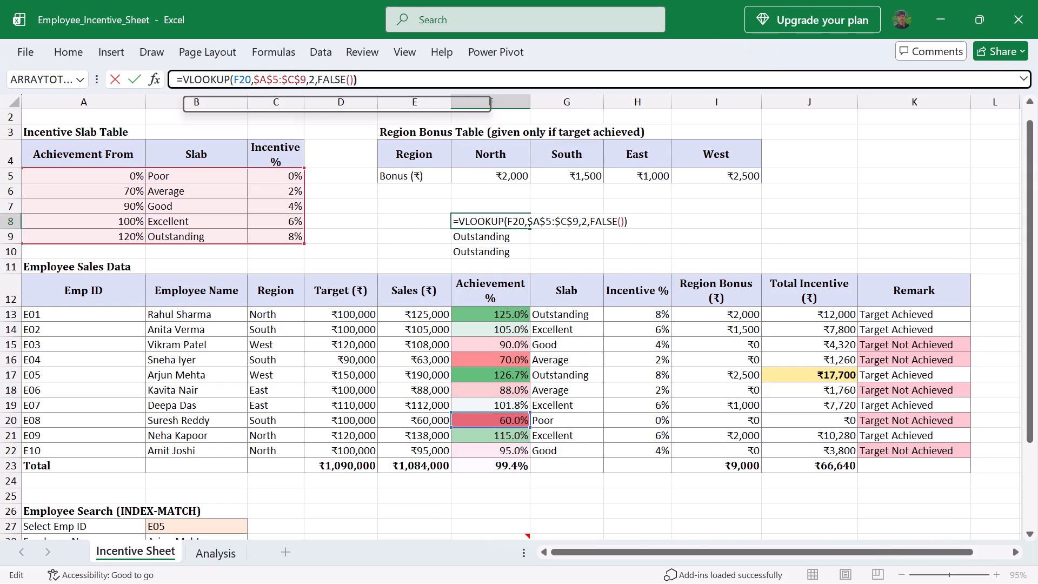
pyautogui.press('Left')
pyautogui.press('Right')
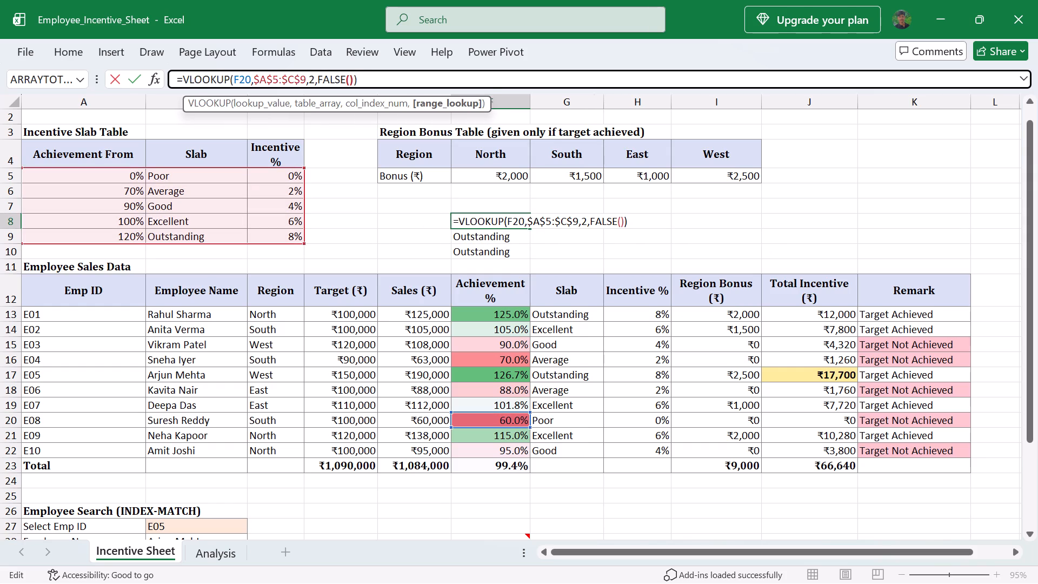
pyautogui.press('Right')
pyautogui.press('BackSpace')
pyautogui.press('BackSpace')
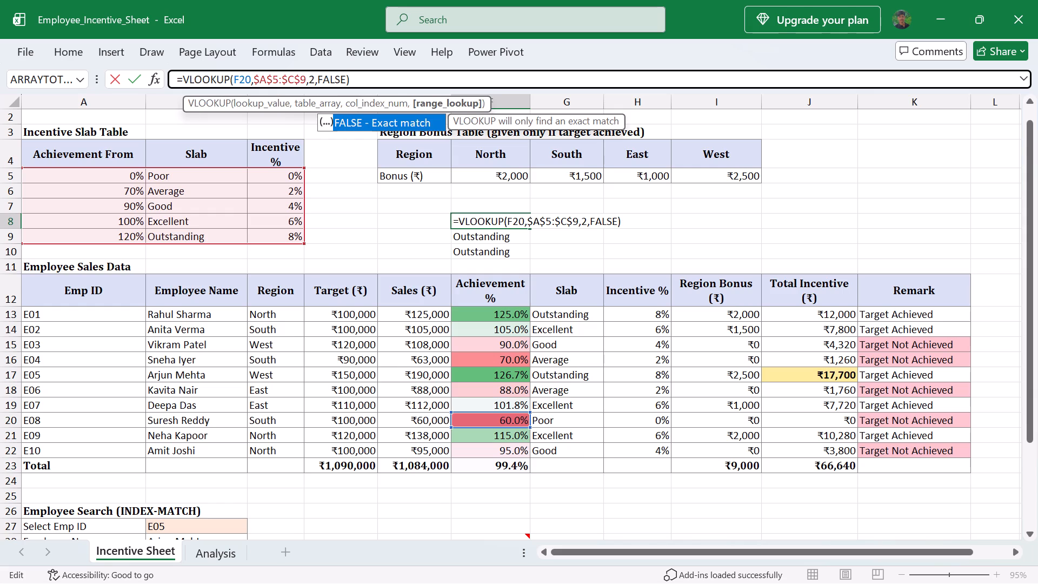
pyautogui.press('Return')
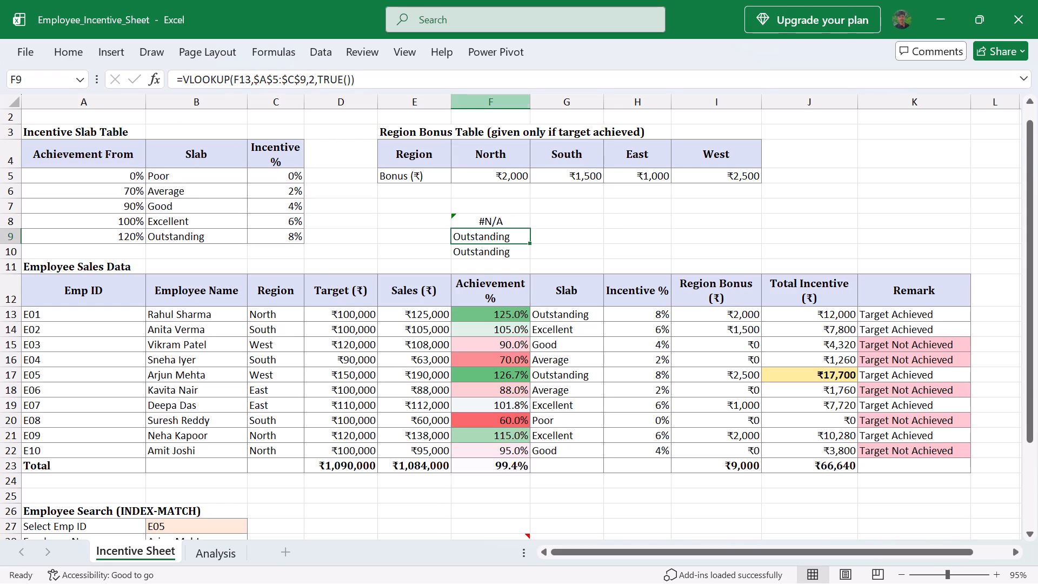
# Add empty parentheses after FALSE in F8's VLOOKUP formula.
pyautogui.doubleClick(501, 222)
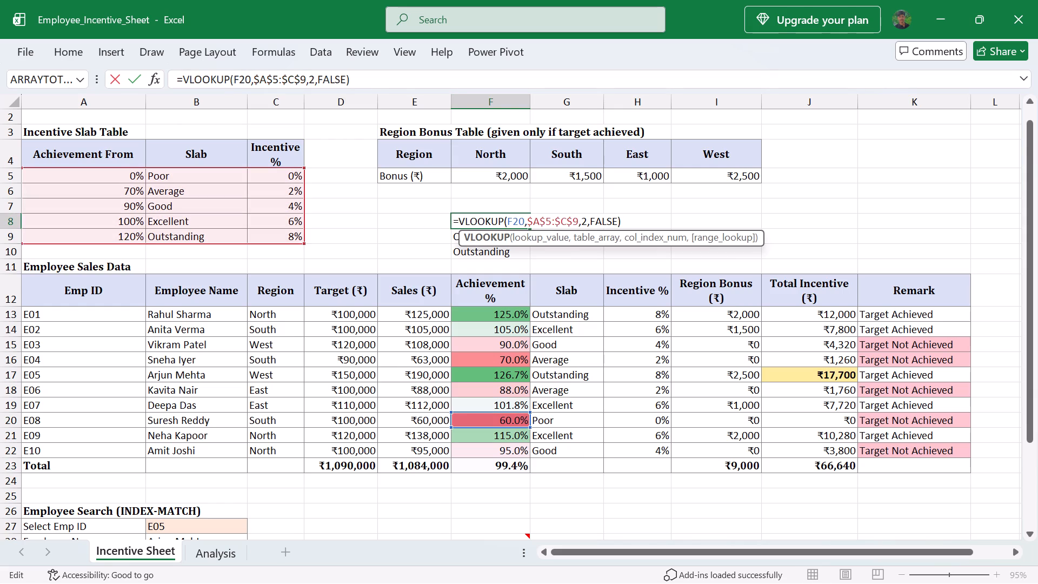
pyautogui.click(367, 82)
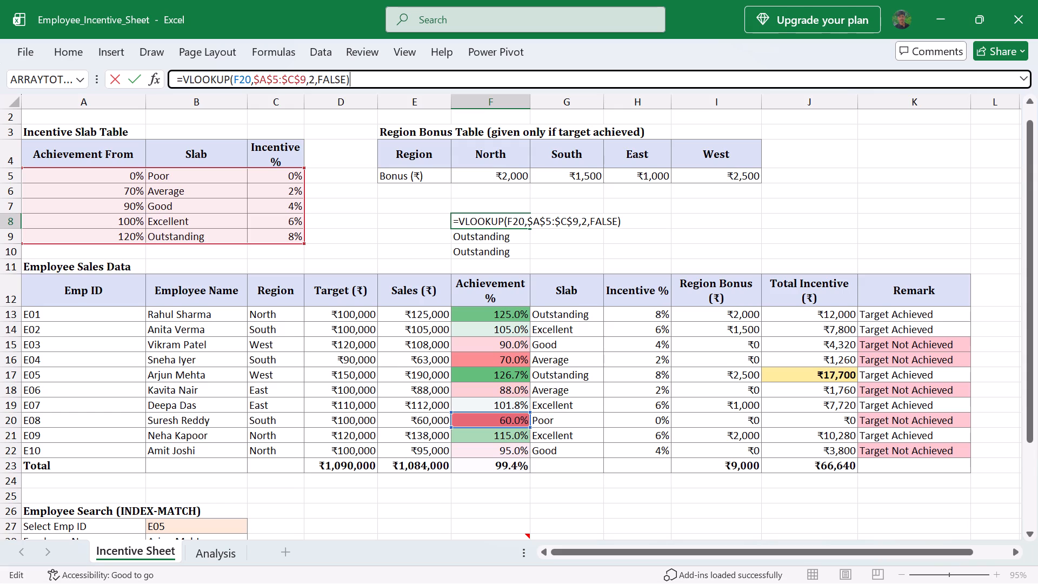
pyautogui.press('Left')
pyautogui.write('()')
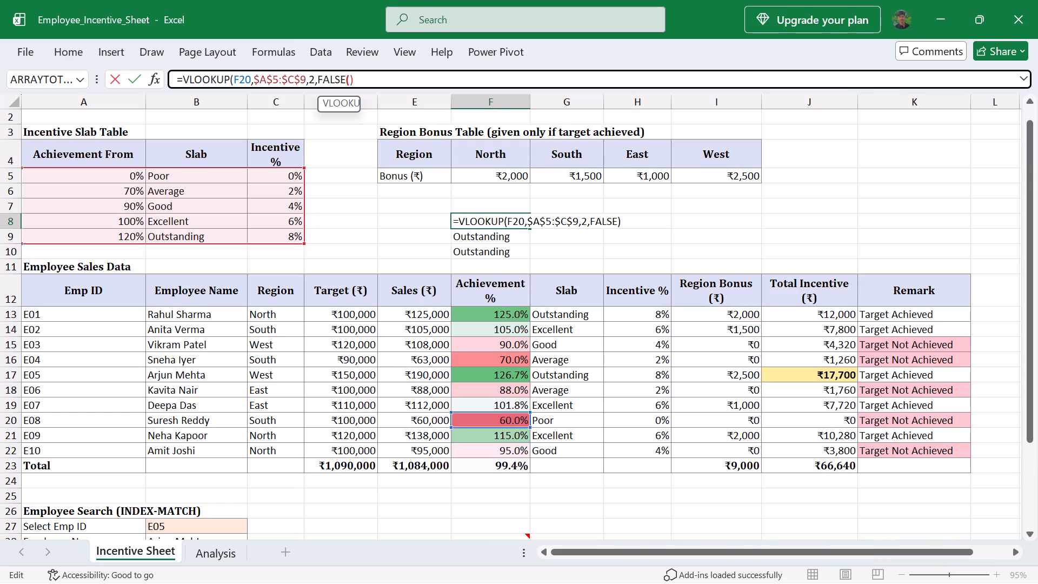
pyautogui.hotkey('shift', ')')
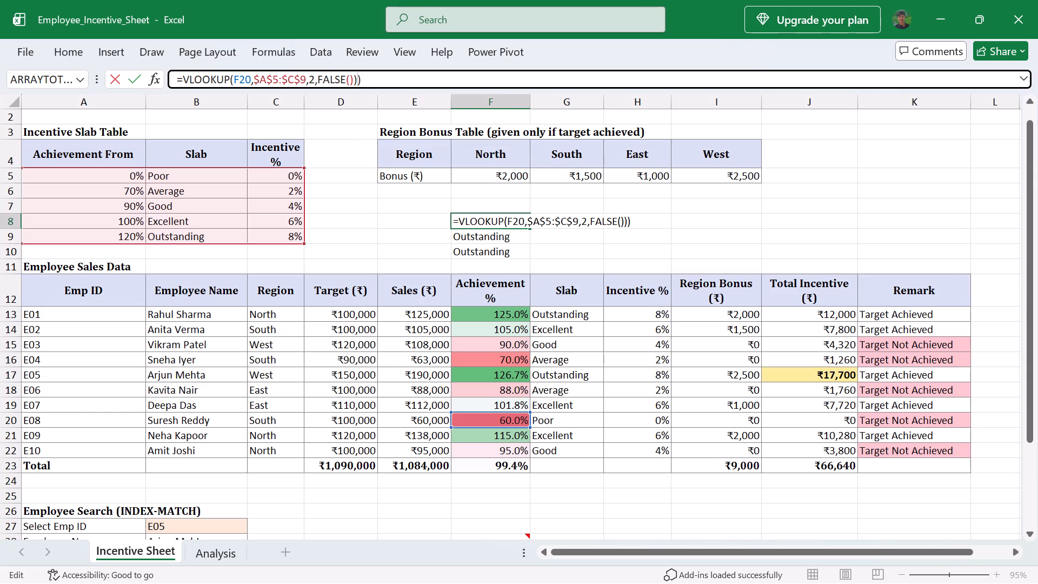
# Change the column index in F8's VLOOKUP to 1 and enter the formula, accepting the suggested correction.
pyautogui.press('Left')
pyautogui.press('Left')
pyautogui.press('Left')
pyautogui.press('Left')
pyautogui.press('Left')
pyautogui.press('Left')
pyautogui.press('Left')
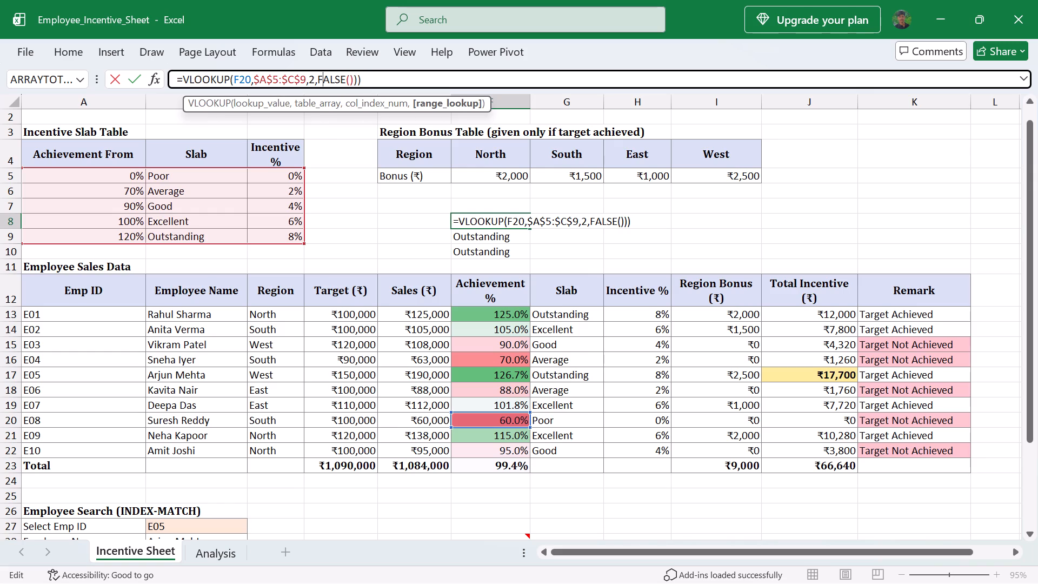
pyautogui.press('Left')
pyautogui.press('Left')
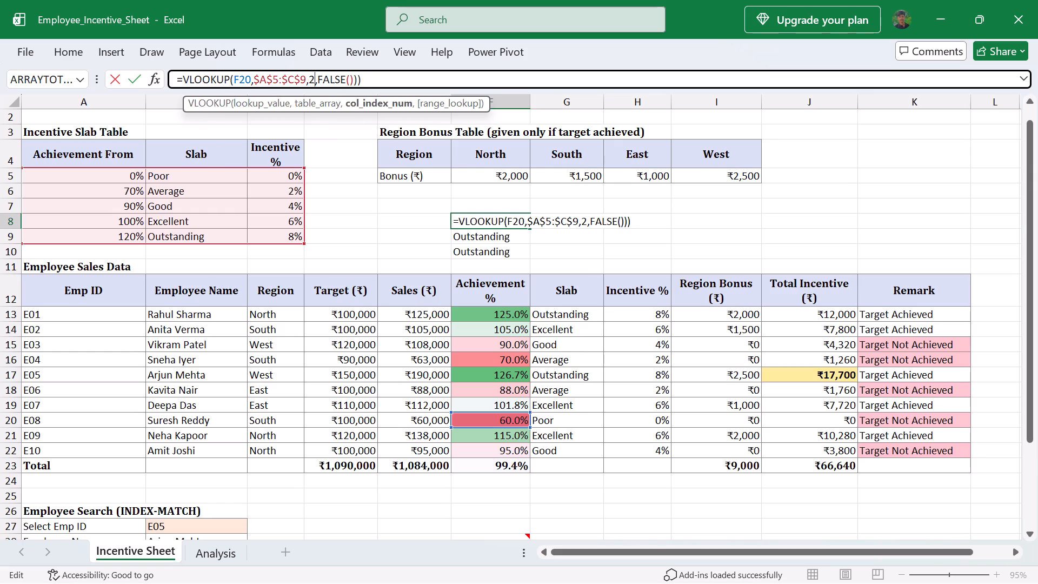
pyautogui.press('BackSpace')
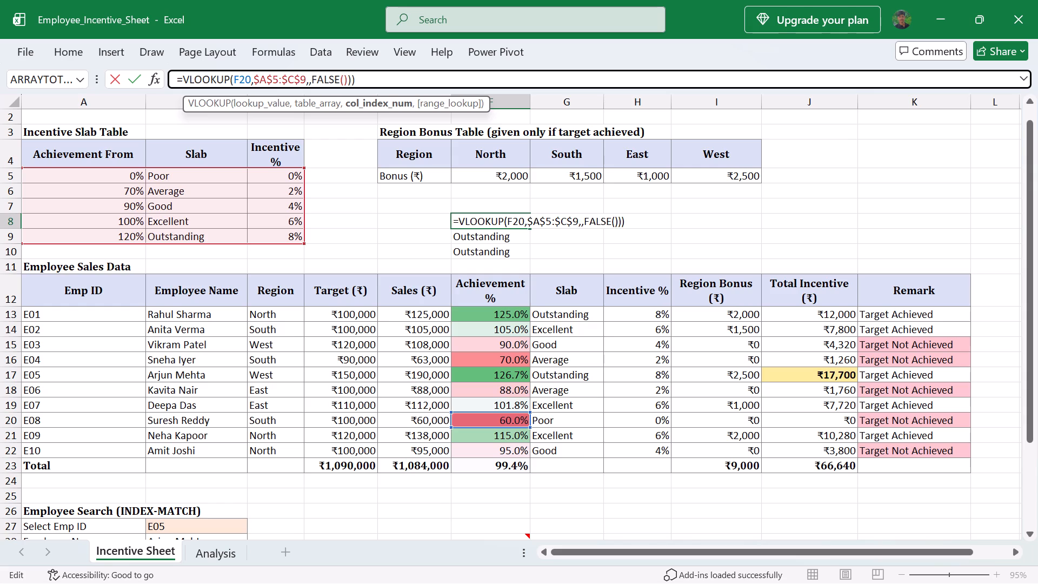
pyautogui.press('1')
pyautogui.hotkey('shift', 'Return')
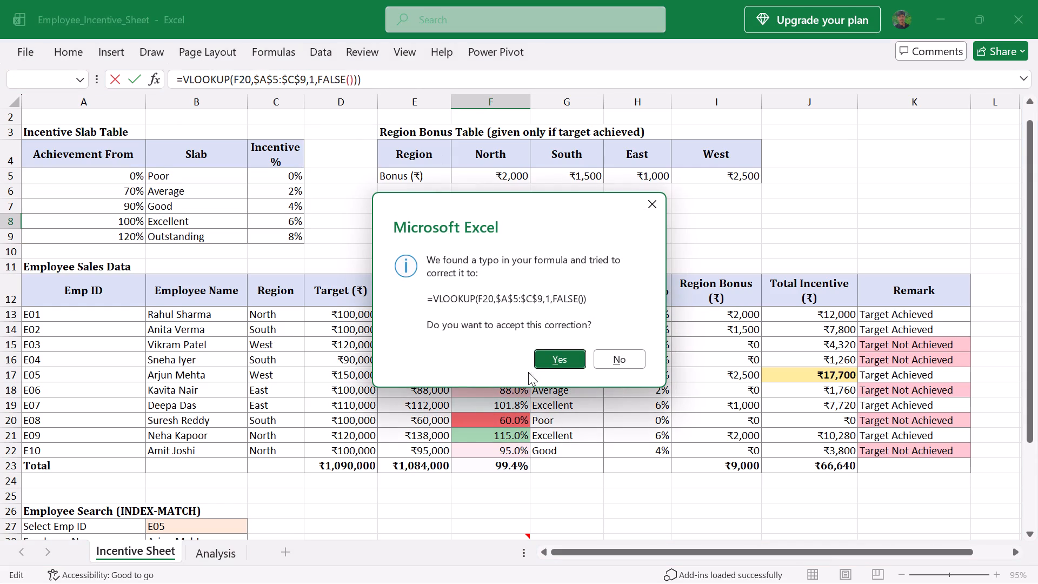
pyautogui.click(543, 350)
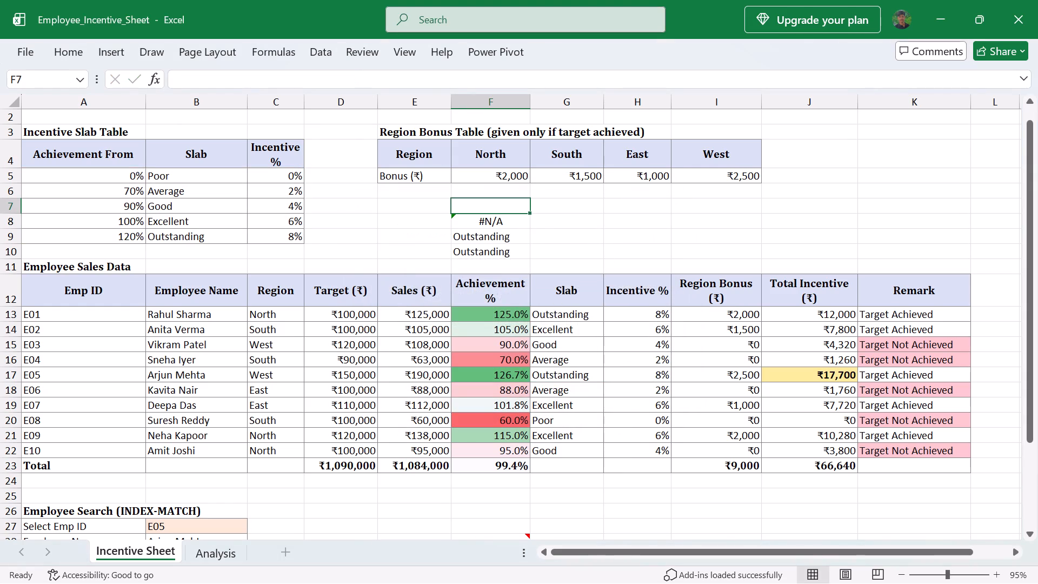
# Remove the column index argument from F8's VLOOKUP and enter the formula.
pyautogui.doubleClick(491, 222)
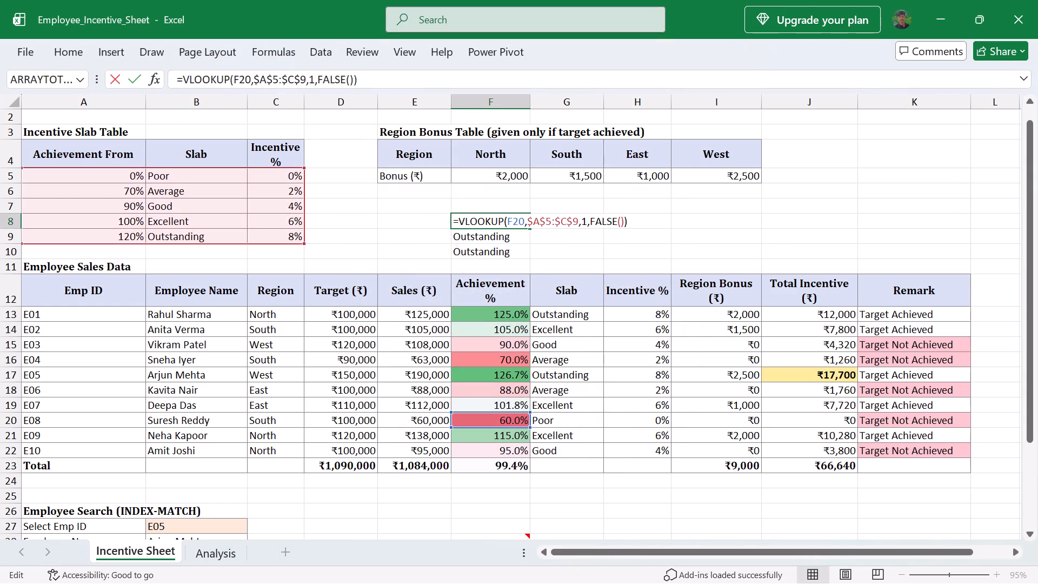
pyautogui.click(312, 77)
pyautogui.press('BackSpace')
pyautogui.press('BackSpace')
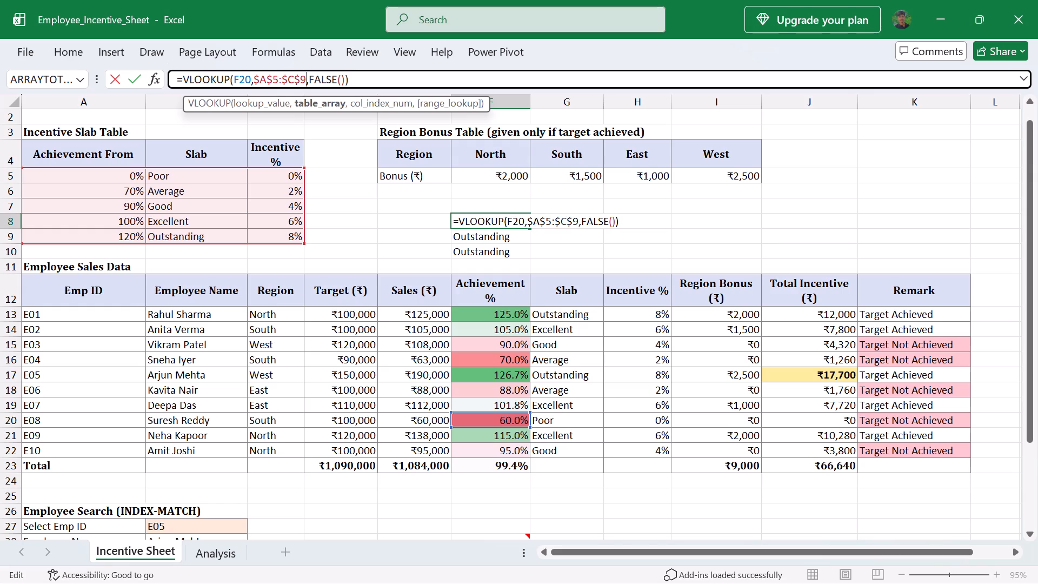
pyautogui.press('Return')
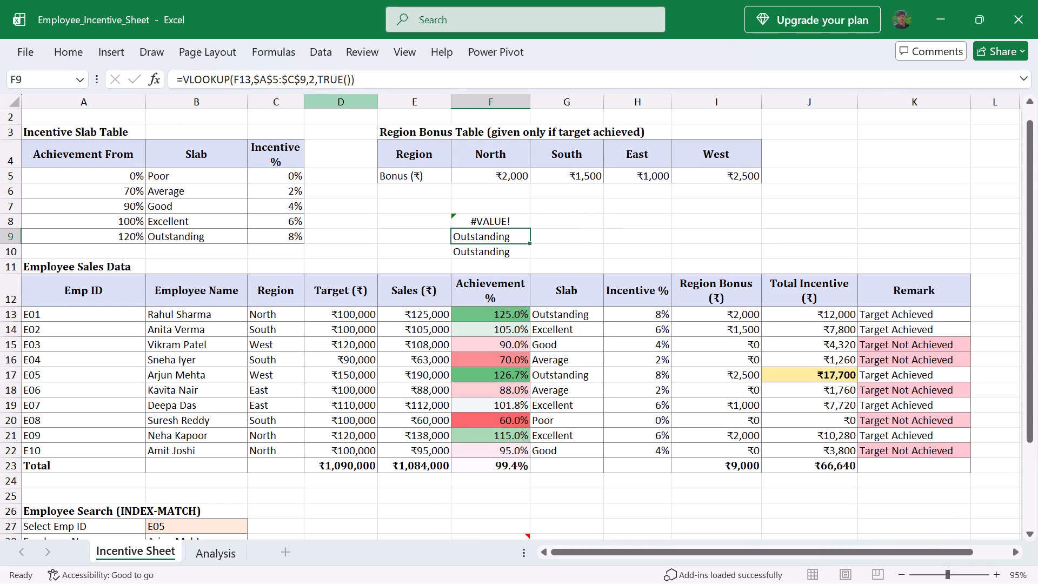
# Insert column index 2 before FALSE() in F8's VLOOKUP and enter the formula.
pyautogui.doubleClick(502, 222)
pyautogui.click(339, 76)
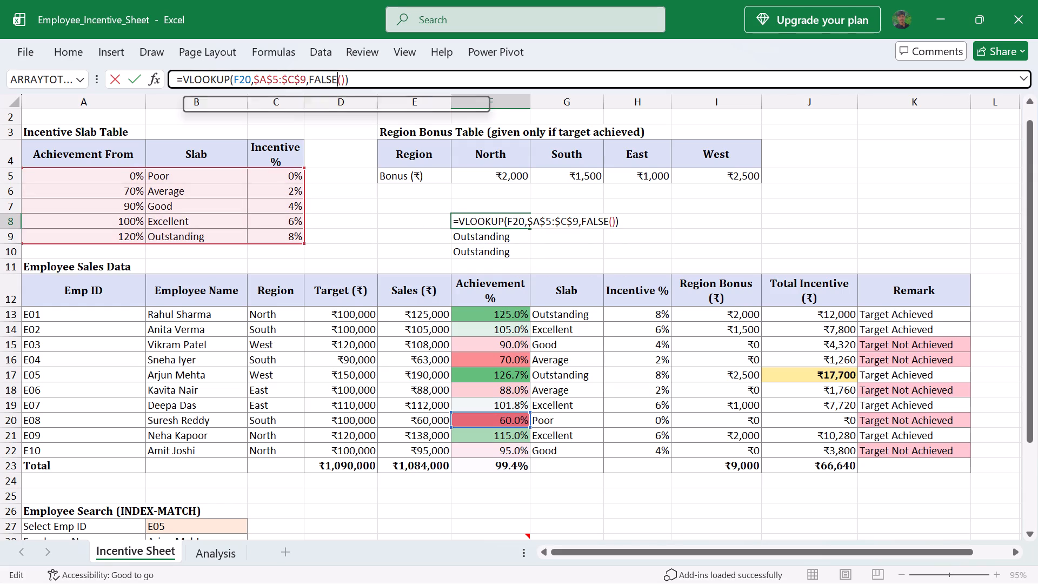
pyautogui.press('Left')
pyautogui.press('Left')
pyautogui.press('Left')
pyautogui.press('Left')
pyautogui.press('Left')
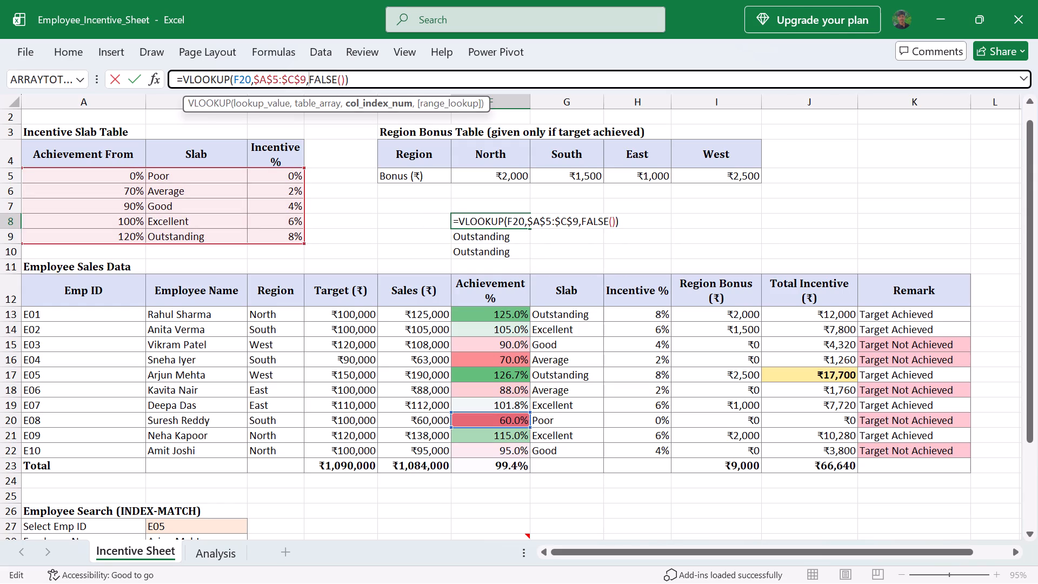
pyautogui.press('2')
pyautogui.press(',')
pyautogui.press('Return')
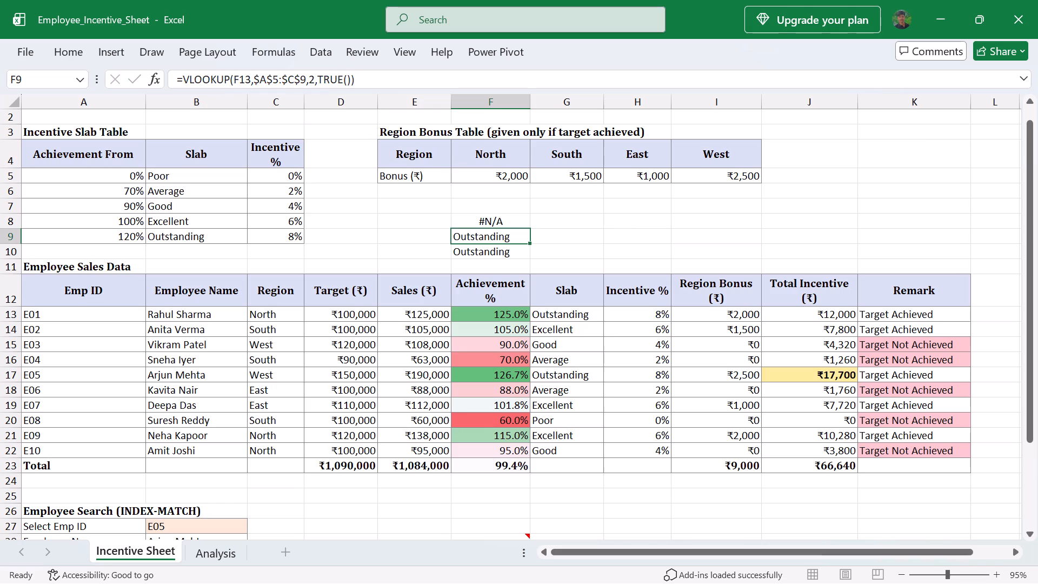
# Replace FALSE with TRUE as the range lookup in F8's VLOOKUP, matching G20's formula, and enter it.
pyautogui.click(561, 435)
pyautogui.click(564, 422)
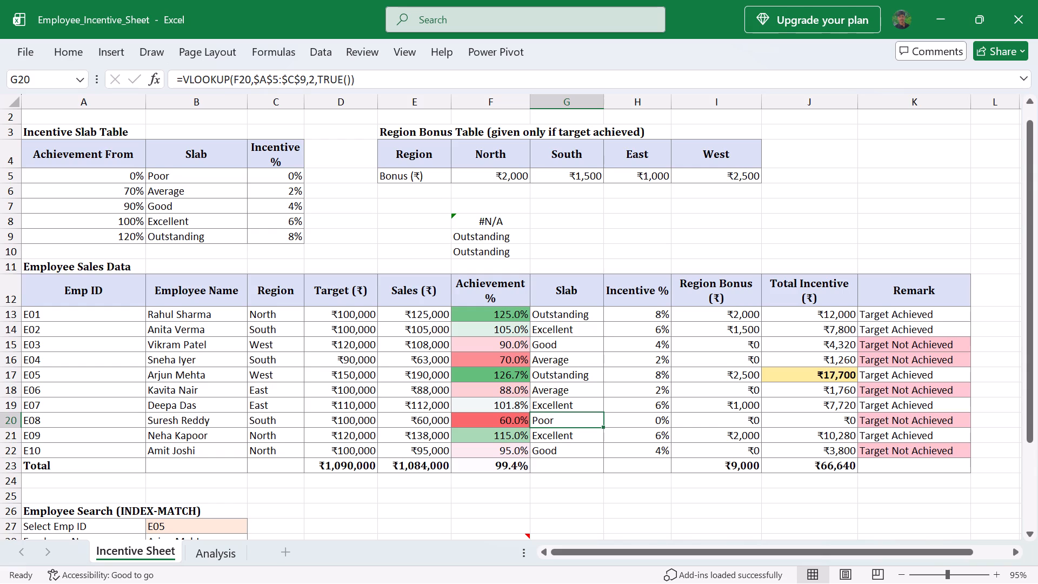
pyautogui.doubleClick(495, 218)
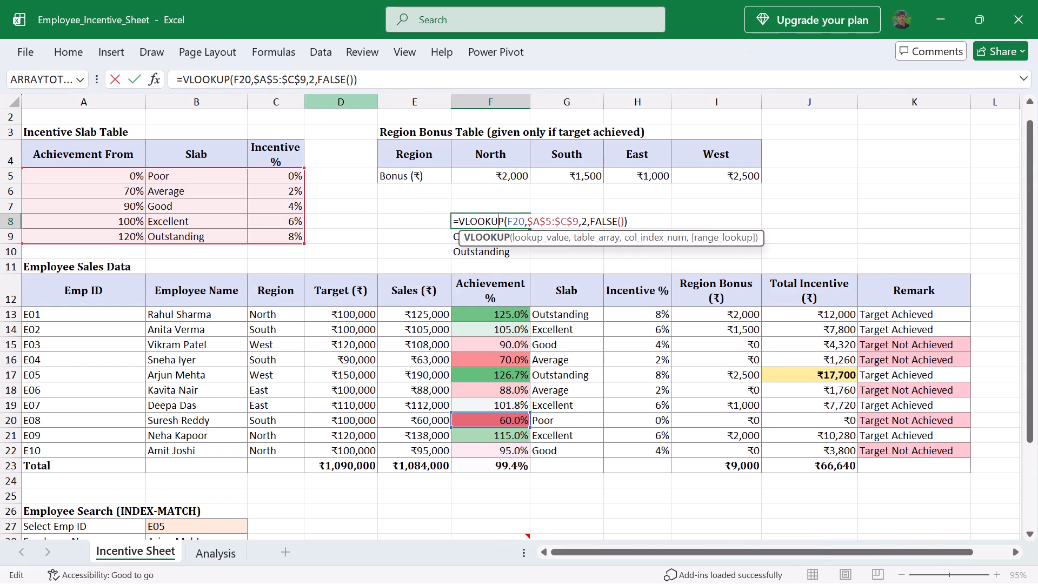
pyautogui.click(350, 77)
pyautogui.press('Left')
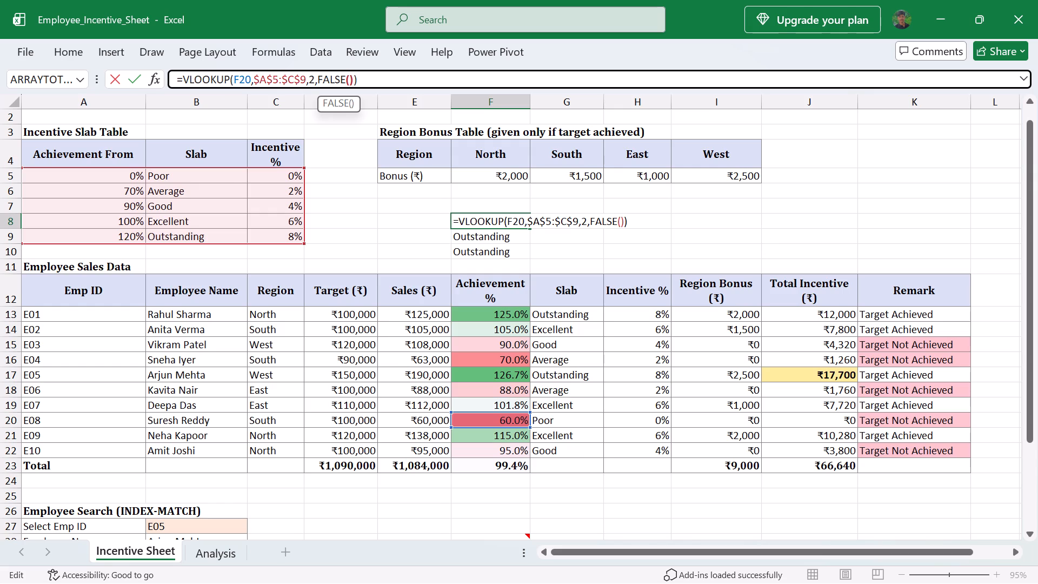
pyautogui.press('BackSpace')
pyautogui.press('BackSpace')
pyautogui.press('BackSpace')
pyautogui.press('BackSpace')
pyautogui.press('BackSpace')
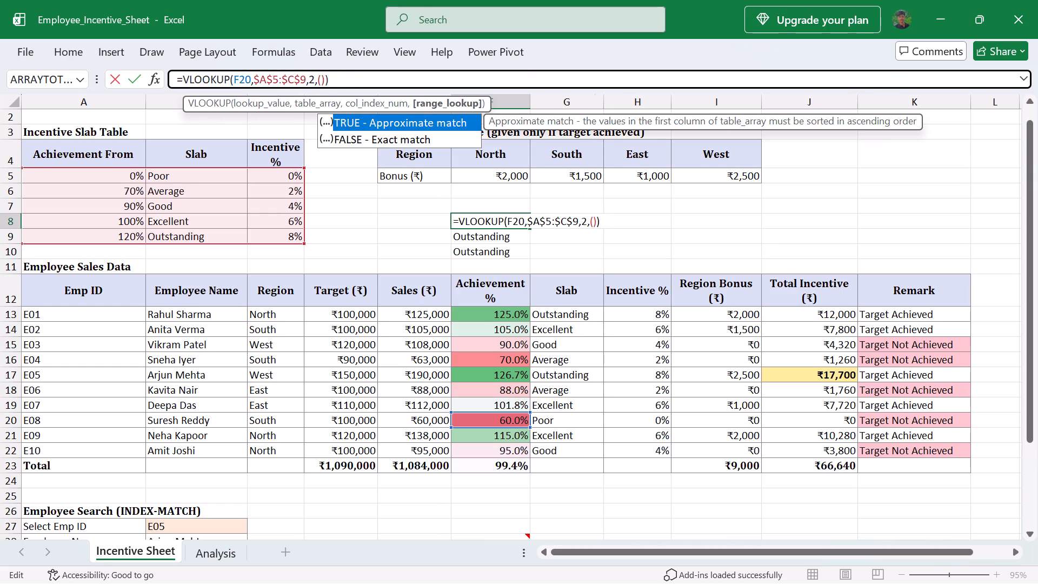
pyautogui.write('TRUE')
pyautogui.press('Return')
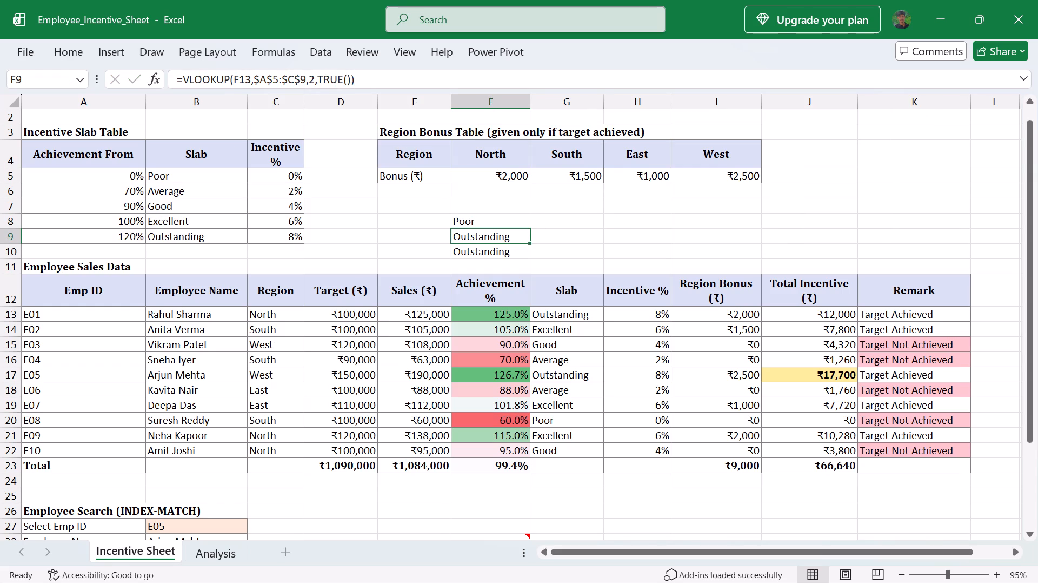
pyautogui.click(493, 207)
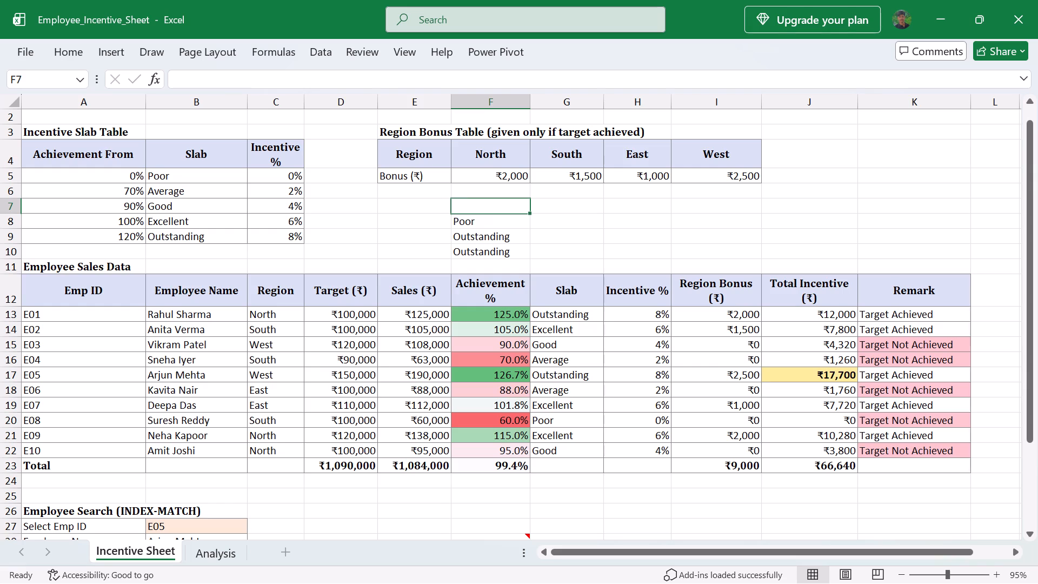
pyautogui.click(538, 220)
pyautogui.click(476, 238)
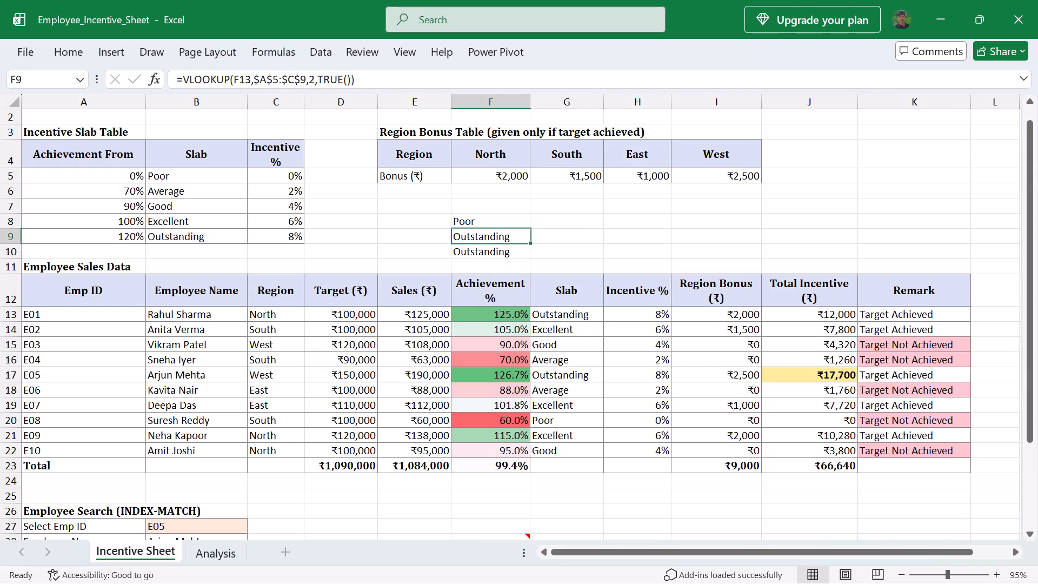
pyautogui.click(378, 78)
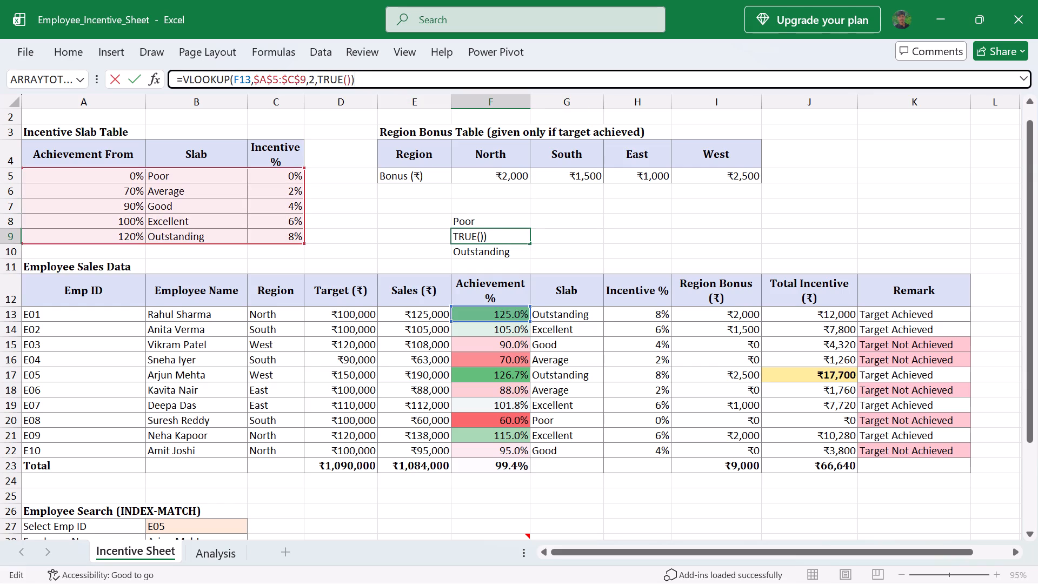
# Start a VLOOKUP formula in spare cell G9 with F18, the achievement percentage of E06, as the lookup value.
pyautogui.click(557, 233)
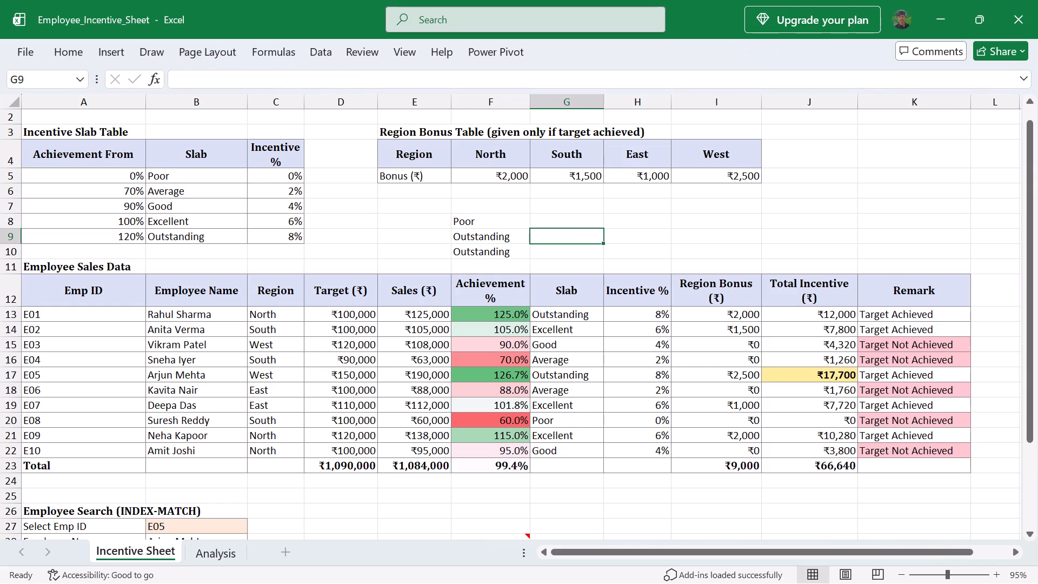
pyautogui.press('=')
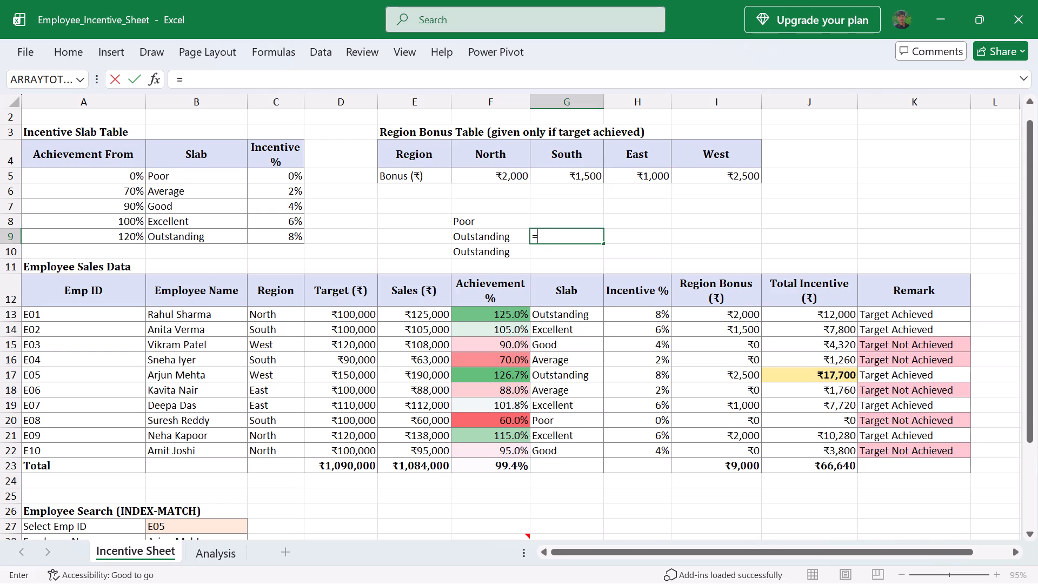
pyautogui.click(490, 405)
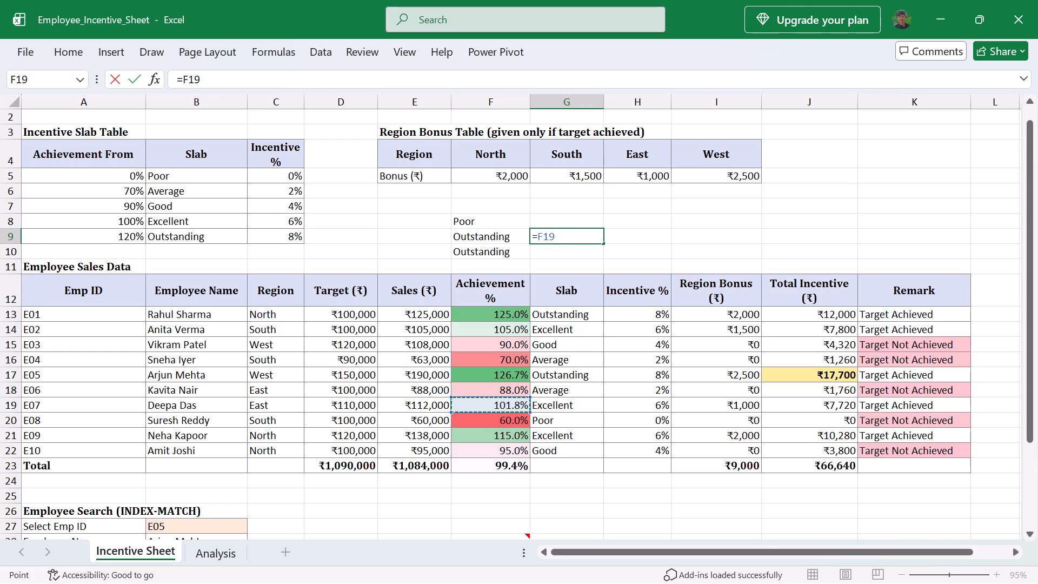
pyautogui.press('BackSpace')
pyautogui.press('BackSpace')
pyautogui.press('BackSpace')
pyautogui.write('VLOOKUP')
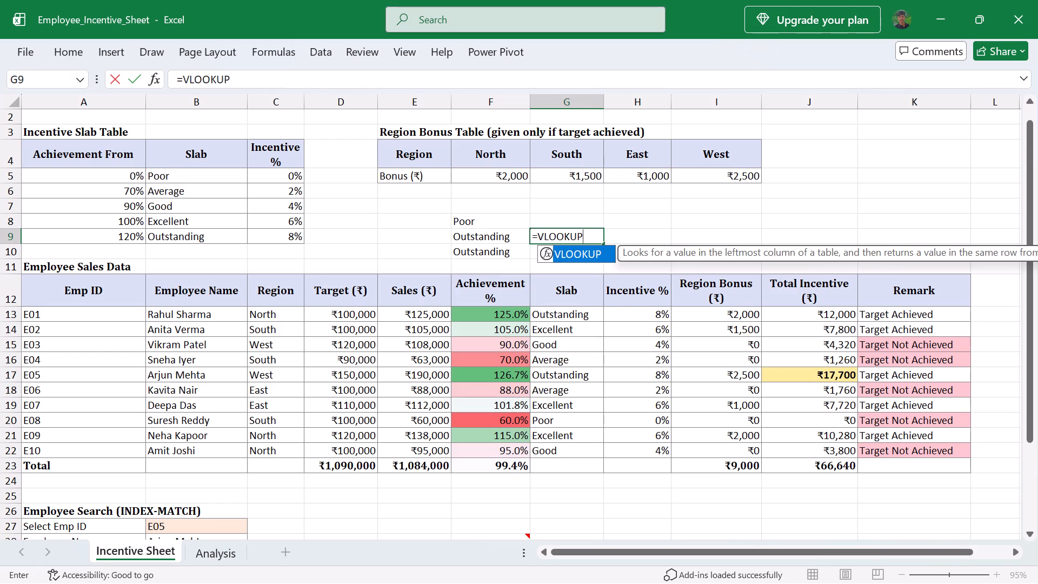
pyautogui.hotkey('shift', '(')
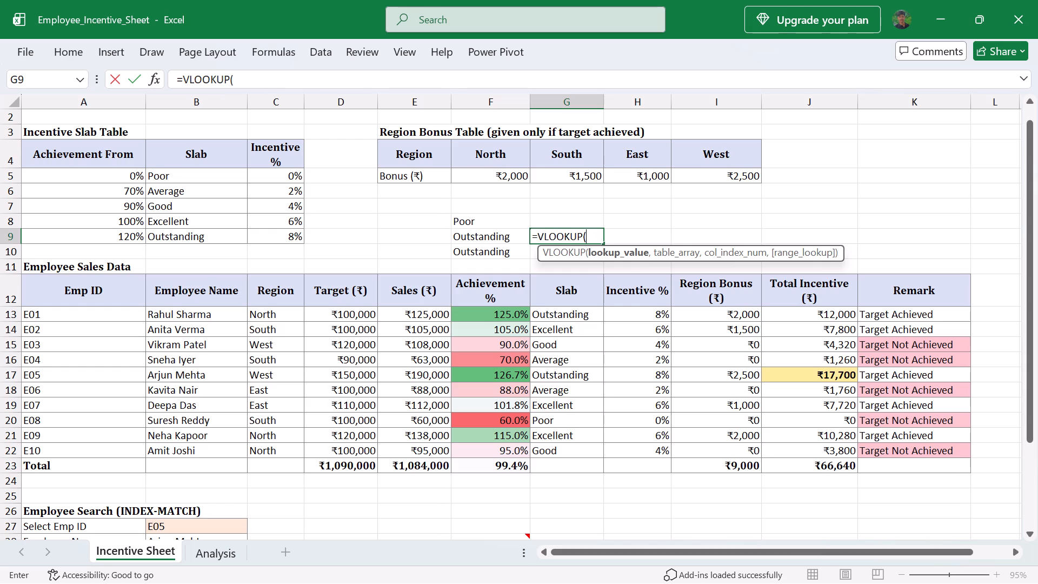
pyautogui.click(496, 393)
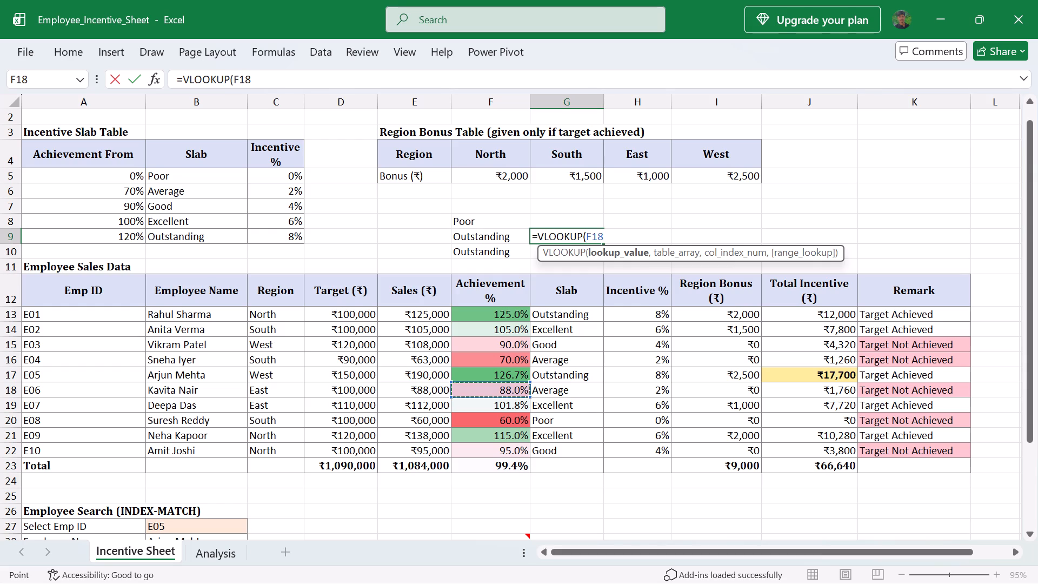
pyautogui.press(',')
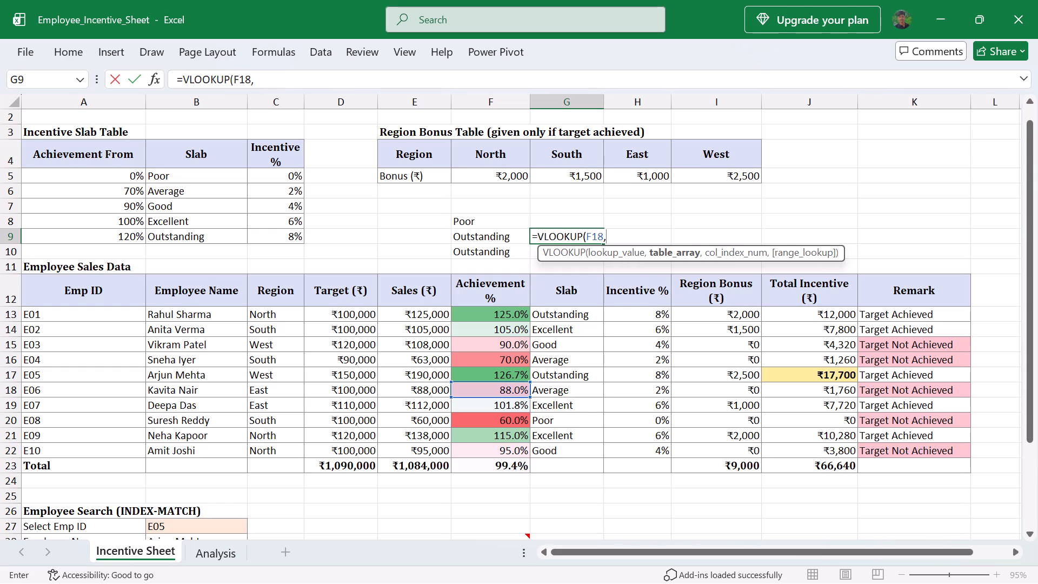
# Add the incentive slab table range A5:C9 as the table array of G9's VLOOKUP.
pyautogui.moveTo(25, 170); pyautogui.dragTo(287, 233)
pyautogui.press('Left')
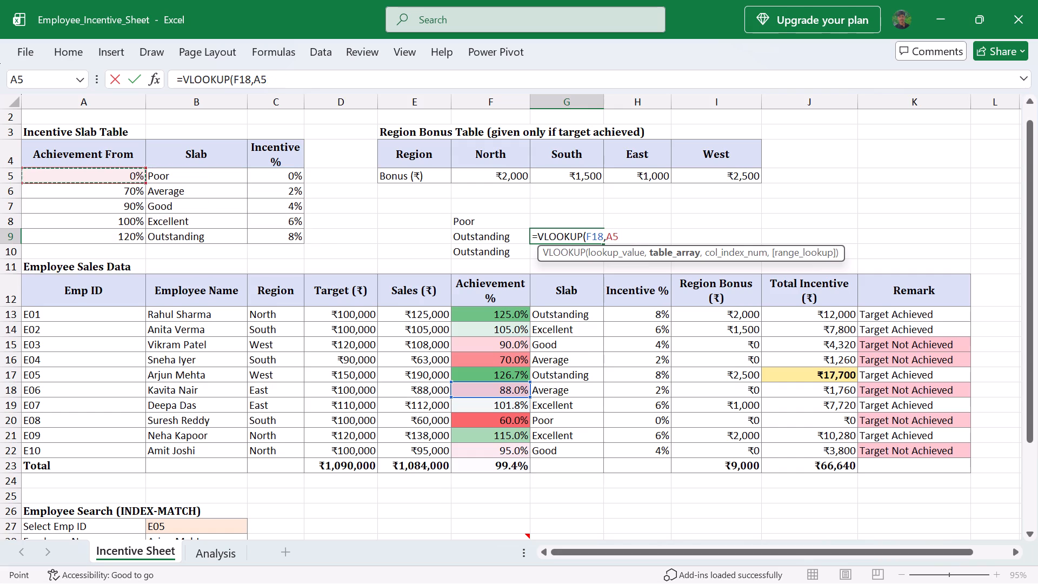
pyautogui.hotkey('ctrl', 'z')
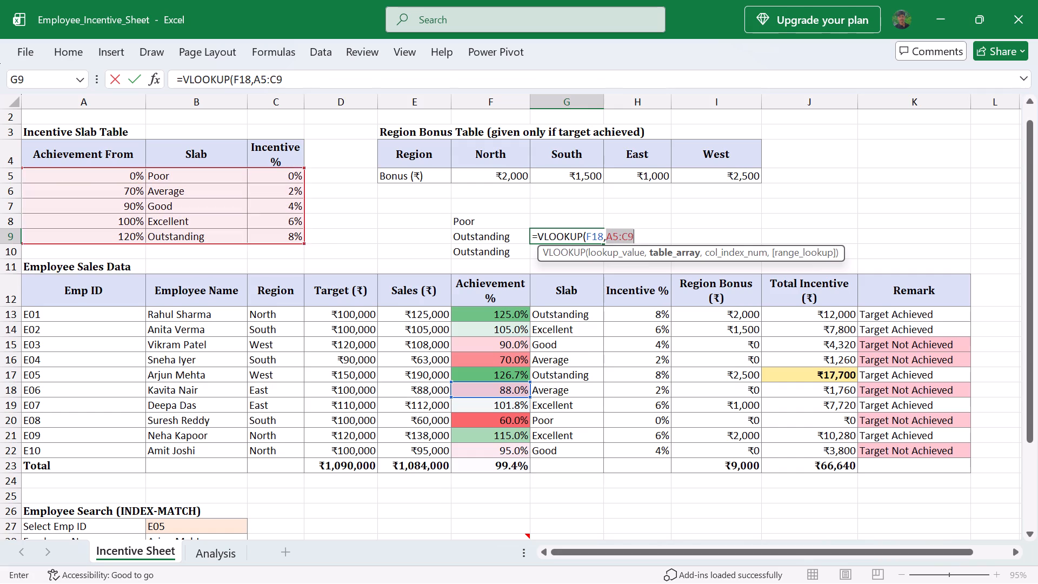
pyautogui.click(311, 82)
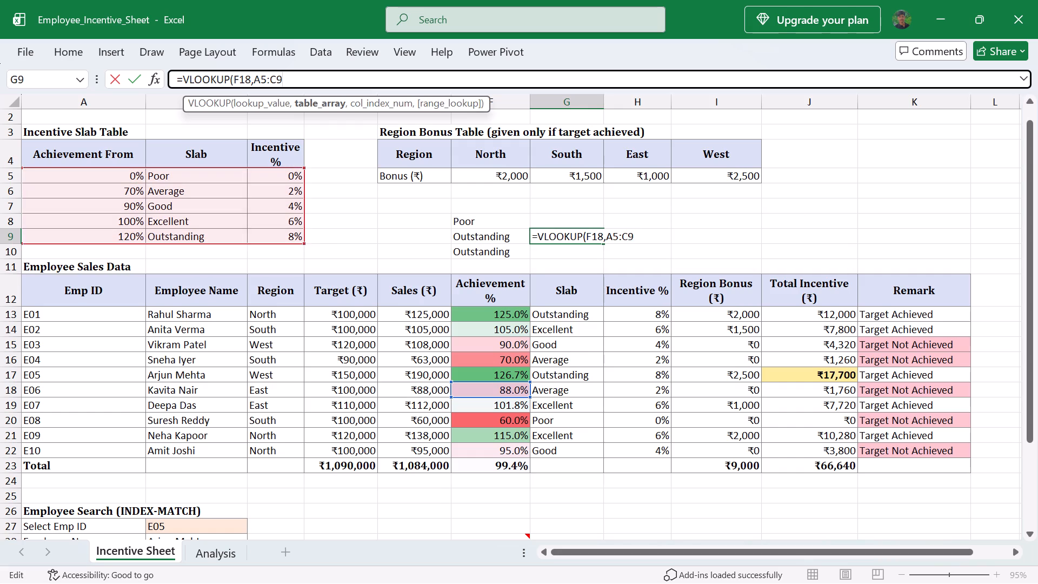
pyautogui.press(',')
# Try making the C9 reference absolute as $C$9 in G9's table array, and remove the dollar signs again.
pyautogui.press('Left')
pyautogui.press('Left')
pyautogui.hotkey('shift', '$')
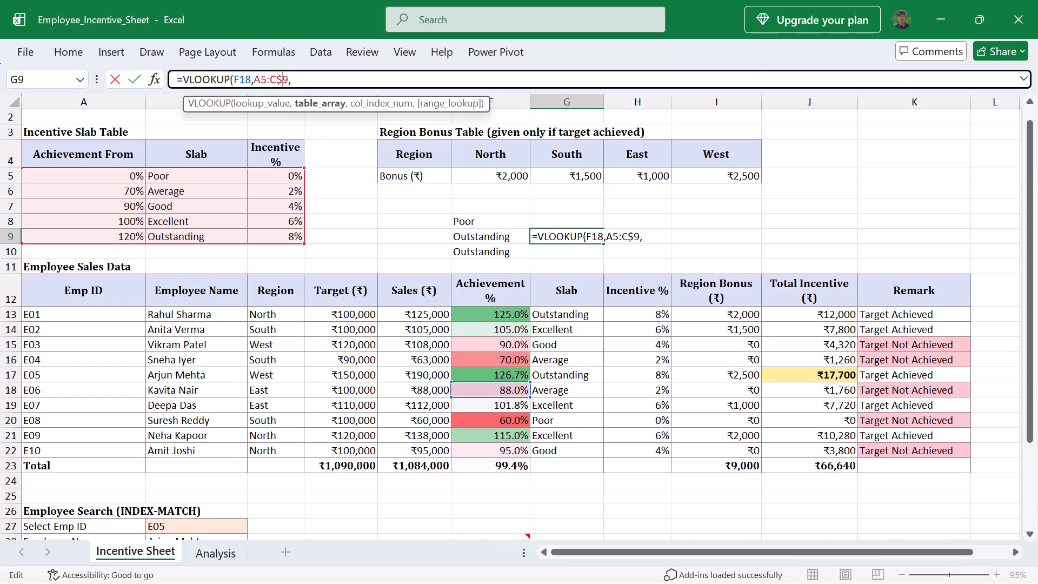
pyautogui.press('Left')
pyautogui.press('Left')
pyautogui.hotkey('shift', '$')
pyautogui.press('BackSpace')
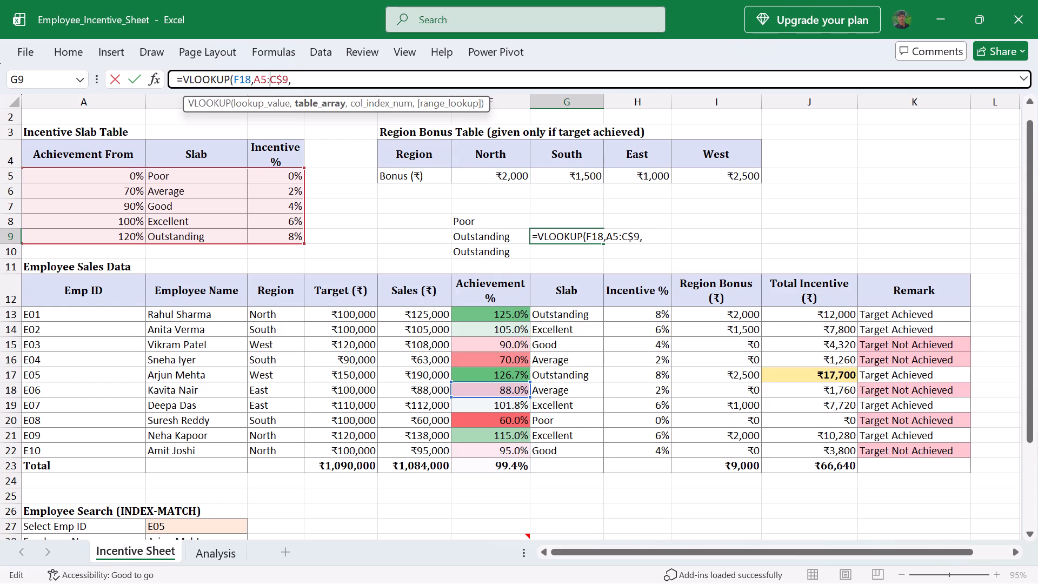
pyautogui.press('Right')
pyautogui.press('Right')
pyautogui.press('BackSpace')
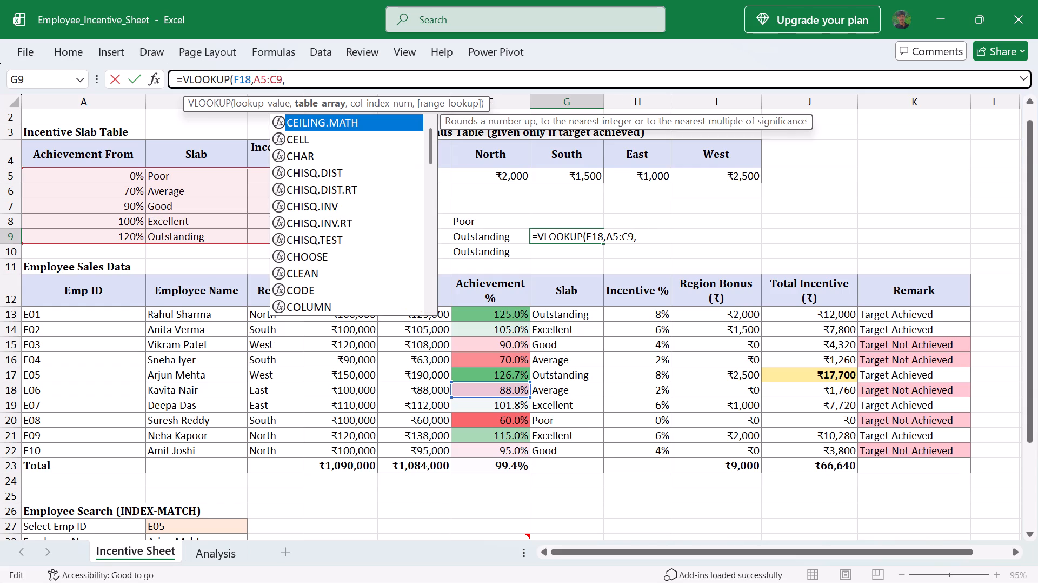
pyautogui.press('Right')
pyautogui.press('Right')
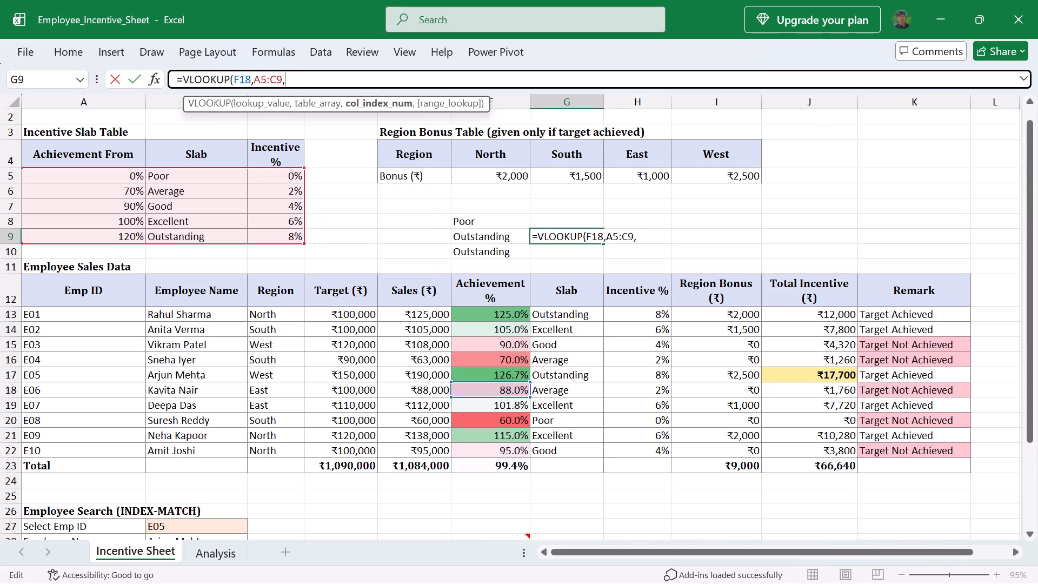
# Complete G9's VLOOKUP with column index 2 and range lookup TRUE(), and enter the formula.
pyautogui.write('2,')
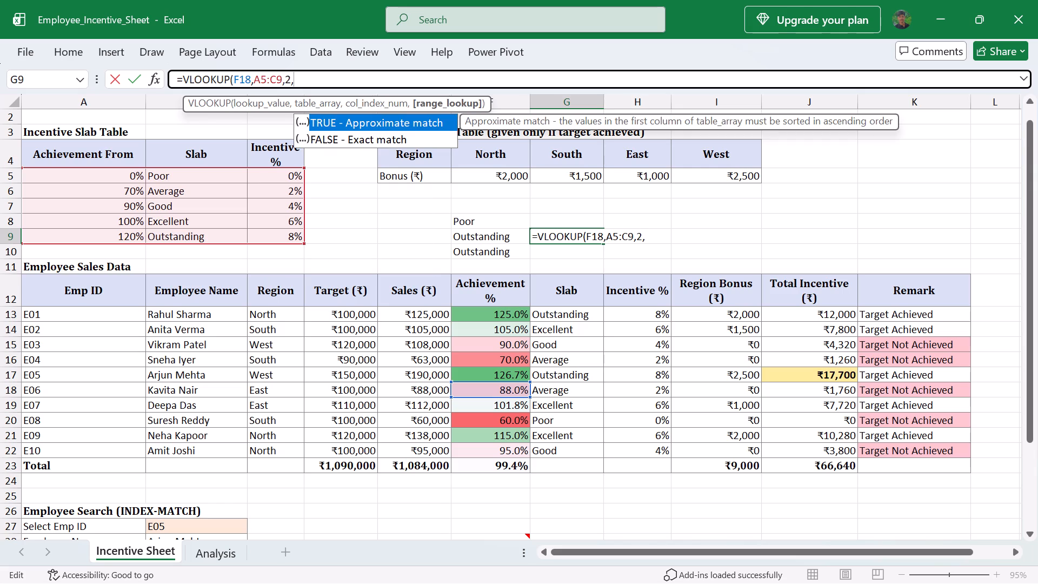
pyautogui.write('Tr')
pyautogui.press('BackSpace')
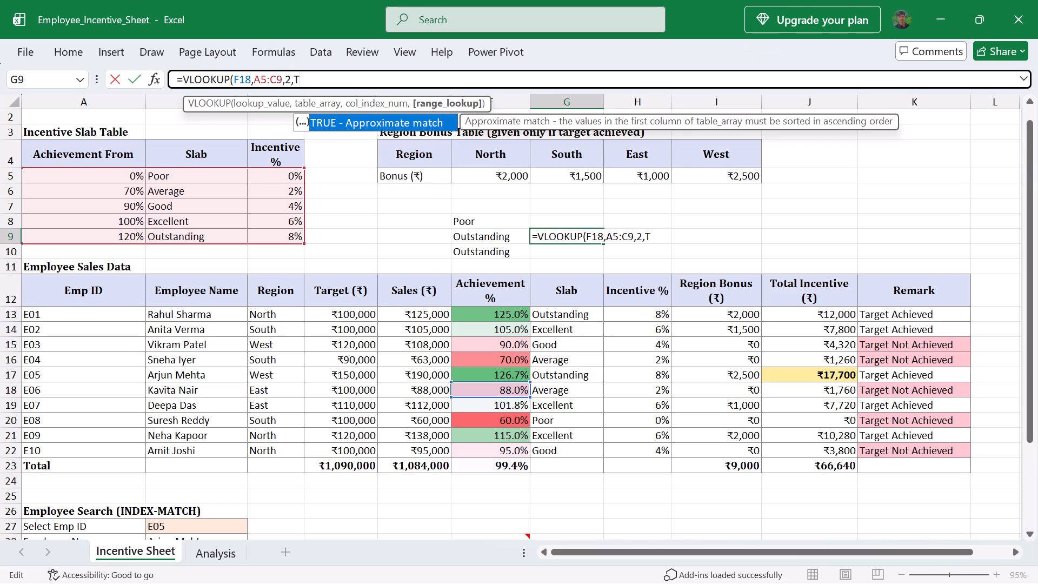
pyautogui.write('rue')
pyautogui.write('())')
pyautogui.hotkey('shift', 'Return')
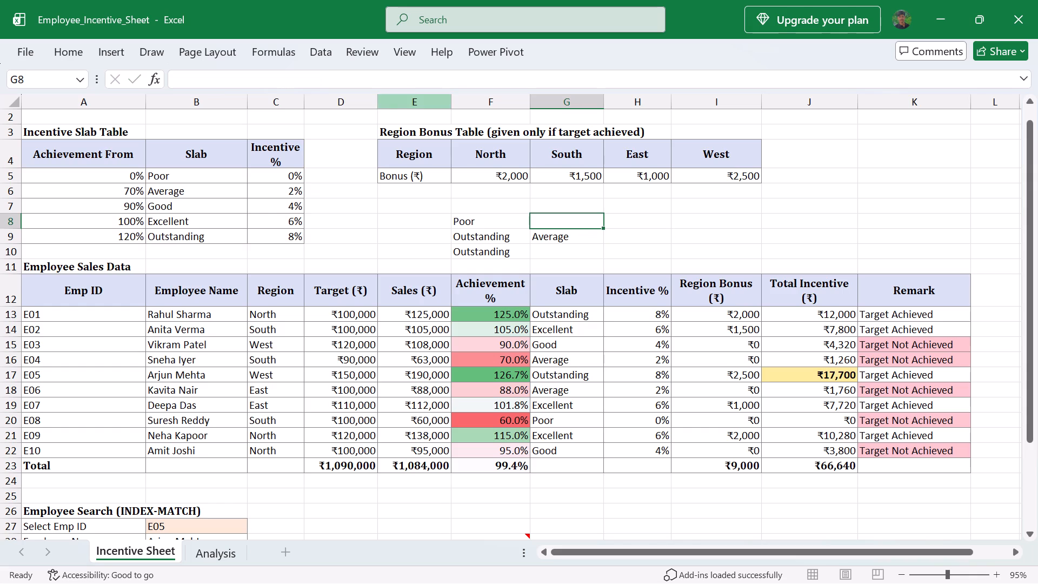
pyautogui.click(555, 238)
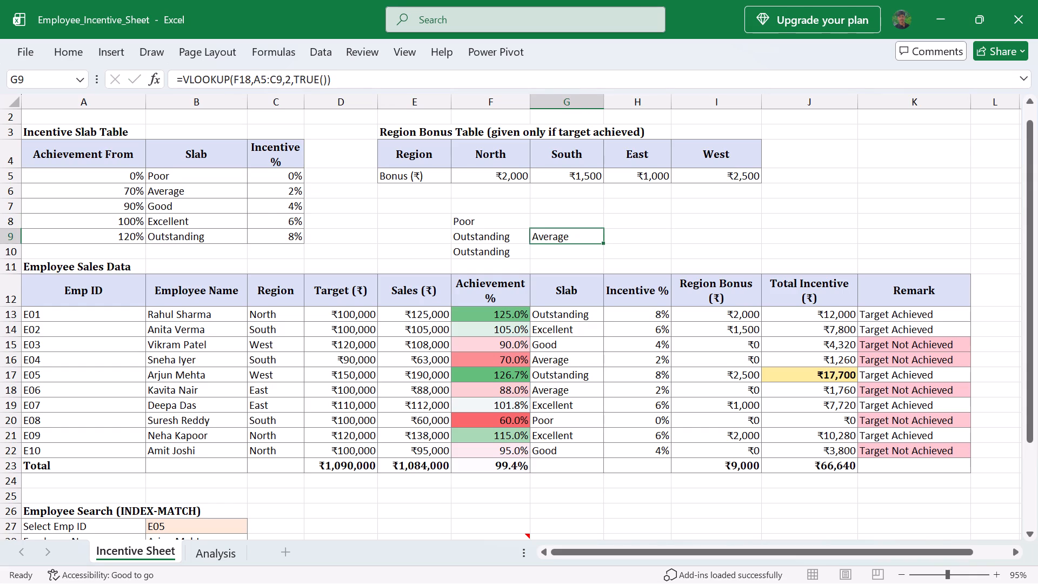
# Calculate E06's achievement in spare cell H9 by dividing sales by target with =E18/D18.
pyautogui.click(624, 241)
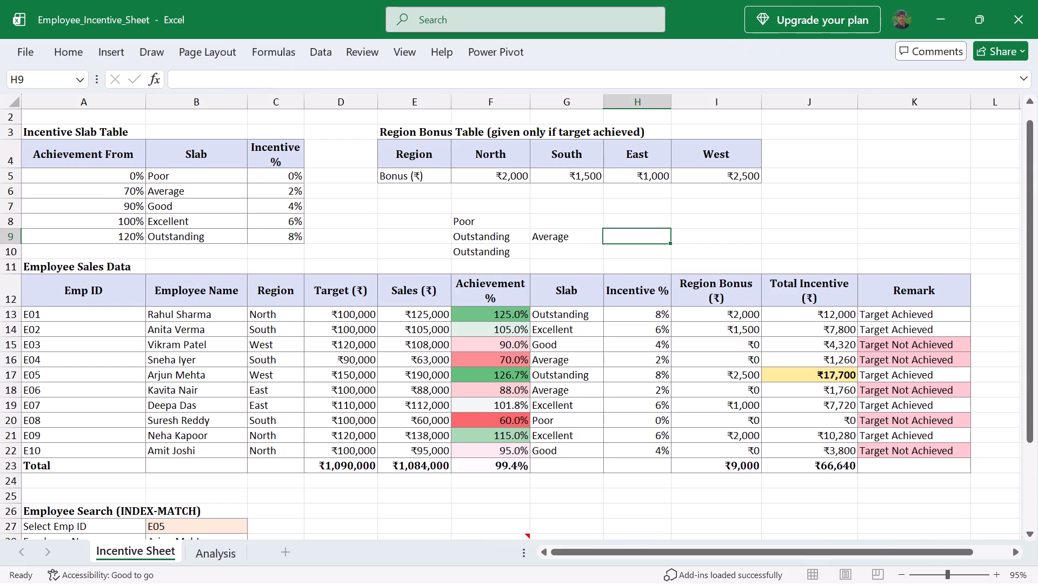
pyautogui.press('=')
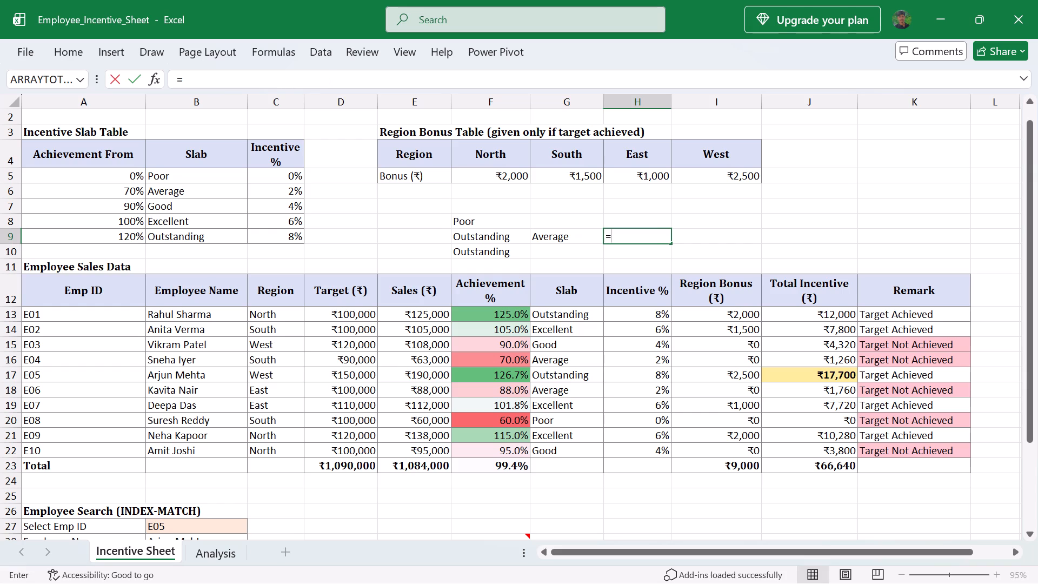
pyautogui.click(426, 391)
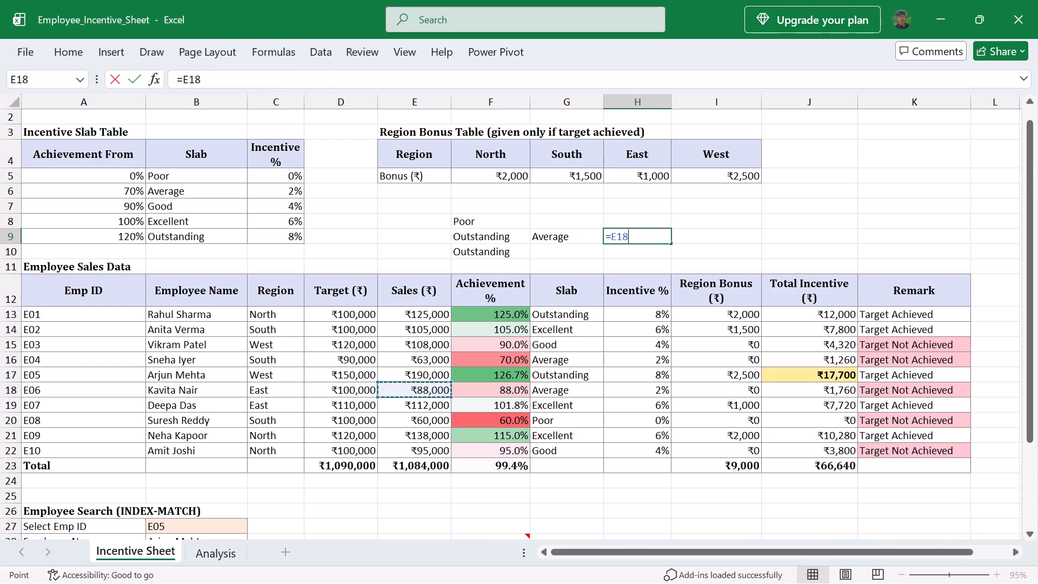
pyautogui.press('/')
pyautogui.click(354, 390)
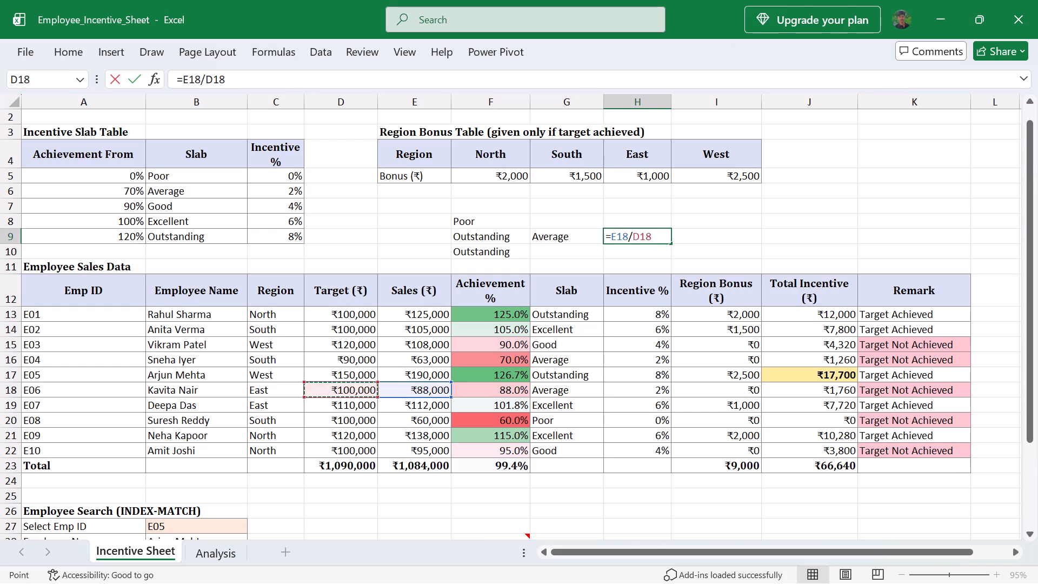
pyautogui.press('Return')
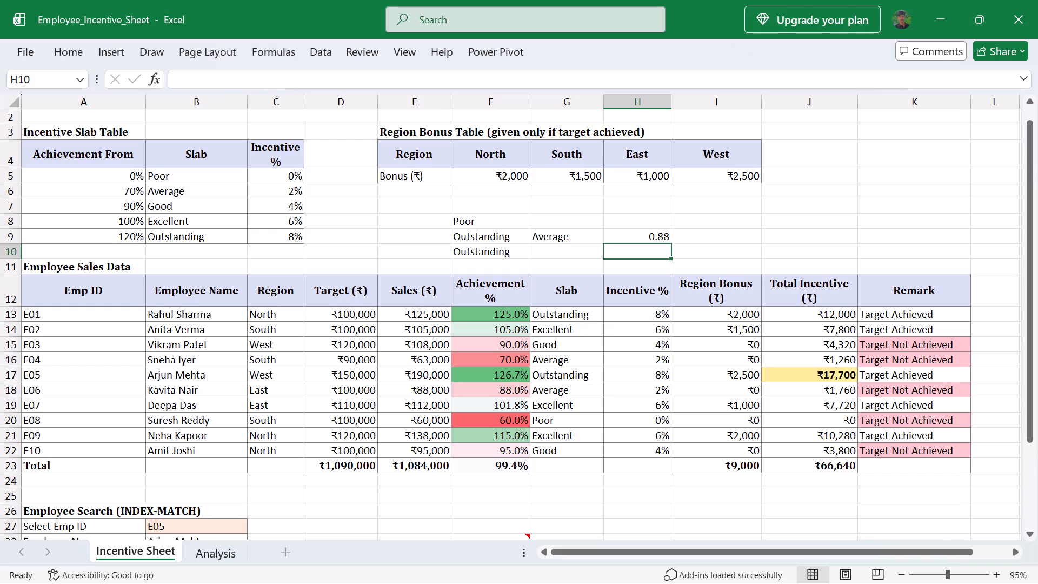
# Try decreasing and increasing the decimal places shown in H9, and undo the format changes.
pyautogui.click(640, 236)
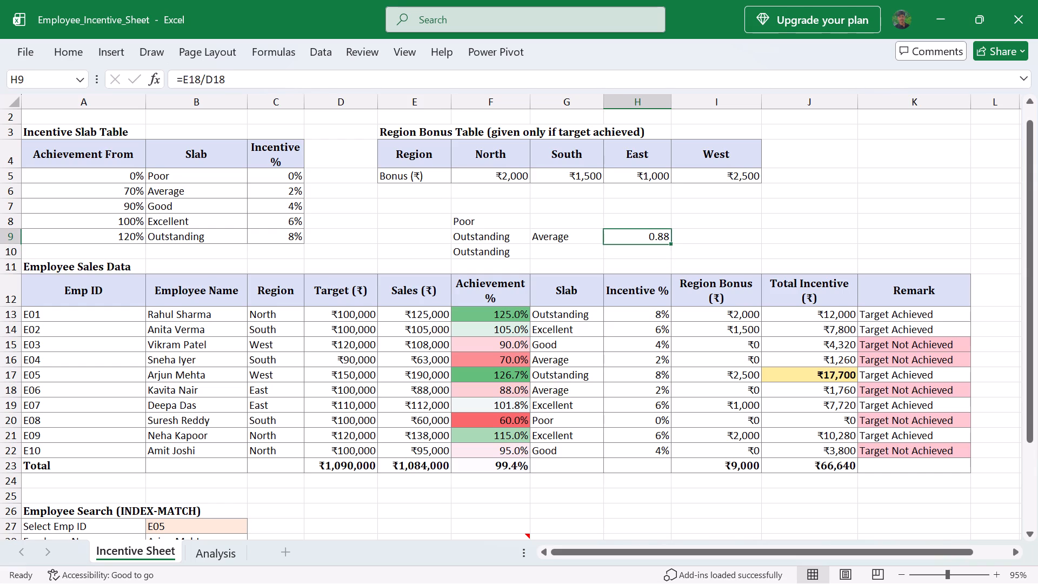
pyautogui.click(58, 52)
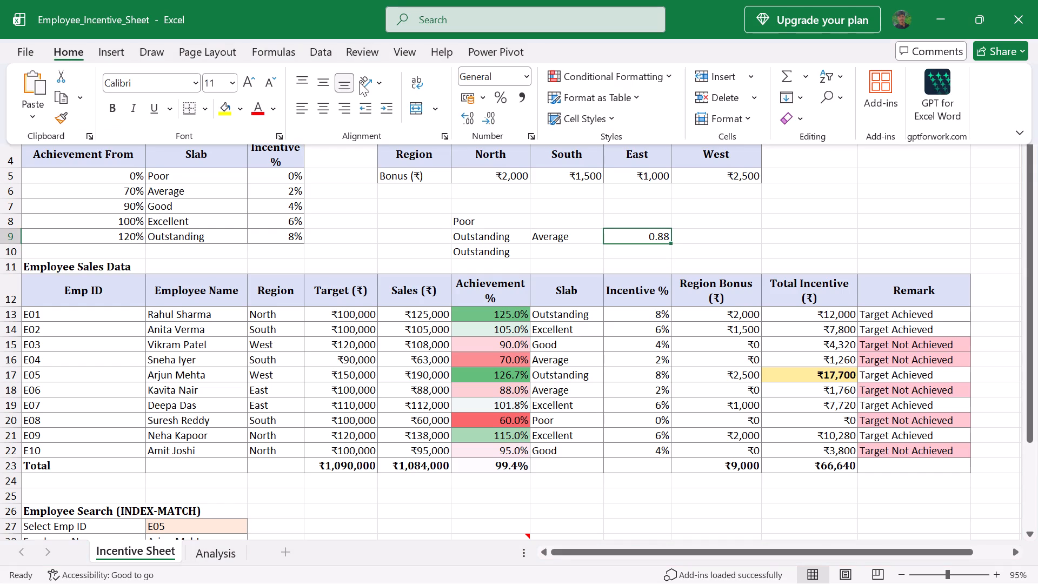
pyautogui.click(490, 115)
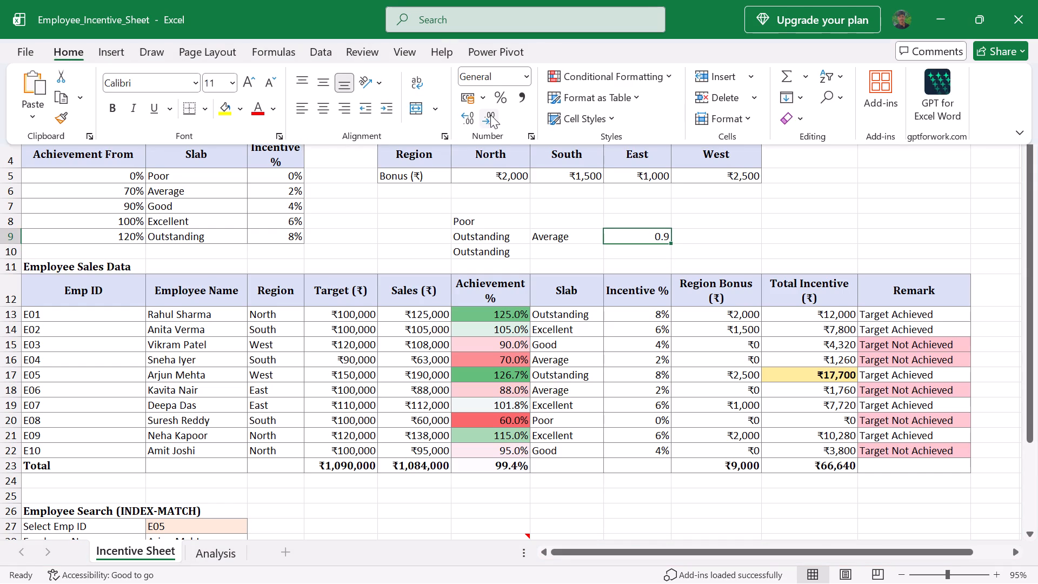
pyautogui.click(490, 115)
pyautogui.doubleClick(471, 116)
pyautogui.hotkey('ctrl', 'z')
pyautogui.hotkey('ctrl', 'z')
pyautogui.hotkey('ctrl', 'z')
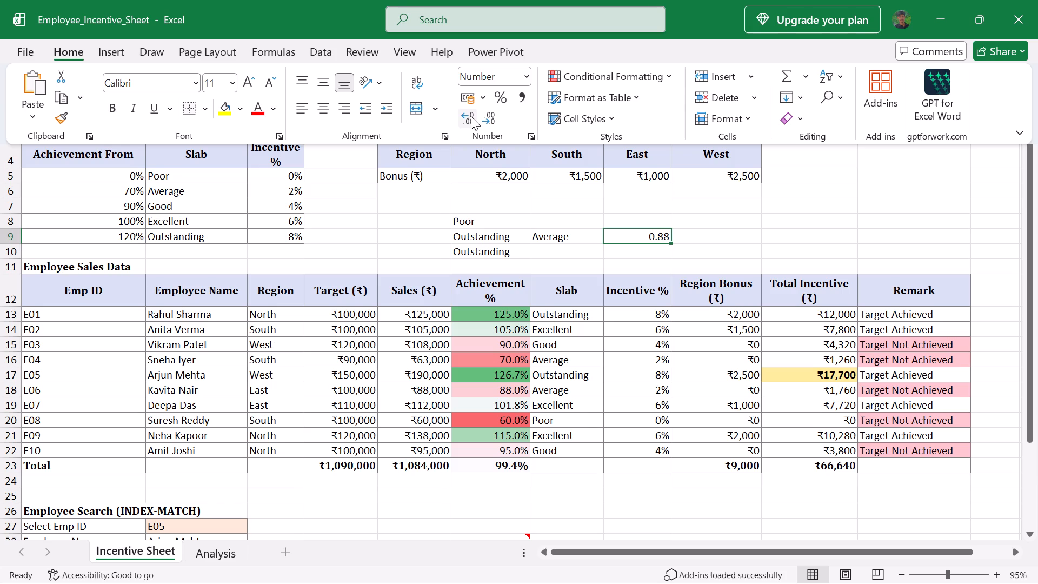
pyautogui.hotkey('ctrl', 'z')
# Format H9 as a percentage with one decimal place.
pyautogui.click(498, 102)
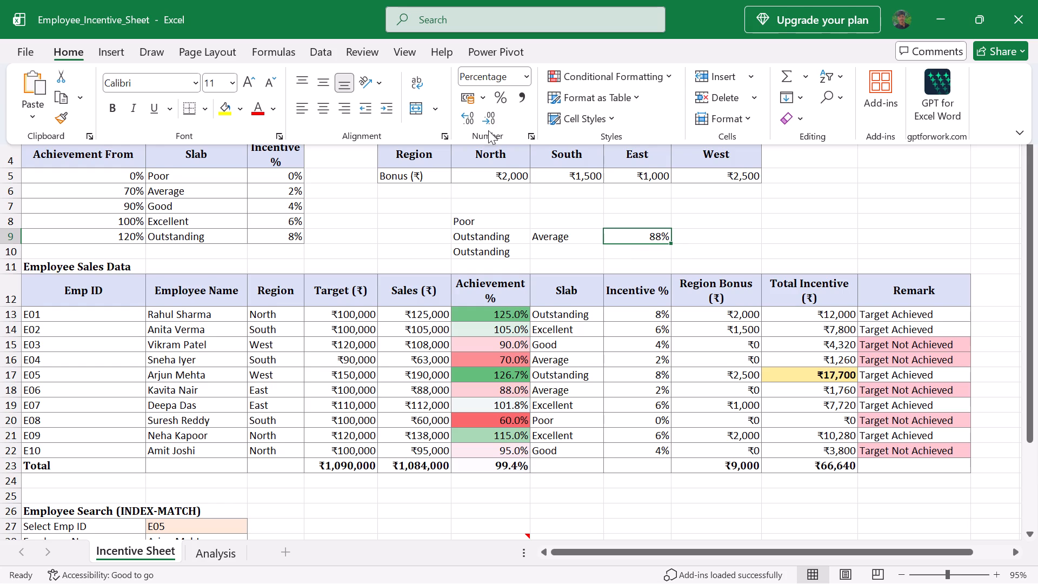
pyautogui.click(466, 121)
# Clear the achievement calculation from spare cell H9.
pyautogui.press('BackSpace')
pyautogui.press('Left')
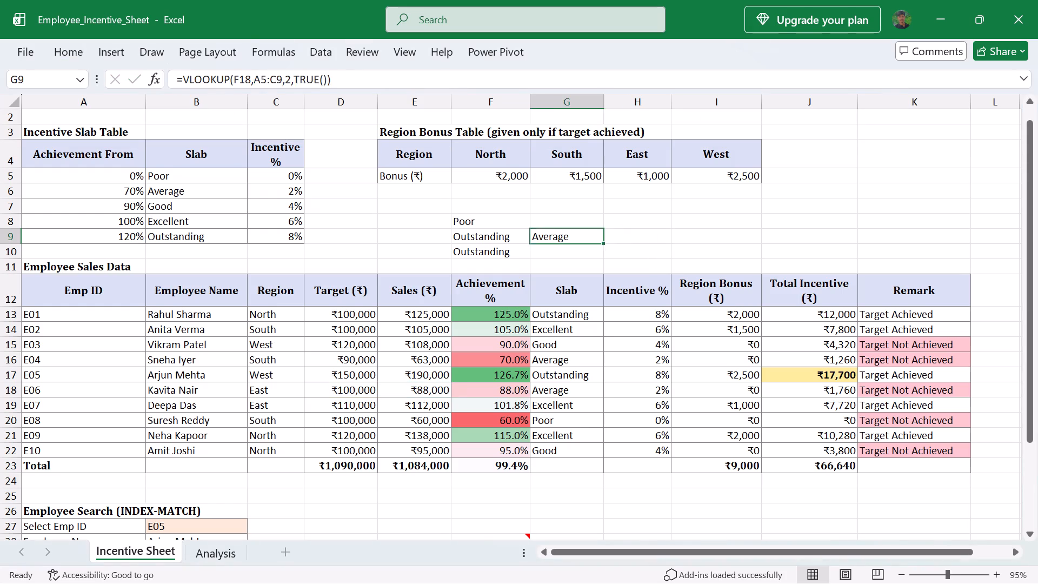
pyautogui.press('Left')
# Look up E10's slab in spare cell G8 with =VLOOKUP(F22,A5:C9,2,TRUE()).
pyautogui.click(564, 224)
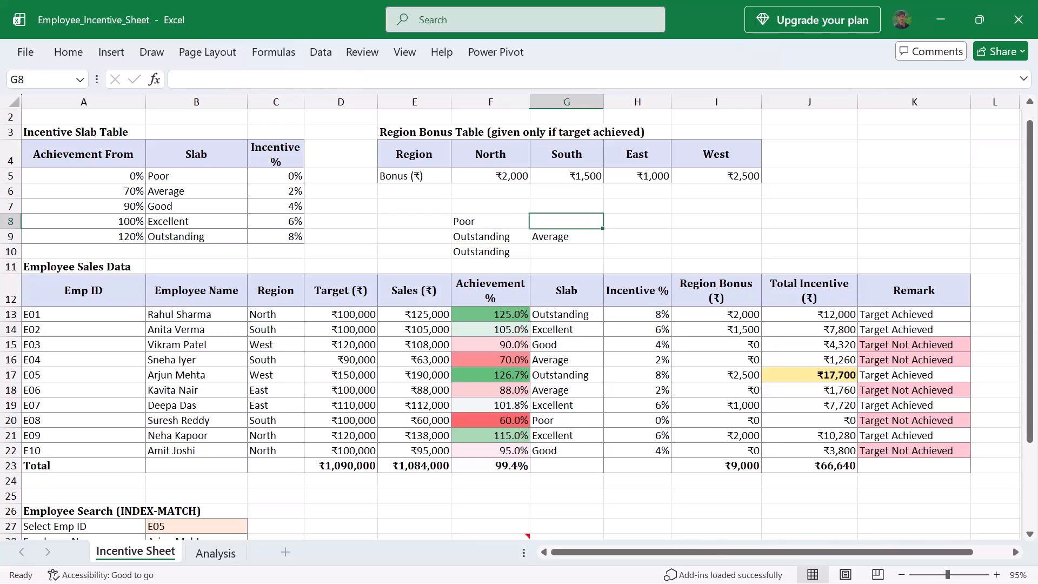
pyautogui.press('=')
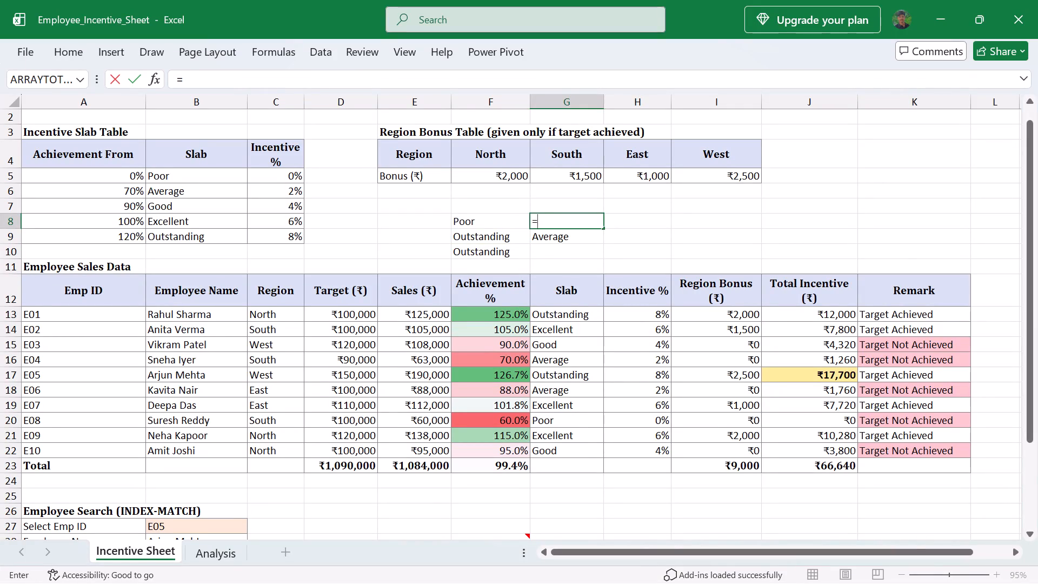
pyautogui.write('VLOOKUP')
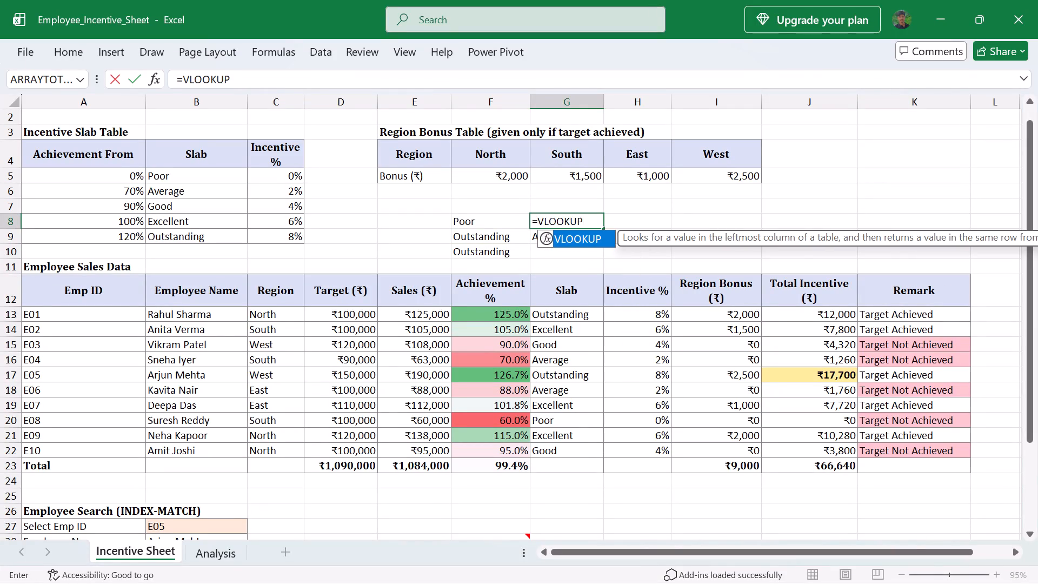
pyautogui.hotkey('shift', '(')
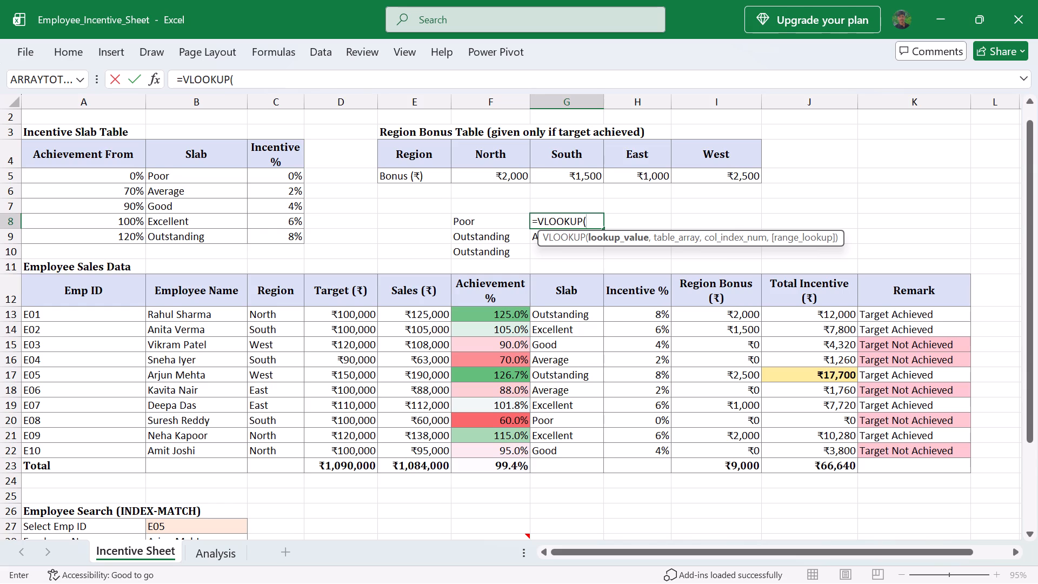
pyautogui.click(436, 448)
pyautogui.click(500, 449)
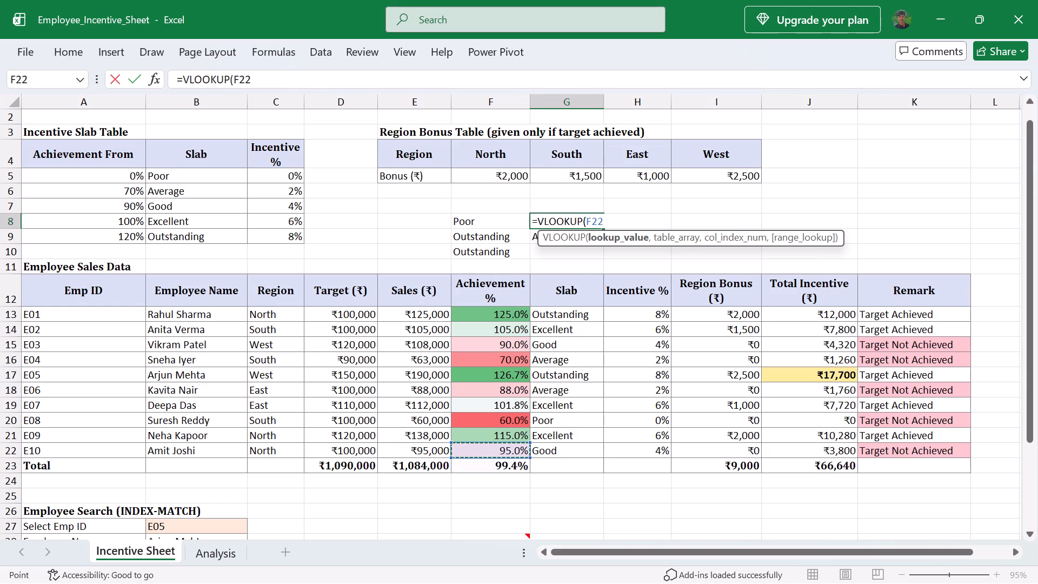
pyautogui.press('.')
pyautogui.press('BackSpace')
pyautogui.press(',')
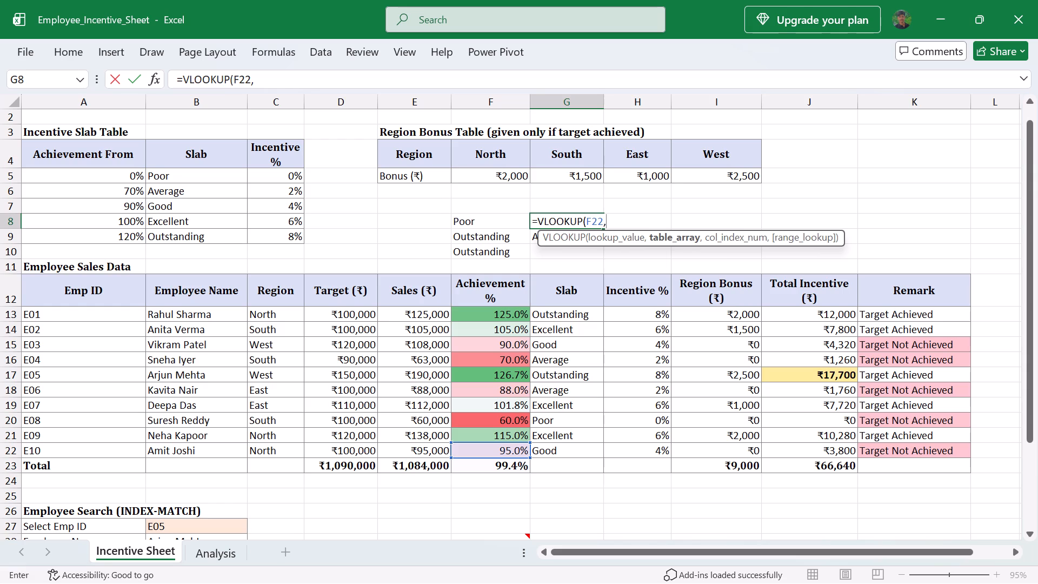
pyautogui.moveTo(24, 168); pyautogui.dragTo(275, 235)
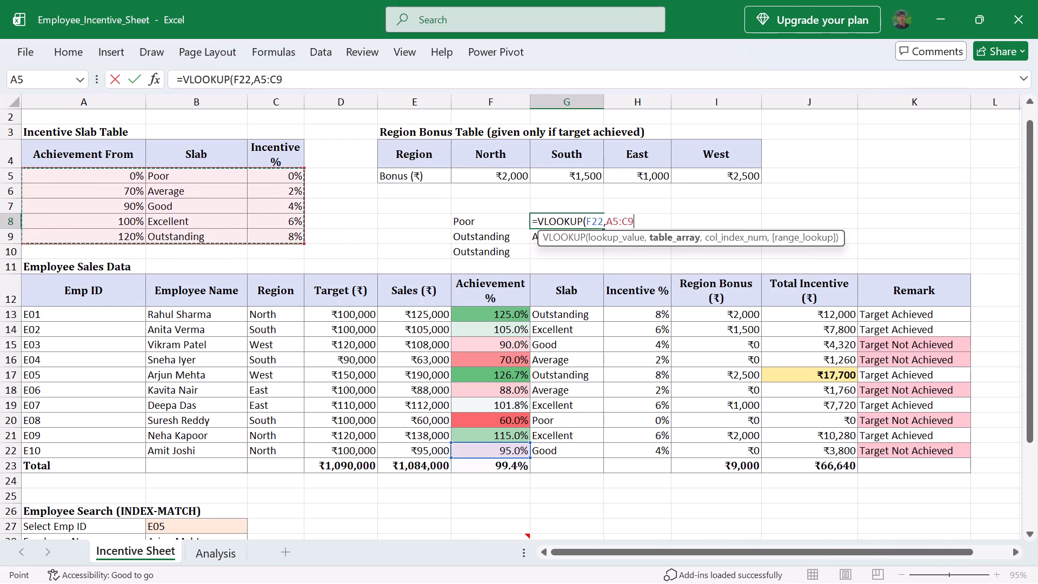
pyautogui.press(',')
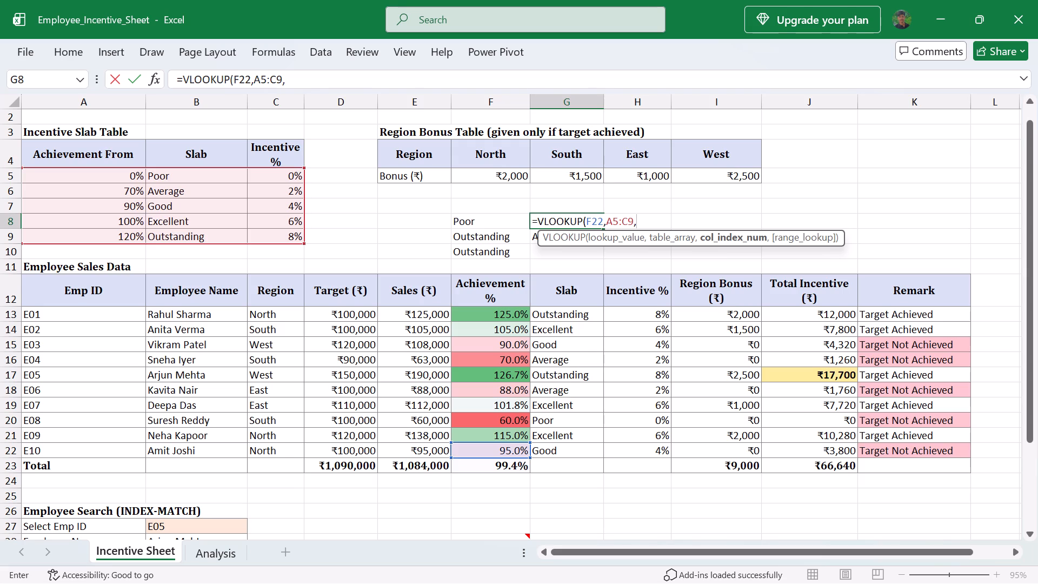
pyautogui.write('2,')
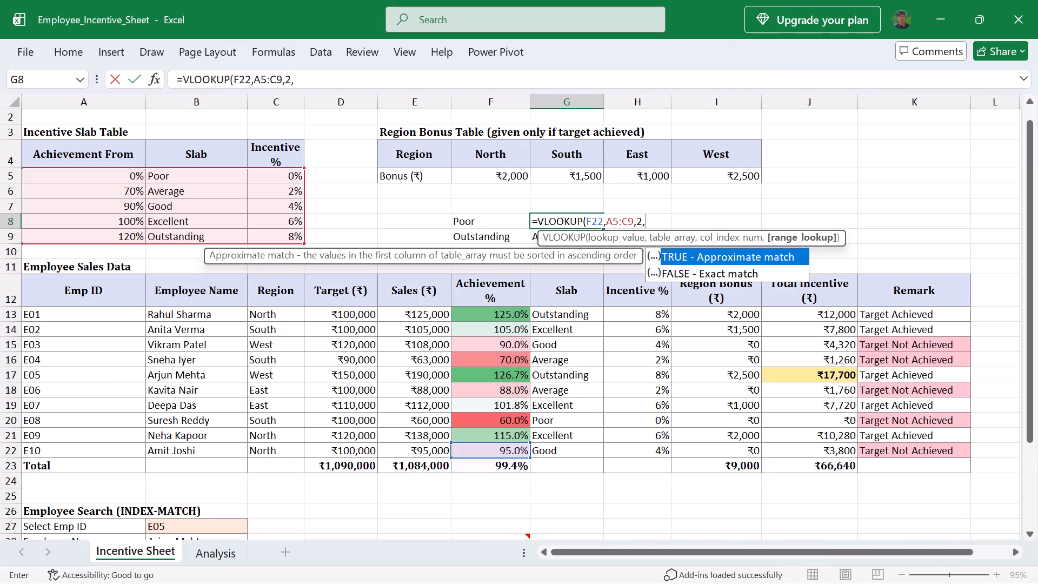
pyautogui.write('TRUE')
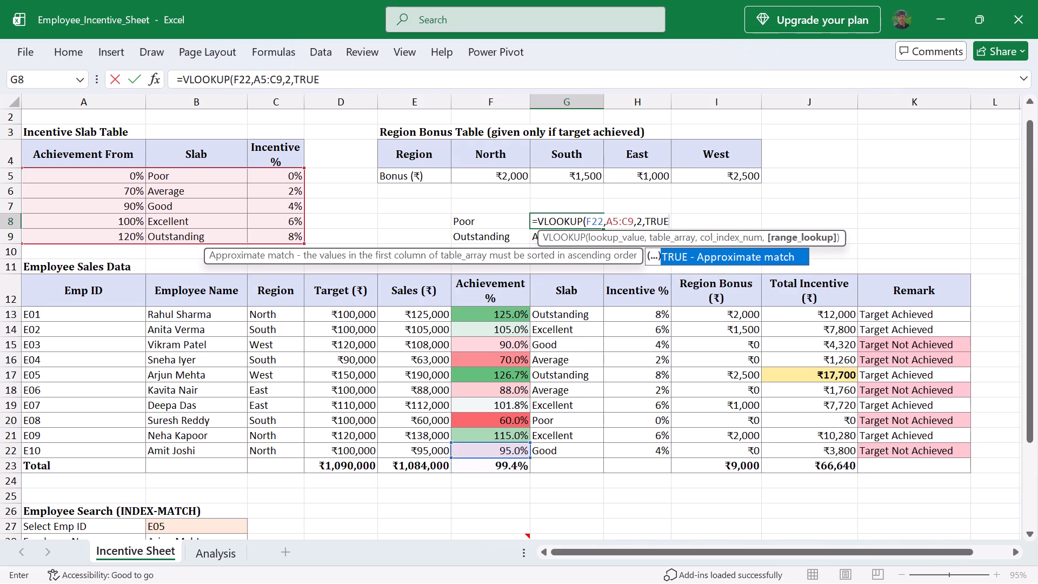
pyautogui.write('())')
pyautogui.hotkey('shift', 'Return')
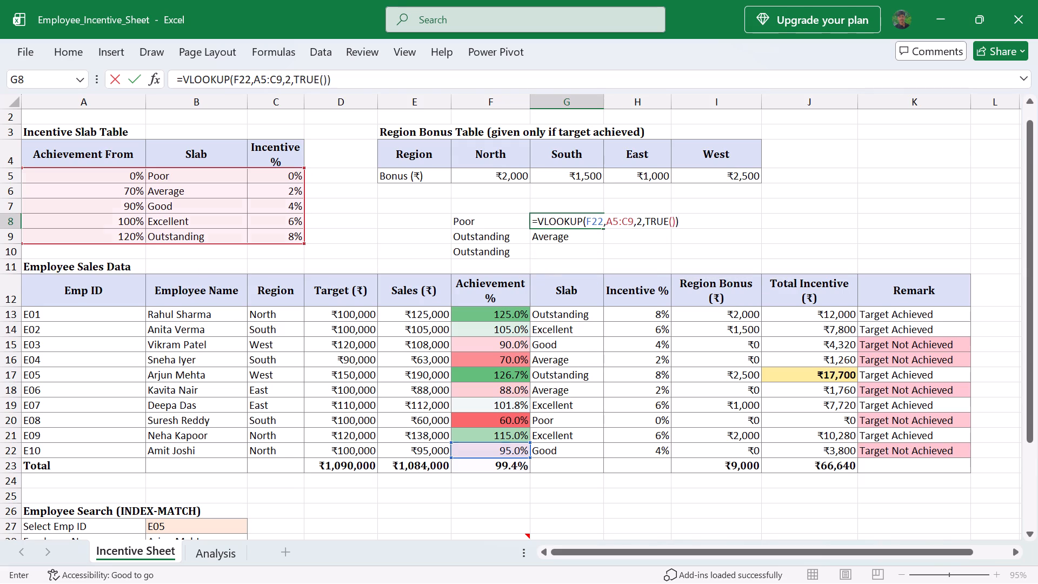
pyautogui.click(564, 223)
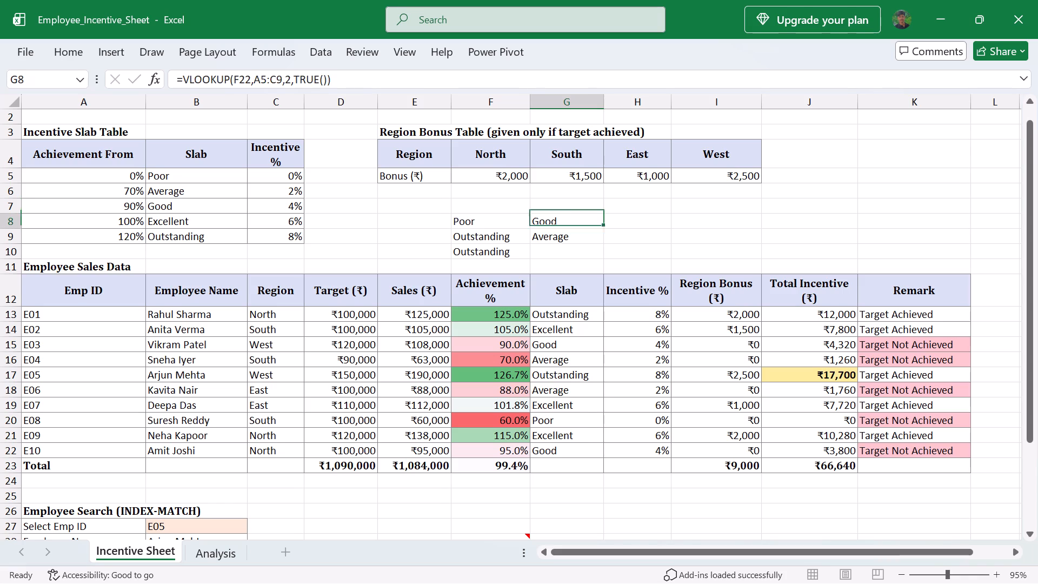
pyautogui.click(575, 248)
pyautogui.click(566, 232)
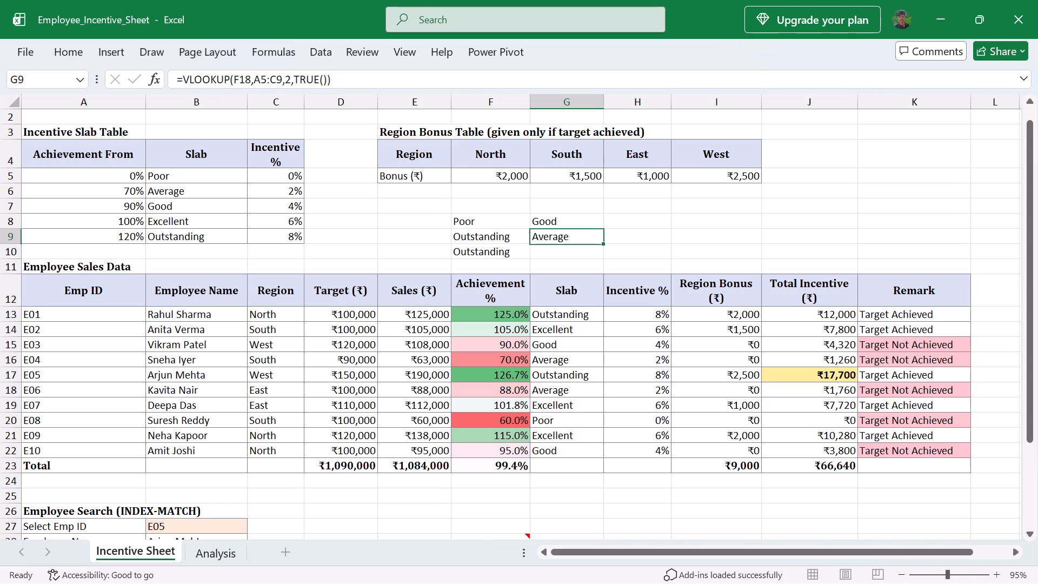
pyautogui.click(553, 217)
# Enter a lookup on E03's achievement in spare cell G10 with =HLOOKUP(F15,A5:C9,2,TRUE()).
pyautogui.click(561, 254)
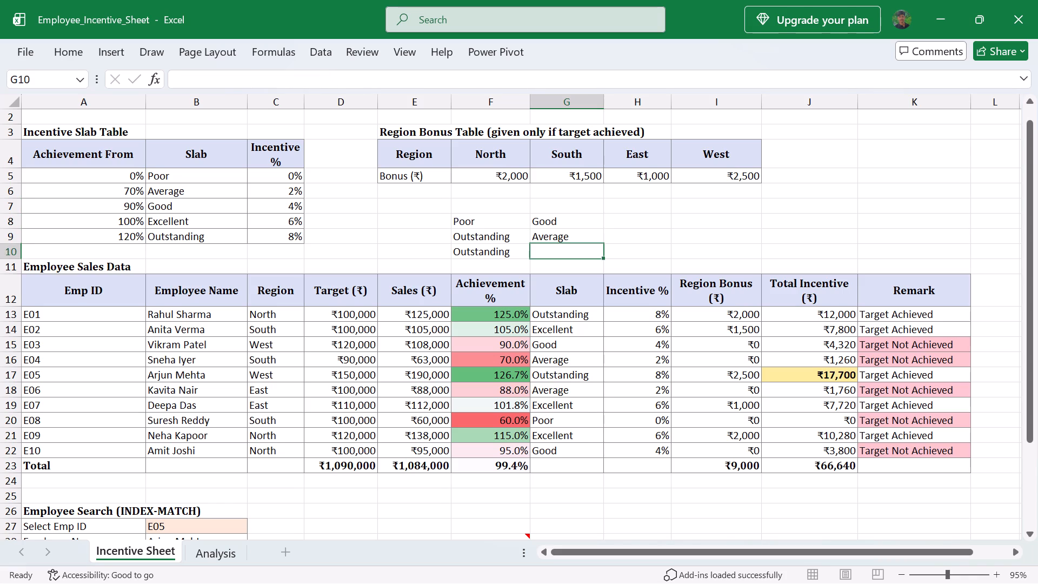
pyautogui.press('=')
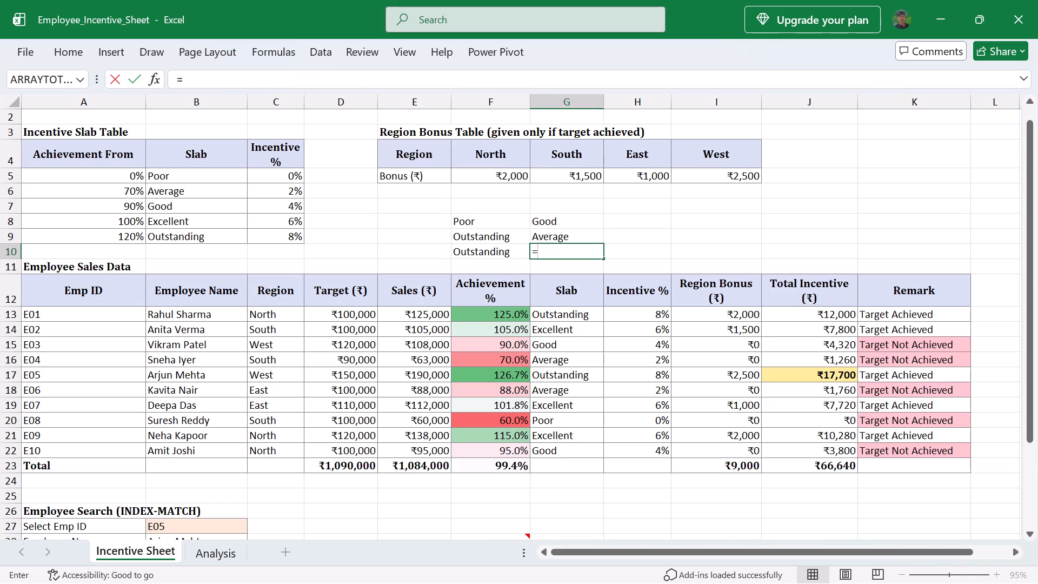
pyautogui.write('HLOOK')
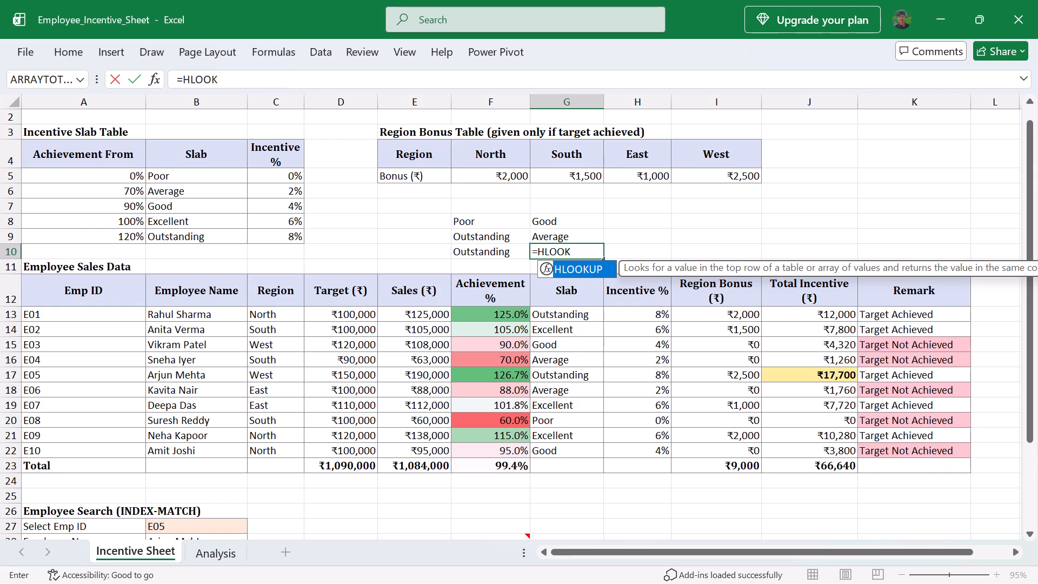
pyautogui.write('UP')
pyautogui.hotkey('shift', '(')
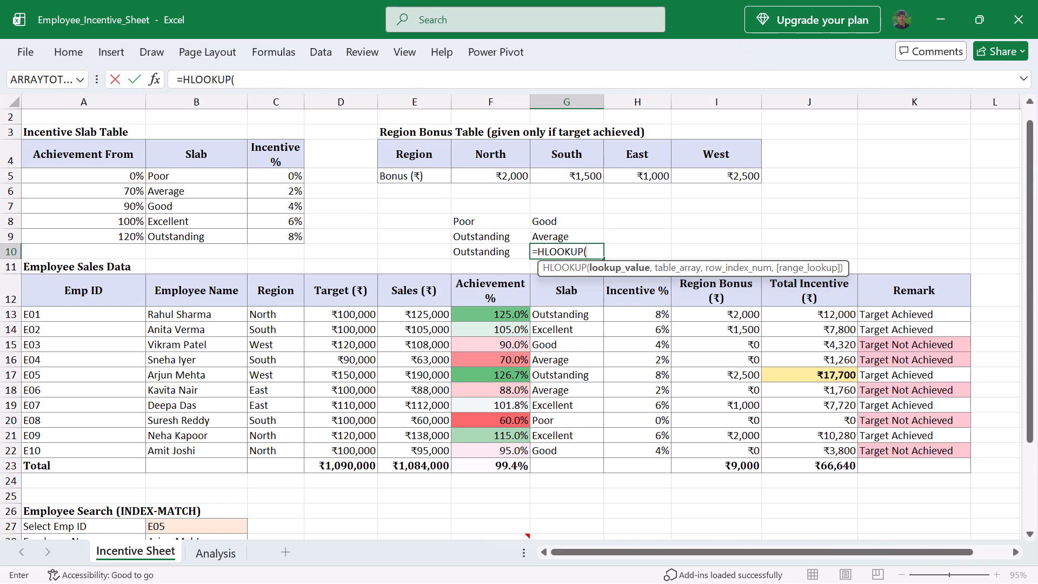
pyautogui.click(507, 346)
pyautogui.click(507, 346)
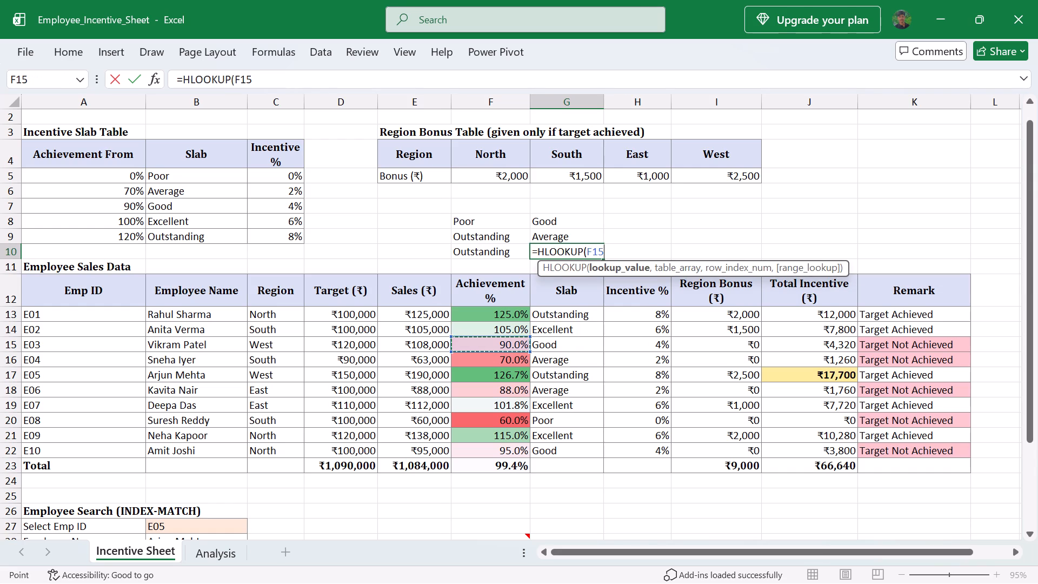
pyautogui.press(',')
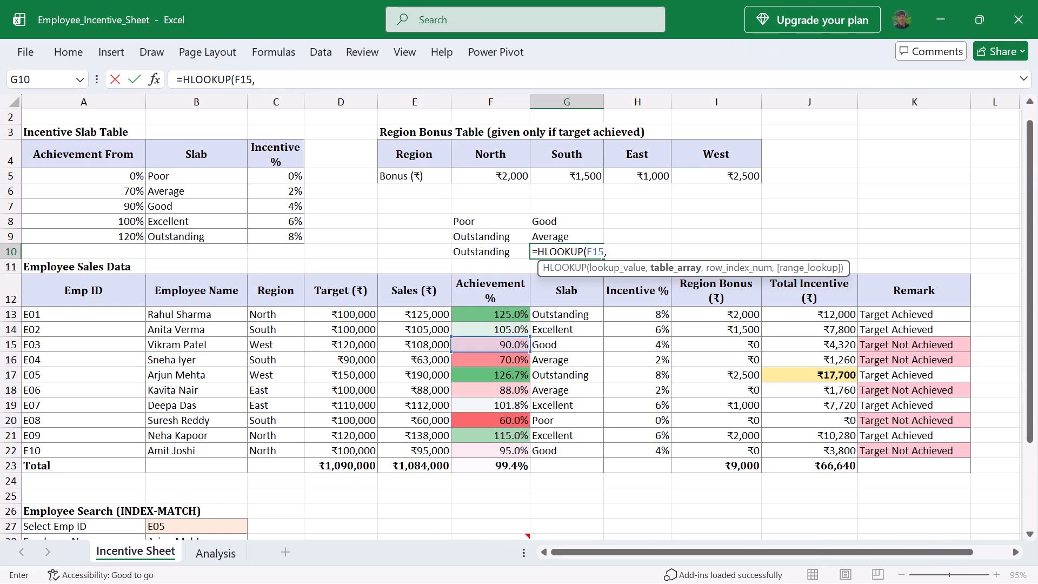
pyautogui.moveTo(26, 168); pyautogui.dragTo(272, 231)
pyautogui.click(272, 231)
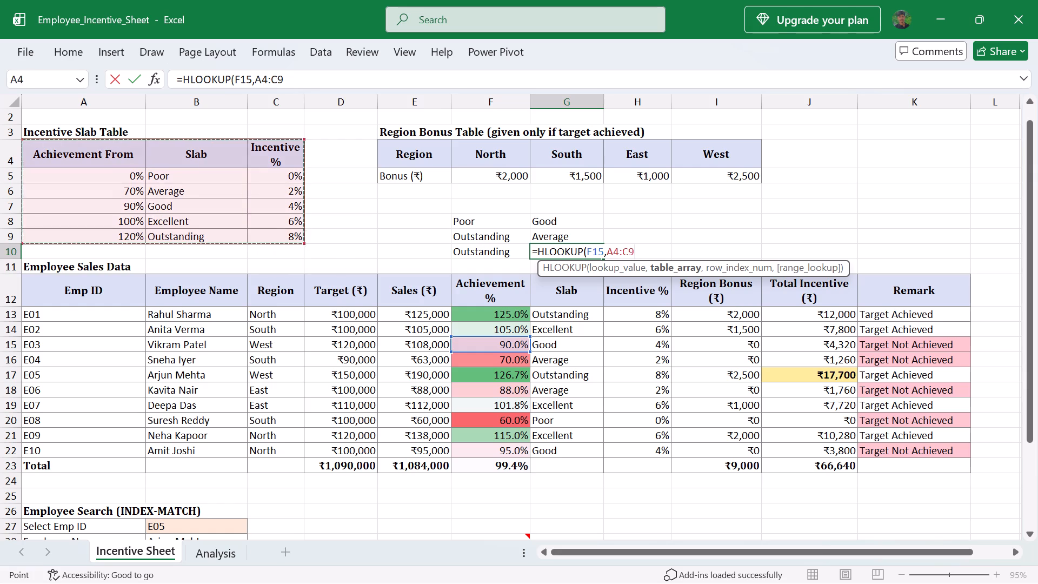
pyautogui.click(359, 205)
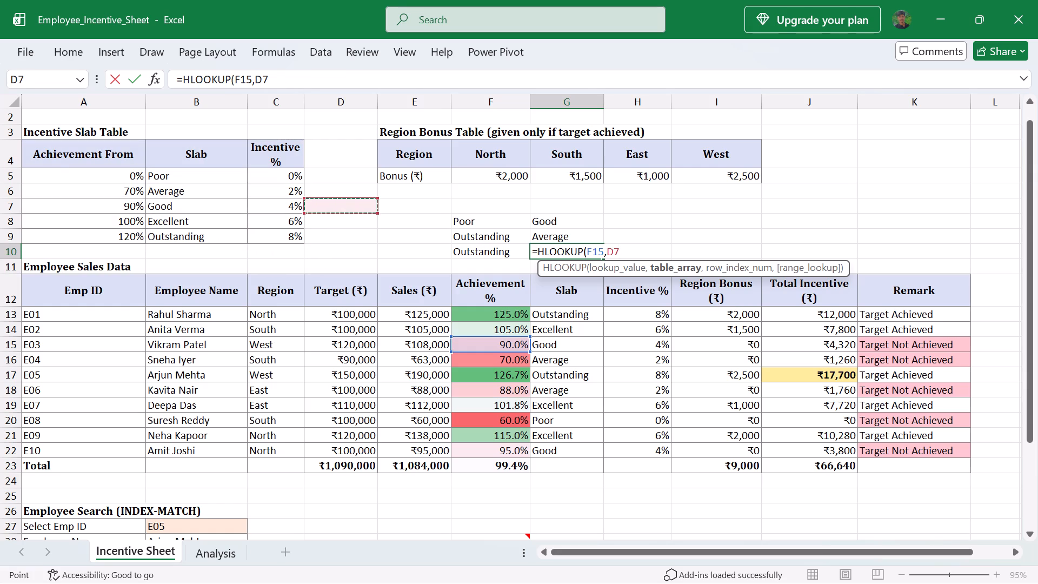
pyautogui.moveTo(23, 170); pyautogui.dragTo(269, 244)
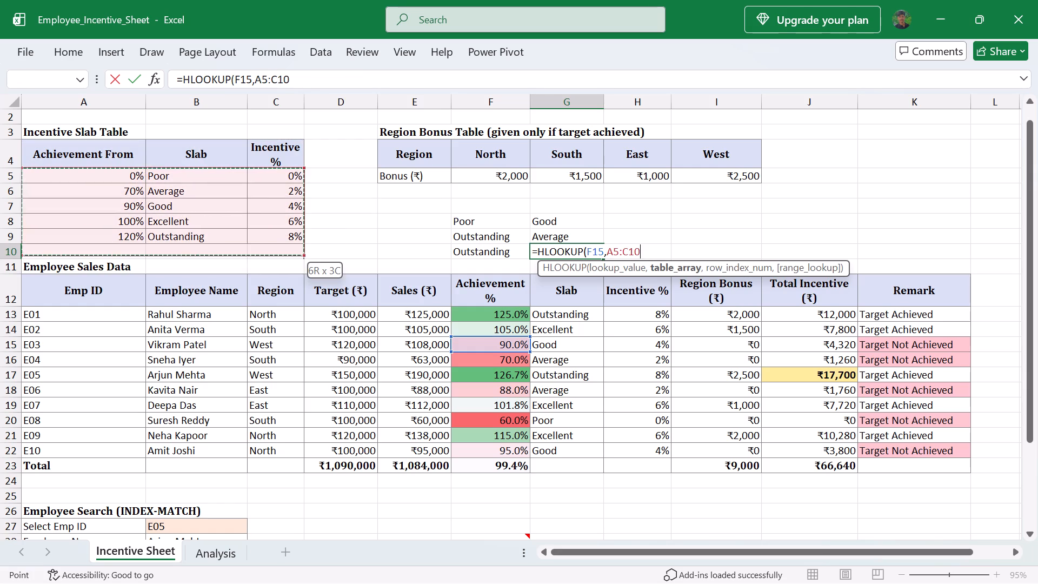
pyautogui.moveTo(269, 244); pyautogui.dragTo(269, 232)
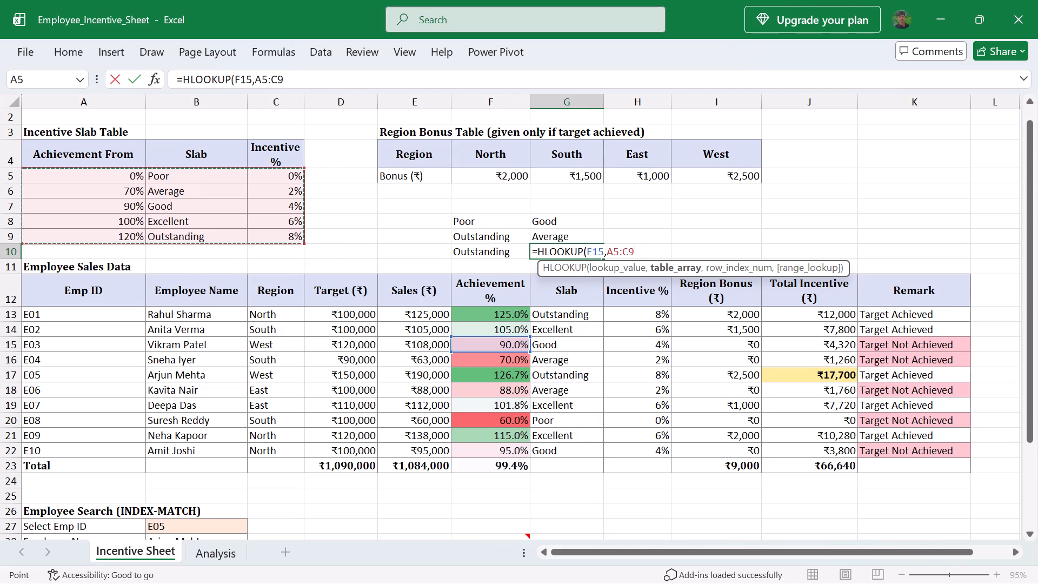
pyautogui.press('.')
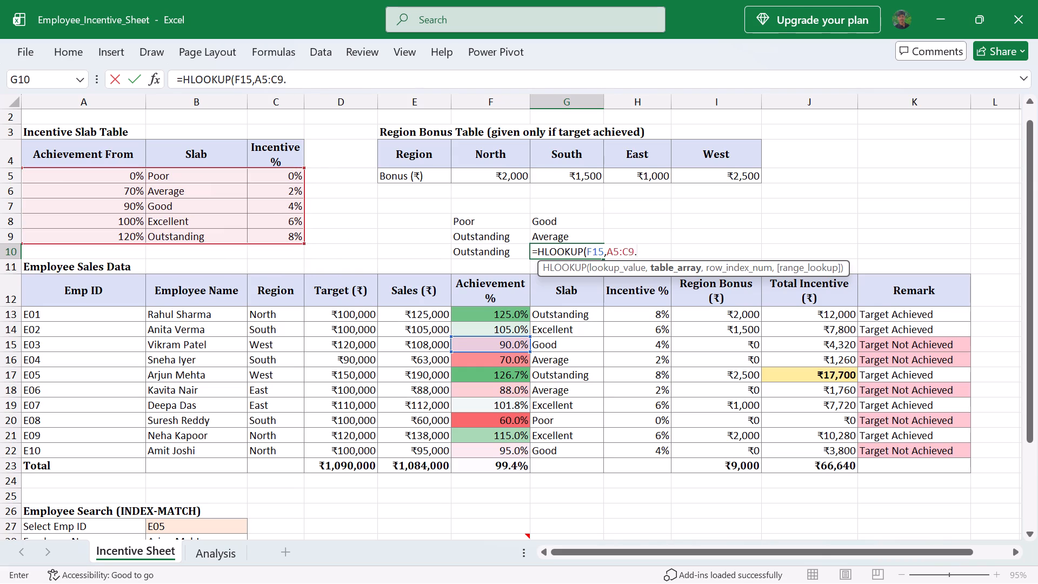
pyautogui.press(',')
pyautogui.press('BackSpace')
pyautogui.press('BackSpace')
pyautogui.press(',')
pyautogui.write('2,TRUE')
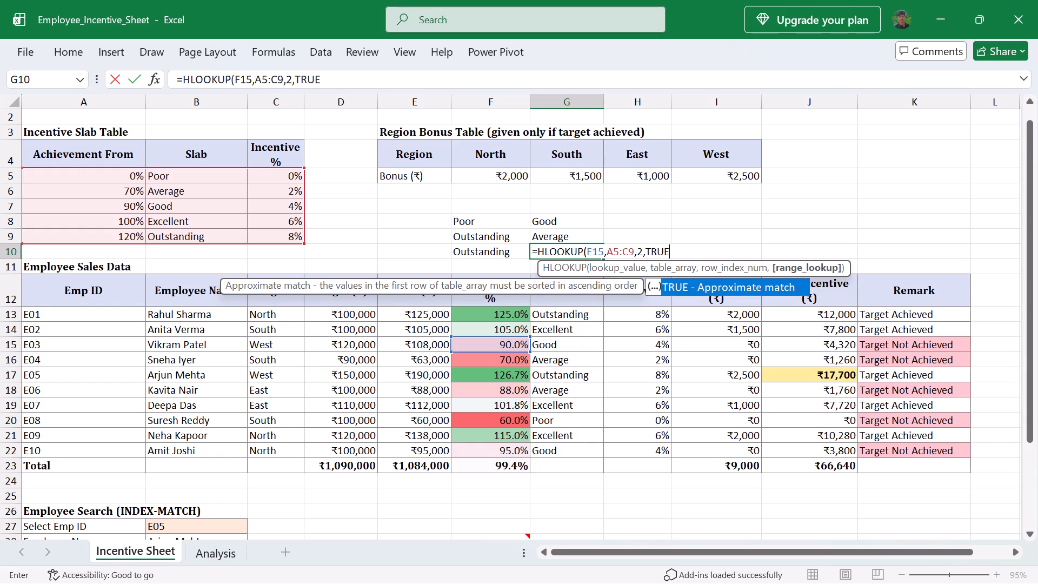
pyautogui.write('())')
pyautogui.hotkey('shift', 'Return')
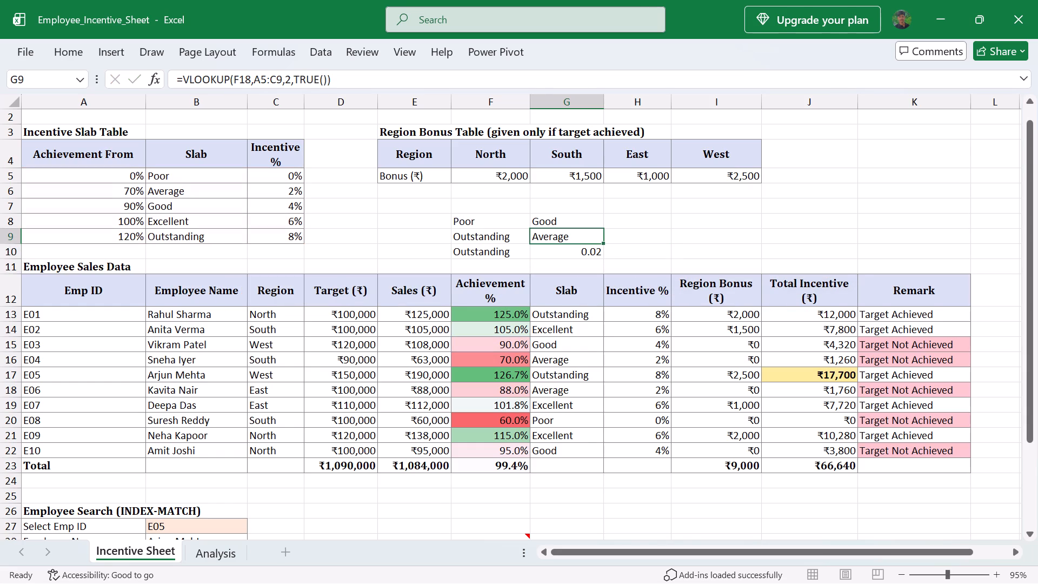
# Replace HLOOKUP with VLOOKUP in G10's formula, making it =VLOOKUP(F15,A5:C9,2,TRUE()).
pyautogui.click(585, 253)
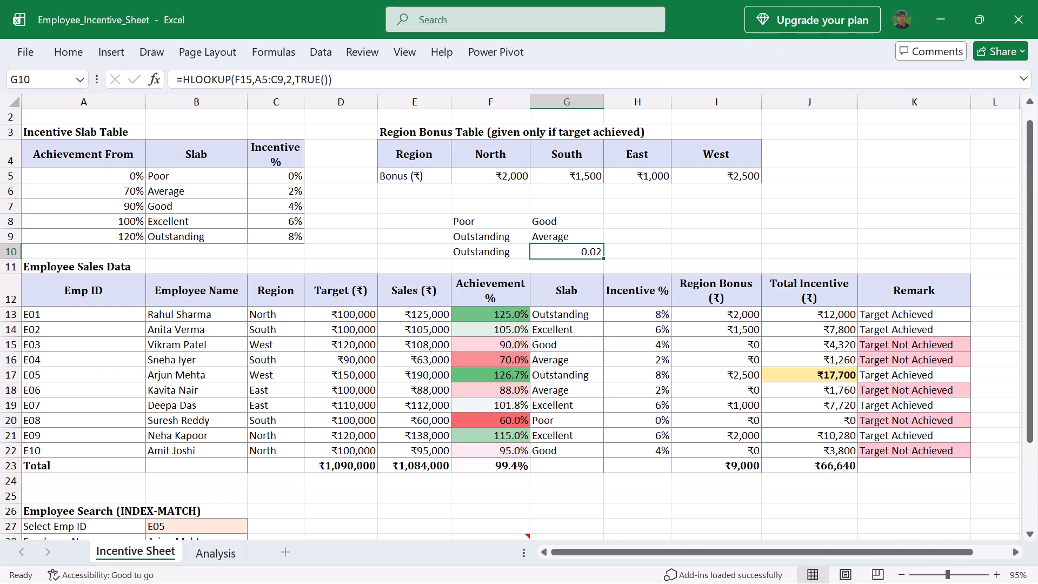
pyautogui.click(230, 77)
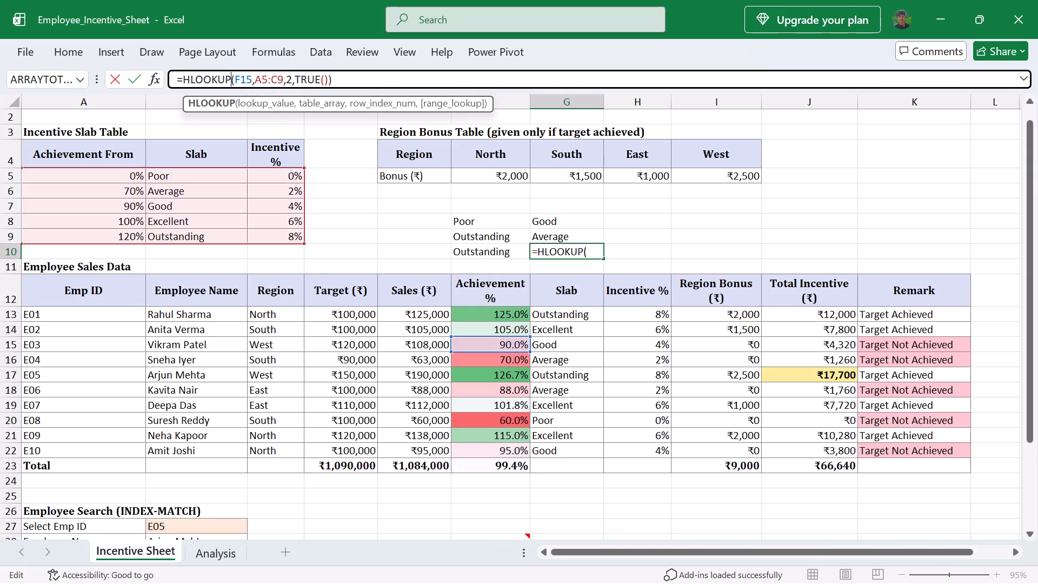
pyautogui.press('BackSpace')
pyautogui.press('BackSpace')
pyautogui.press('BackSpace')
pyautogui.press('BackSpace')
pyautogui.press('BackSpace')
pyautogui.press('BackSpace')
pyautogui.press('BackSpace')
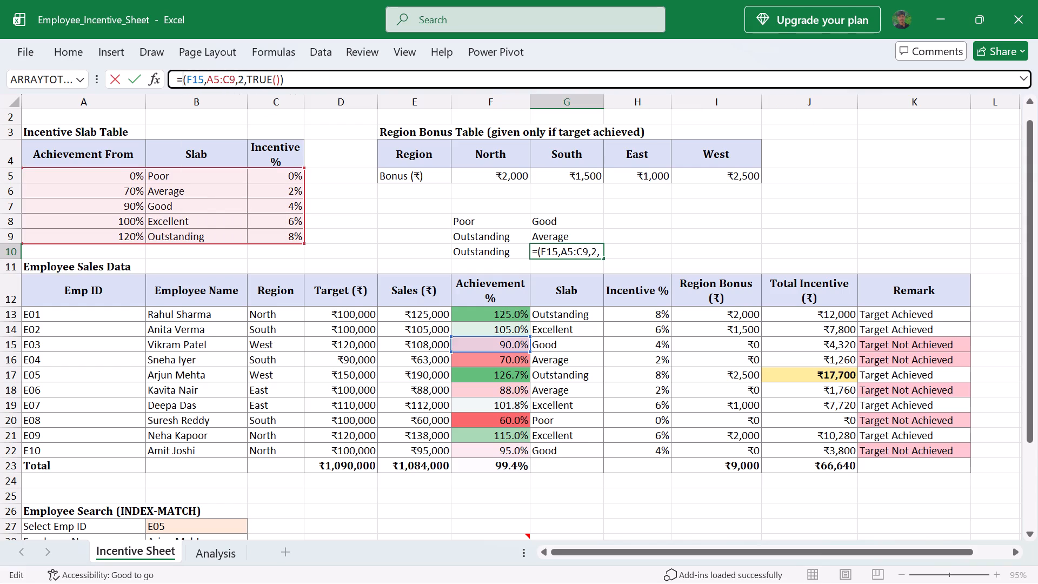
pyautogui.write('VLOO')
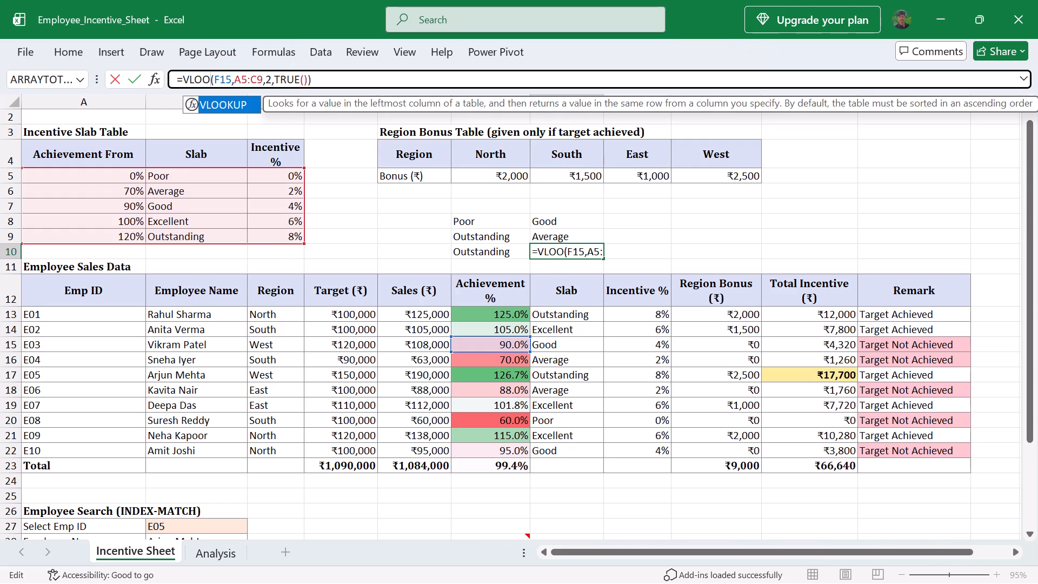
pyautogui.write('KUP')
pyautogui.press('Return')
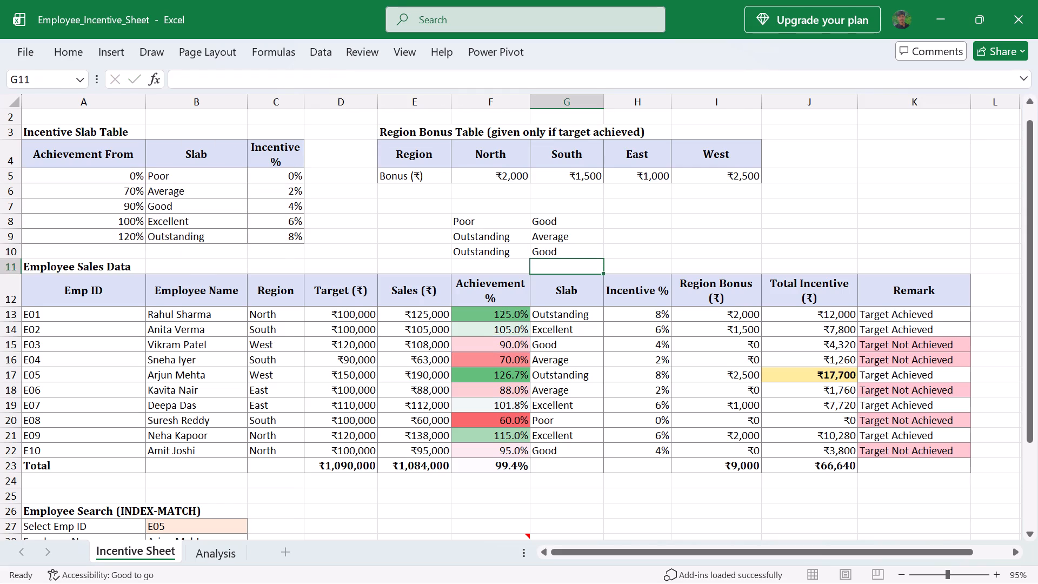
pyautogui.click(559, 252)
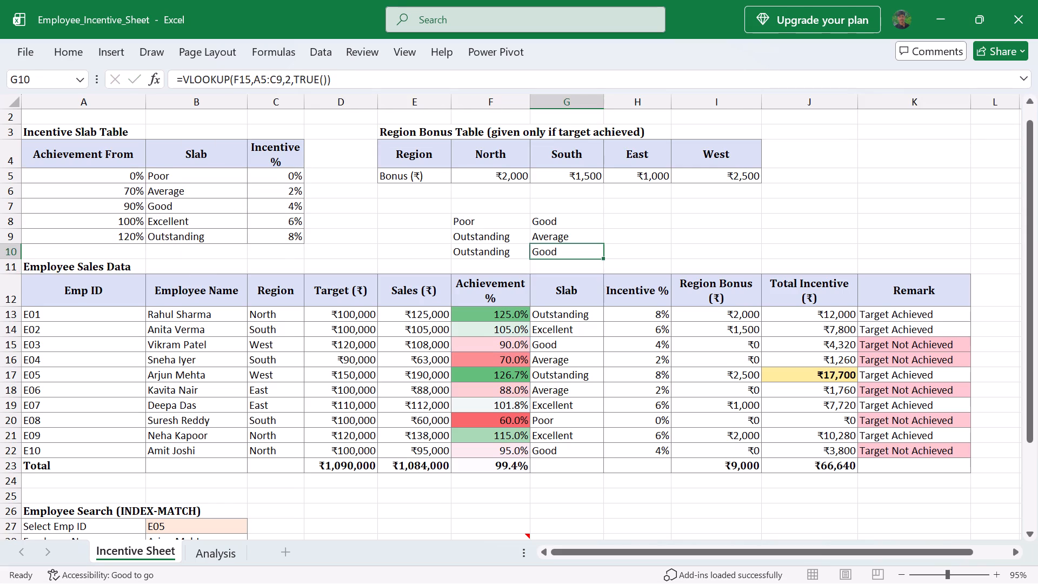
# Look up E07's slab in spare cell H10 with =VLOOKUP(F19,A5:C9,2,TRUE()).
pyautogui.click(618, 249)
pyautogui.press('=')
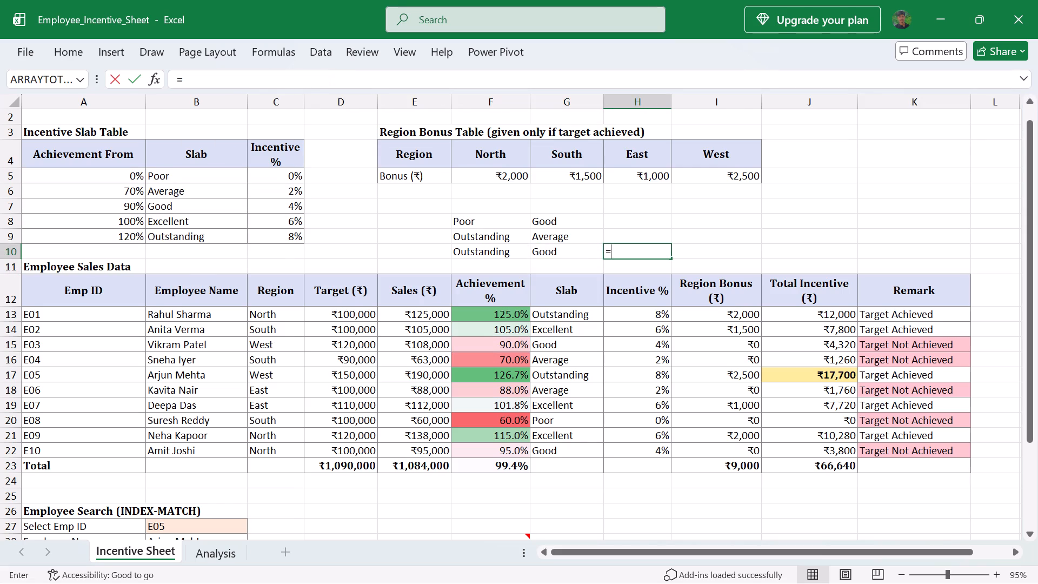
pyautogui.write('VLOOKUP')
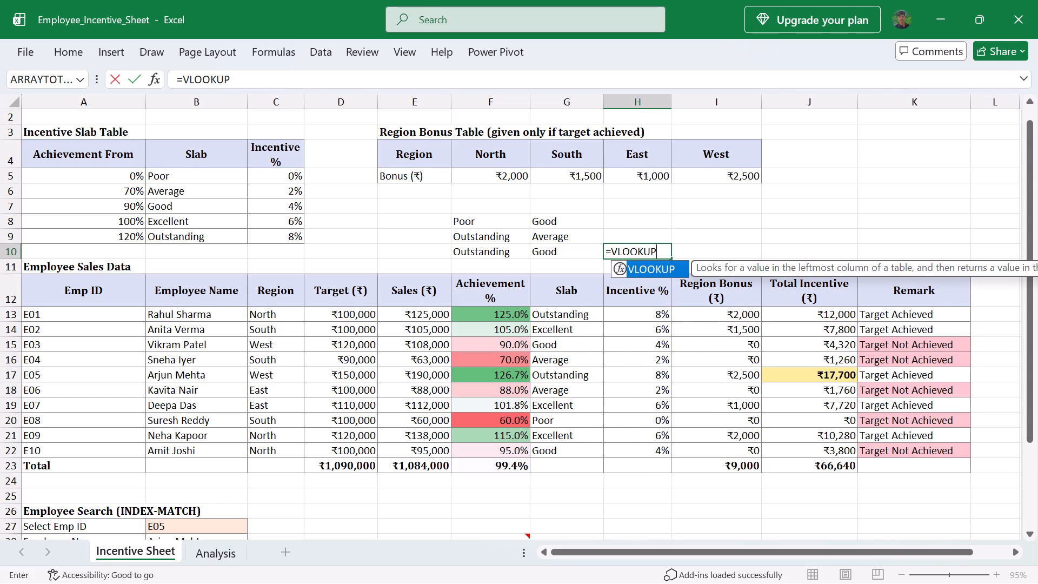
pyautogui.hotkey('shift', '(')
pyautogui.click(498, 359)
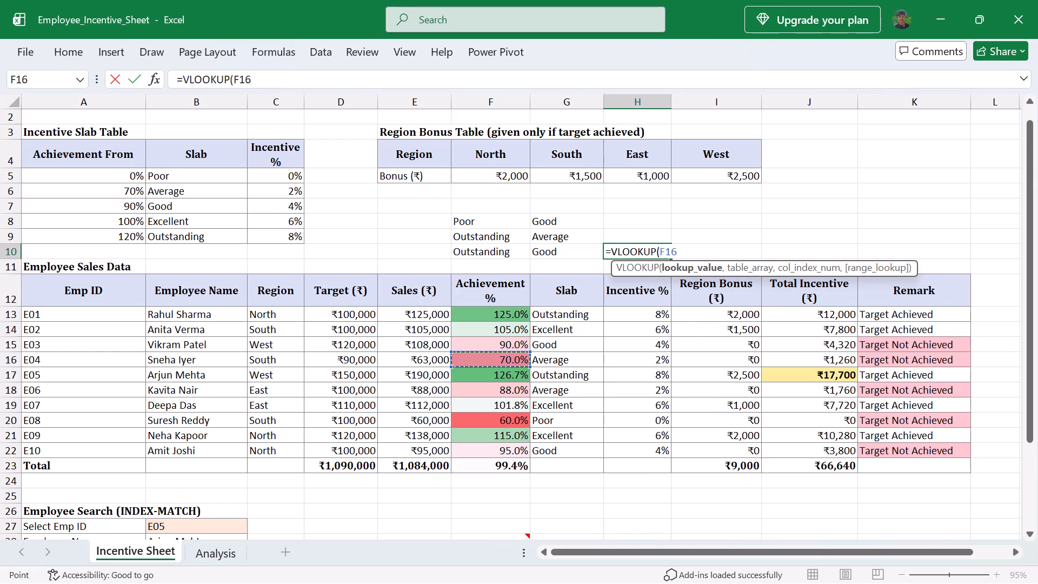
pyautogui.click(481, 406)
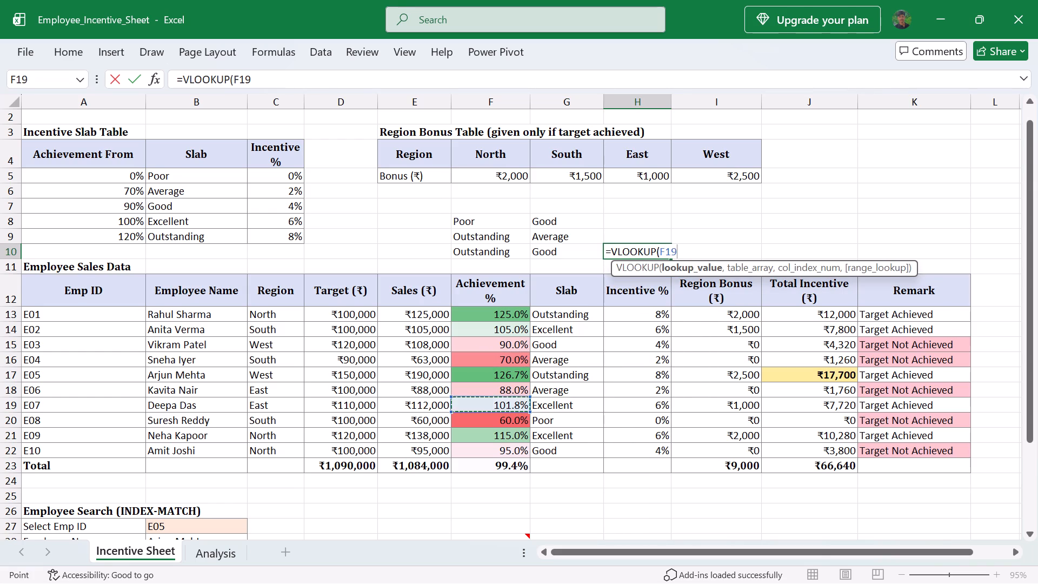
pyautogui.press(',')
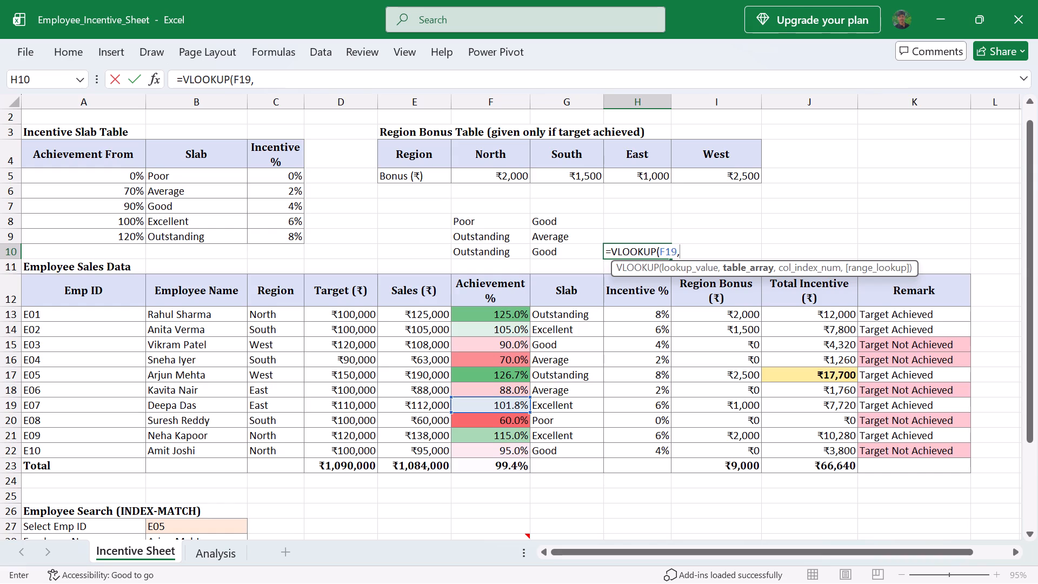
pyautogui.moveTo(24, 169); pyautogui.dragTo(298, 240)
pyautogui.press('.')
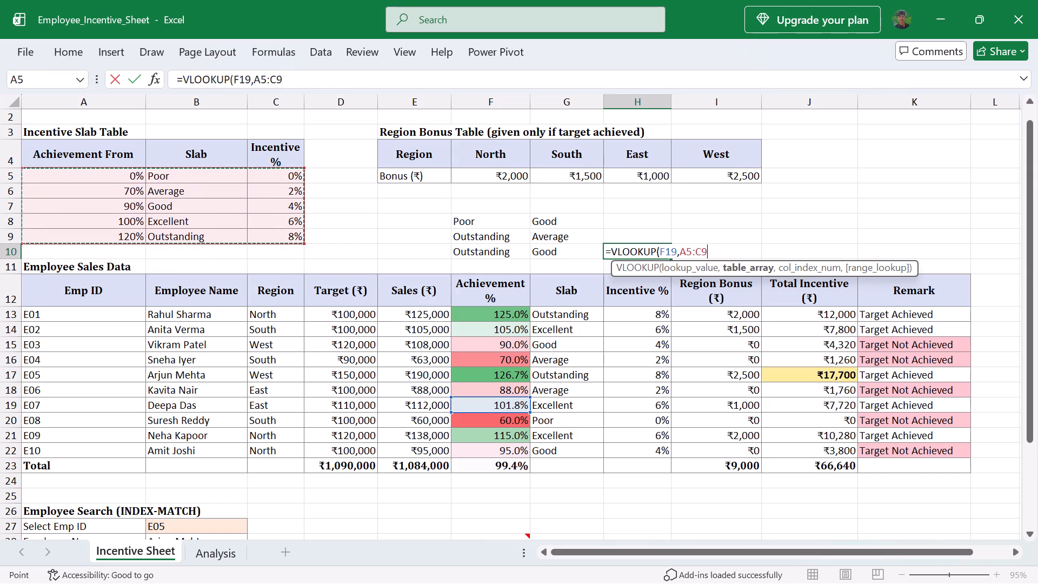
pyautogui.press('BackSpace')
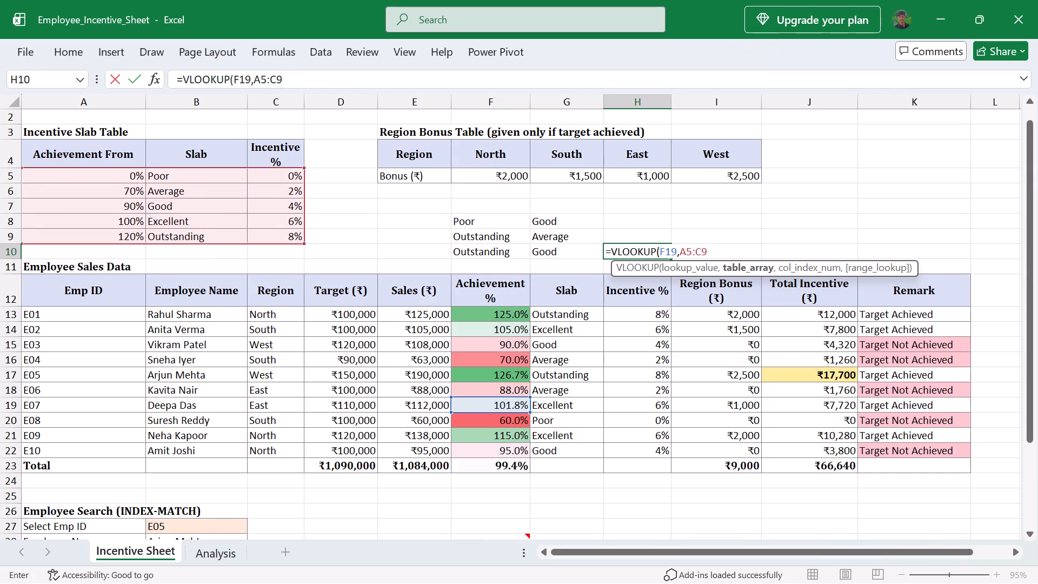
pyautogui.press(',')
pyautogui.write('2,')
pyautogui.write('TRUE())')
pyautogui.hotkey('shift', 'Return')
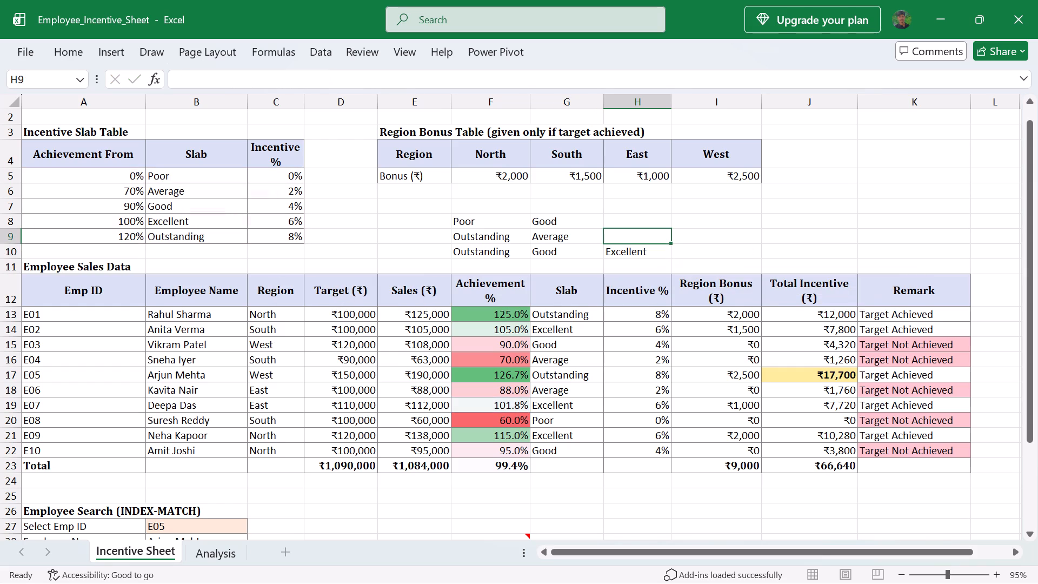
# Clear all the practice lookup formulas from spare cells H10, G8:G10 and F8:F10.
pyautogui.click(643, 252)
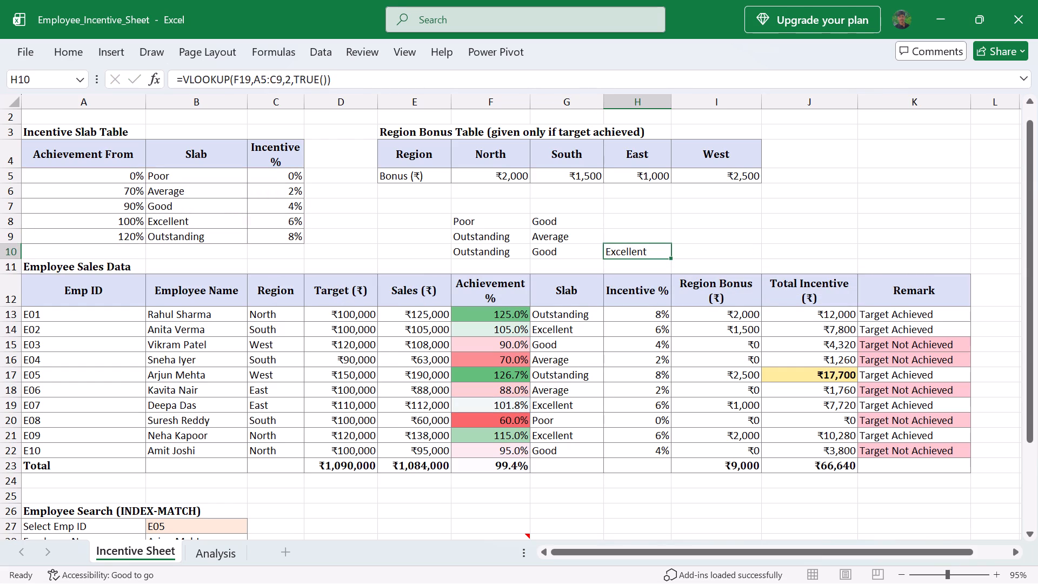
pyautogui.press('BackSpace')
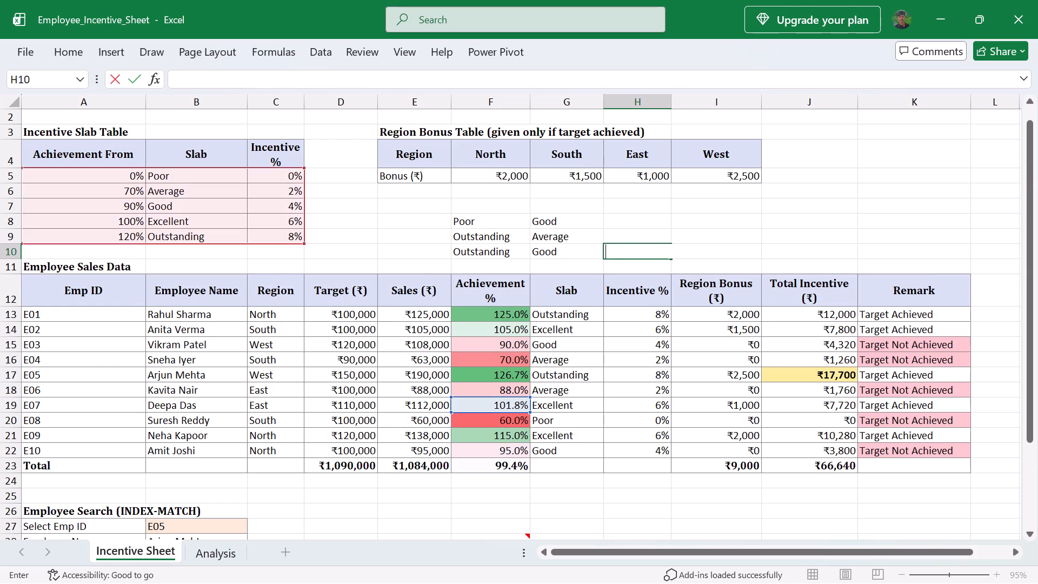
pyautogui.press('Left')
pyautogui.press('BackSpace')
pyautogui.press('Up')
pyautogui.press('BackSpace')
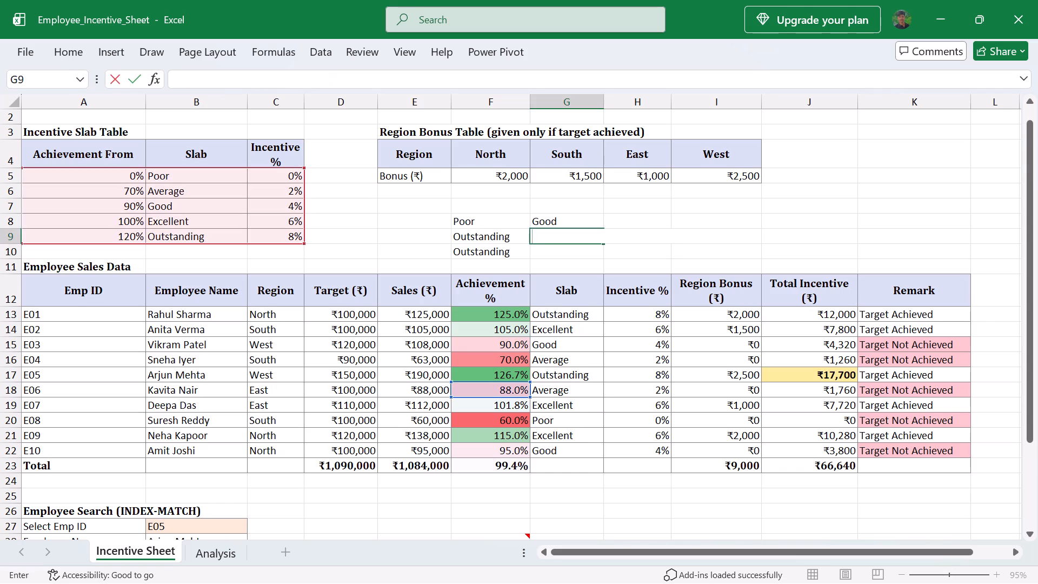
pyautogui.press('Up')
pyautogui.press('Down')
pyautogui.press('Up')
pyautogui.press('BackSpace')
pyautogui.press('Left')
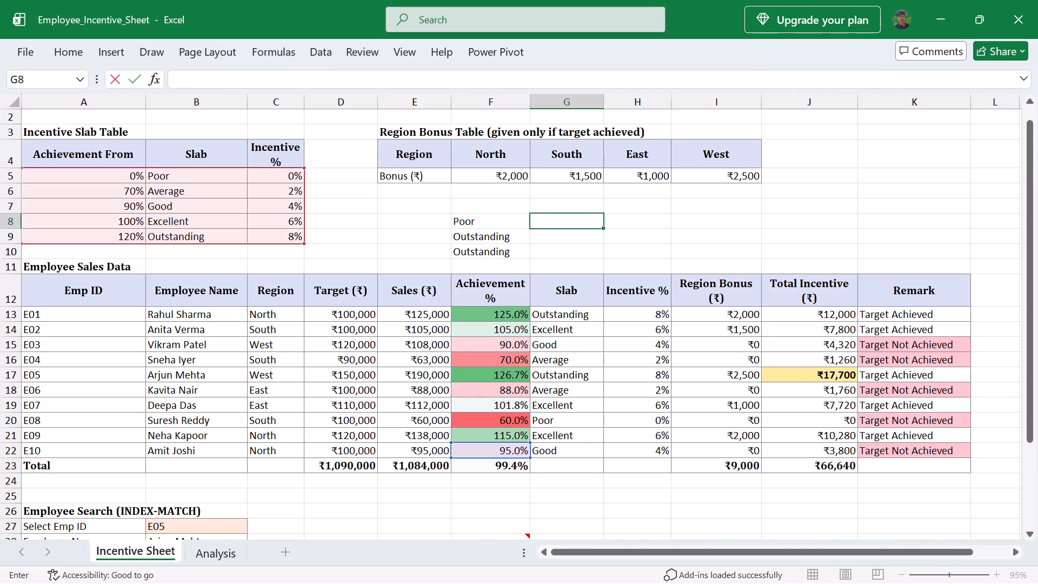
pyautogui.press('Left')
pyautogui.press('BackSpace')
pyautogui.press('Right')
pyautogui.press('BackSpace')
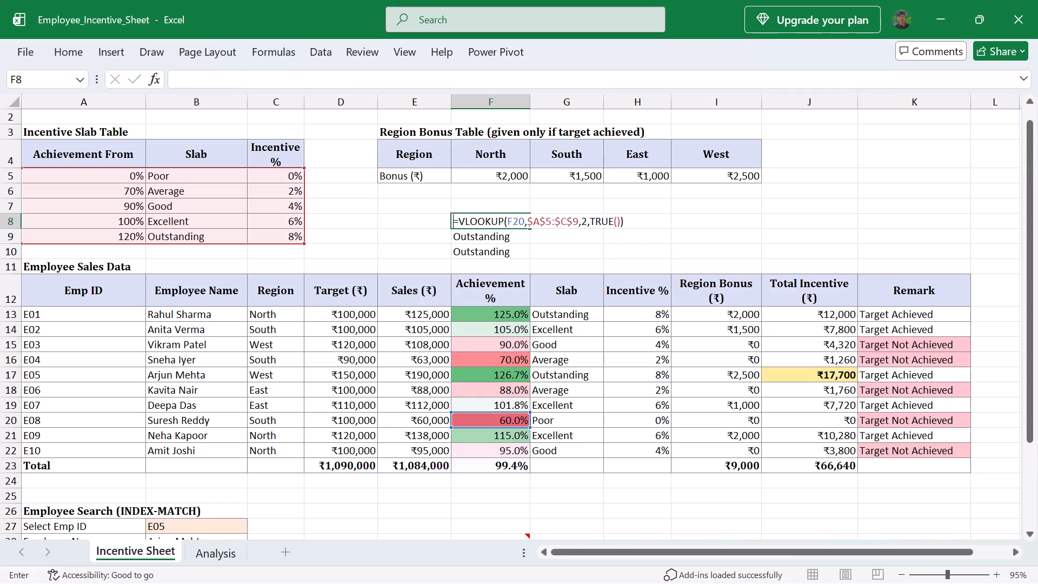
pyautogui.press('Down')
pyautogui.press('BackSpace')
pyautogui.press('Down')
pyautogui.press('BackSpace')
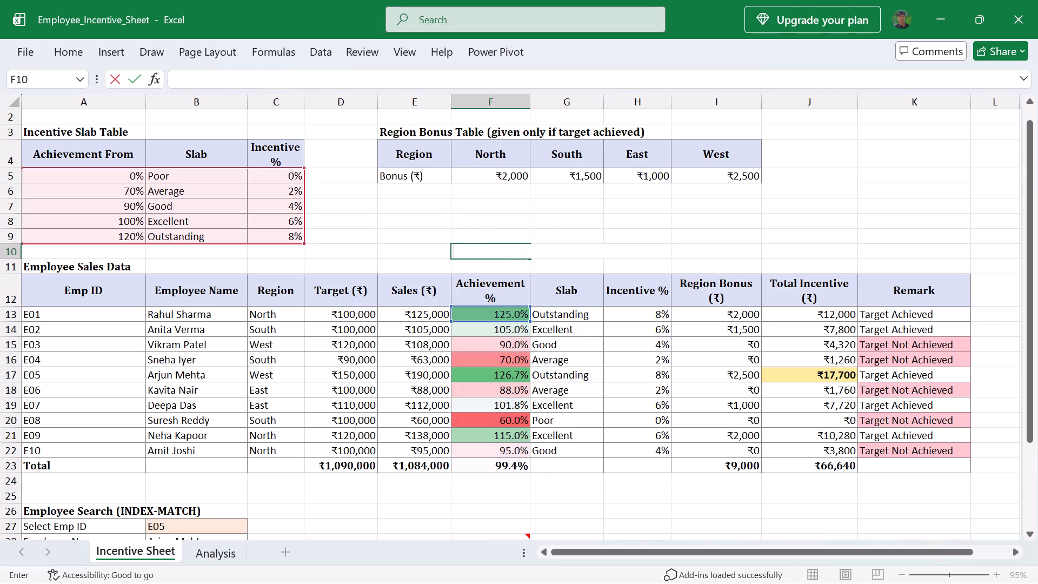
pyautogui.doubleClick(586, 261)
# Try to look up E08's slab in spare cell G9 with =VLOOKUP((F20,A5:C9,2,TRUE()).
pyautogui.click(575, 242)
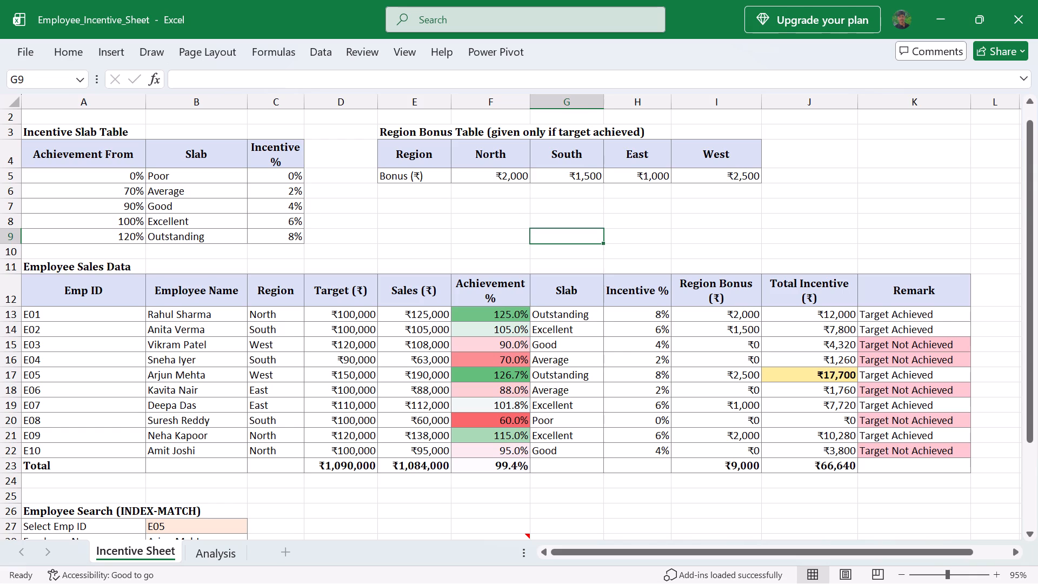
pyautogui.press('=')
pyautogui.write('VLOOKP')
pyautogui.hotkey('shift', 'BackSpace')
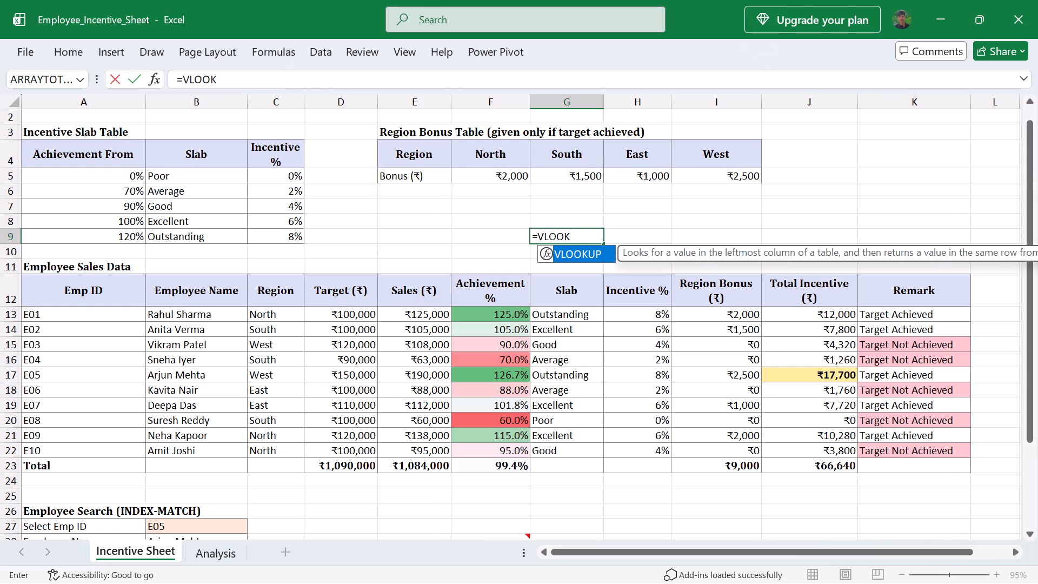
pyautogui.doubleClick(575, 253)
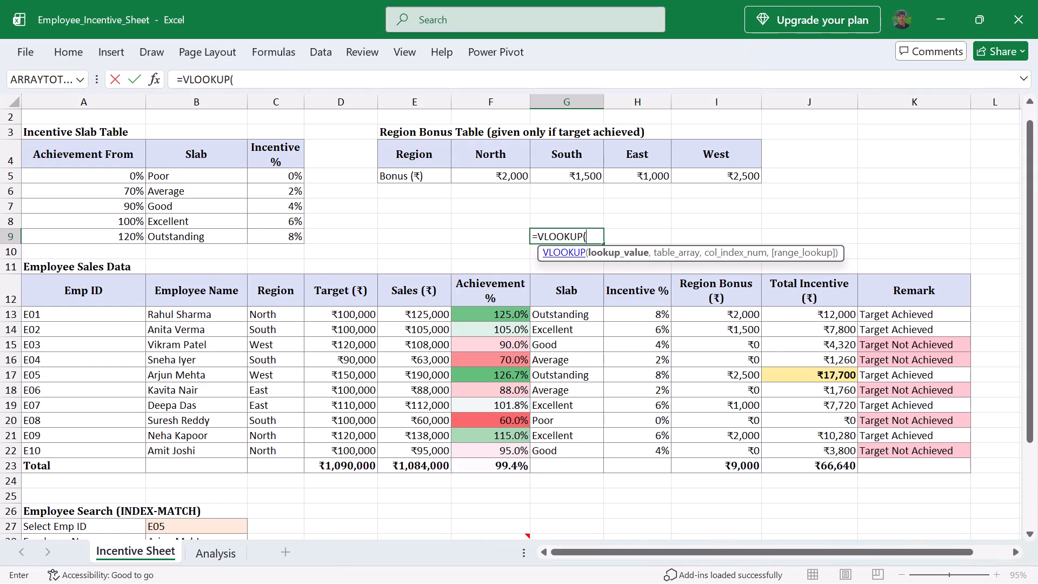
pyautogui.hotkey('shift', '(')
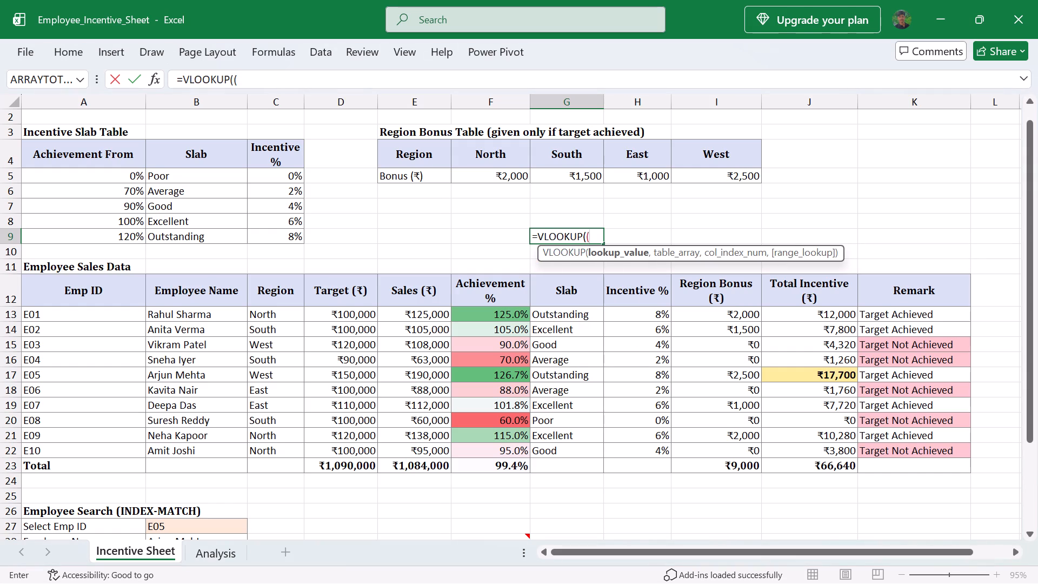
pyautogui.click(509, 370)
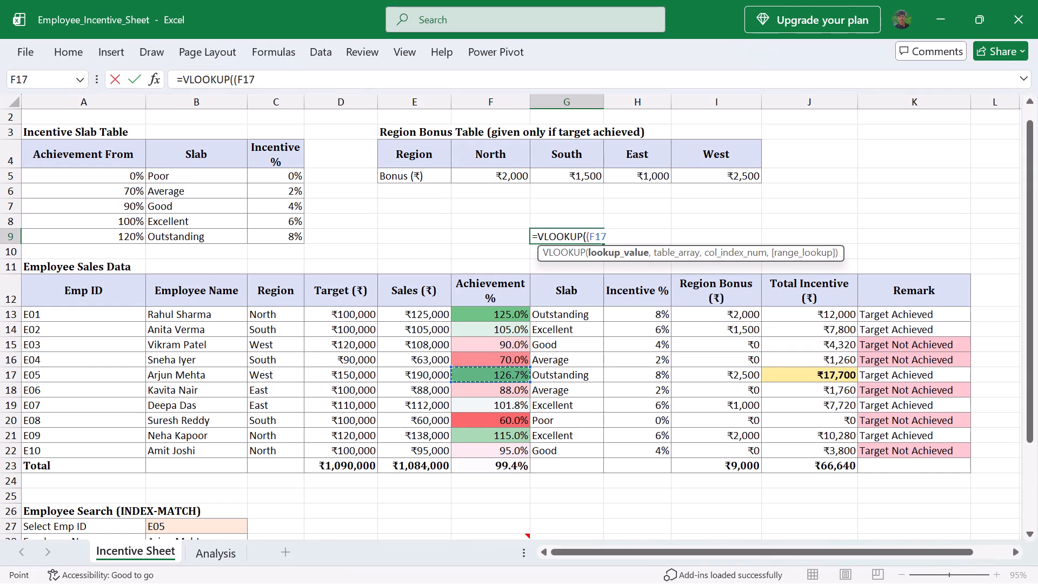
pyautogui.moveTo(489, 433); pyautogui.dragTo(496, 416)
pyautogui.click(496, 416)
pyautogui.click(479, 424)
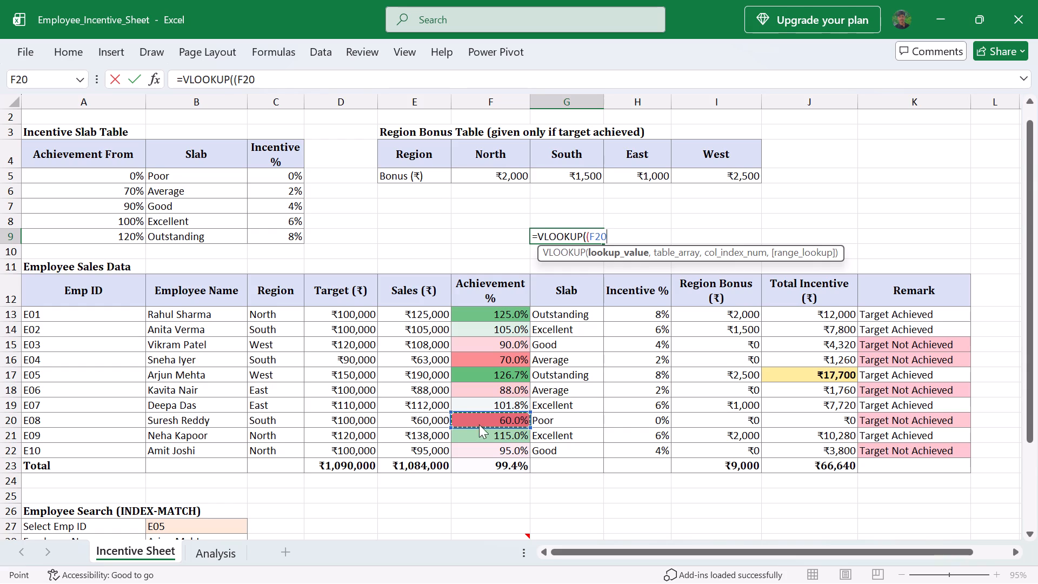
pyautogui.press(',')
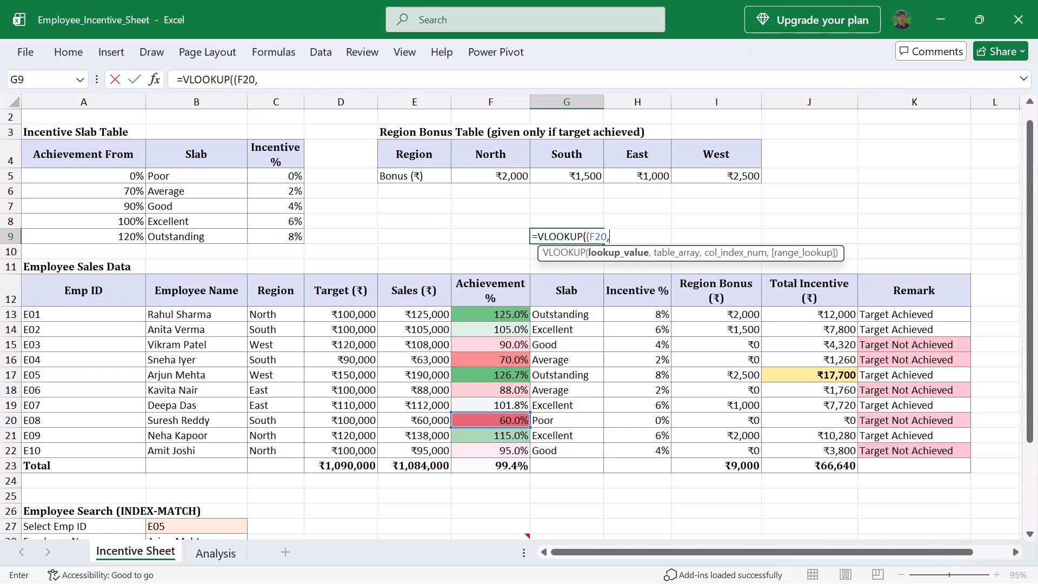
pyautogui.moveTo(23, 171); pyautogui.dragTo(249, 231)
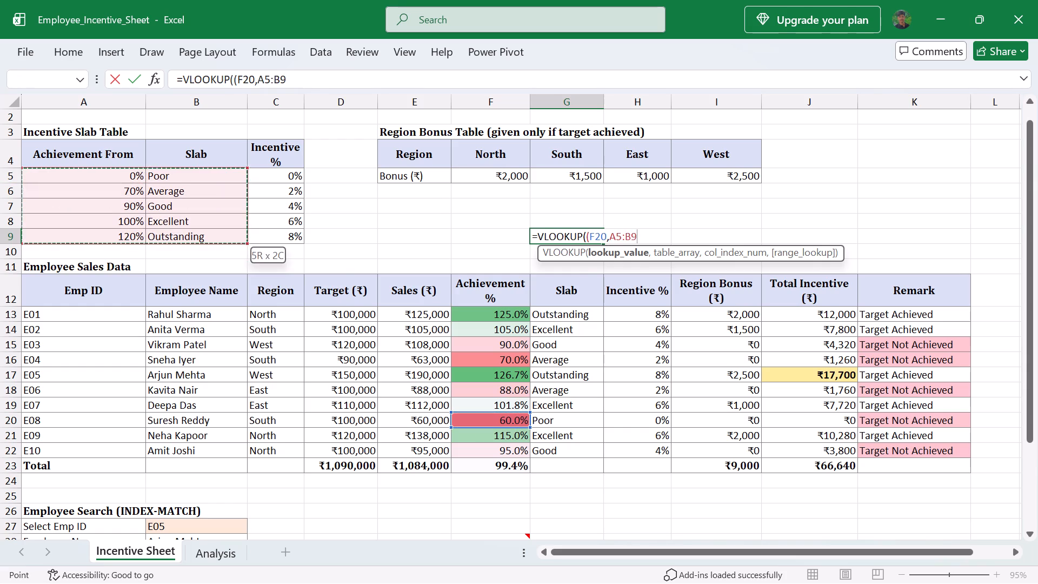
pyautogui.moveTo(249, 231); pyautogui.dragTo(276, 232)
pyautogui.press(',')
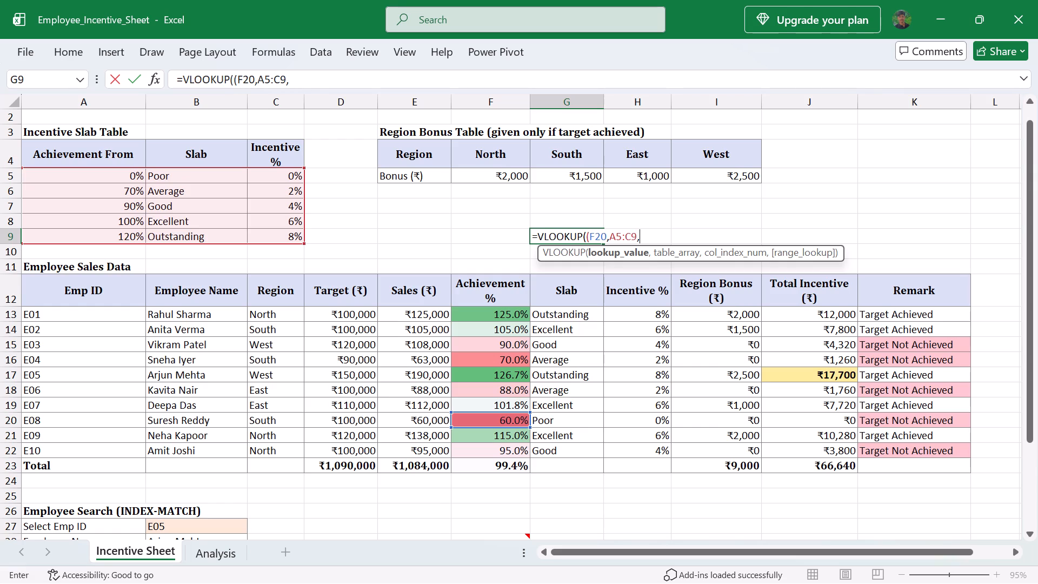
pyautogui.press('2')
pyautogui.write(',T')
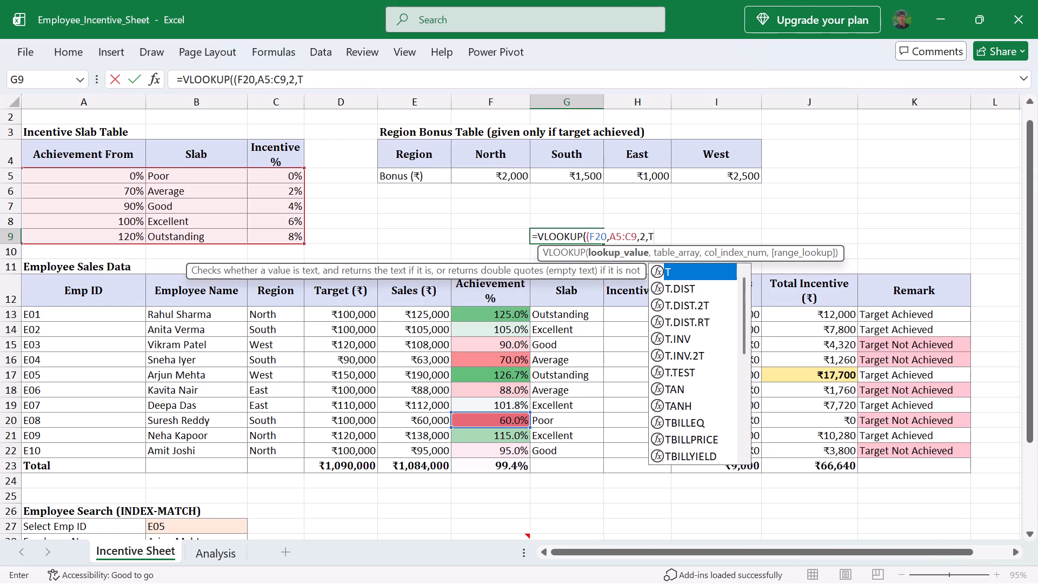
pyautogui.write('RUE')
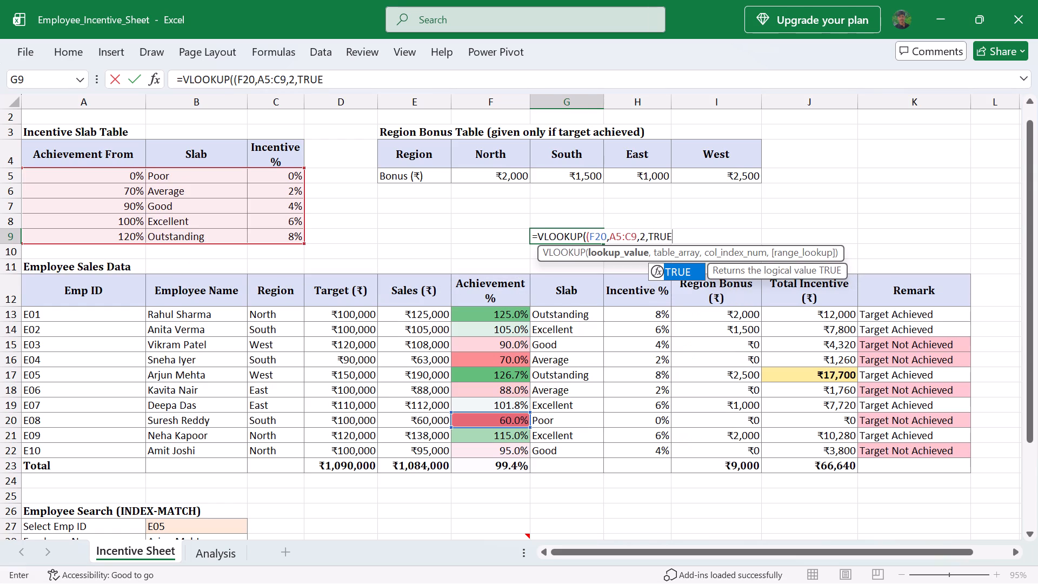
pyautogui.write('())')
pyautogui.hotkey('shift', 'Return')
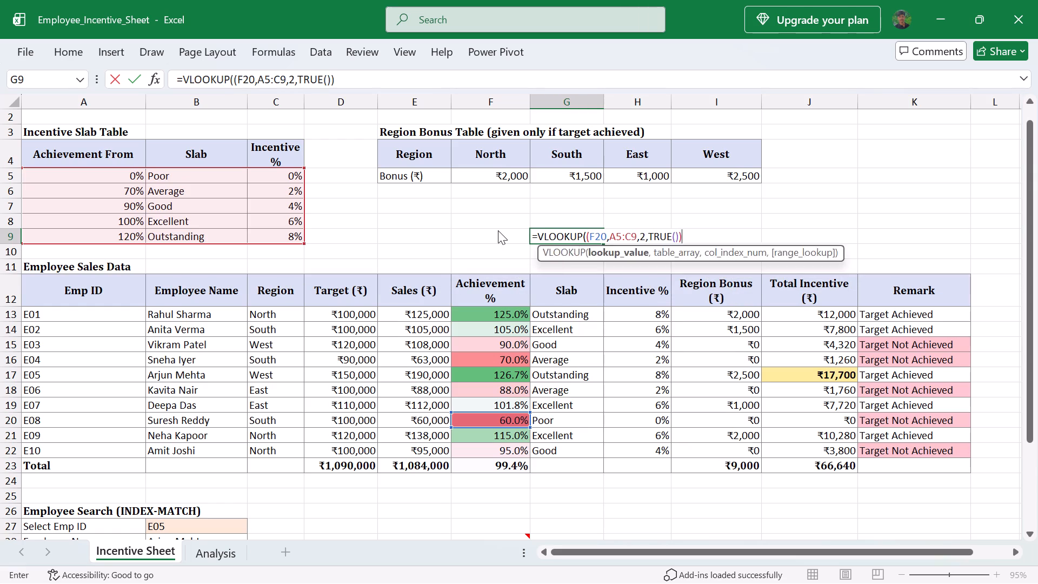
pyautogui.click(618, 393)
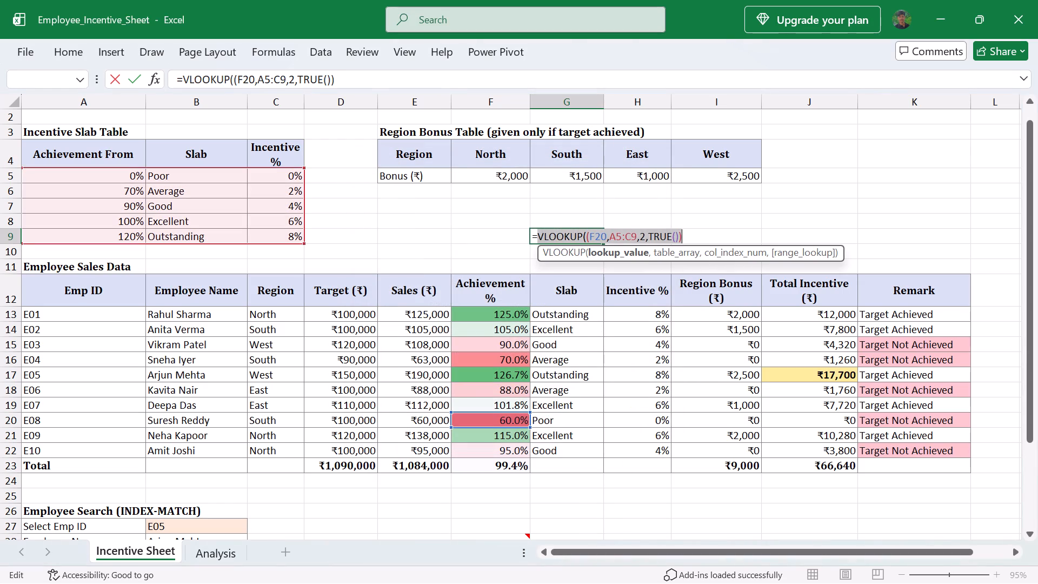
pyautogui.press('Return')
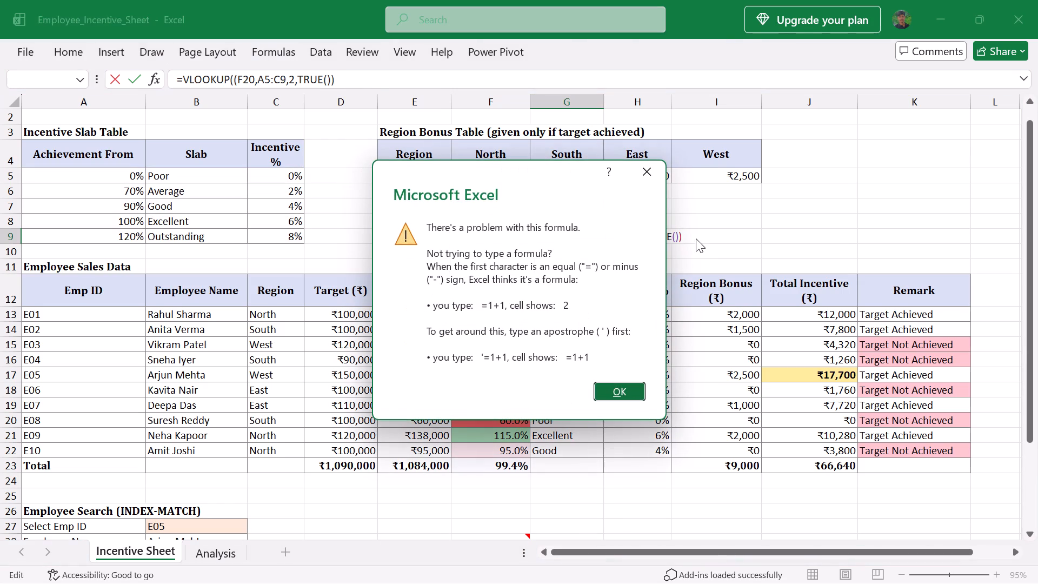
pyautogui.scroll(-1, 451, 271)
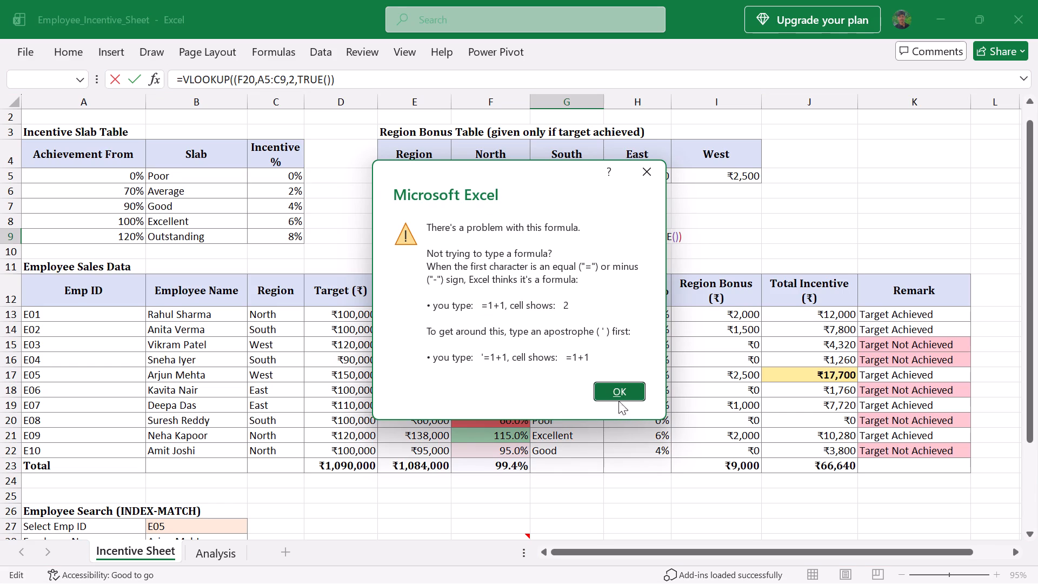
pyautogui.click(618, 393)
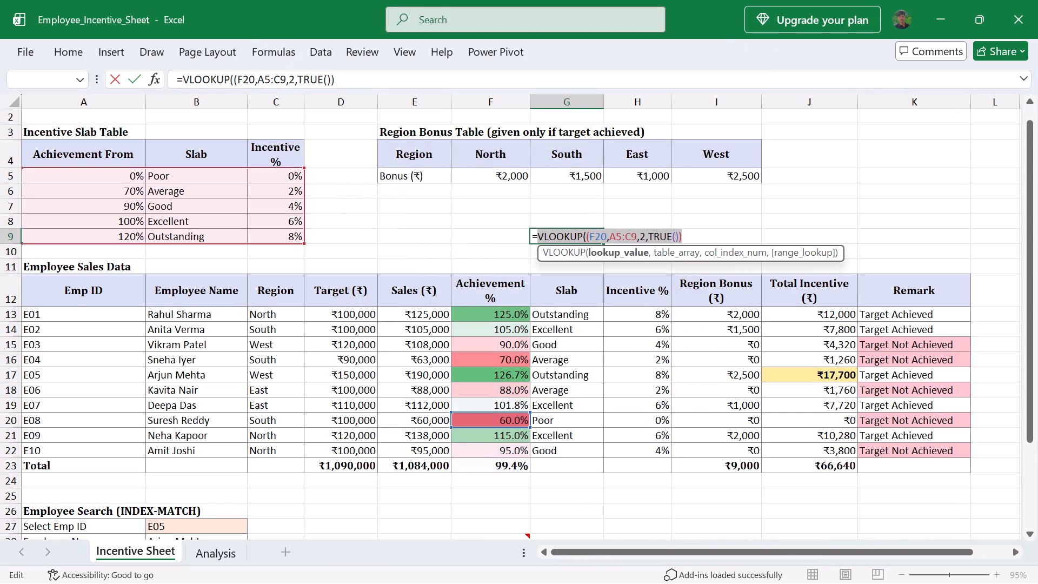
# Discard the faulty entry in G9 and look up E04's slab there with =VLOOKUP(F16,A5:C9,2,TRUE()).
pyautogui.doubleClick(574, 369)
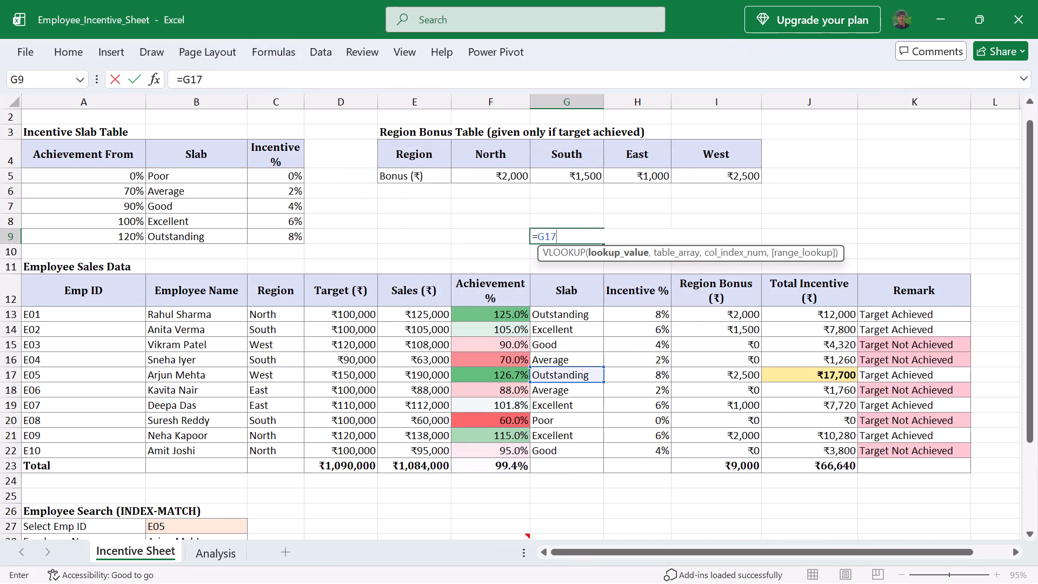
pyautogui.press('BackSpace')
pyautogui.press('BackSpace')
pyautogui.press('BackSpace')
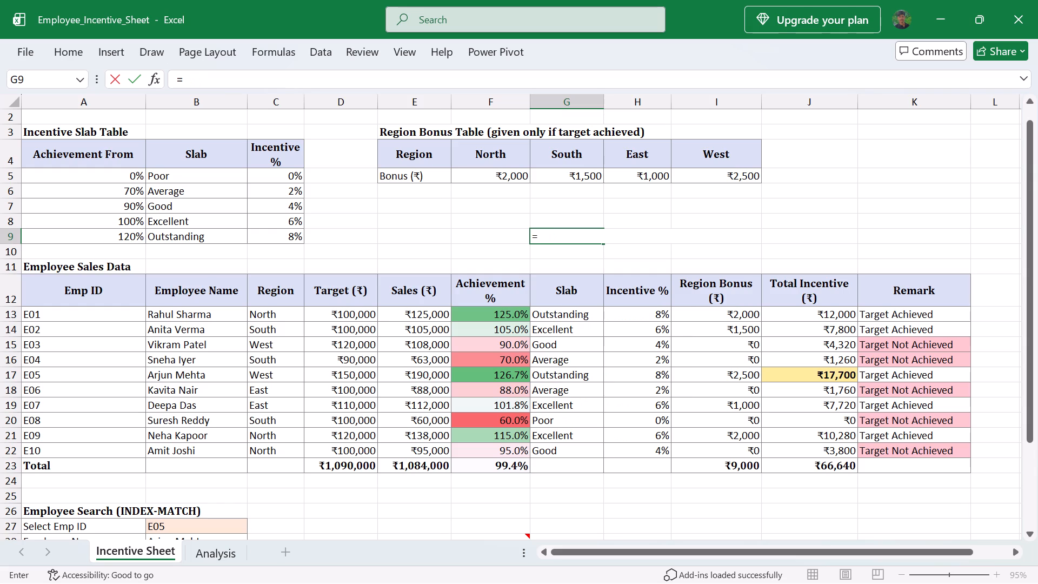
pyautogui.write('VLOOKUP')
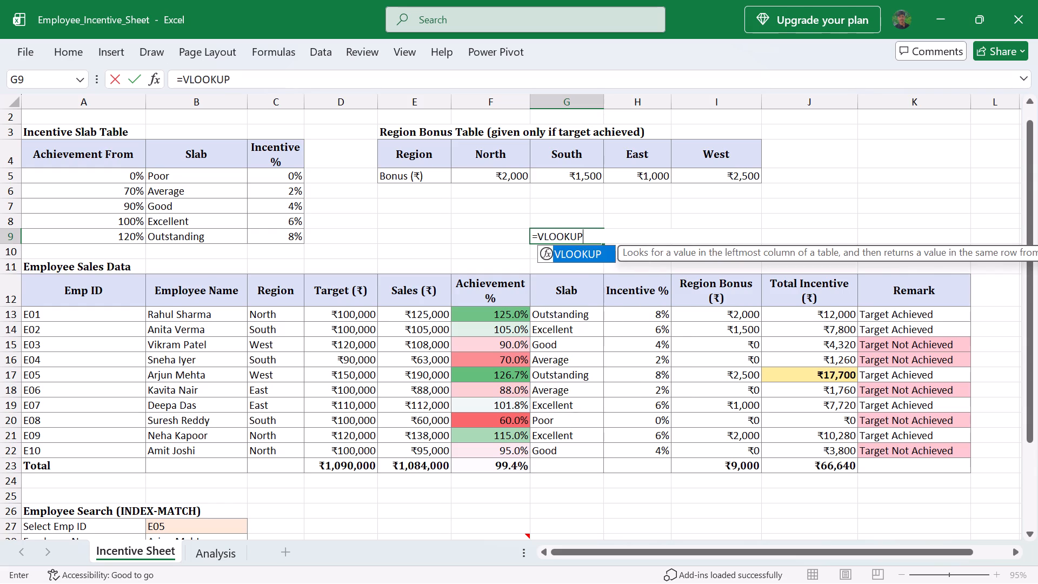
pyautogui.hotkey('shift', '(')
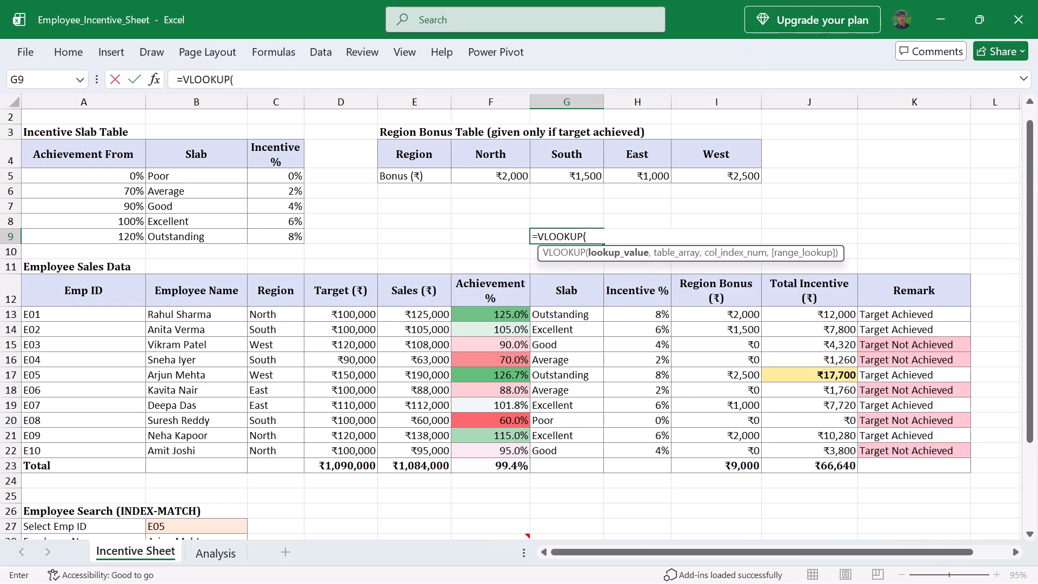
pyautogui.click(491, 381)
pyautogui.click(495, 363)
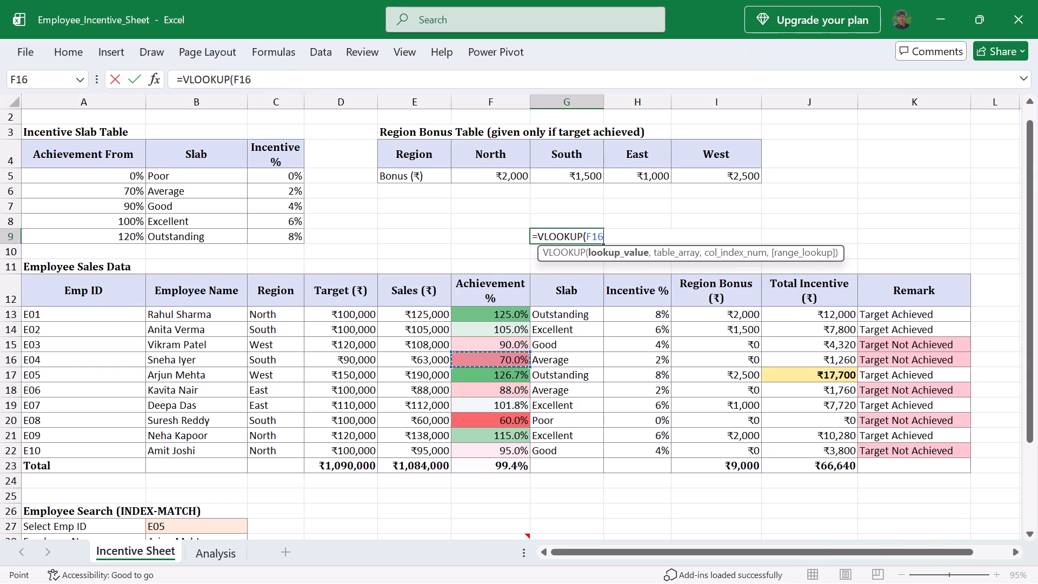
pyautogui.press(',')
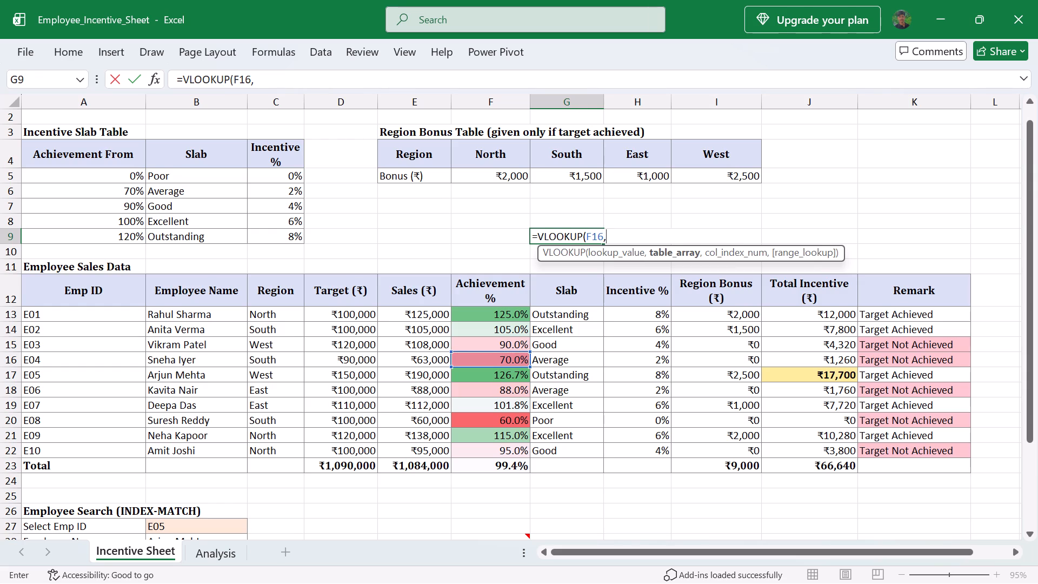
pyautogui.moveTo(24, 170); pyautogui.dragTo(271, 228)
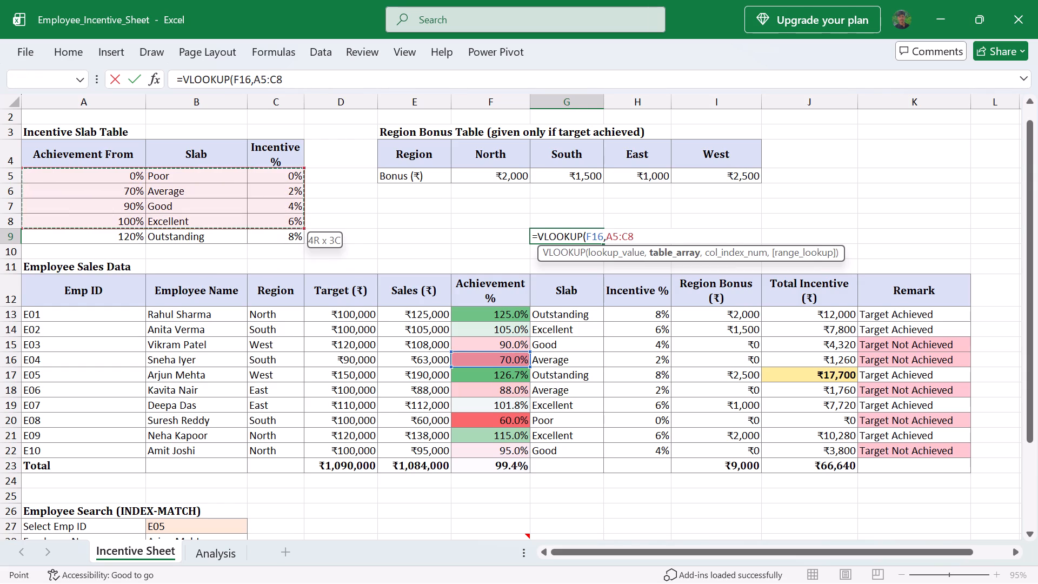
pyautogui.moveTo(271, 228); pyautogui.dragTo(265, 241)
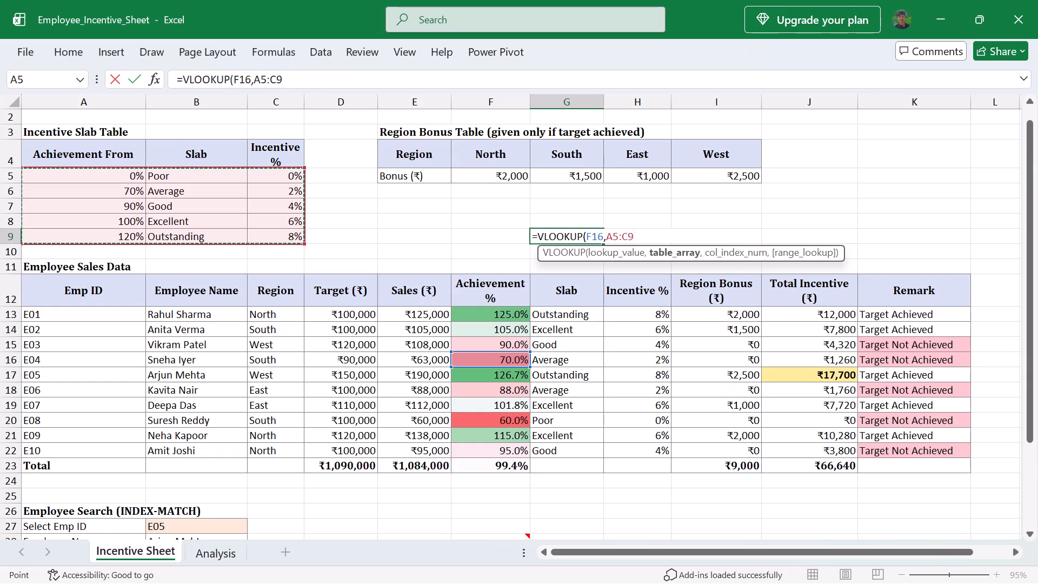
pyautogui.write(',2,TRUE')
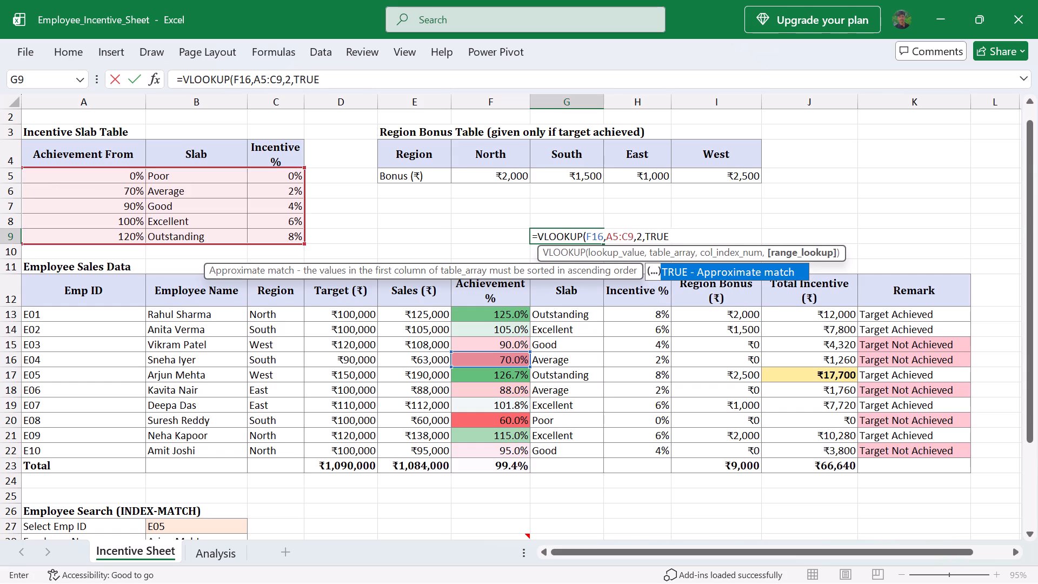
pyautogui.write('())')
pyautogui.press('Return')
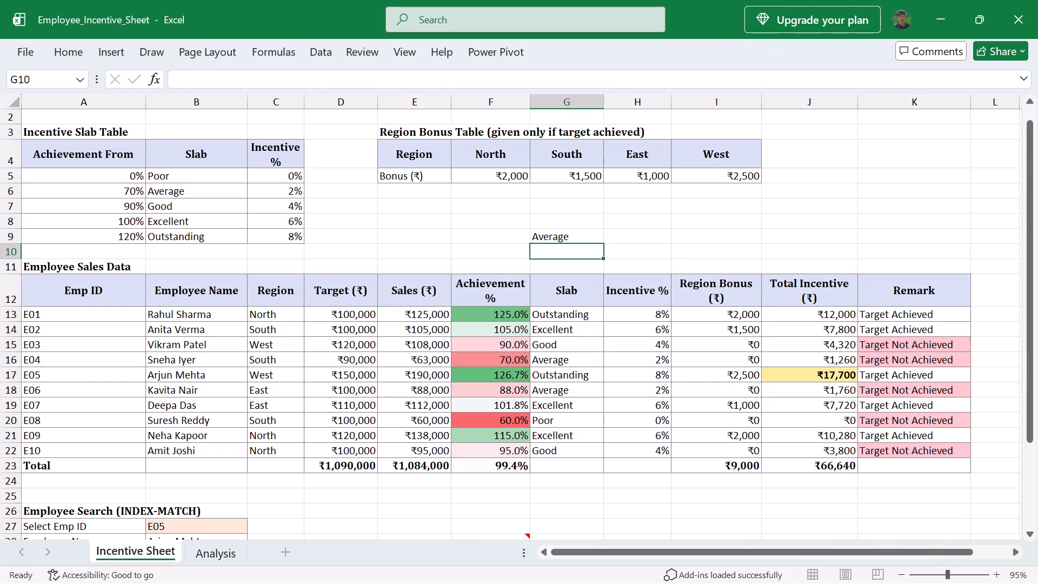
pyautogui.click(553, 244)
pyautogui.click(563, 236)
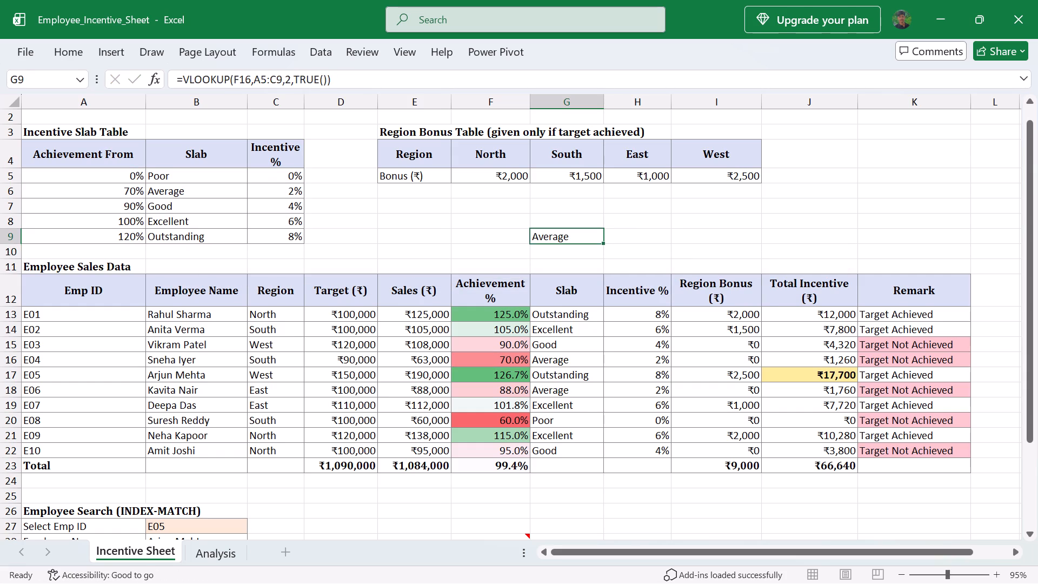
# Switch to YouTube in Chrome and play the suggested Dil Hai Ki Manta Nahin lyrical video.
pyautogui.click(505, 104)
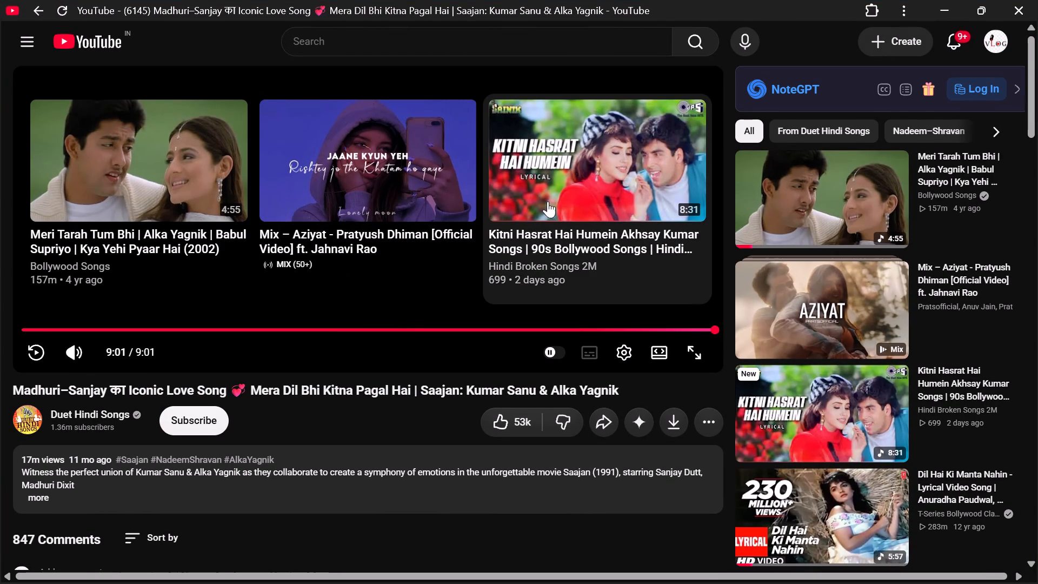
pyautogui.scroll(-3, 604, 379)
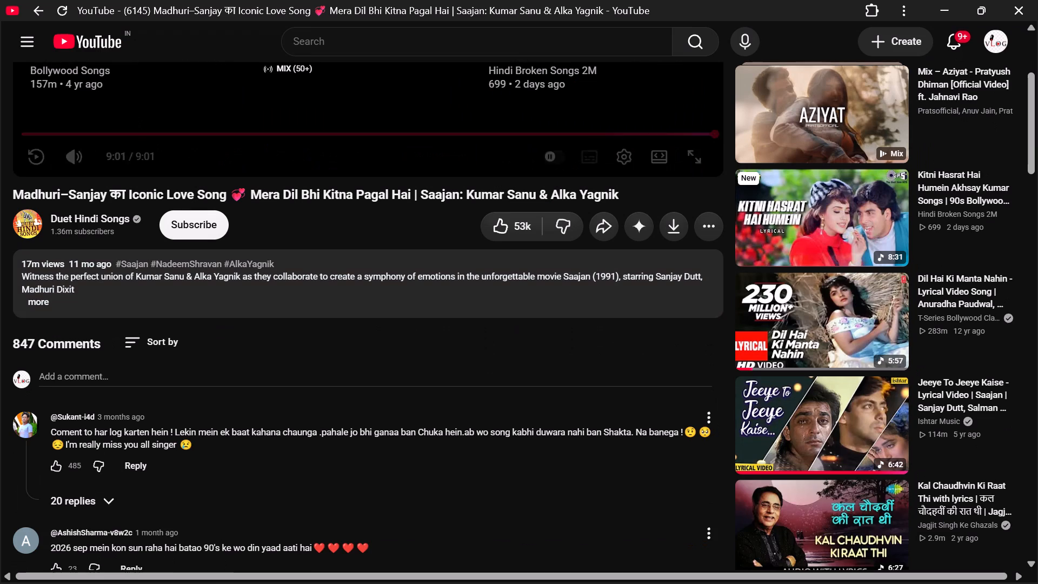
pyautogui.scroll(-1, 631, 382)
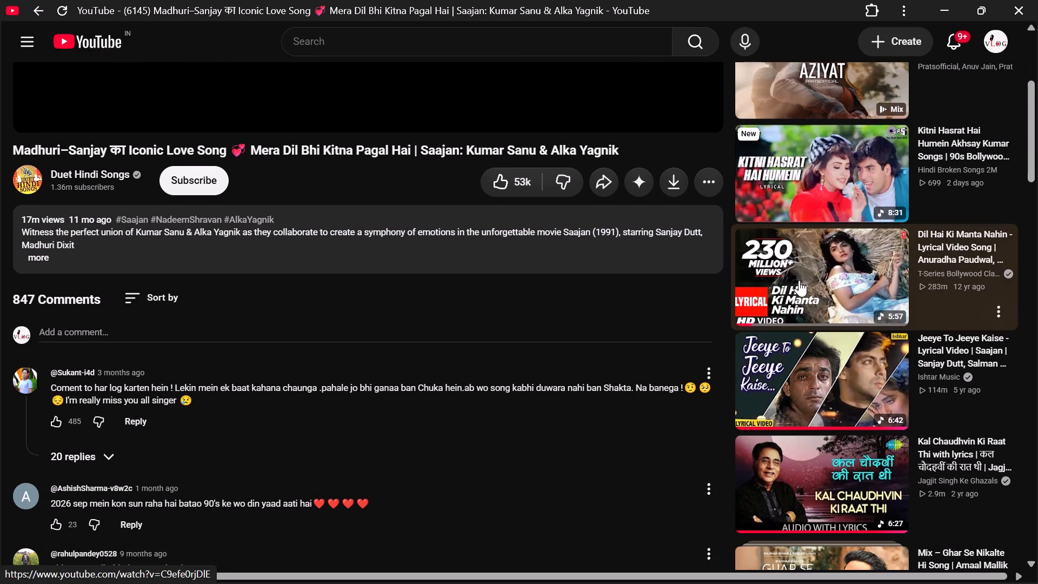
pyautogui.click(797, 295)
pyautogui.scroll(-4, 647, 354)
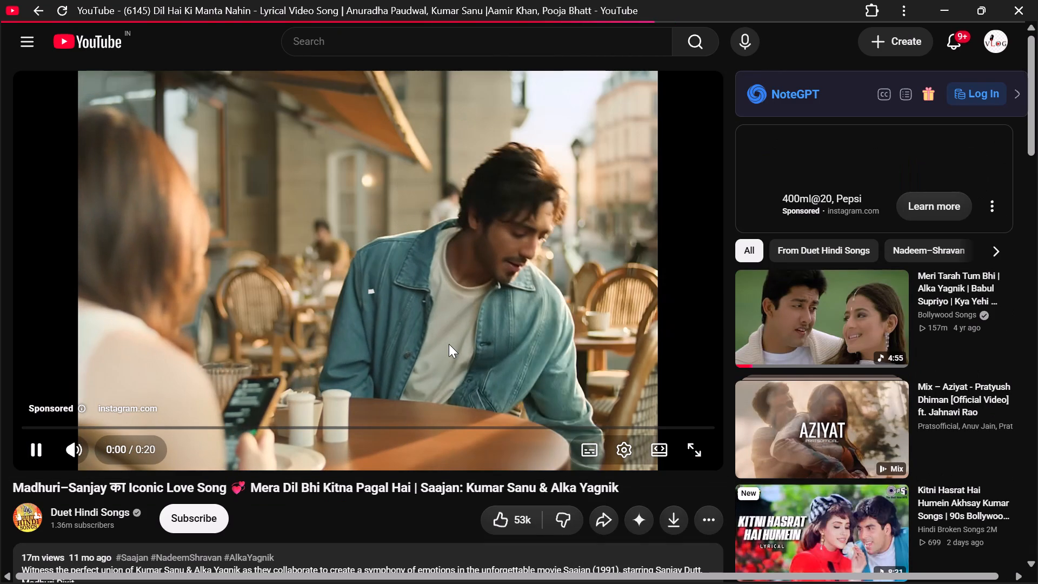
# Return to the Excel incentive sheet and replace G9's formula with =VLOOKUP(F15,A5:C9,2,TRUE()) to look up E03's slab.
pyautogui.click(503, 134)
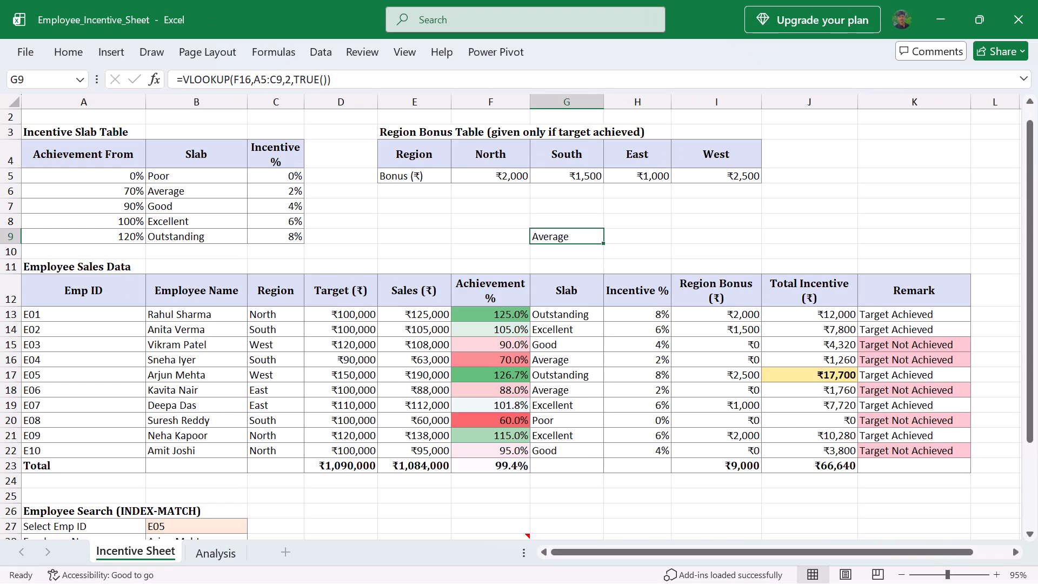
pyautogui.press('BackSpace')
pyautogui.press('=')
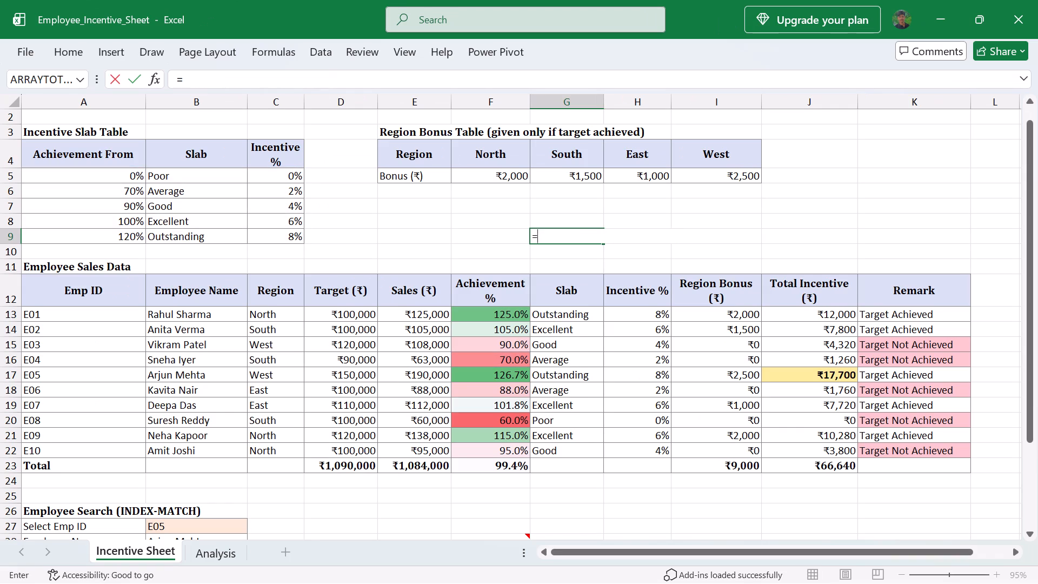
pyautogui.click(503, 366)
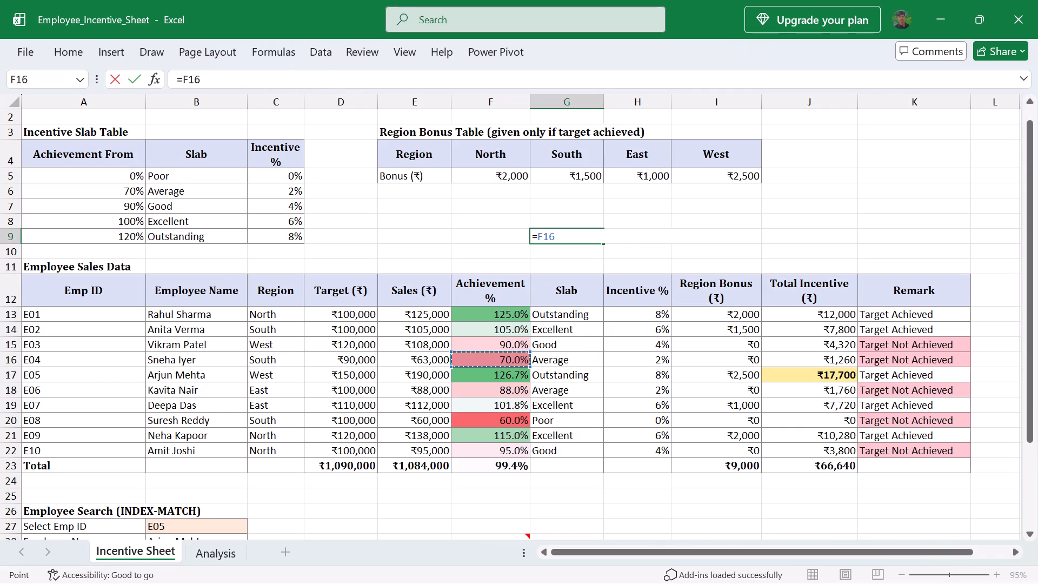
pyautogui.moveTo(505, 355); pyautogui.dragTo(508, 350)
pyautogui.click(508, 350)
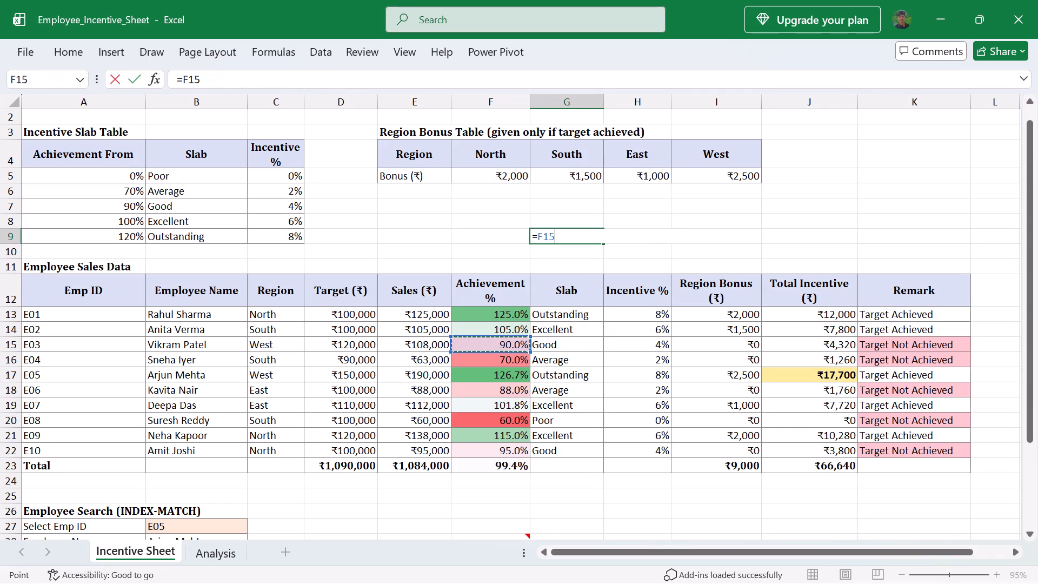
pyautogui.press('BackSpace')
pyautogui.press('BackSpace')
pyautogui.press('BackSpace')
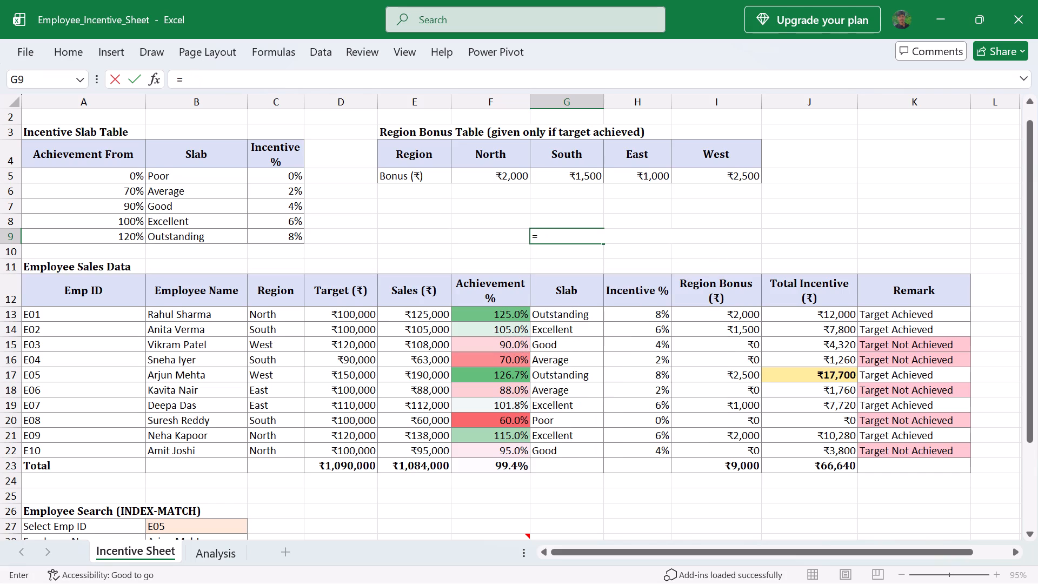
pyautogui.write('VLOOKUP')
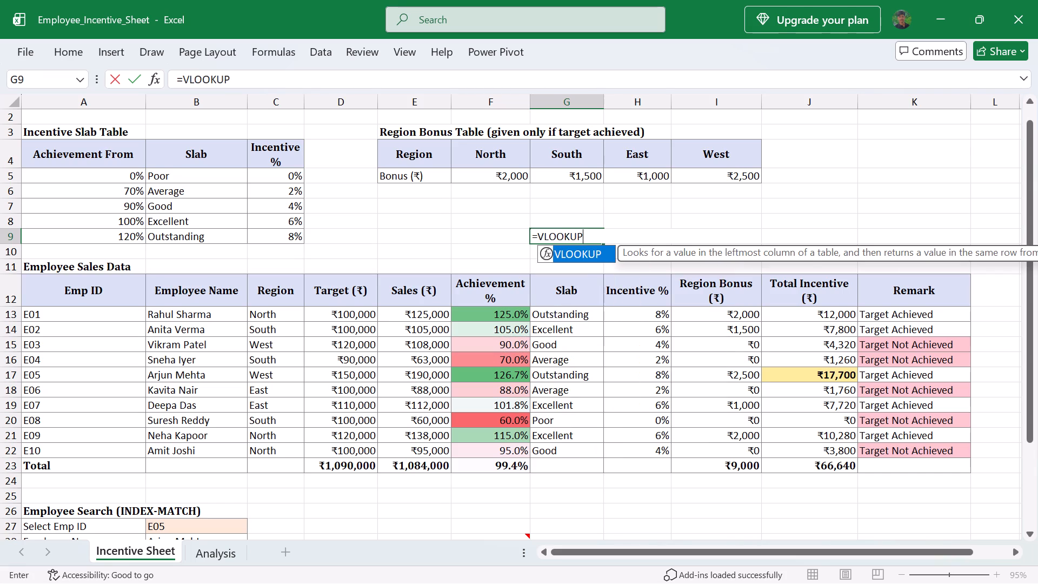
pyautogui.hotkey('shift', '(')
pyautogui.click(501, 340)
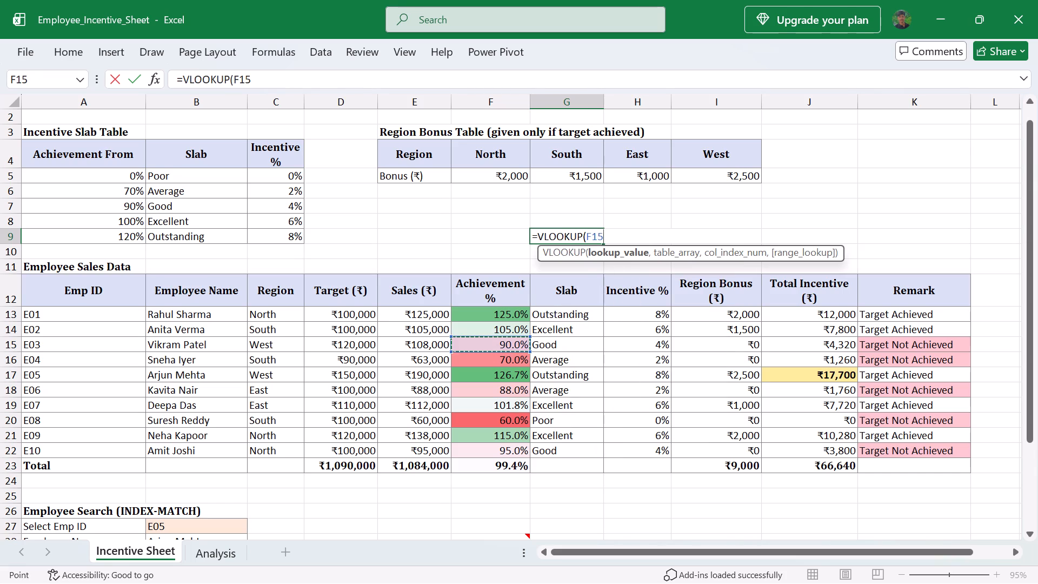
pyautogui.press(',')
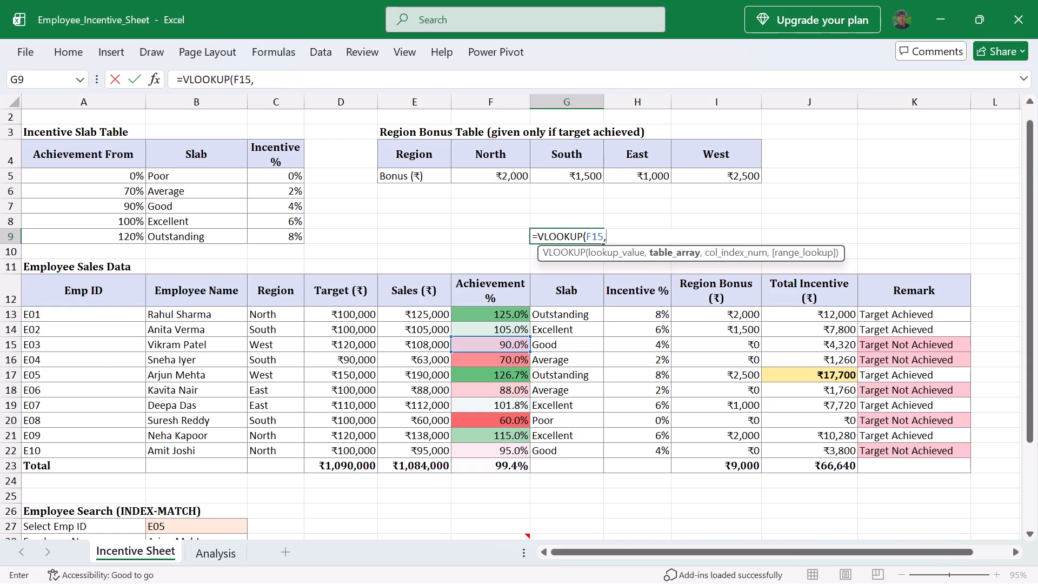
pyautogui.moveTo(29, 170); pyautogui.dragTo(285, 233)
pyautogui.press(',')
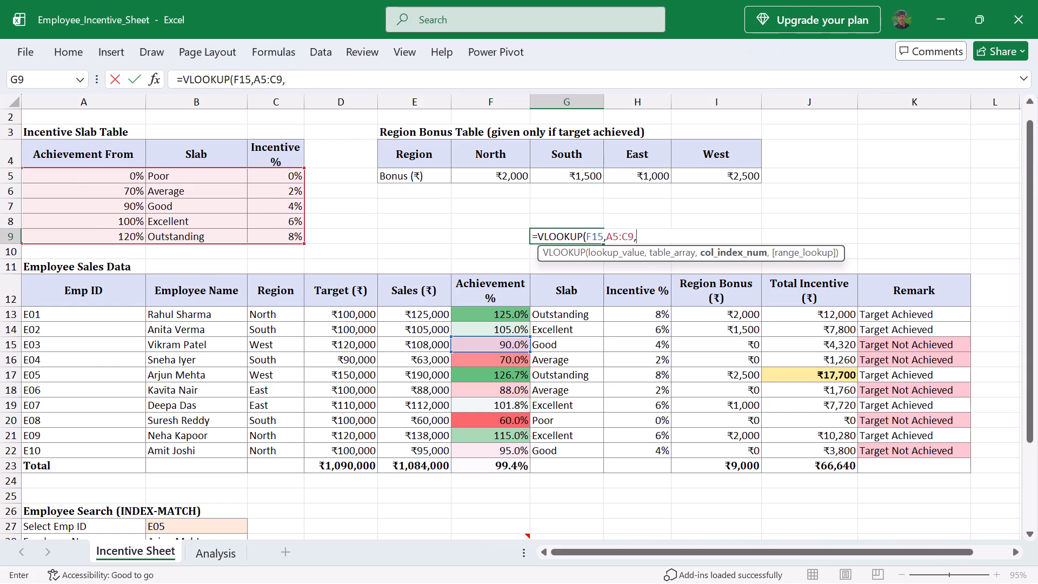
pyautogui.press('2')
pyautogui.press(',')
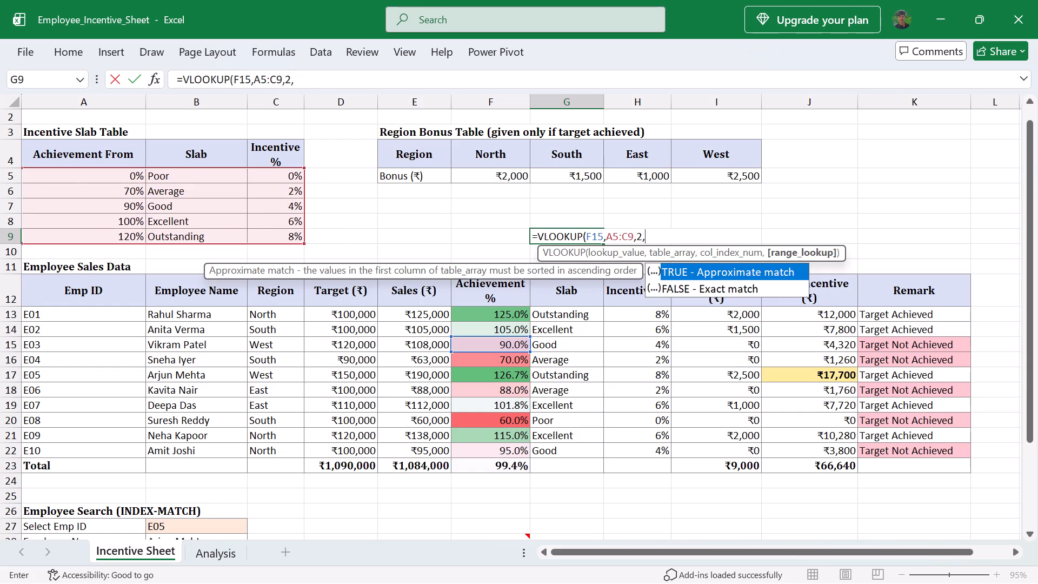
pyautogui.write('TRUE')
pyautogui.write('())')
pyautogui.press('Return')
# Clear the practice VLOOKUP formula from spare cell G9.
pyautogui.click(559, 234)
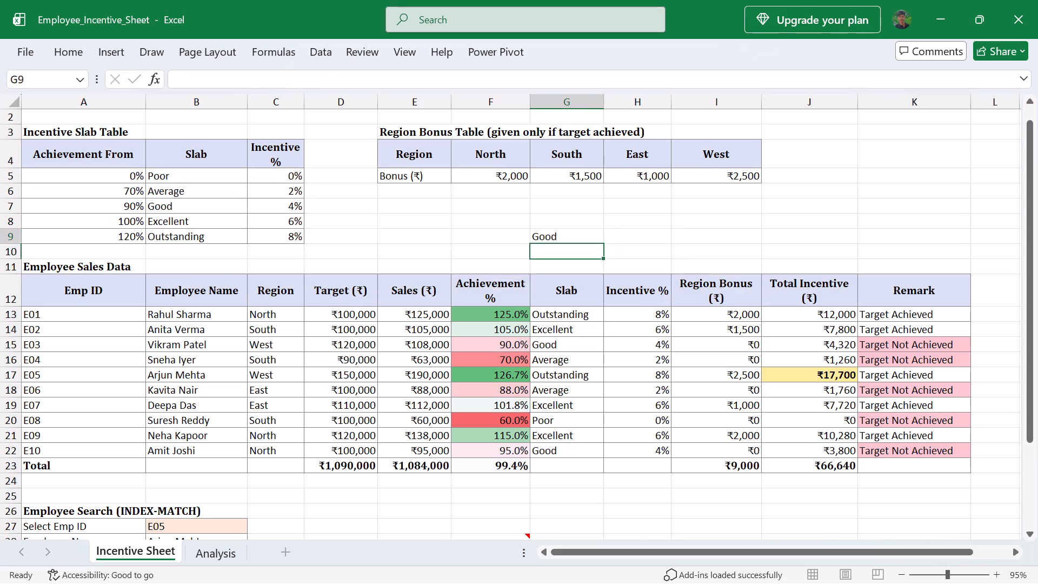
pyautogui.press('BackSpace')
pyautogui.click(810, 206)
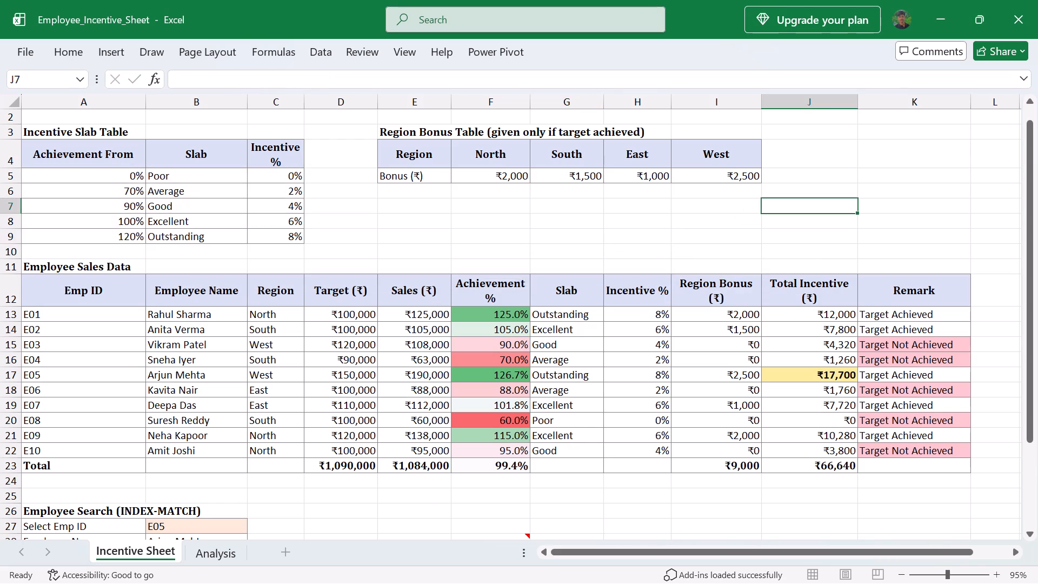
# Examine the VLOOKUP formulas in the Slab and Incentive % columns for employees E01 to E04.
pyautogui.hscroll(1, 536, 257)
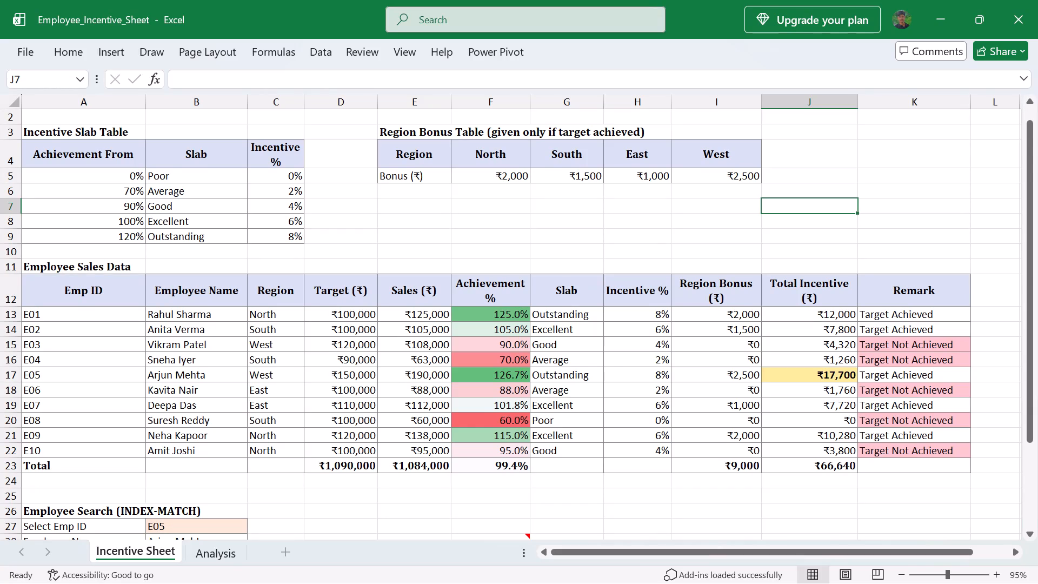
pyautogui.scroll(-1, 562, 335)
pyautogui.scroll(1, 562, 335)
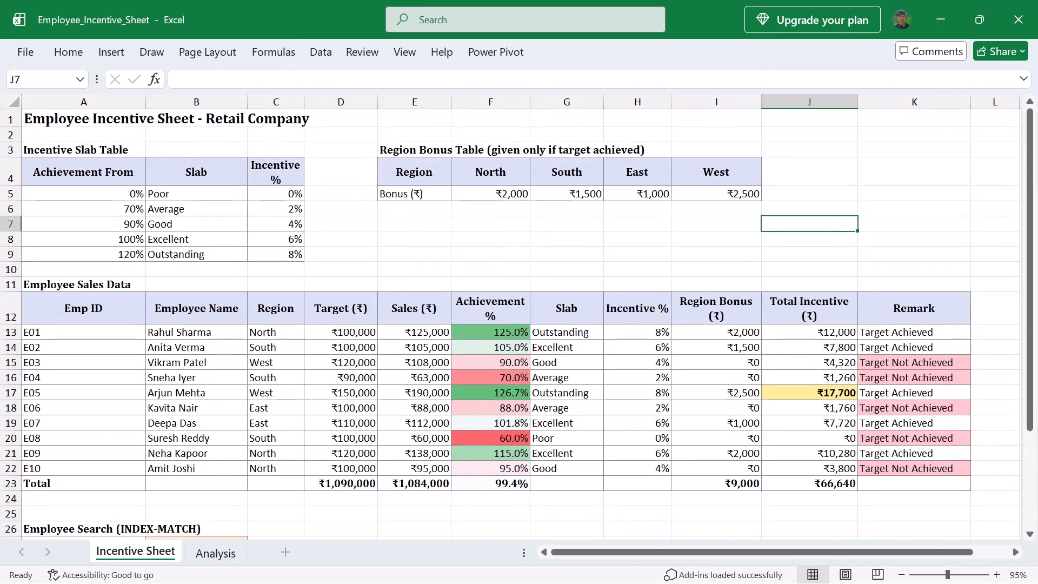
pyautogui.click(520, 191)
pyautogui.click(565, 344)
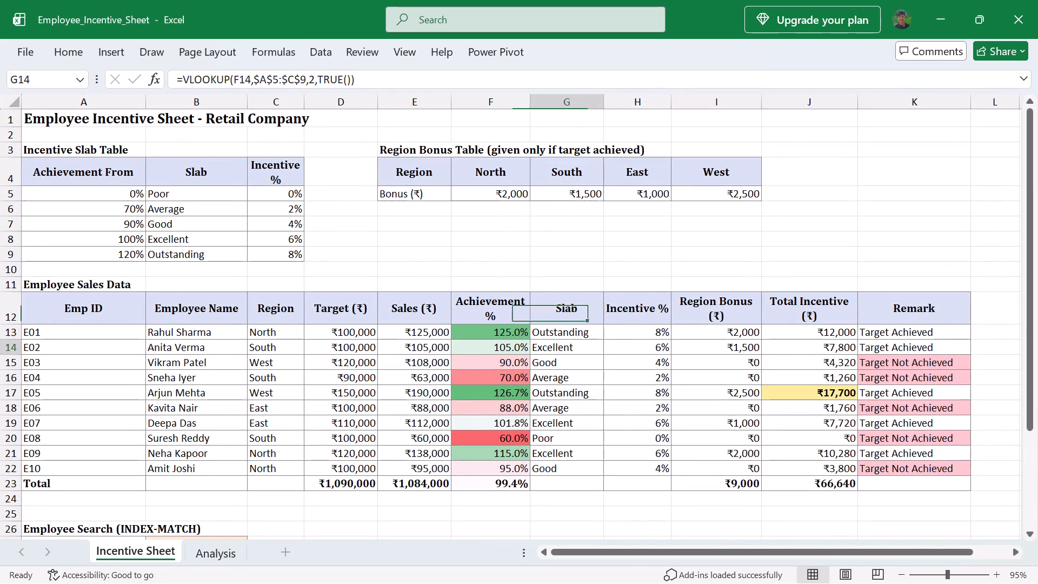
pyautogui.click(630, 347)
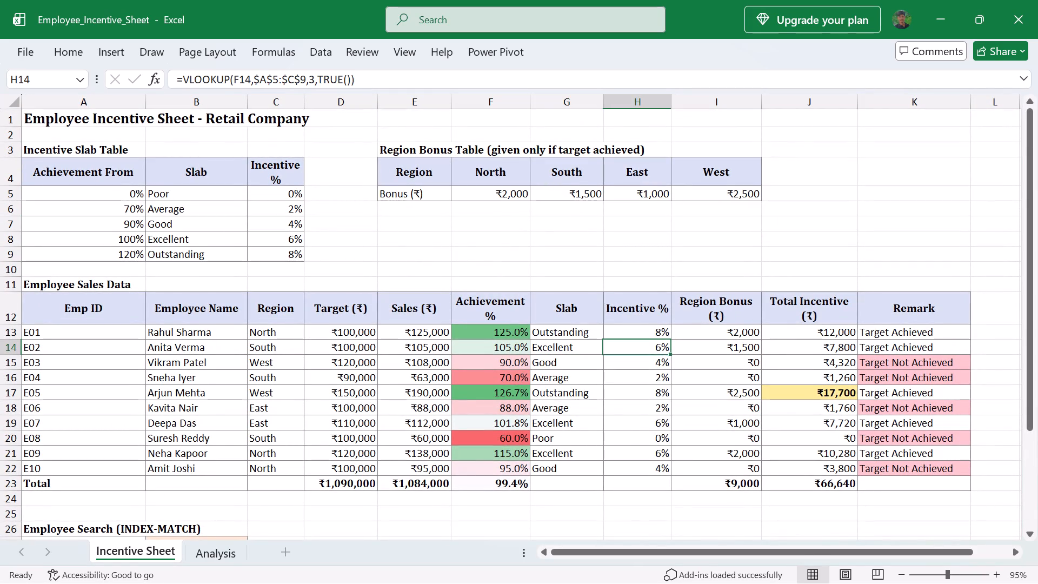
pyautogui.click(630, 329)
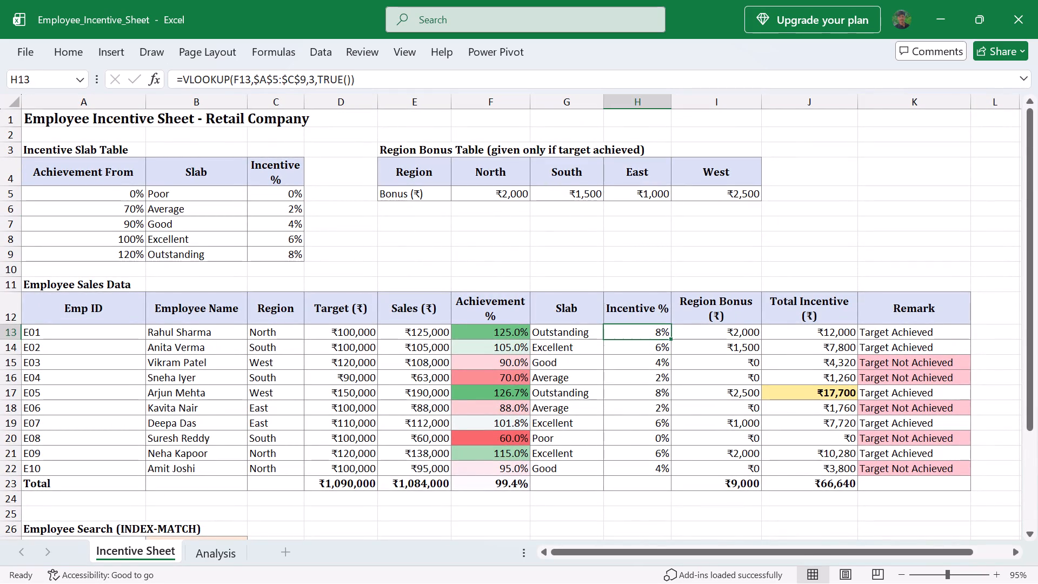
pyautogui.click(630, 351)
pyautogui.press('Down')
pyautogui.press('Down')
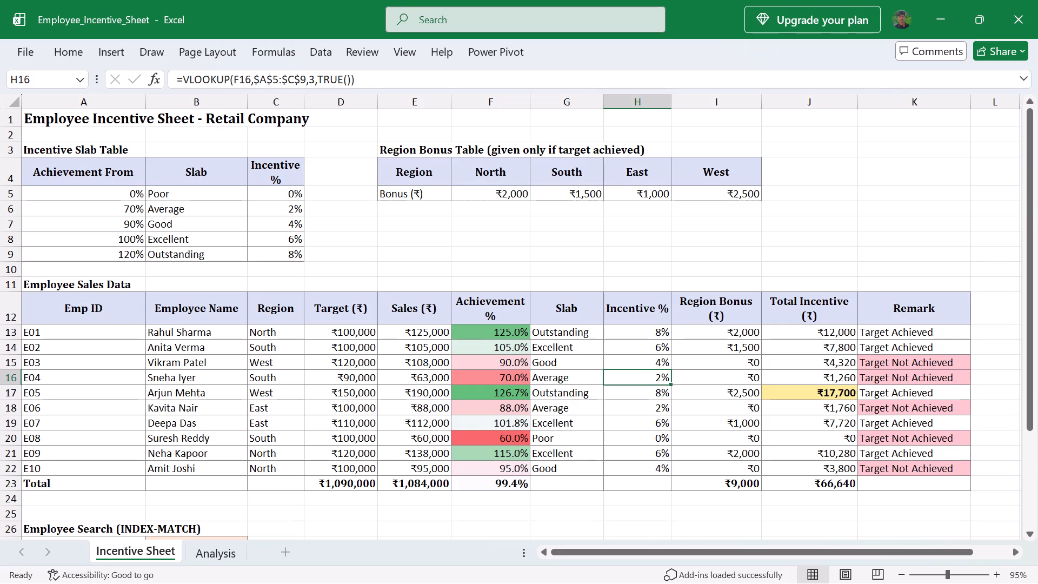
pyautogui.click(642, 330)
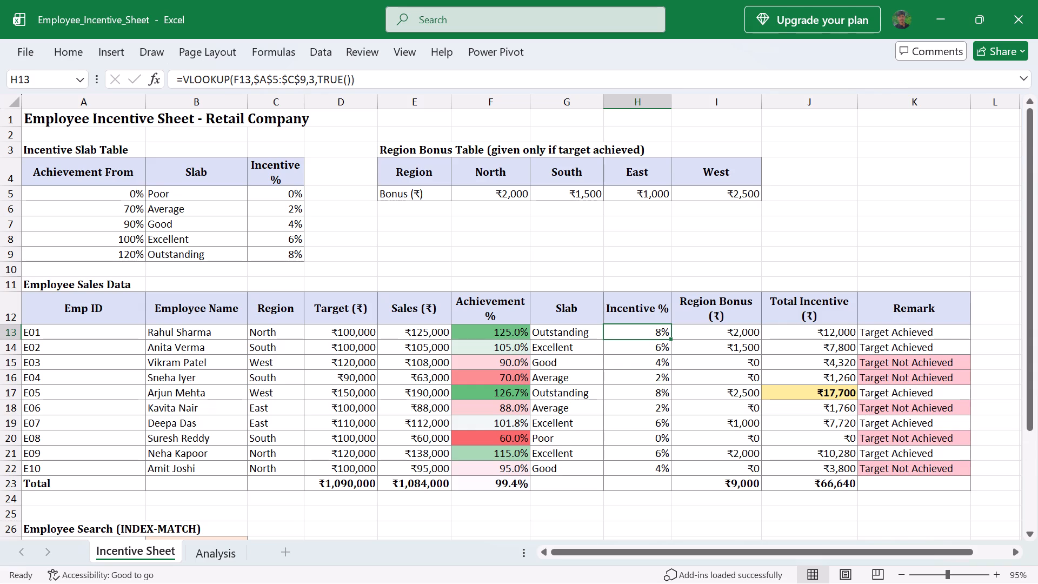
pyautogui.moveTo(534, 327); pyautogui.dragTo(563, 380)
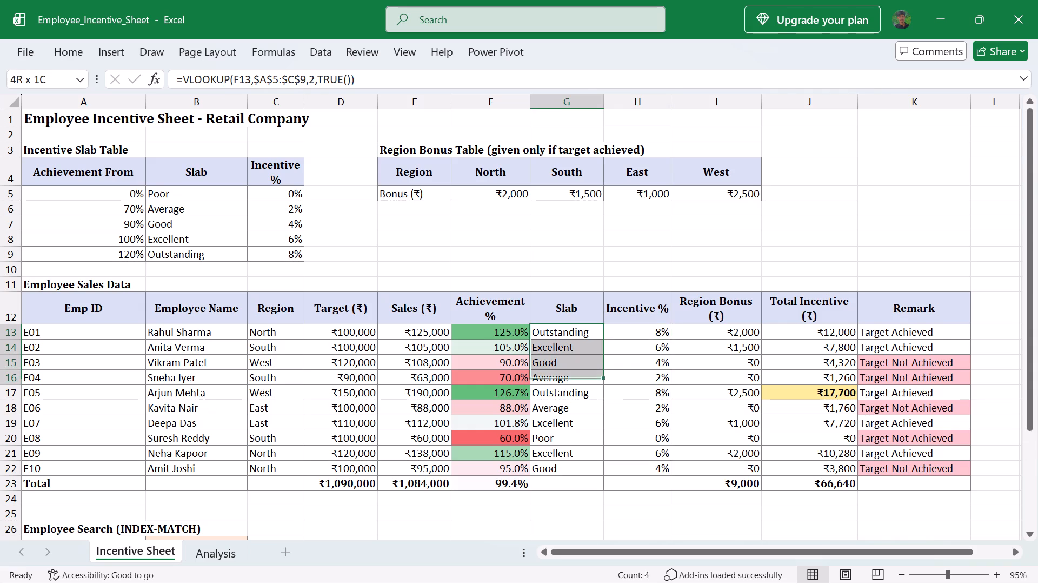
# Select the Slab cells G13:G23 and examine the available conditional formatting rules and cell styles.
pyautogui.moveTo(563, 380); pyautogui.dragTo(581, 478)
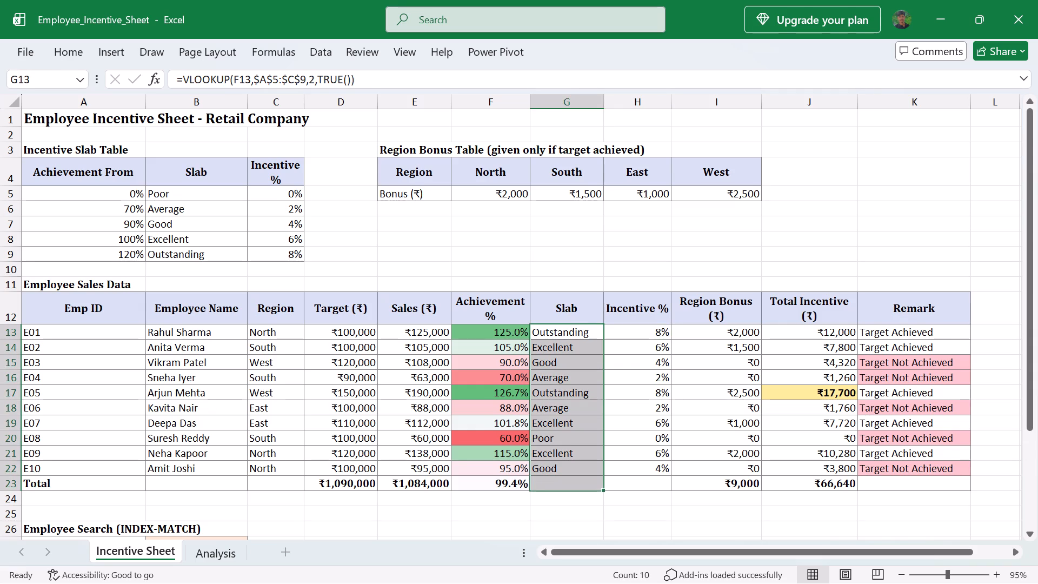
pyautogui.click(68, 54)
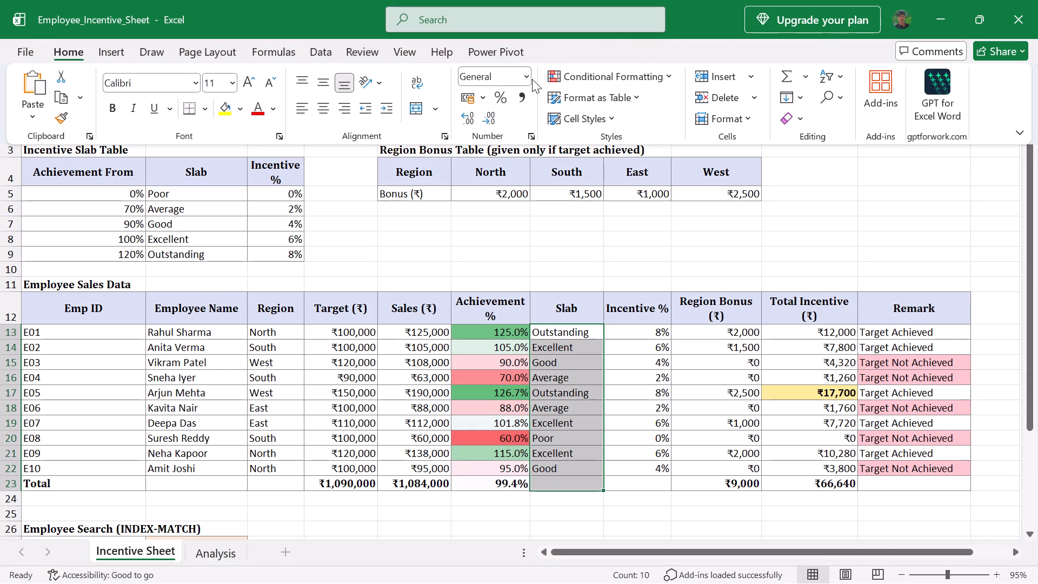
pyautogui.click(639, 99)
pyautogui.click(639, 99)
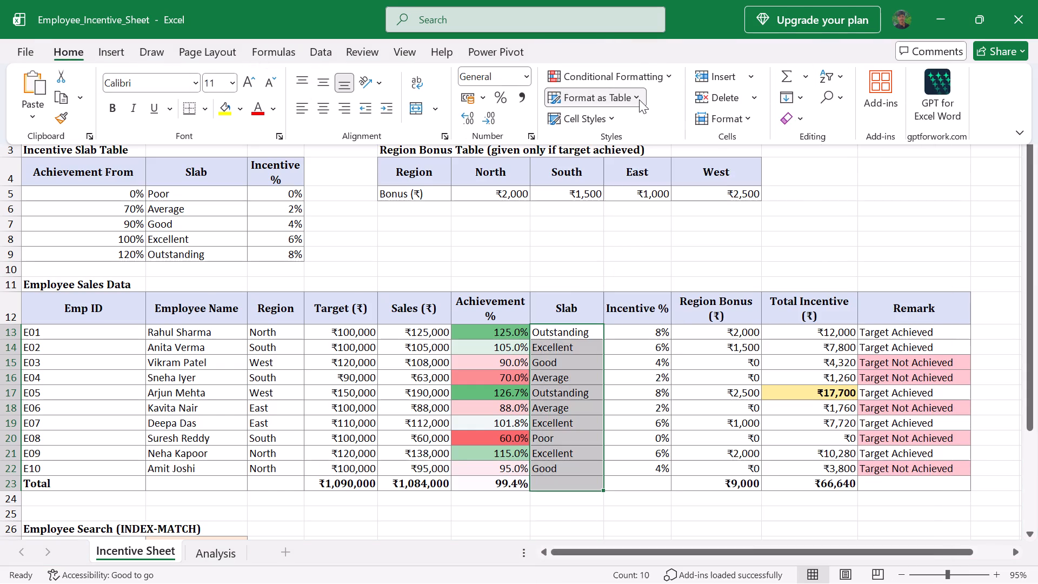
pyautogui.click(671, 77)
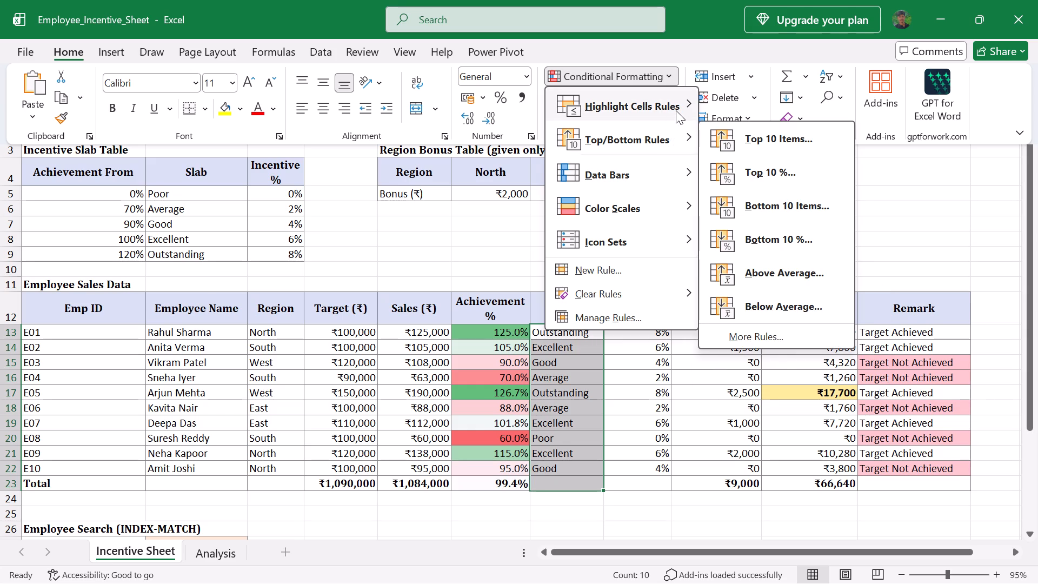
pyautogui.scroll(-1, 798, 234)
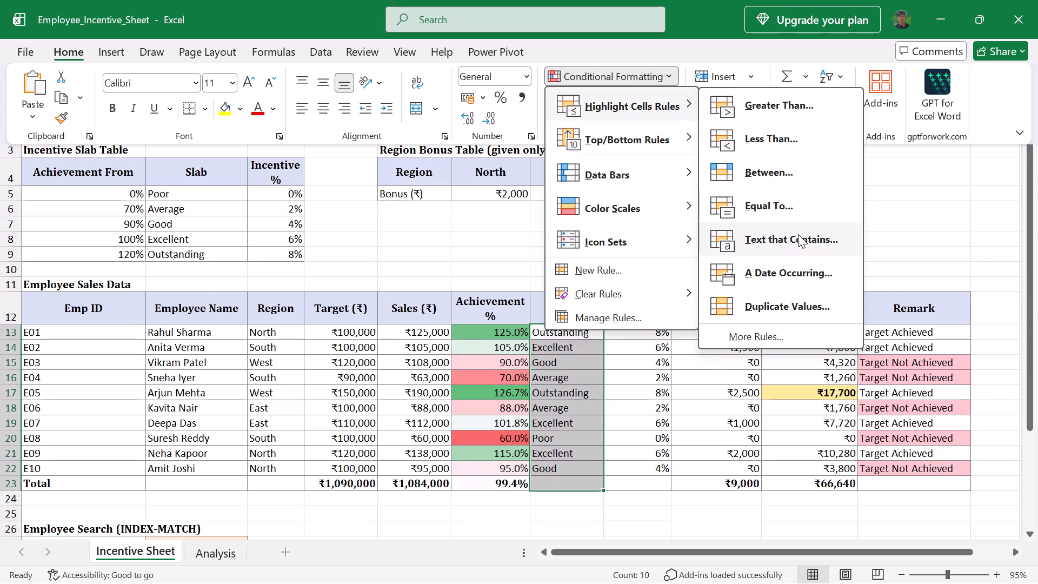
pyautogui.scroll(-1, 798, 234)
pyautogui.click(913, 186)
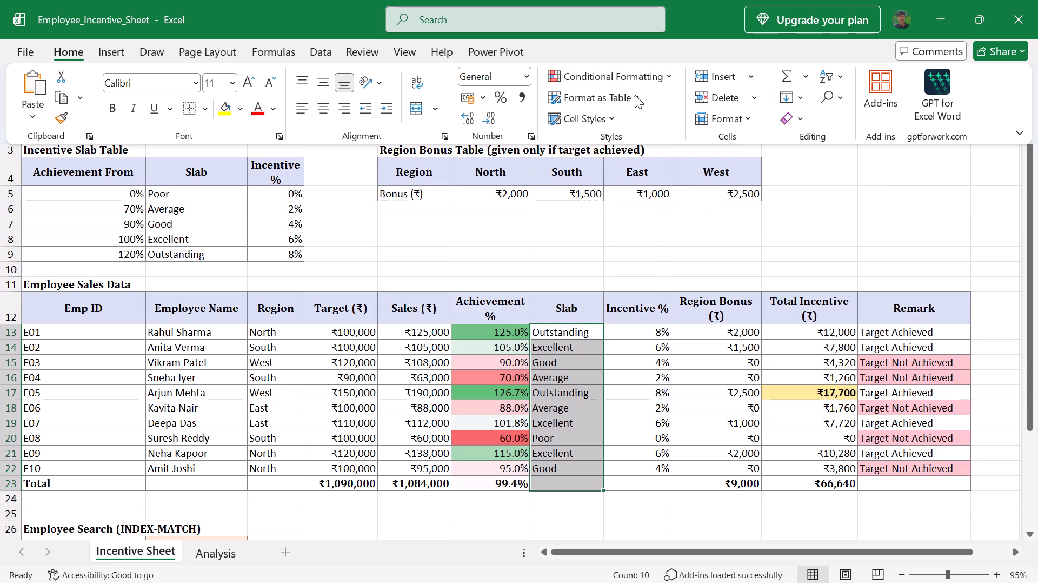
pyautogui.click(611, 117)
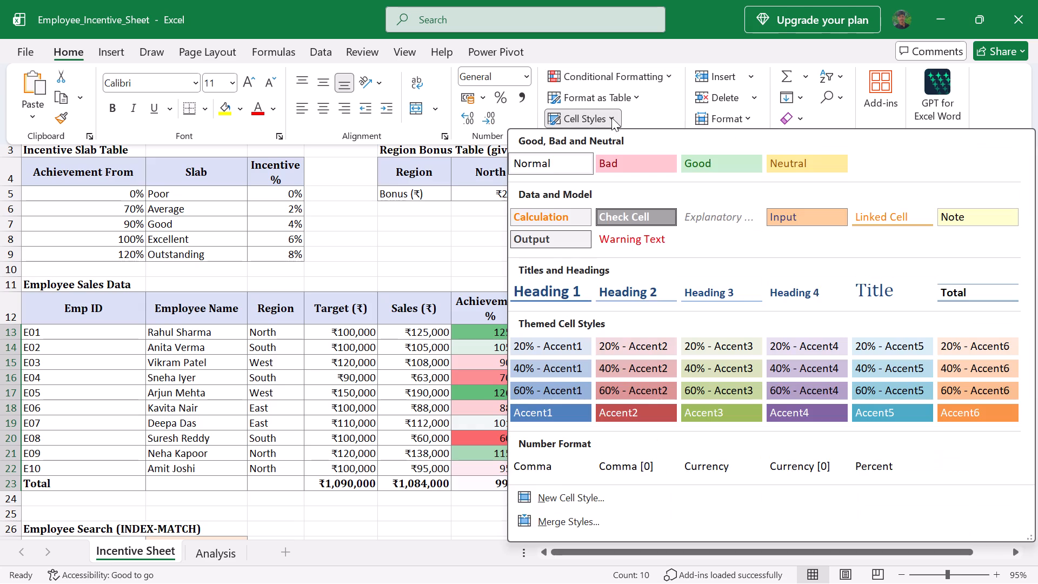
pyautogui.scroll(-1, 756, 312)
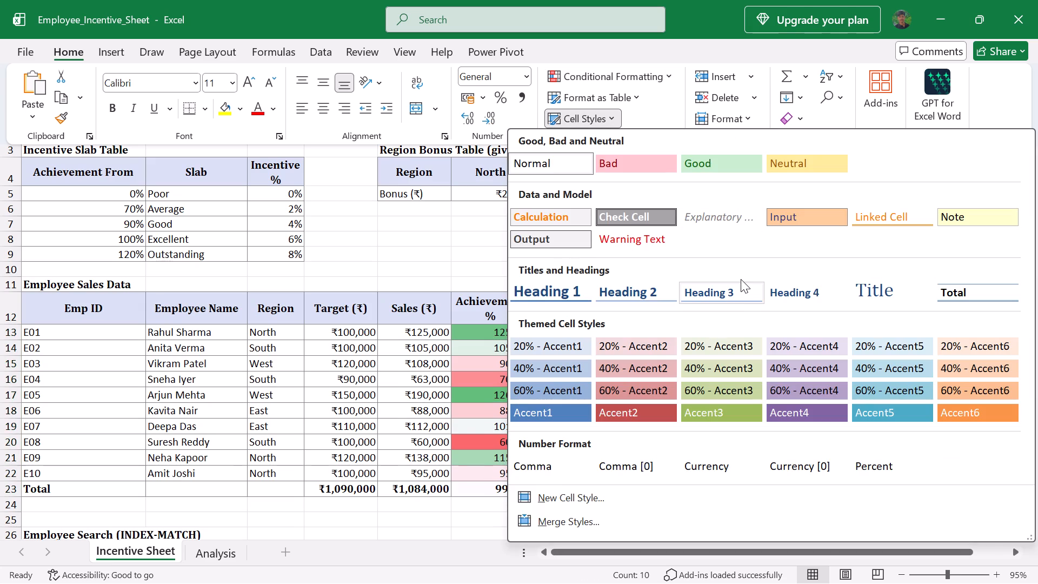
pyautogui.hscroll(-2, 741, 279)
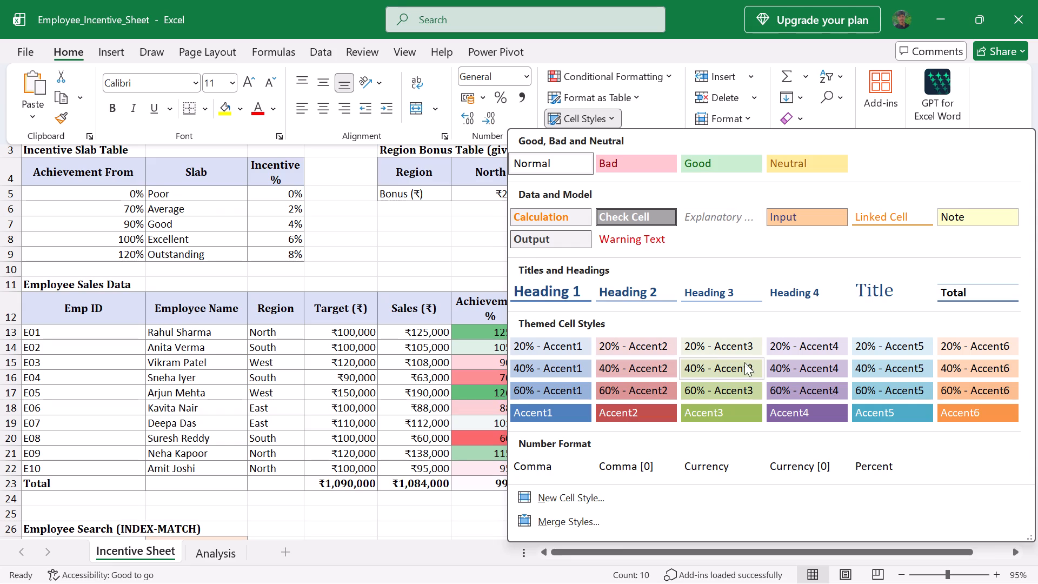
pyautogui.hscroll(-2, 755, 361)
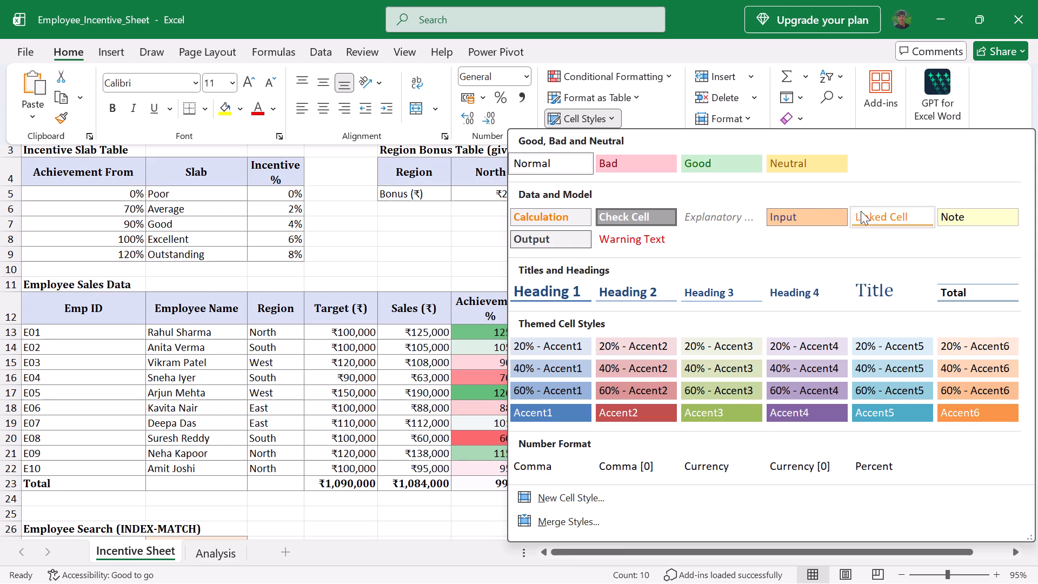
pyautogui.click(417, 238)
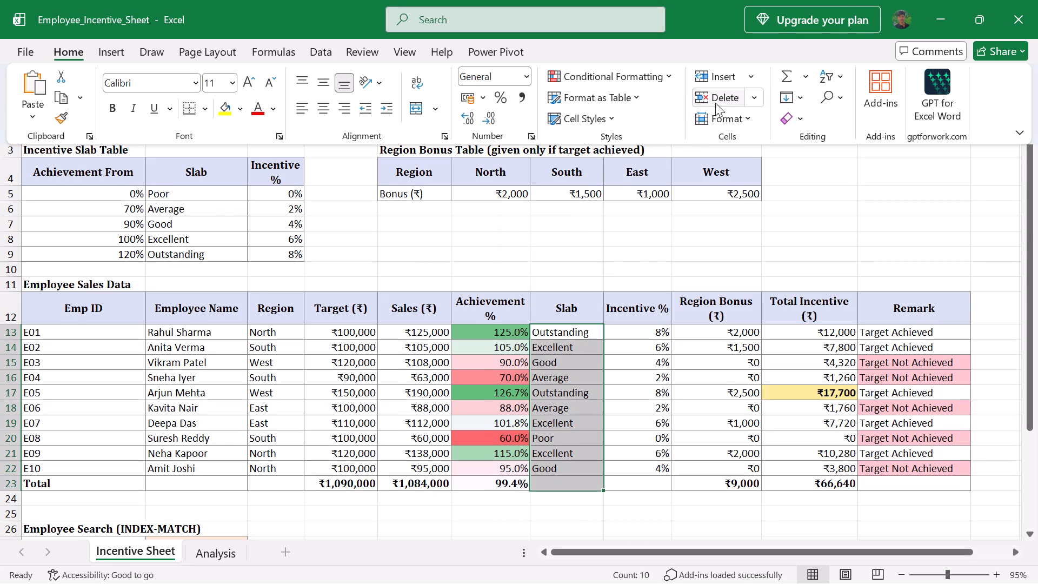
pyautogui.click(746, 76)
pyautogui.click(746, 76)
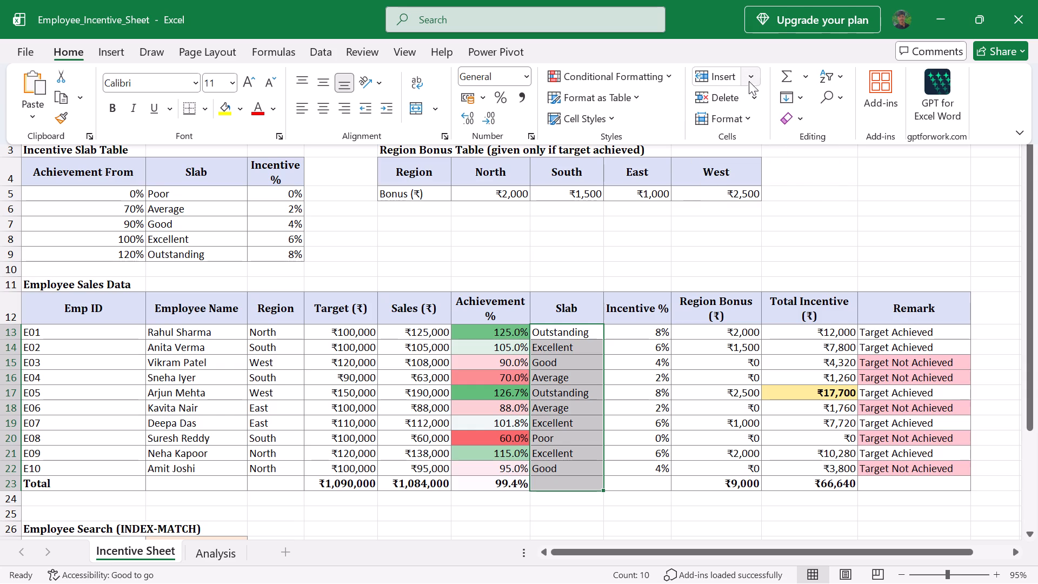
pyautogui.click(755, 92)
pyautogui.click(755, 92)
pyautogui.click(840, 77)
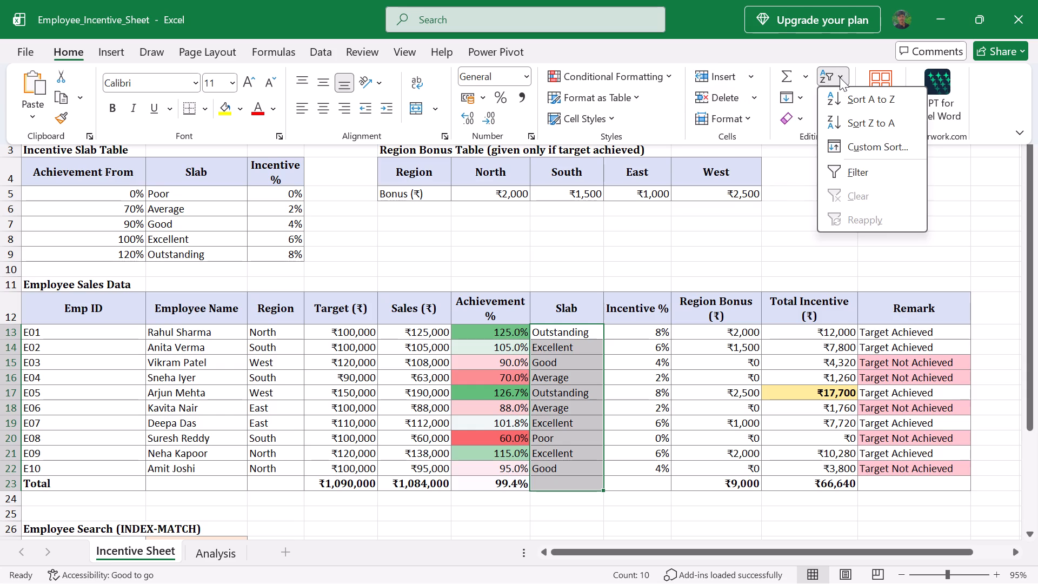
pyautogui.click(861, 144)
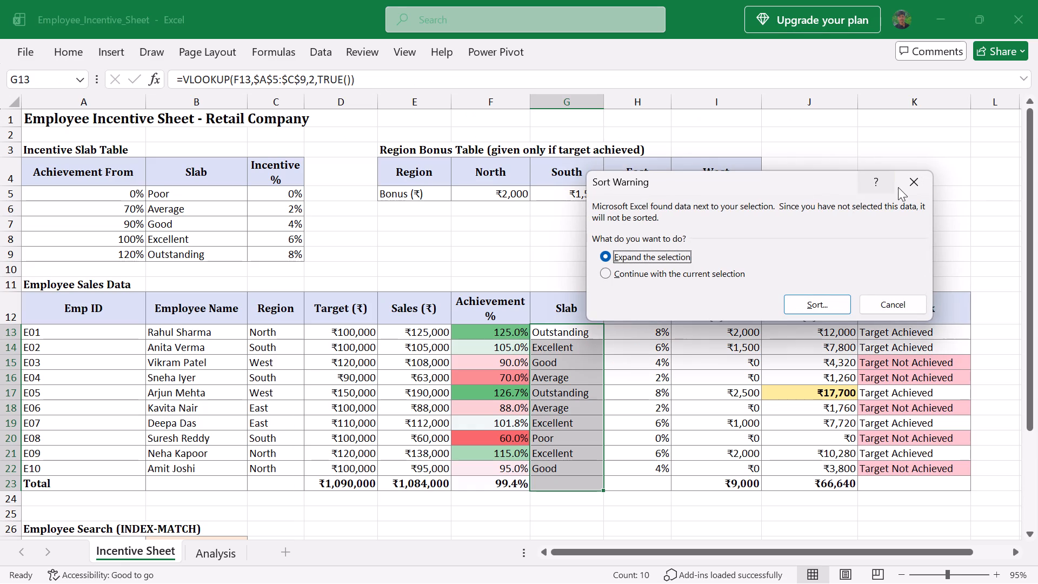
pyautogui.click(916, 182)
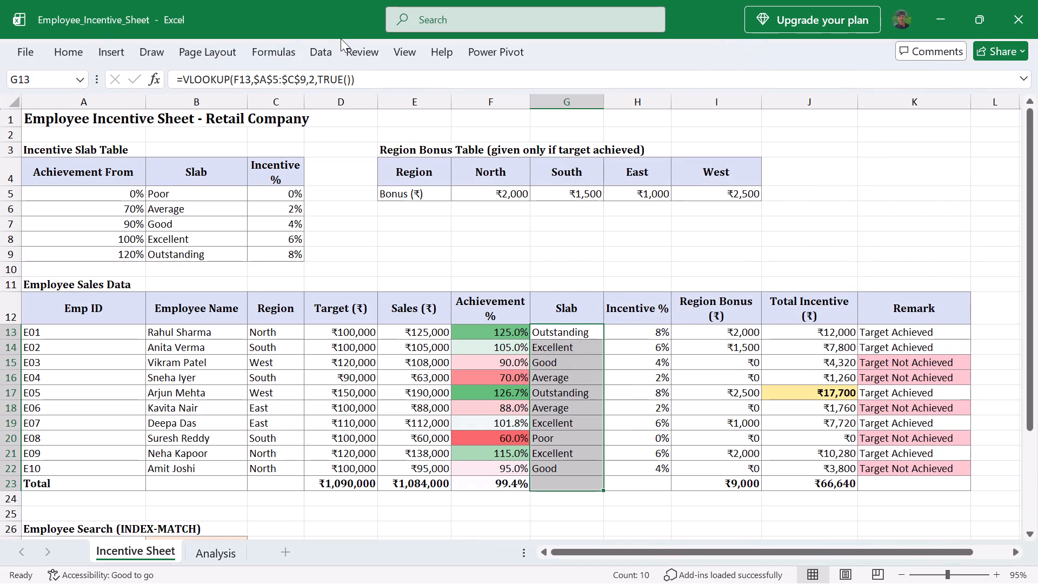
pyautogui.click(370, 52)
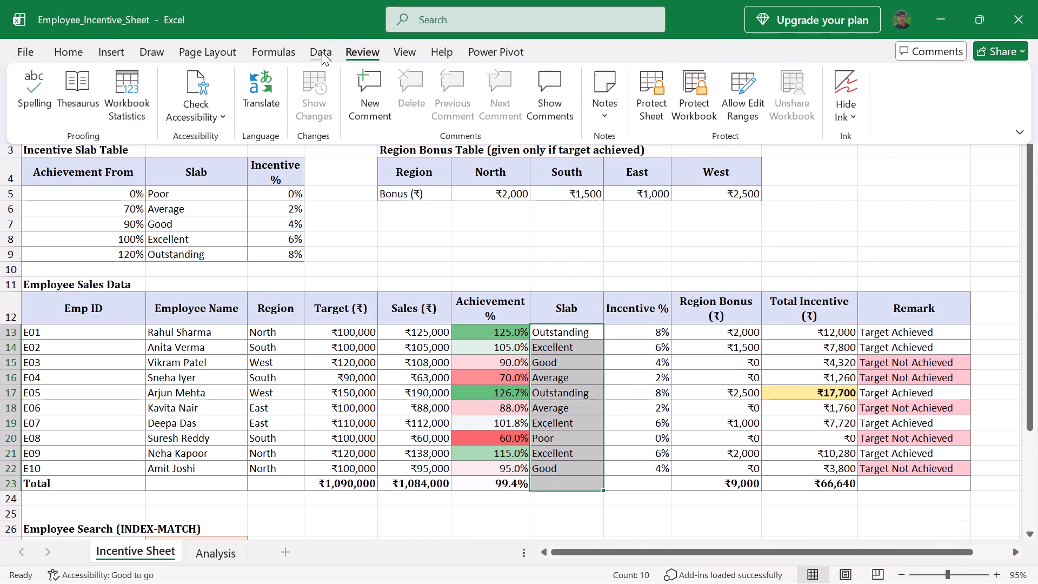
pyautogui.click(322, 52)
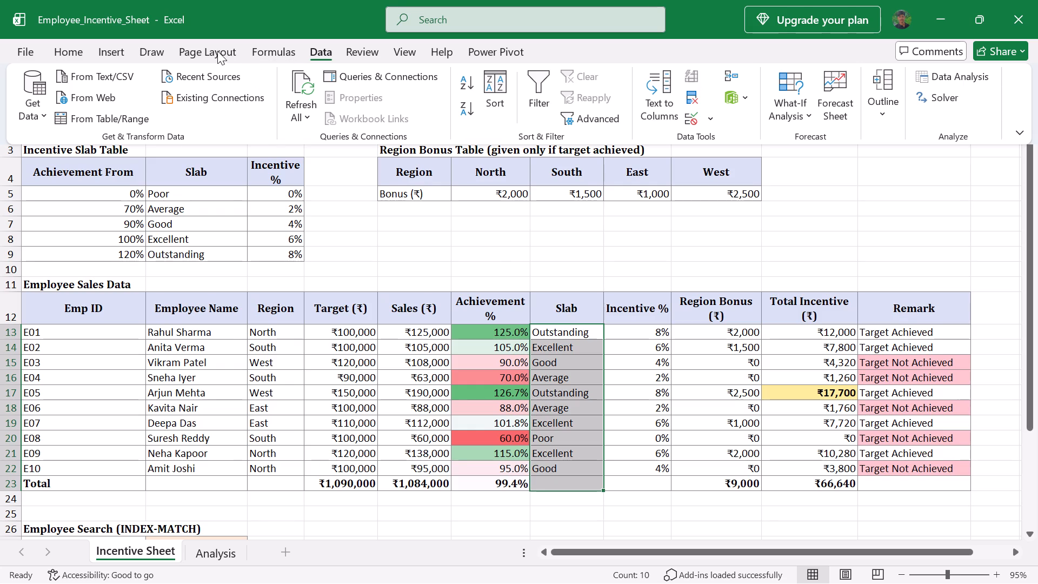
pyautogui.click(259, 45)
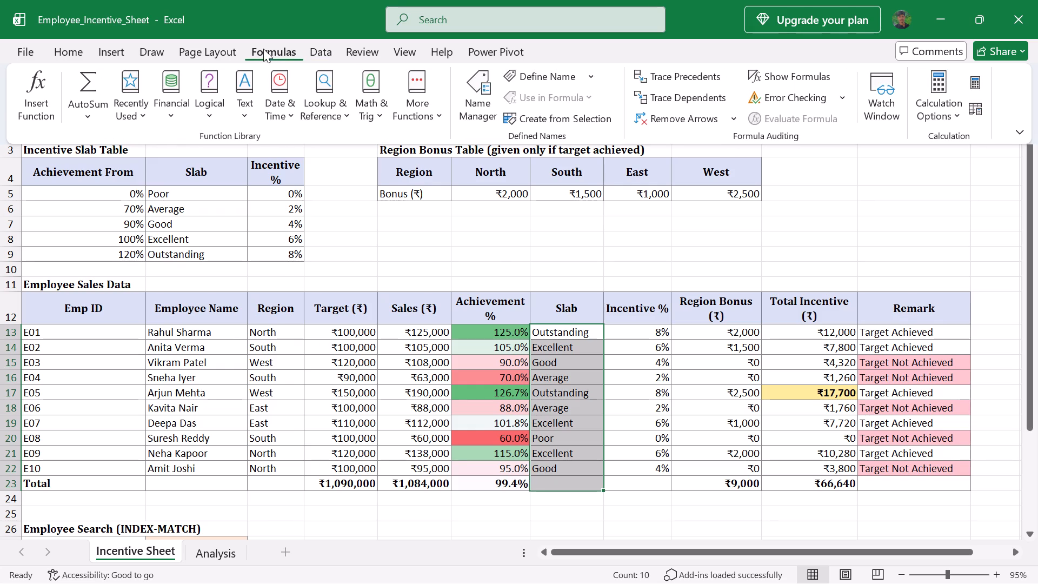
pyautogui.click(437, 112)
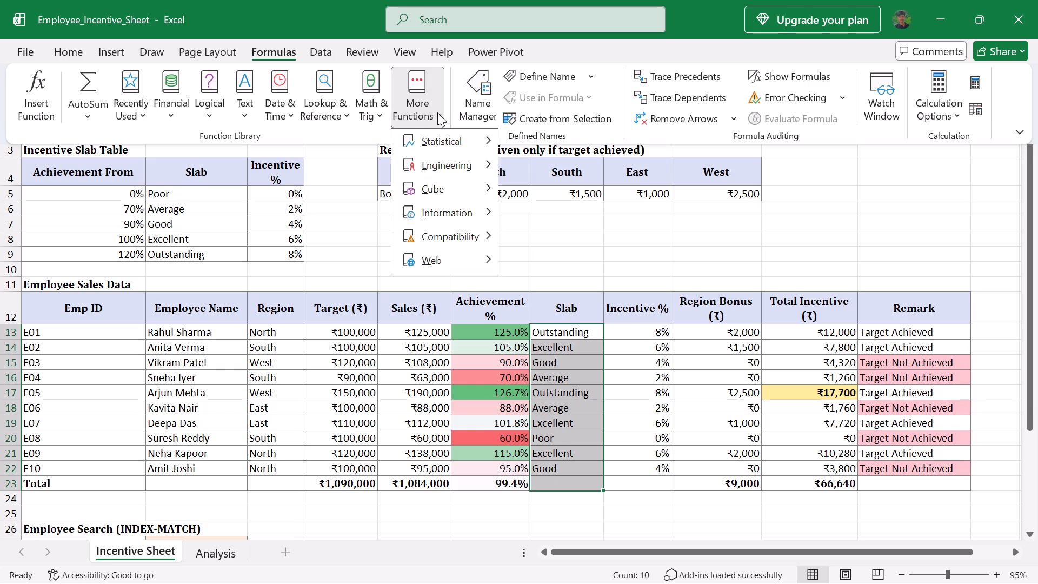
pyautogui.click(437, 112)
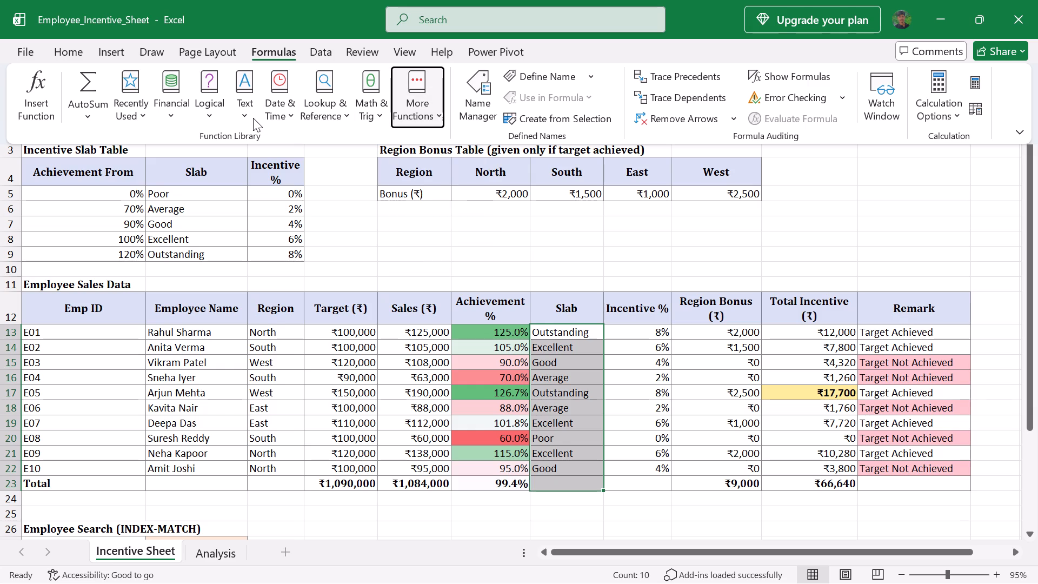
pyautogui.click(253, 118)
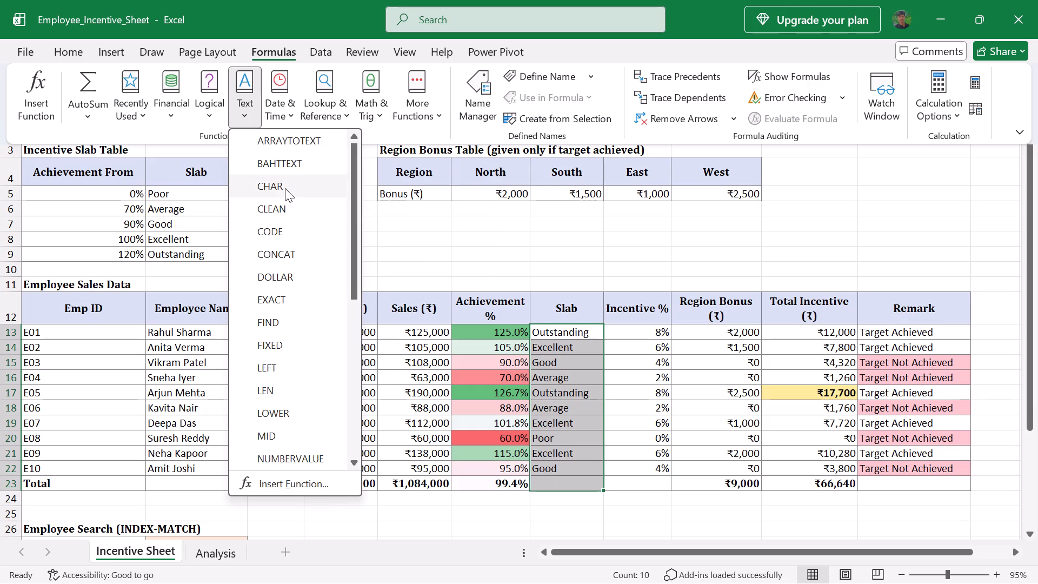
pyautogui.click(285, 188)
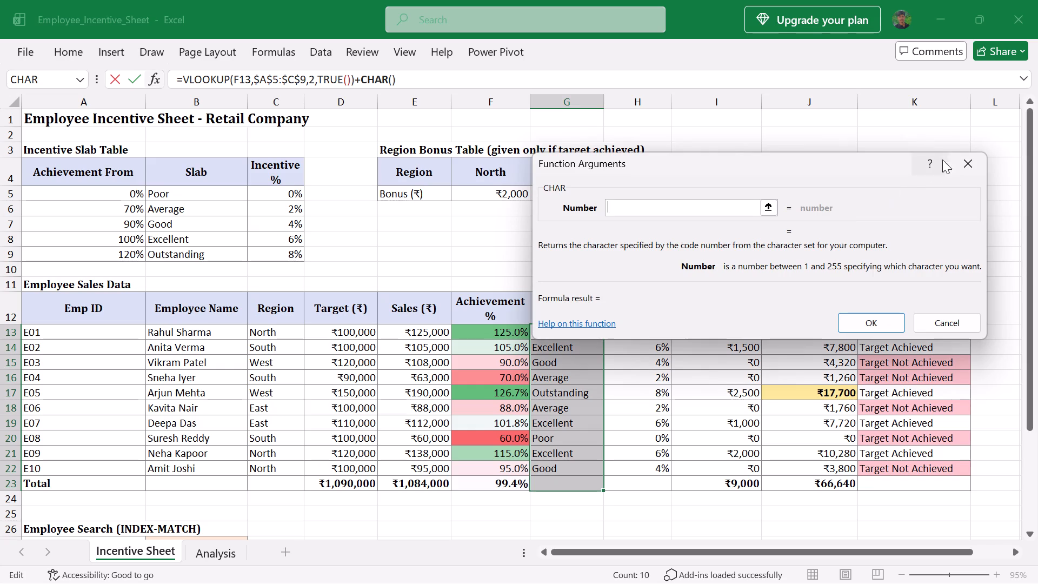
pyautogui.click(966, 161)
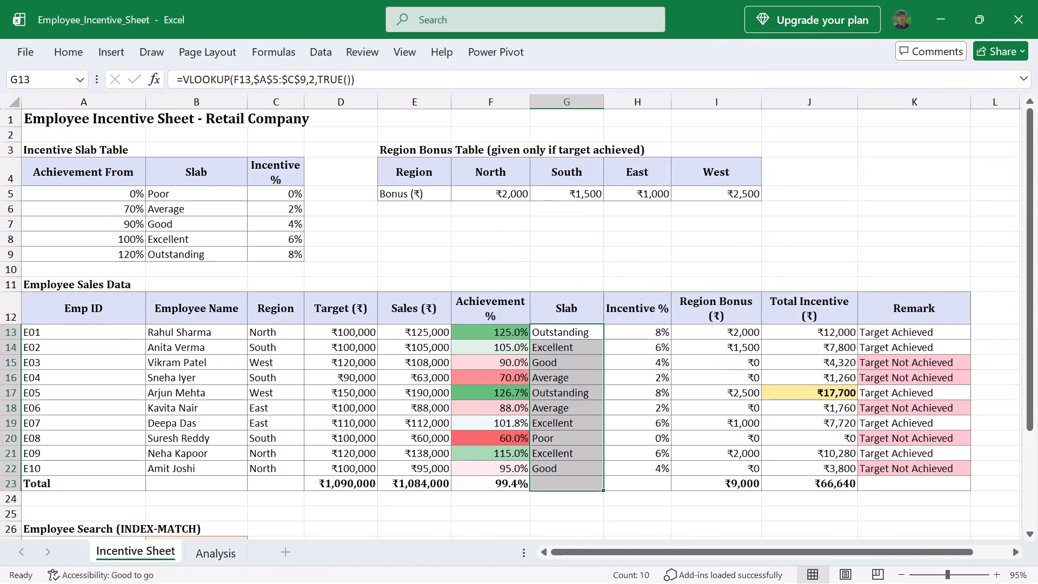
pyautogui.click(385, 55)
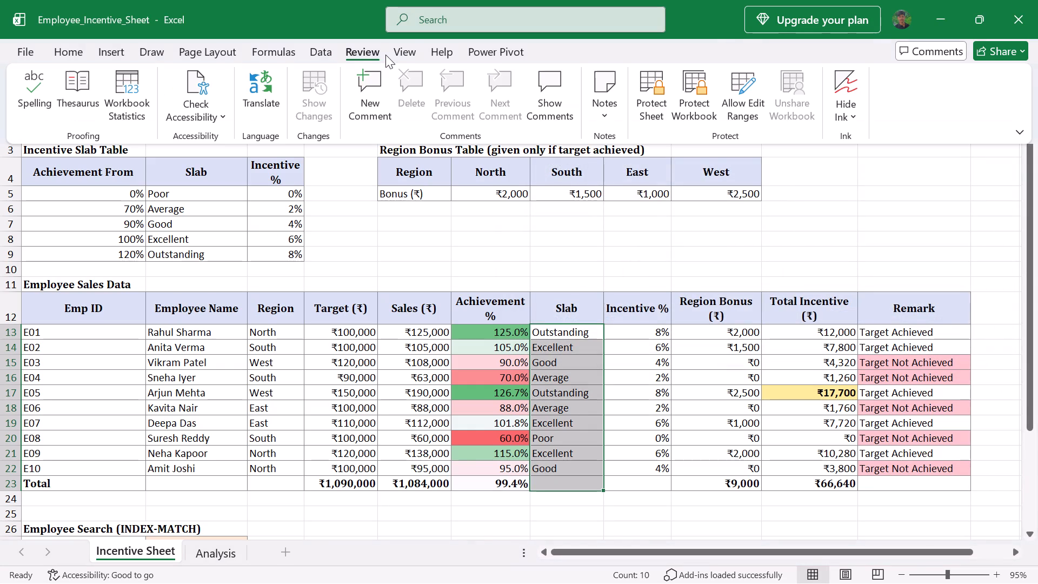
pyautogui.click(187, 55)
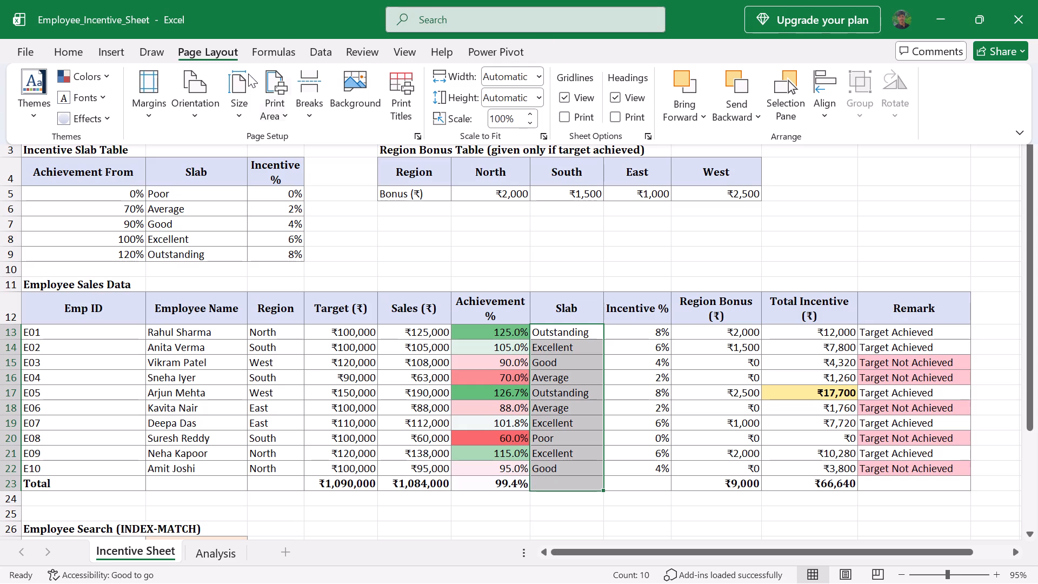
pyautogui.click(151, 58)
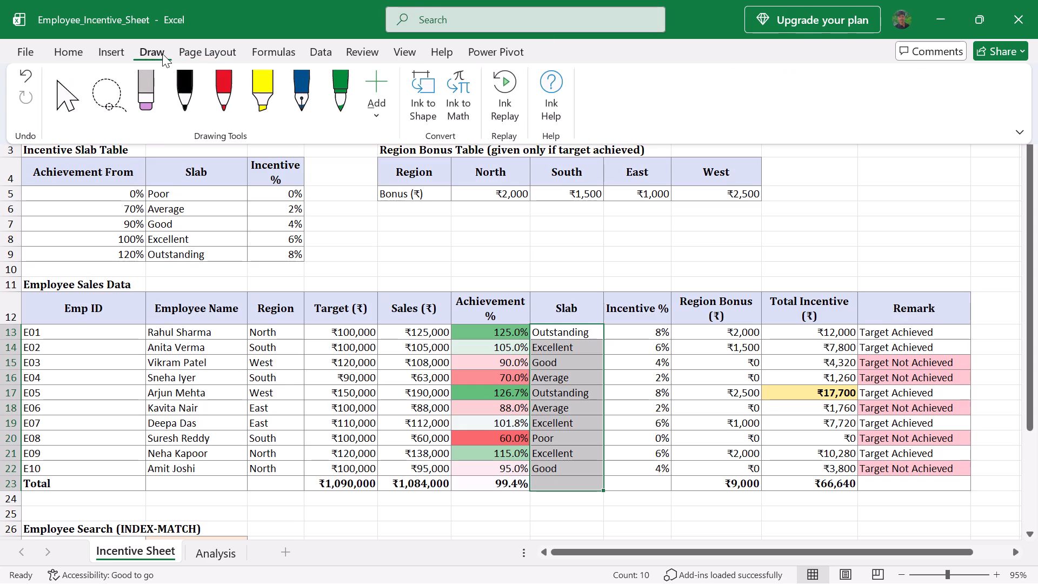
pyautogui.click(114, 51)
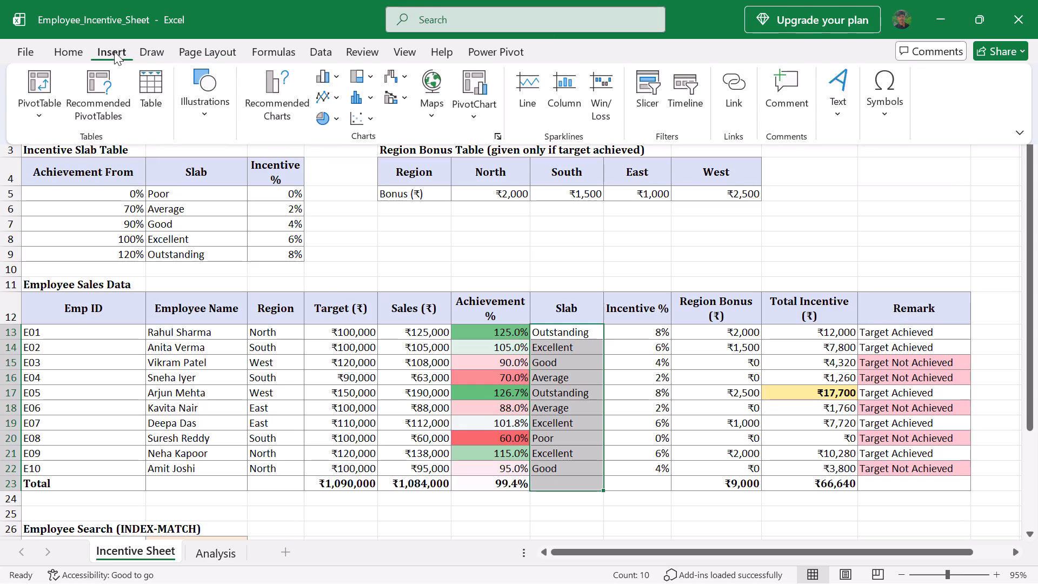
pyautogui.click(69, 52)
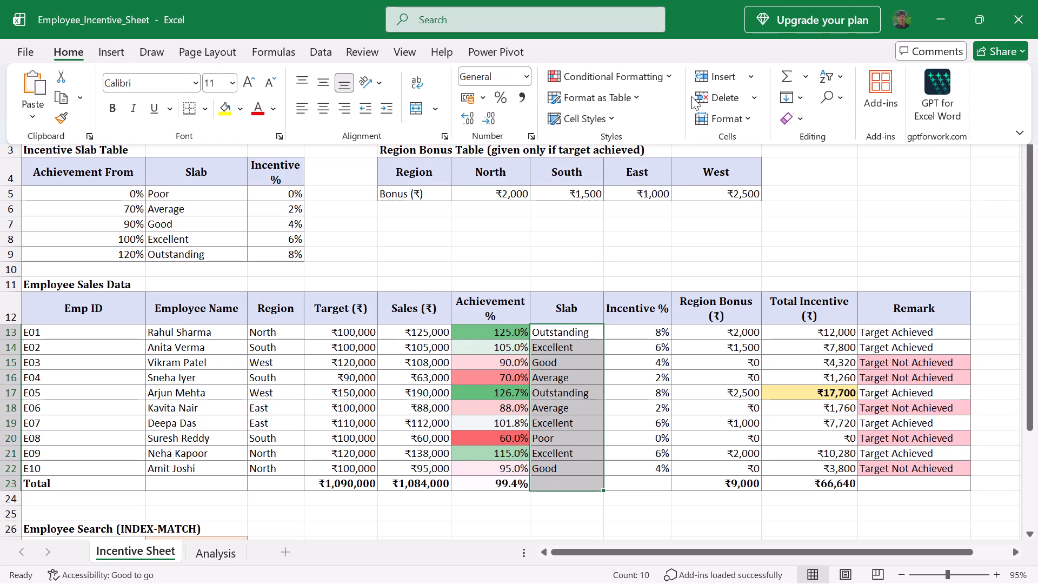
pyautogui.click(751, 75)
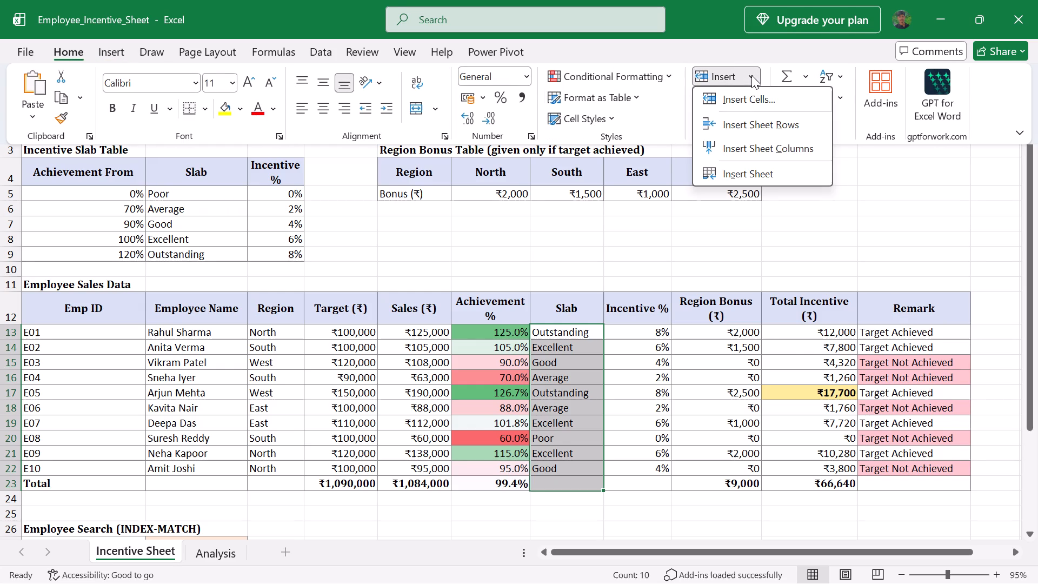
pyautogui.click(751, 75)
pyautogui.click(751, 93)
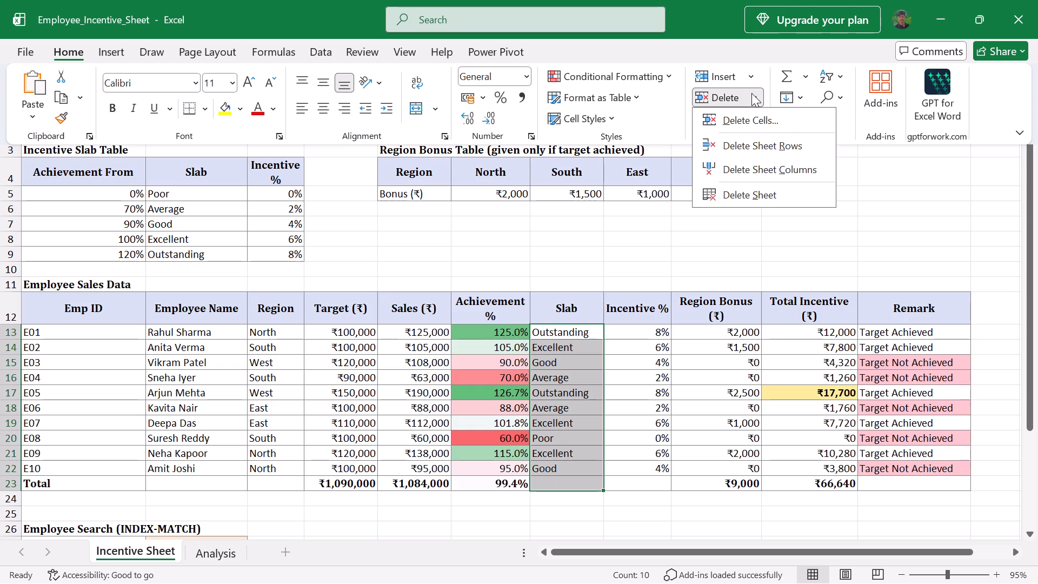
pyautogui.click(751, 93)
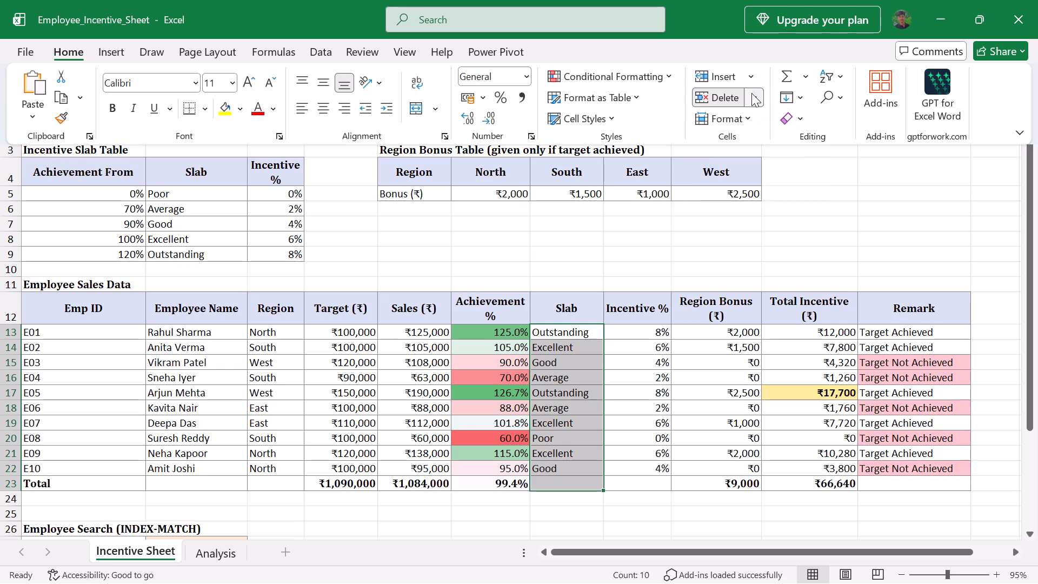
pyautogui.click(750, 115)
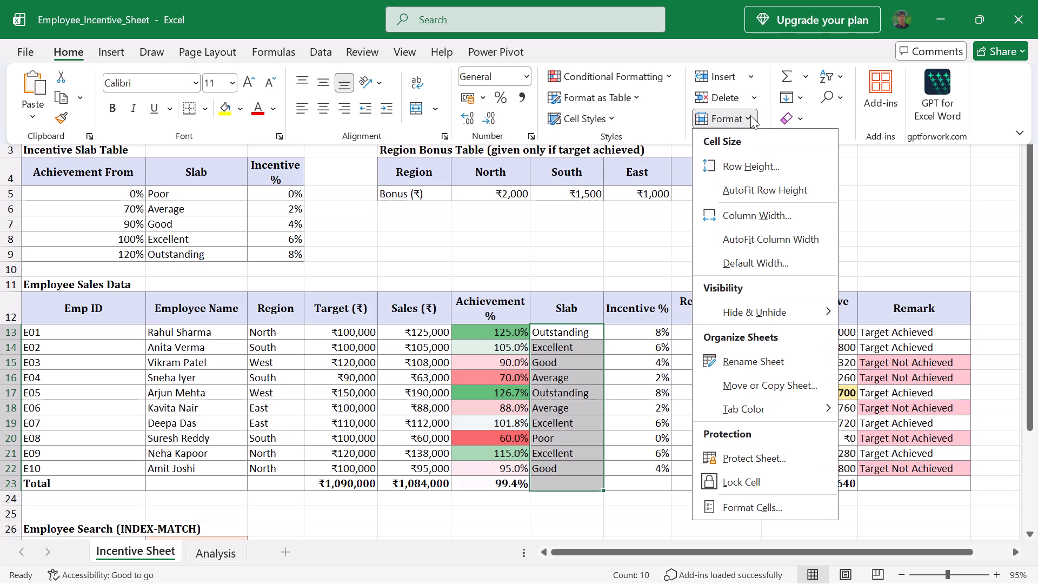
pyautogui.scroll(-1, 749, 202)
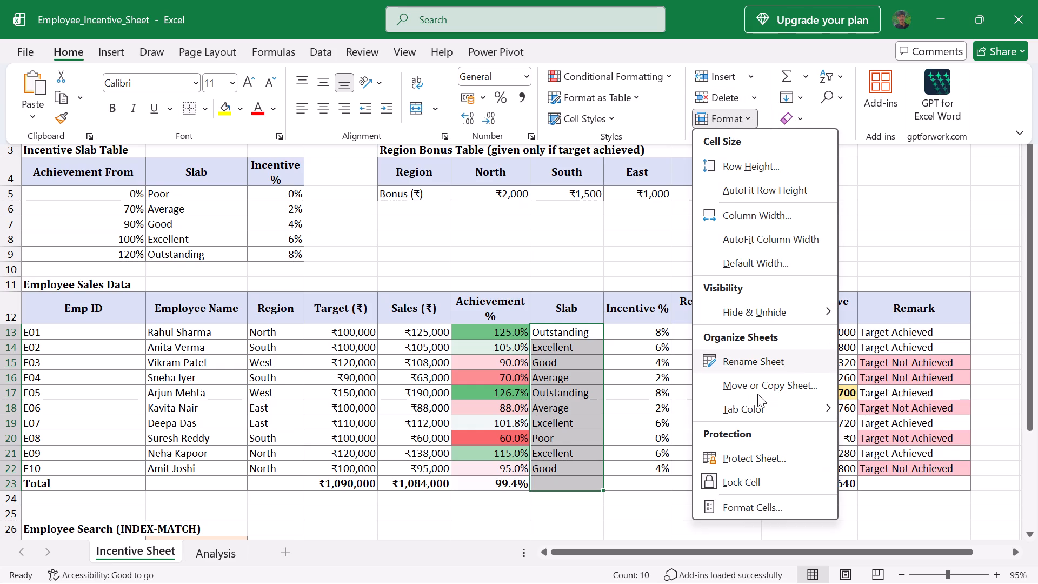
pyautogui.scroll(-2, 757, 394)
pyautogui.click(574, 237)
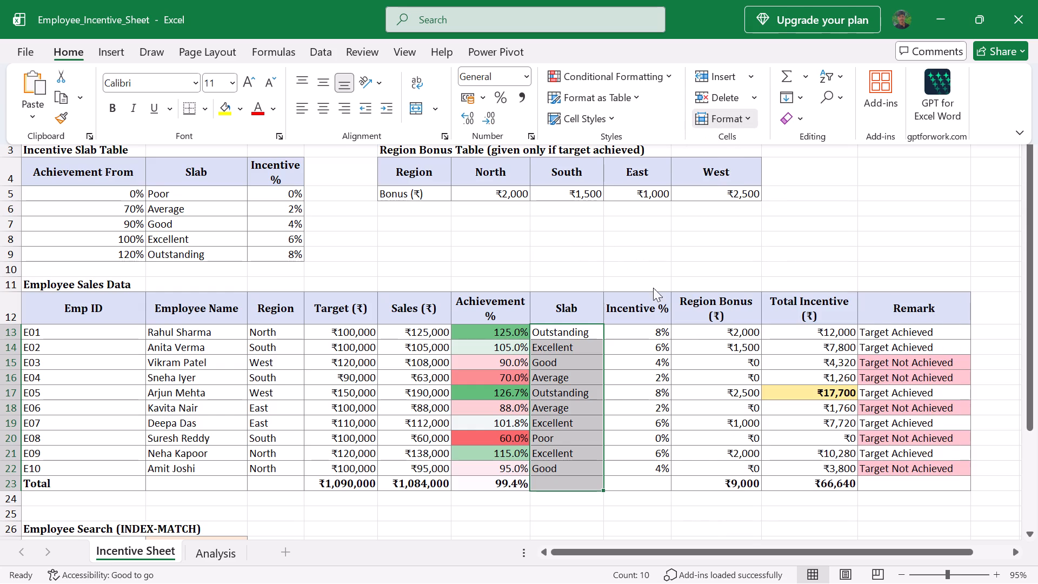
# Examine the VLOOKUP formulas behind employee E01's Slab and Incentive % values.
pyautogui.click(654, 335)
pyautogui.click(642, 330)
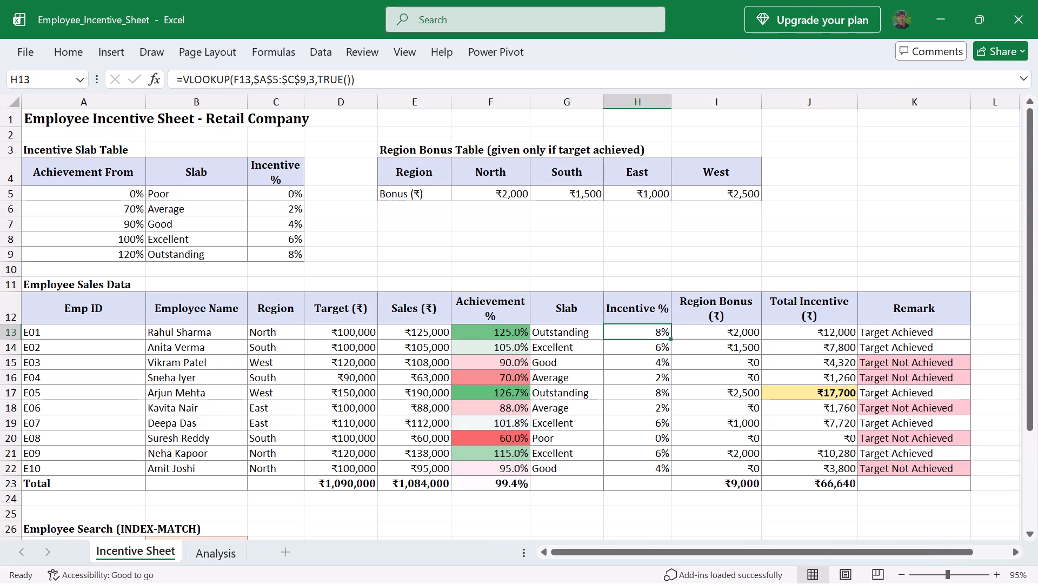
pyautogui.click(477, 294)
pyautogui.click(520, 256)
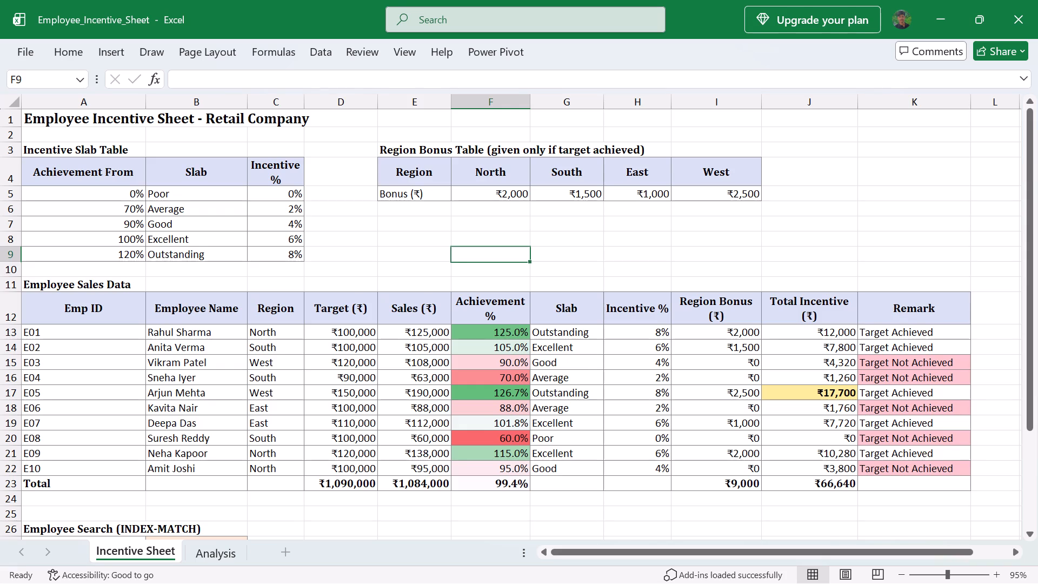
pyautogui.click(563, 253)
pyautogui.click(519, 251)
pyautogui.press('Right')
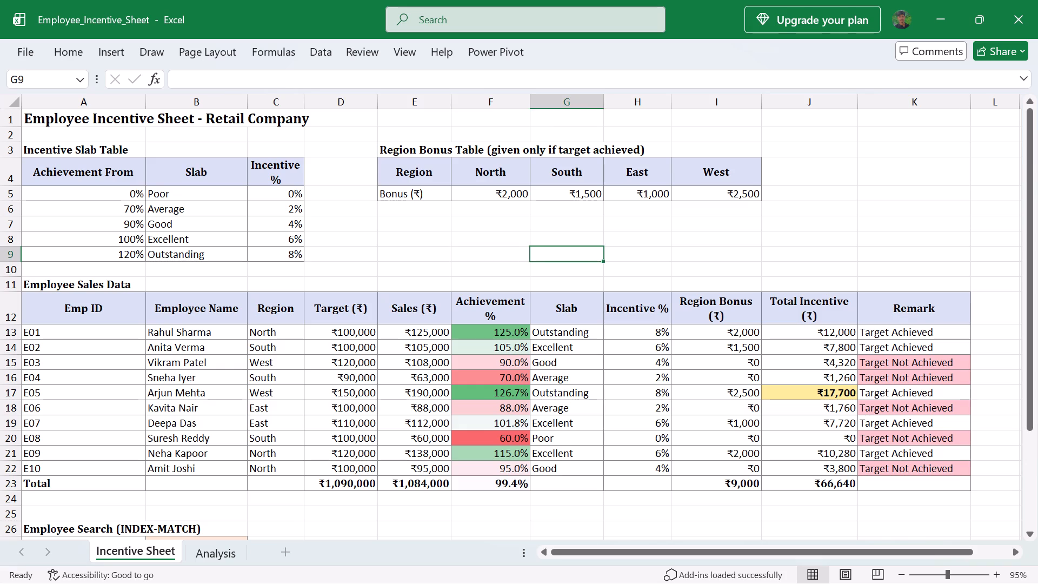
pyautogui.press('Left')
pyautogui.press('Left')
pyautogui.press('Right')
pyautogui.press('Right')
pyautogui.click(553, 329)
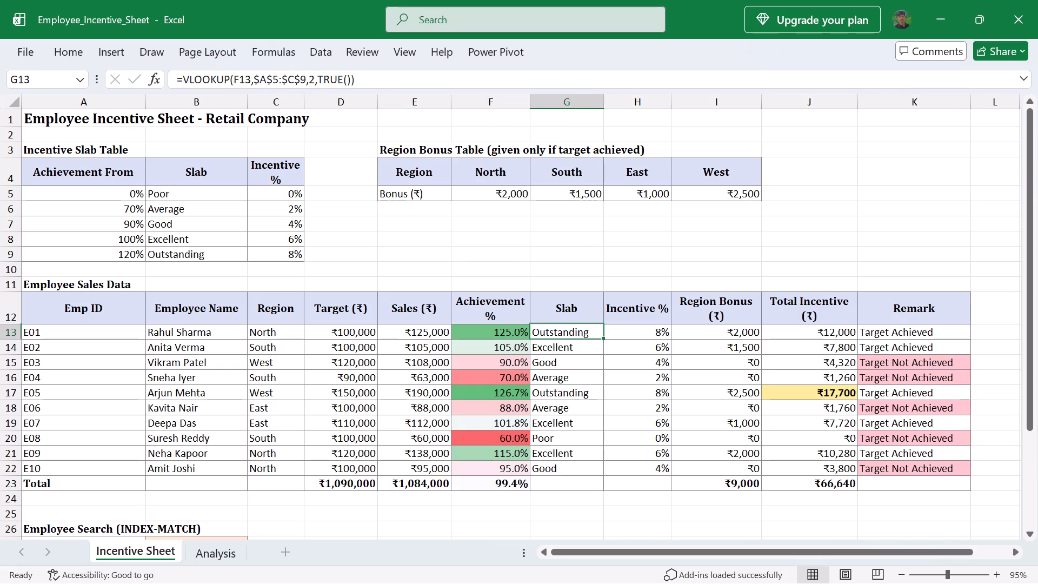
pyautogui.click(618, 335)
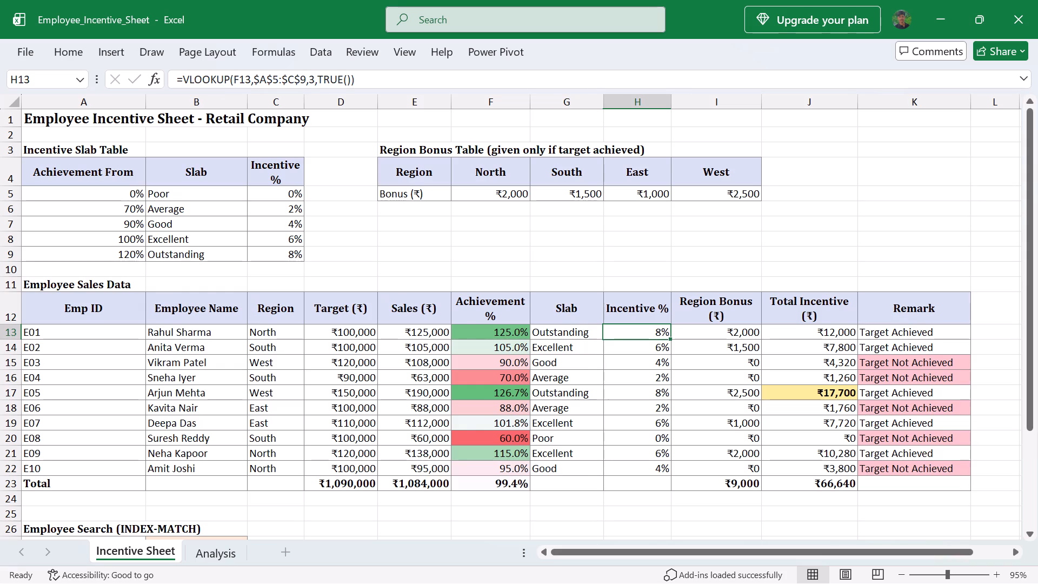
pyautogui.hscroll(1, 225, 206)
# Enter =VLOOKUP(F15,A5:C9,3,TRUE()) in spare cell H9 to look up E03's incentive percentage from the slab table.
pyautogui.click(609, 257)
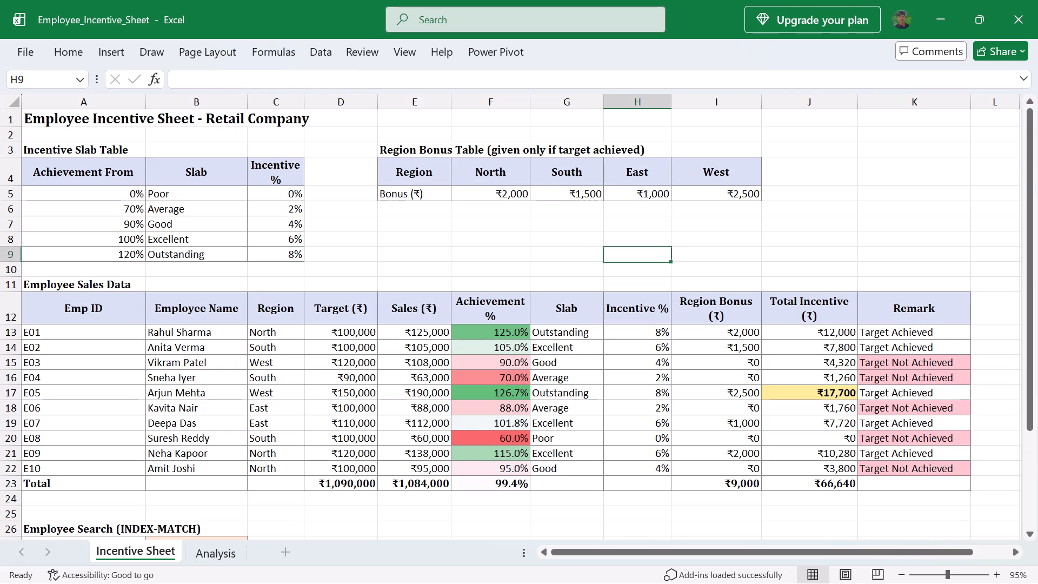
pyautogui.press('=')
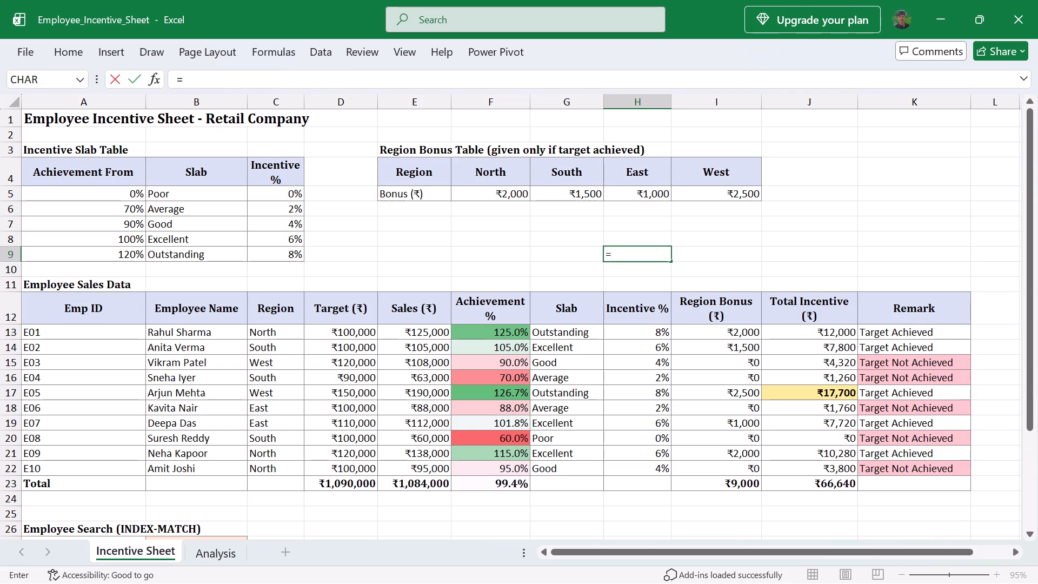
pyautogui.click(508, 334)
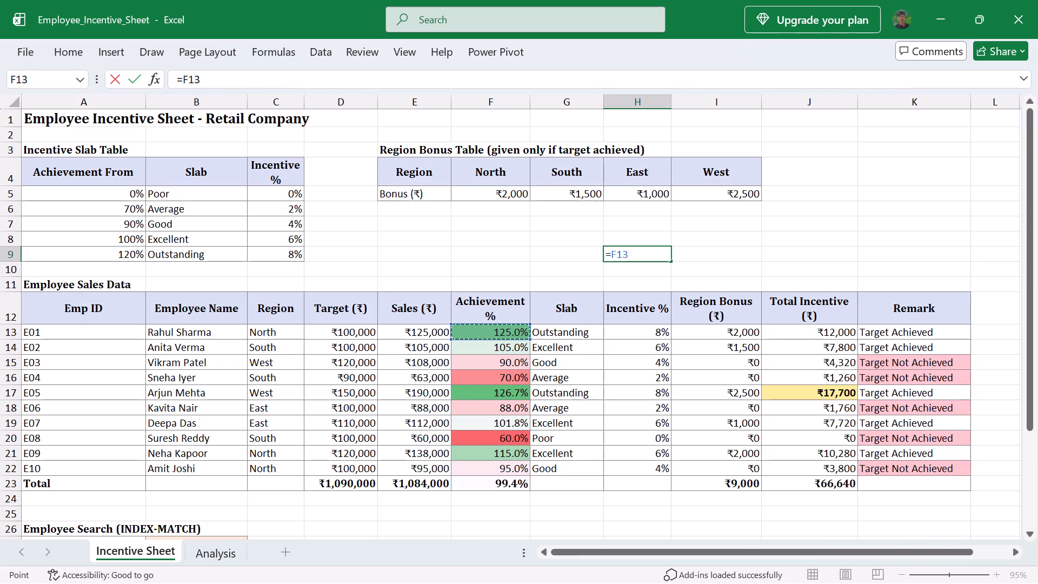
pyautogui.click(498, 348)
pyautogui.click(498, 363)
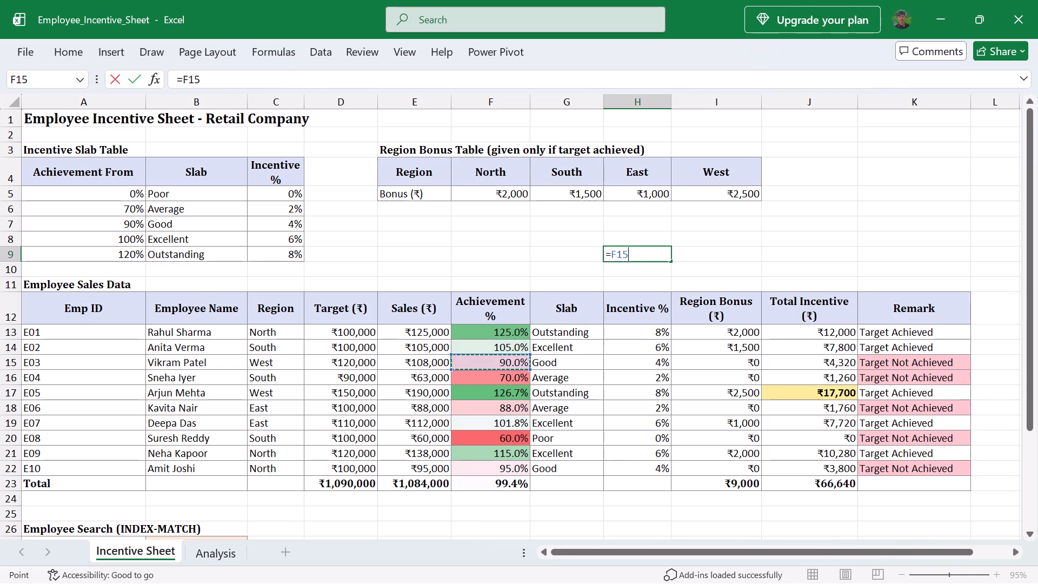
pyautogui.press('BackSpace')
pyautogui.press('BackSpace')
pyautogui.press('BackSpace')
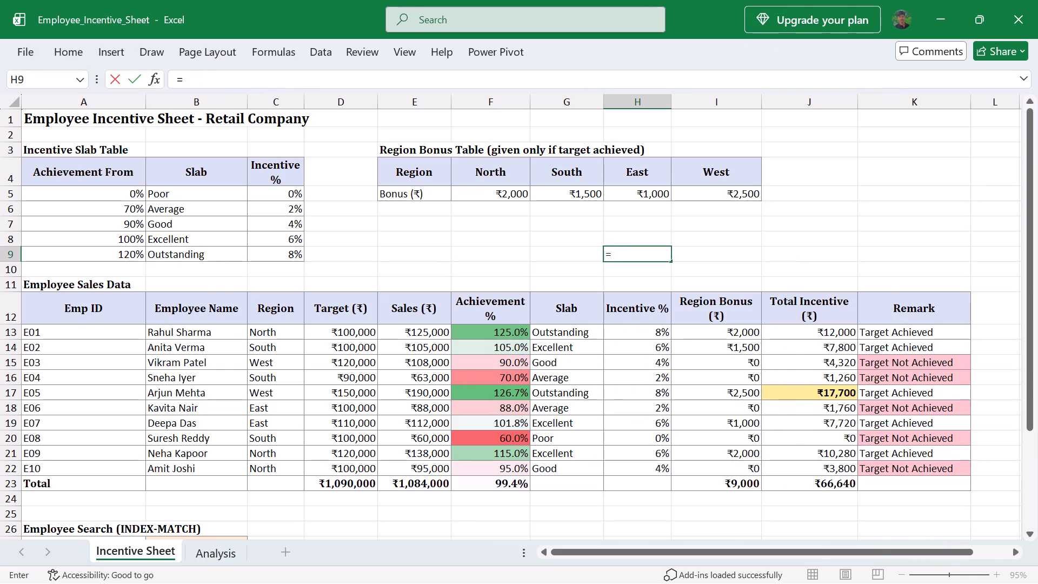
pyautogui.write('VLOOK')
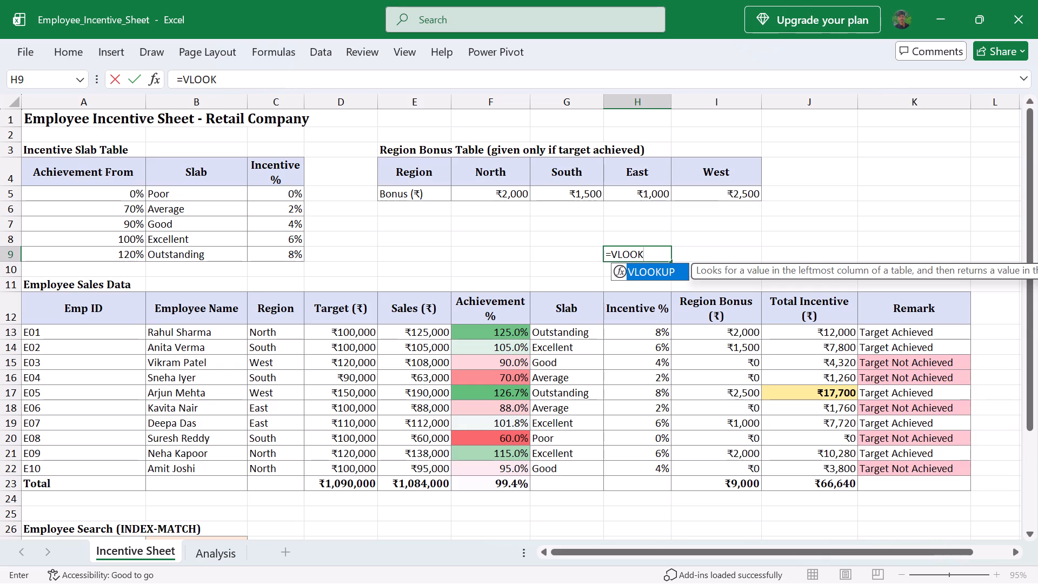
pyautogui.doubleClick(663, 271)
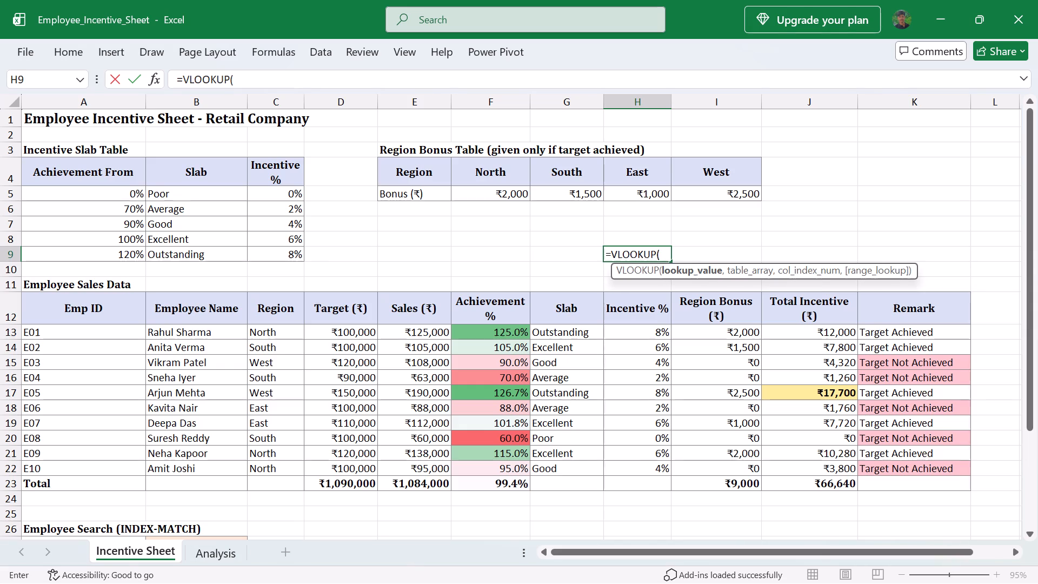
pyautogui.click(489, 369)
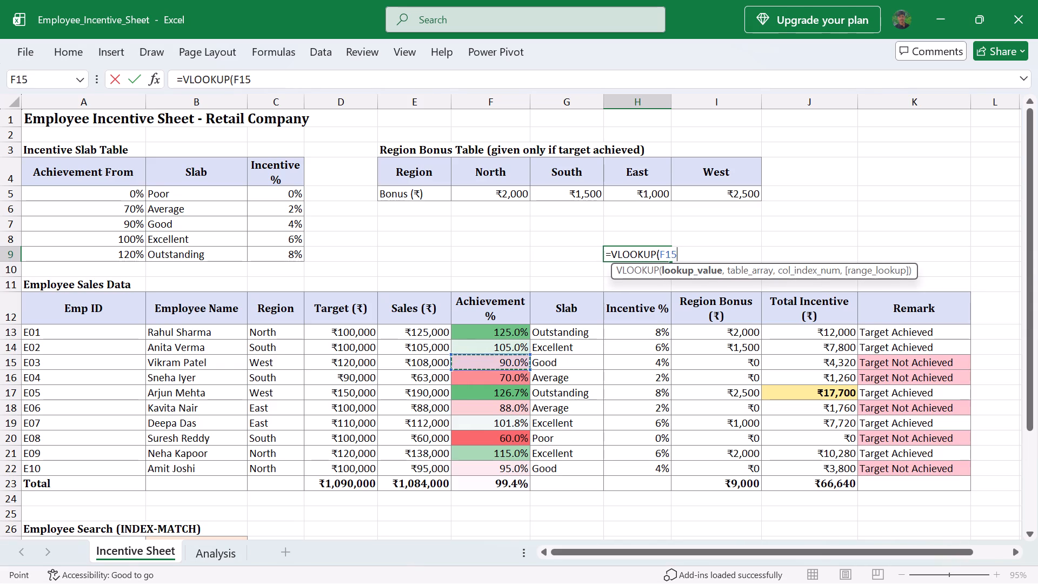
pyautogui.press(',')
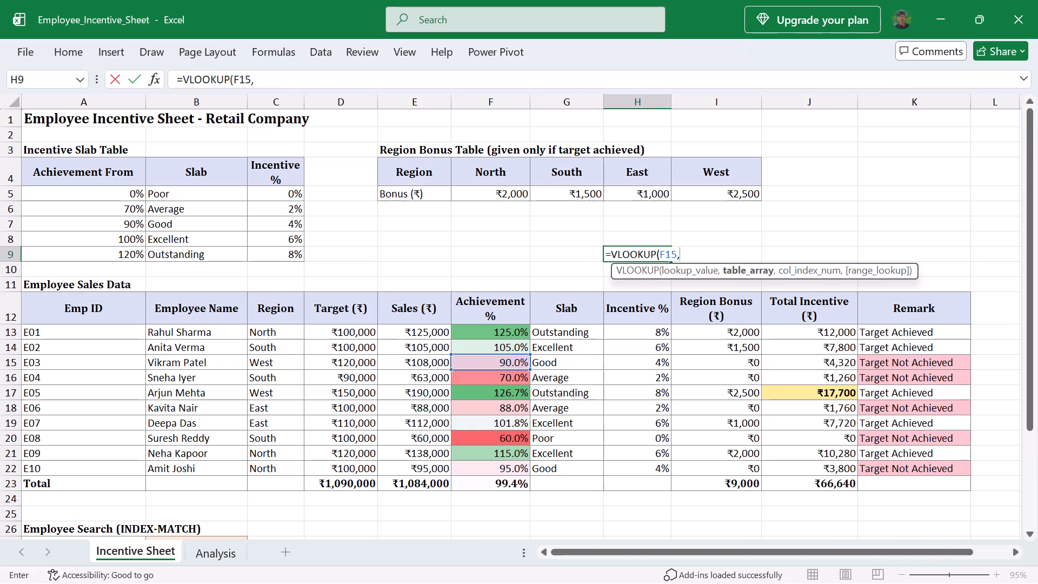
pyautogui.moveTo(24, 188); pyautogui.dragTo(247, 226)
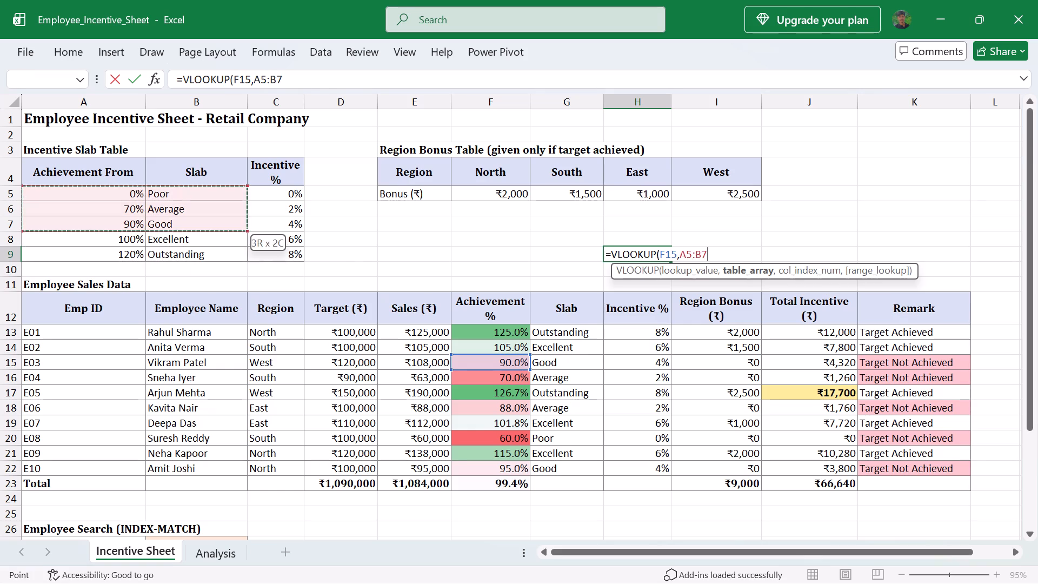
pyautogui.moveTo(247, 226); pyautogui.dragTo(278, 248)
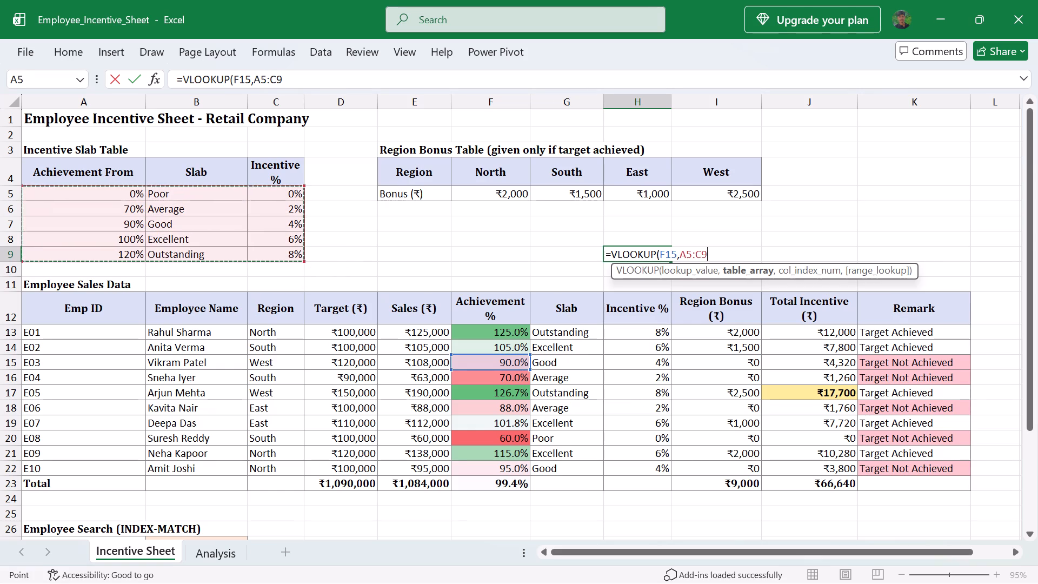
pyautogui.write(',3')
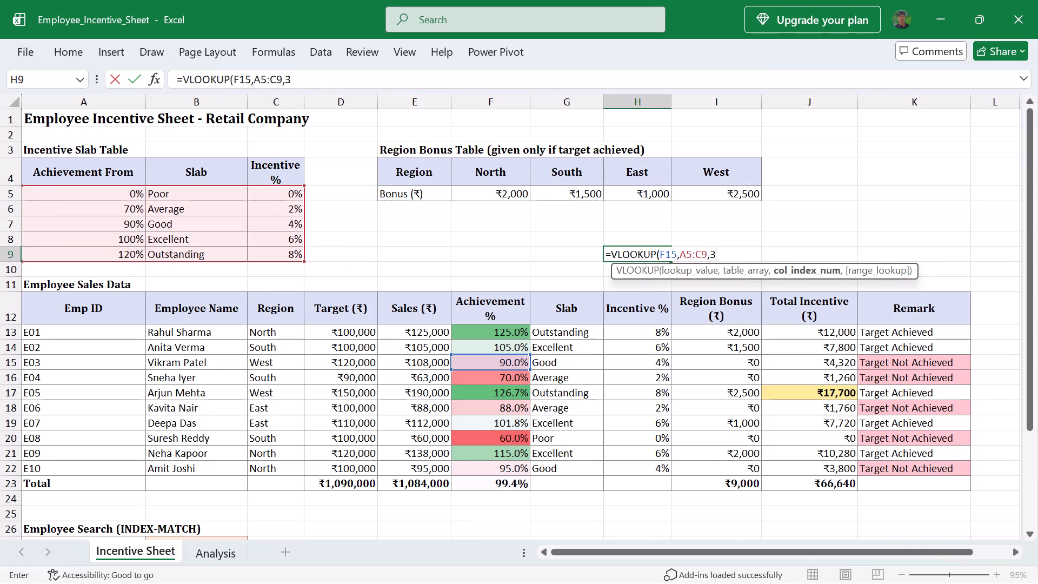
pyautogui.press(',')
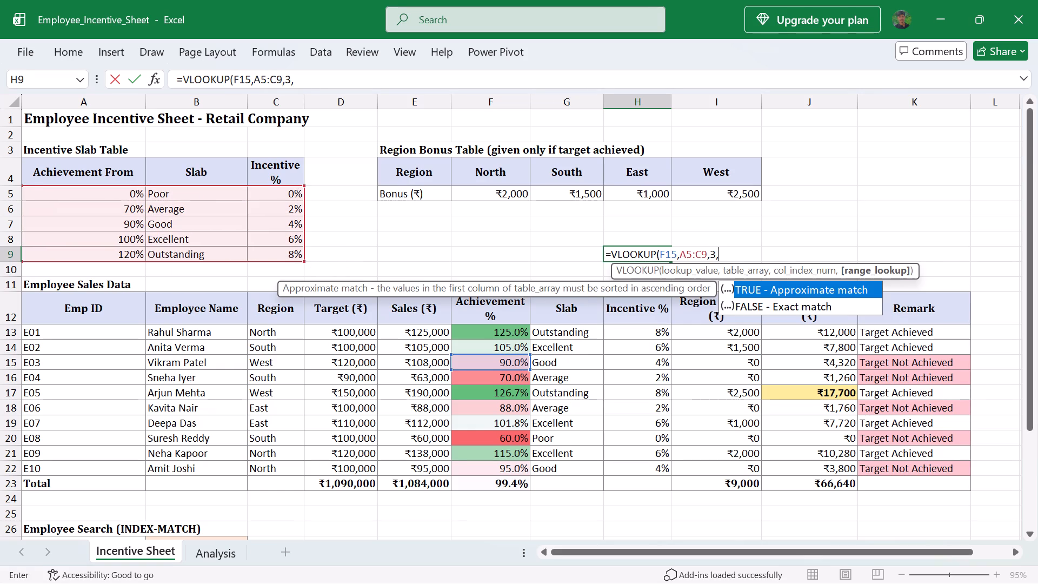
pyautogui.write('TRUE())')
pyautogui.press('Return')
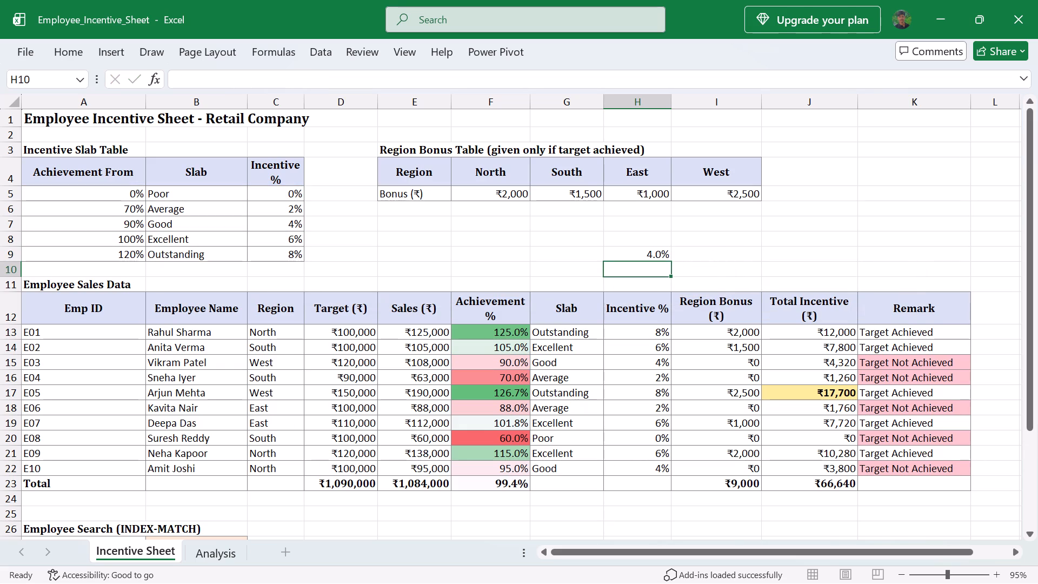
# Apply the Percent number style without decimals to the lookup result in H9.
pyautogui.click(658, 256)
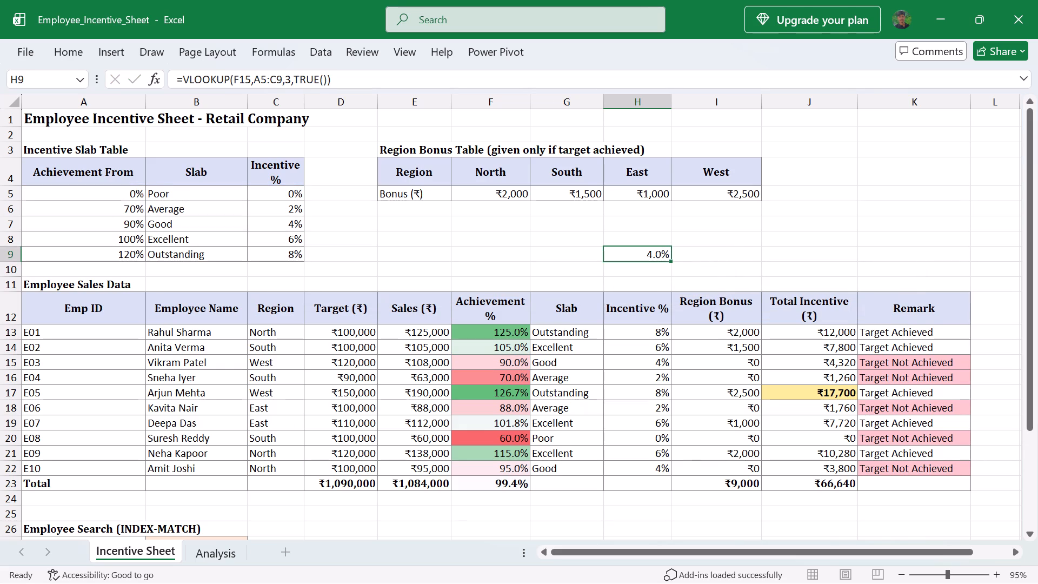
pyautogui.click(71, 46)
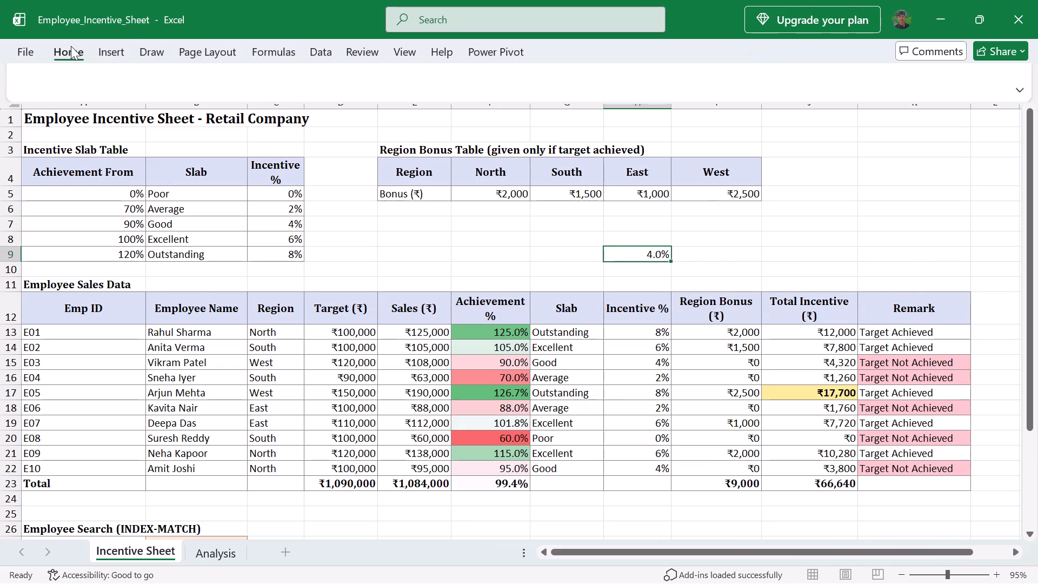
pyautogui.click(503, 99)
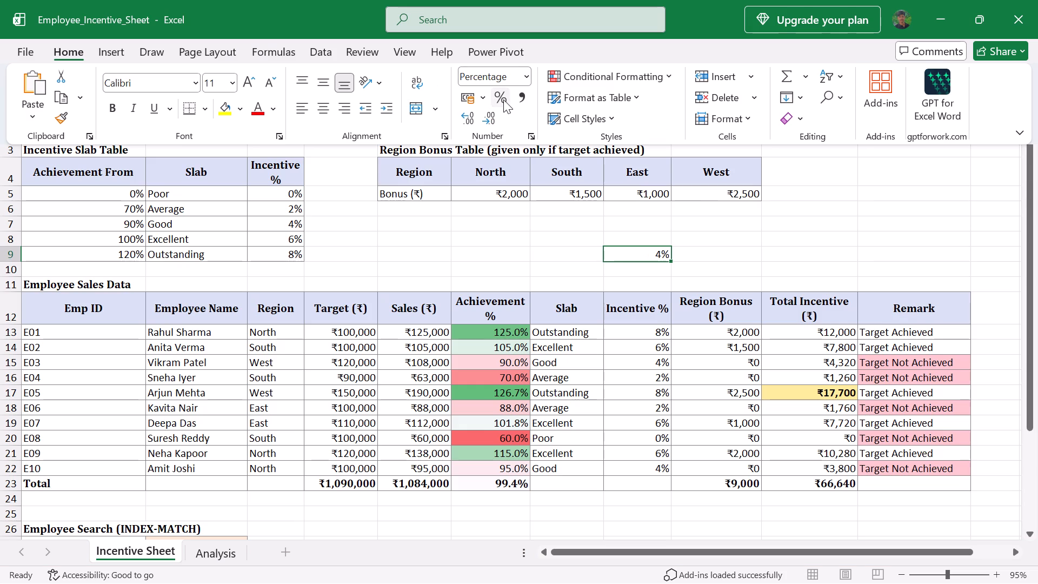
pyautogui.click(740, 228)
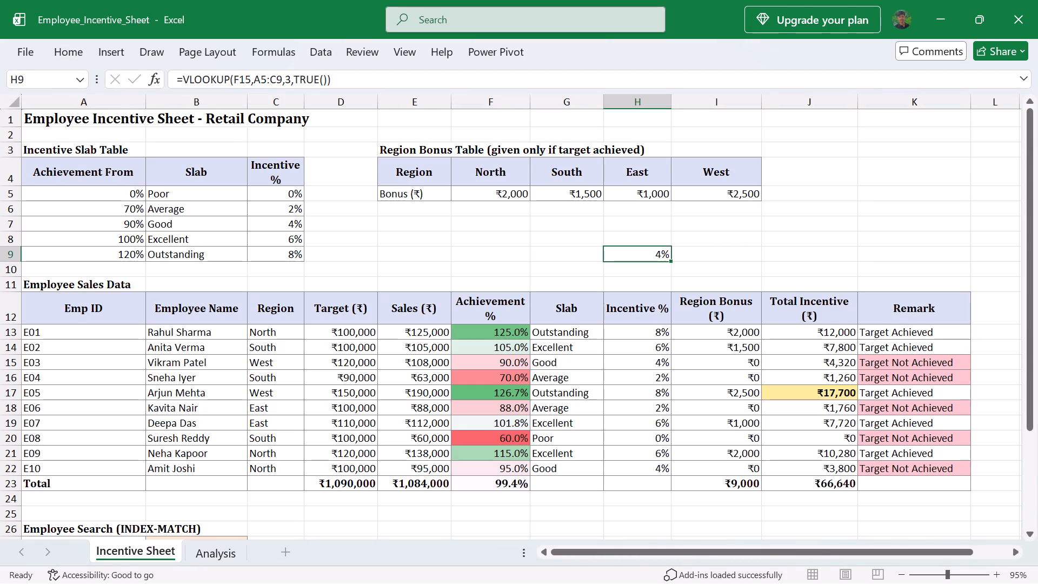
# Enter =VLOOKUP(F18,A5:C9,3,TRUE()) in spare cell H10 to look up E06's incentive percentage from the slab table.
pyautogui.click(627, 274)
pyautogui.press('=')
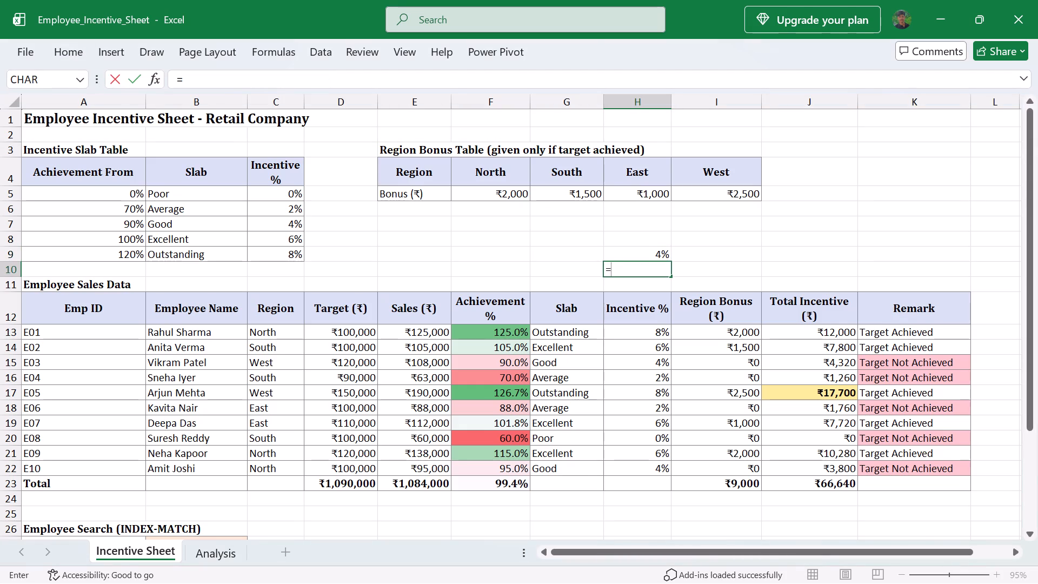
pyautogui.write('VLOOKUP')
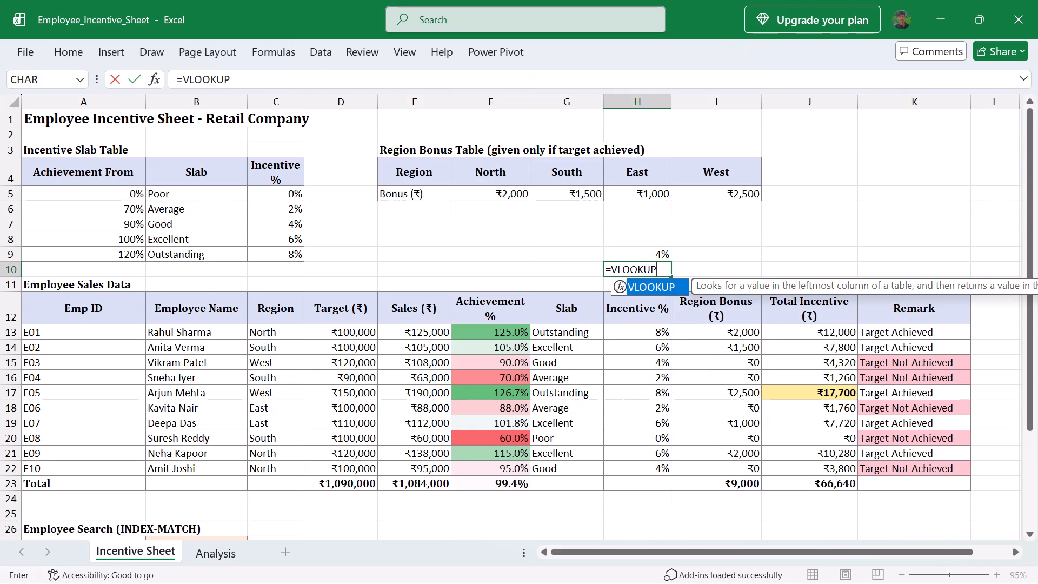
pyautogui.hotkey('shift', '(')
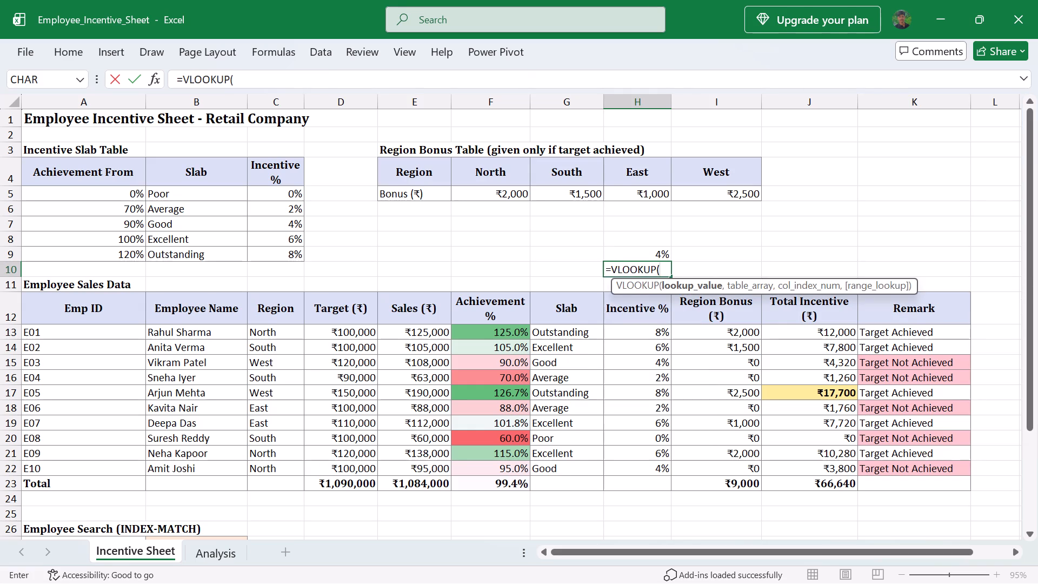
pyautogui.click(495, 413)
pyautogui.press(',')
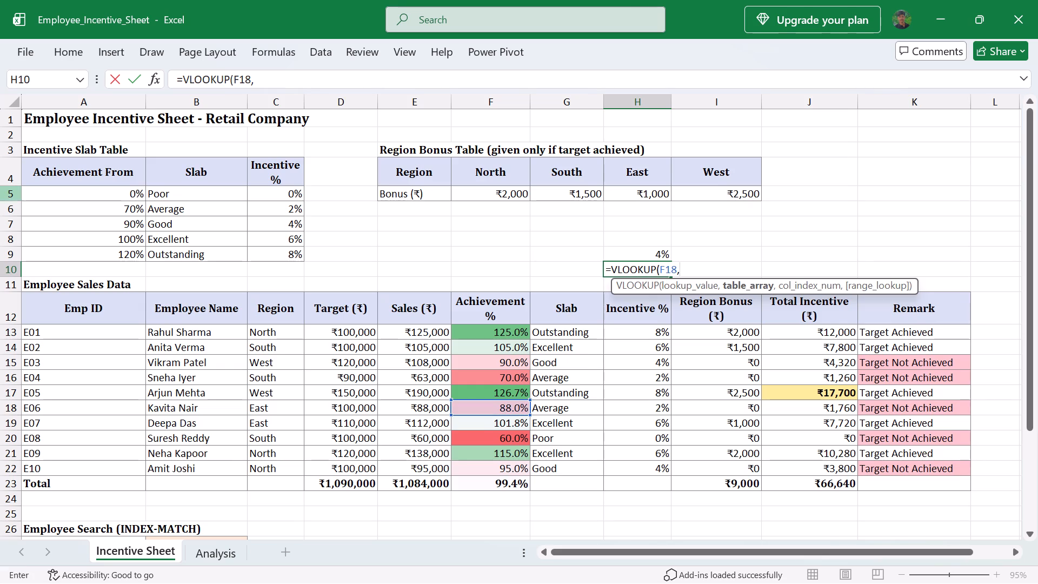
pyautogui.moveTo(26, 188); pyautogui.dragTo(98, 237)
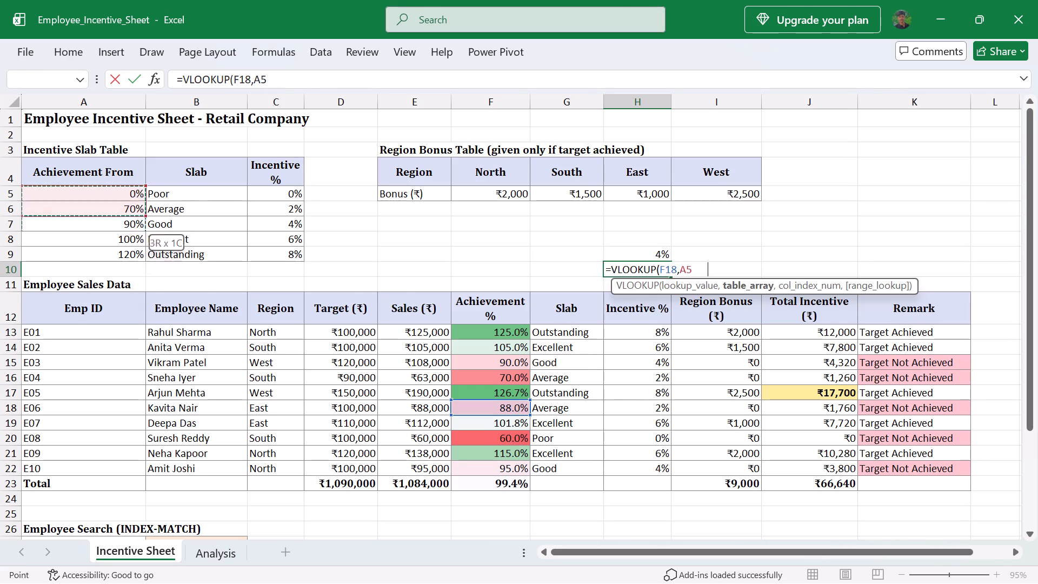
pyautogui.moveTo(98, 237); pyautogui.dragTo(272, 253)
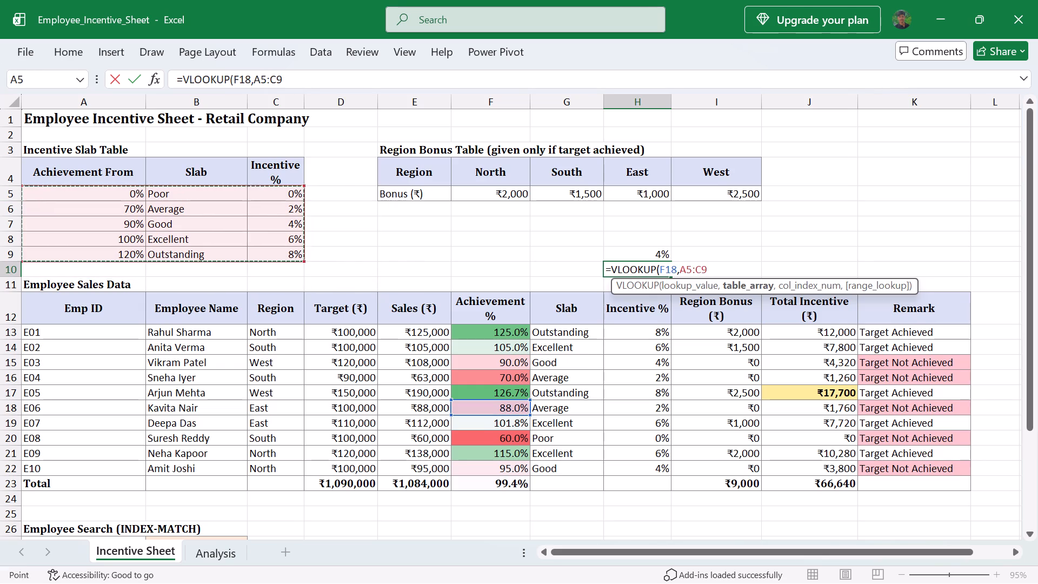
pyautogui.press(',')
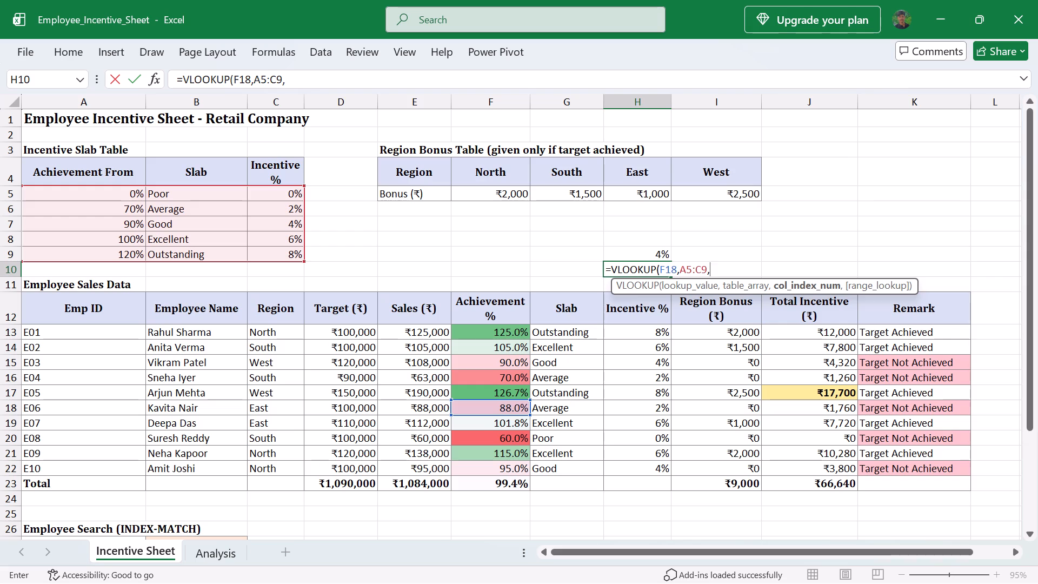
pyautogui.write('3.')
pyautogui.press('BackSpace')
pyautogui.press(',')
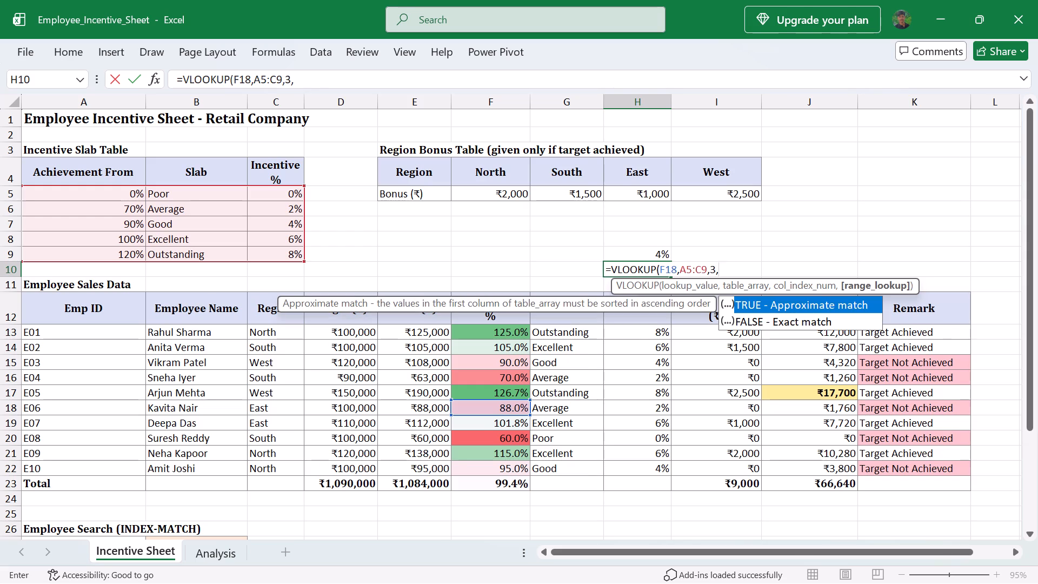
pyautogui.write('TRUE')
pyautogui.write('())')
pyautogui.press('Return')
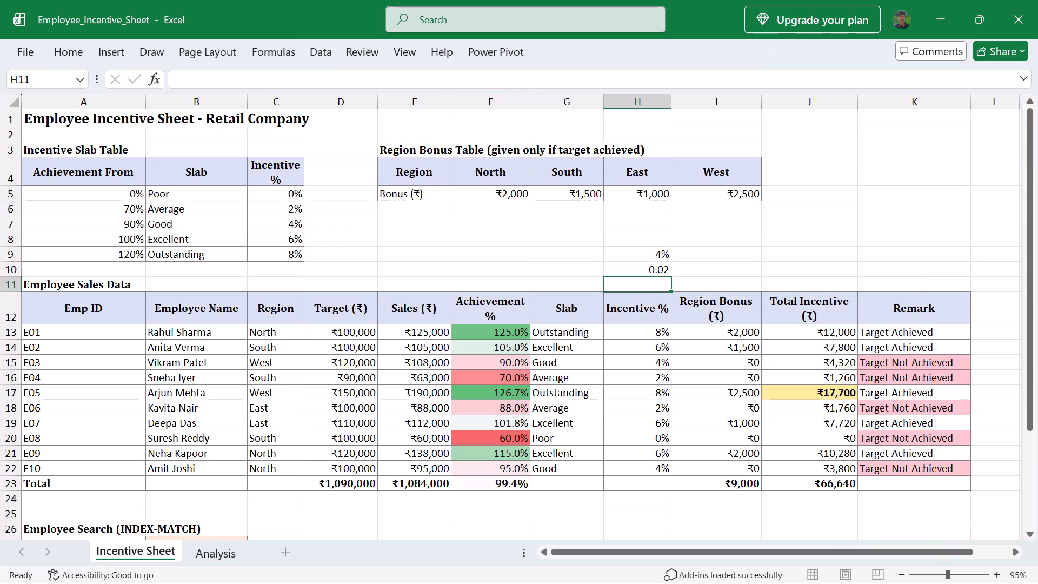
# Apply the Percent number style without decimals to the lookup result in H10.
pyautogui.click(650, 270)
pyautogui.click(74, 49)
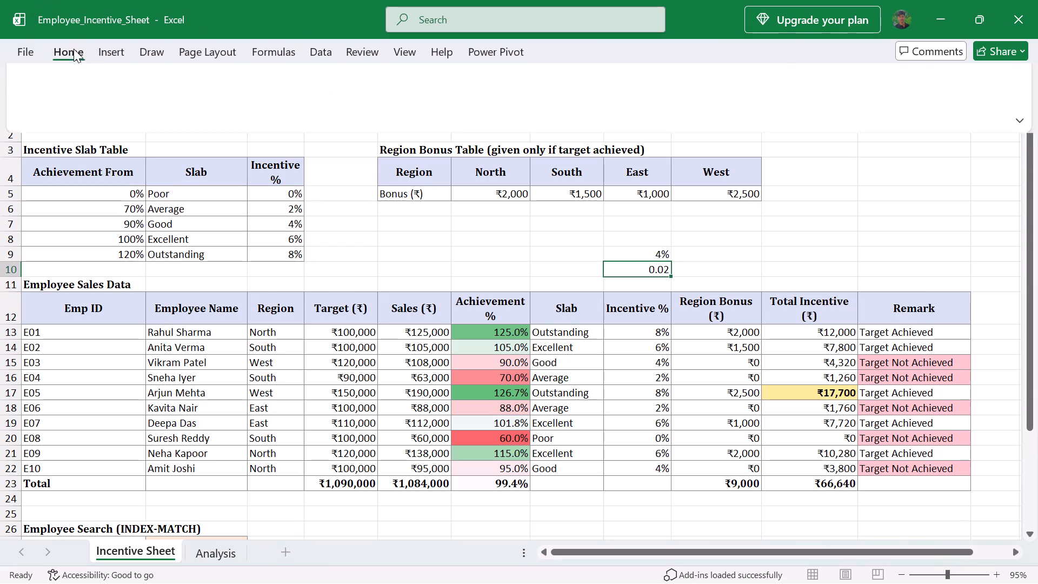
pyautogui.click(500, 97)
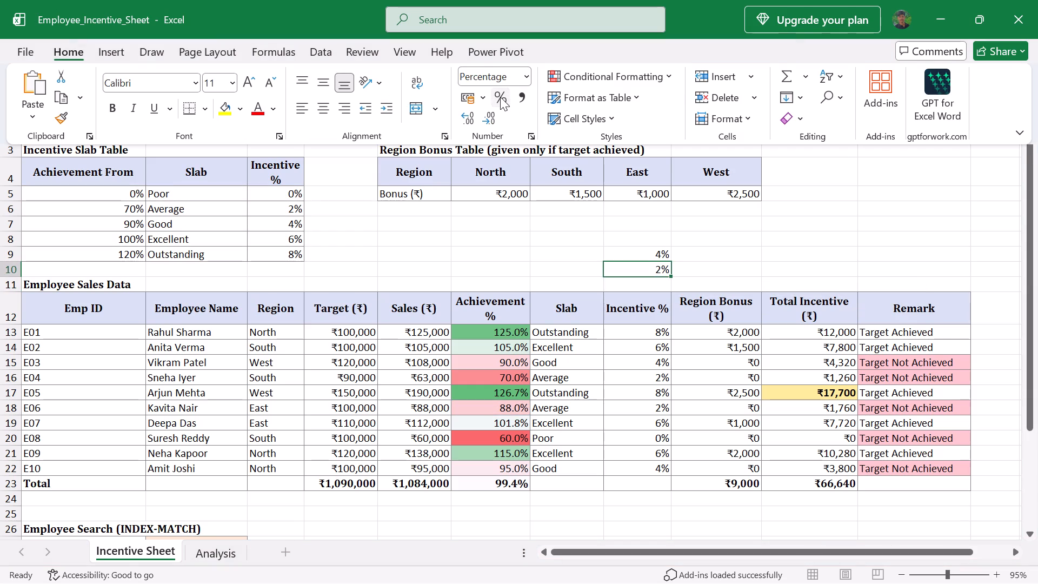
pyautogui.click(563, 210)
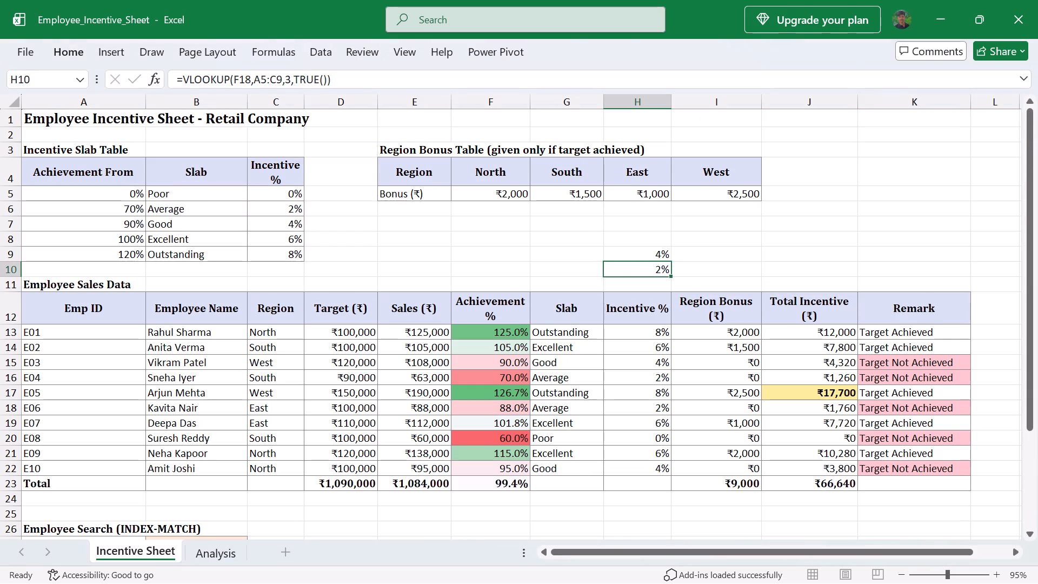
# Enter =VLOOKUP(F17,A5:C9,3,TRUE()) in spare cell H8 to look up E05's incentive percentage from the slab table.
pyautogui.click(642, 240)
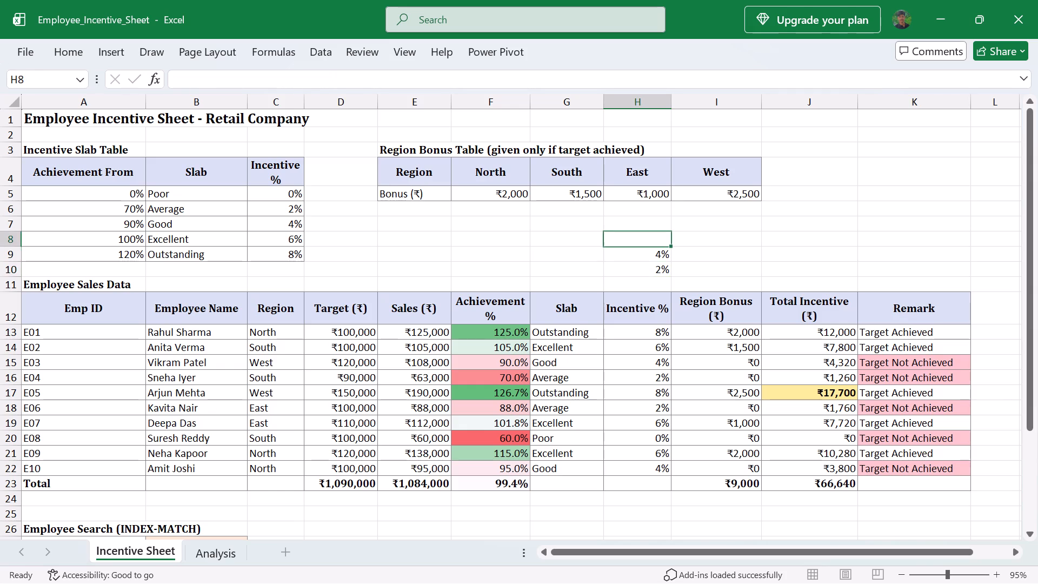
pyautogui.press('=')
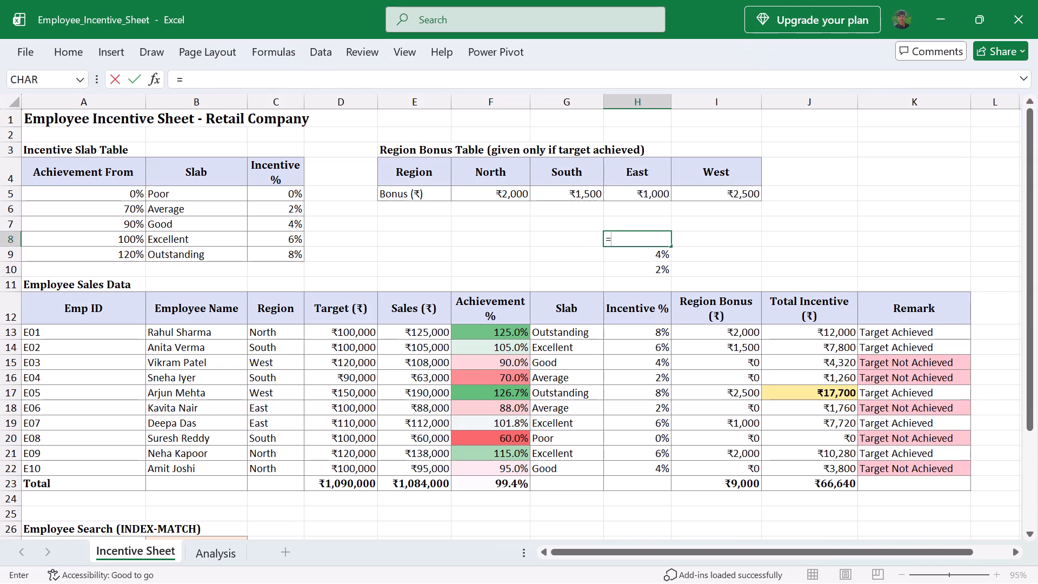
pyautogui.write('VLOKK')
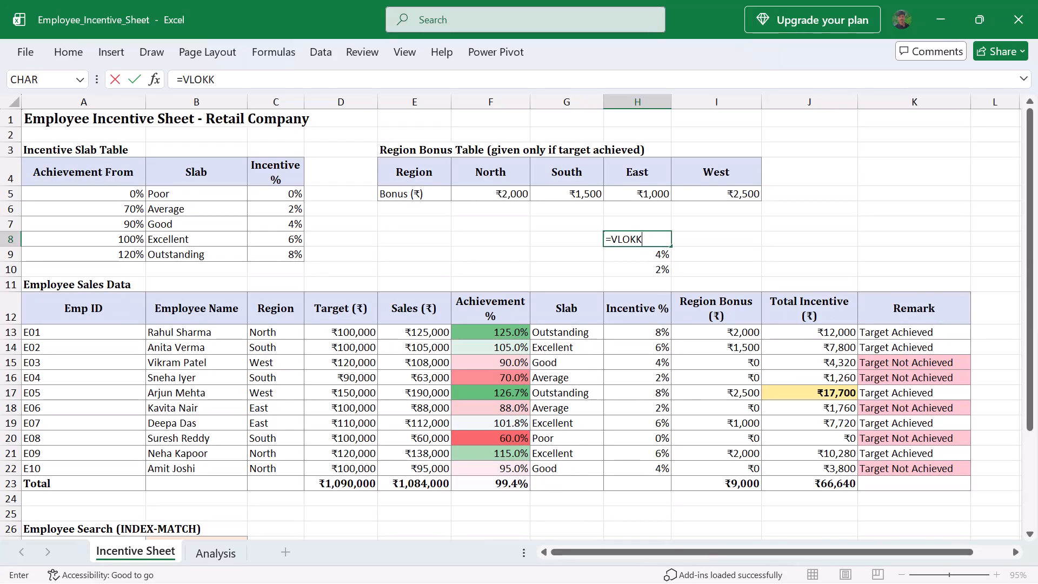
pyautogui.hotkey('shift', 'BackSpace')
pyautogui.hotkey('shift', 'BackSpace')
pyautogui.write('OKU{')
pyautogui.hotkey('shift', 'BackSpace')
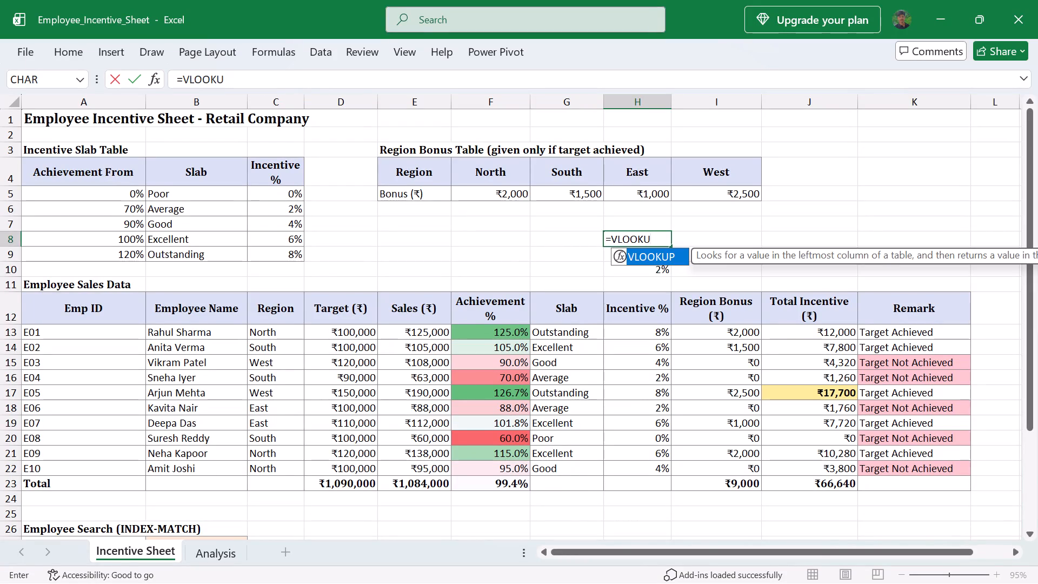
pyautogui.hotkey('shift', 'p')
pyautogui.hotkey('shift', '(')
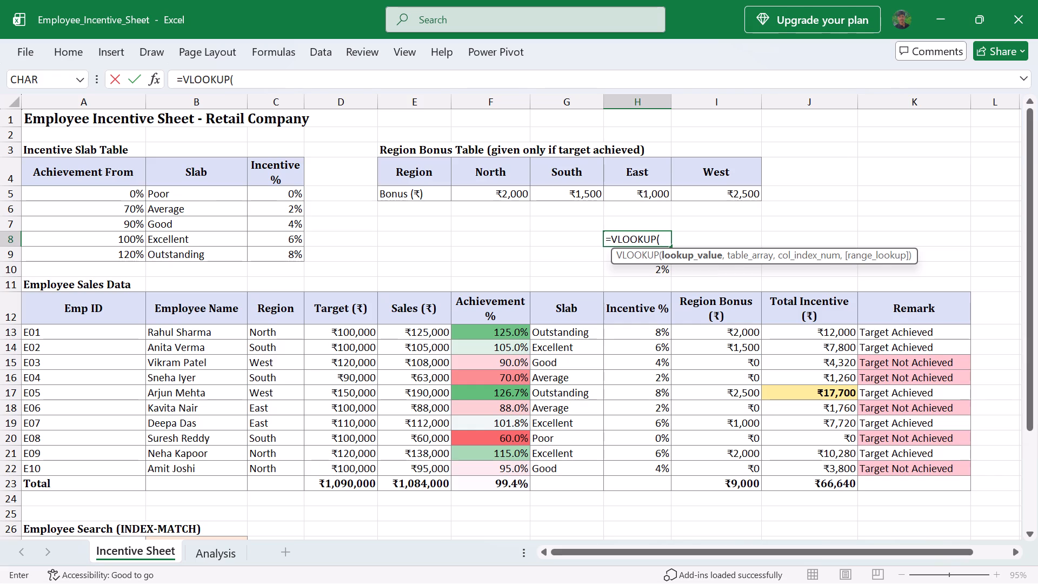
pyautogui.click(499, 393)
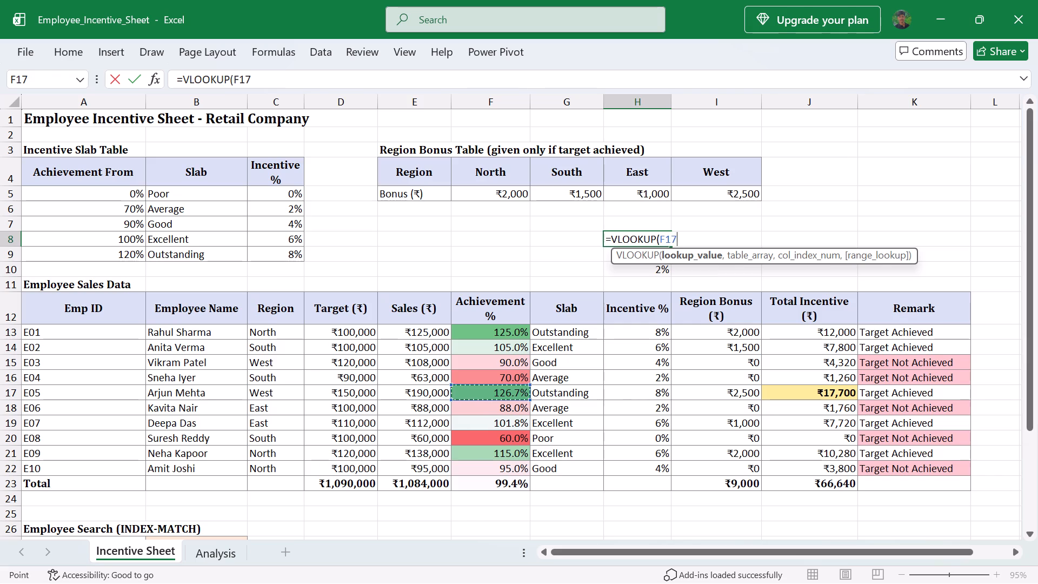
pyautogui.press(',')
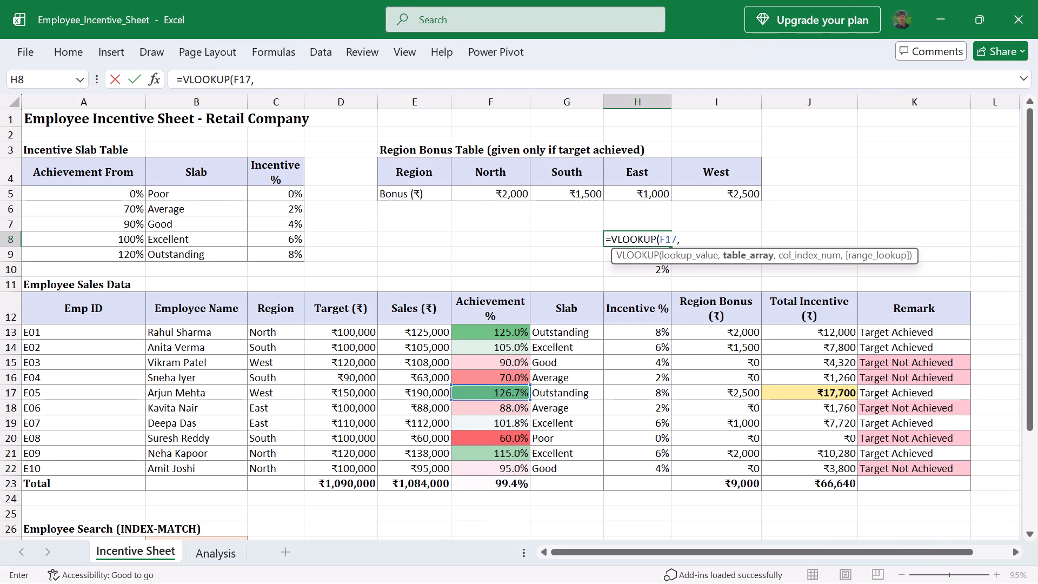
pyautogui.moveTo(26, 188); pyautogui.dragTo(283, 257)
pyautogui.press(',')
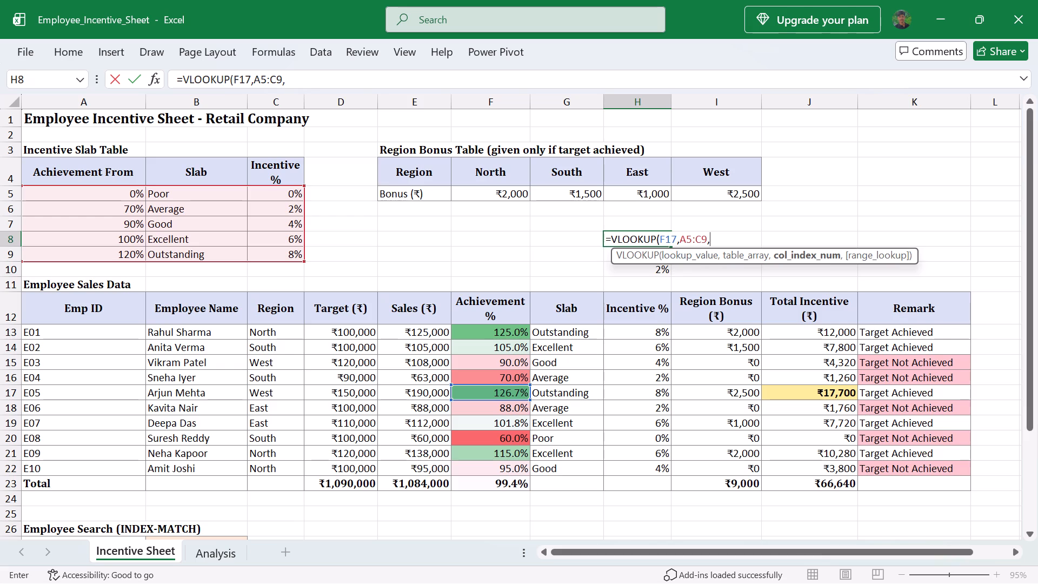
pyautogui.press('3')
pyautogui.press(',')
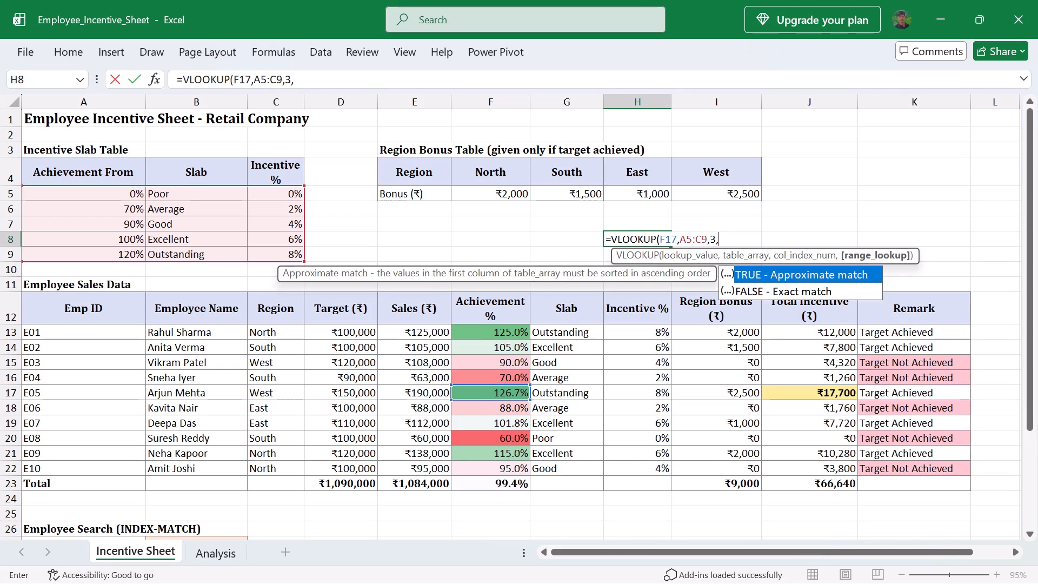
pyautogui.write('TRU')
pyautogui.write('E()))')
pyautogui.press('BackSpace')
pyautogui.press('Return')
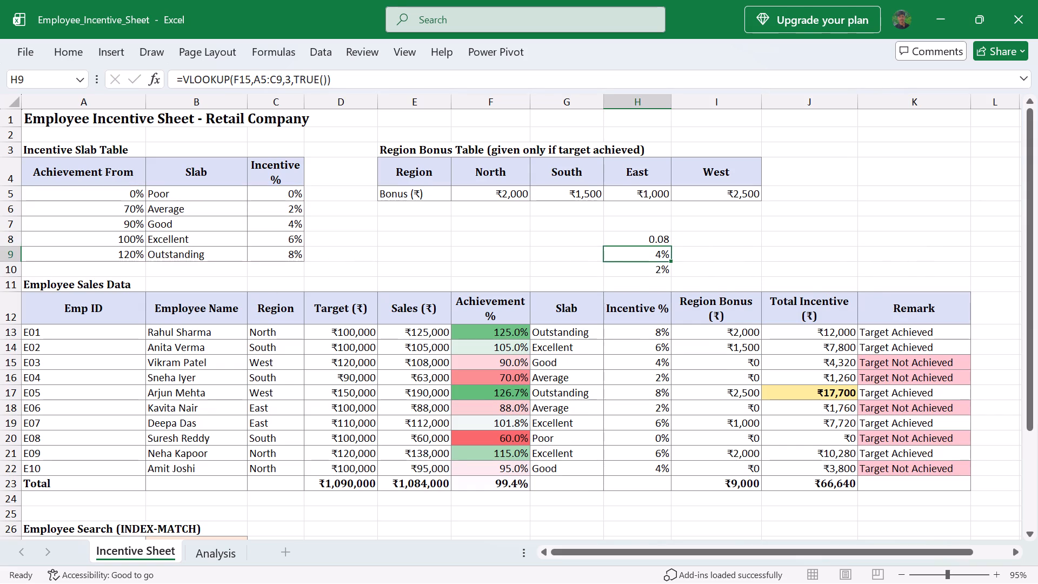
# Apply the Percent number style without decimals to the lookup result in H8.
pyautogui.click(656, 241)
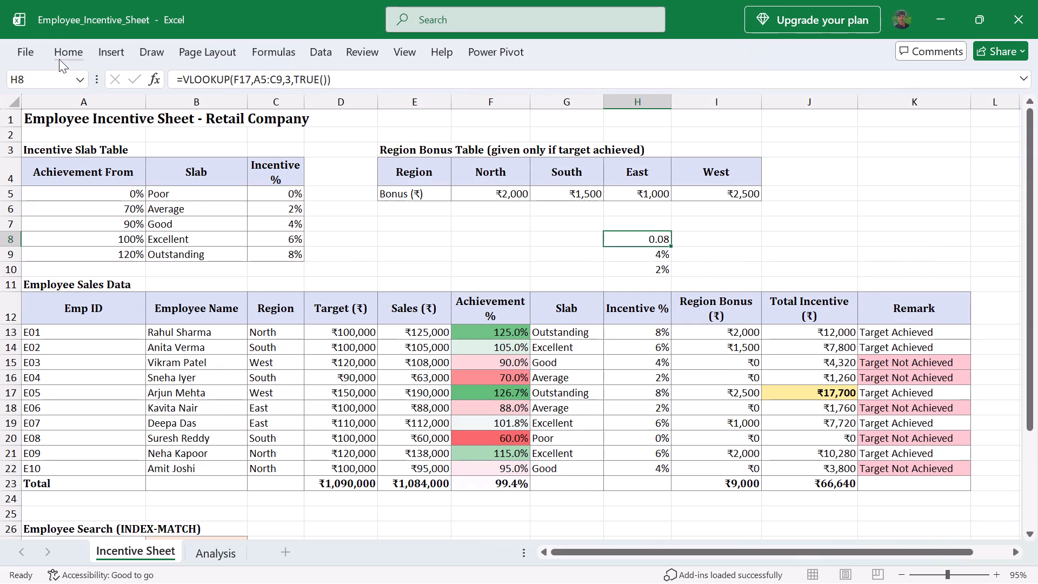
pyautogui.click(64, 58)
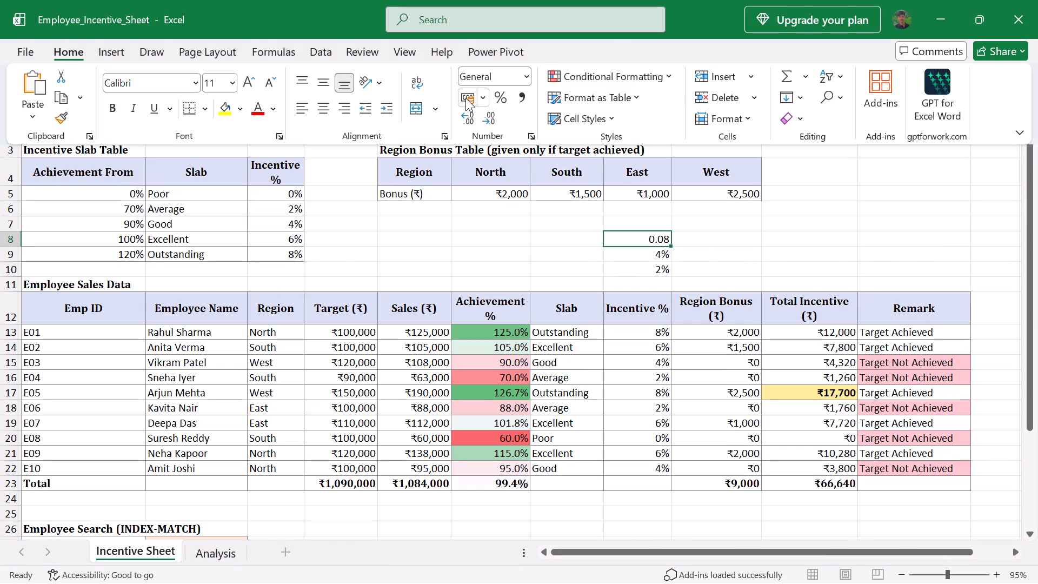
pyautogui.click(507, 98)
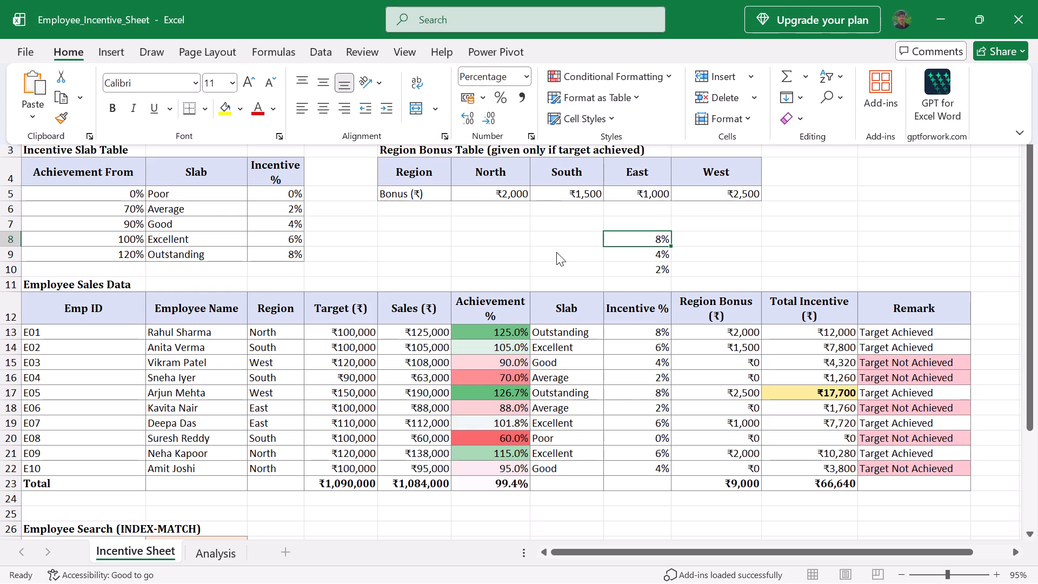
pyautogui.click(556, 252)
pyautogui.click(592, 242)
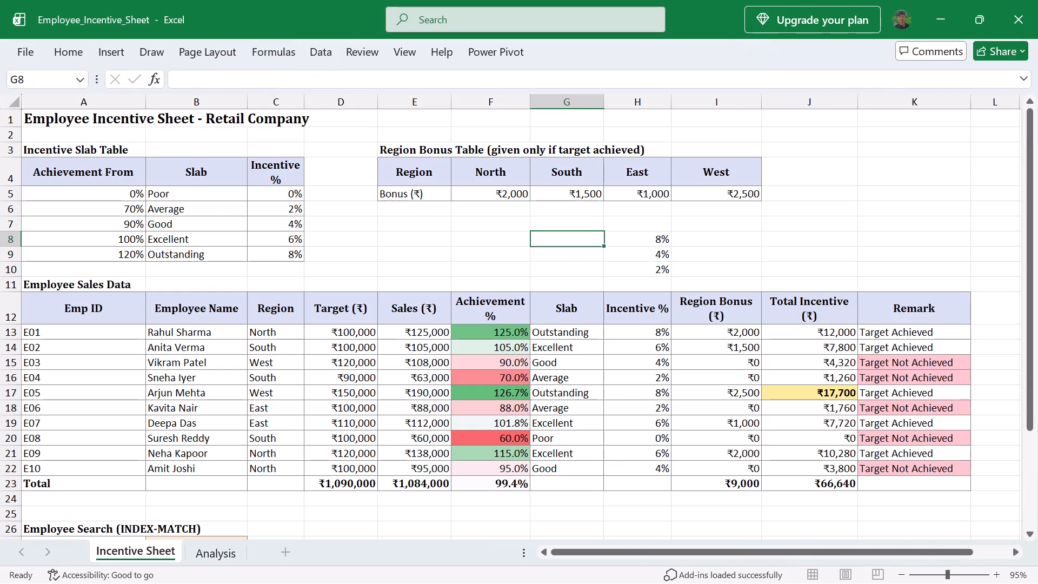
# Switch to YouTube and play the recommended full song video "Kabhi Kabhie Mere Dil Mein" from YRF.
pyautogui.click(478, 103)
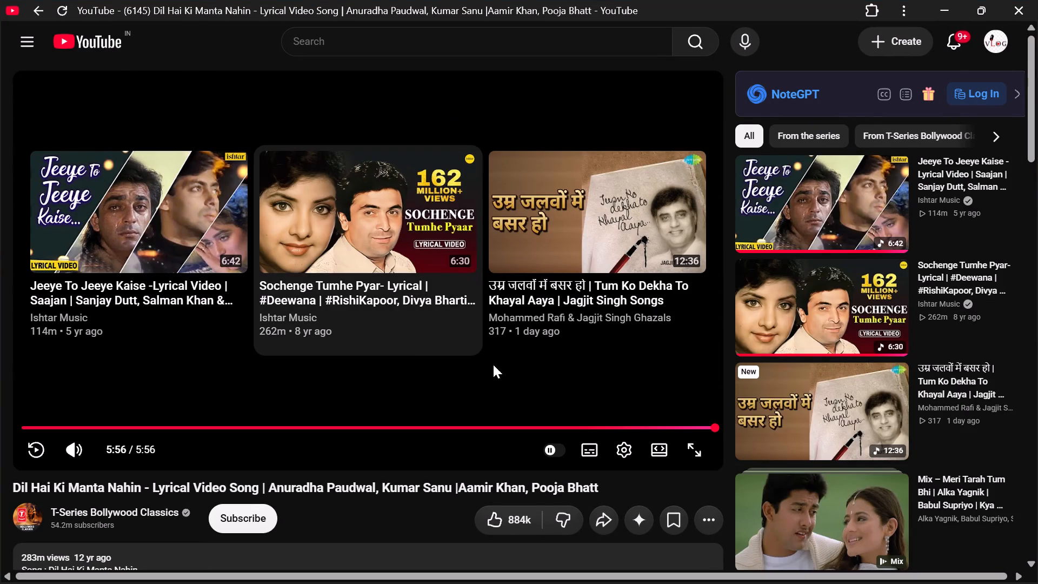
pyautogui.scroll(-5, 493, 364)
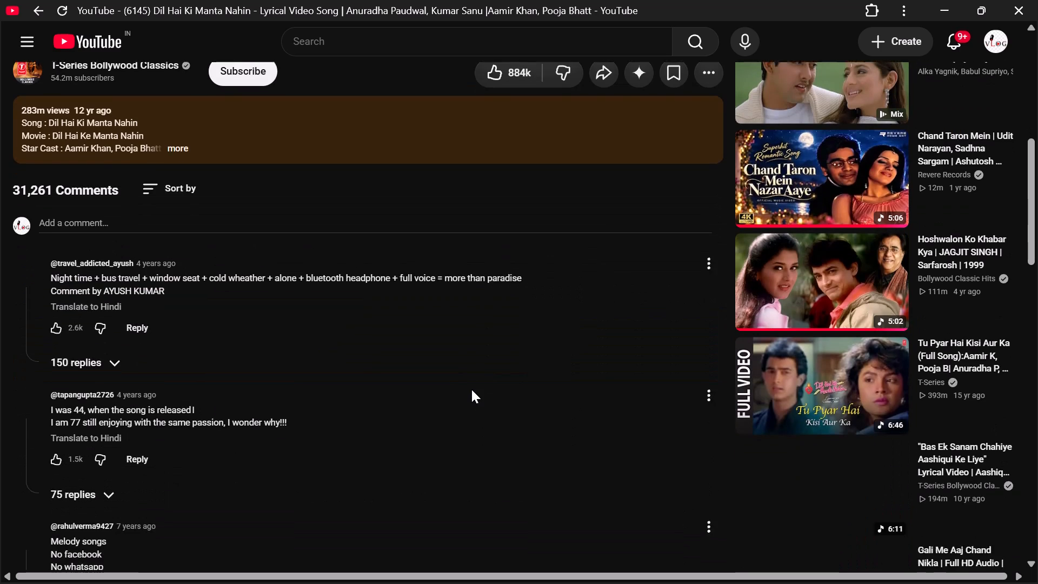
pyautogui.scroll(-3, 471, 389)
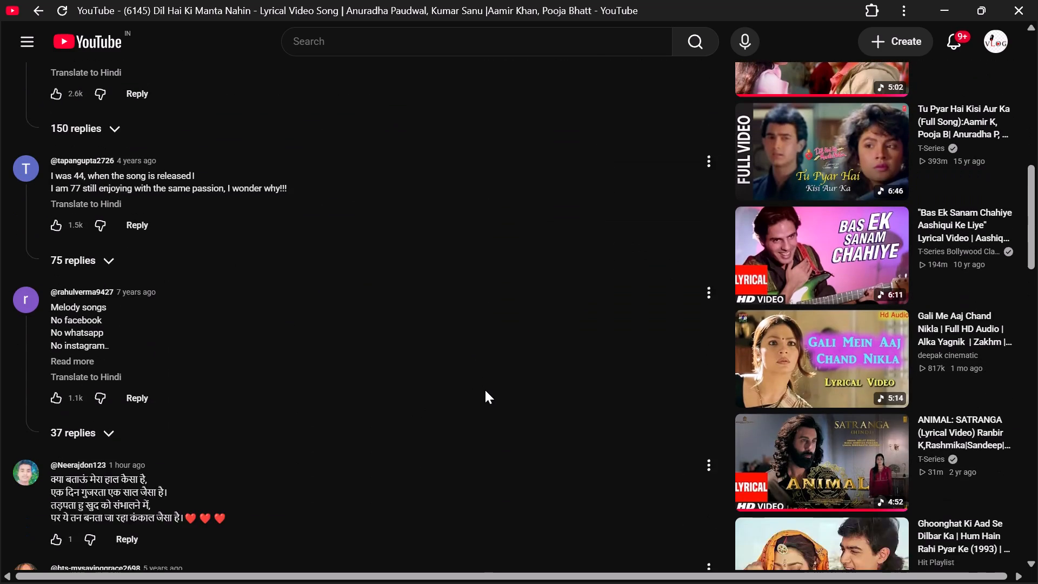
pyautogui.scroll(-2, 485, 390)
pyautogui.scroll(-2, 559, 368)
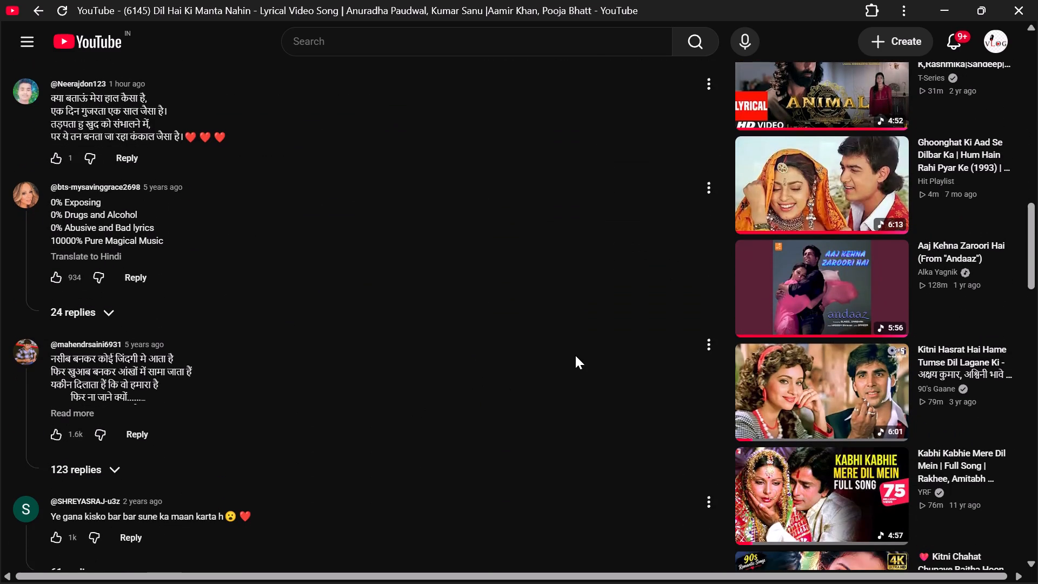
pyautogui.scroll(-2, 575, 355)
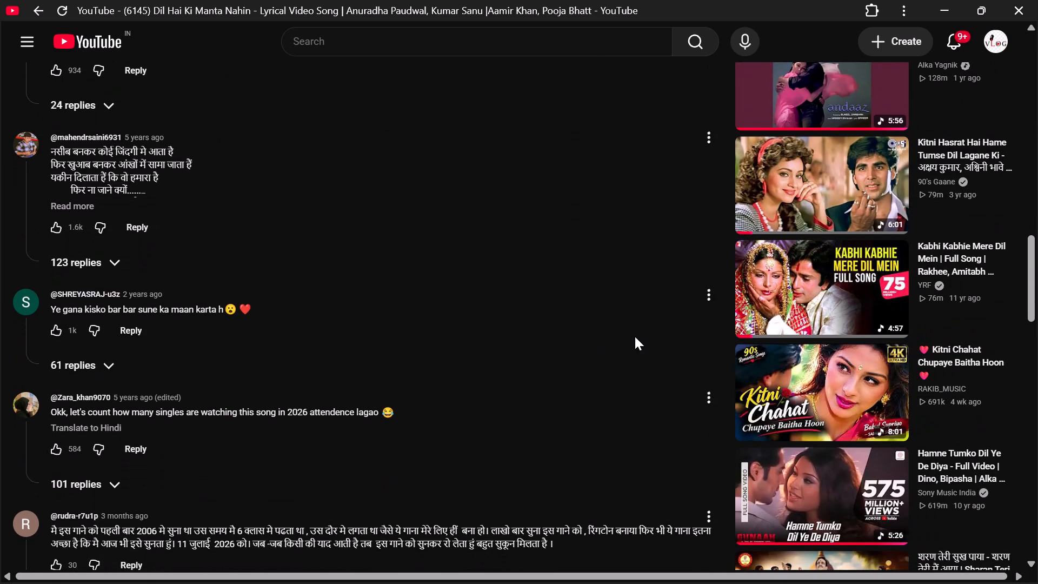
pyautogui.scroll(-1, 635, 336)
pyautogui.click(871, 236)
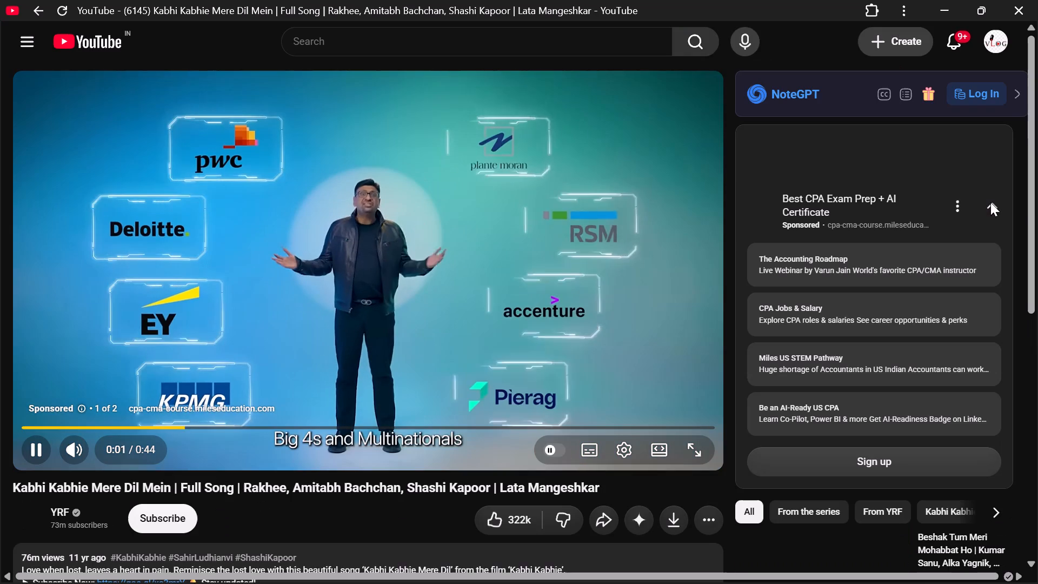
# Collapse the sponsored card, skip the advertisement and jump the song forward by about 20 seconds.
pyautogui.click(990, 202)
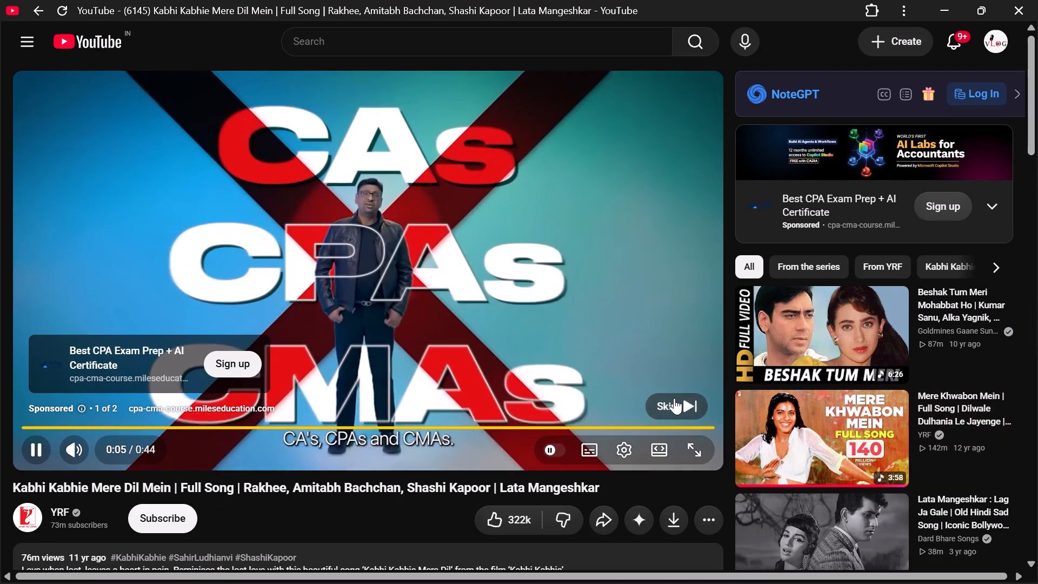
pyautogui.click(674, 398)
pyautogui.press('Right')
pyautogui.press('Right')
pyautogui.press('Right')
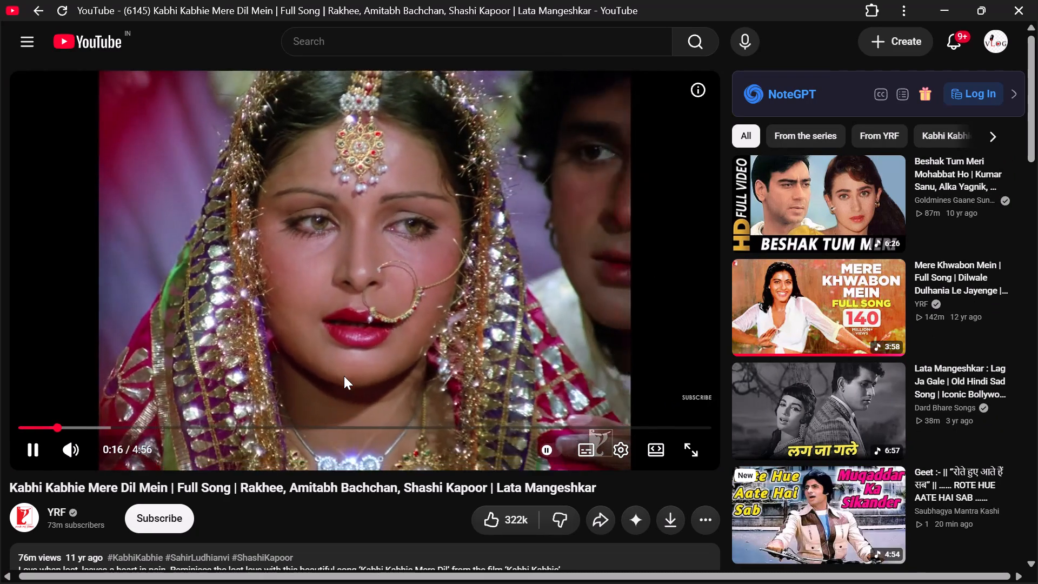
pyautogui.press('Right')
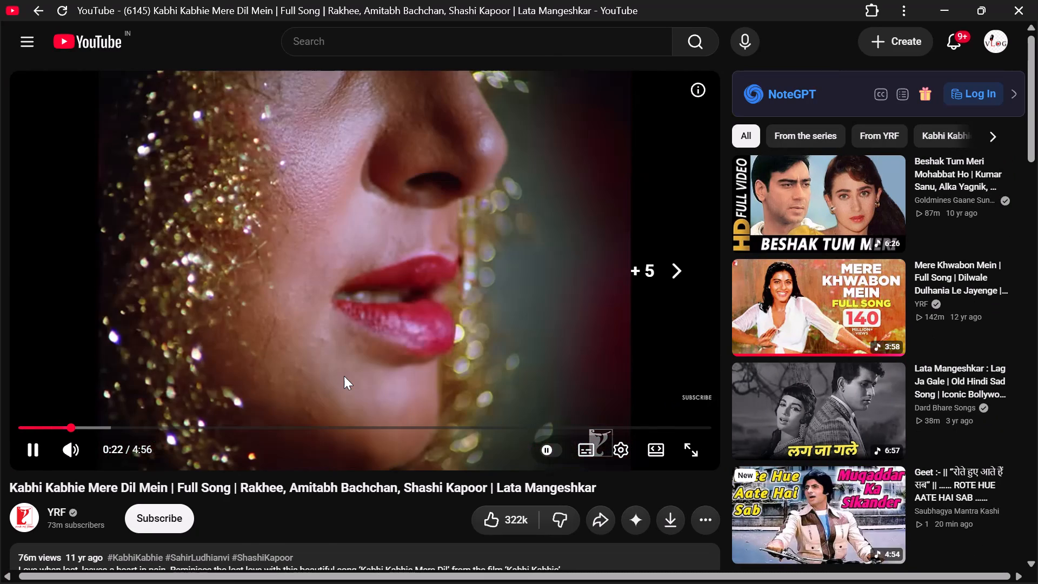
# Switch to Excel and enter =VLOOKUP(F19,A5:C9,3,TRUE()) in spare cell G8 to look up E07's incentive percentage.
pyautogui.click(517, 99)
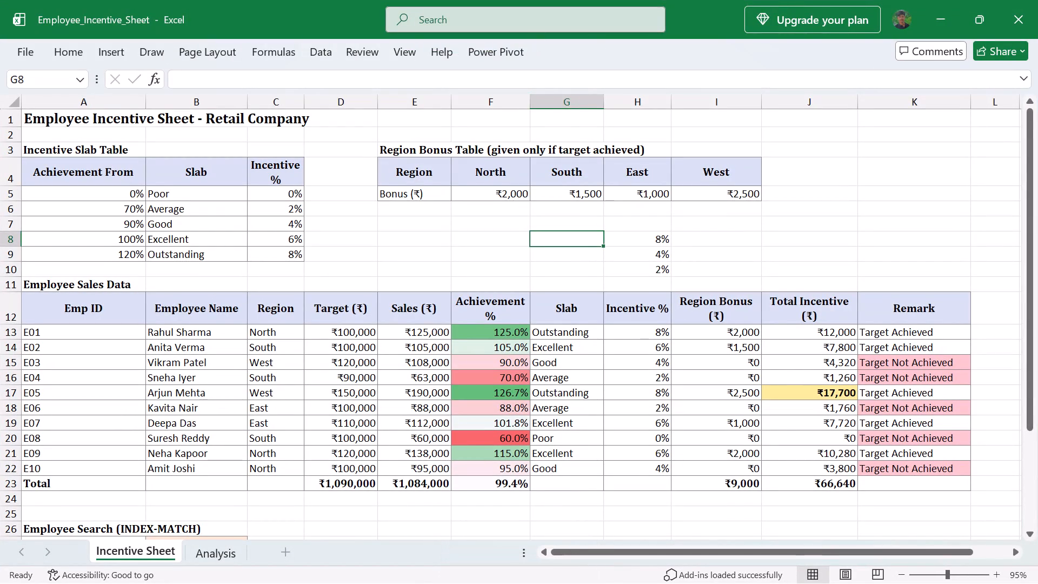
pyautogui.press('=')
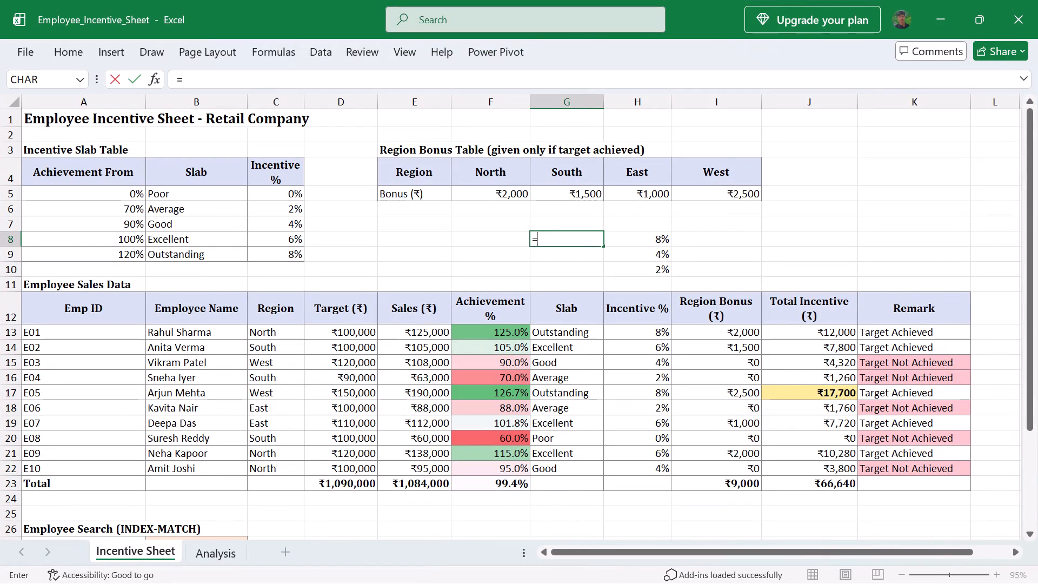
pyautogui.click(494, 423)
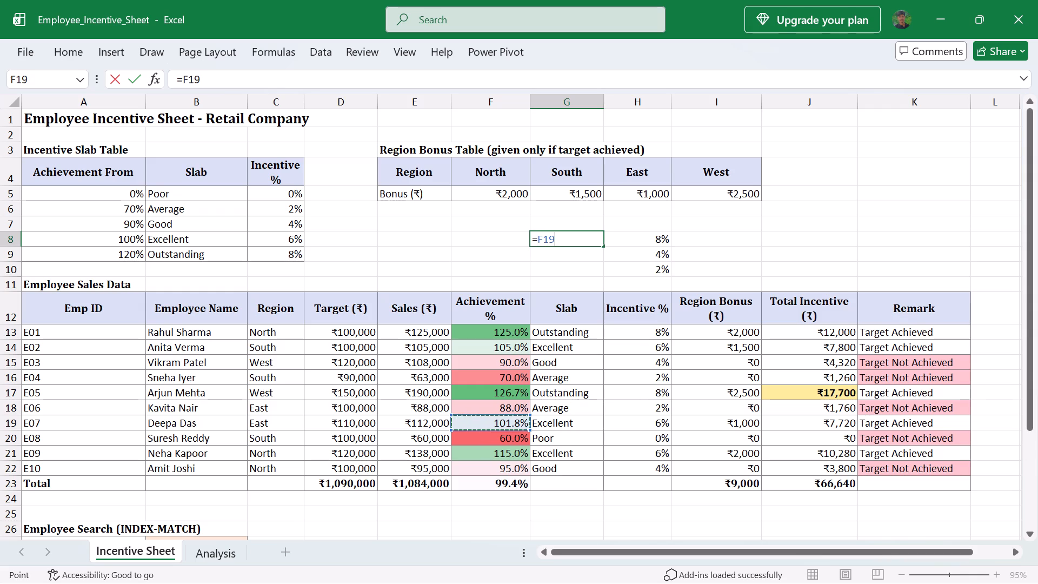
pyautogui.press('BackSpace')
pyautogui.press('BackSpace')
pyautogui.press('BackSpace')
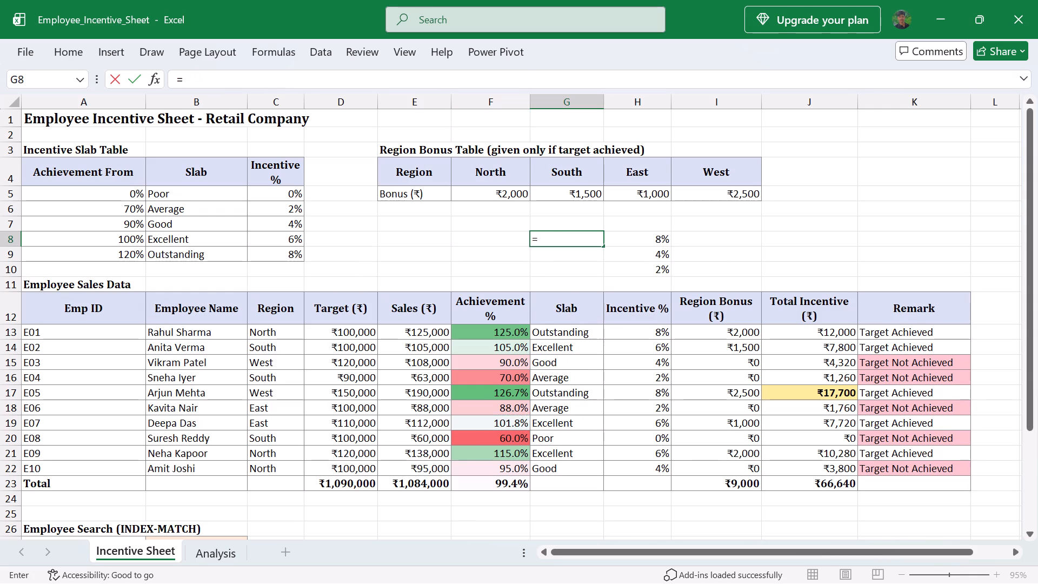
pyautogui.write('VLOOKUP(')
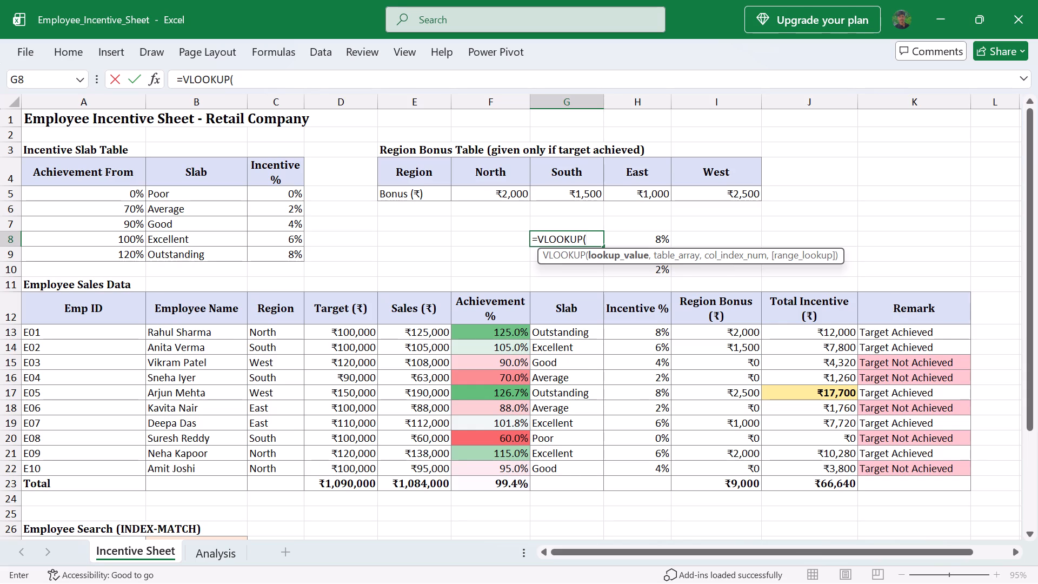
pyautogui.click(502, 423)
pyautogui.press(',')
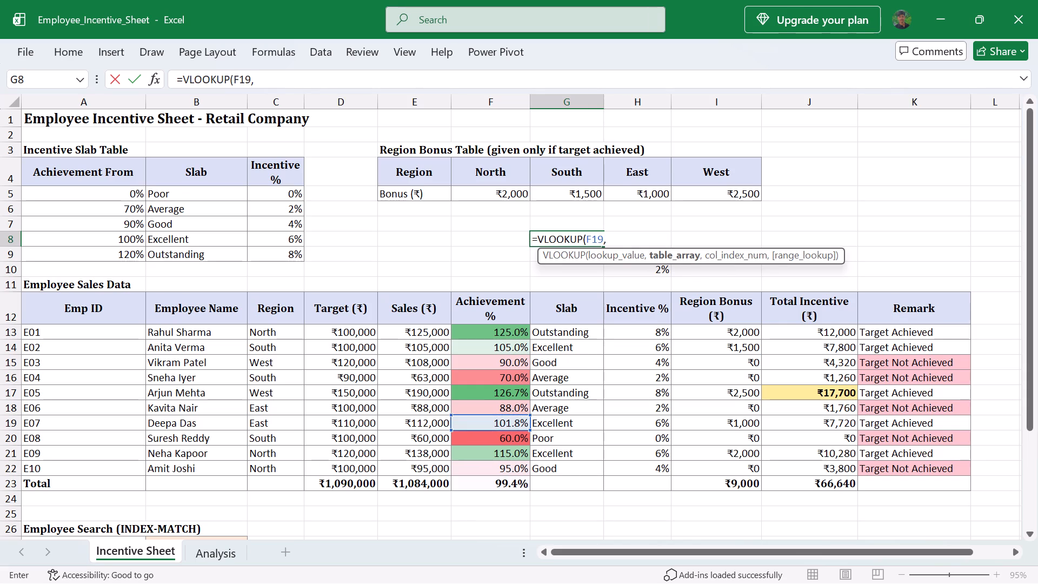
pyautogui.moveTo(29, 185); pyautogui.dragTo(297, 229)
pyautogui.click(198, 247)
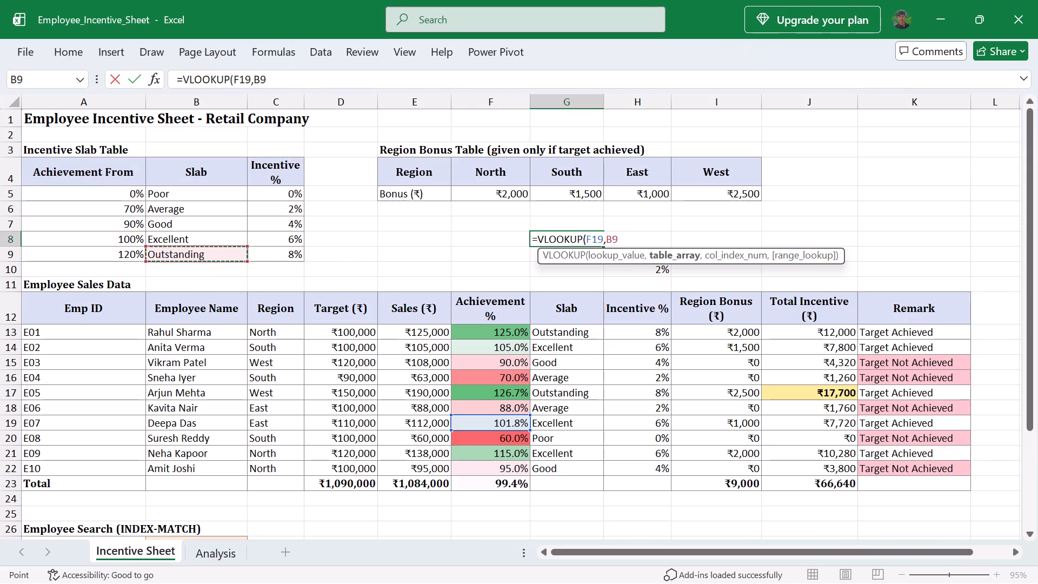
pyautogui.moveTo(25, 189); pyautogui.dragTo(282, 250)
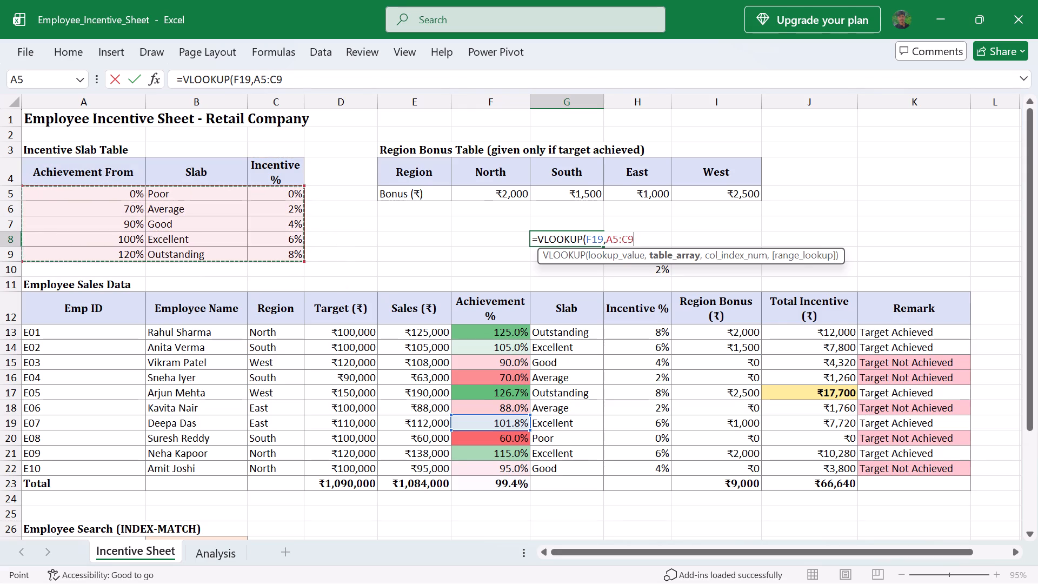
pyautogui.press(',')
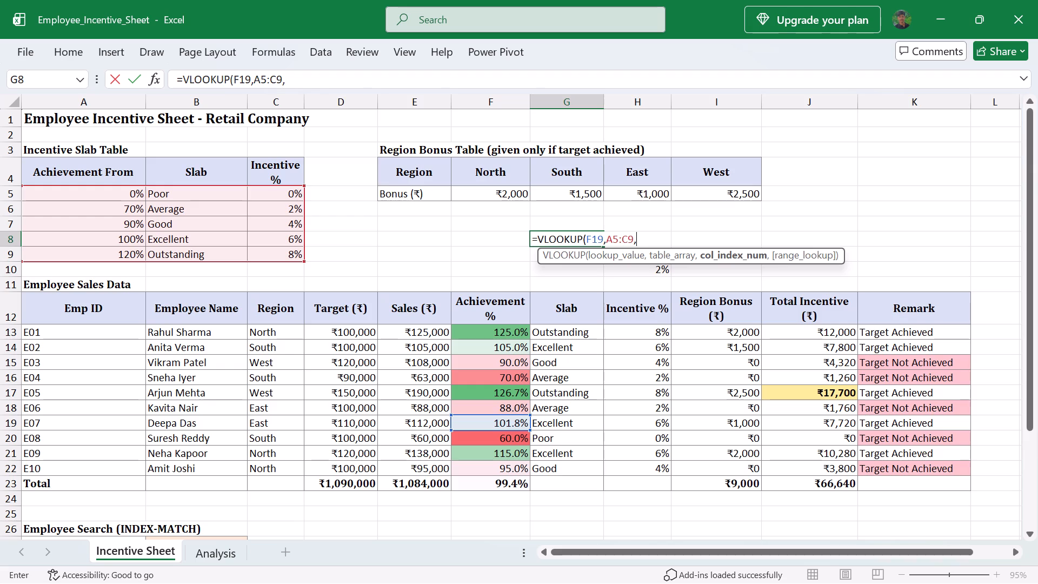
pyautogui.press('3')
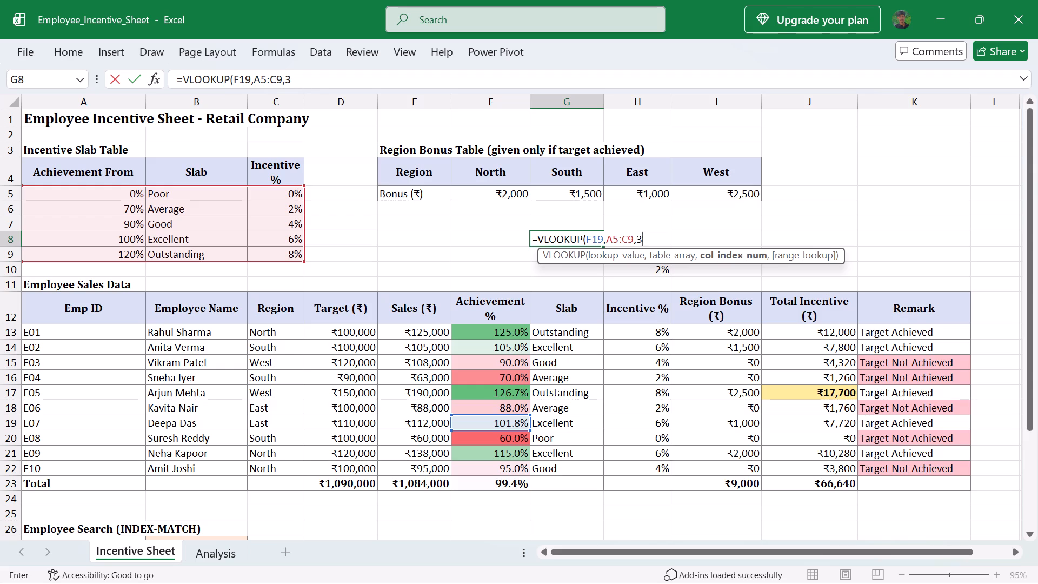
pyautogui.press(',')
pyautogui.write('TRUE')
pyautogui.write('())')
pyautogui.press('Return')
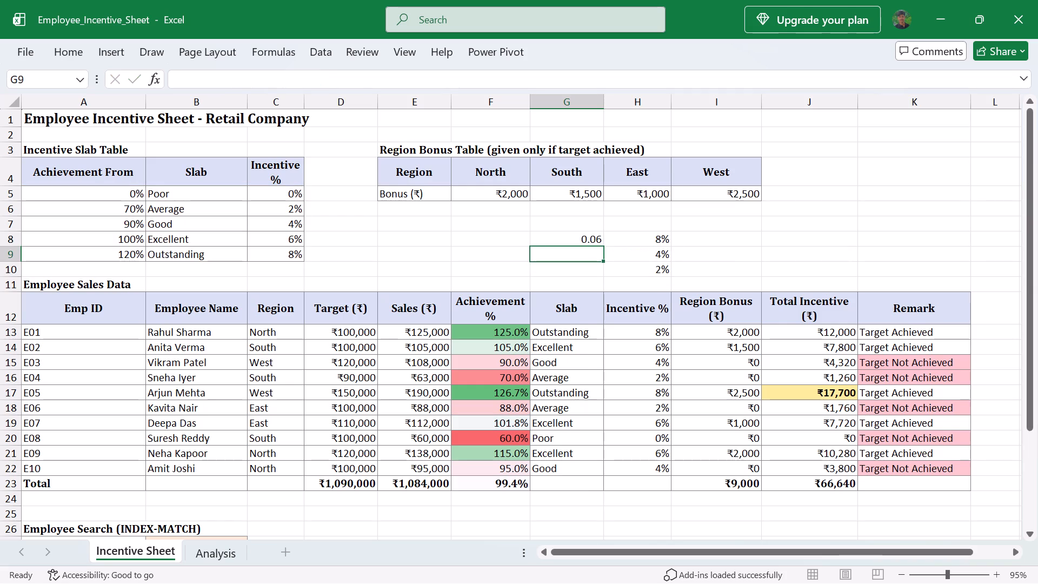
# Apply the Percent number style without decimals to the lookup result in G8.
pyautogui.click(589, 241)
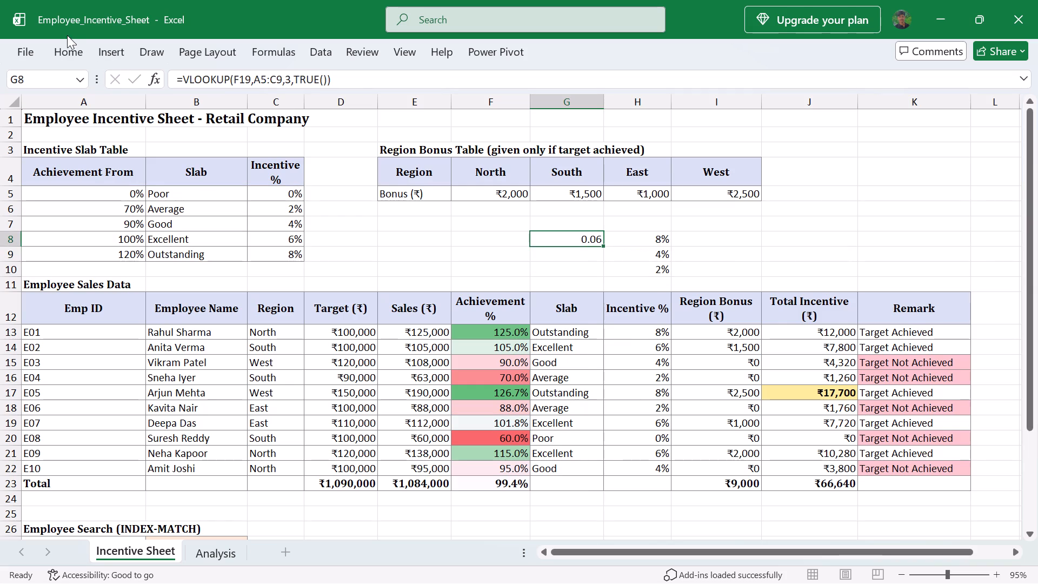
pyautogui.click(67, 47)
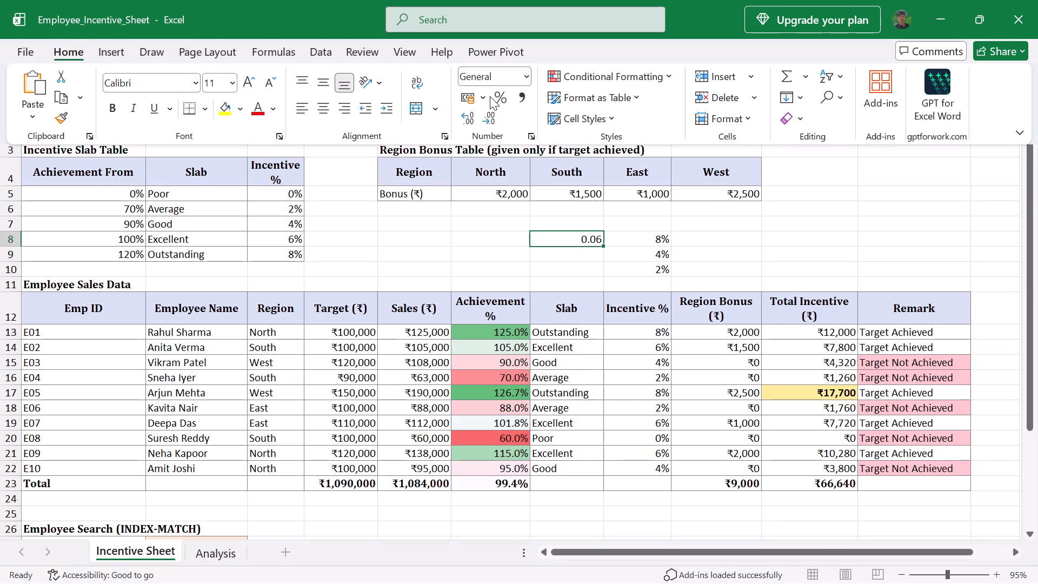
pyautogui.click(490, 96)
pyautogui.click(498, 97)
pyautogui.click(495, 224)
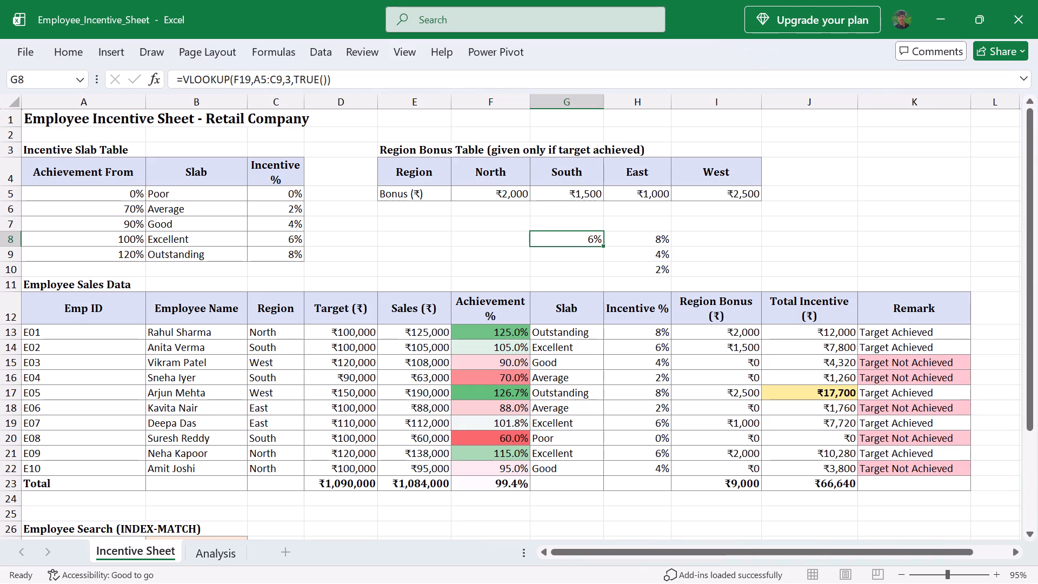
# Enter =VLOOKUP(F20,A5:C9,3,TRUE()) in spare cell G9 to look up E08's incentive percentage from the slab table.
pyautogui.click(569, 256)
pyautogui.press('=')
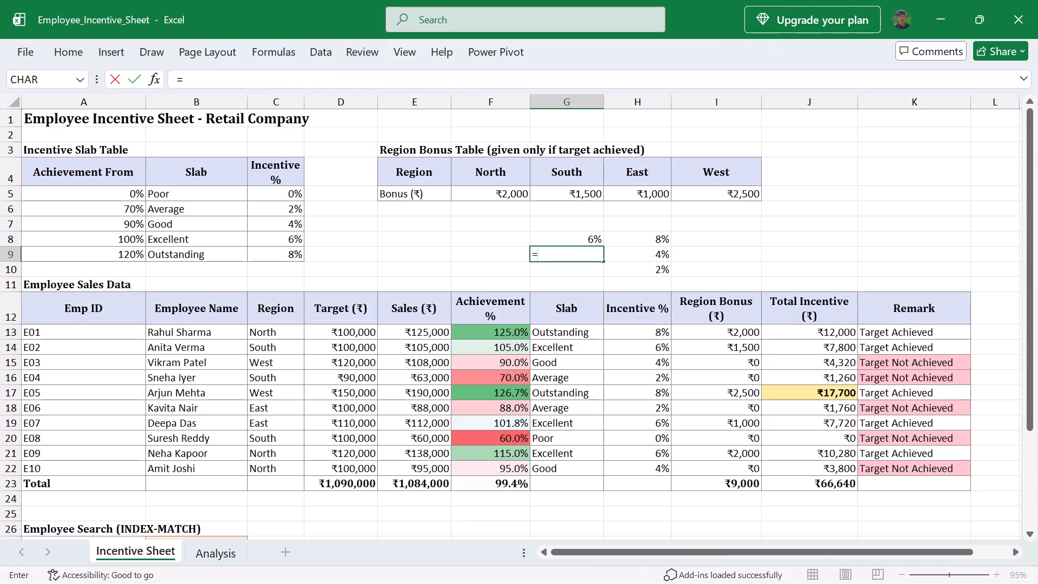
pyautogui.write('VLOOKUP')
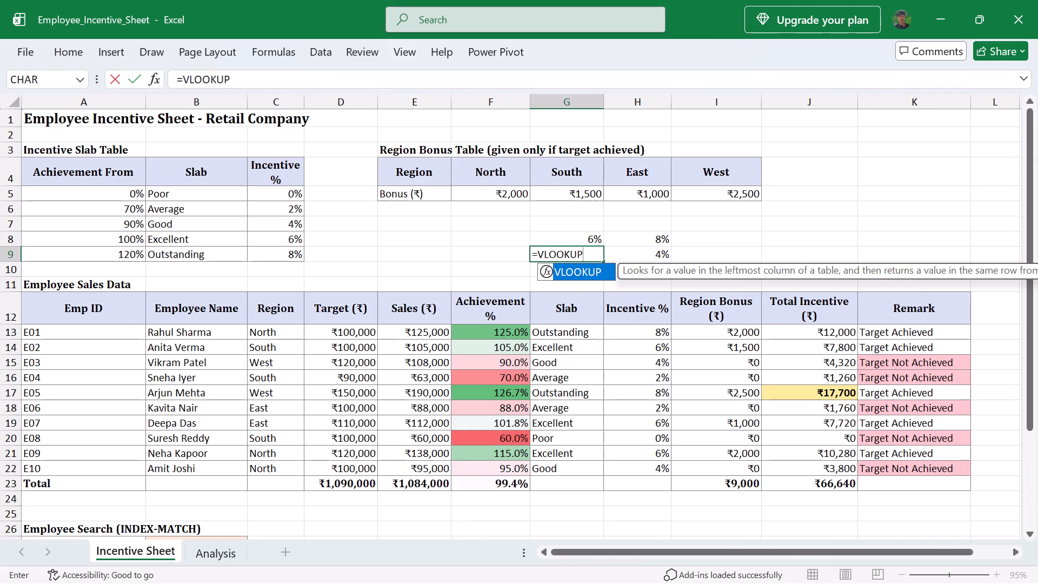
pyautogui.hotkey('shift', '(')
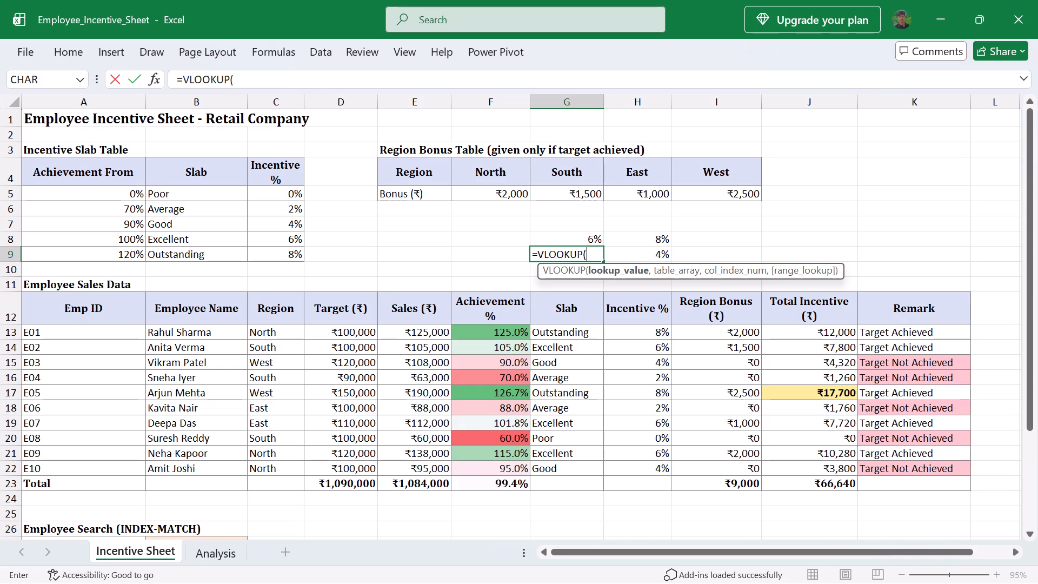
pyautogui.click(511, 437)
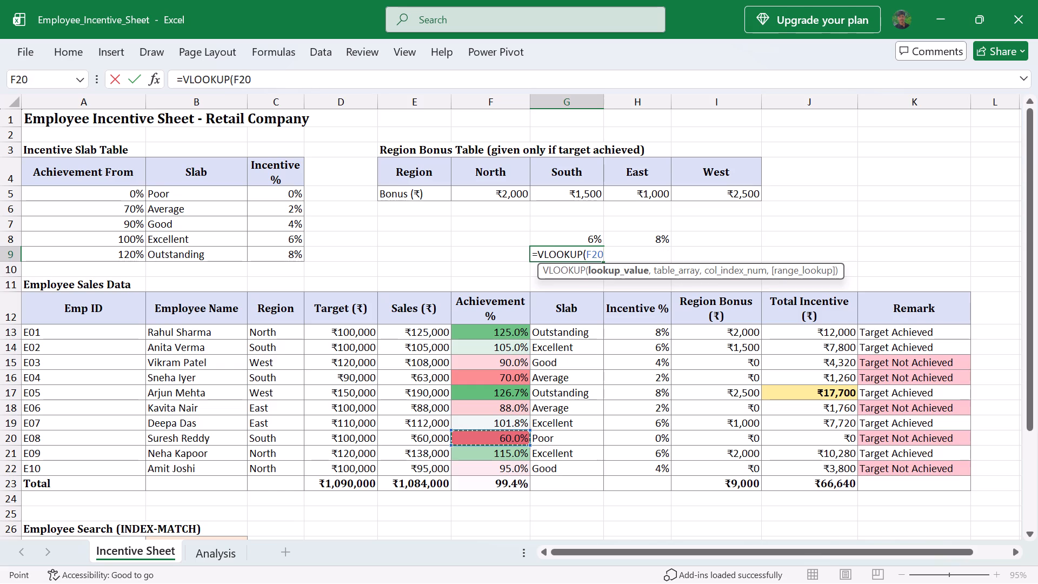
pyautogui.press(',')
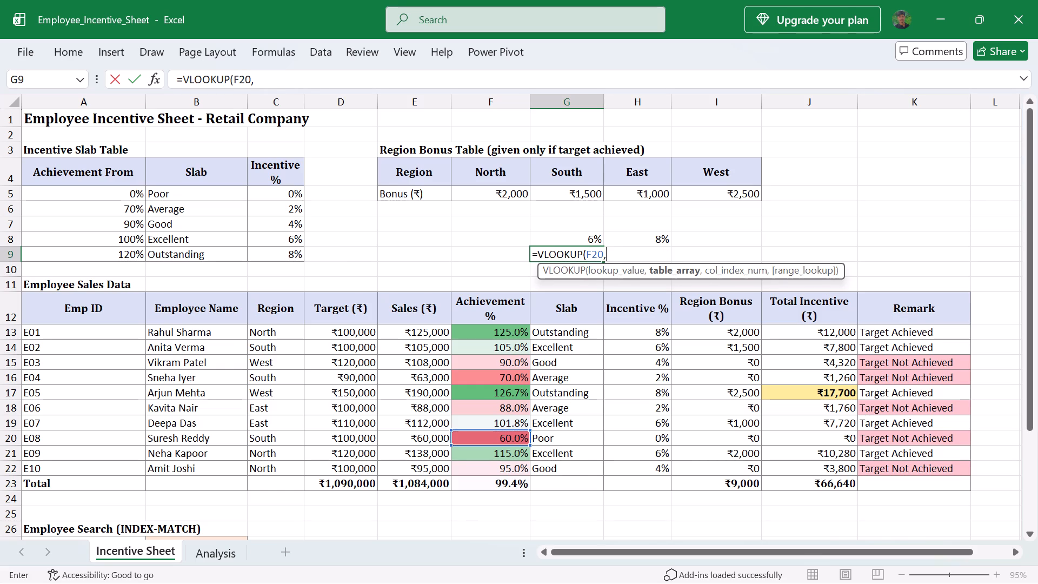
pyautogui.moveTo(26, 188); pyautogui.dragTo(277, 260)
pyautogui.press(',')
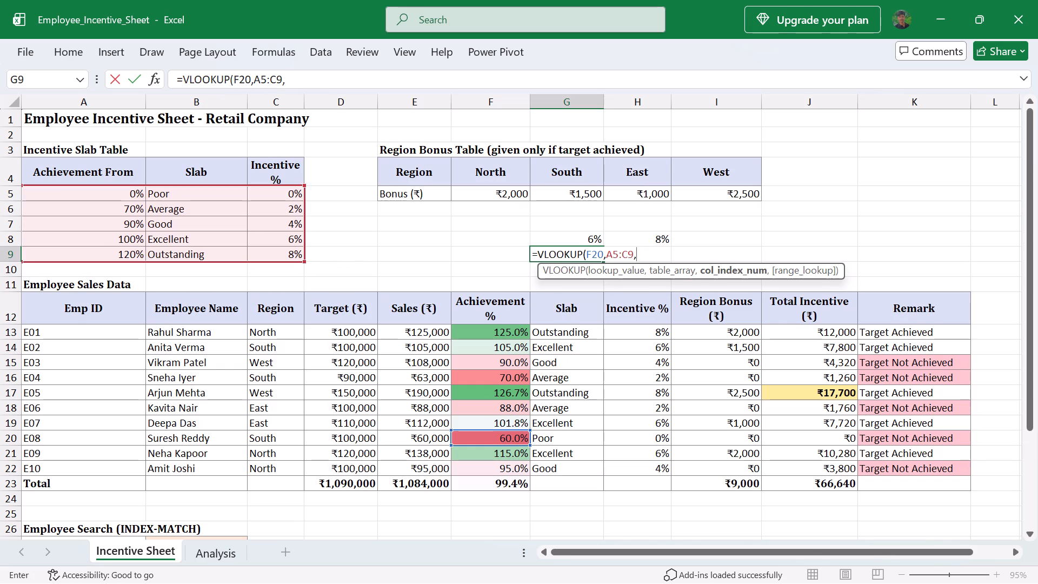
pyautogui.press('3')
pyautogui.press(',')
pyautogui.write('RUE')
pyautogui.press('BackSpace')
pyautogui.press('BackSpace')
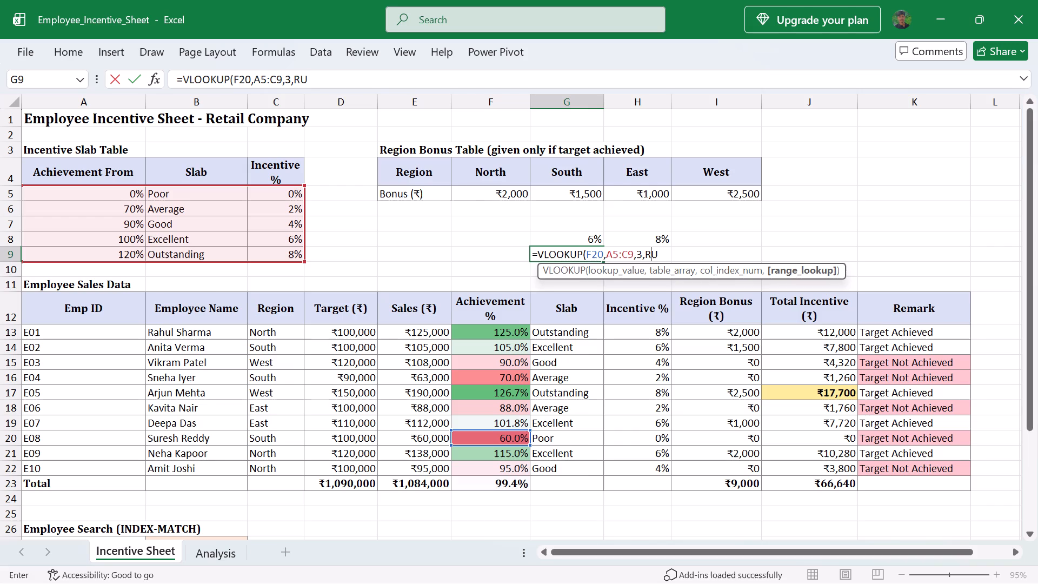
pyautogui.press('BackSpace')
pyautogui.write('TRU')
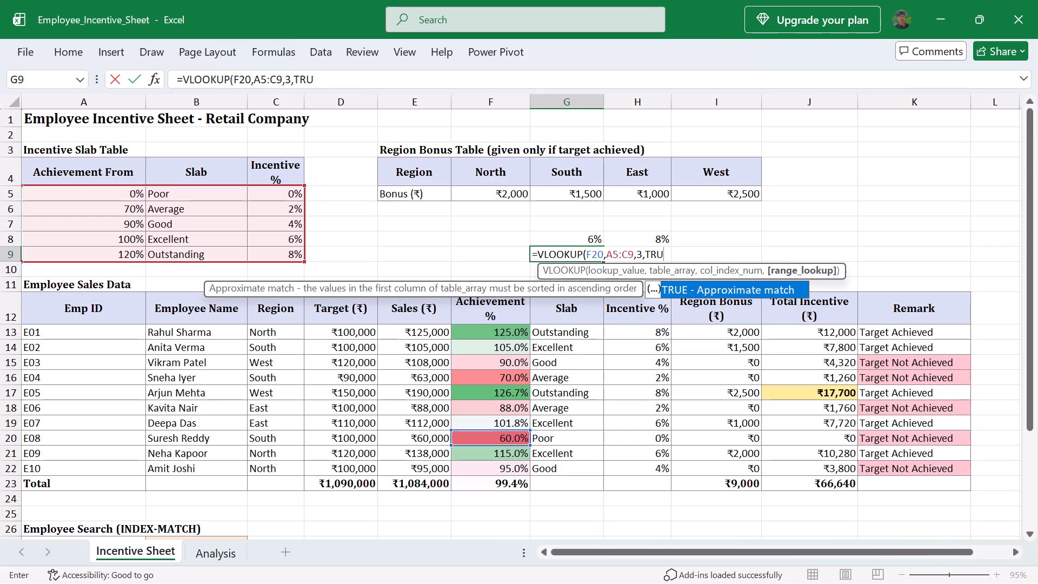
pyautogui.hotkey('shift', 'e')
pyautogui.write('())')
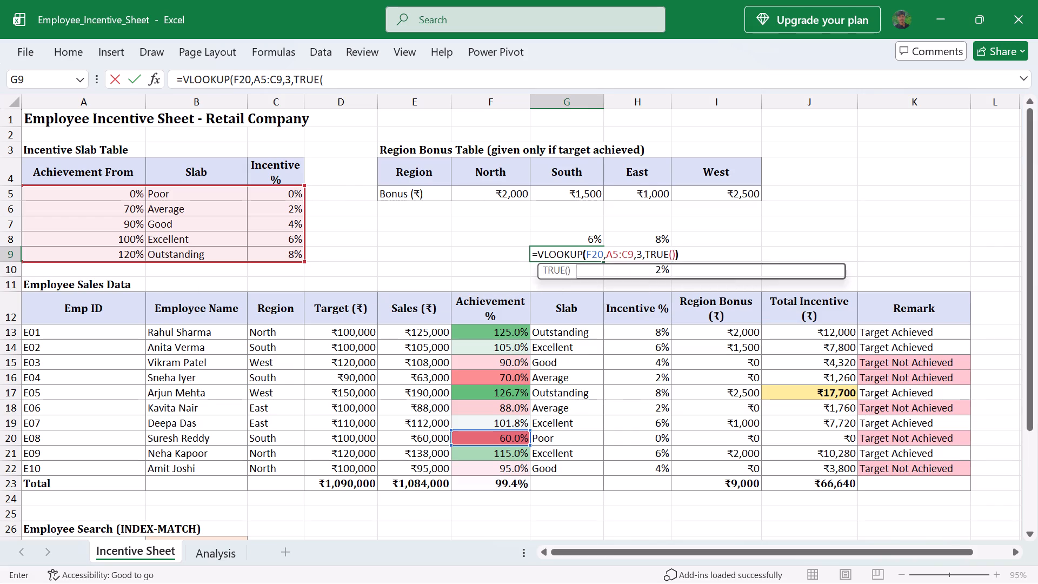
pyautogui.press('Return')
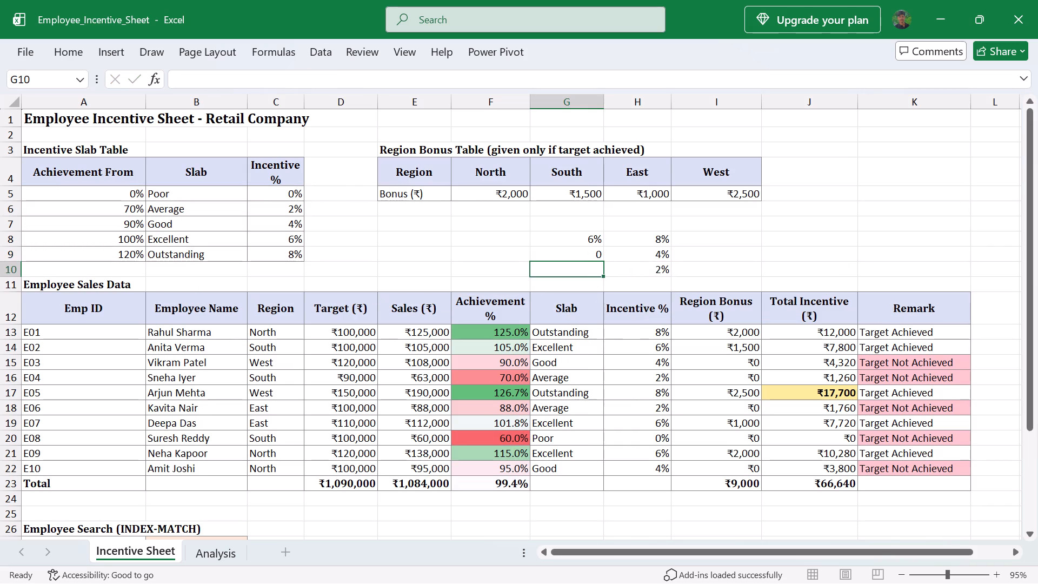
# Clear all the practice lookups from spare cells G8:G9 and H8:H10.
pyautogui.click(581, 260)
pyautogui.click(594, 251)
pyautogui.press('BackSpace')
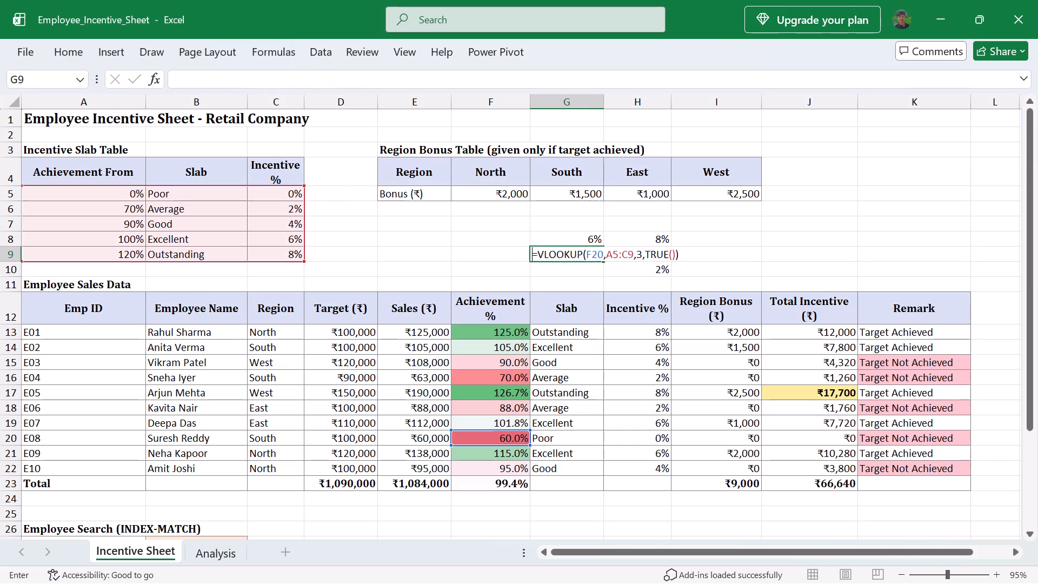
pyautogui.press('Up')
pyautogui.press('BackSpace')
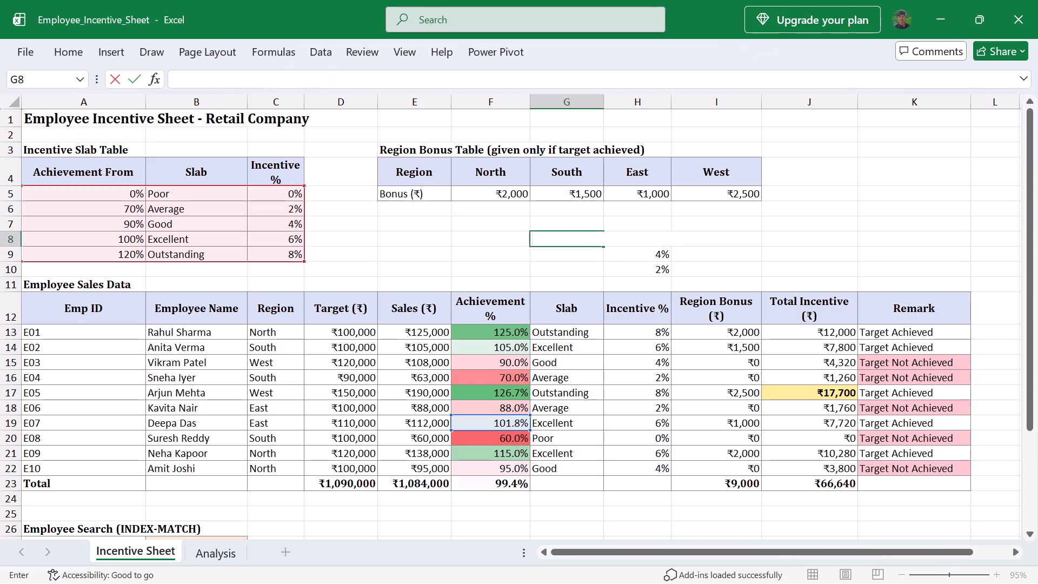
pyautogui.press('Right')
pyautogui.press('BackSpace')
pyautogui.press('Down')
pyautogui.press('BackSpace')
pyautogui.press('Down')
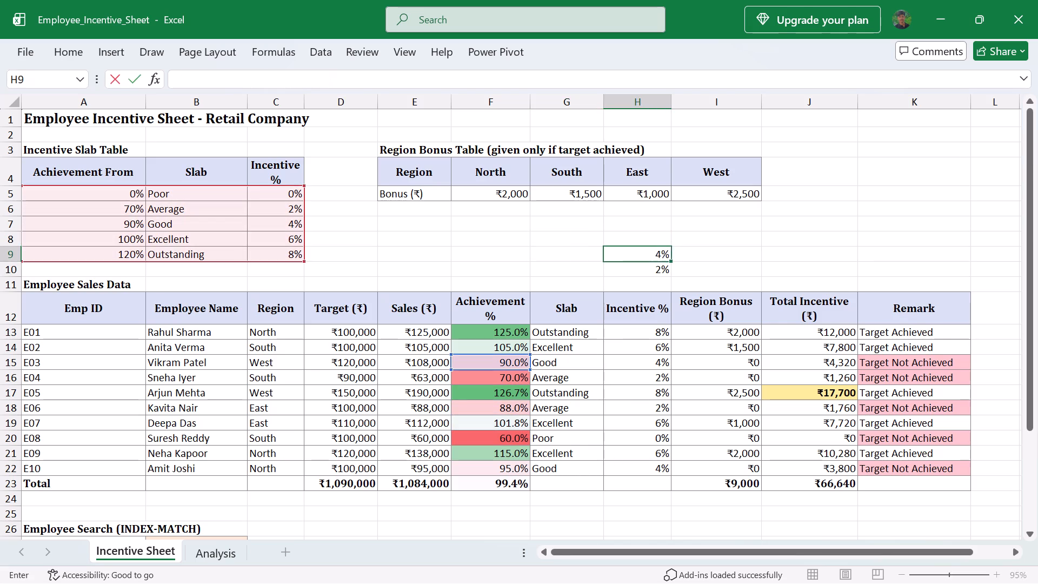
pyautogui.press('BackSpace')
pyautogui.click(588, 252)
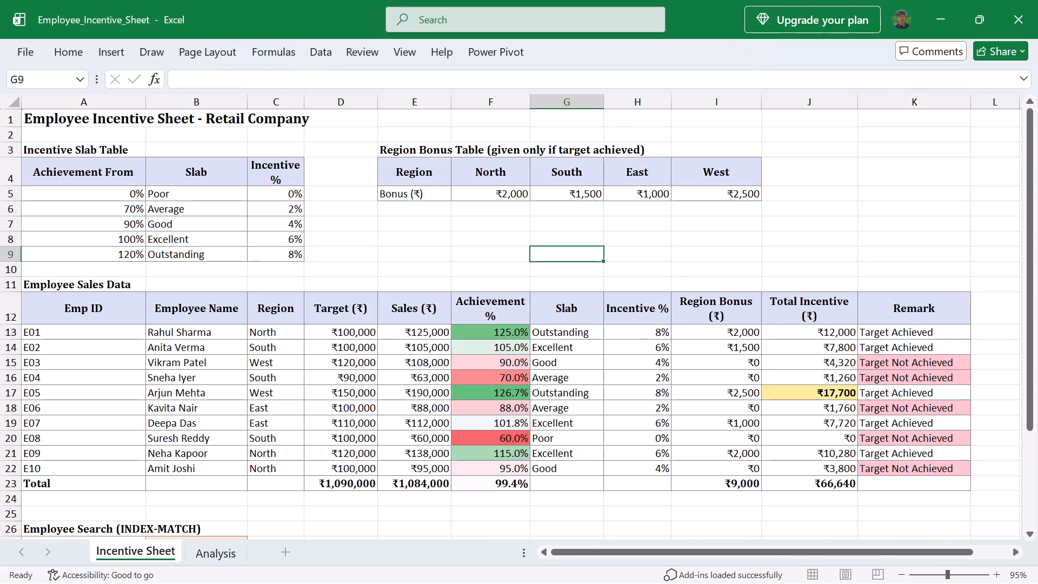
# Review the Slab and Incentive % lookup formulas for E02 and E04, and the Achievement % formula for E05.
pyautogui.click(588, 348)
pyautogui.click(657, 351)
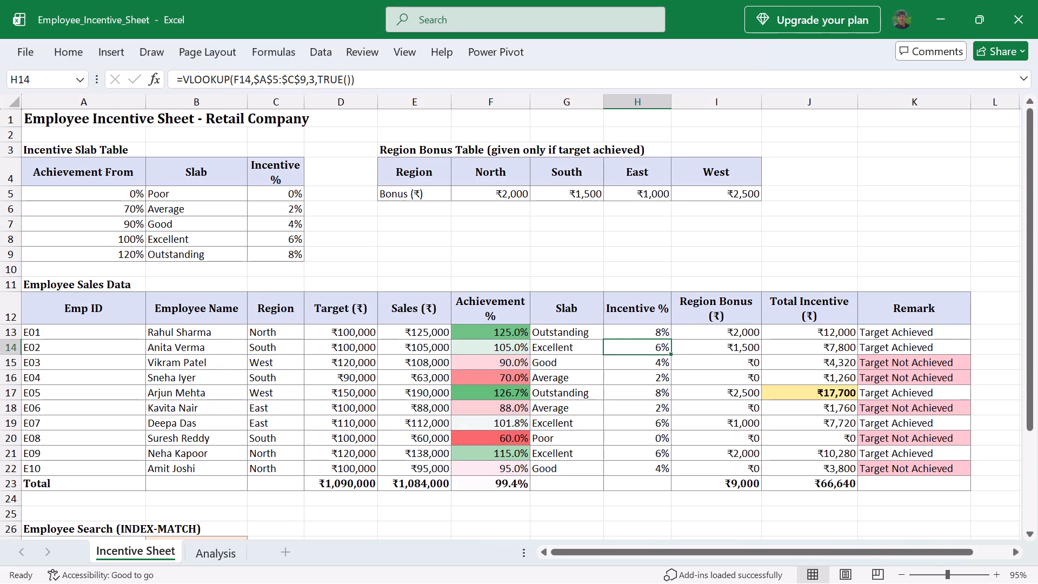
pyautogui.hscroll(1, 432, 380)
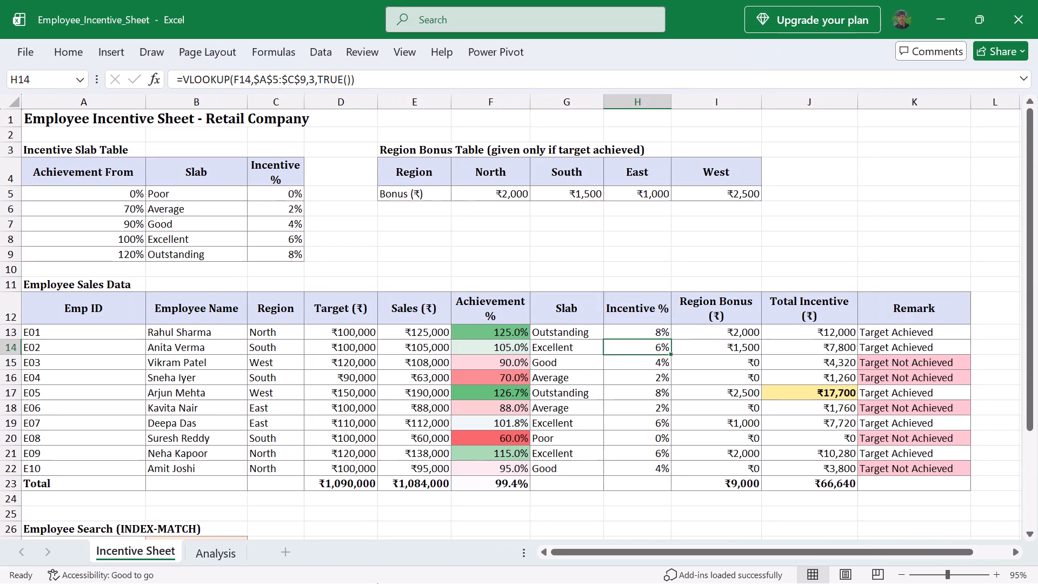
pyautogui.click(521, 398)
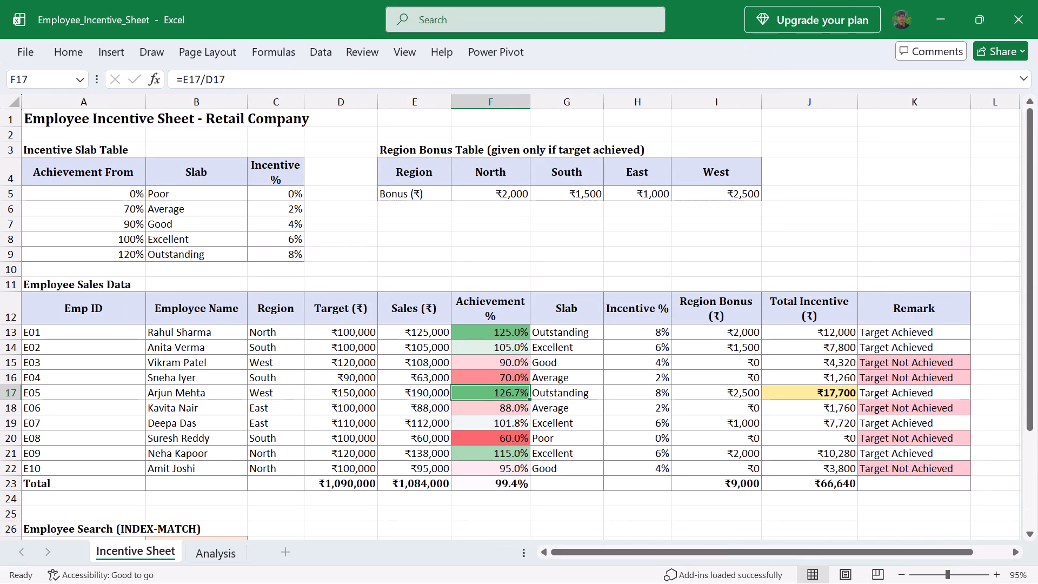
pyautogui.click(581, 383)
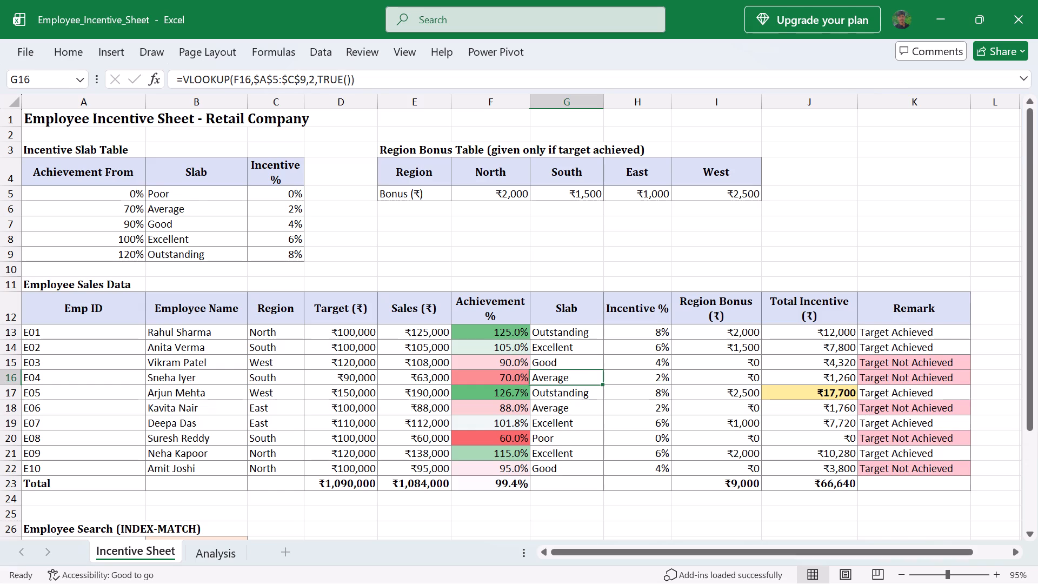
pyautogui.press('Right')
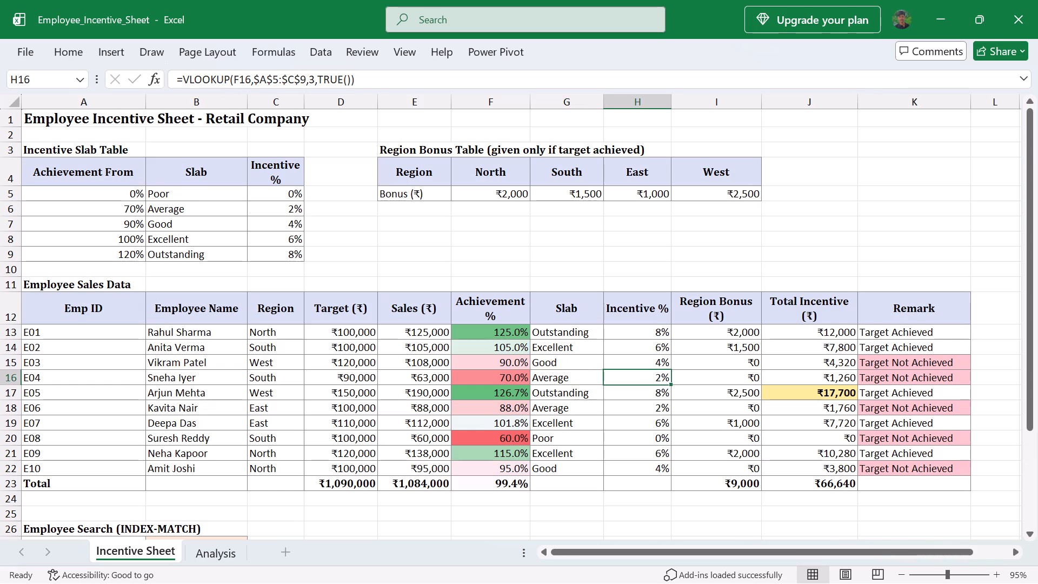
# Review the Region Bonus formulas for E04 and E01 against the Region Bonus Table.
pyautogui.press('Right')
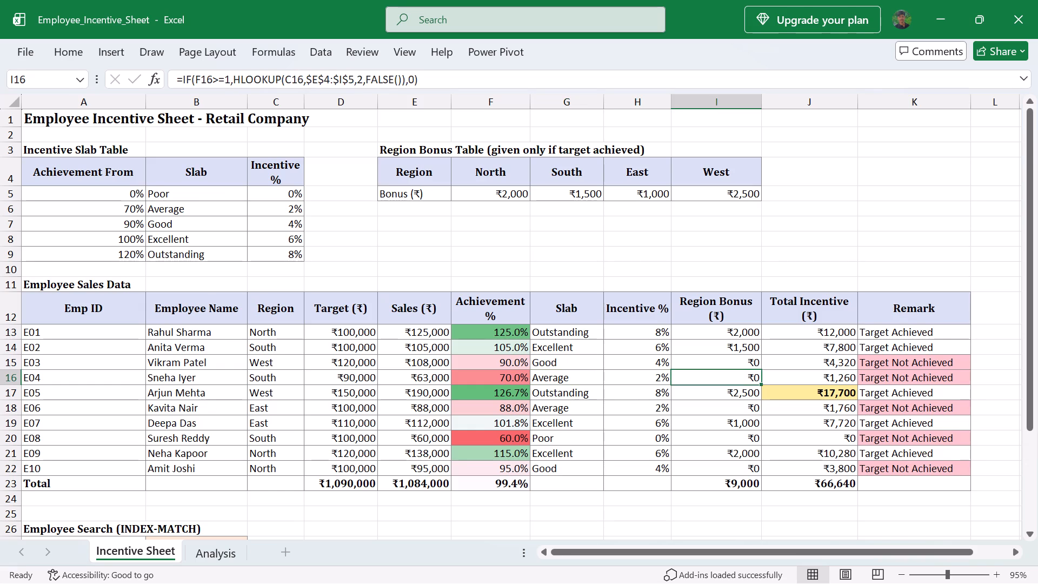
pyautogui.click(706, 336)
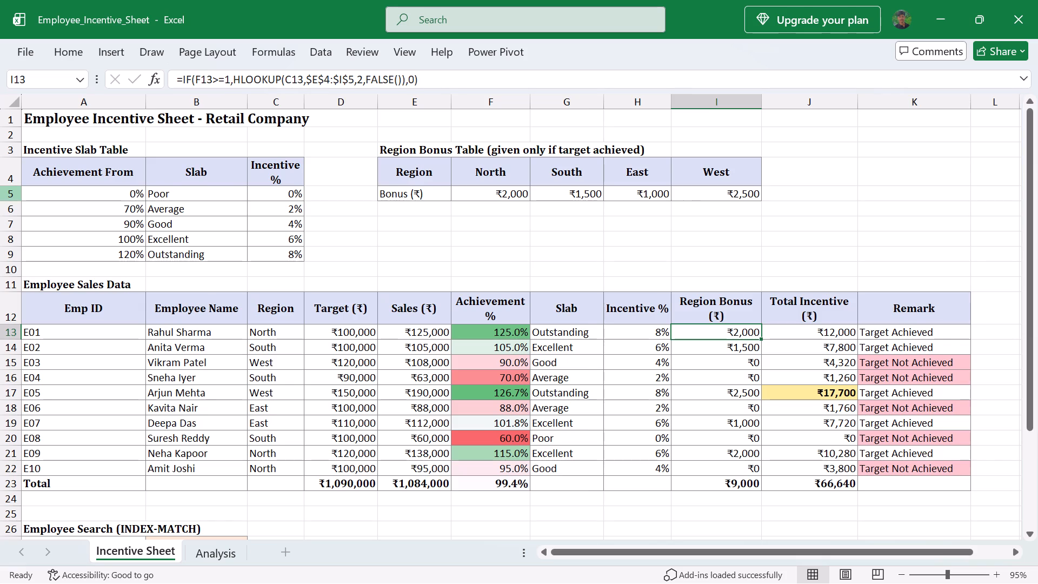
pyautogui.click(10, 182)
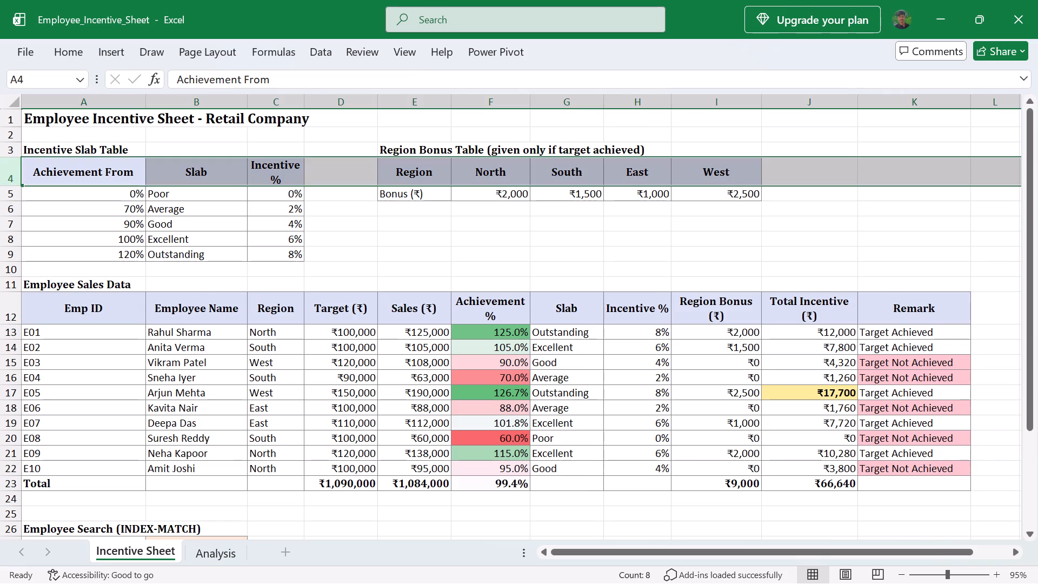
pyautogui.click(397, 206)
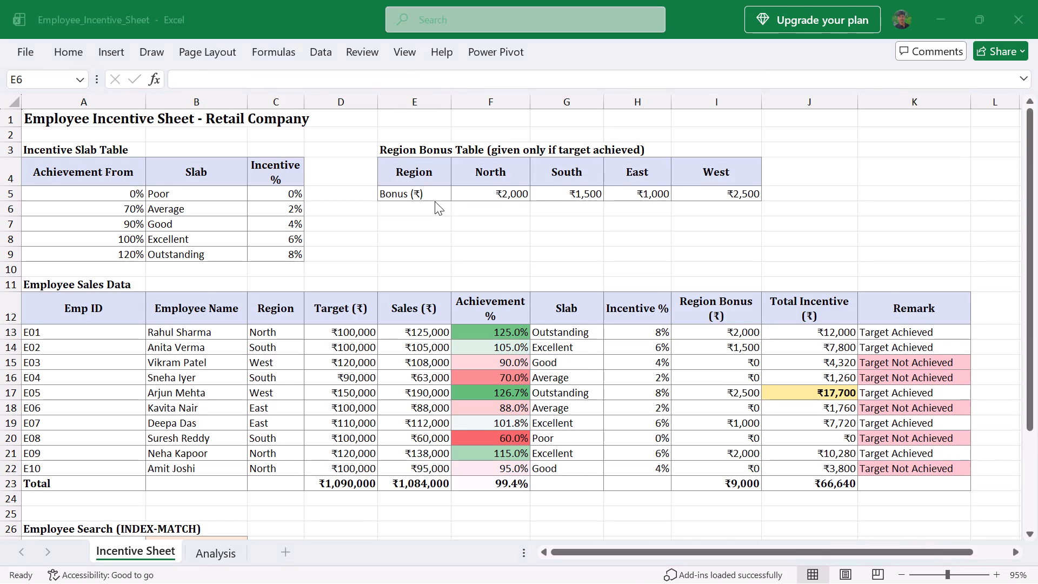
pyautogui.click(276, 125)
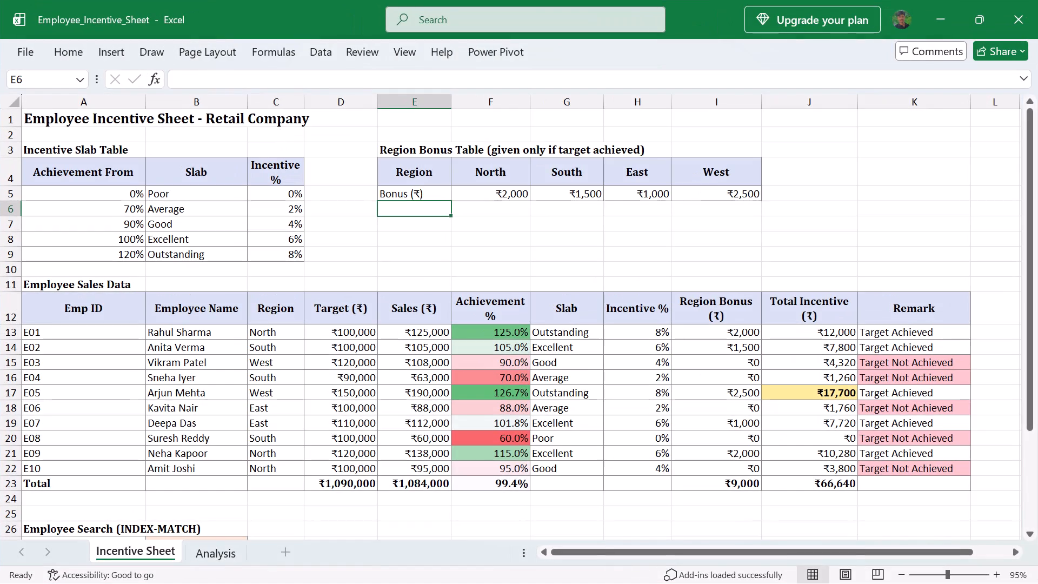
pyautogui.click(709, 333)
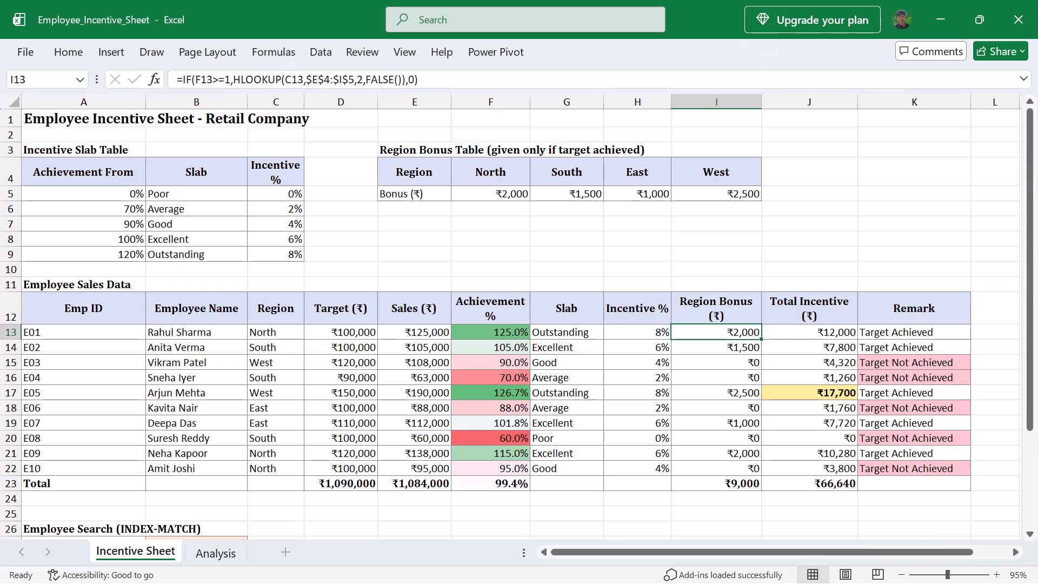
pyautogui.click(691, 337)
pyautogui.click(699, 330)
pyautogui.click(686, 330)
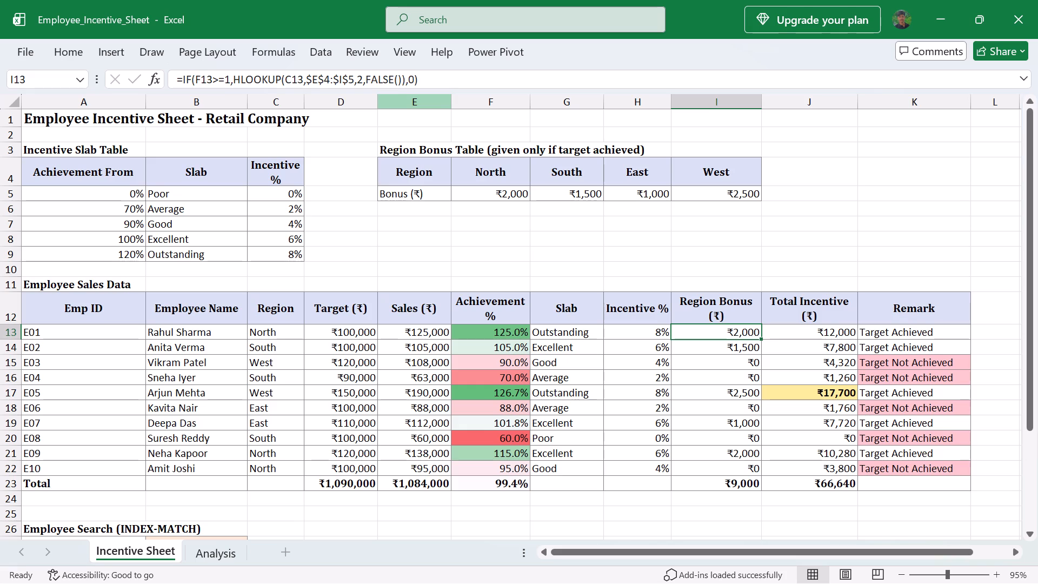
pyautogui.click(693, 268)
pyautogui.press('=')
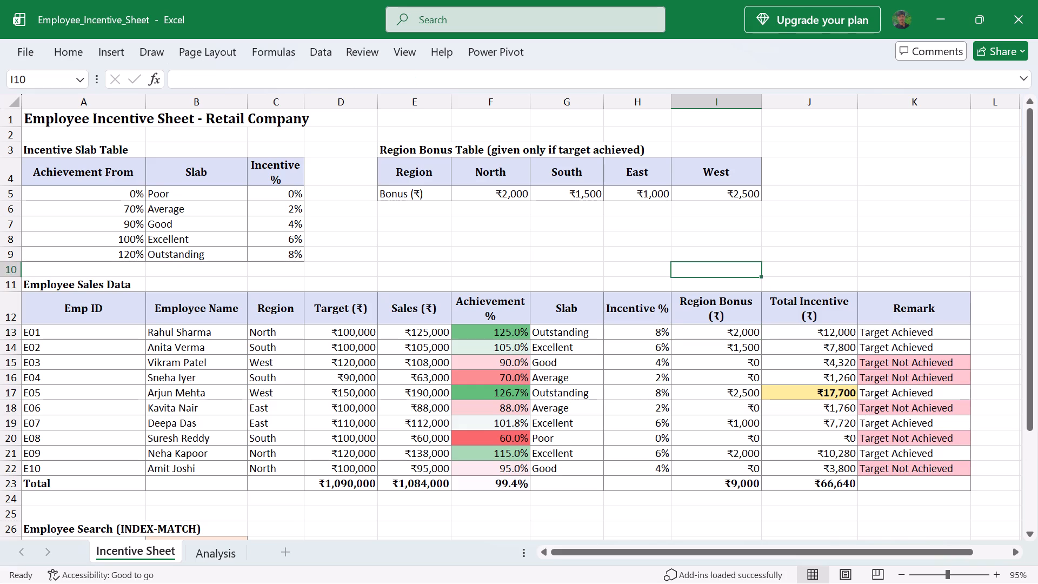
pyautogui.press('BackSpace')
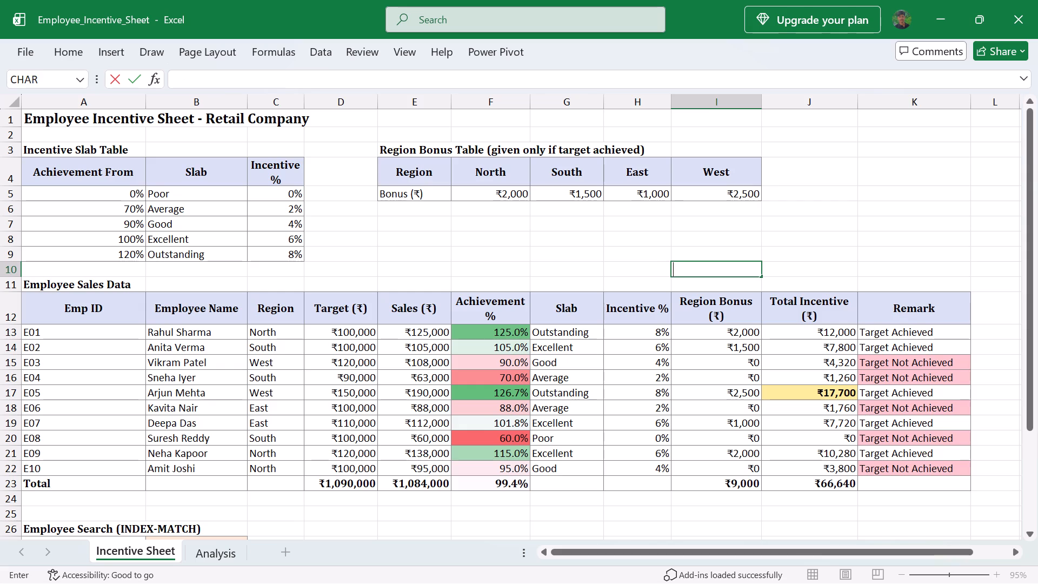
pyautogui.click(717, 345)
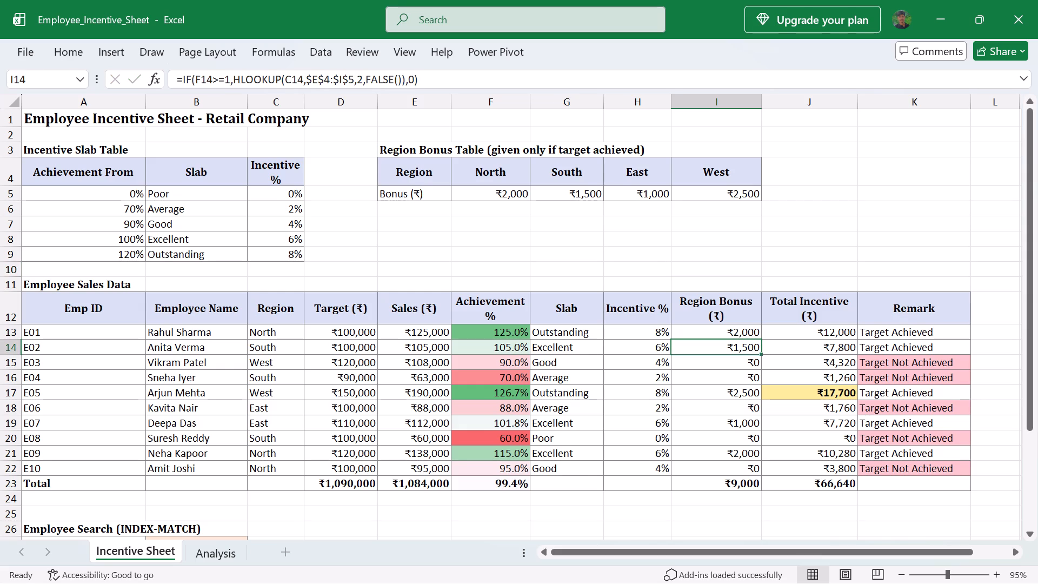
# Enter =IF(F13>=1,HLOOKUP(C13,E4:I5,2,FALSE())) in spare cell I10 to look up E01's region bonus, and compare it with the original formula in I13.
pyautogui.click(688, 263)
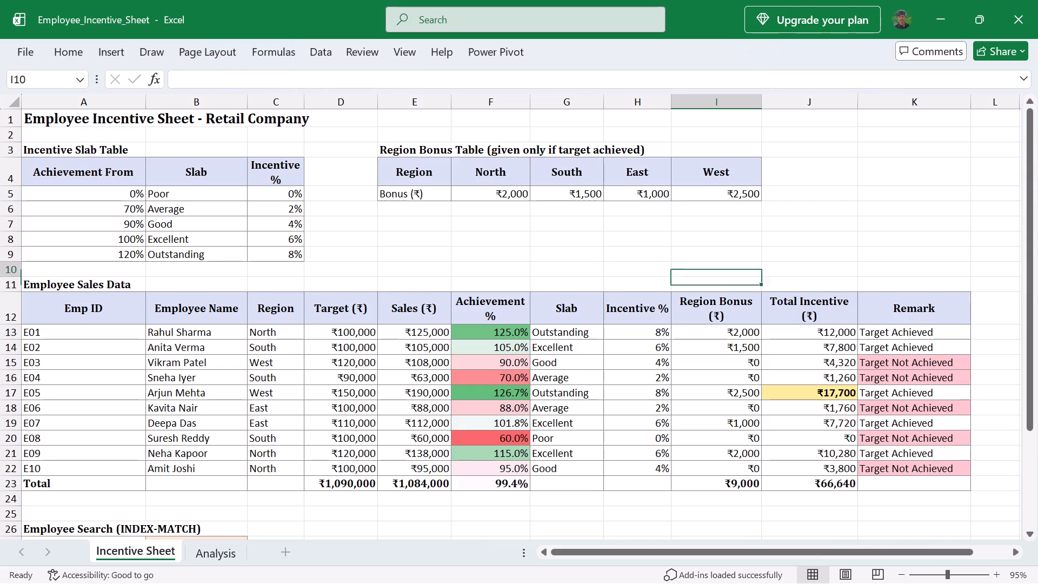
pyautogui.write('=IF')
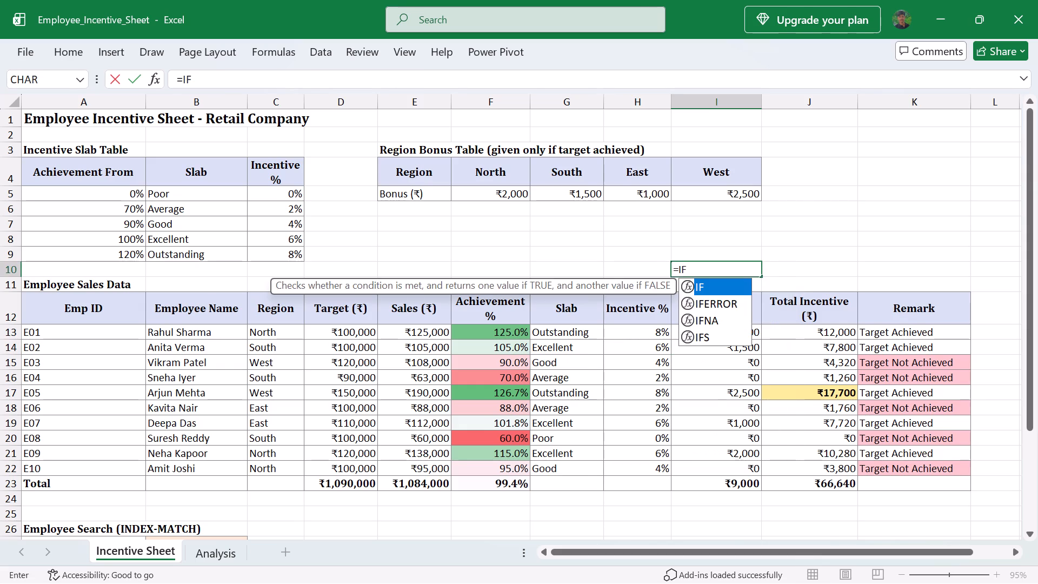
pyautogui.hotkey('shift', '(')
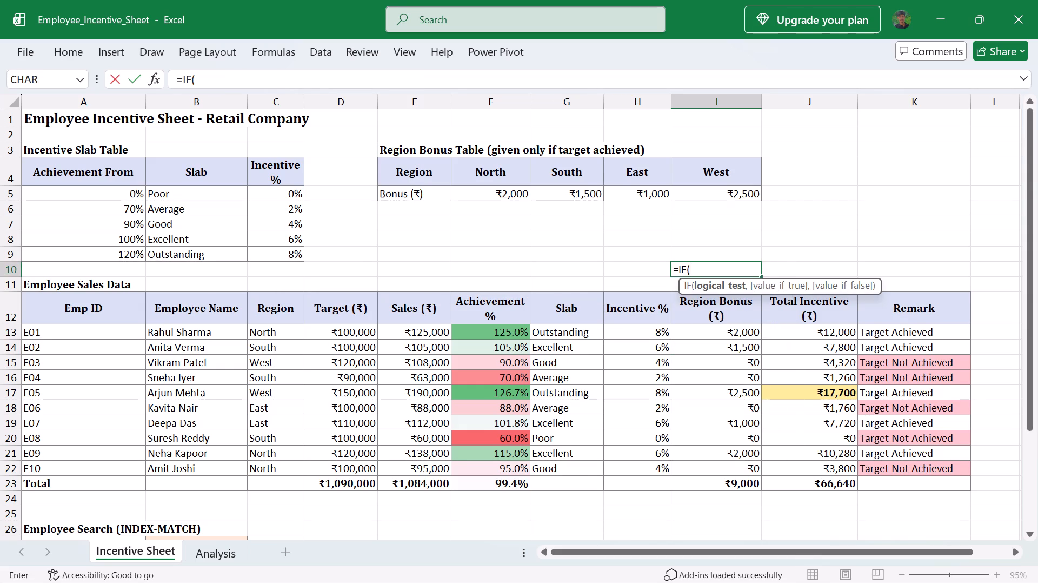
pyautogui.click(498, 338)
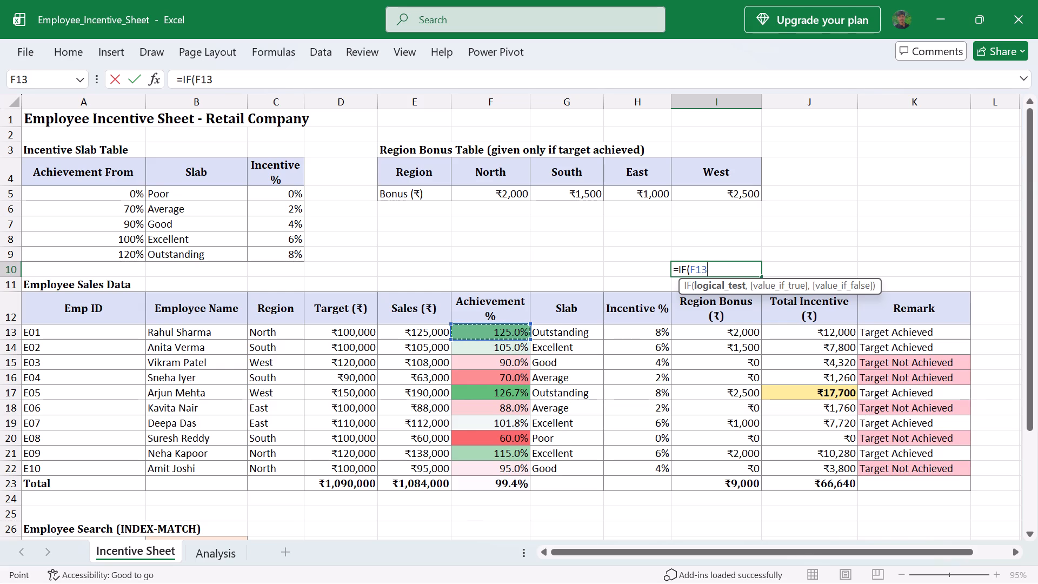
pyautogui.hotkey('shift', '>')
pyautogui.press('=')
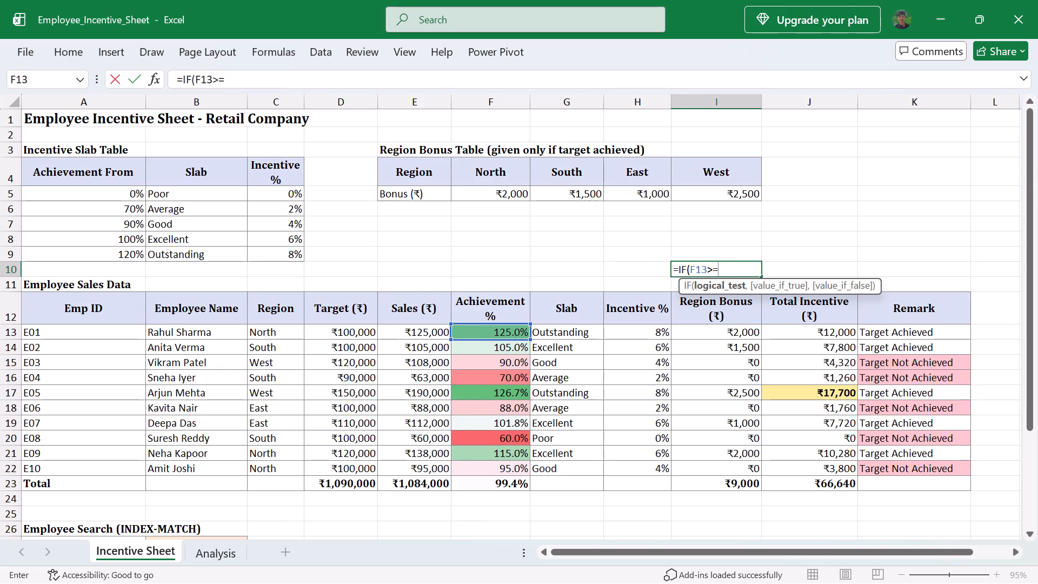
pyautogui.press('1')
pyautogui.press(',')
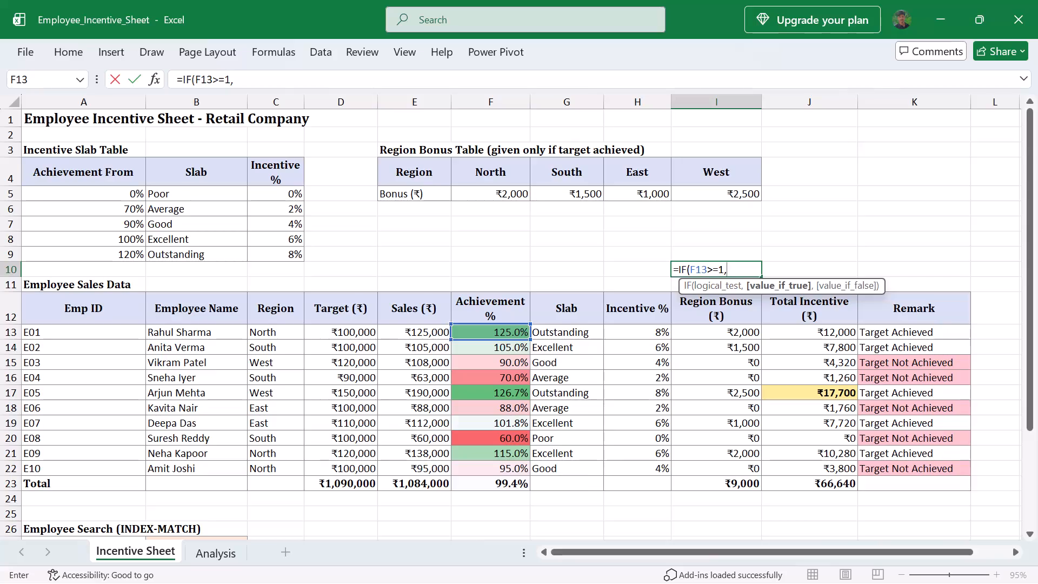
pyautogui.hotkey('shift', 'h')
pyautogui.write('LOOKUP')
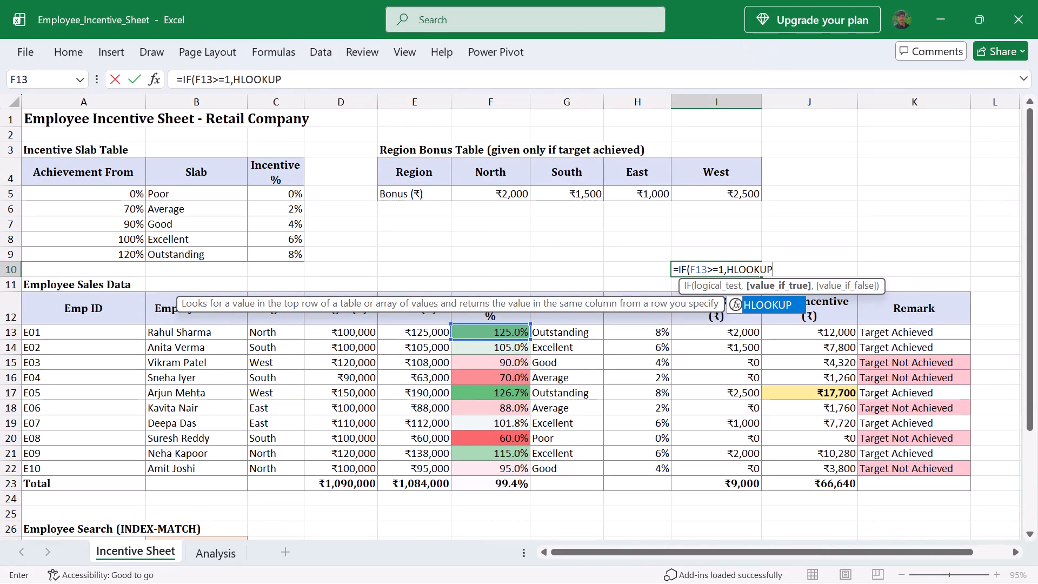
pyautogui.hotkey('shift', '(')
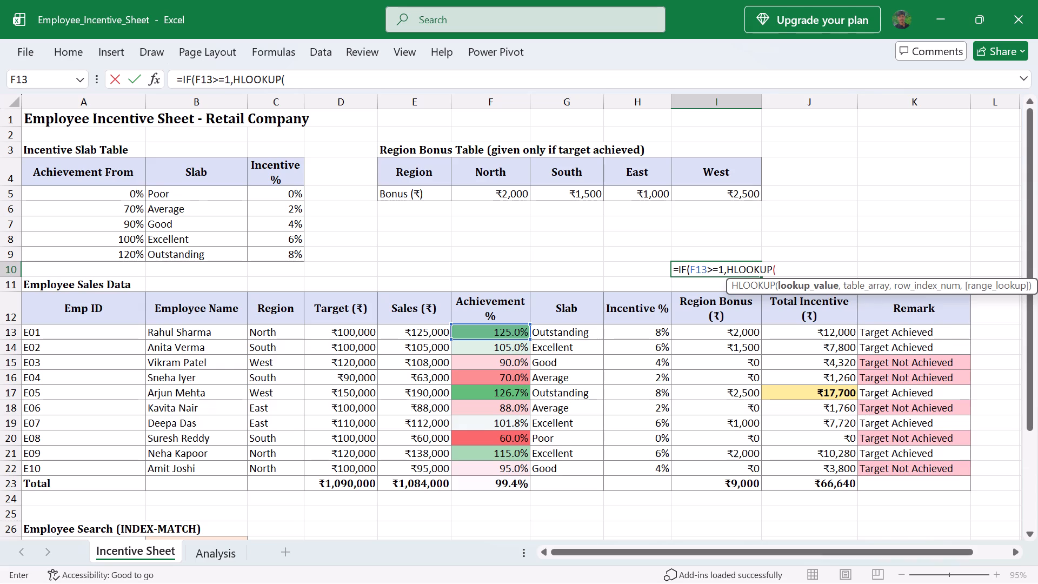
pyautogui.click(281, 334)
pyautogui.press(',')
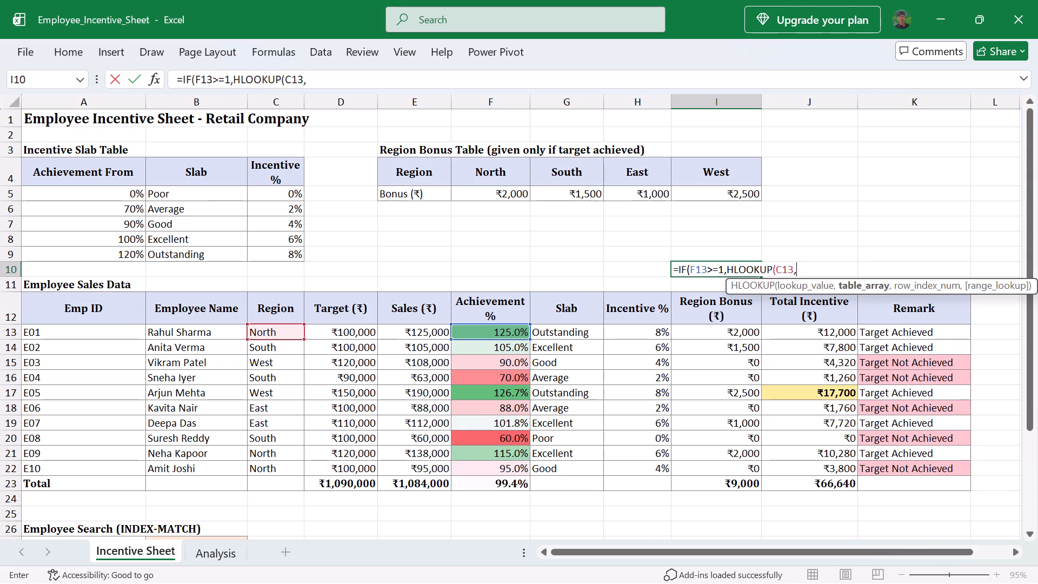
pyautogui.moveTo(378, 160); pyautogui.dragTo(733, 190)
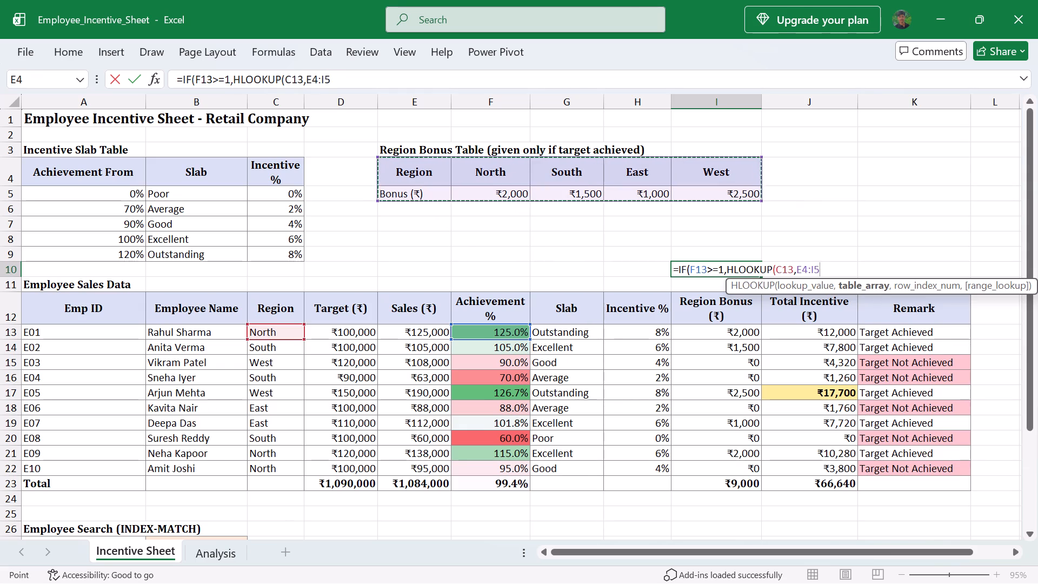
pyautogui.press(',')
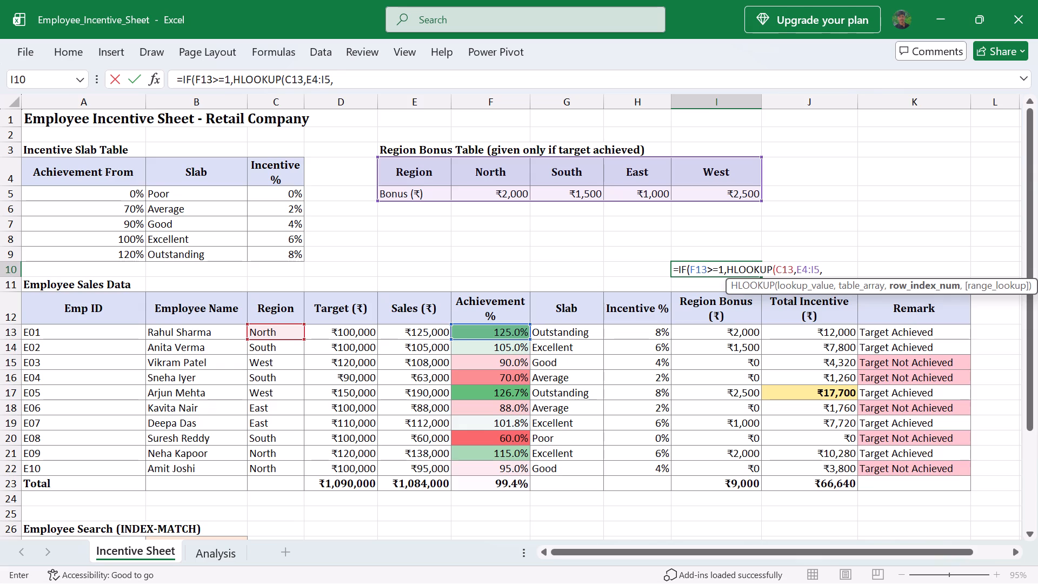
pyautogui.press('2')
pyautogui.press(',')
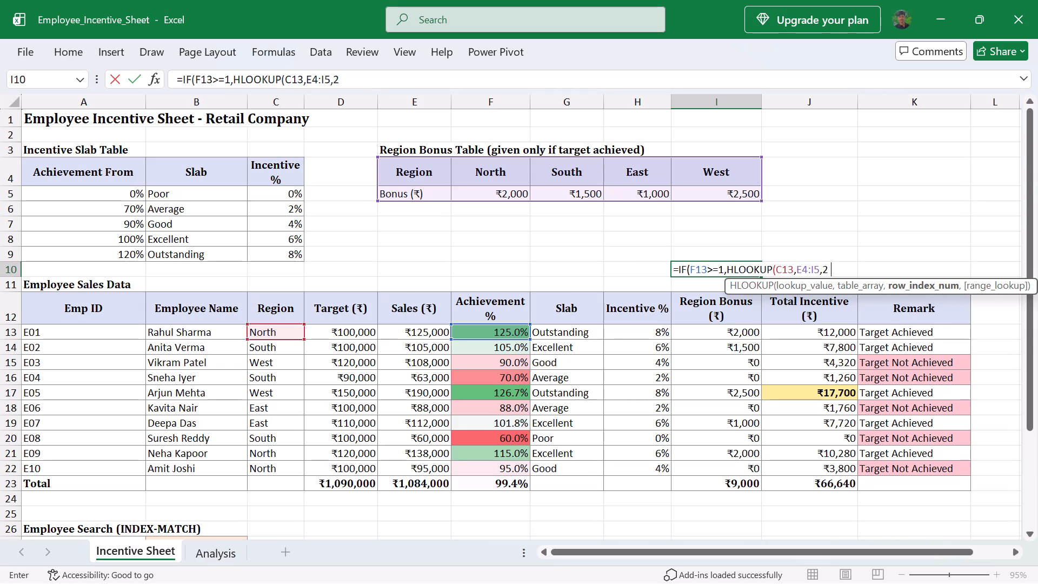
pyautogui.hotkey('shift', 'f')
pyautogui.write('alse')
pyautogui.write('())')
pyautogui.hotkey('shift', 'Return')
pyautogui.click(567, 357)
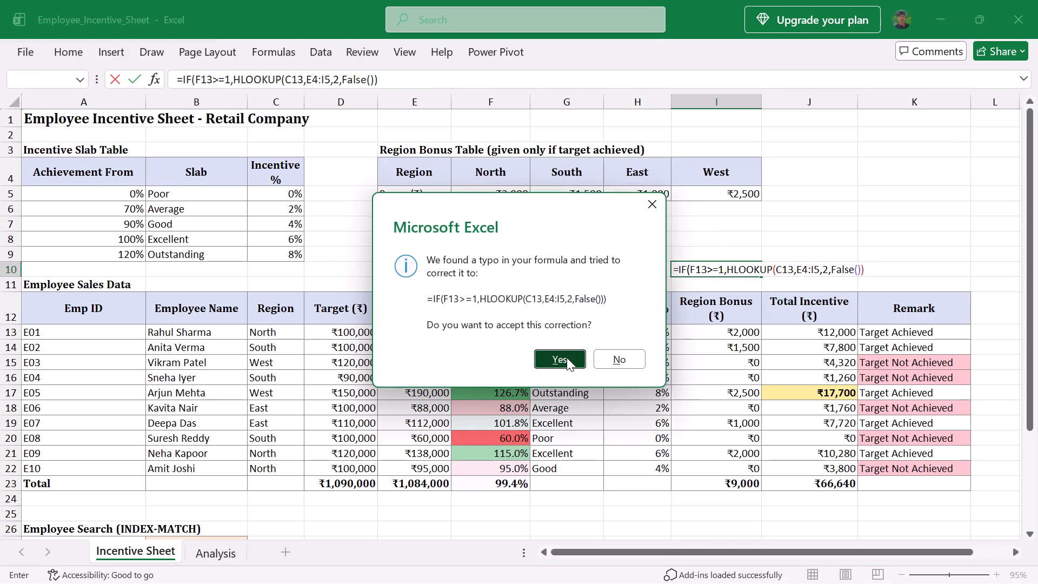
pyautogui.click(724, 272)
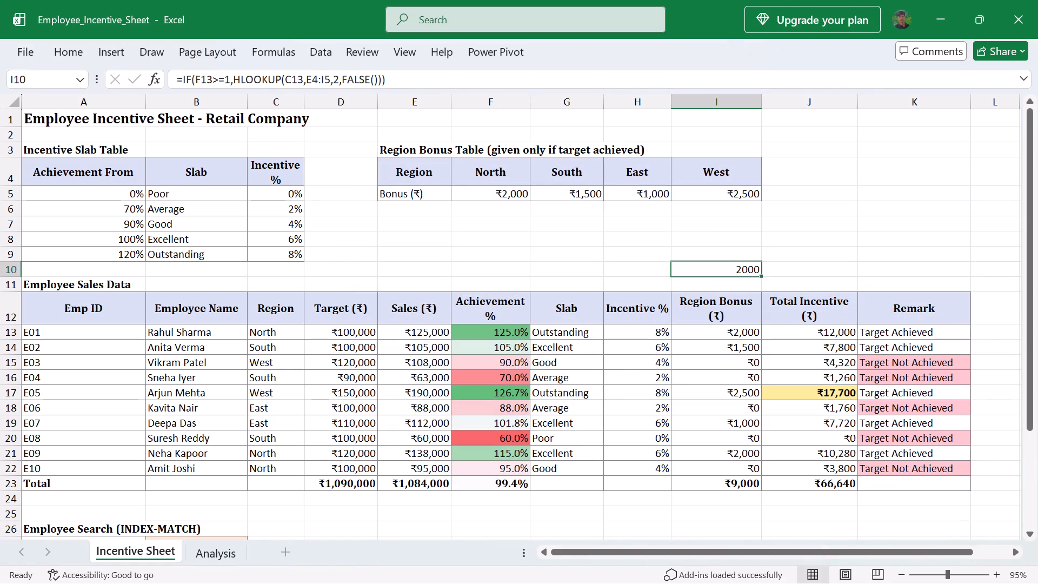
pyautogui.click(726, 272)
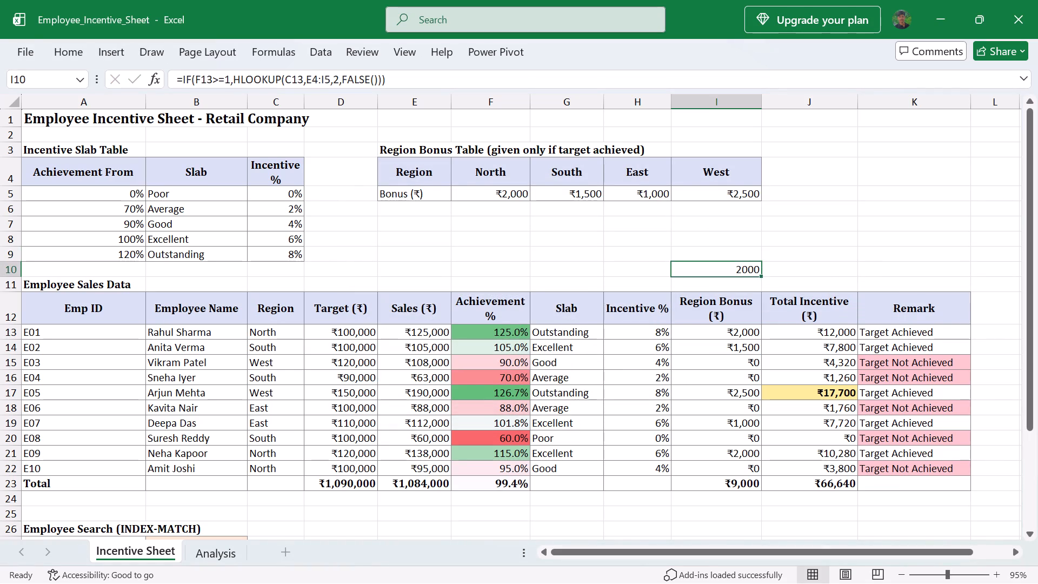
pyautogui.click(702, 335)
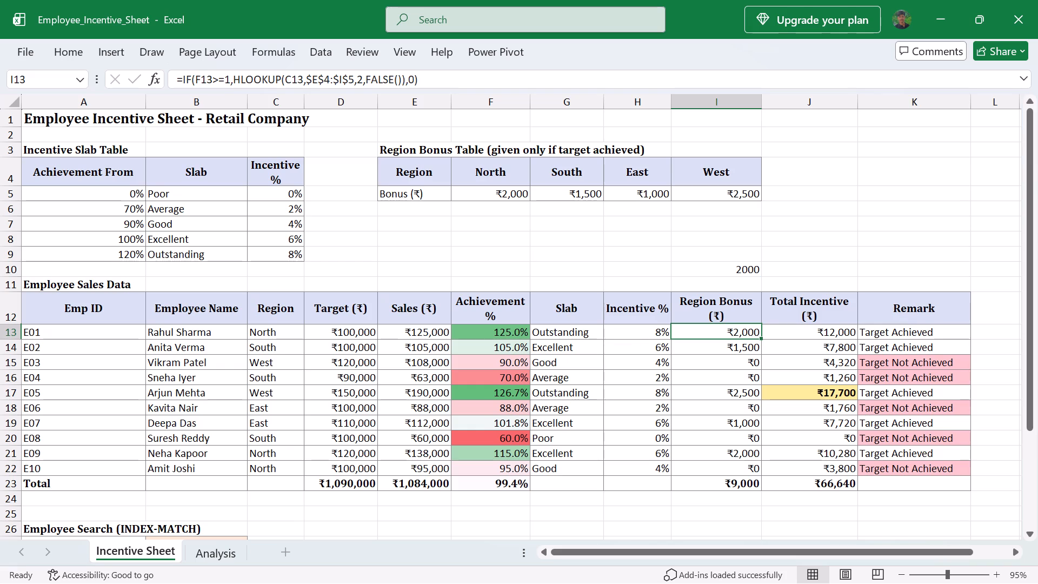
# Switch to YouTube and play the suggested video "In Ankhon Ki Masti with lyrics", skipping the advertisement.
pyautogui.click(537, 131)
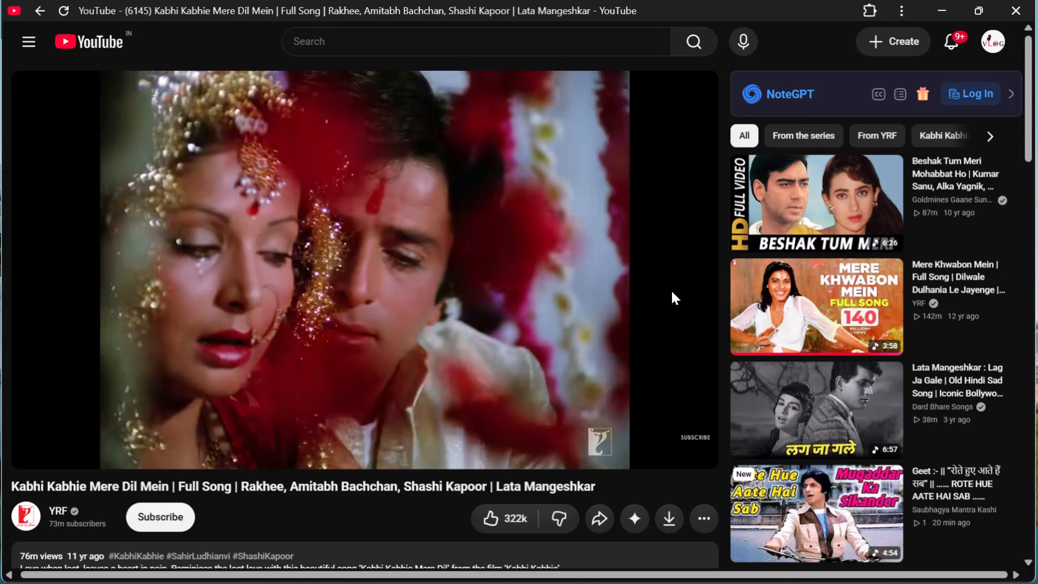
pyautogui.scroll(-1, 815, 325)
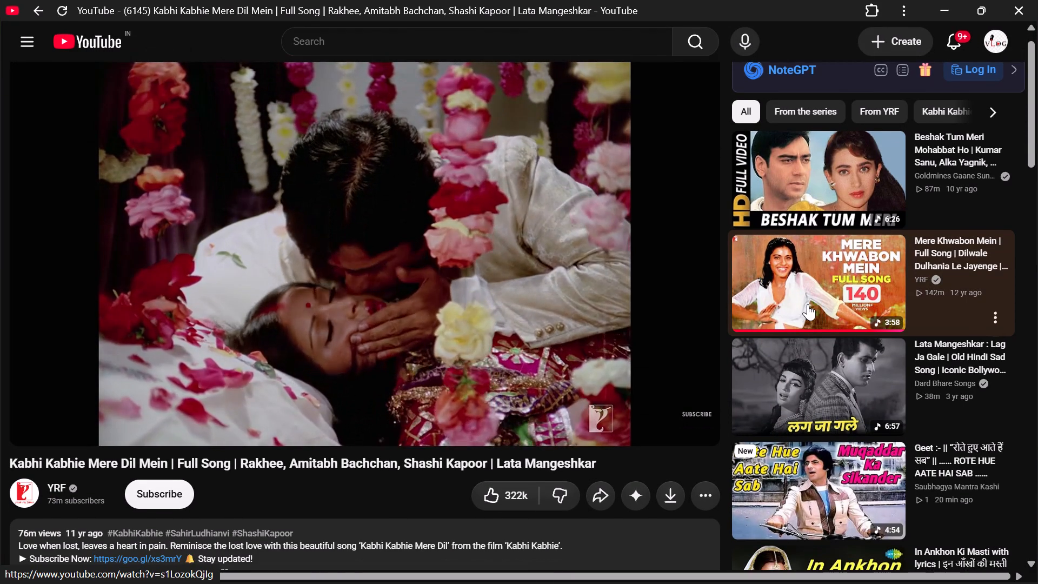
pyautogui.scroll(-3, 808, 304)
pyautogui.scroll(-1, 759, 361)
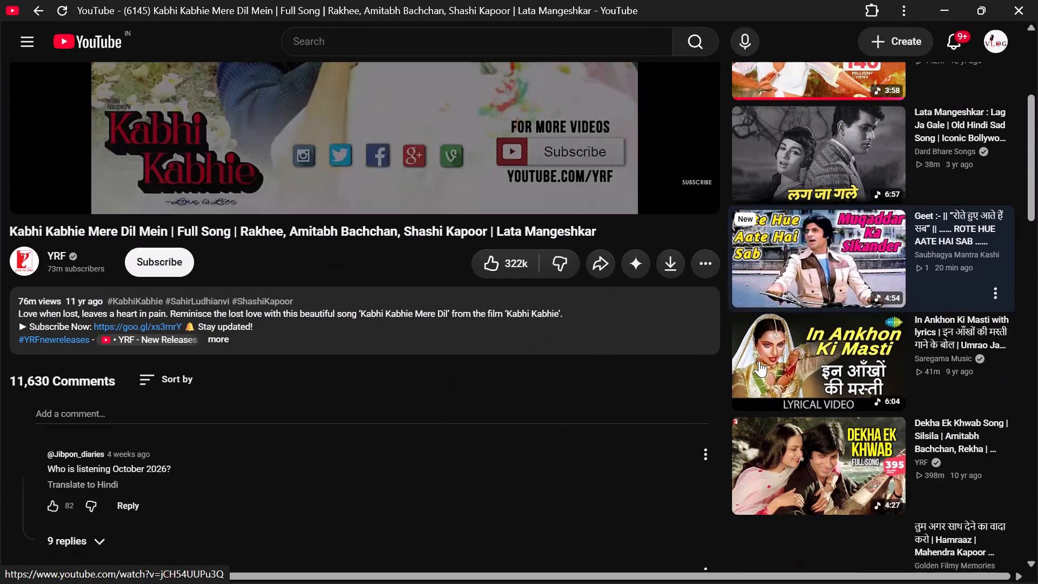
pyautogui.scroll(-1, 634, 380)
pyautogui.click(768, 328)
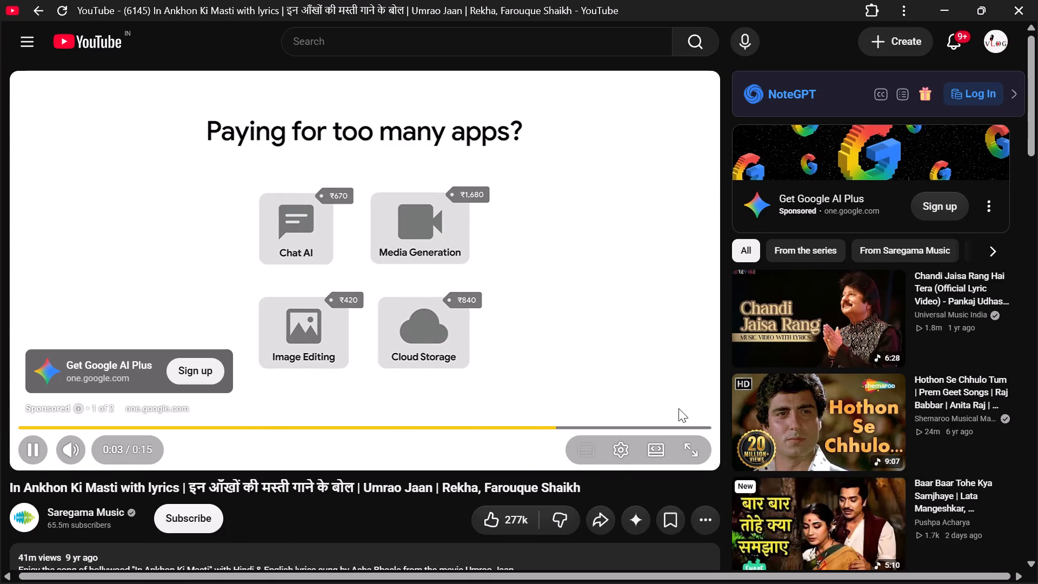
pyautogui.click(667, 402)
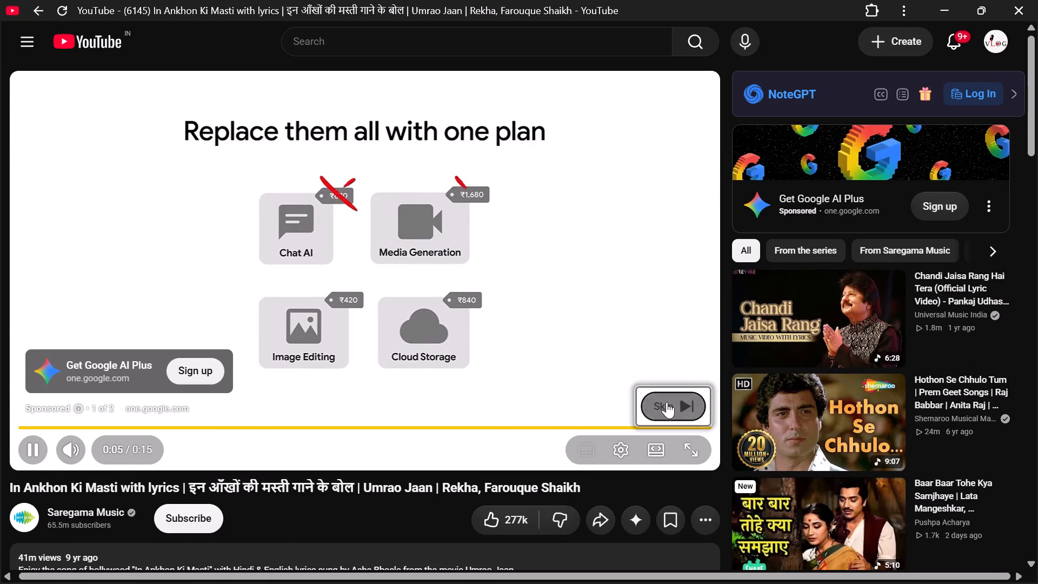
# Return to the YouTube window and skip the song video forward to about 0:39.
pyautogui.click(225, 104)
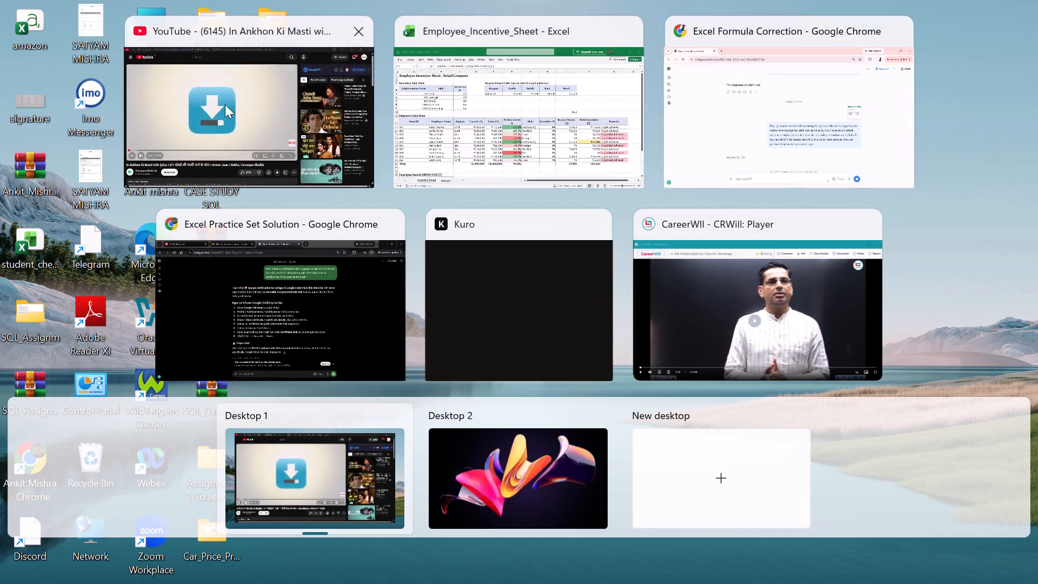
pyautogui.press('Right')
pyautogui.press('Right')
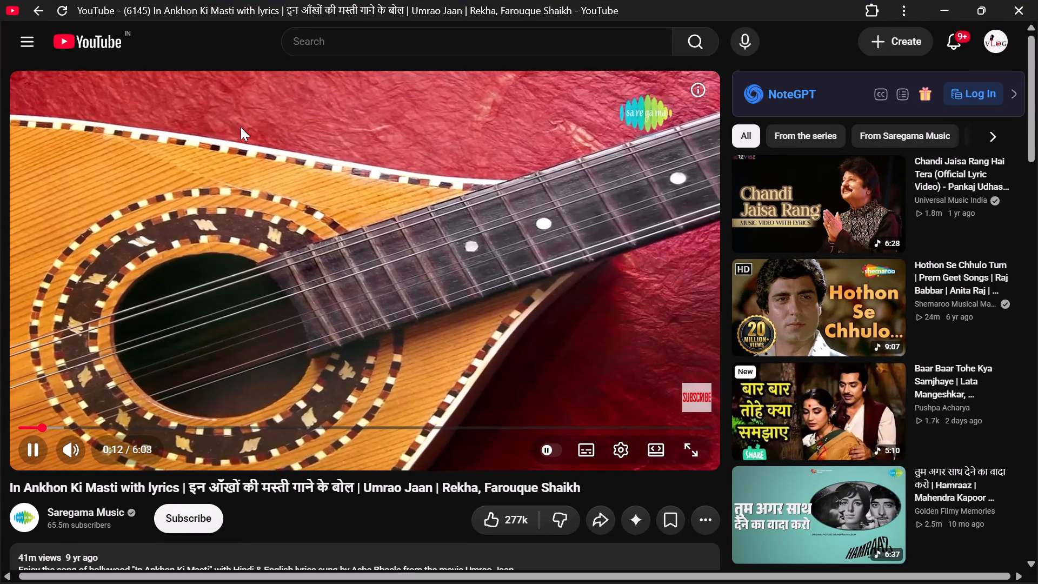
pyautogui.press('Right')
pyautogui.press('Right')
pyautogui.press('Right')
pyautogui.press('Right')
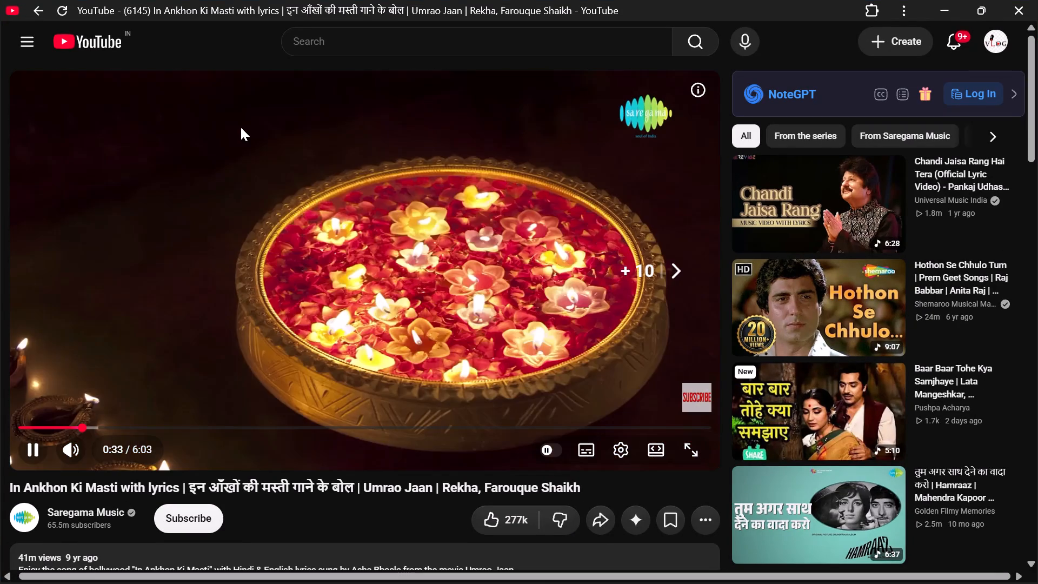
pyautogui.press('Right')
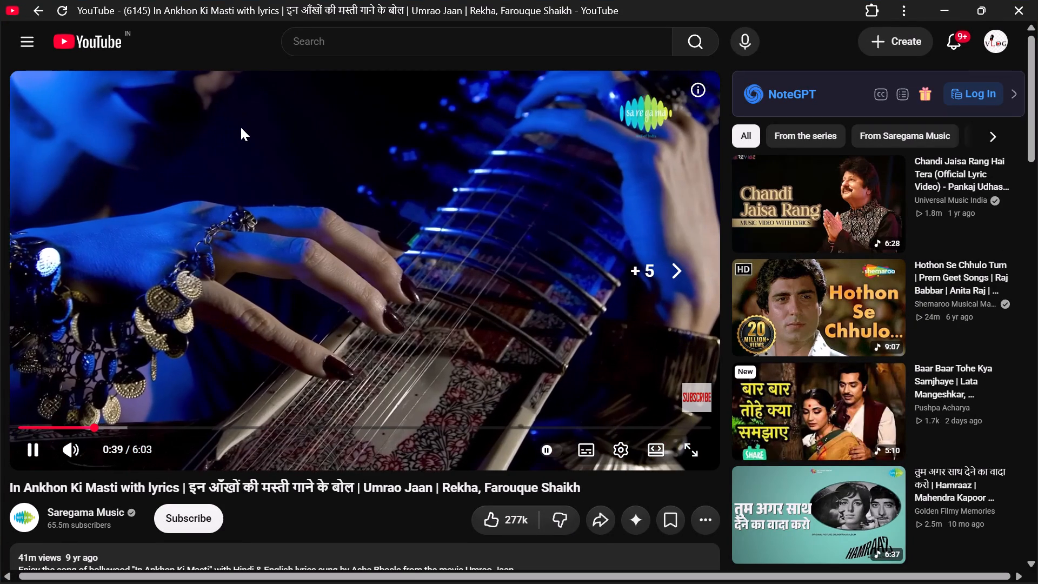
# Skip the song video forward once more and switch back to the Employee_Incentive_Sheet workbook in Excel.
pyautogui.press('Right')
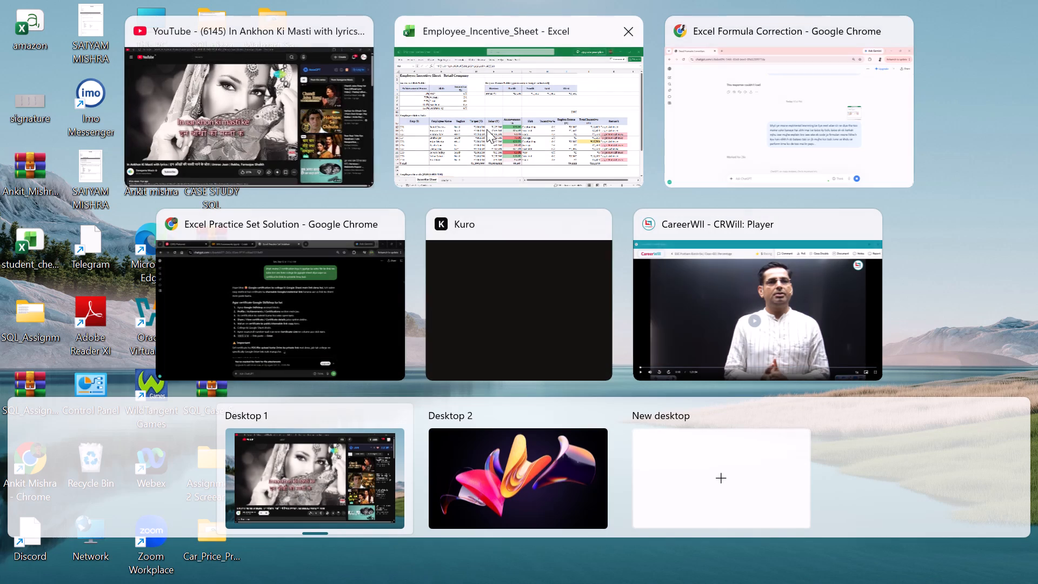
pyautogui.click(487, 129)
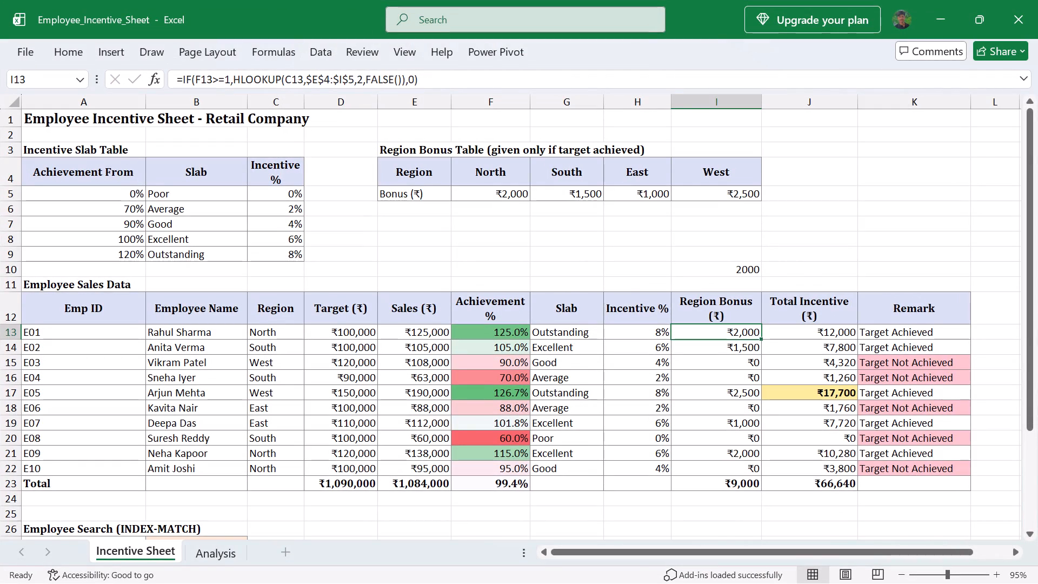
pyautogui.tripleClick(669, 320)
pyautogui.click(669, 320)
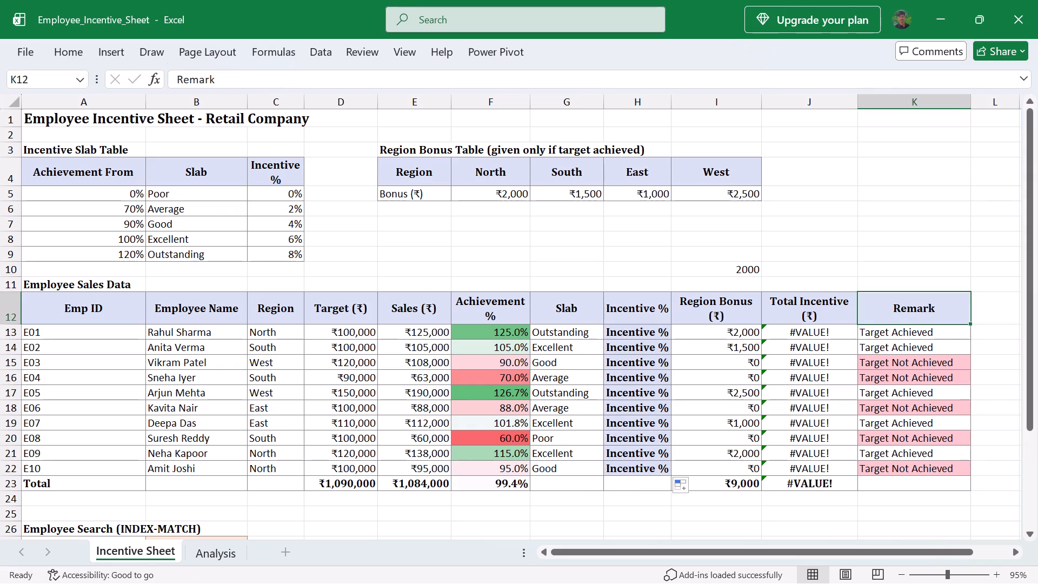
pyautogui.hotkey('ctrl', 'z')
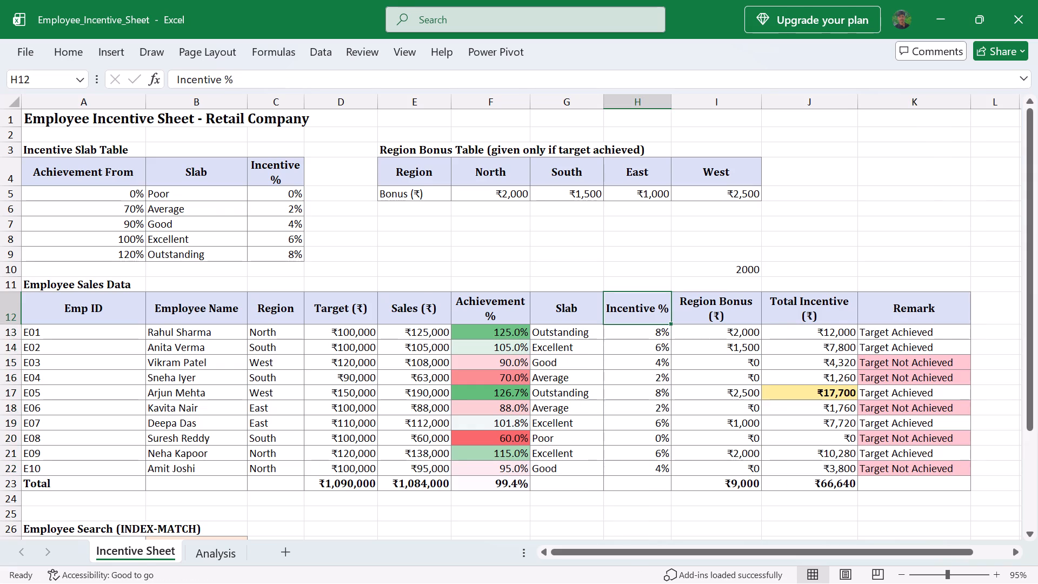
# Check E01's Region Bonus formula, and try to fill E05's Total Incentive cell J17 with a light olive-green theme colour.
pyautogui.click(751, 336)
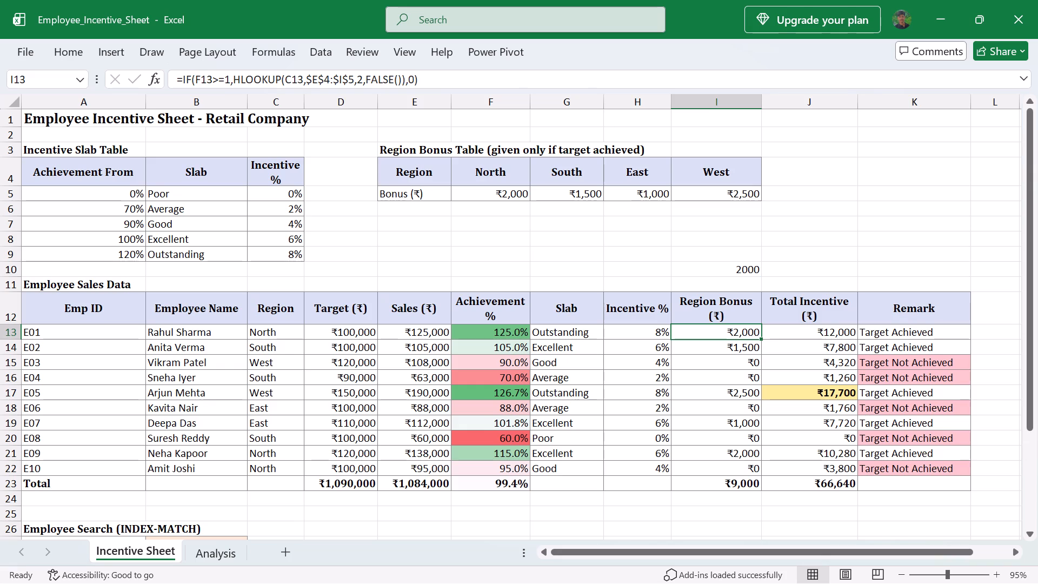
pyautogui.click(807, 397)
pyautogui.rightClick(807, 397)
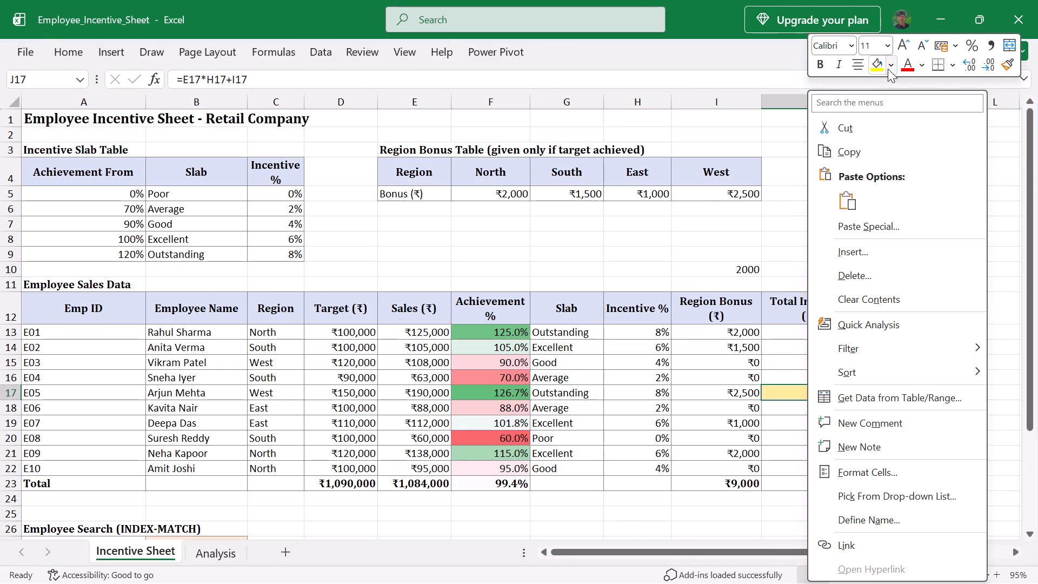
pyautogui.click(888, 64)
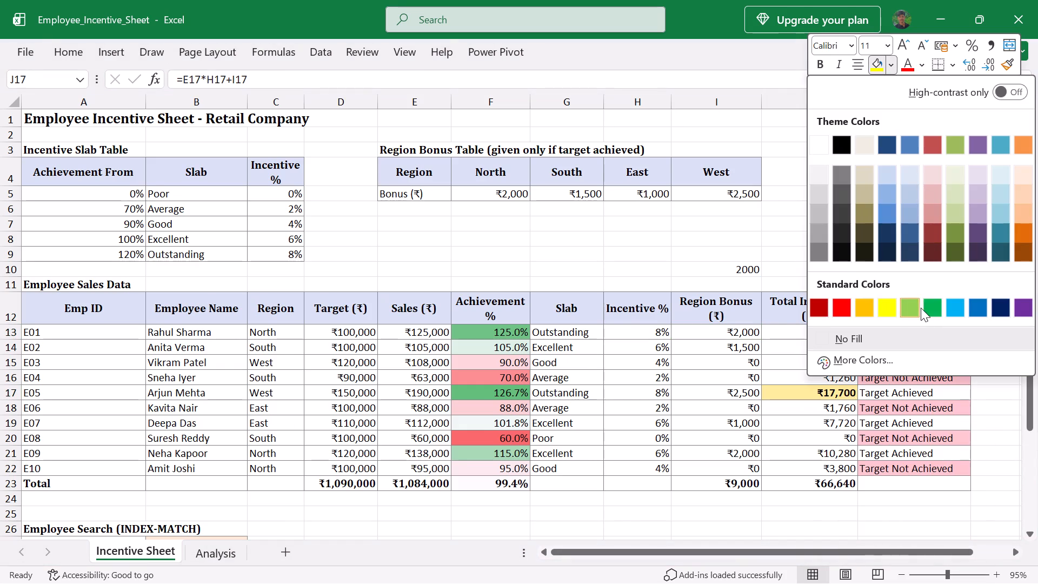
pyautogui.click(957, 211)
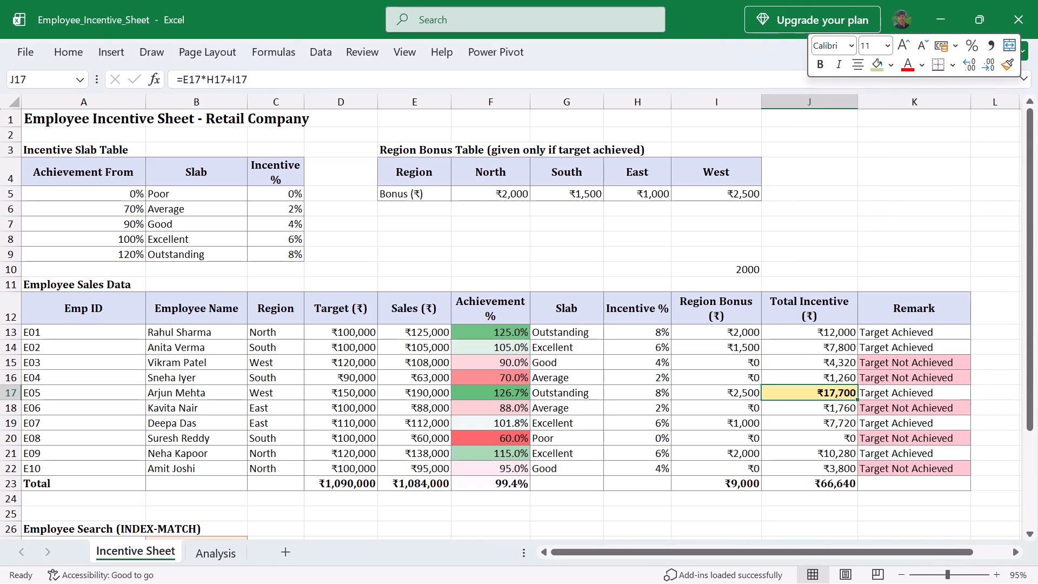
# Set the fill of E05's Total Incentive cell J17 to the standard light green, and reapply it.
pyautogui.click(810, 394)
pyautogui.rightClick(810, 394)
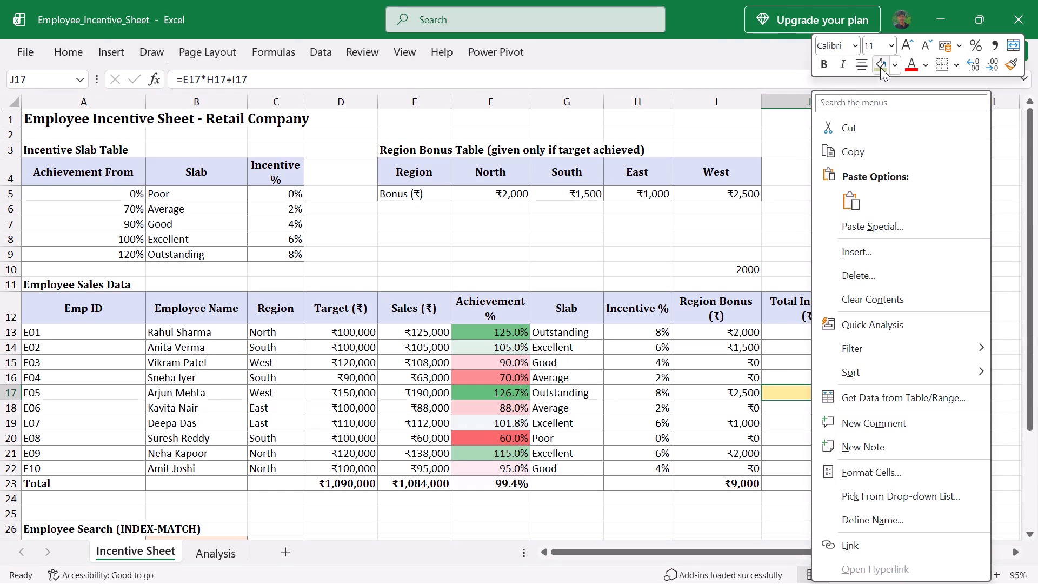
pyautogui.click(892, 64)
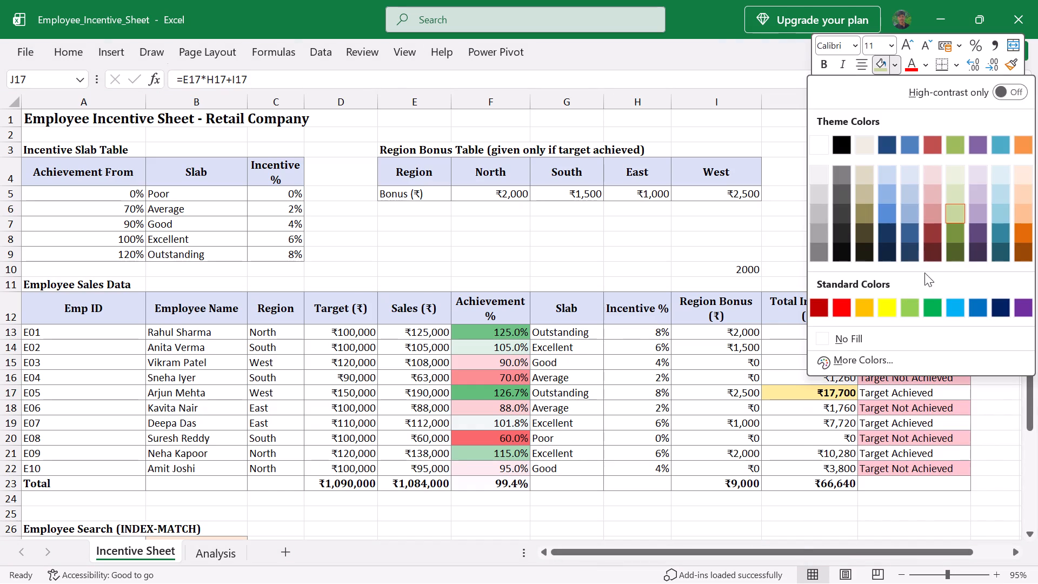
pyautogui.click(907, 308)
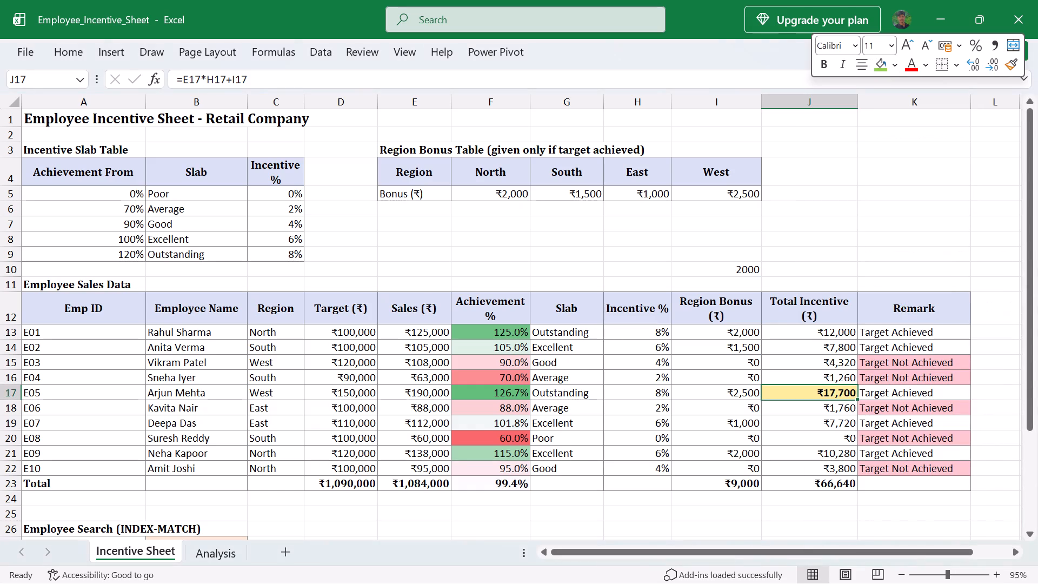
pyautogui.click(804, 398)
pyautogui.rightClick(804, 398)
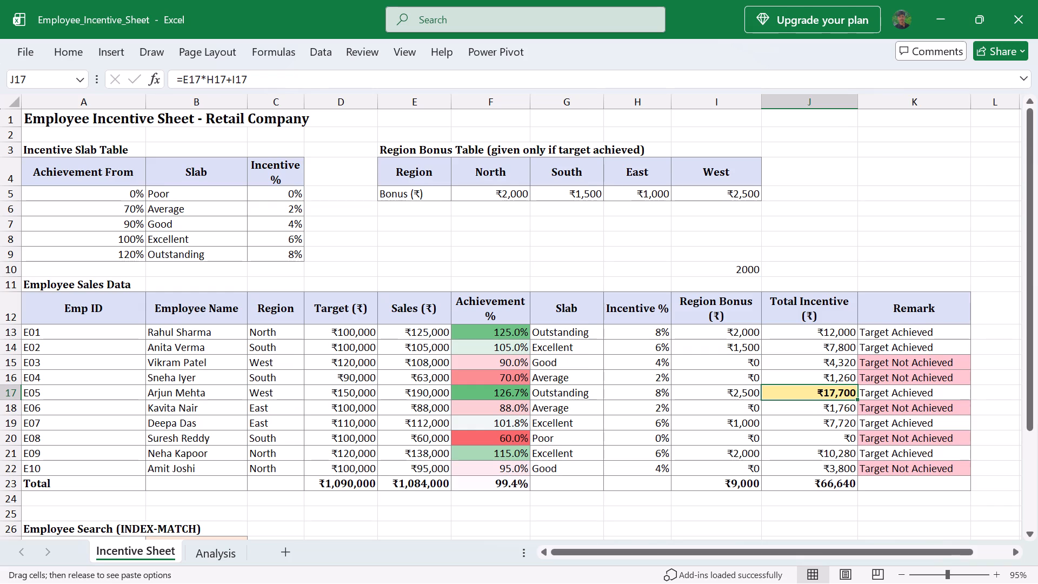
pyautogui.rightClick(788, 389)
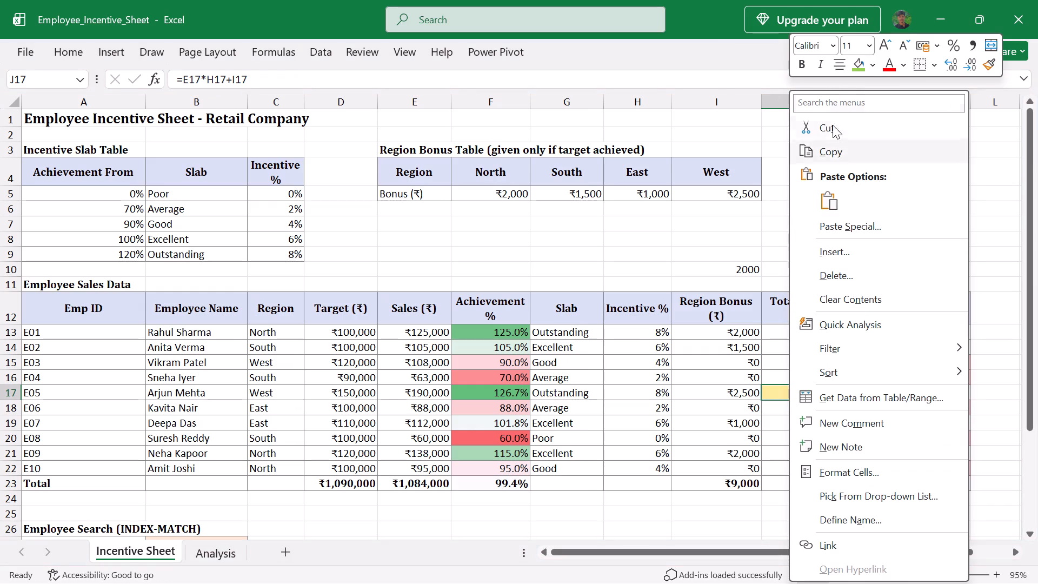
pyautogui.click(861, 63)
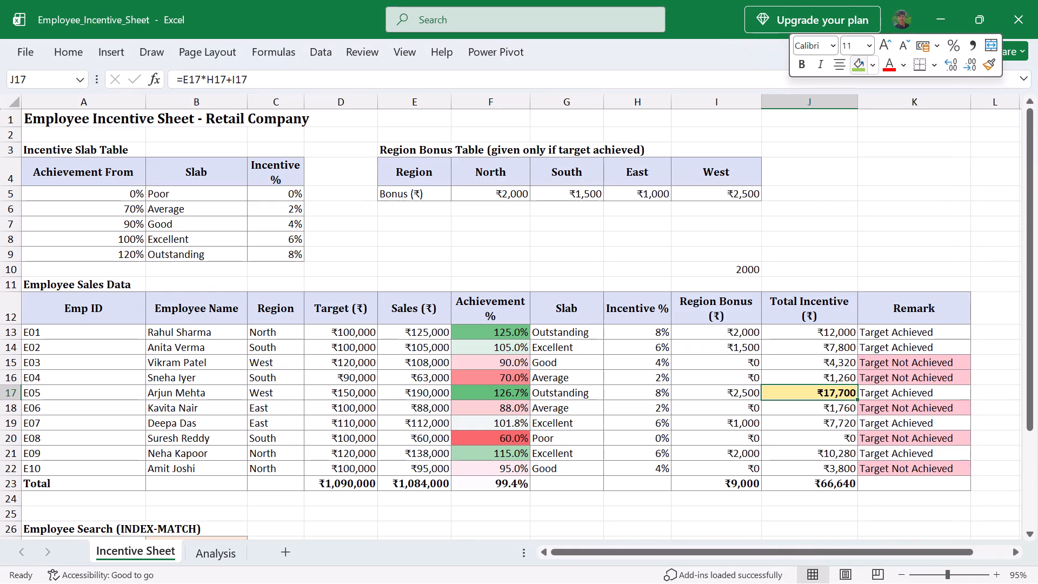
pyautogui.click(873, 392)
pyautogui.click(808, 399)
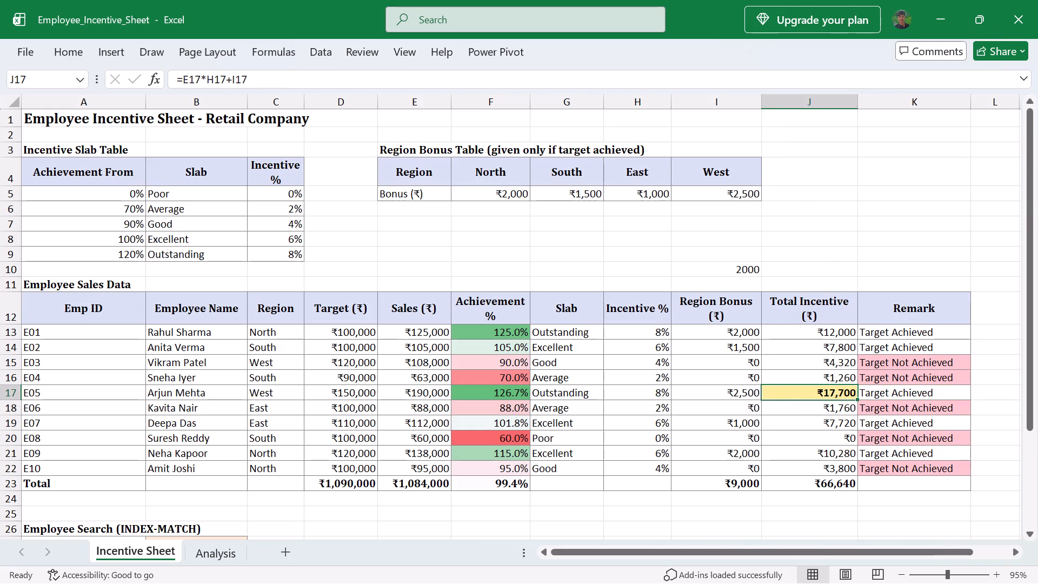
pyautogui.rightClick(799, 396)
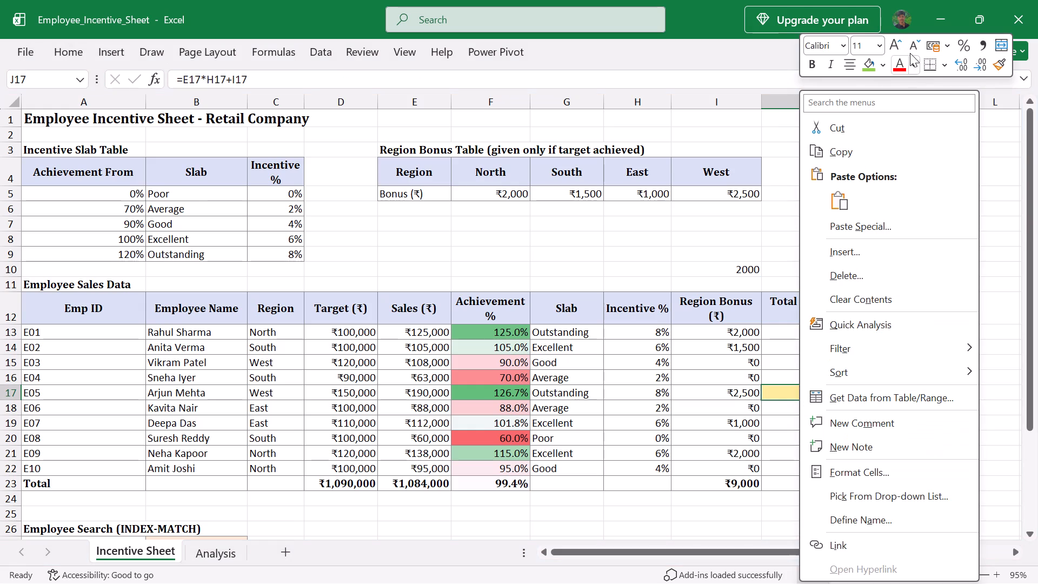
pyautogui.click(867, 65)
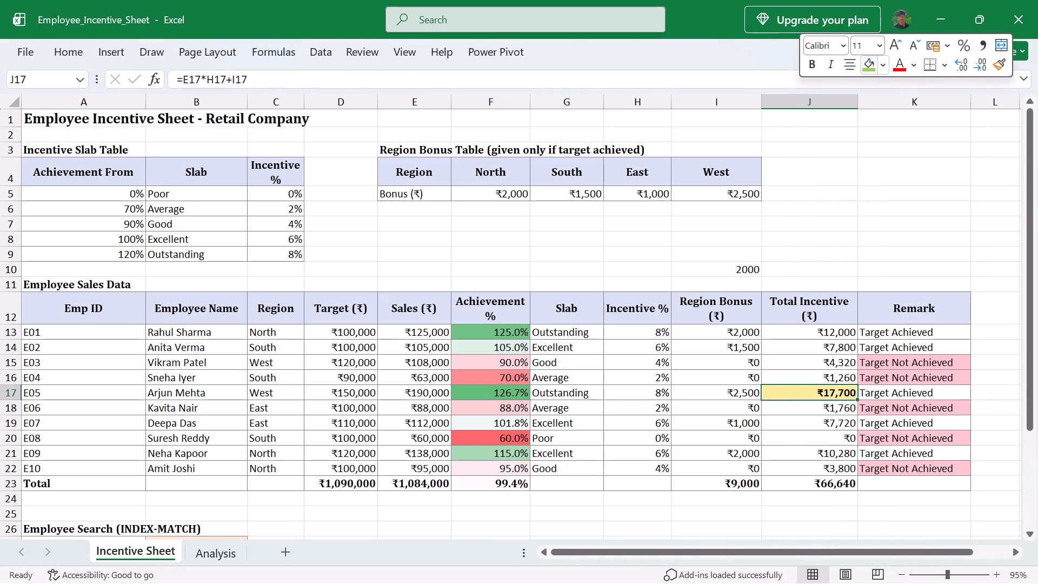
pyautogui.click(734, 419)
# Apply the same light green fill to E05's Achievement % cell F17.
pyautogui.click(497, 394)
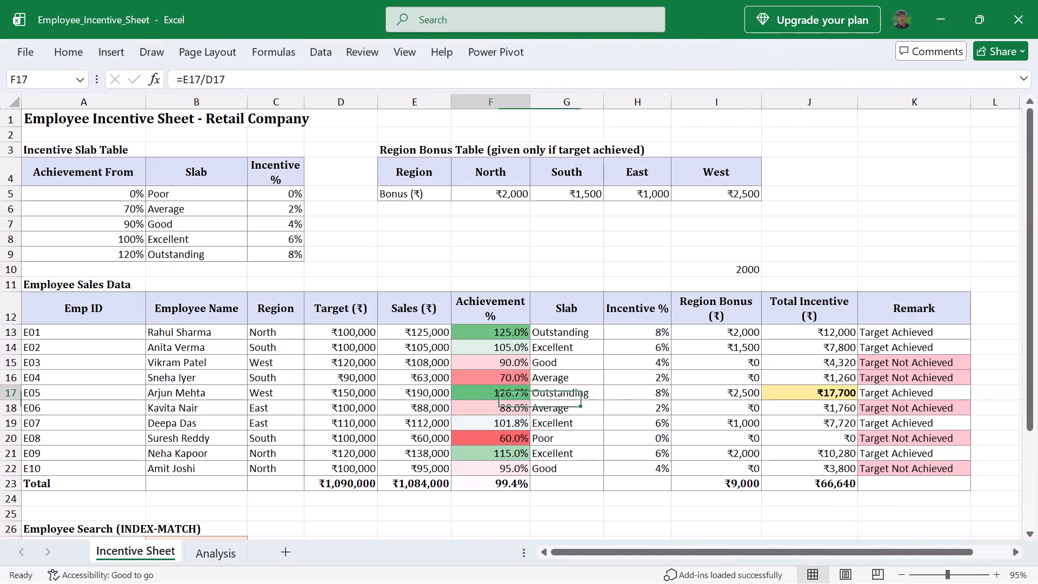
pyautogui.rightClick(497, 394)
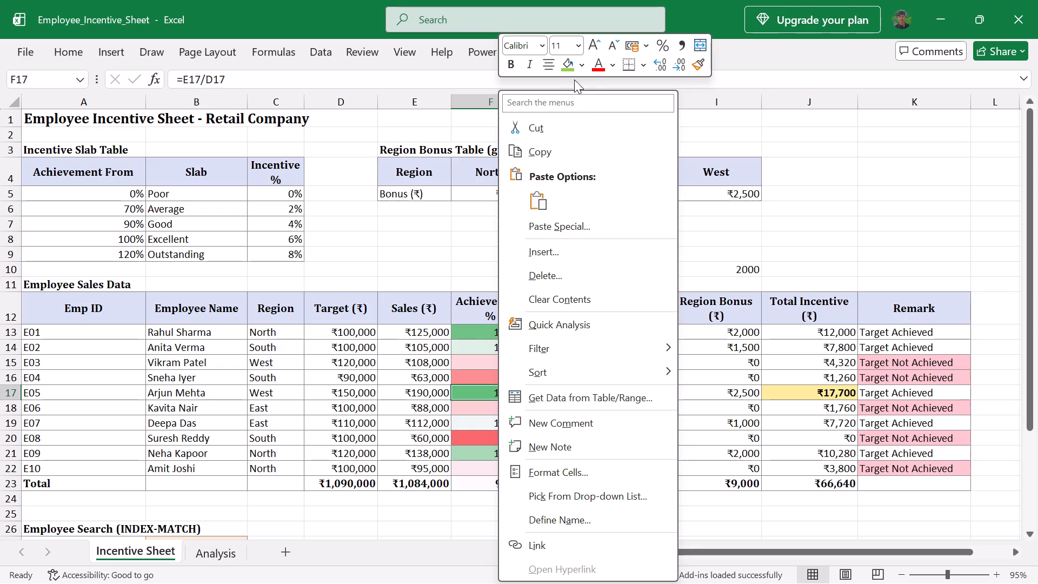
pyautogui.click(565, 56)
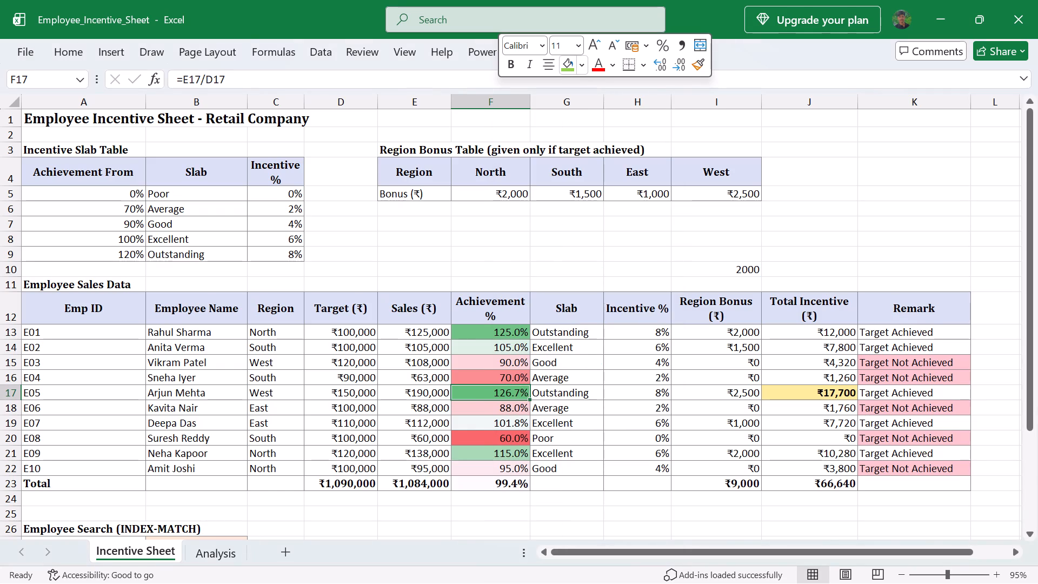
pyautogui.click(515, 392)
# Check E01's Incentive % and Region Bonus formulas in H13 and I13, and start a formula in spare cell I9.
pyautogui.click(617, 408)
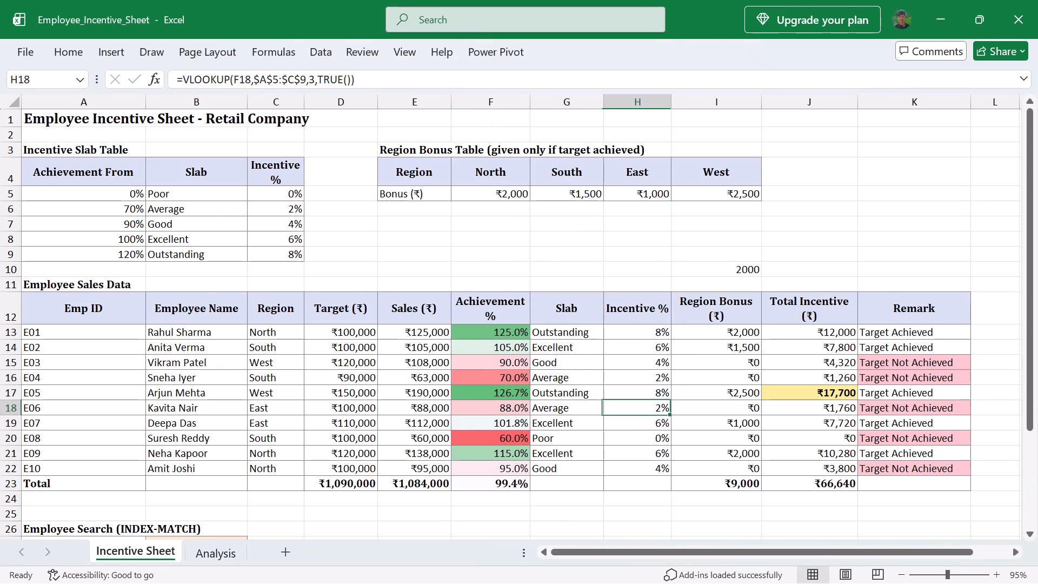
pyautogui.click(787, 401)
pyautogui.click(770, 383)
pyautogui.click(630, 330)
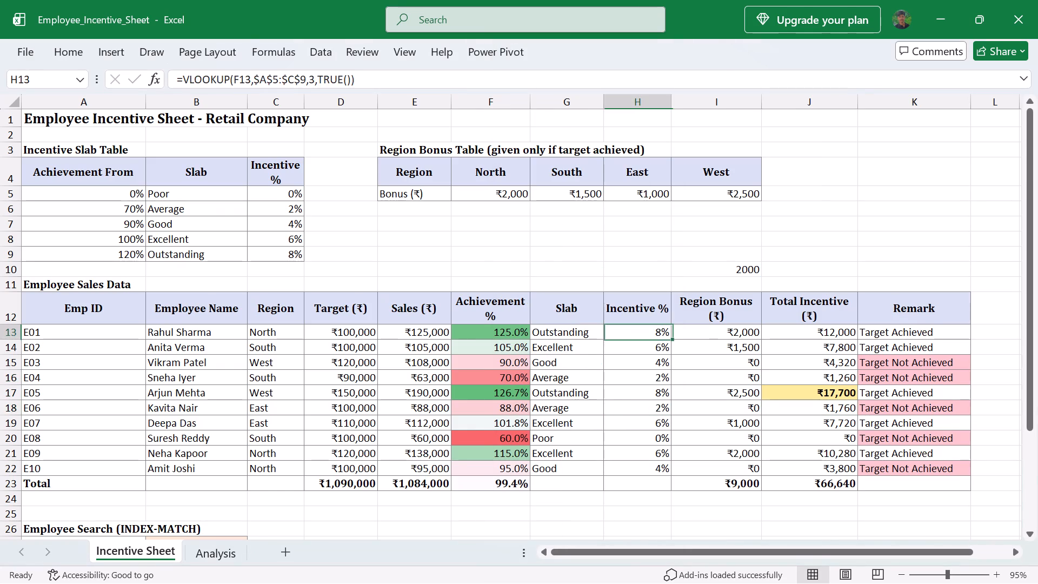
pyautogui.click(715, 334)
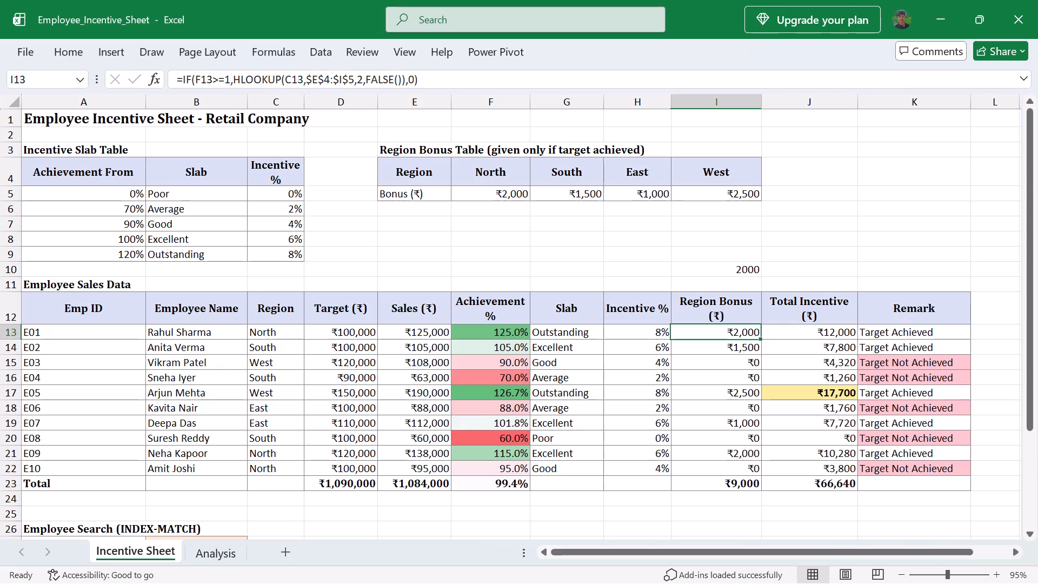
pyautogui.click(706, 249)
pyautogui.press('=')
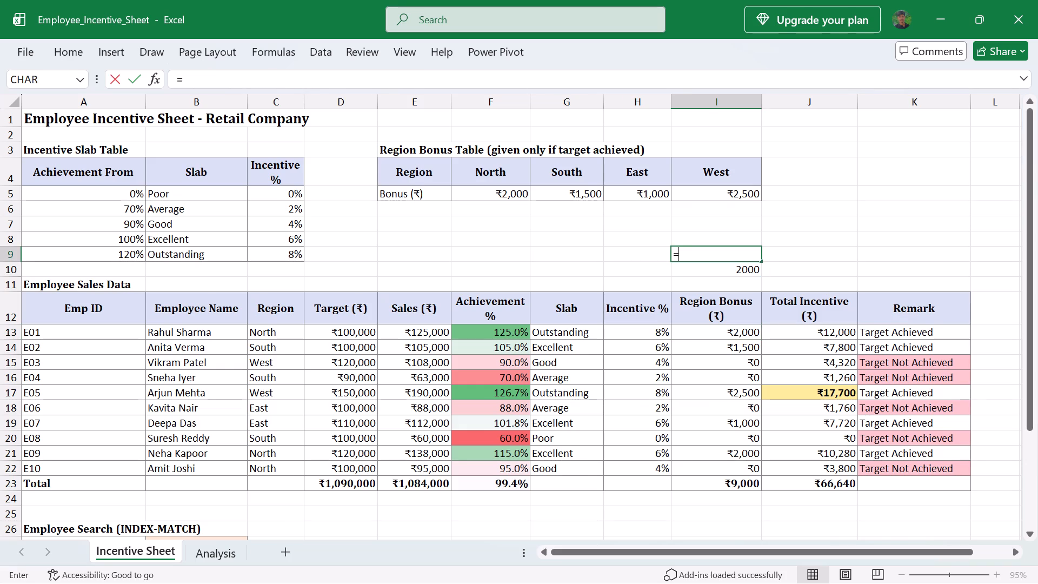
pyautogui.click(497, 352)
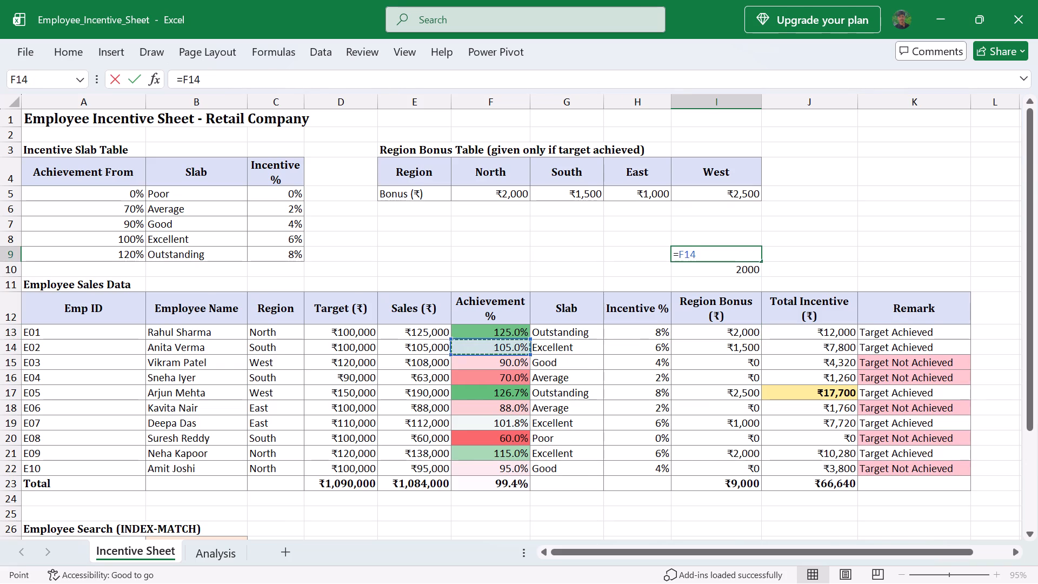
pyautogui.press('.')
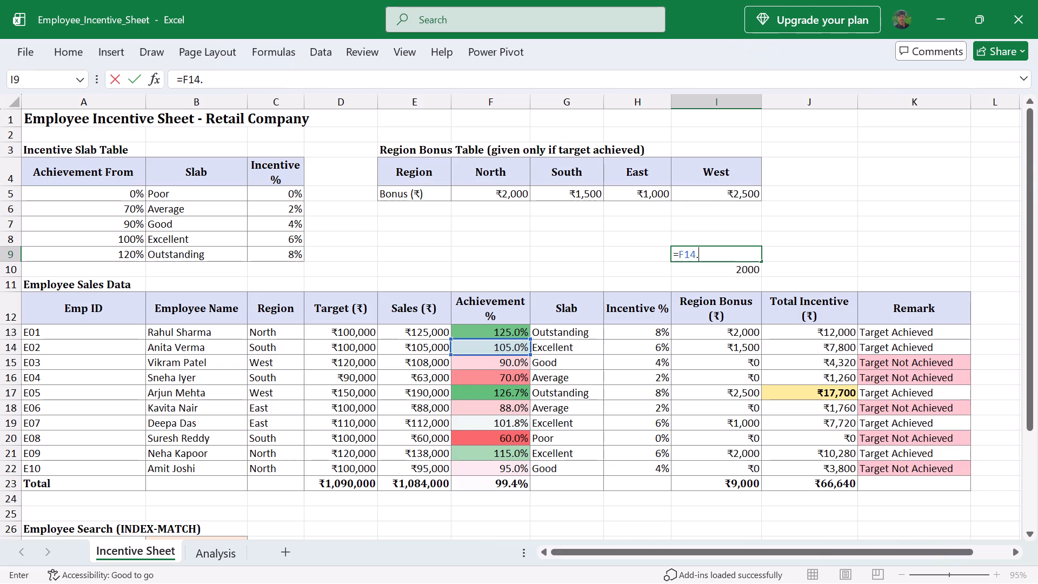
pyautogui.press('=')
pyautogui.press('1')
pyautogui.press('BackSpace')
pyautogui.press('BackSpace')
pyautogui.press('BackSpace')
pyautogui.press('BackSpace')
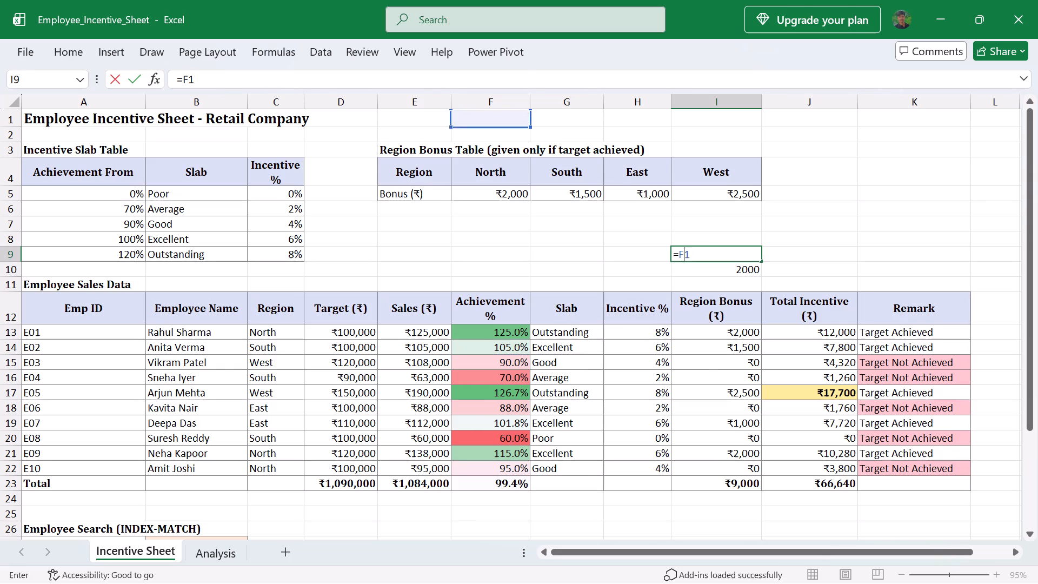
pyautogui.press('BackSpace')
# Begin an IF formula in I9 that tests whether E02's Achievement % in F14 is >=1.
pyautogui.write('if(')
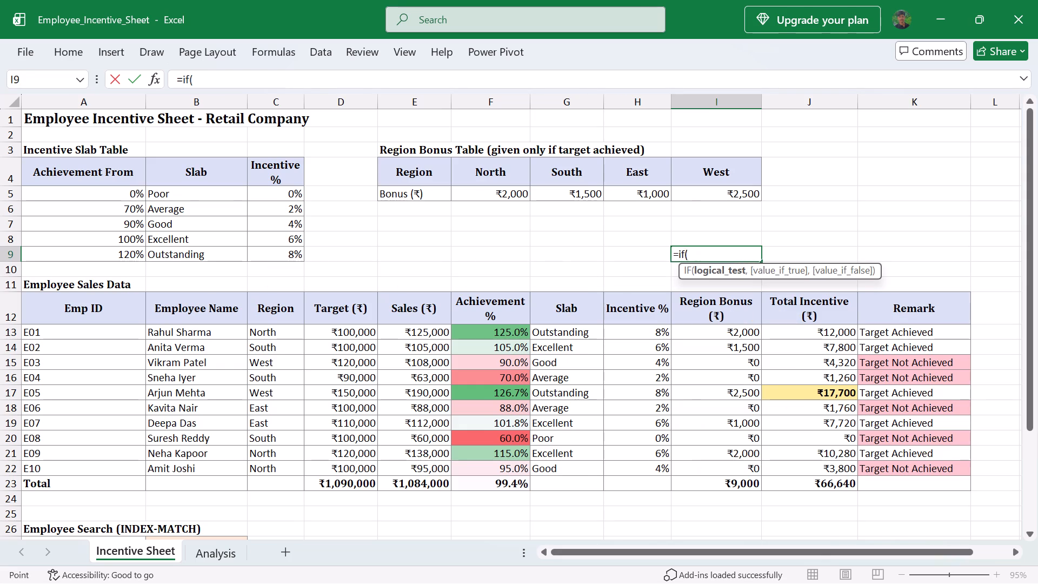
pyautogui.click(511, 353)
pyautogui.hotkey('shift', '>')
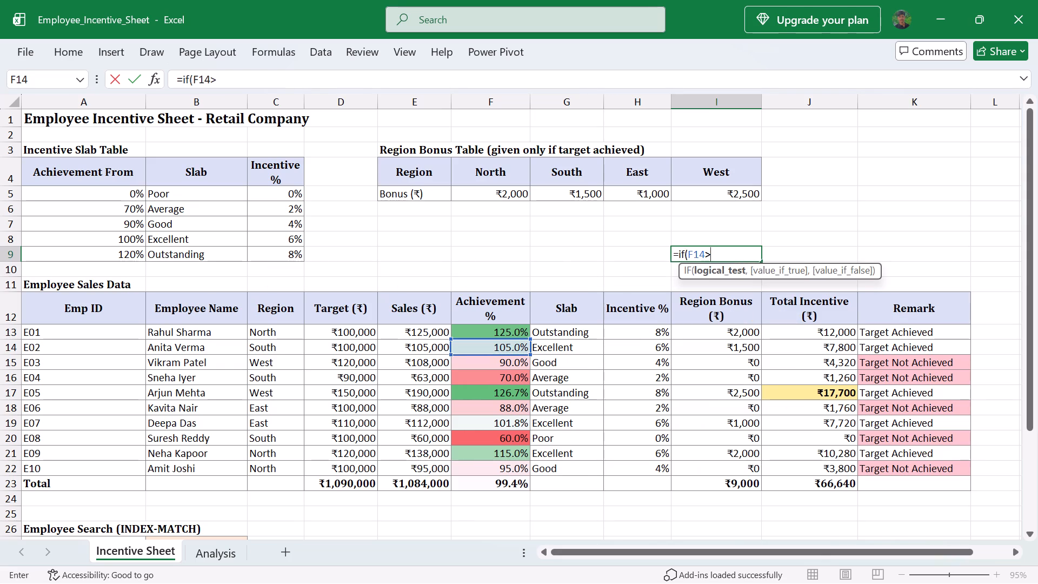
pyautogui.press('=')
pyautogui.press('2')
pyautogui.press('BackSpace')
pyautogui.press('1')
pyautogui.press(',')
pyautogui.press('BackSpace')
pyautogui.press(',')
# Complete I9's formula with Hlookup(C13,E4:I5,2,False()) as the true value, accepting the proposed parenthesis correction.
pyautogui.write('Hlookup(')
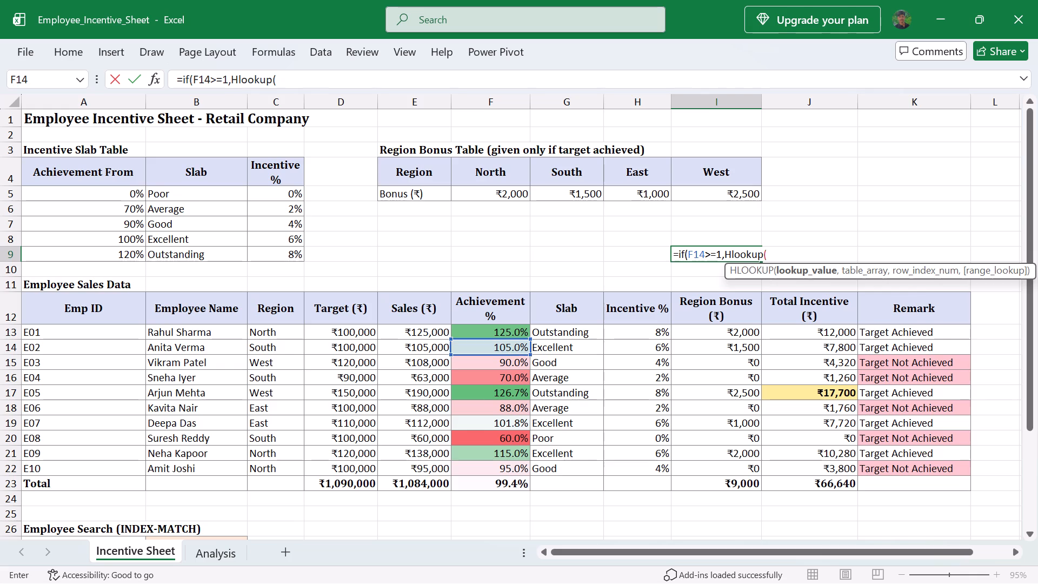
pyautogui.click(275, 334)
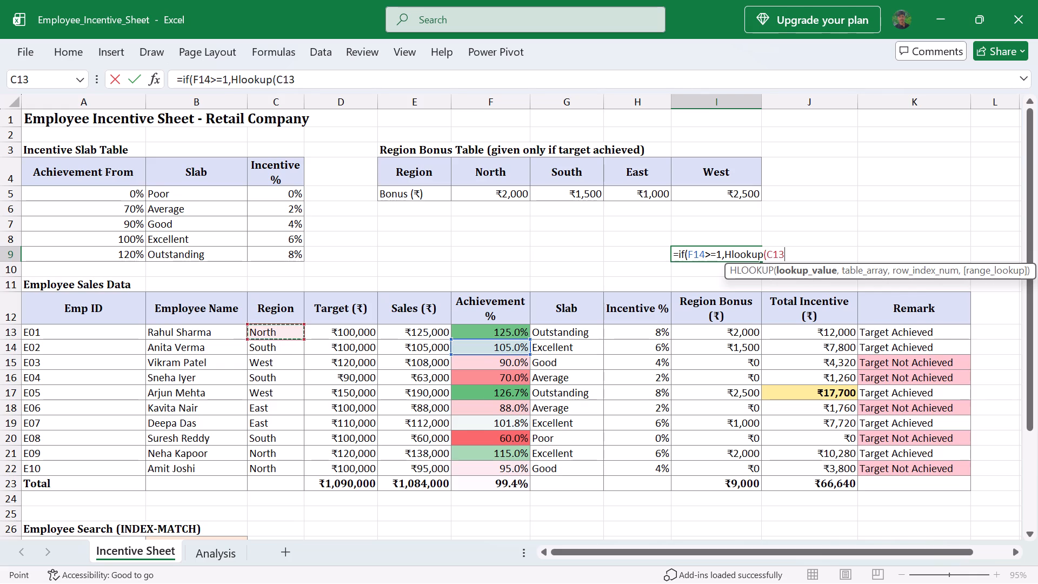
pyautogui.press(',')
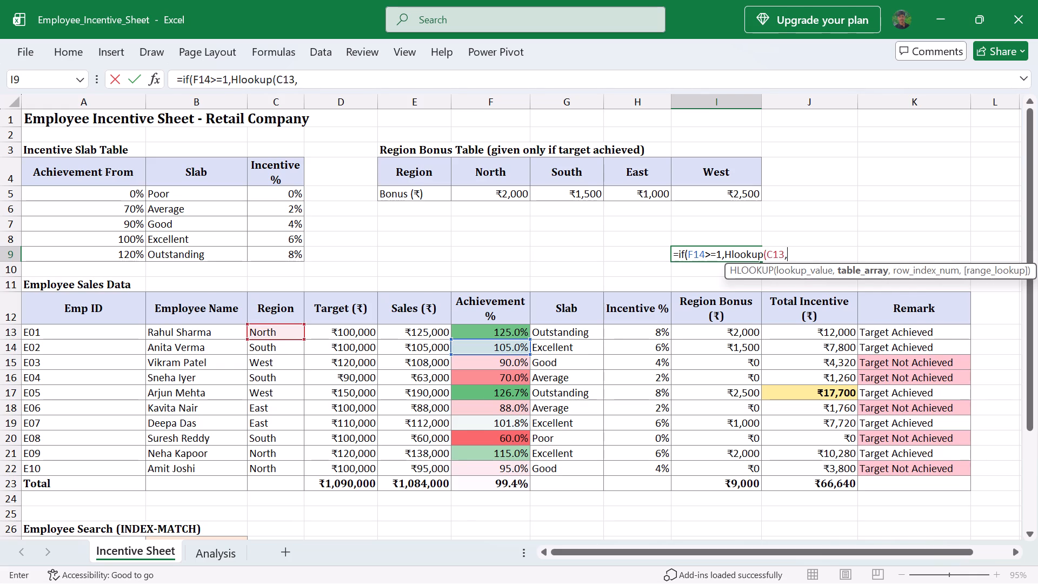
pyautogui.moveTo(381, 157); pyautogui.dragTo(410, 175)
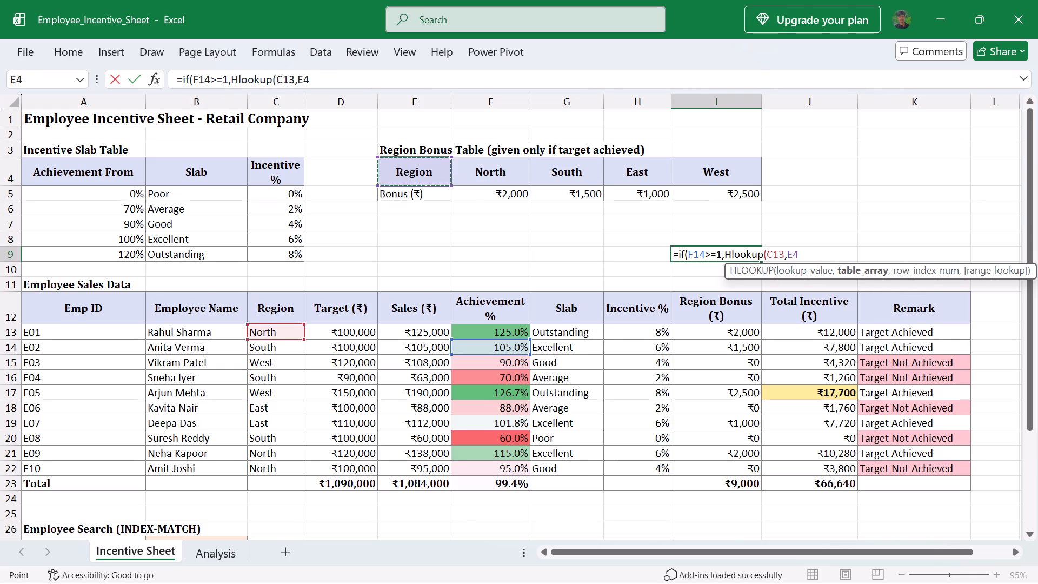
pyautogui.moveTo(410, 175); pyautogui.dragTo(739, 197)
pyautogui.press(',')
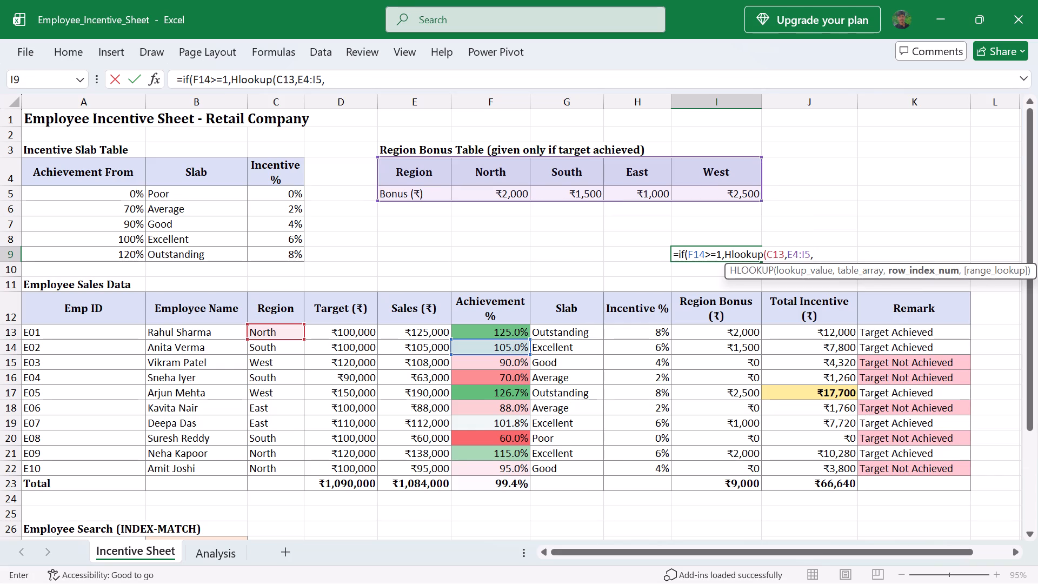
pyautogui.press('2')
pyautogui.press(',')
pyautogui.write('TRUE')
pyautogui.press('BackSpace')
pyautogui.press('BackSpace')
pyautogui.press('BackSpace')
pyautogui.press('BackSpace')
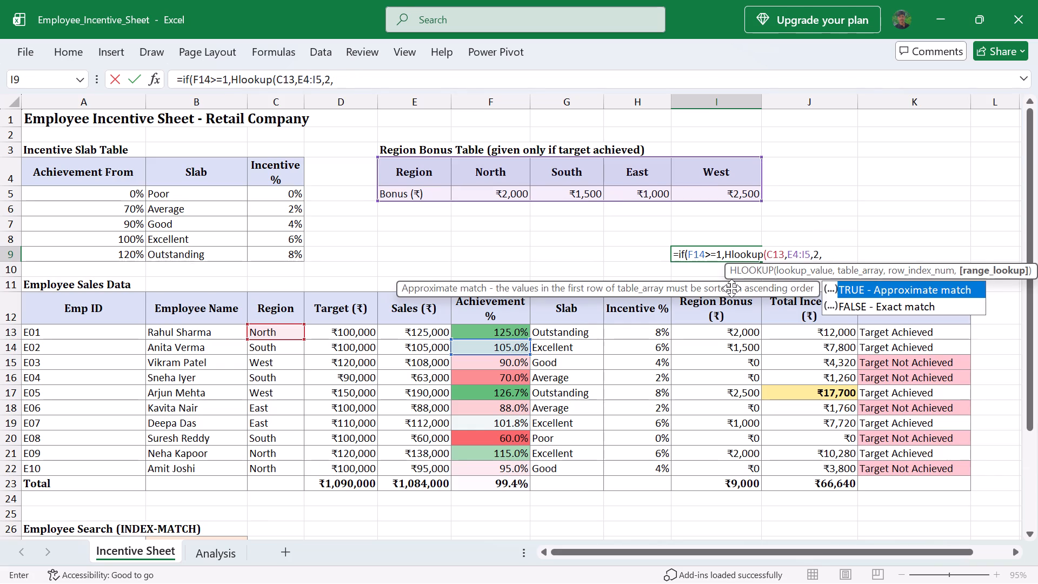
pyautogui.write('Fa')
pyautogui.press('BackSpace')
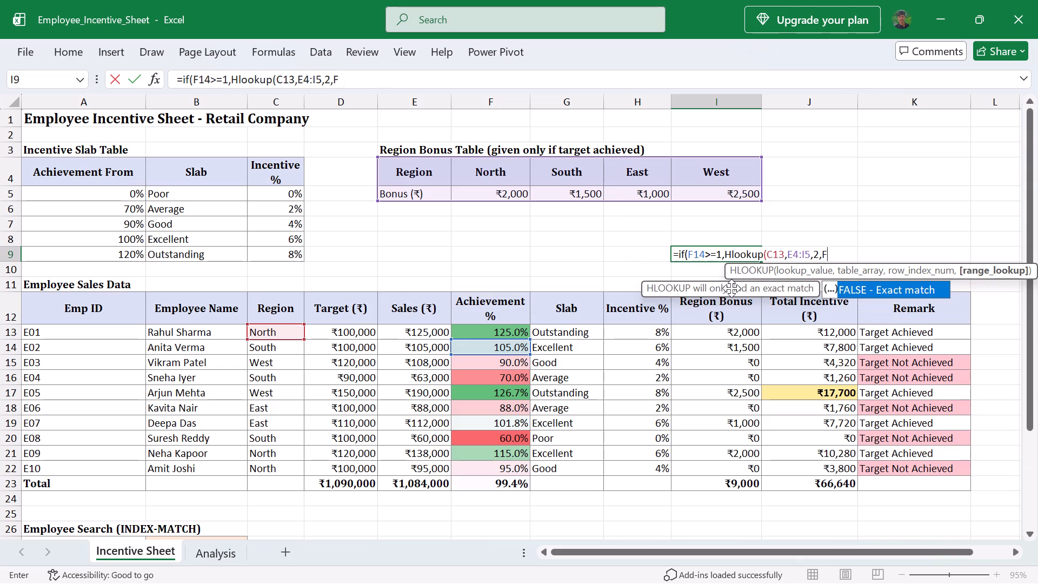
pyautogui.write('alse')
pyautogui.write('())')
pyautogui.press('Return')
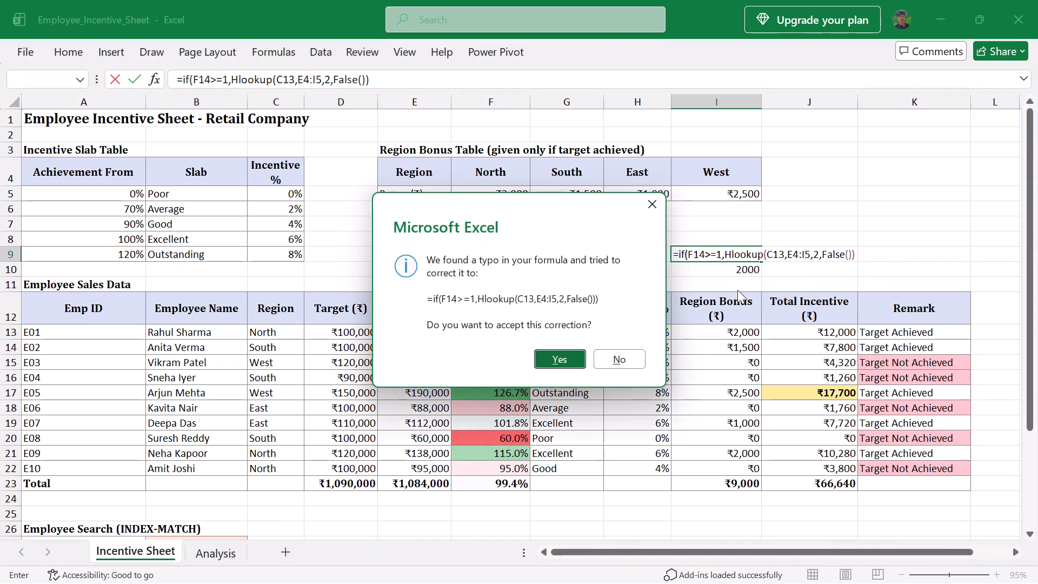
pyautogui.click(549, 353)
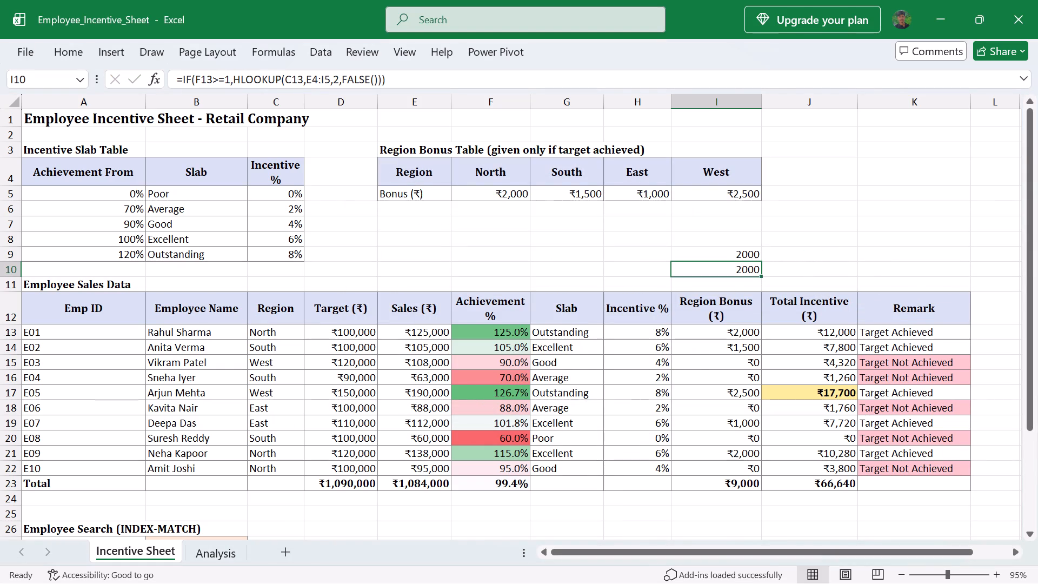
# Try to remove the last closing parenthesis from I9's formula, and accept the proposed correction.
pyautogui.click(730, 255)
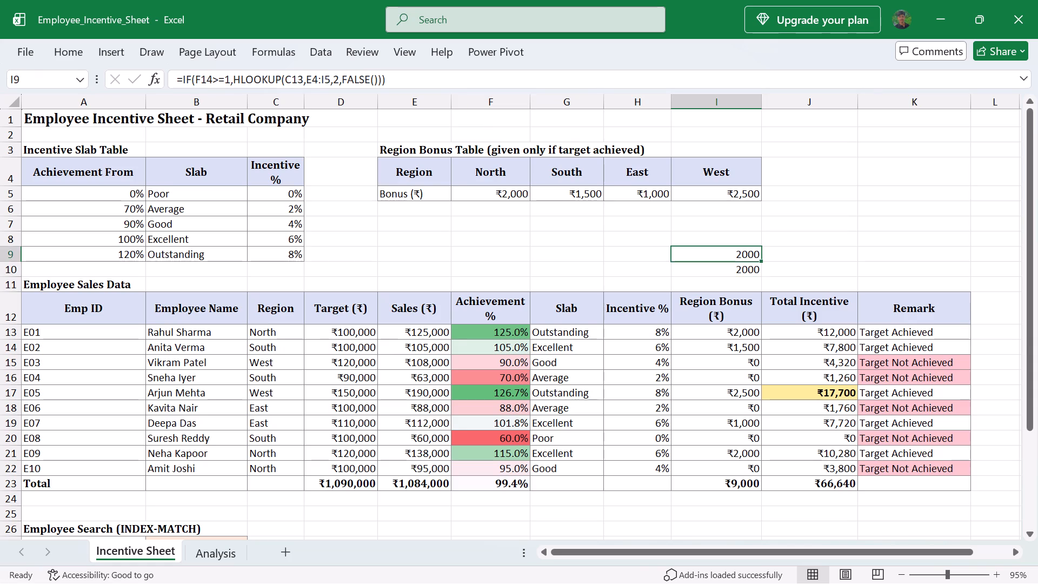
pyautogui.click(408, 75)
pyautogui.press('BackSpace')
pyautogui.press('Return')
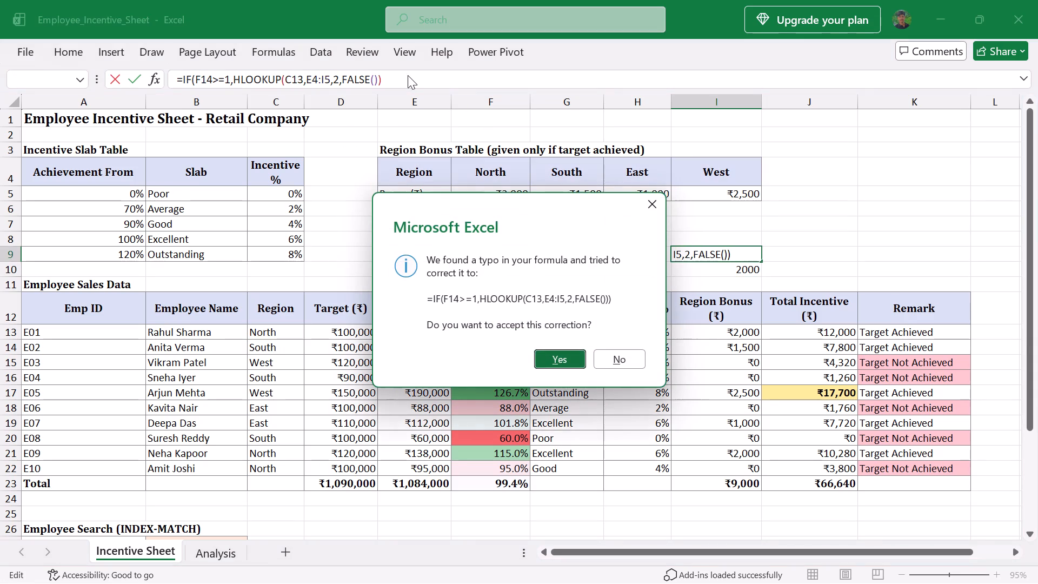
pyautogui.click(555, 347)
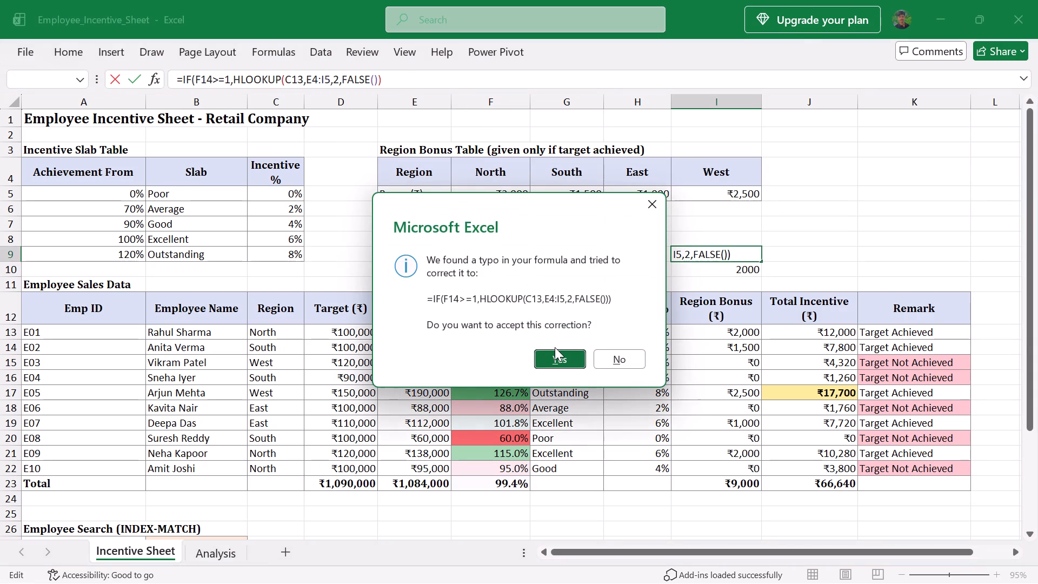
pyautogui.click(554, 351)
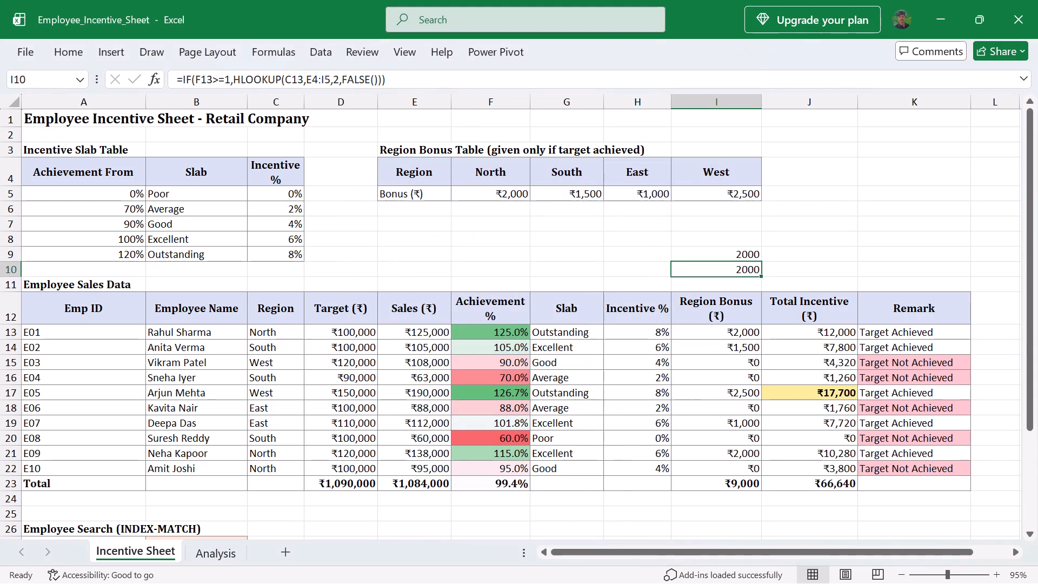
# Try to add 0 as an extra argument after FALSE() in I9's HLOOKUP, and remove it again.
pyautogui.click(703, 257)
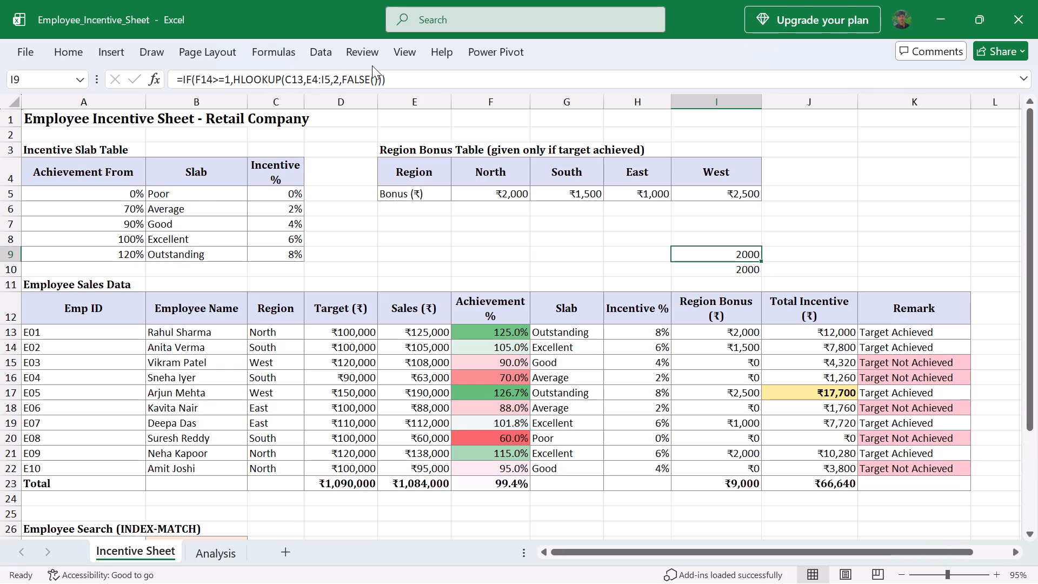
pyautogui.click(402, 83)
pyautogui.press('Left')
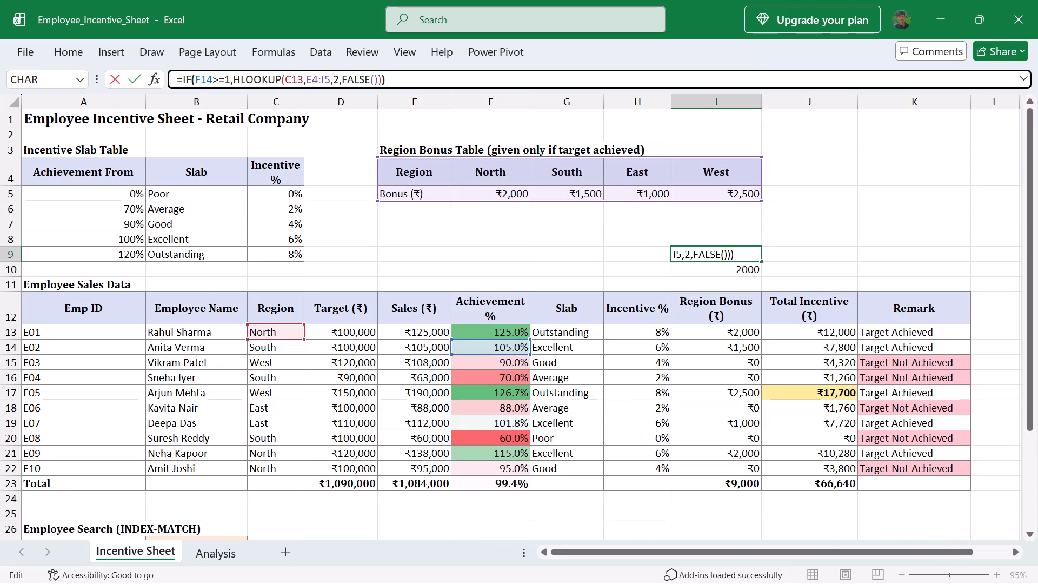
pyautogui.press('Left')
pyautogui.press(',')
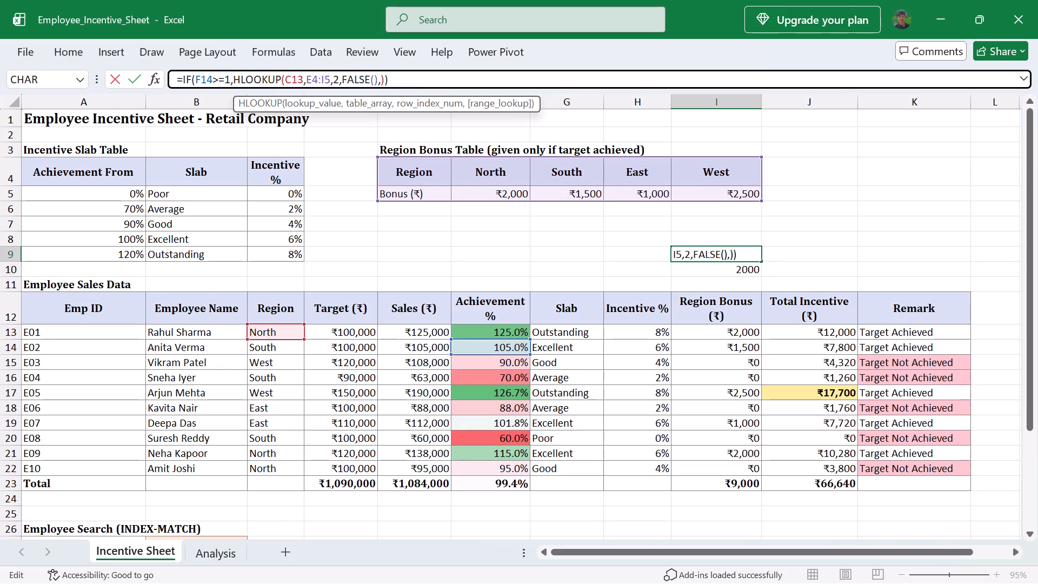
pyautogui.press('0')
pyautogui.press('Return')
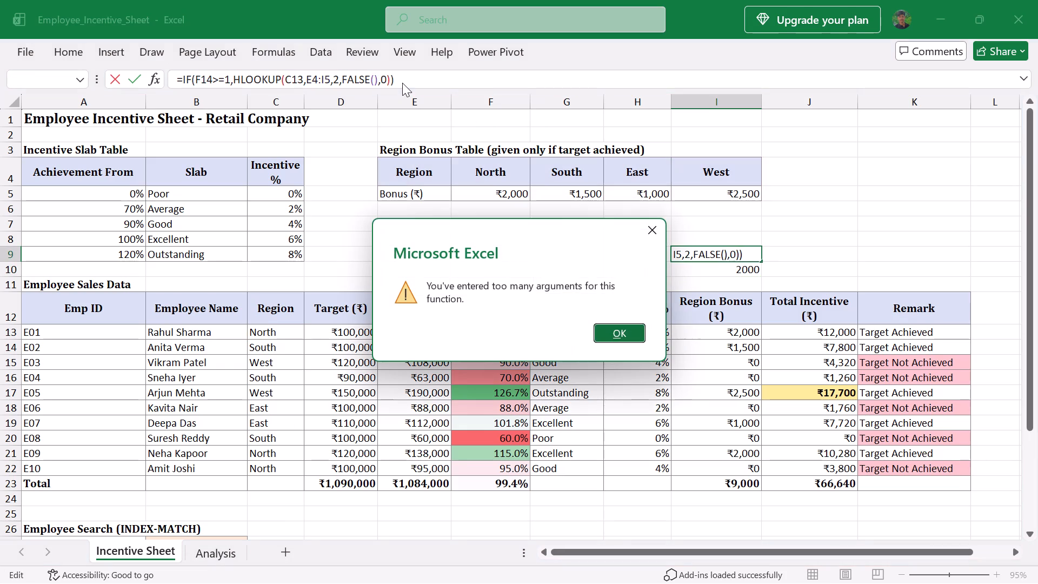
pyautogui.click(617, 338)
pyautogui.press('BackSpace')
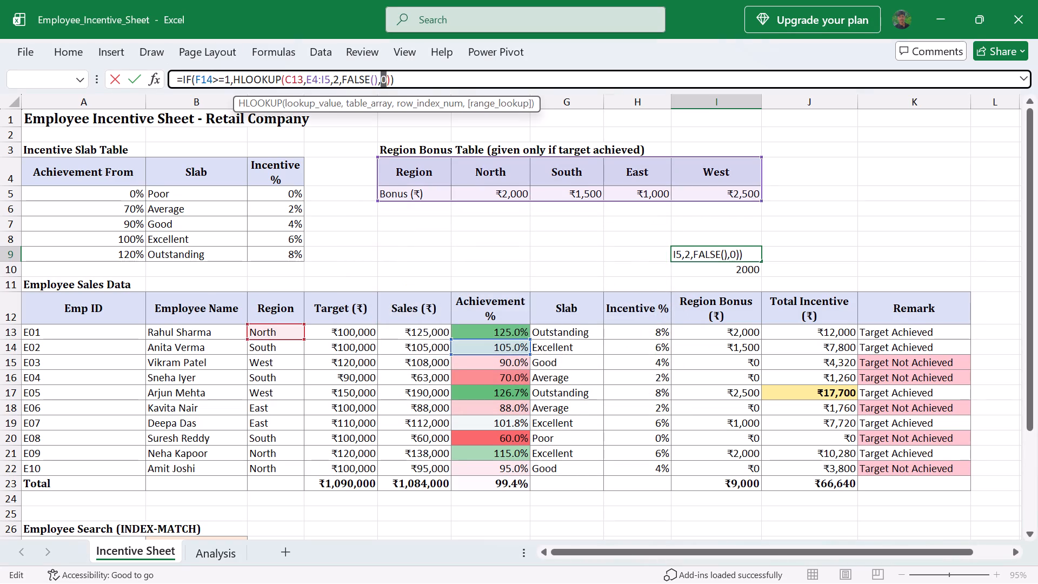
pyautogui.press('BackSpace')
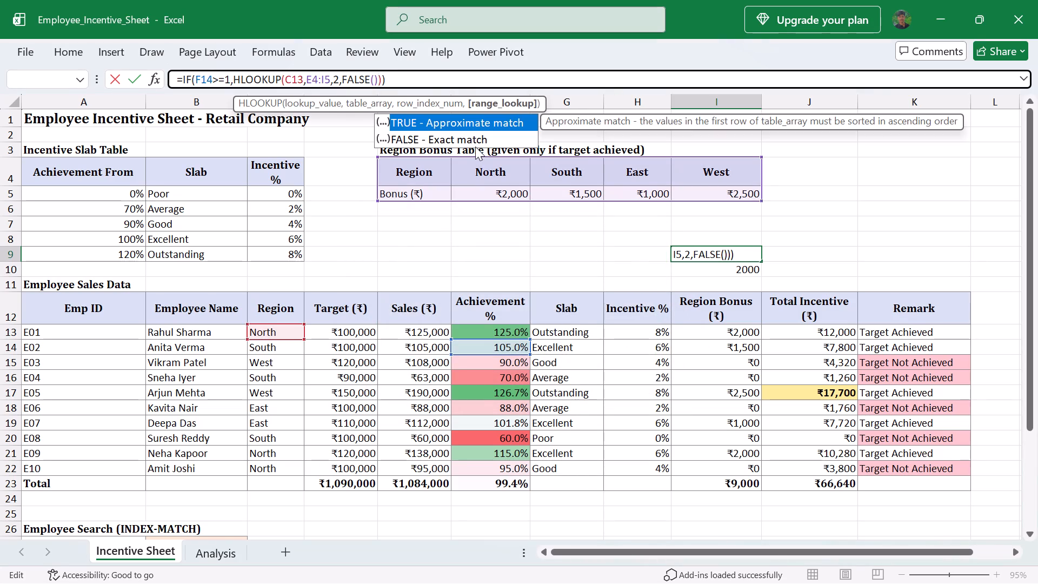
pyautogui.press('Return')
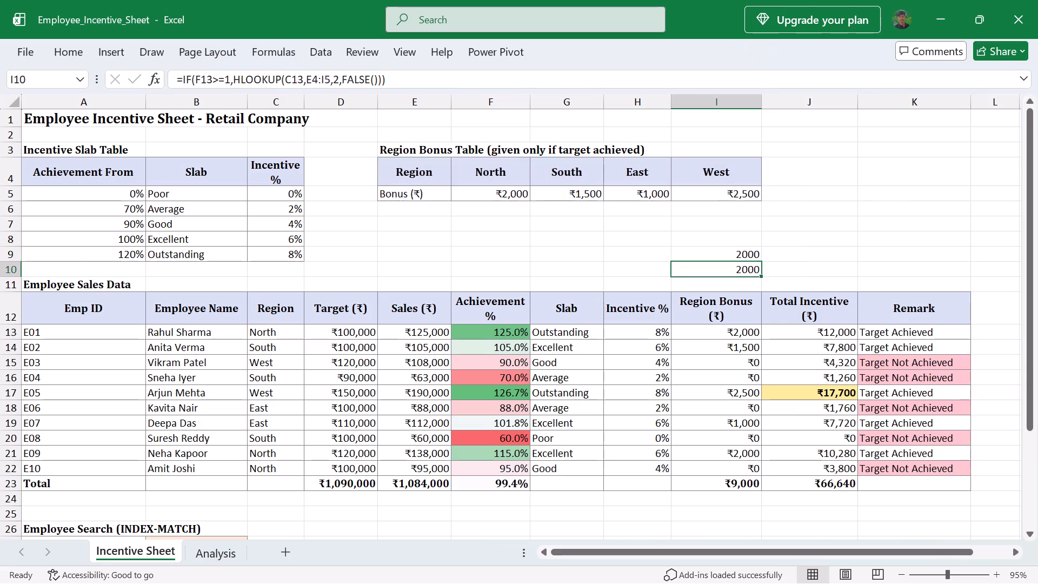
# Check E04's Region Bonus formula in I16, and insert 0 after the HLOOKUP in I9's formula, accepting the proposed *0 correction.
pyautogui.click(727, 373)
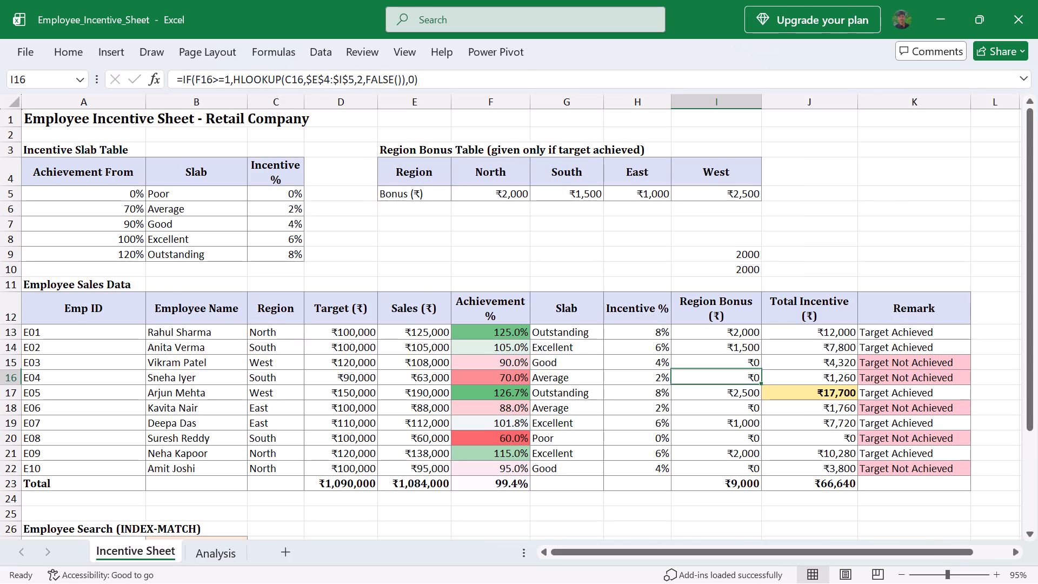
pyautogui.click(743, 253)
pyautogui.click(410, 83)
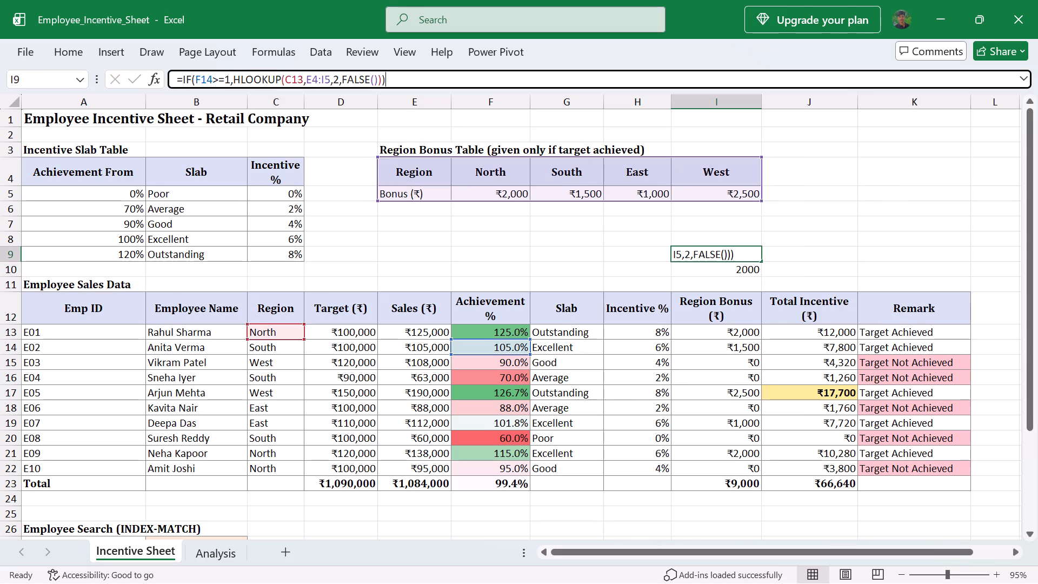
pyautogui.press('Left')
pyautogui.press('0')
pyautogui.press('Return')
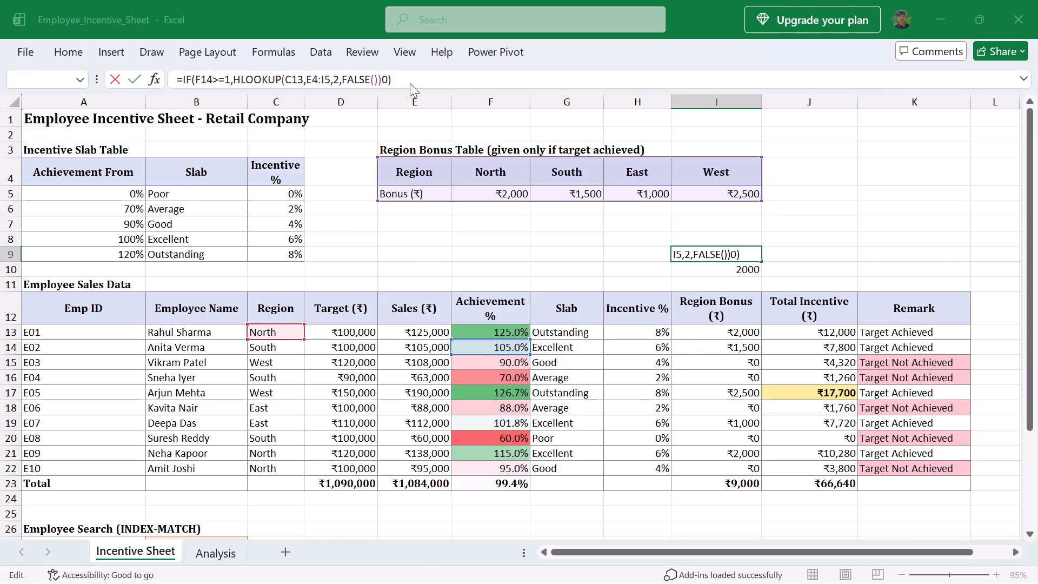
pyautogui.click(564, 357)
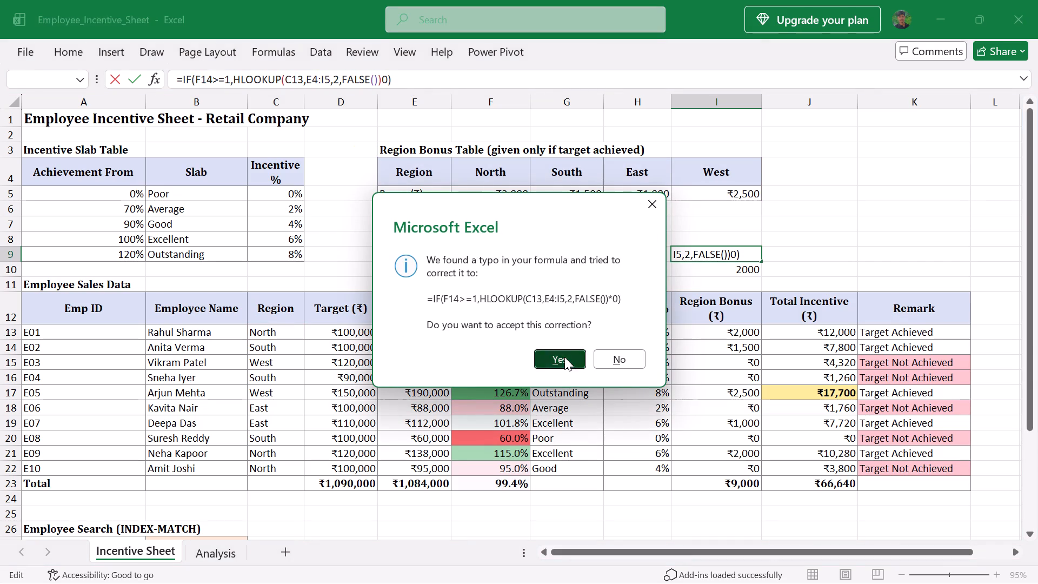
pyautogui.click(738, 248)
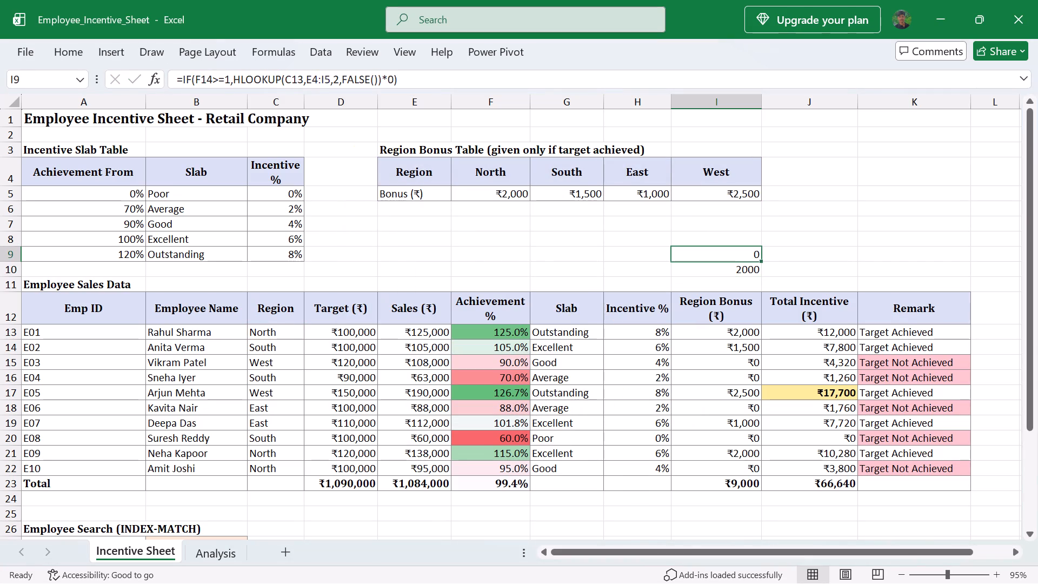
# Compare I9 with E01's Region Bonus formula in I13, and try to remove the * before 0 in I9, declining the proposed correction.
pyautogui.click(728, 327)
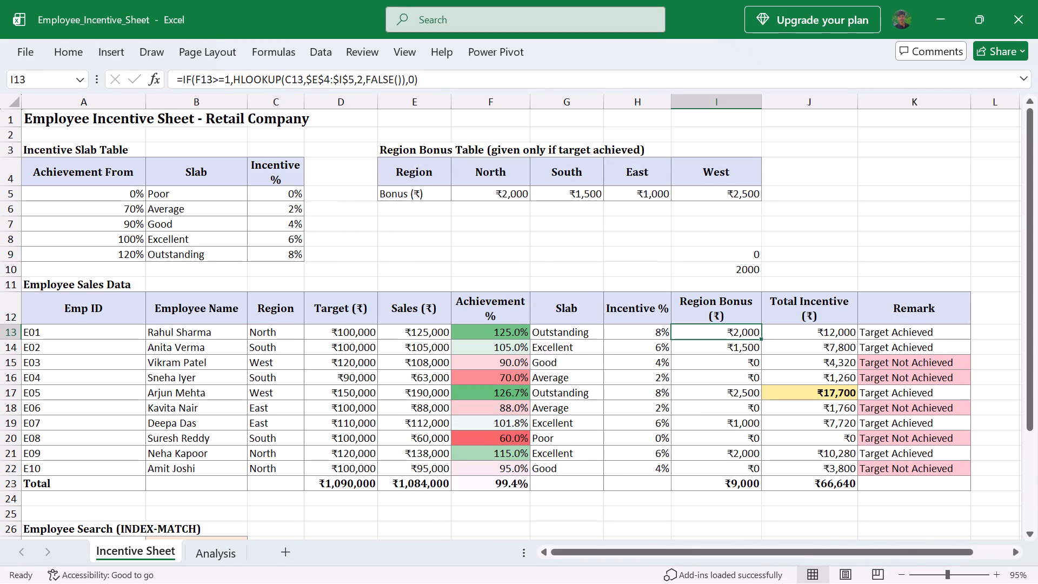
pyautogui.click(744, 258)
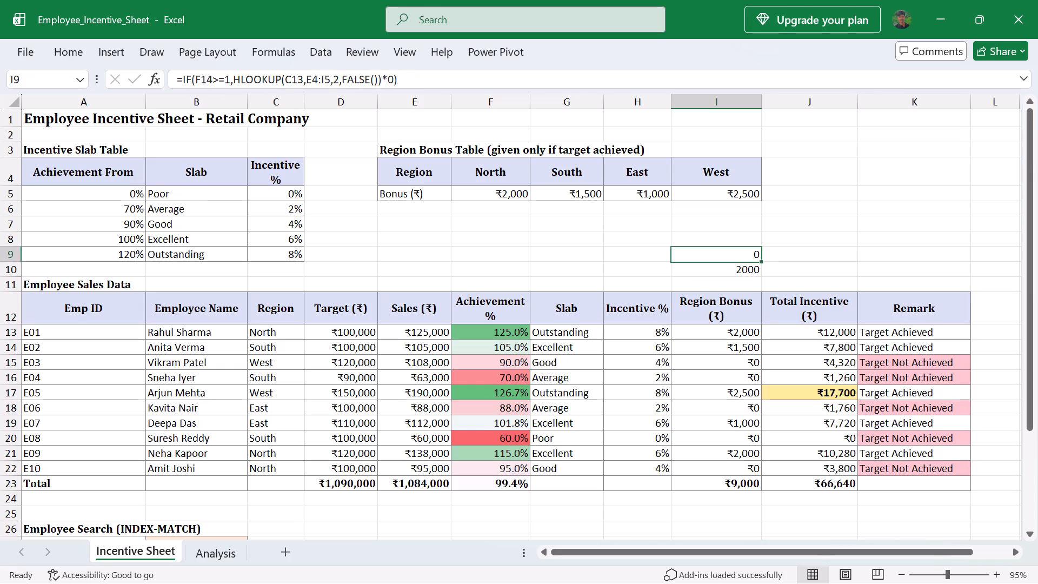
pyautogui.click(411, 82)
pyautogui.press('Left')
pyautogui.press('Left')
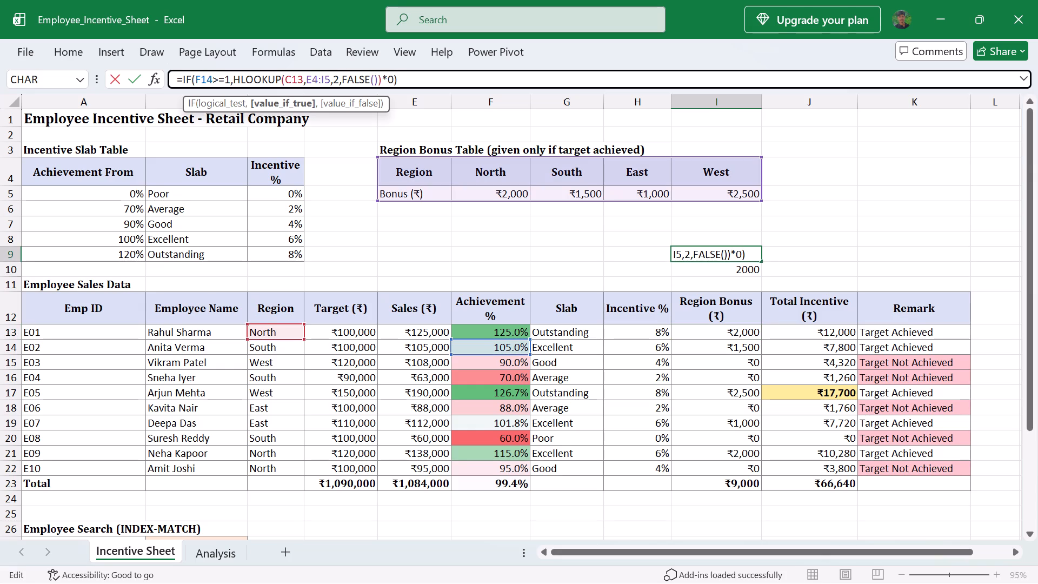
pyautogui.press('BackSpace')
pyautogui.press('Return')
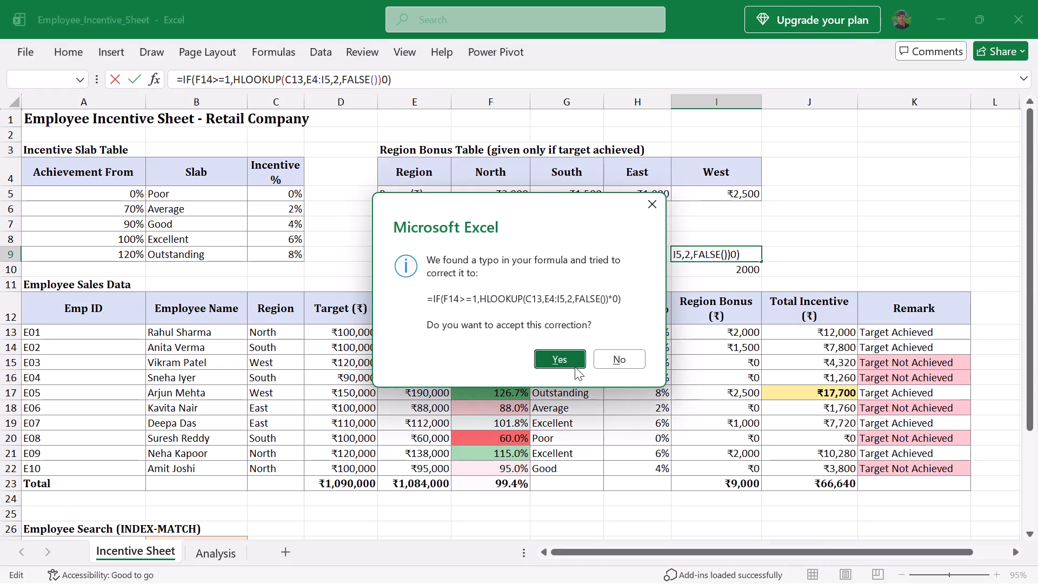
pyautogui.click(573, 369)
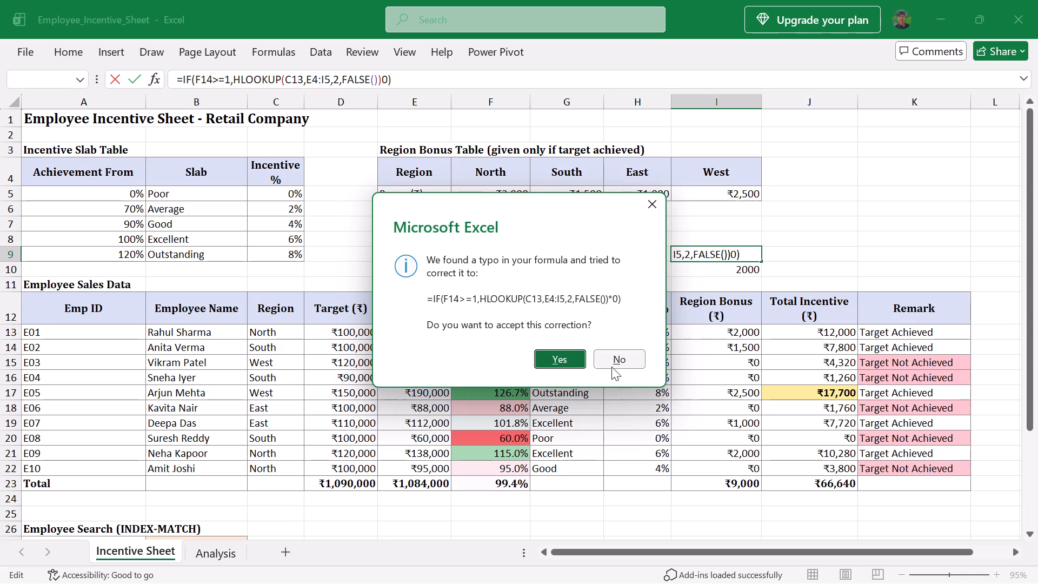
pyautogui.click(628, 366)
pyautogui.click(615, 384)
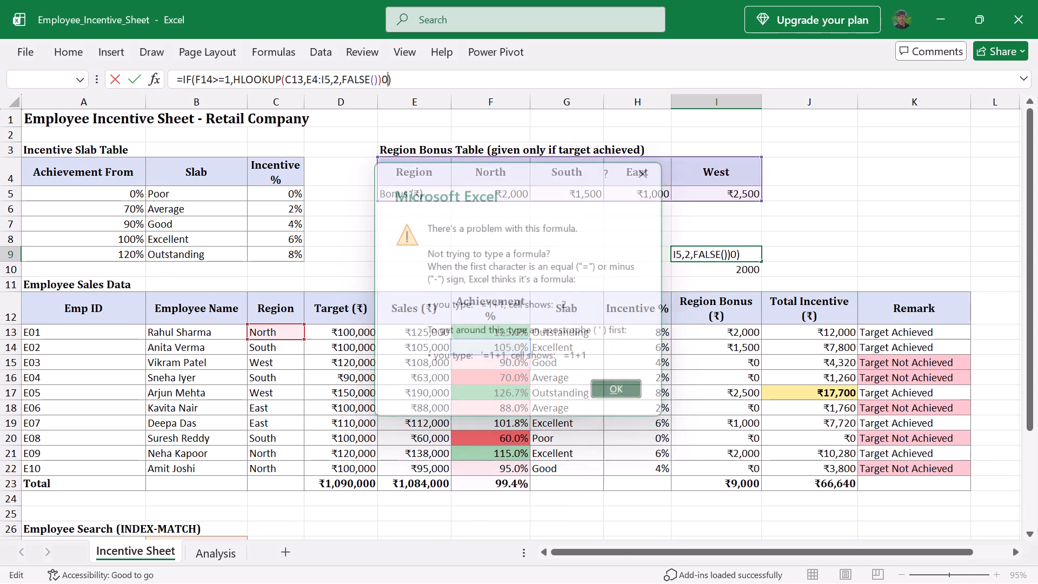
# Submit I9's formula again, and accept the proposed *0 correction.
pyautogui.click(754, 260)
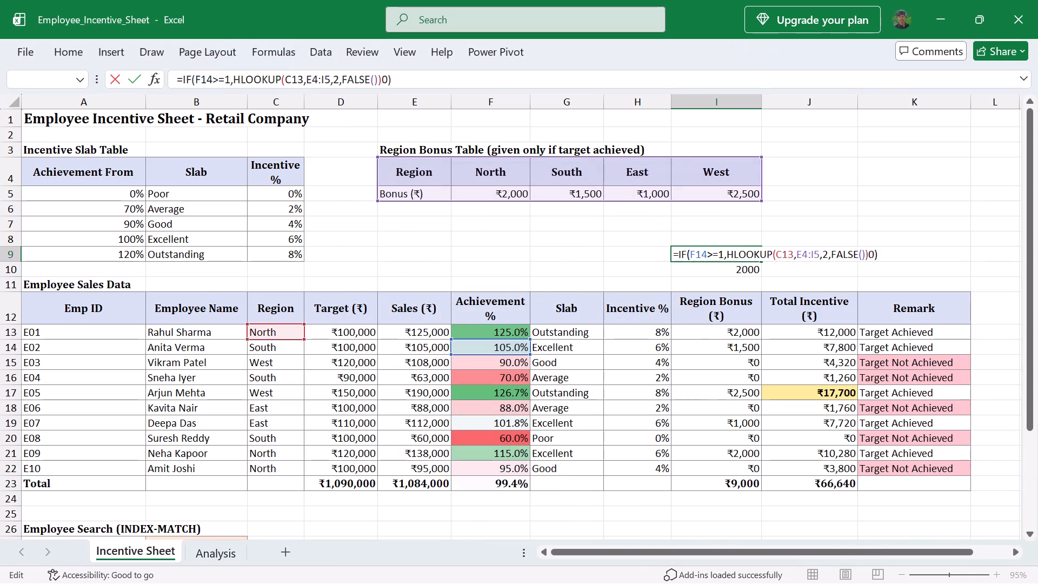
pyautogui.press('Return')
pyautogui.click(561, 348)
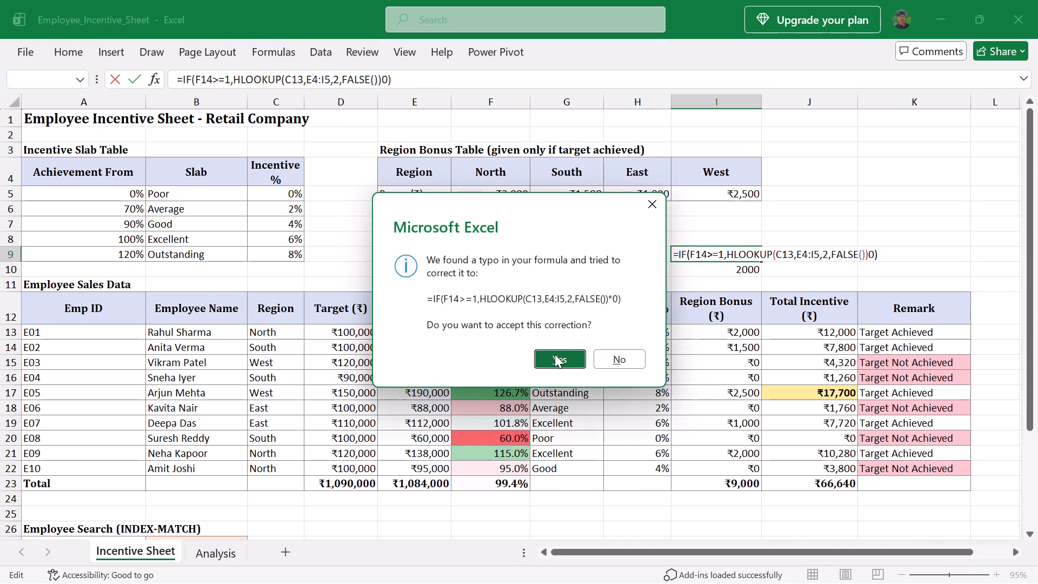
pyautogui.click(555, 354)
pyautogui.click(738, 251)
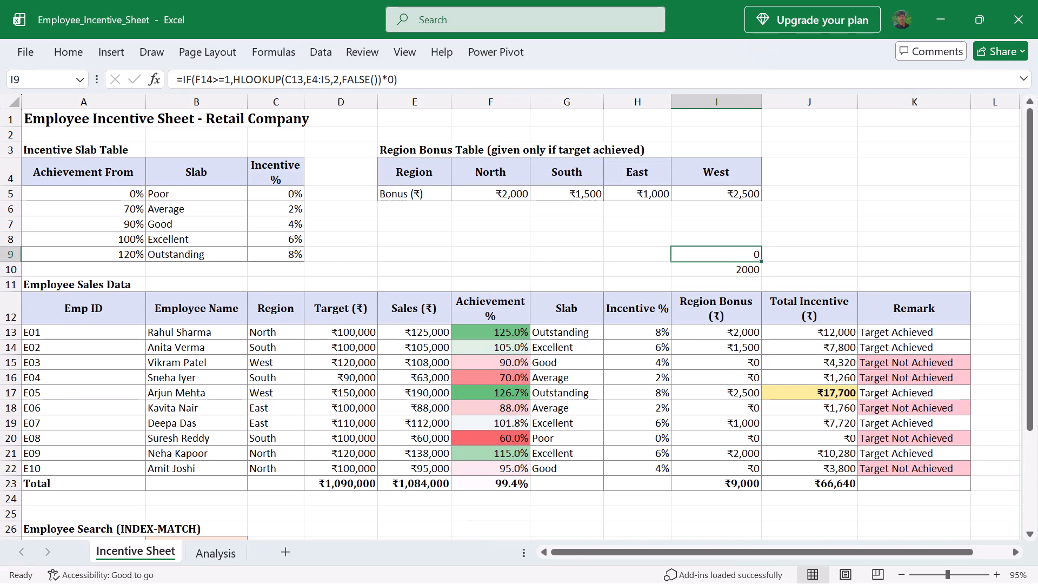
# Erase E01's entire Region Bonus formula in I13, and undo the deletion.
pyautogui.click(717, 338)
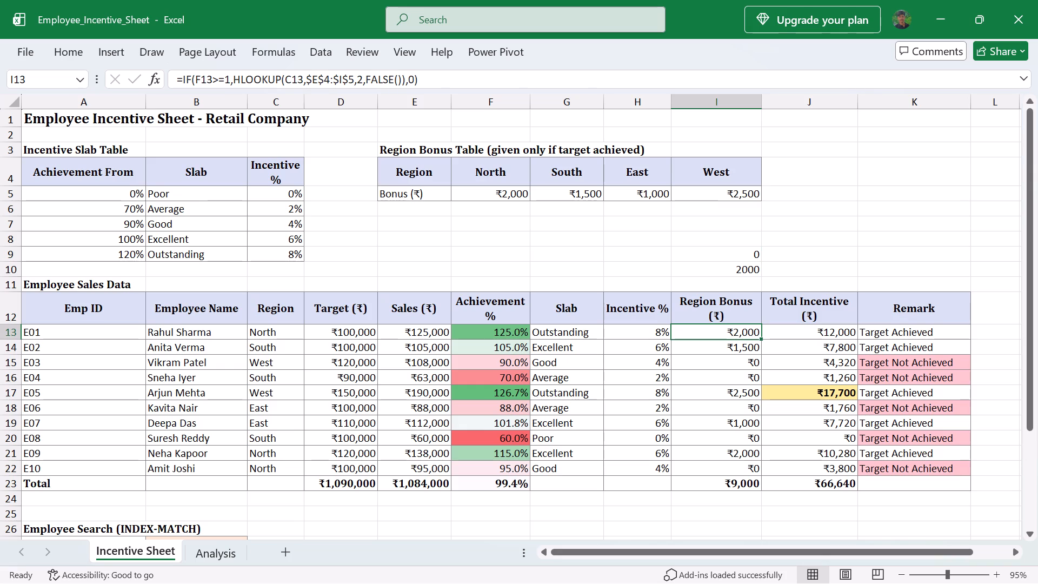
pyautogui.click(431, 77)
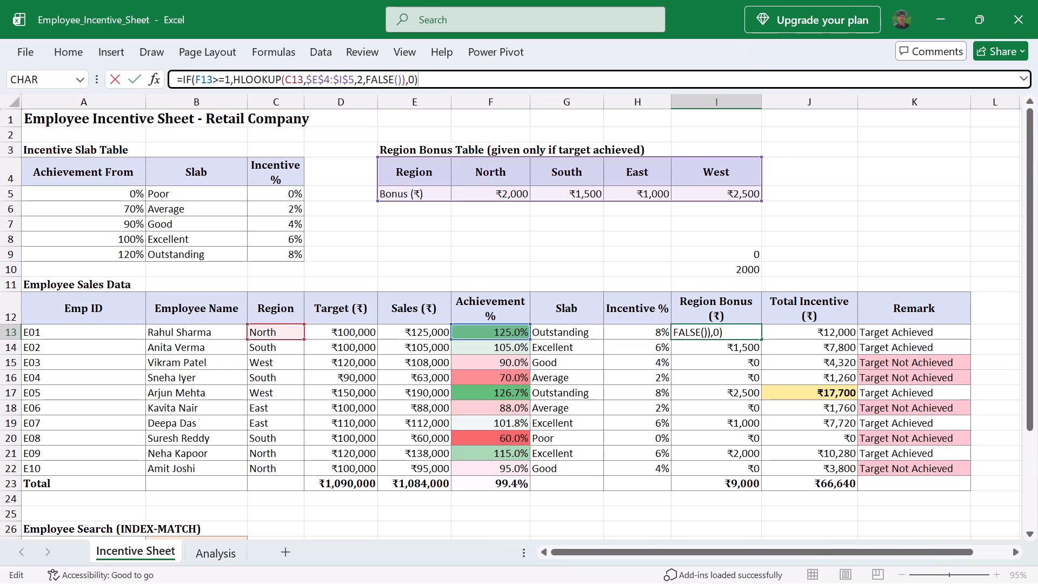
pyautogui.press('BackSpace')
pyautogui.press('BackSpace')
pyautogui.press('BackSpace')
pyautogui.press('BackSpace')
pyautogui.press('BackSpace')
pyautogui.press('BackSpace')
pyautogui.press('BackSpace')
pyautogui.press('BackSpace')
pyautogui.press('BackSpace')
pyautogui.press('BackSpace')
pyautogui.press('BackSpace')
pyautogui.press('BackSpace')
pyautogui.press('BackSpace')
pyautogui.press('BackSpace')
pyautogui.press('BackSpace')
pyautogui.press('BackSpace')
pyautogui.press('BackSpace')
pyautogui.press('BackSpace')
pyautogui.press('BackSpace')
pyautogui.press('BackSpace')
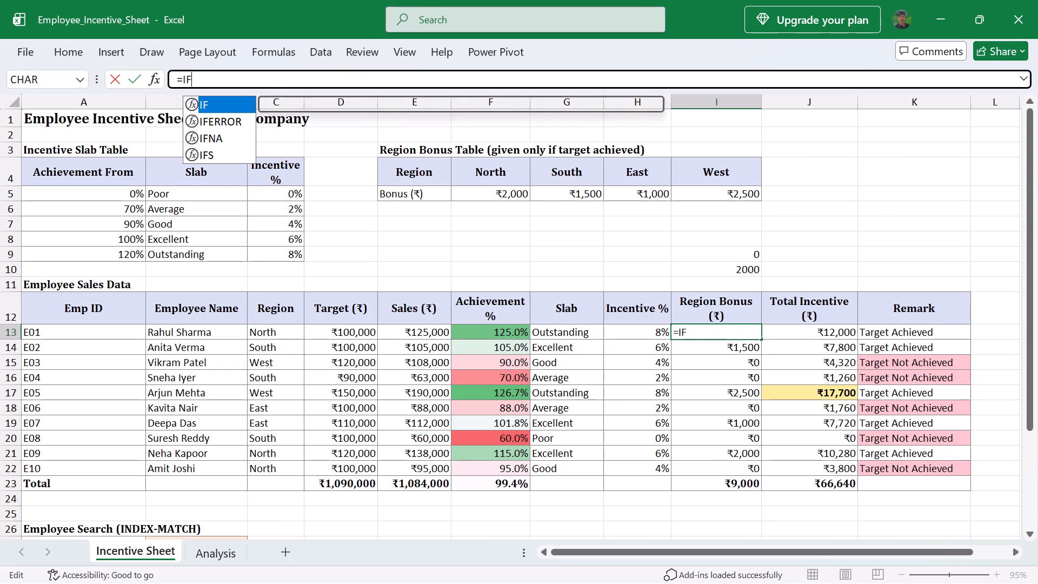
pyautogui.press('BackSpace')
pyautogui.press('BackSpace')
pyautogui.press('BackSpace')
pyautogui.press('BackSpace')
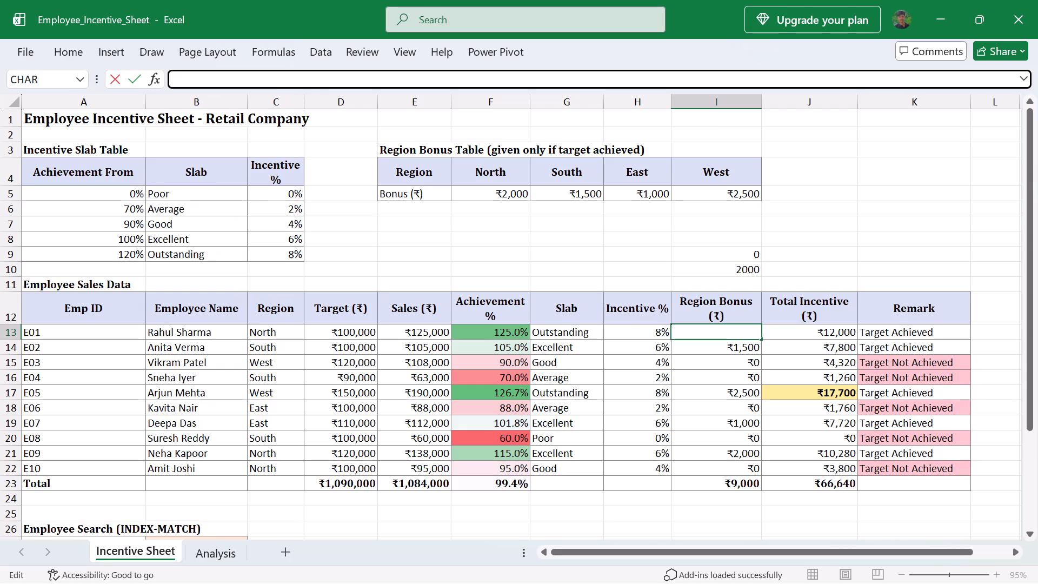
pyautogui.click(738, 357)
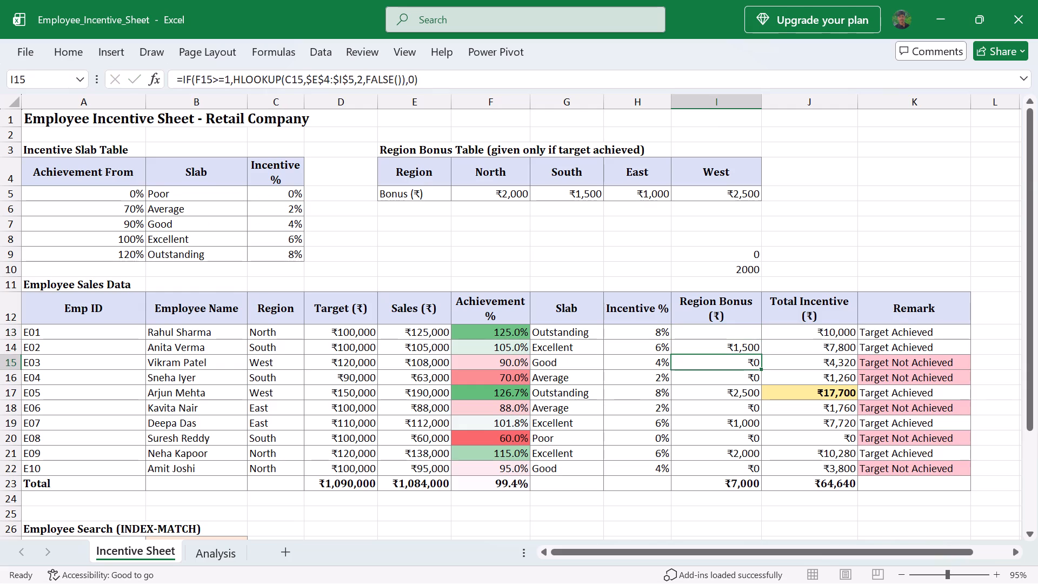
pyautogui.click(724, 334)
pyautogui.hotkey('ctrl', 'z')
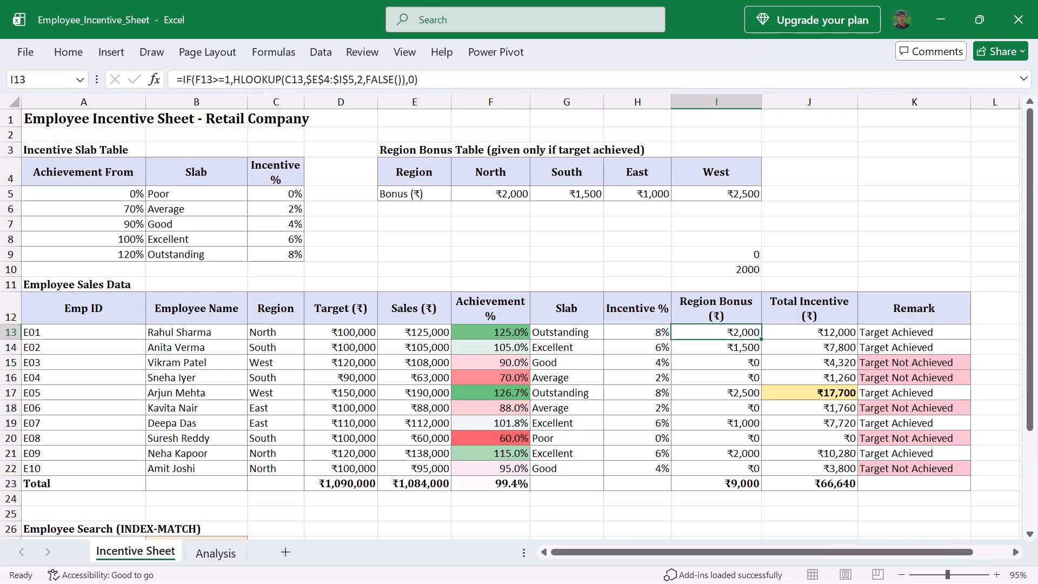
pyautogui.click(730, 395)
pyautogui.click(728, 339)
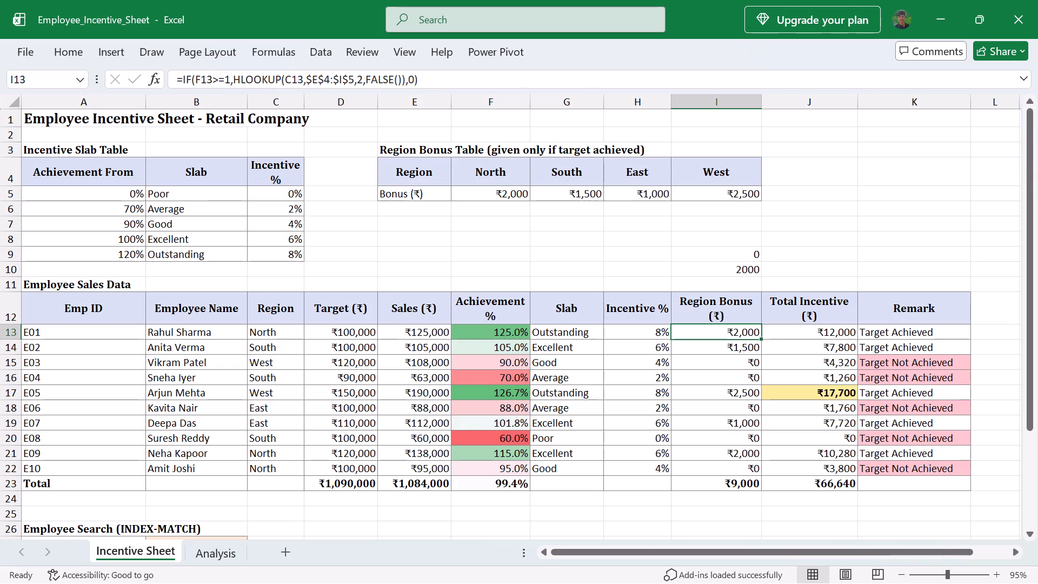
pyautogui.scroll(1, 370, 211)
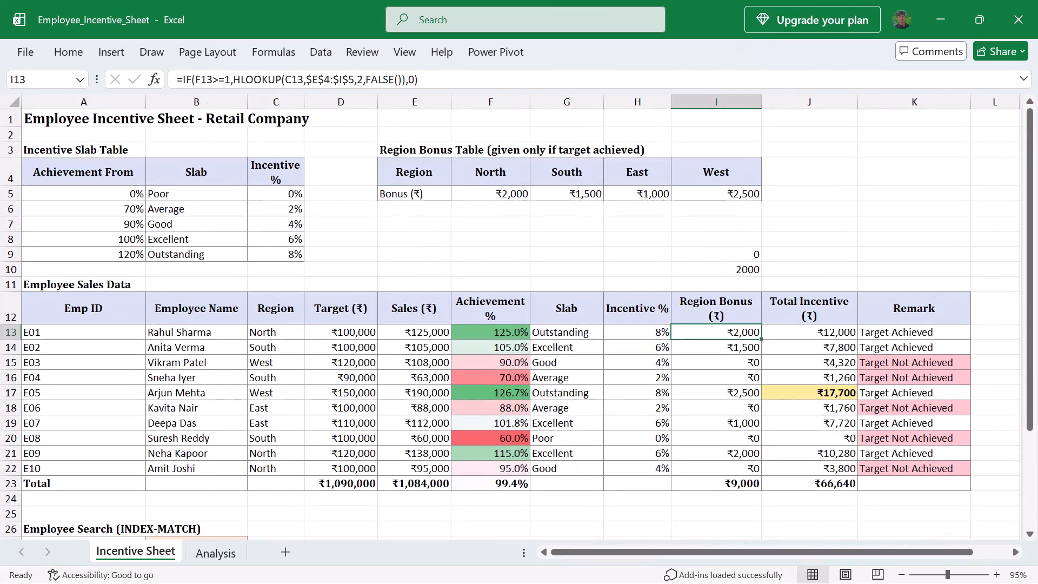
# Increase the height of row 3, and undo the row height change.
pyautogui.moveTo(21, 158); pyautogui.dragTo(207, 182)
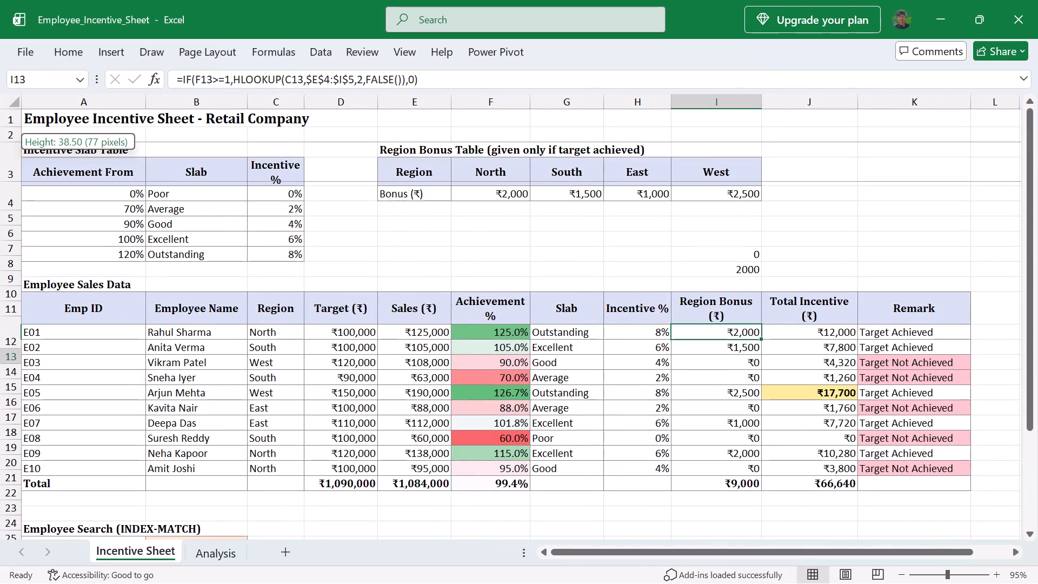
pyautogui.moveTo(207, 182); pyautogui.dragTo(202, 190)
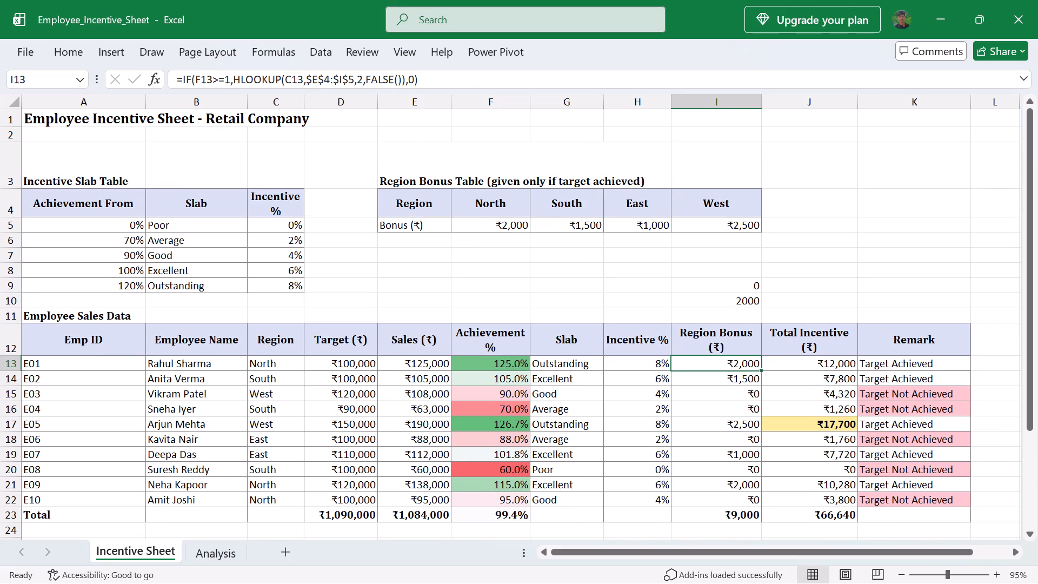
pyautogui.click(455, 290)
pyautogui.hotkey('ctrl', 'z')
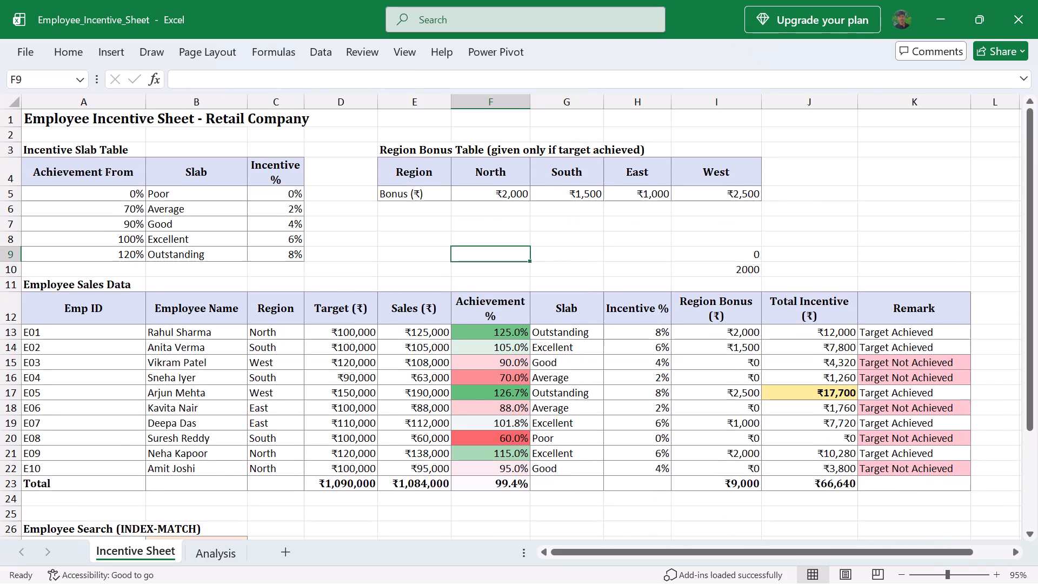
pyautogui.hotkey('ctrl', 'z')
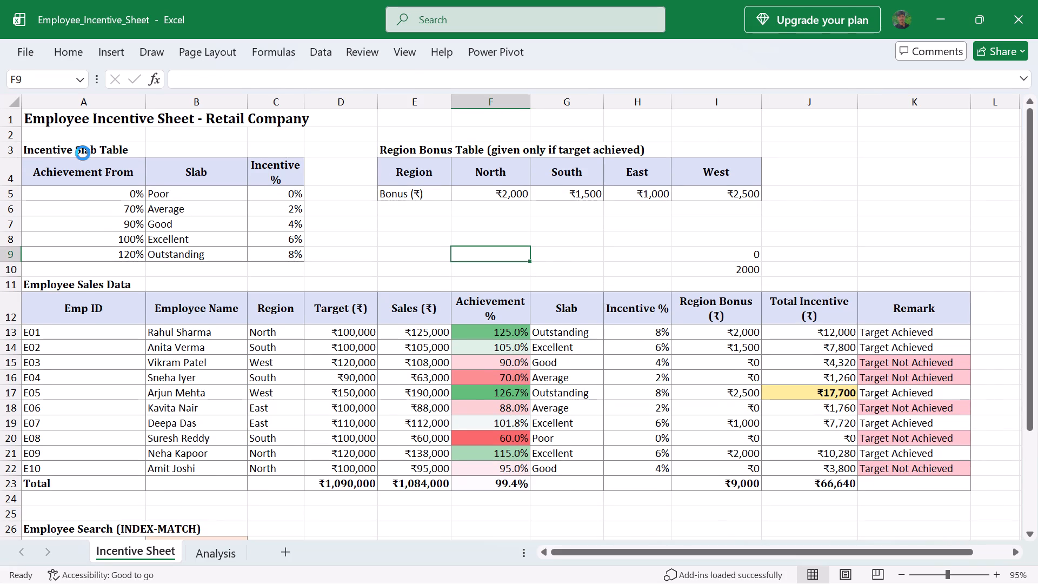
# Select the Incentive Slab Table's header cells A4:C4 and open the fill colour choices for them.
pyautogui.click(282, 202)
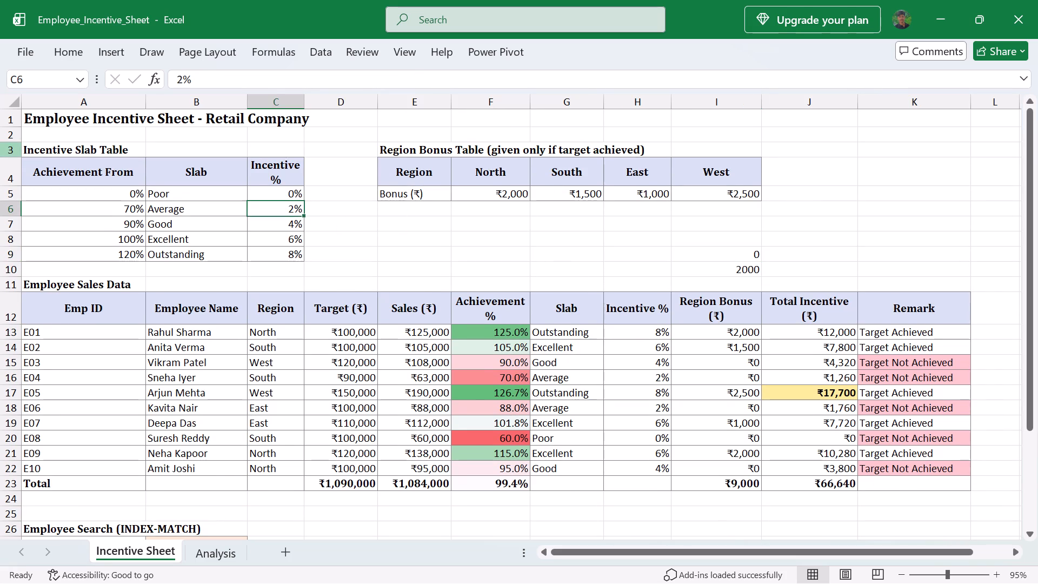
pyautogui.click(21, 168)
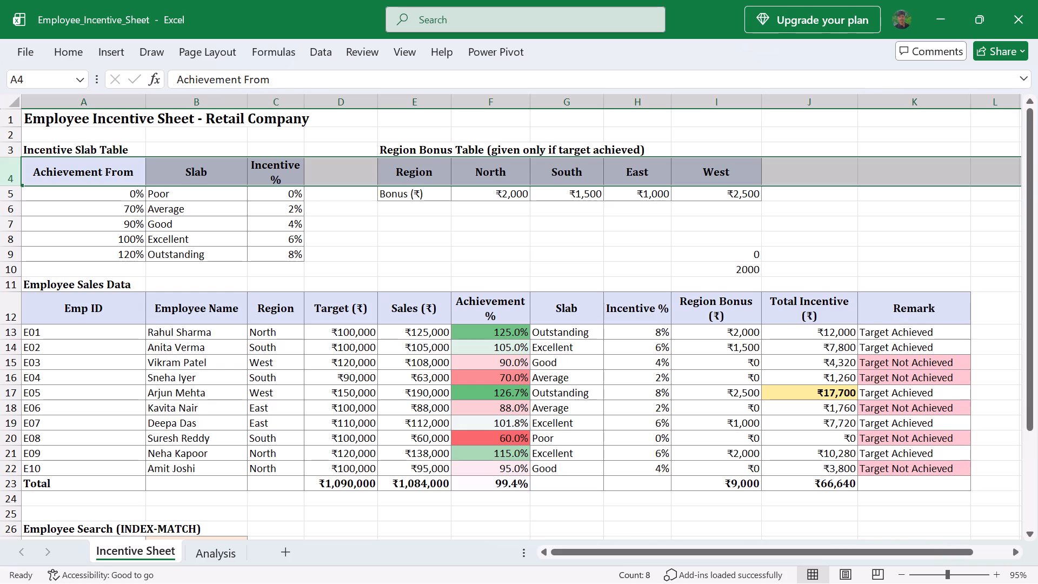
pyautogui.moveTo(26, 161); pyautogui.dragTo(283, 170)
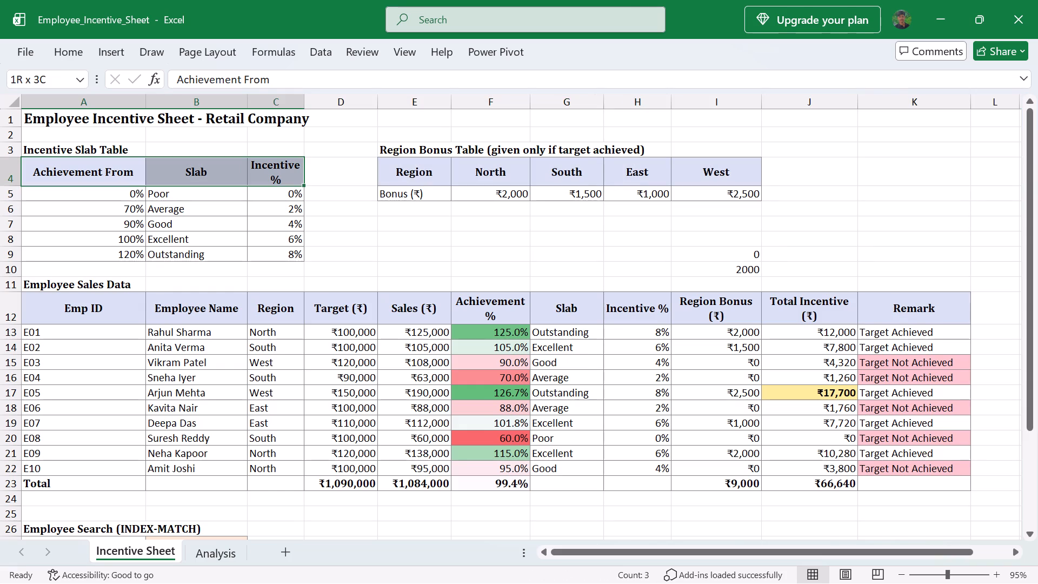
pyautogui.moveTo(283, 170); pyautogui.dragTo(283, 169)
pyautogui.rightClick(283, 169)
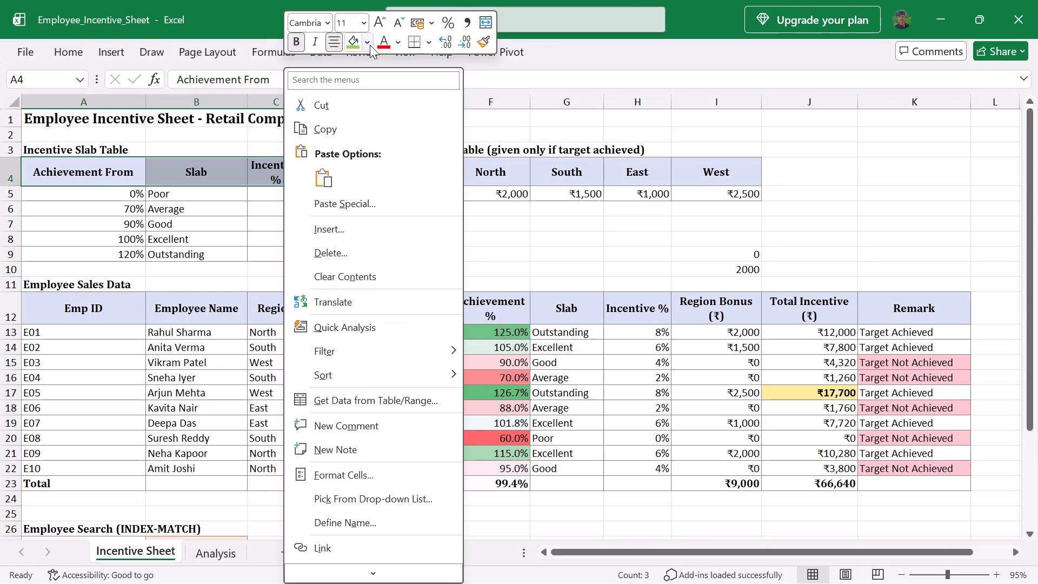
pyautogui.click(367, 42)
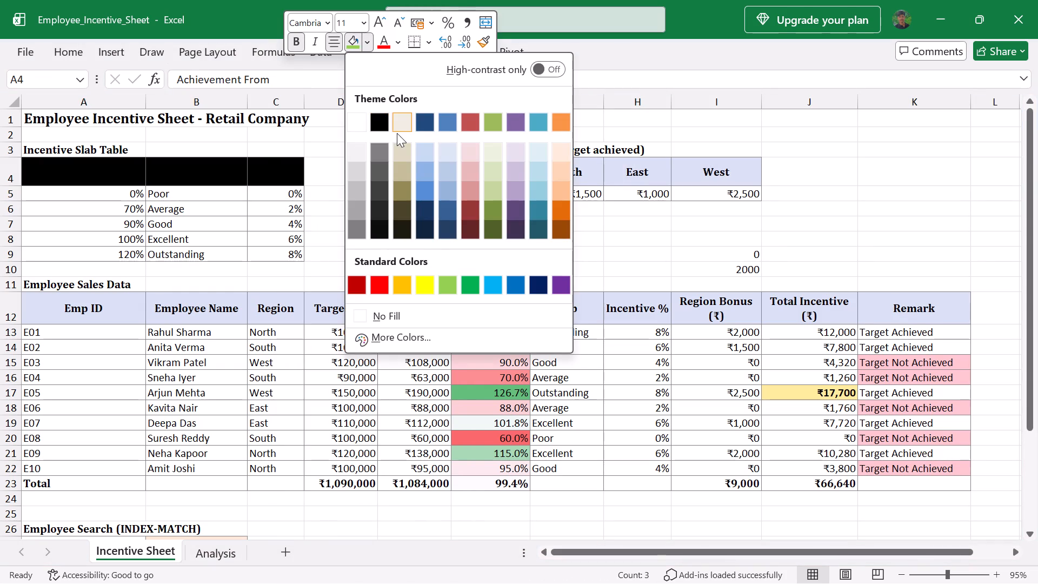
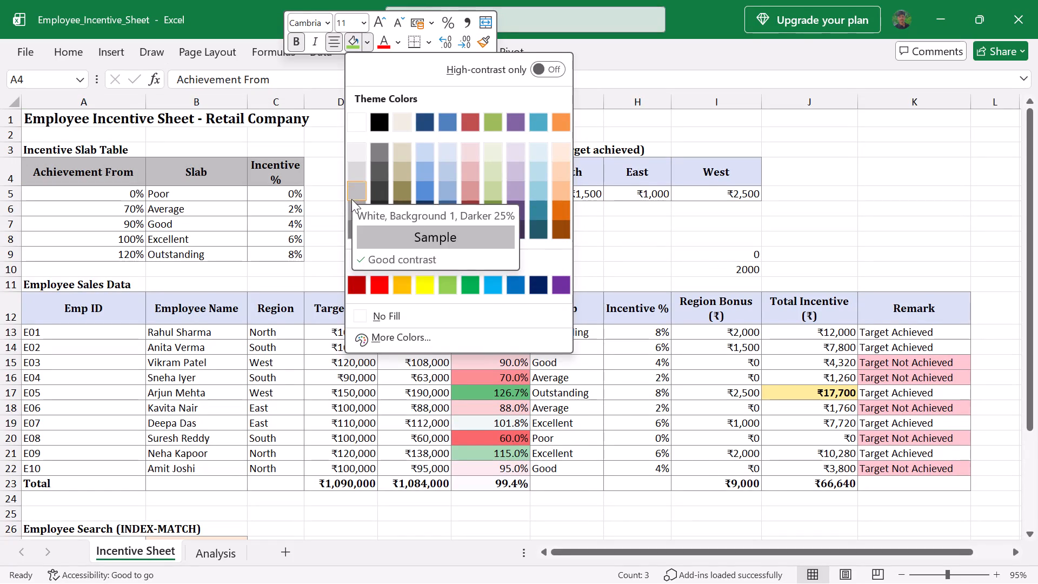
# Fill the Incentive Slab Table's header cells A4:C4 with the medium tan theme colour.
pyautogui.click(338, 232)
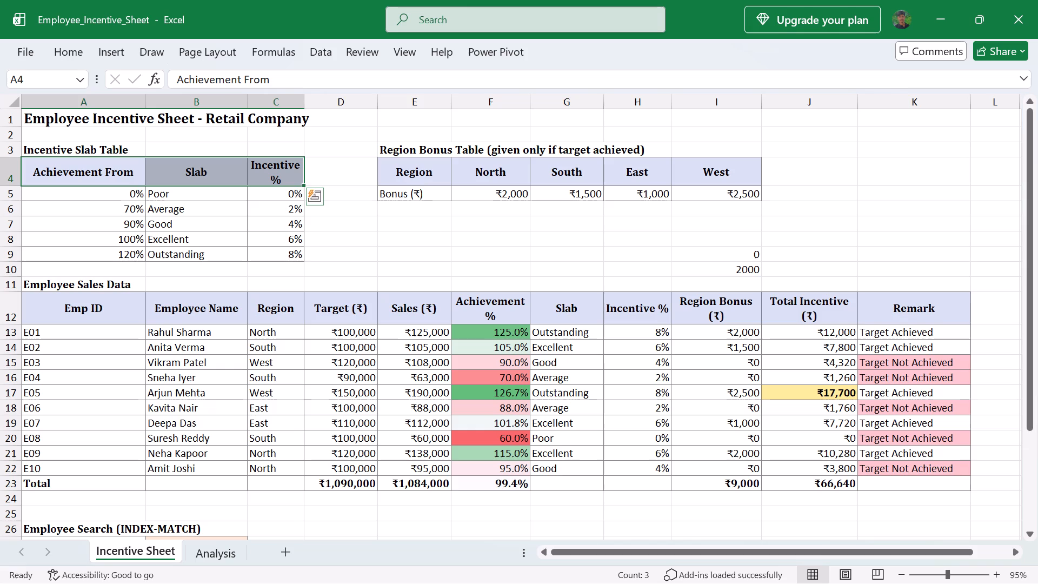
pyautogui.rightClick(255, 178)
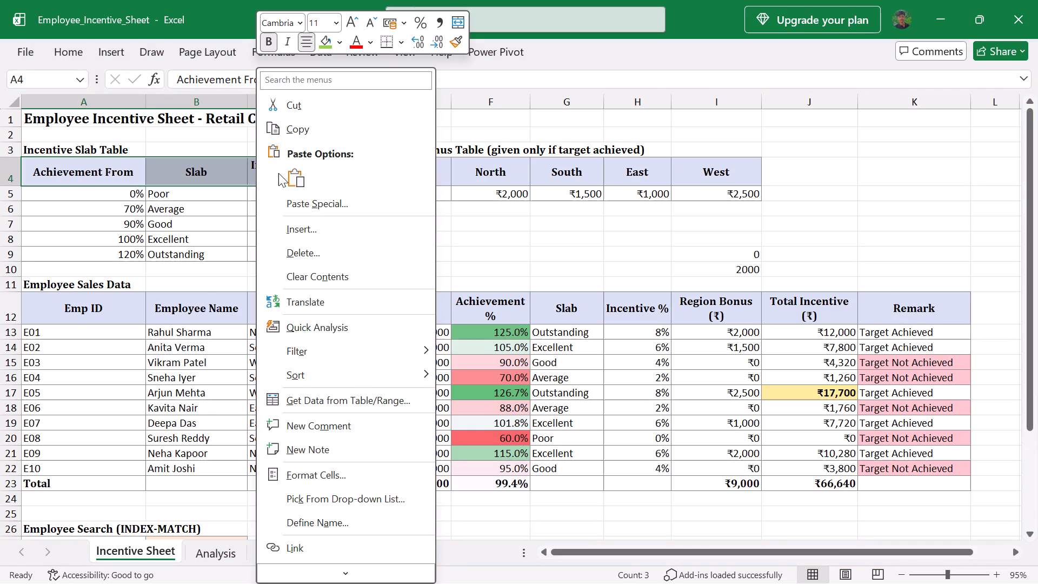
pyautogui.click(341, 41)
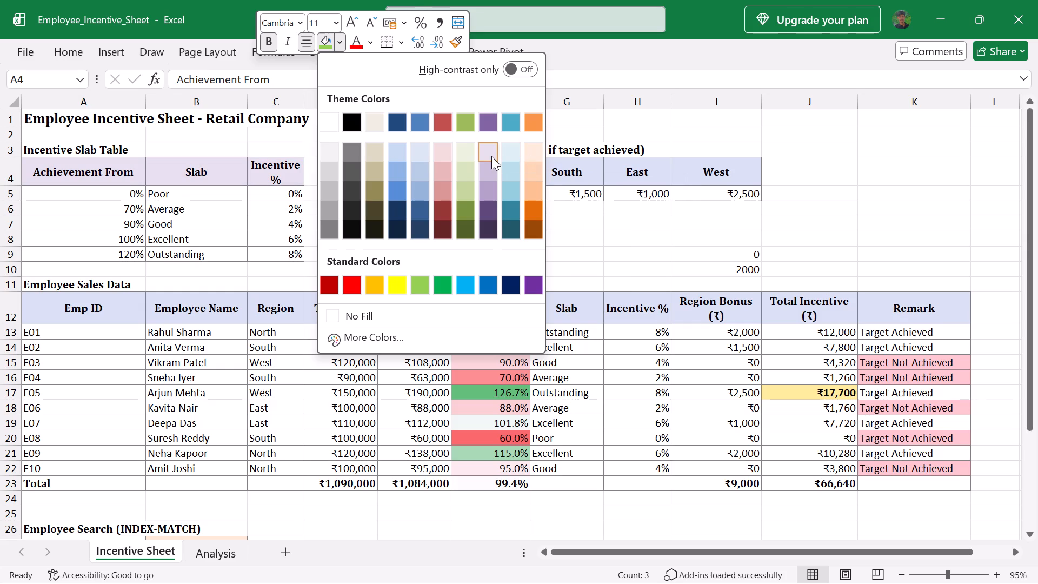
pyautogui.scroll(-1, 432, 175)
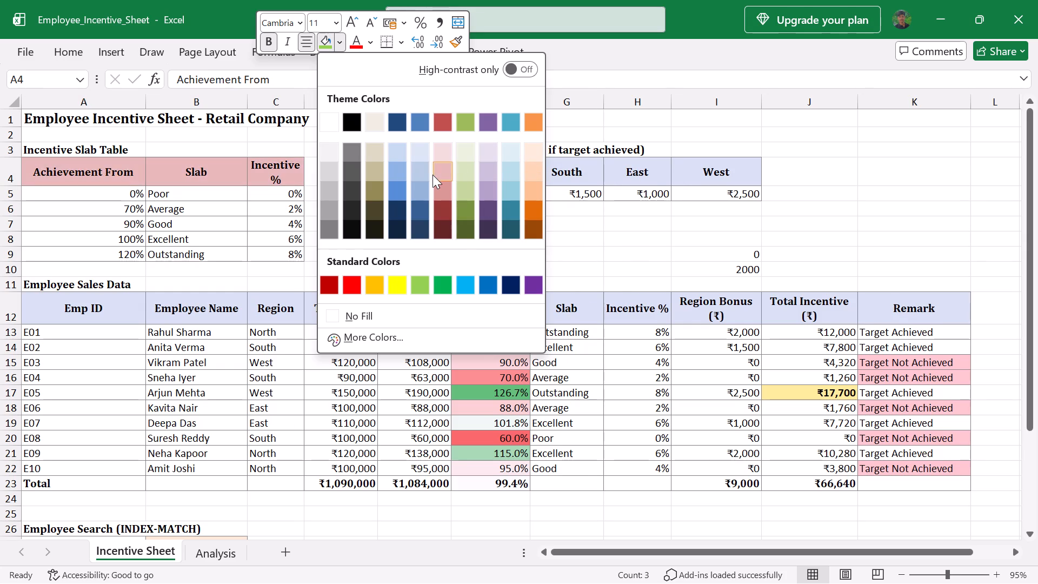
pyautogui.scroll(-1, 432, 175)
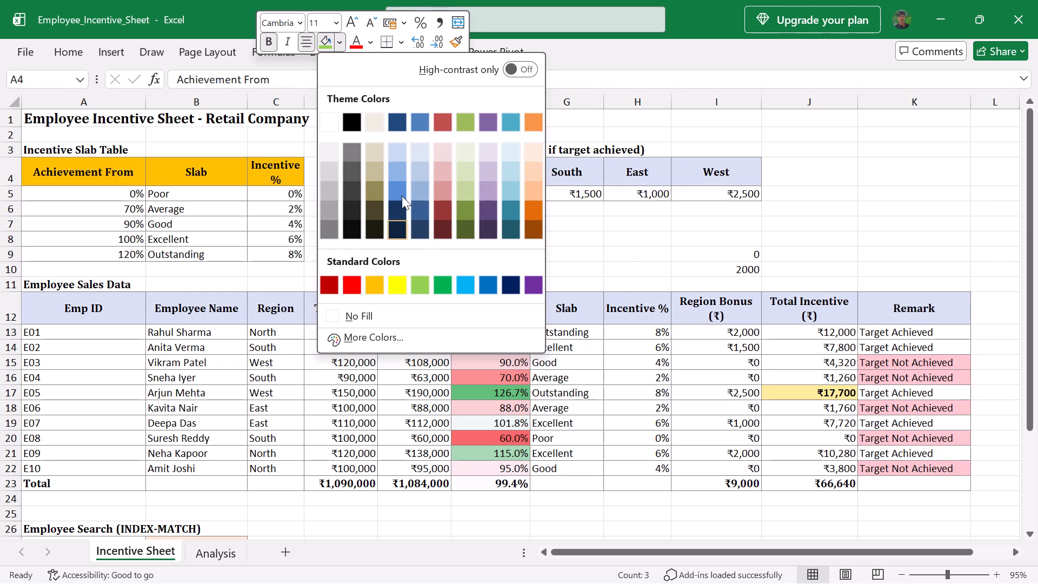
pyautogui.click(377, 167)
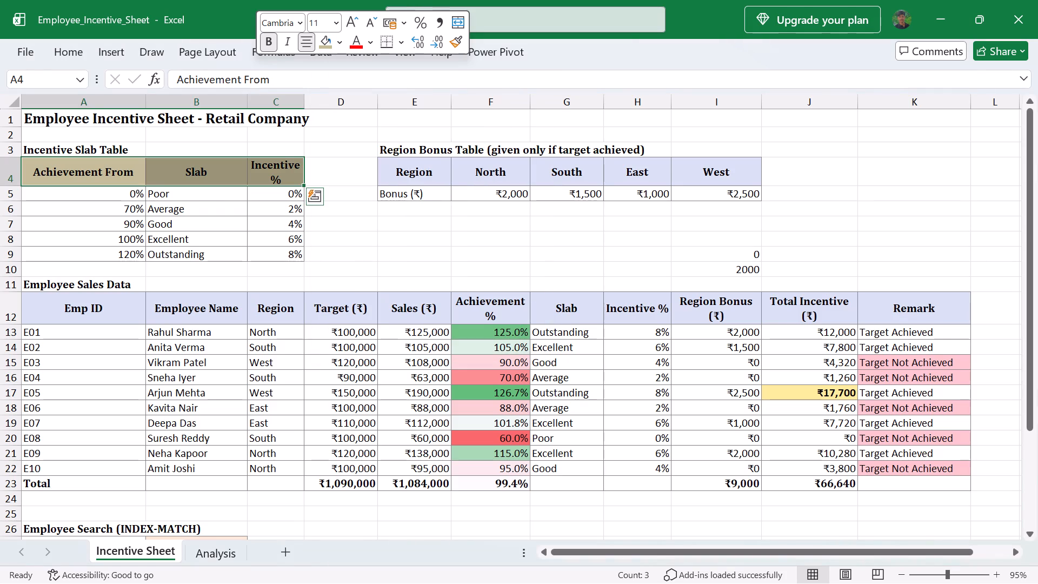
# Apply the same tan fill to the Region Bonus Table's header cells E4:I4.
pyautogui.moveTo(378, 160); pyautogui.dragTo(718, 171)
pyautogui.rightClick(718, 171)
pyautogui.rightClick(718, 171)
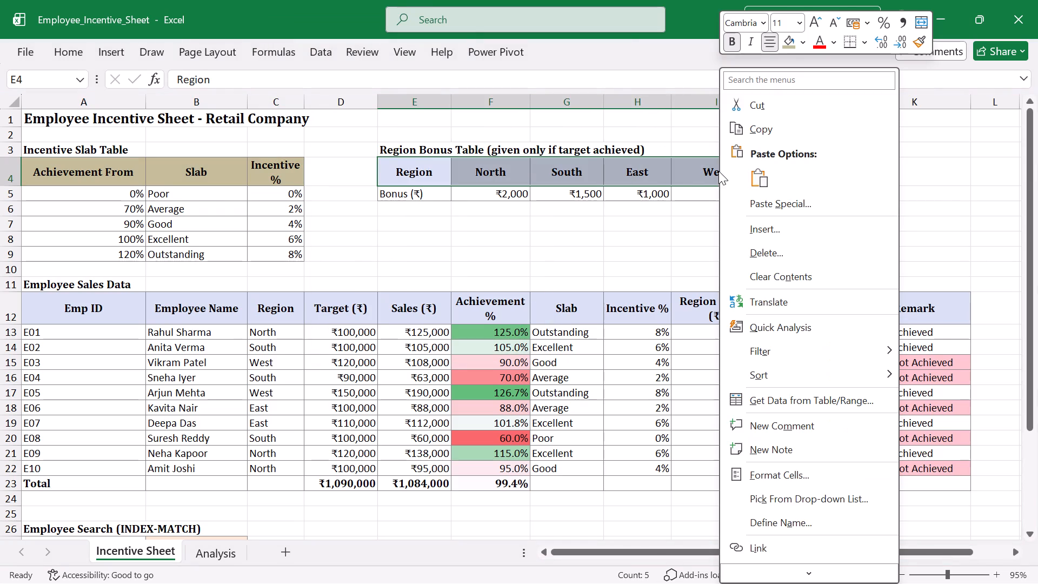
pyautogui.moveTo(718, 171); pyautogui.dragTo(789, 39)
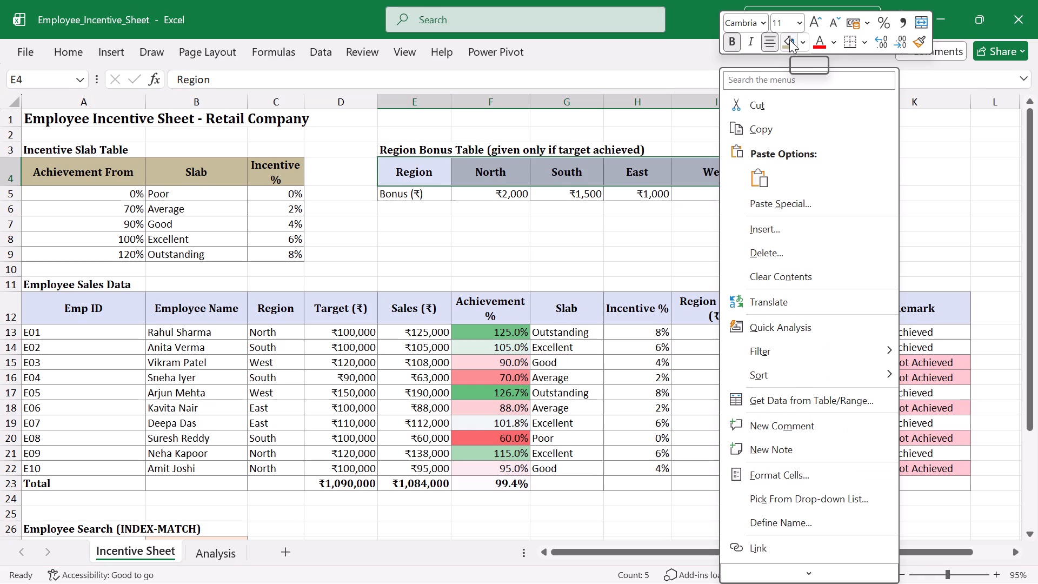
pyautogui.click(789, 39)
pyautogui.click(626, 228)
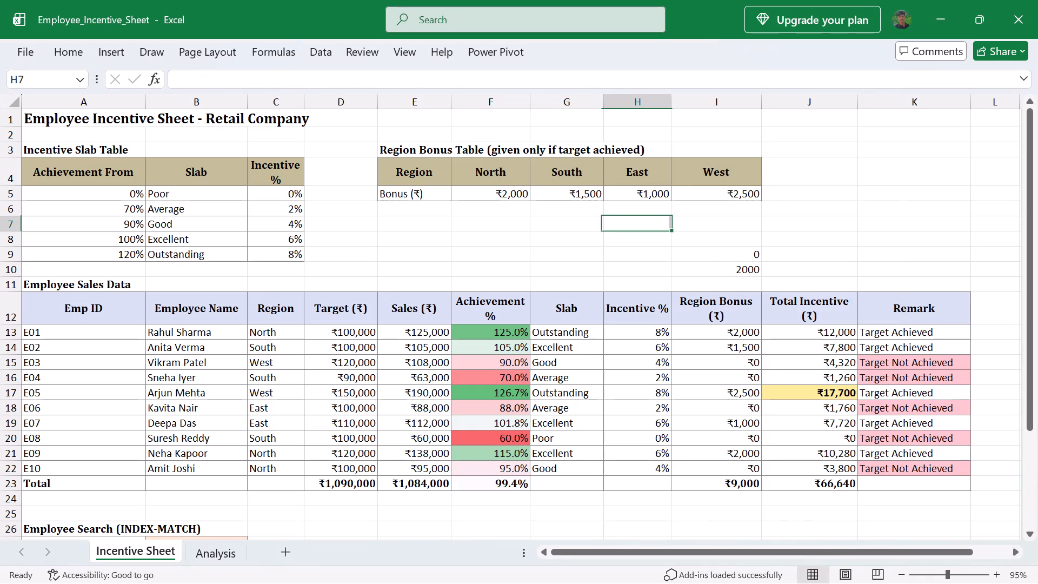
# Apply the same tan fill to the Employee Sales Data header row, cells A12:K12.
pyautogui.moveTo(23, 291); pyautogui.dragTo(338, 307)
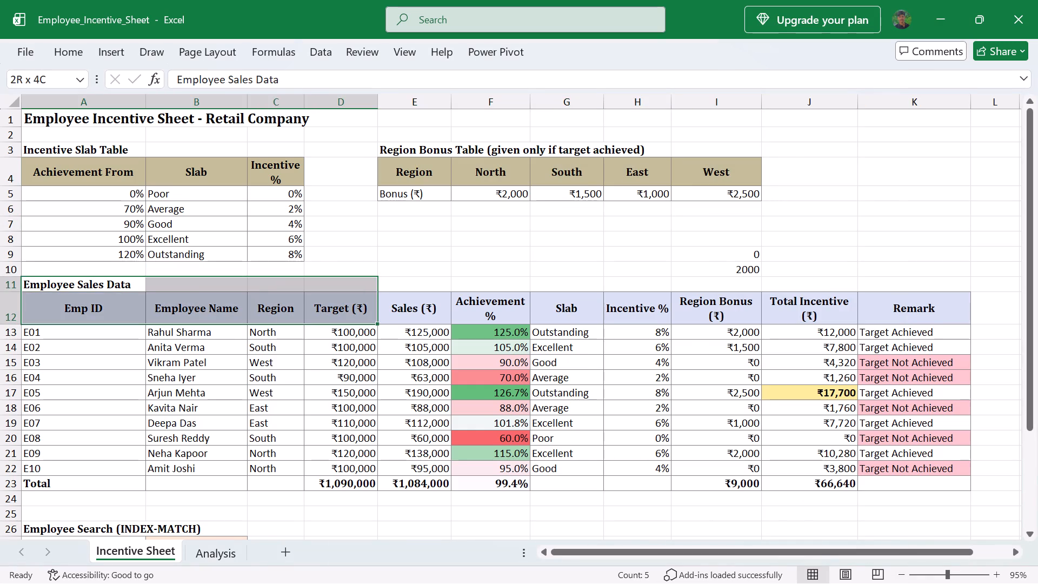
pyautogui.moveTo(338, 307); pyautogui.dragTo(339, 307)
pyautogui.click(339, 307)
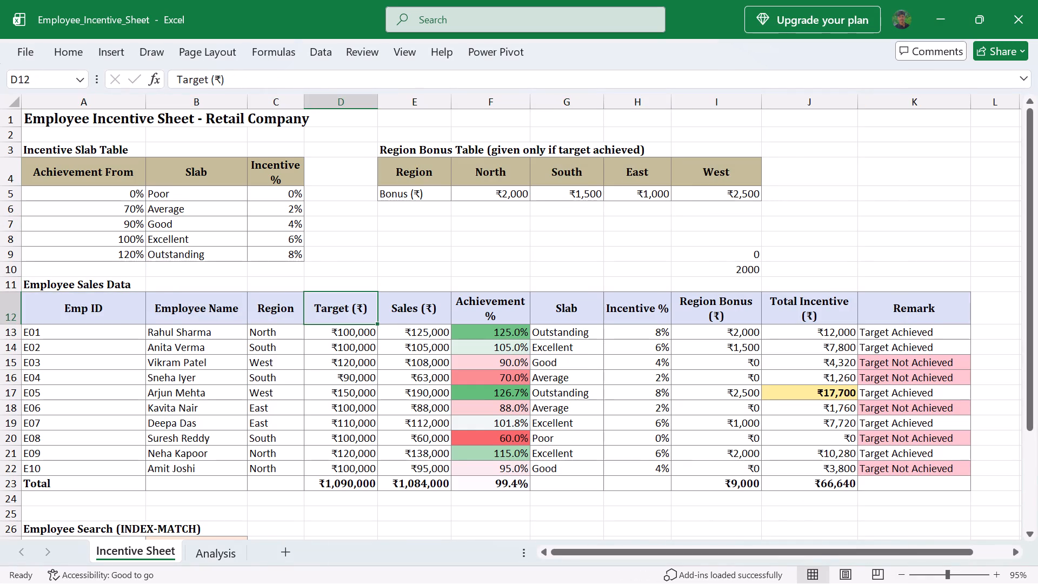
pyautogui.moveTo(23, 295); pyautogui.dragTo(806, 330)
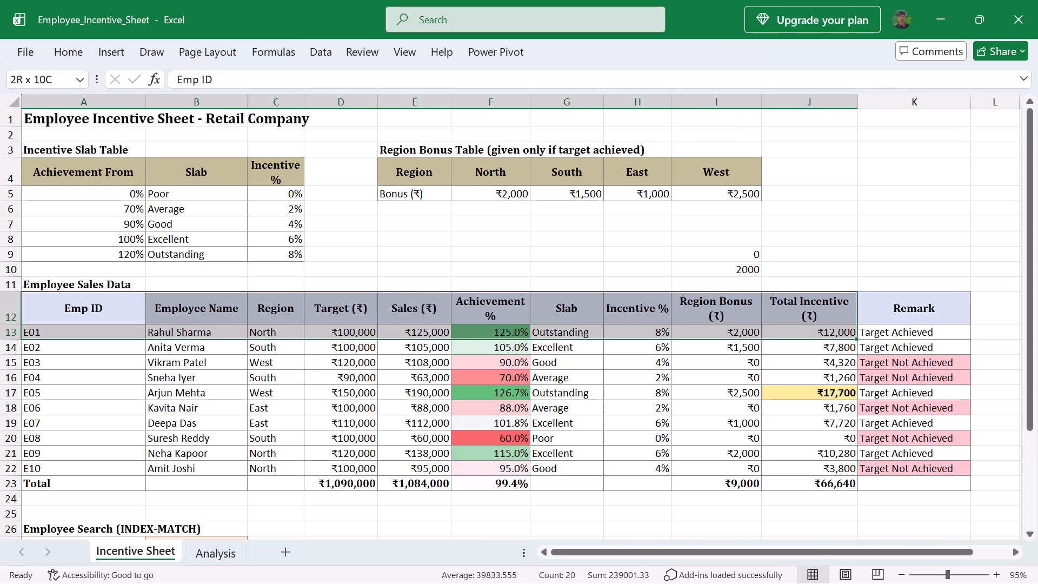
pyautogui.moveTo(806, 330); pyautogui.dragTo(910, 302)
pyautogui.rightClick(910, 302)
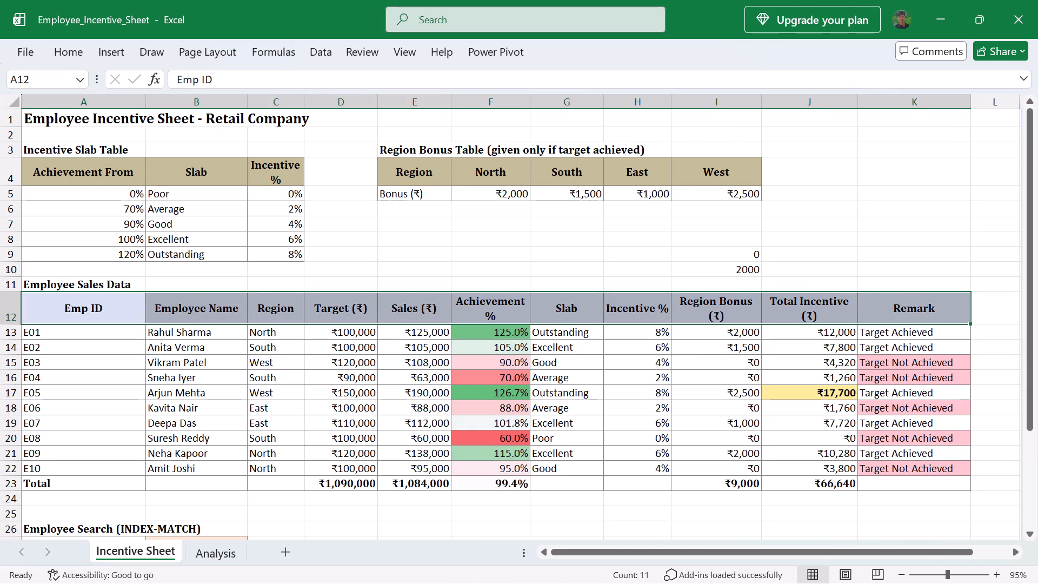
pyautogui.moveTo(910, 302); pyautogui.dragTo(772, 336)
pyautogui.rightClick(910, 302)
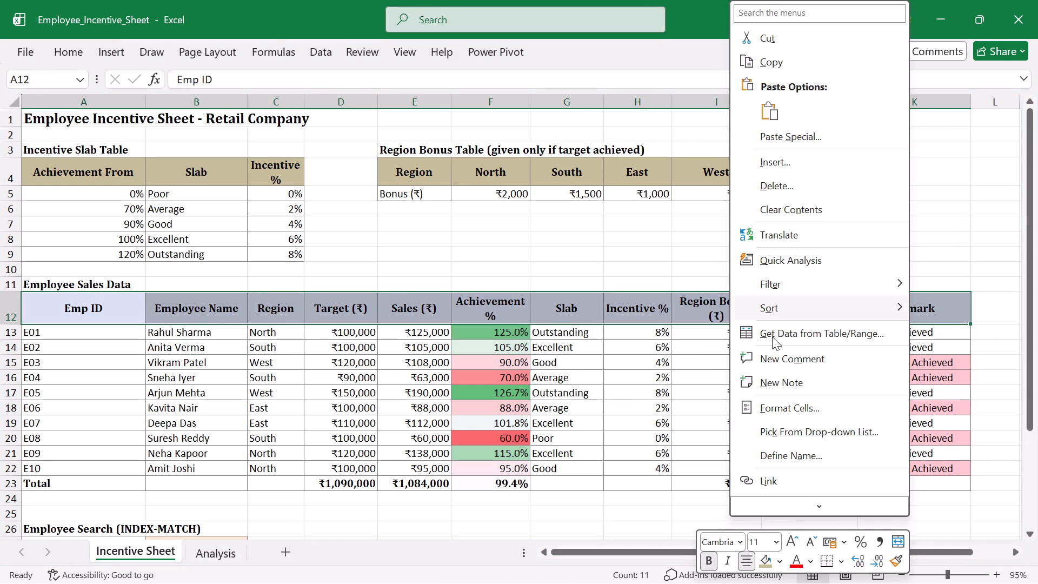
pyautogui.moveTo(772, 336); pyautogui.dragTo(767, 554)
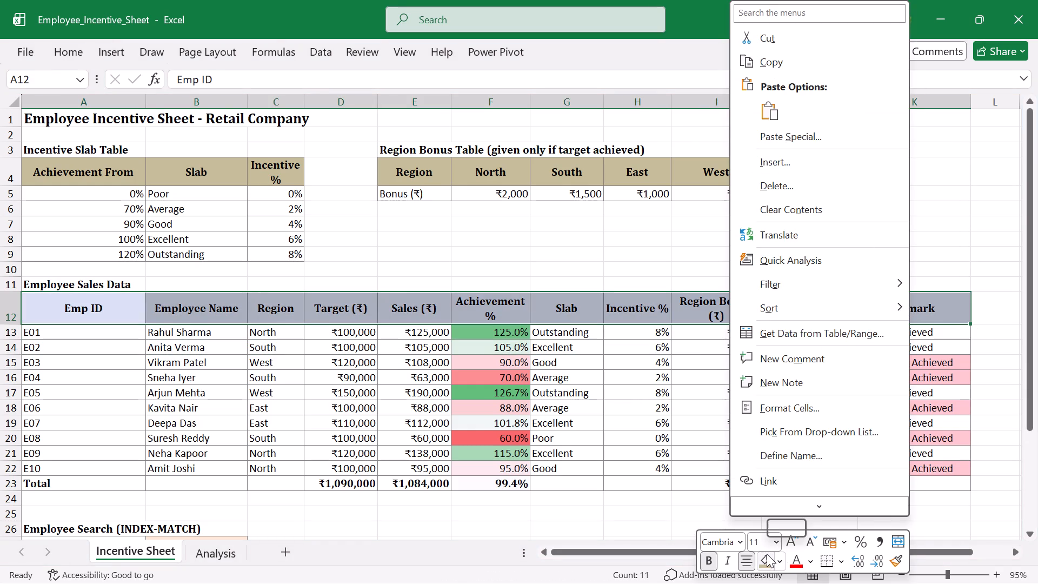
pyautogui.click(765, 561)
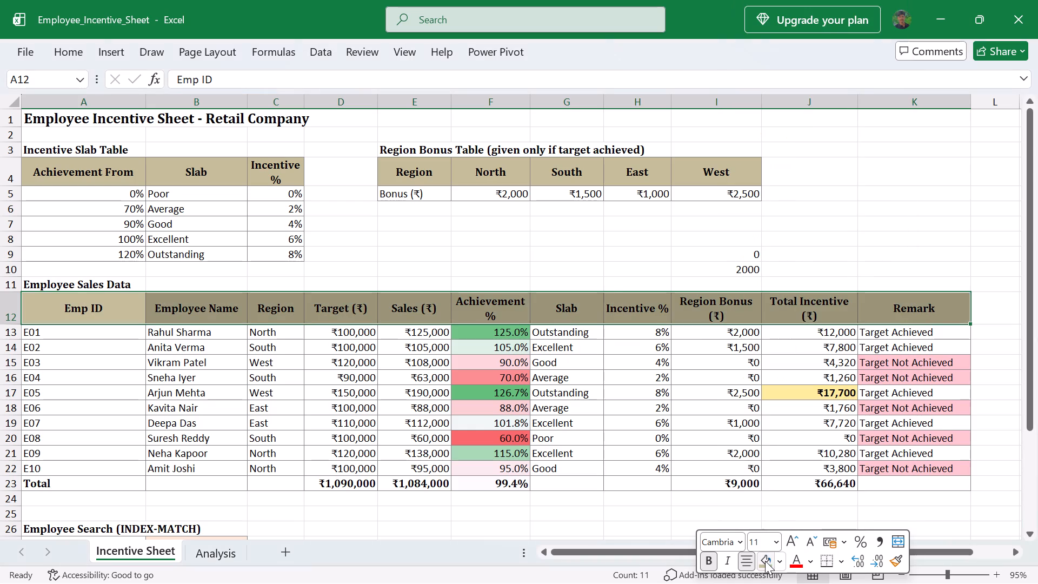
pyautogui.click(597, 215)
pyautogui.click(473, 276)
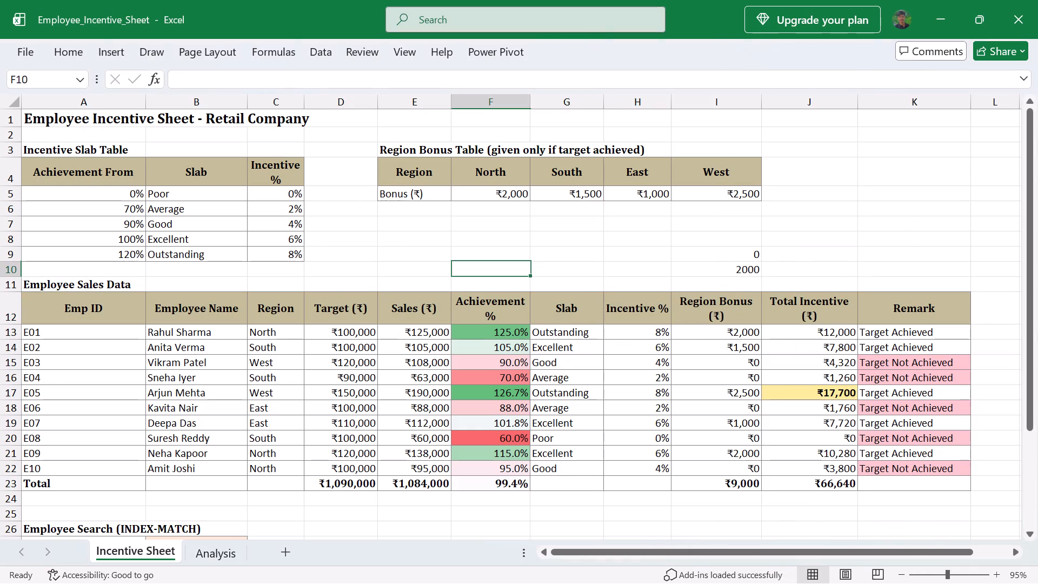
# Switch to the YouTube window and play the suggested song "Hothon Se Chhulo Tum".
pyautogui.hscroll(1, 529, 288)
pyautogui.scroll(-1, 529, 288)
pyautogui.scroll(3, 529, 288)
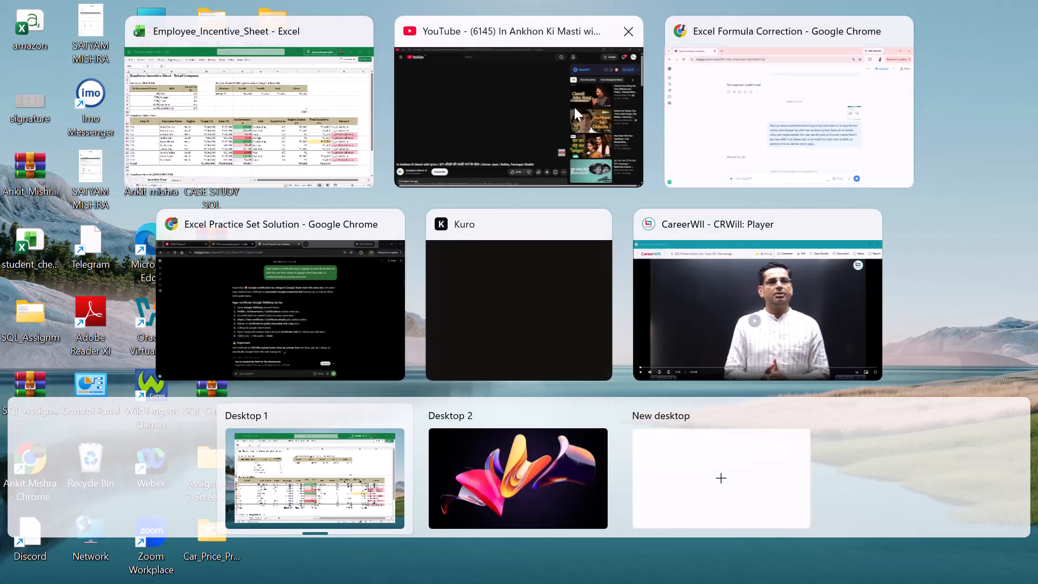
pyautogui.click(572, 107)
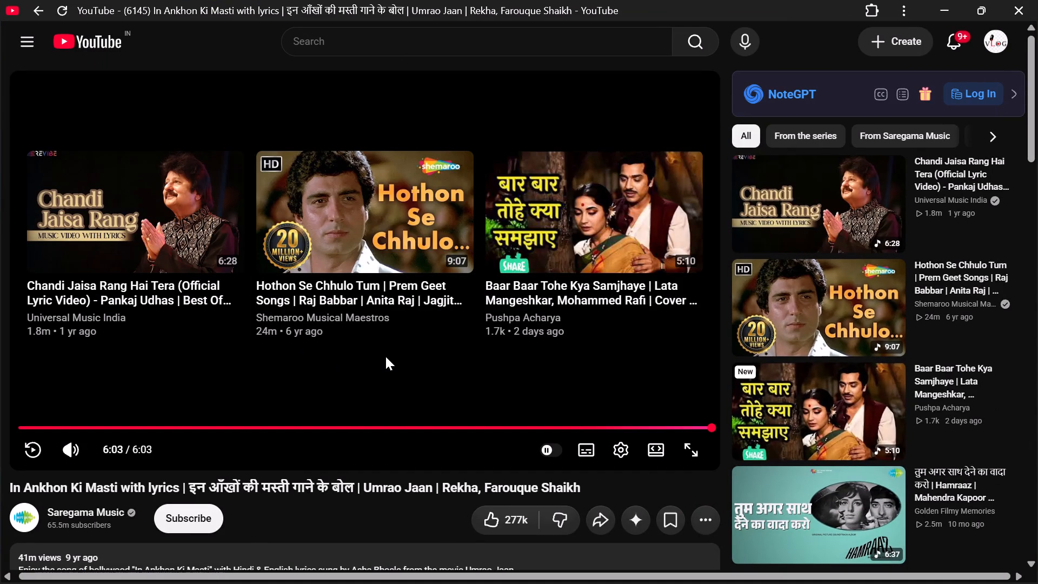
pyautogui.click(364, 213)
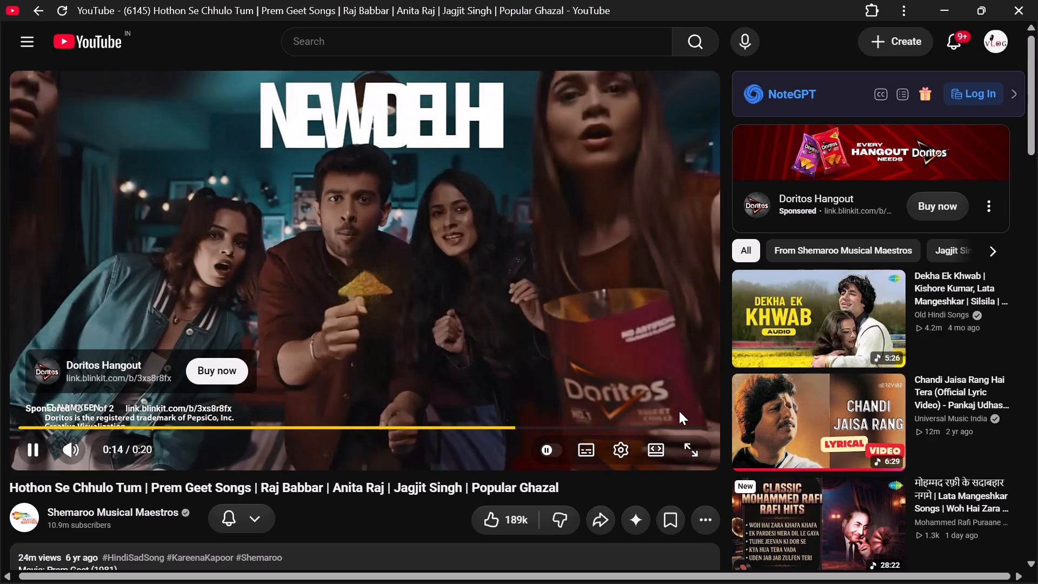
# Return to the Employee_Incentive_Sheet workbook and look over the recoloured tables and E02's Slab and Region Bonus formulas in G14 and I14.
pyautogui.click(505, 153)
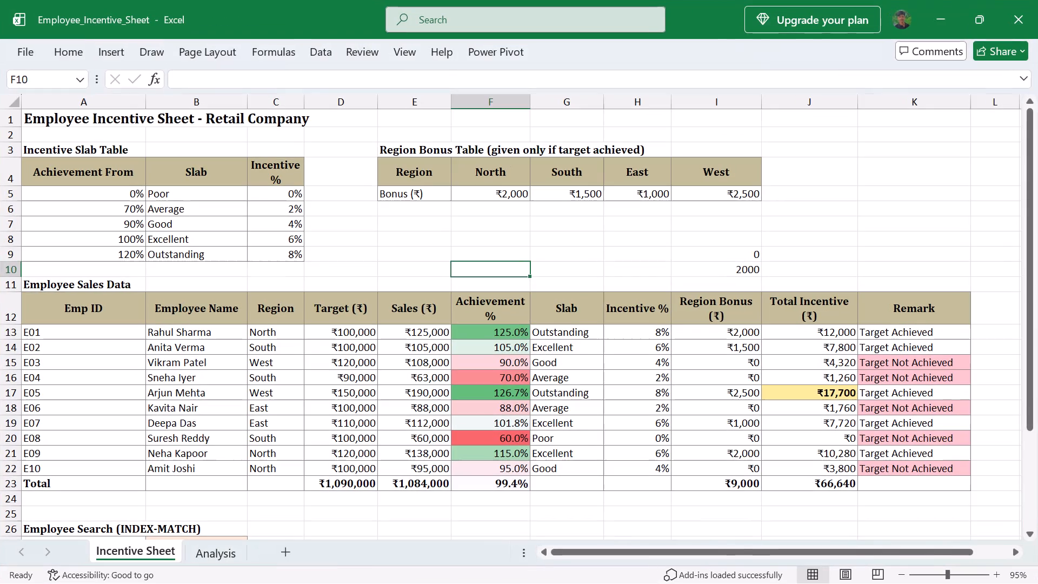
pyautogui.click(369, 230)
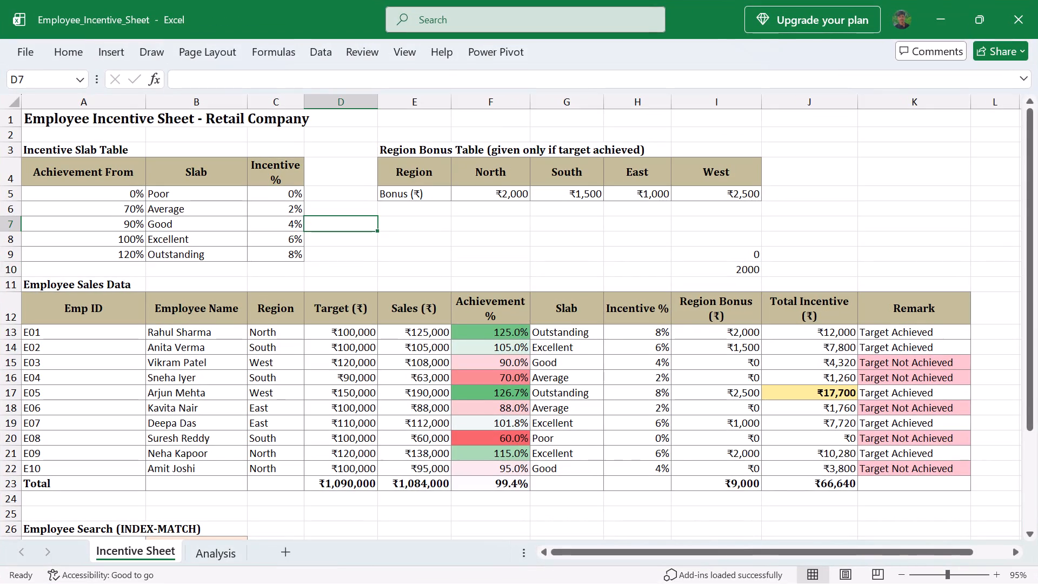
pyautogui.click(542, 272)
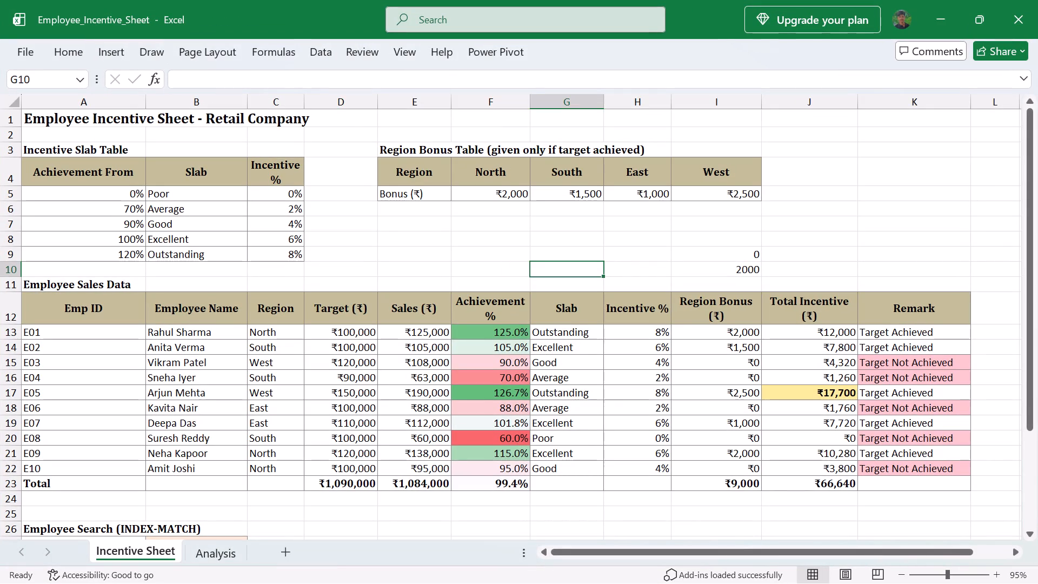
pyautogui.click(461, 306)
pyautogui.click(598, 353)
pyautogui.scroll(-1, 598, 353)
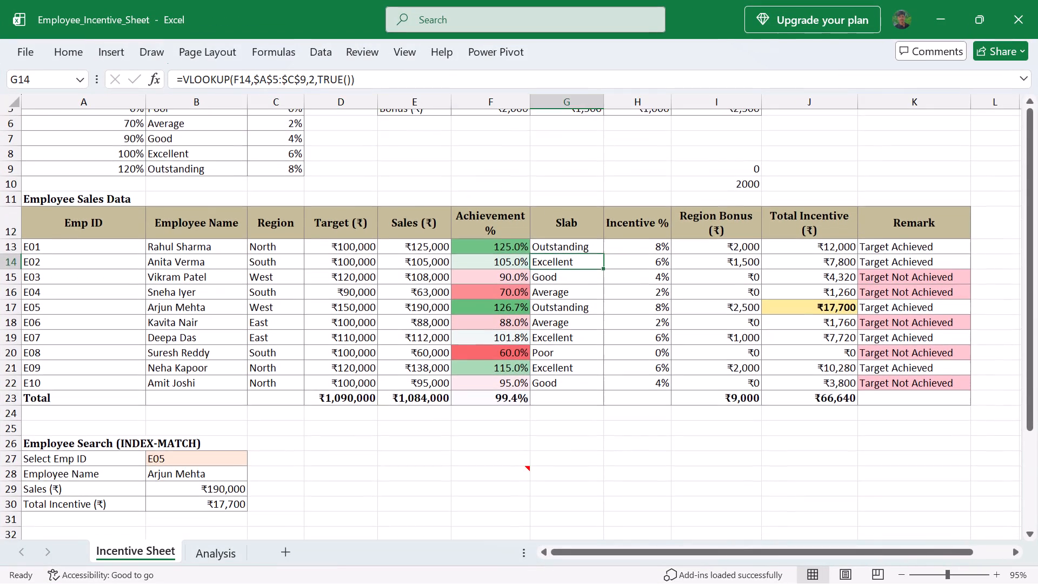
pyautogui.scroll(1, 536, 401)
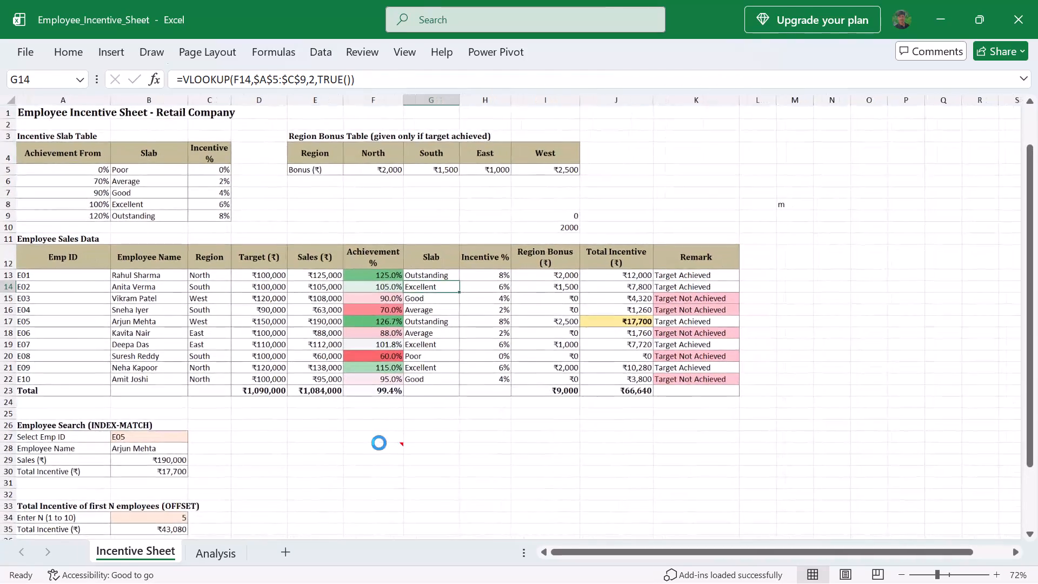
pyautogui.scroll(1, 379, 443)
pyautogui.click(481, 478)
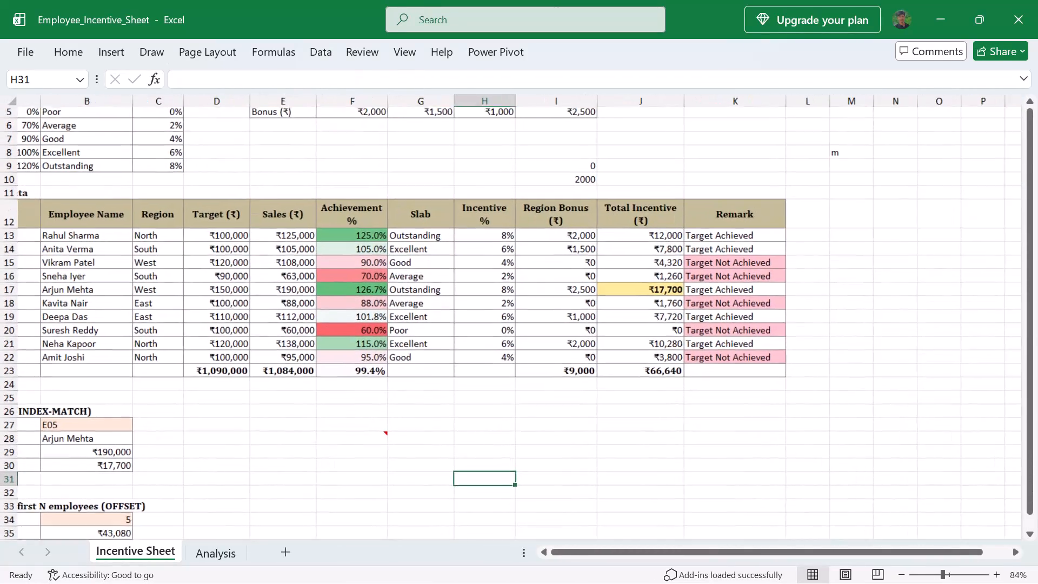
pyautogui.hscroll(1, 481, 478)
pyautogui.click(682, 238)
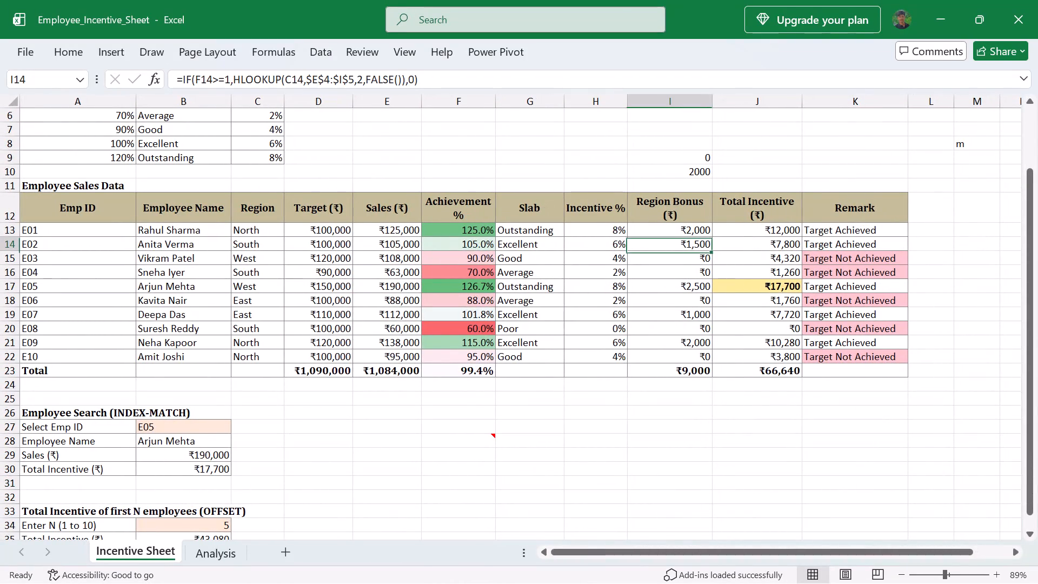
pyautogui.scroll(1, 682, 238)
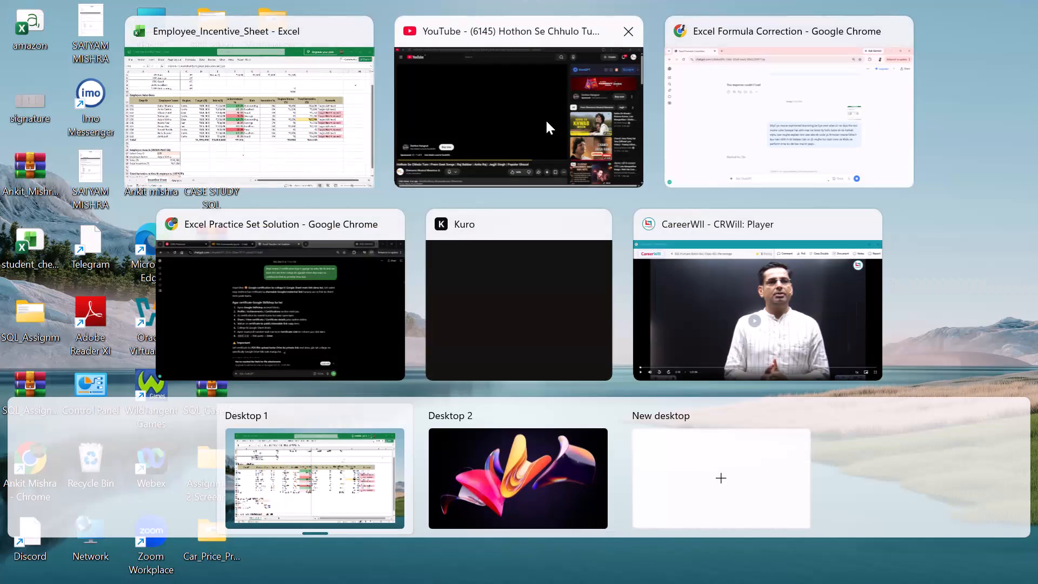
# Switch to YouTube, skip the advertisement and jump ahead about 25 seconds in the song.
pyautogui.click(543, 110)
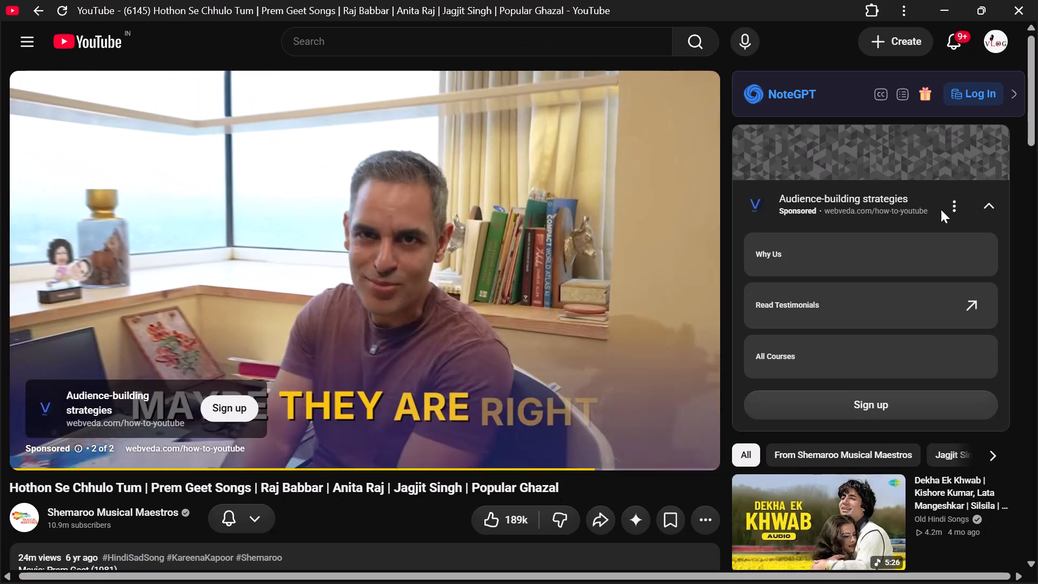
pyautogui.click(984, 204)
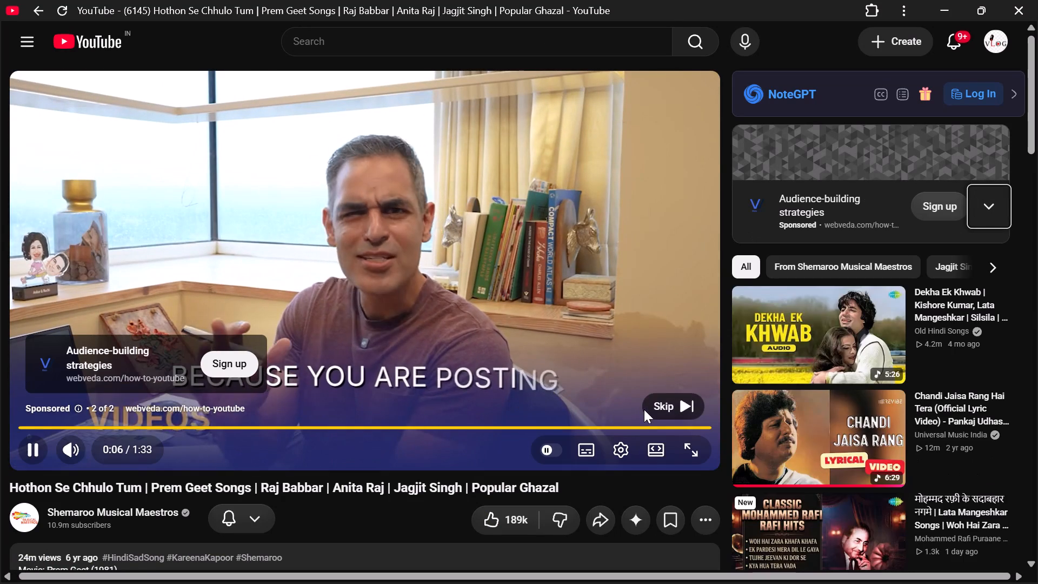
pyautogui.click(674, 397)
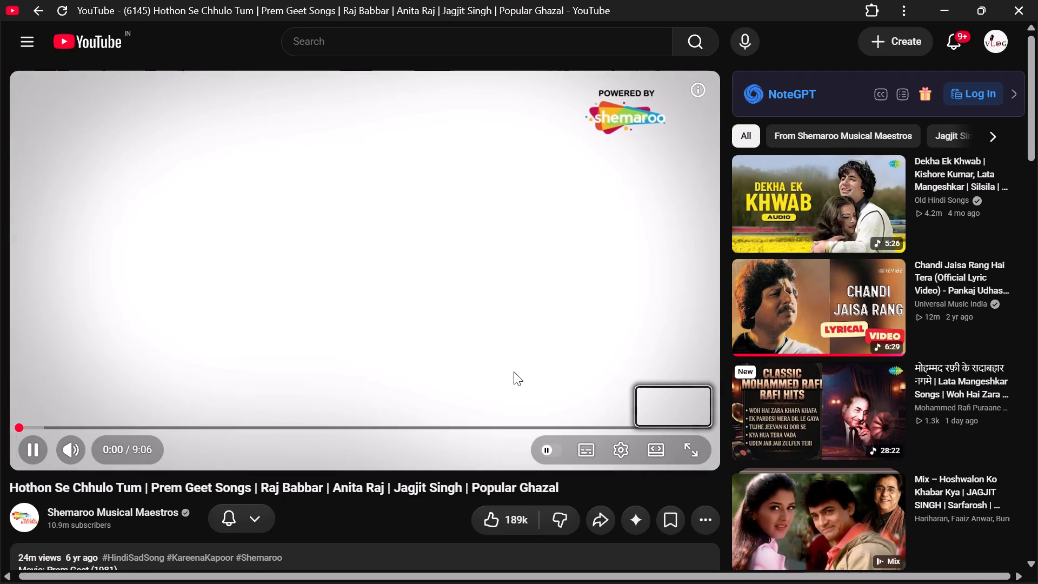
pyautogui.press('Right')
pyautogui.press('Right')
pyautogui.press('Right')
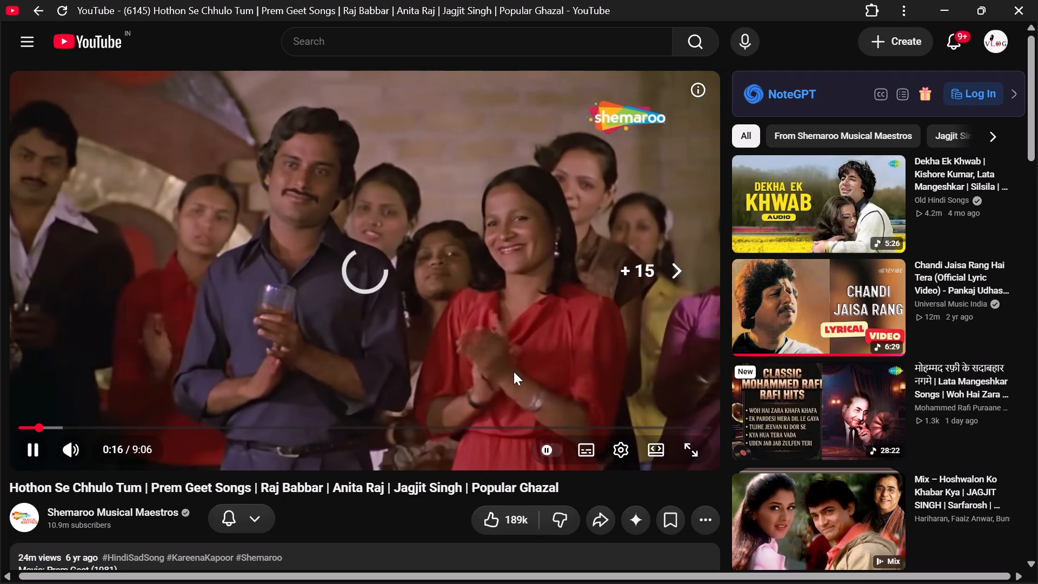
pyautogui.press('Right')
pyautogui.press('Right')
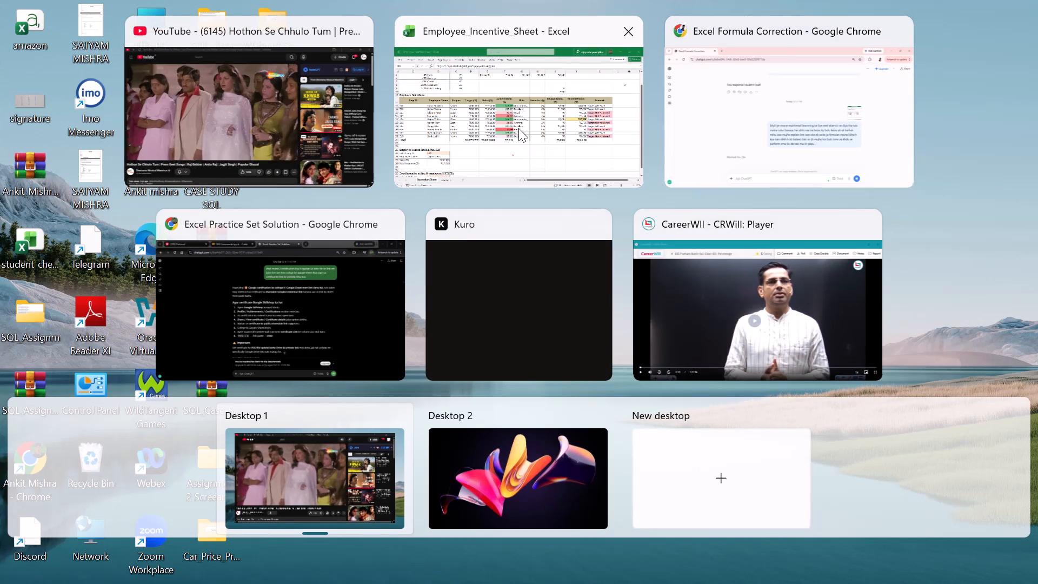
# Switch back to the Employee_Incentive_Sheet workbook and select the blank cell F7 below the Region Bonus Table.
pyautogui.click(518, 128)
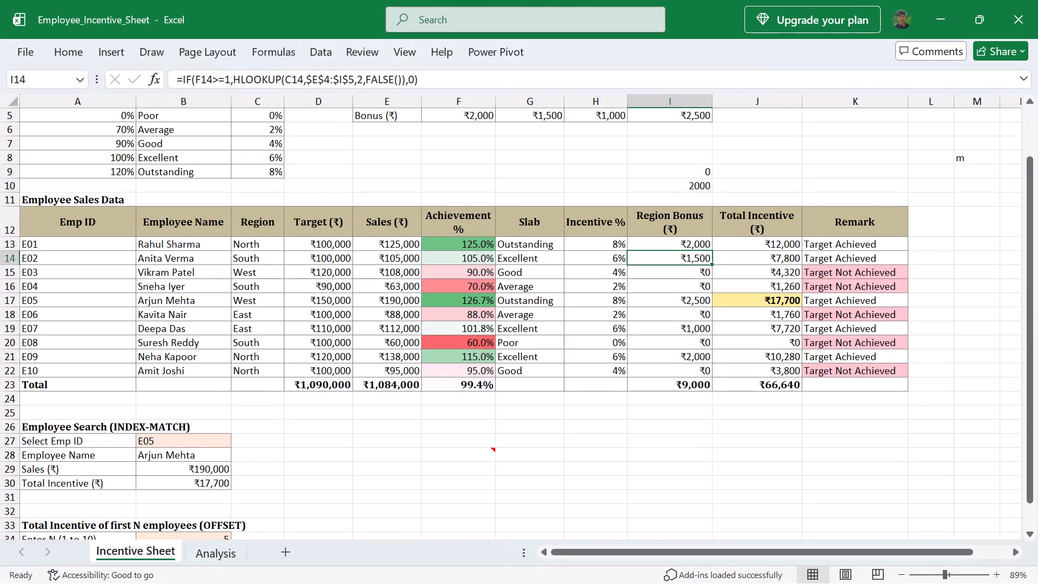
pyautogui.hscroll(1, 557, 264)
pyautogui.scroll(1, 557, 264)
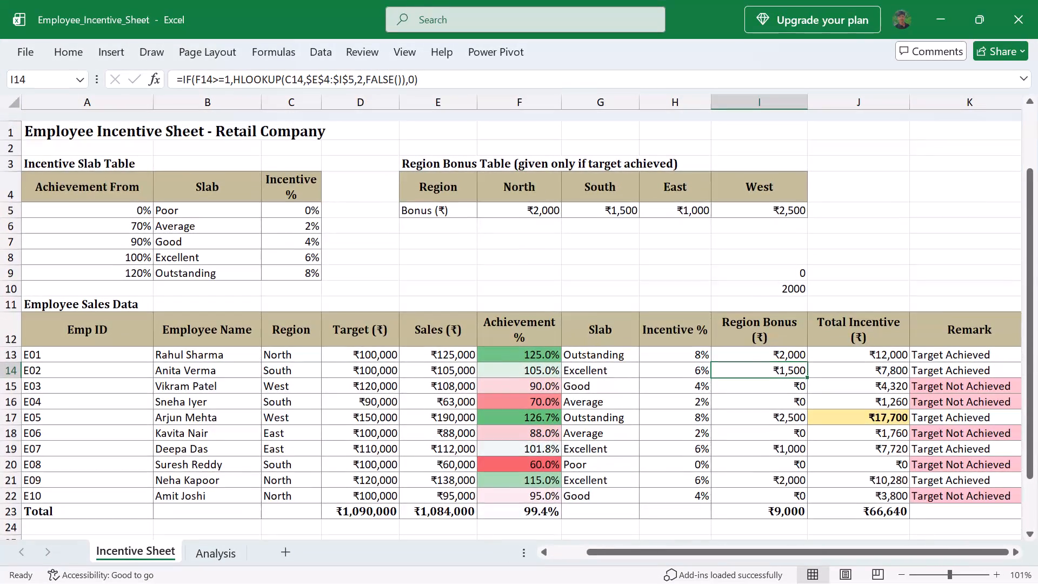
pyautogui.scroll(1, 557, 264)
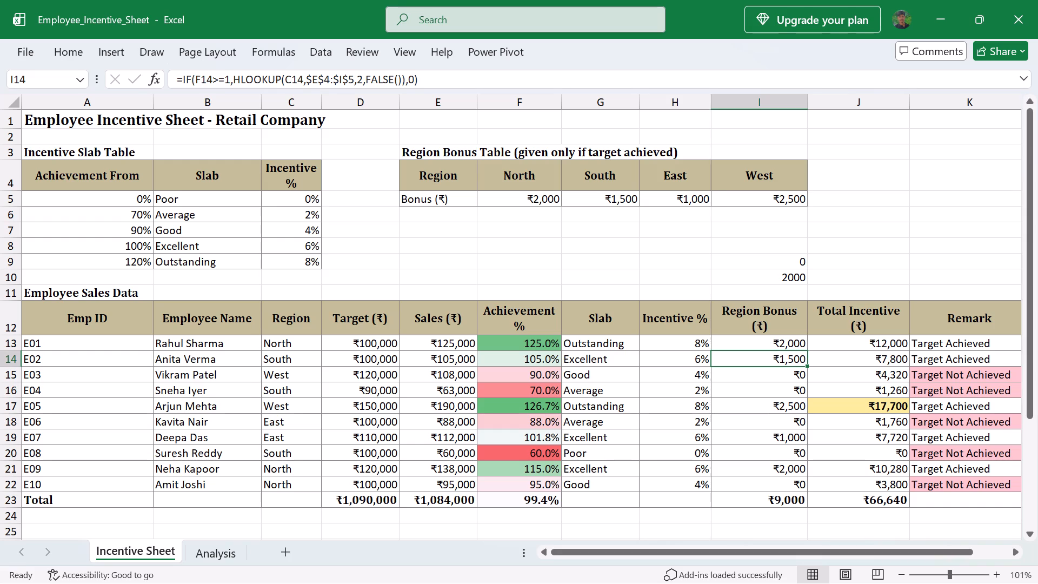
pyautogui.click(491, 235)
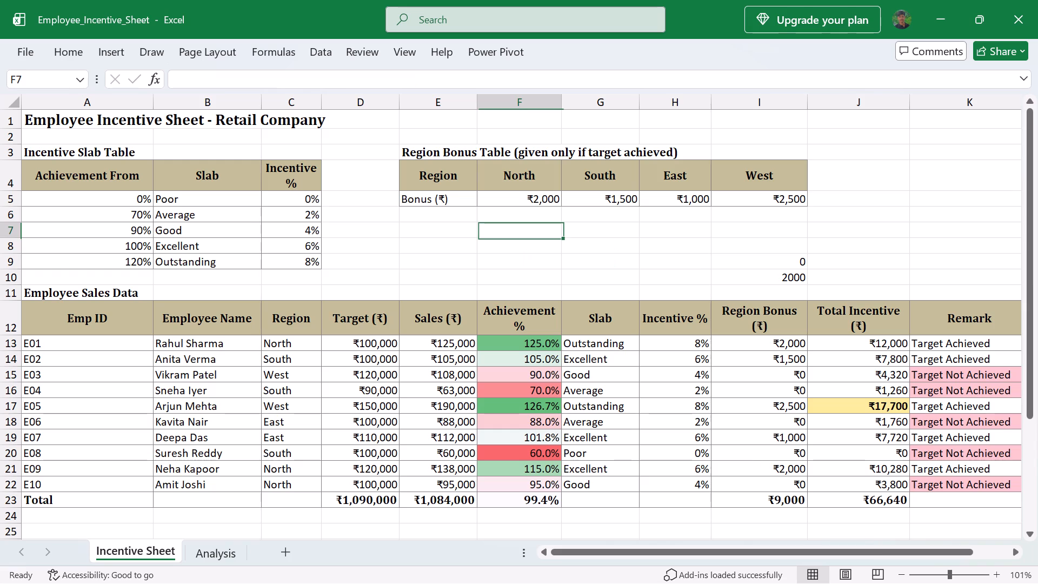
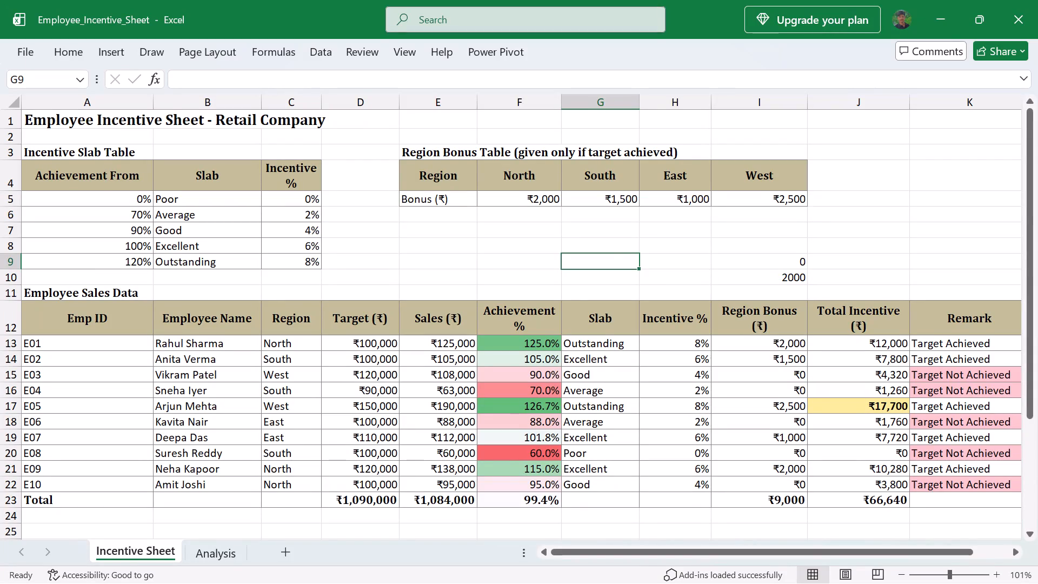
# Switch to YouTube, open its home page, and return to the Employee_Incentive_Sheet workbook.
pyautogui.click(654, 167)
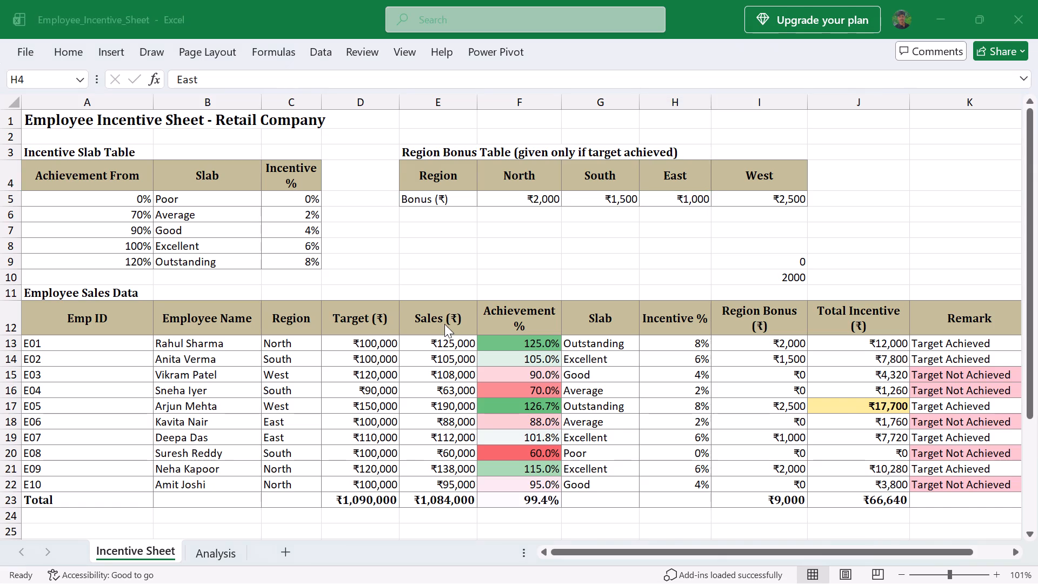
pyautogui.click(516, 116)
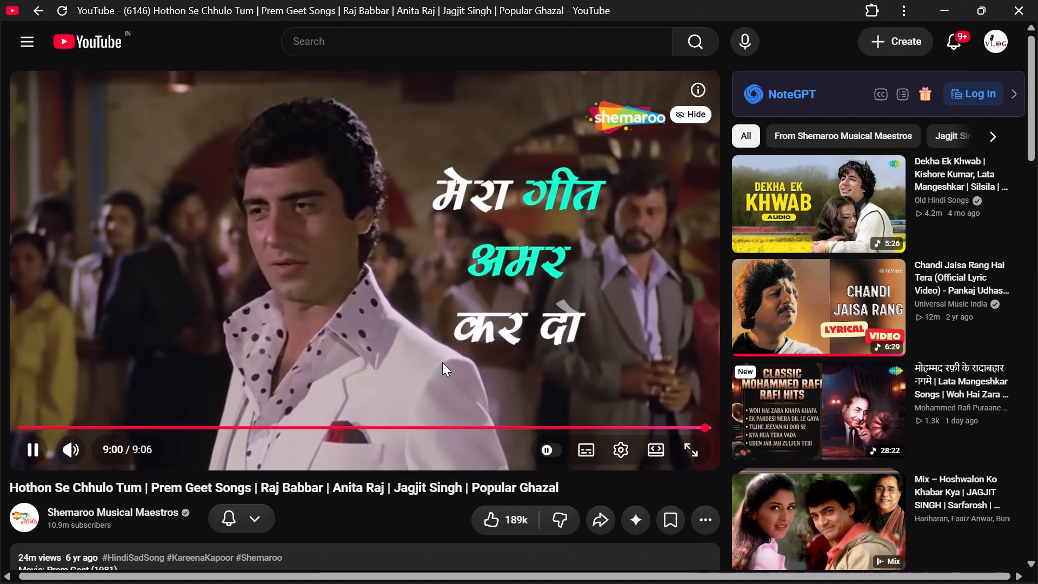
pyautogui.scroll(-1, 456, 331)
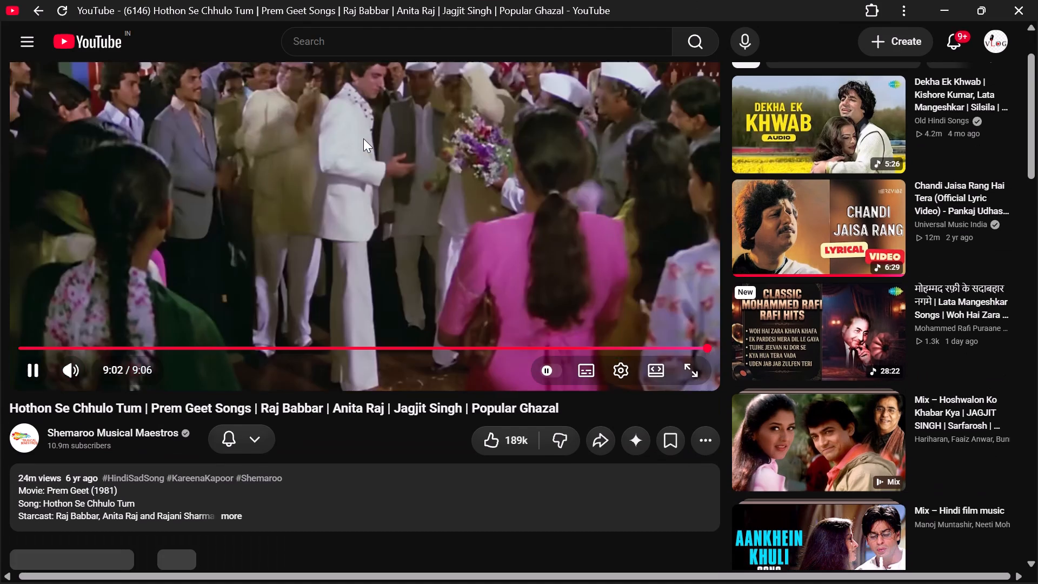
pyautogui.click(55, 31)
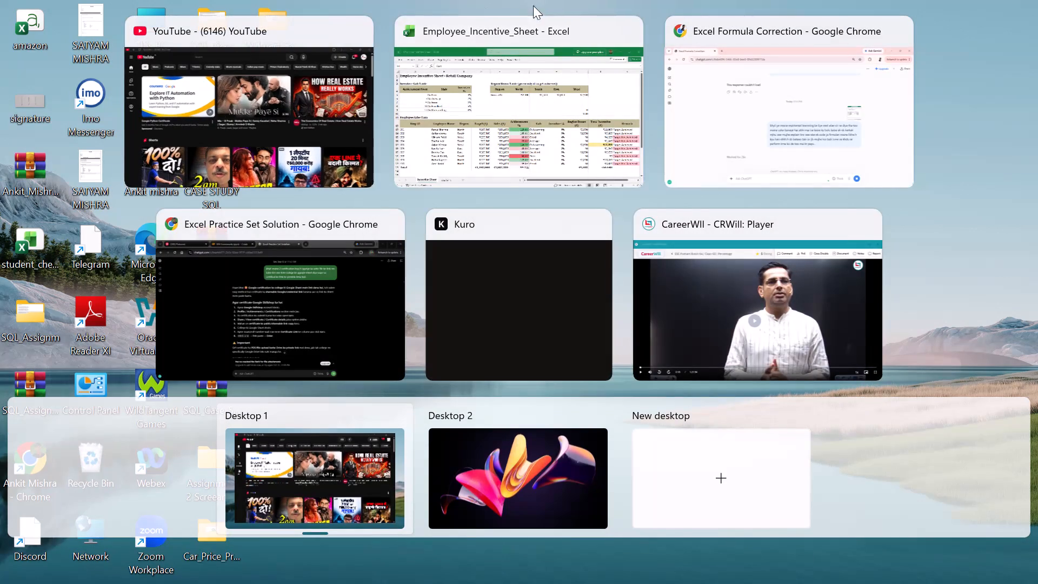
pyautogui.click(550, 165)
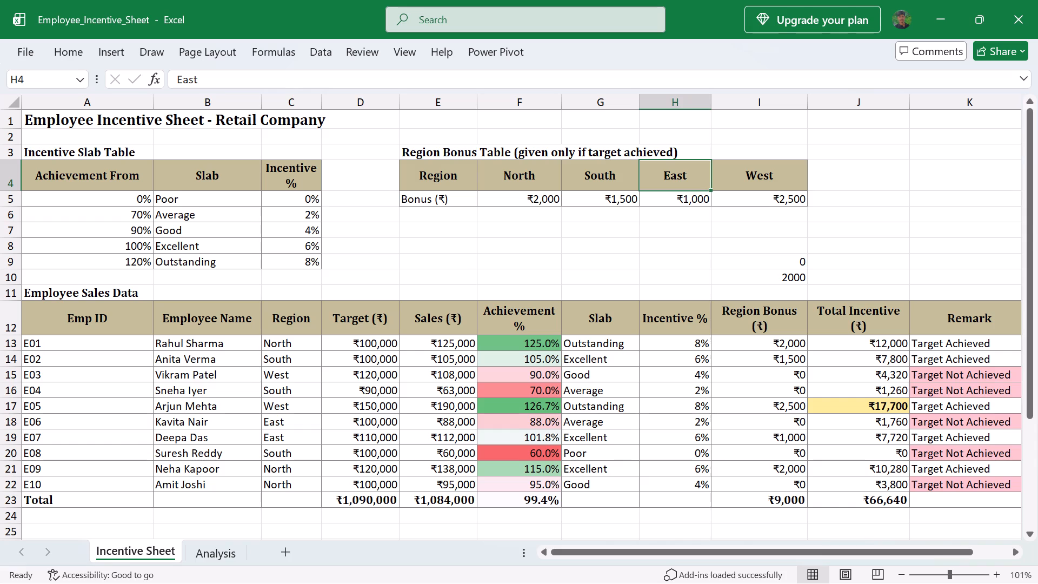
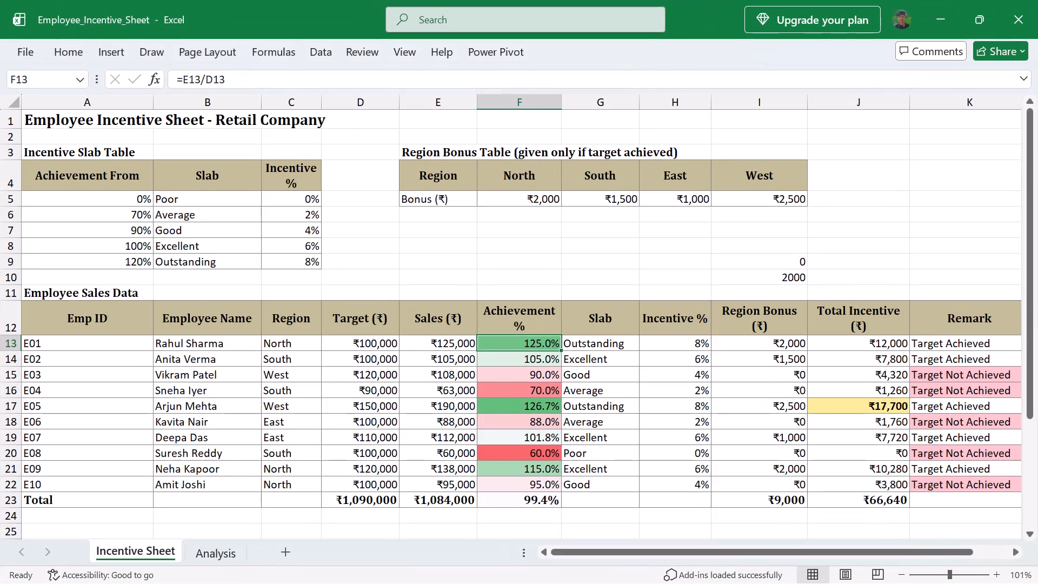
pyautogui.click(425, 250)
pyautogui.press('Right')
pyautogui.press('Right')
pyautogui.press('Right')
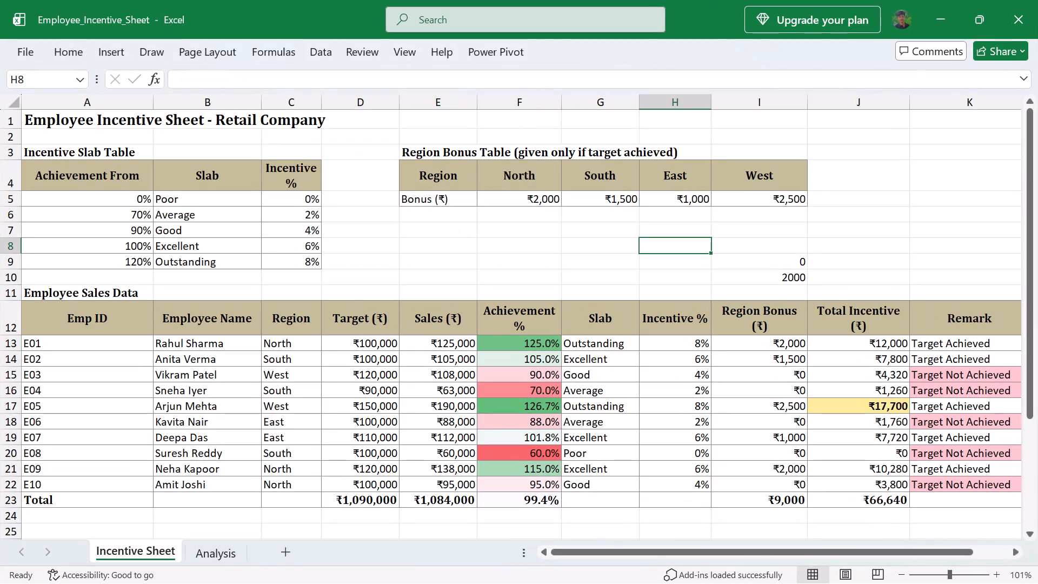
pyautogui.press('Right')
pyautogui.press('Right')
pyautogui.press('Left')
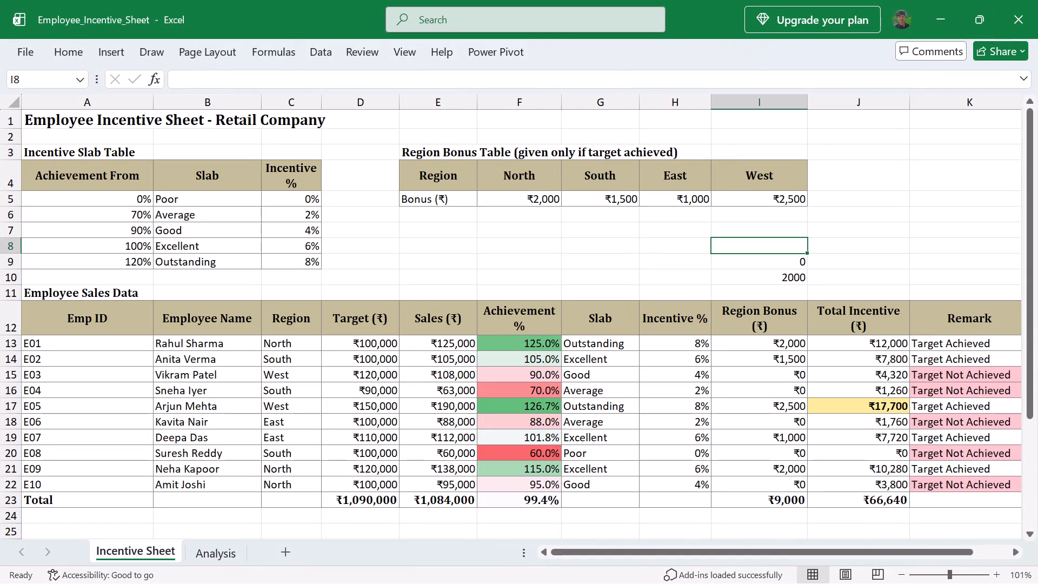
pyautogui.press('Down')
pyautogui.press('BackSpace')
pyautogui.press('Down')
pyautogui.press('BackSpace')
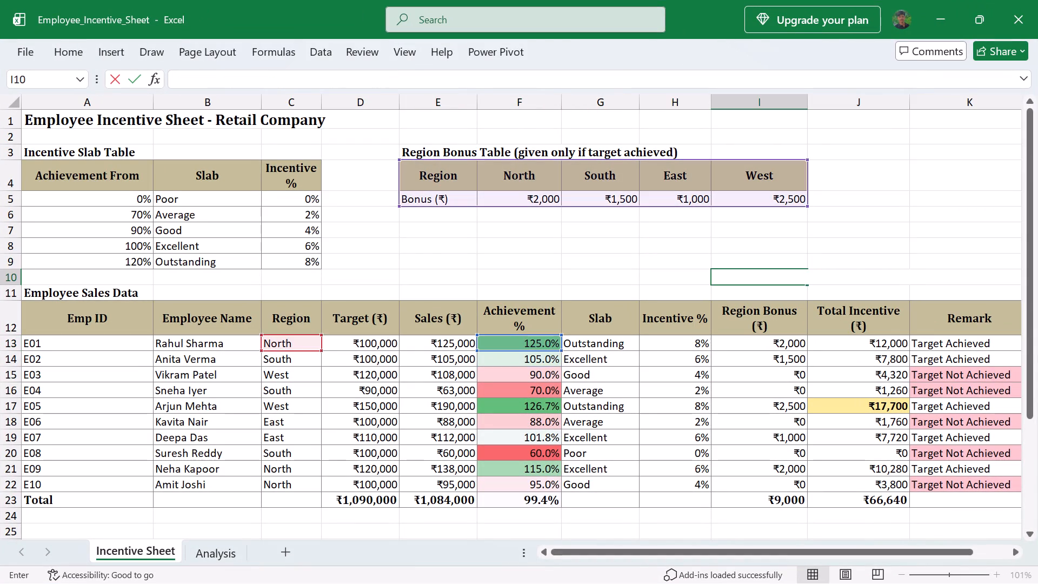
pyautogui.click(385, 220)
pyautogui.click(457, 275)
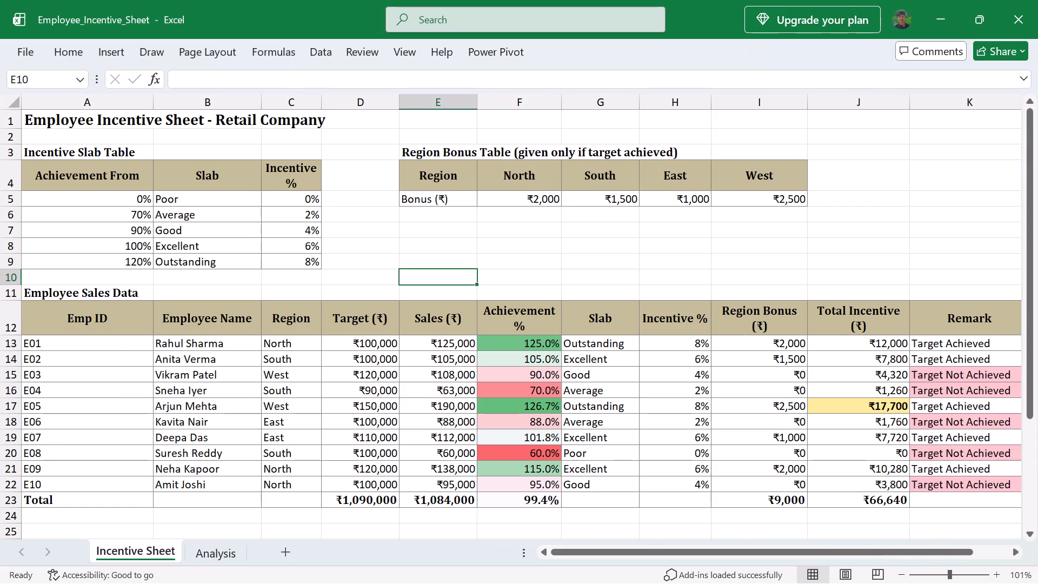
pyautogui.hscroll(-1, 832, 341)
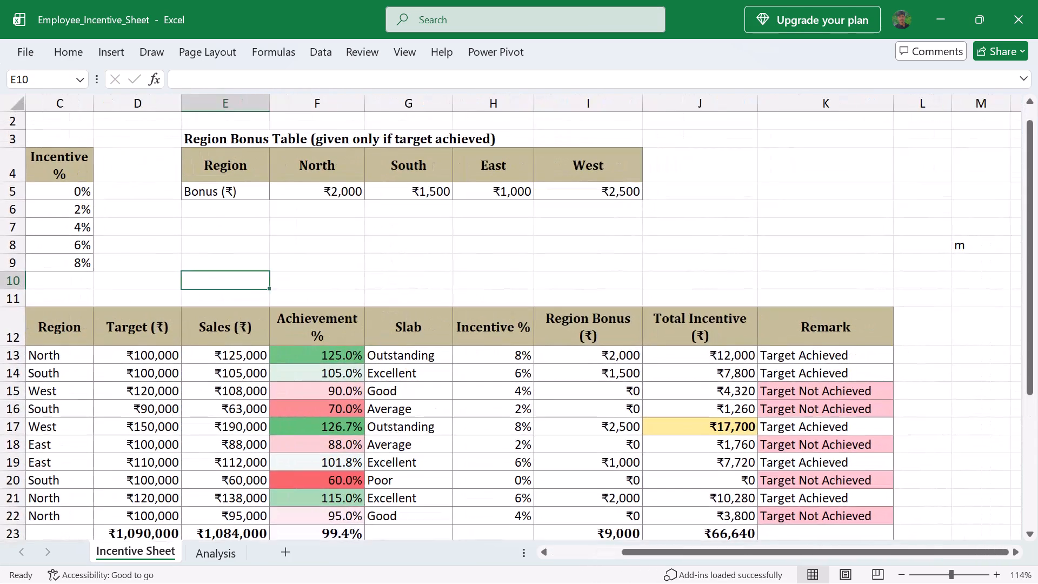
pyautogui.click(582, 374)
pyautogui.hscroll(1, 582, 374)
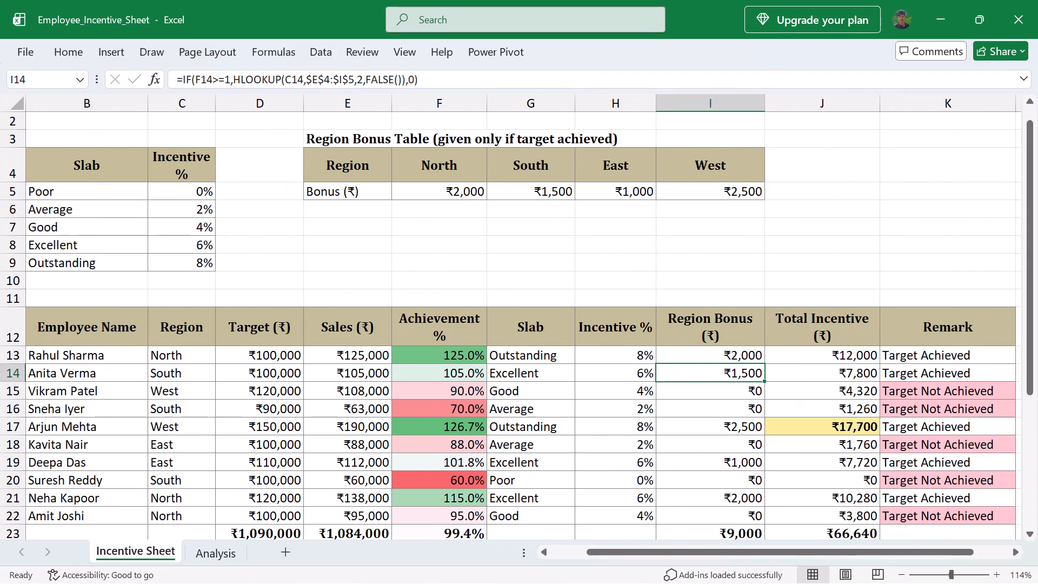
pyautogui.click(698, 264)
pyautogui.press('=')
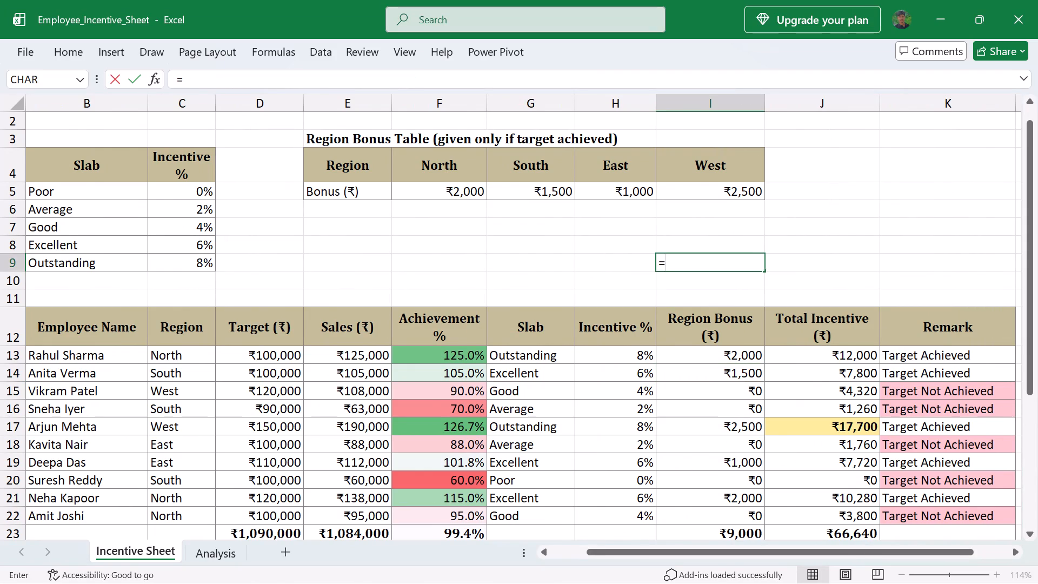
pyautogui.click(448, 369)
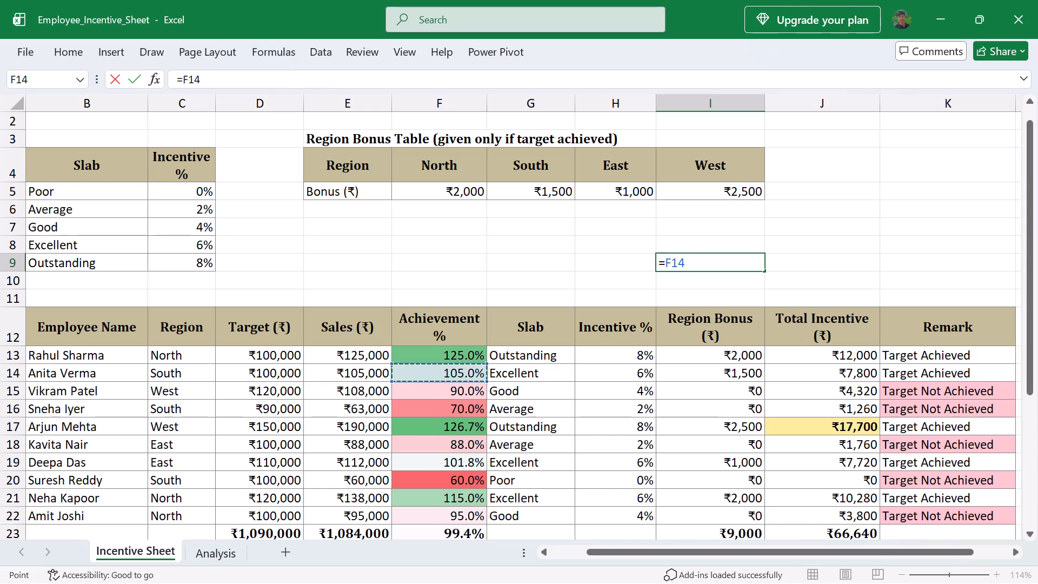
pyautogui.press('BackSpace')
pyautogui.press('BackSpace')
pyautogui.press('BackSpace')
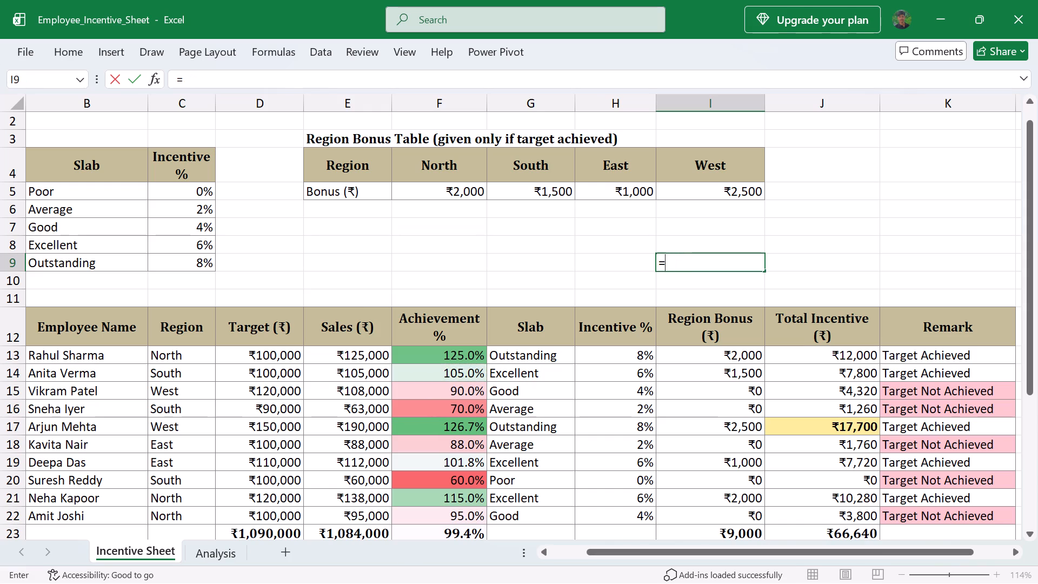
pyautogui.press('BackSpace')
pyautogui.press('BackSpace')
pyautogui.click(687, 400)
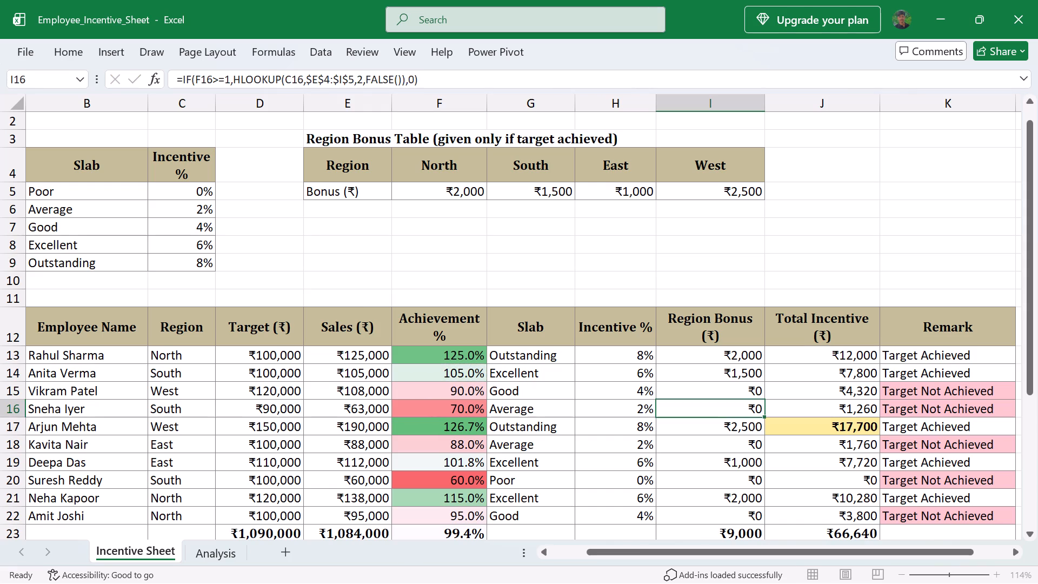
# In cell I10, begin an IF formula that tests whether F14 is greater than or equal to 1.
pyautogui.click(688, 306)
pyautogui.click(687, 273)
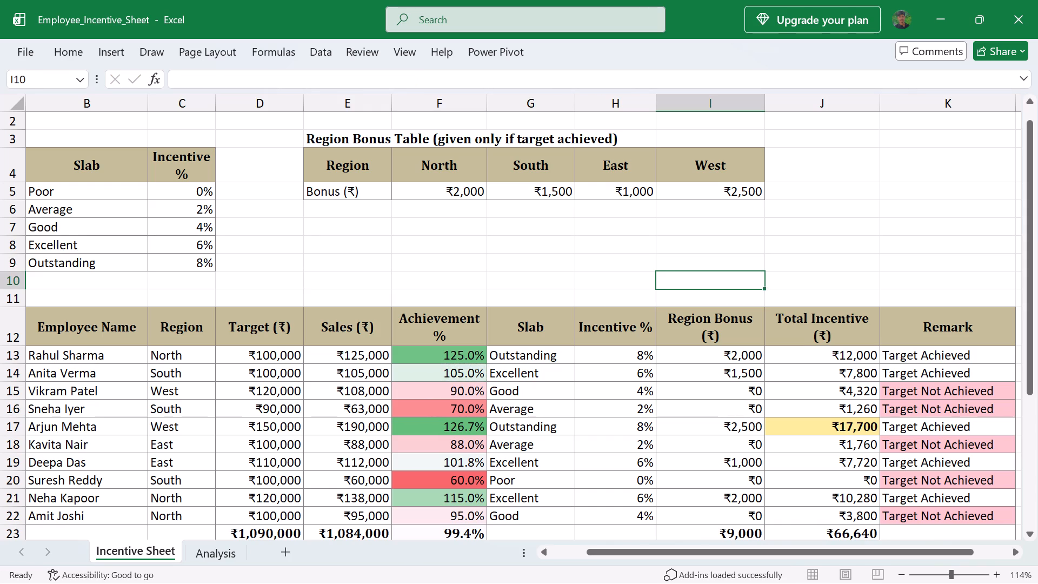
pyautogui.write('=if')
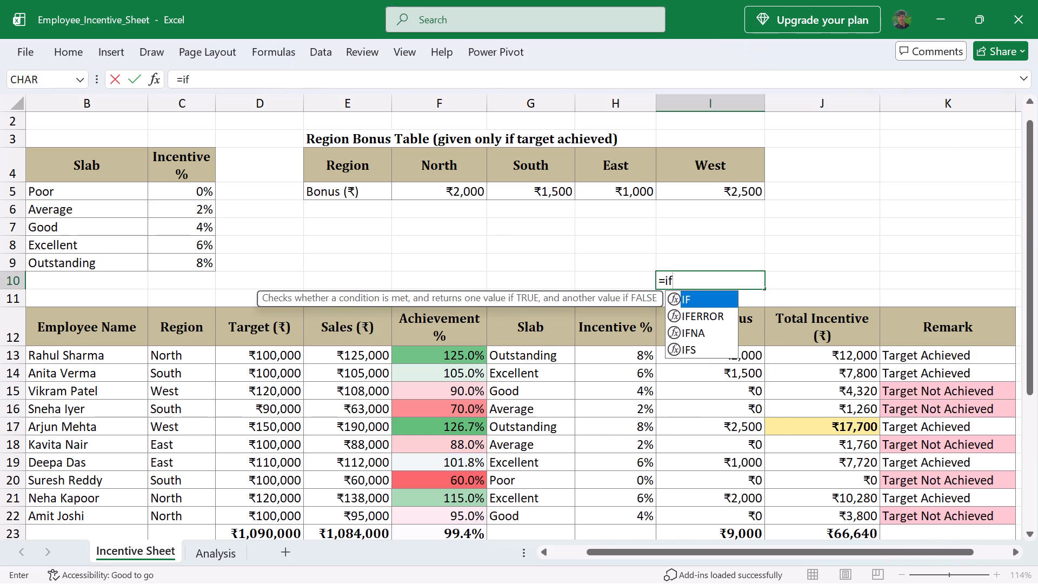
pyautogui.hotkey('shift', '(')
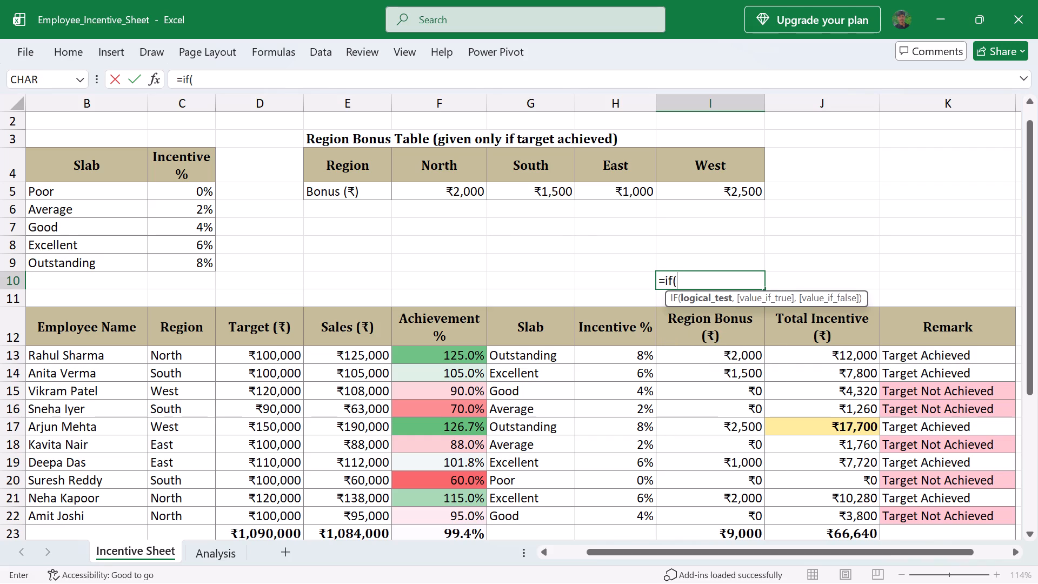
pyautogui.click(454, 374)
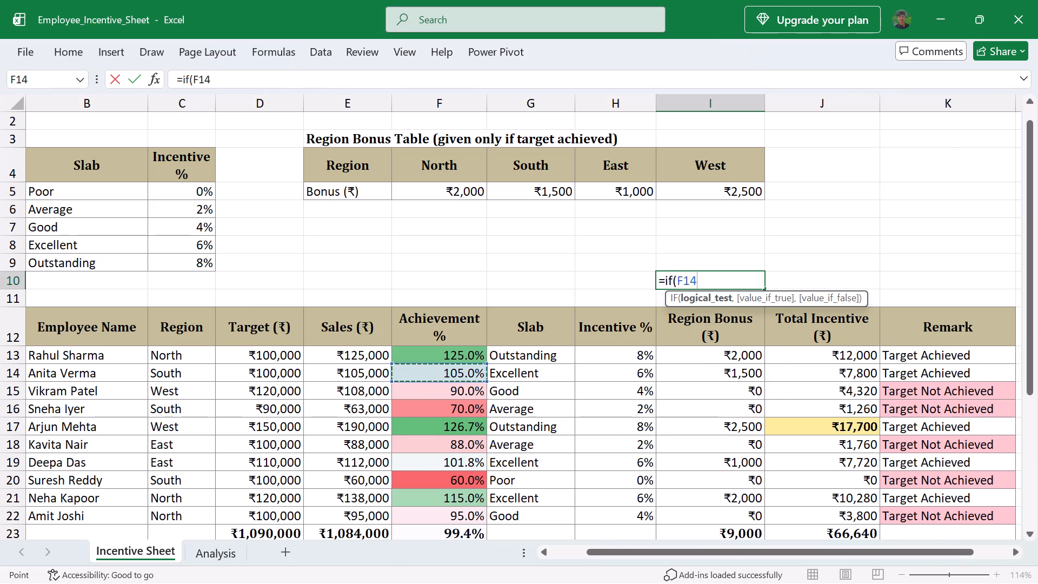
pyautogui.write('>=')
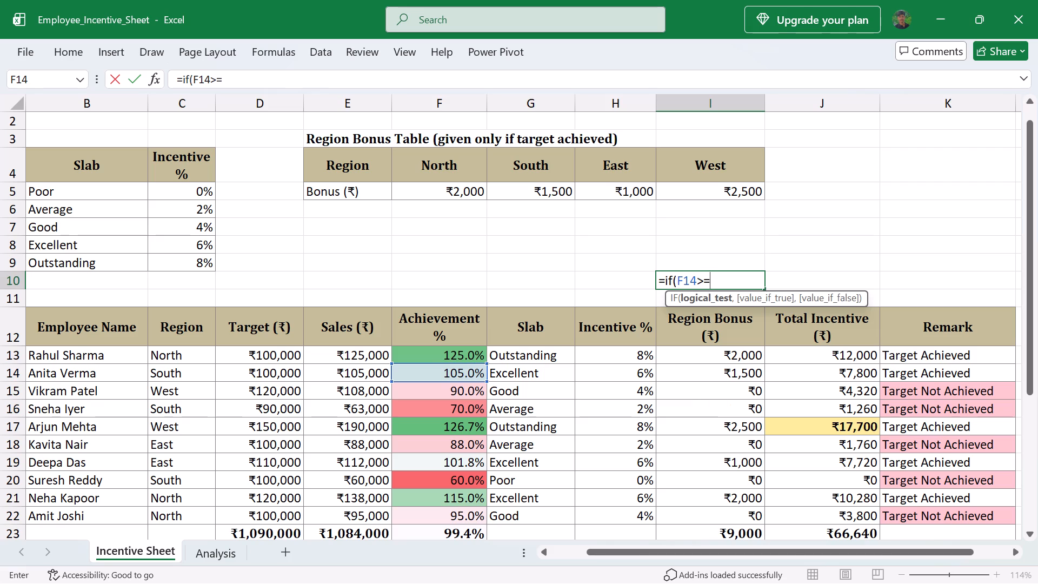
pyautogui.write('1,')
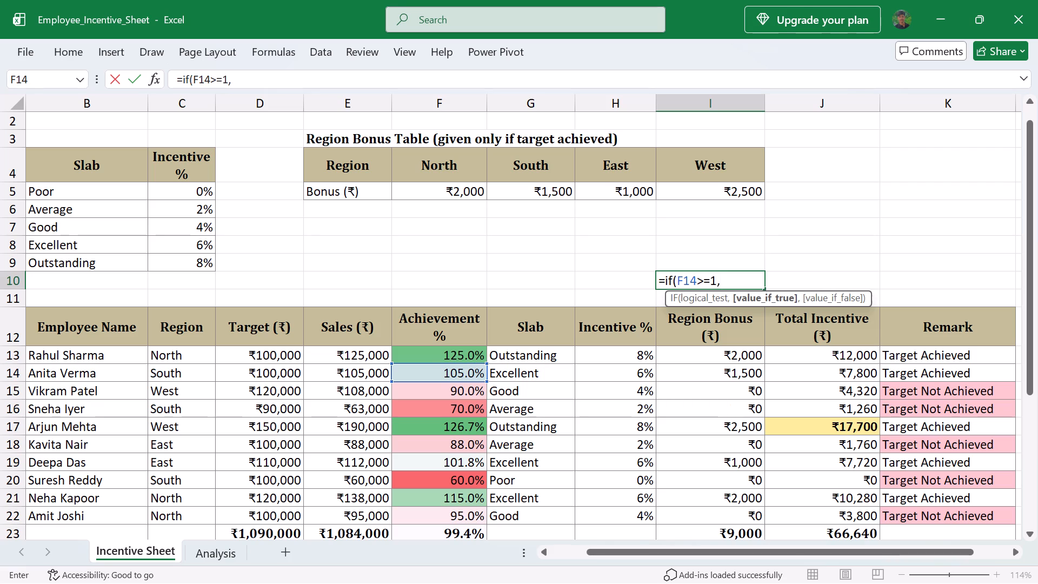
# For the value if true, add an HLOOKUP of C14 in the Region Bonus table range E4:I5.
pyautogui.write('Hlookup(')
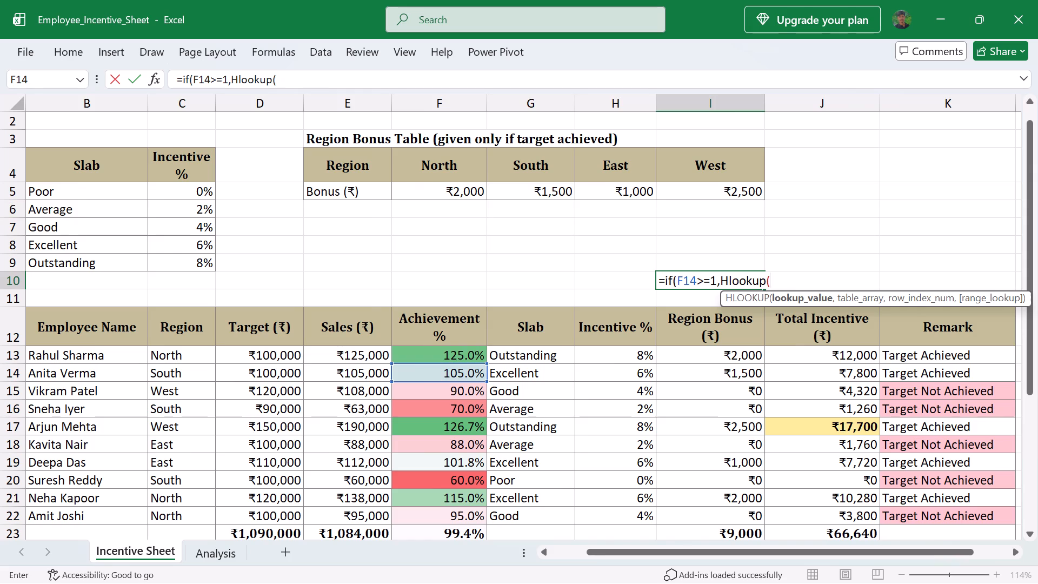
pyautogui.hscroll(2, 156, 256)
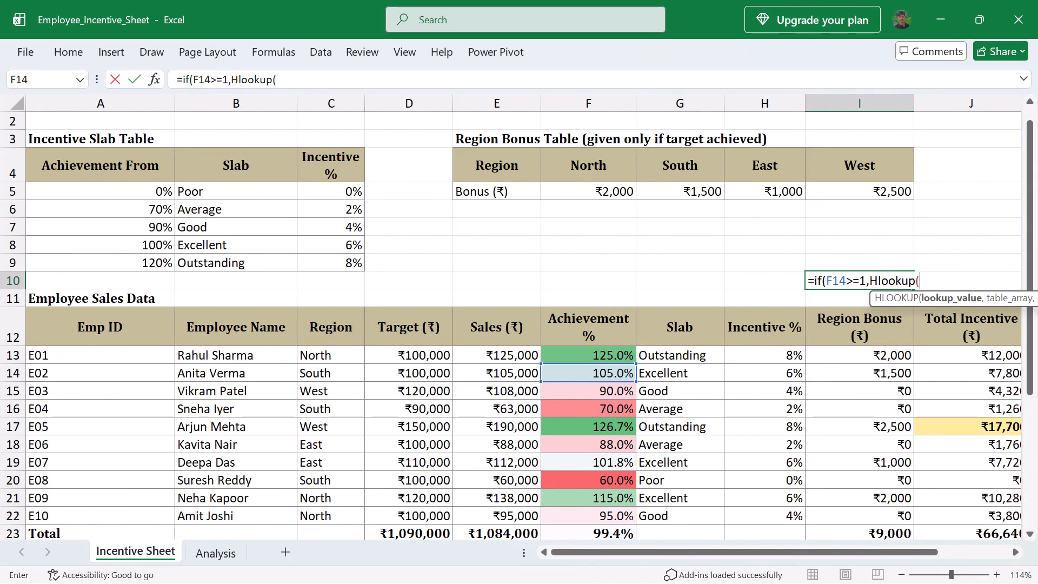
pyautogui.click(345, 375)
pyautogui.hscroll(-1, 564, 376)
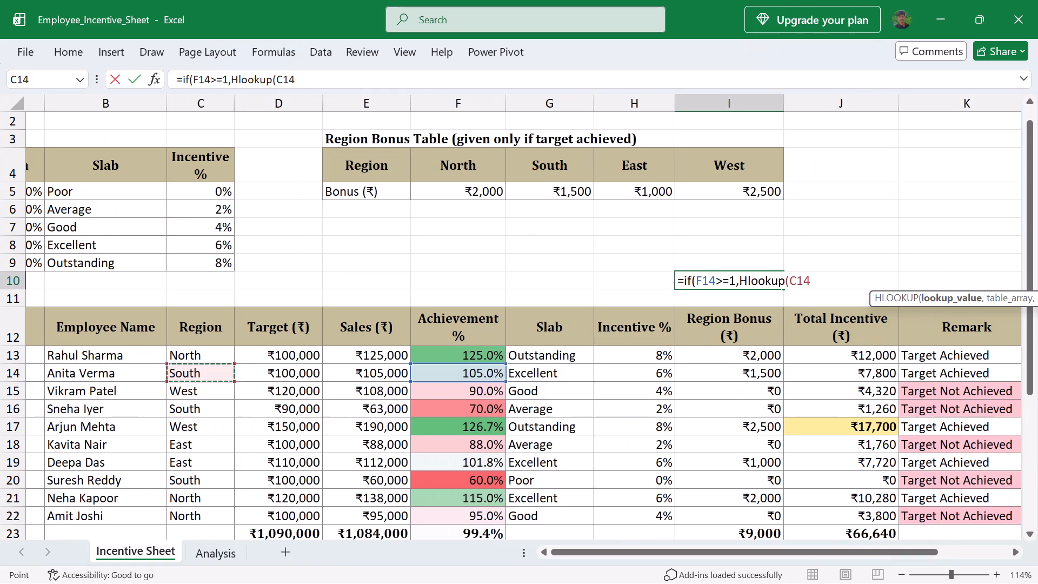
pyautogui.hscroll(-1, 564, 376)
pyautogui.press(',')
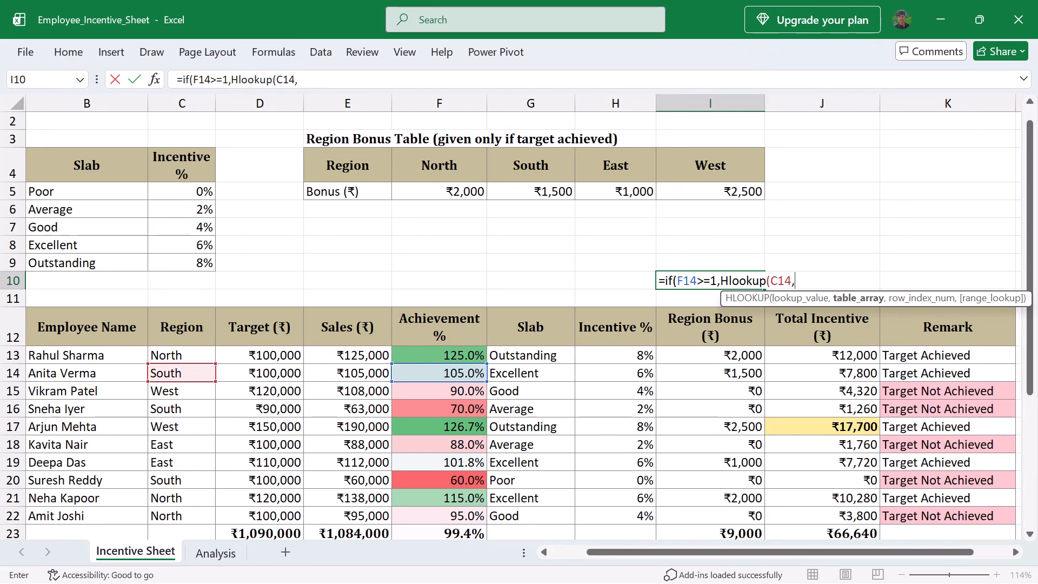
pyautogui.moveTo(306, 148); pyautogui.dragTo(715, 187)
pyautogui.press(',')
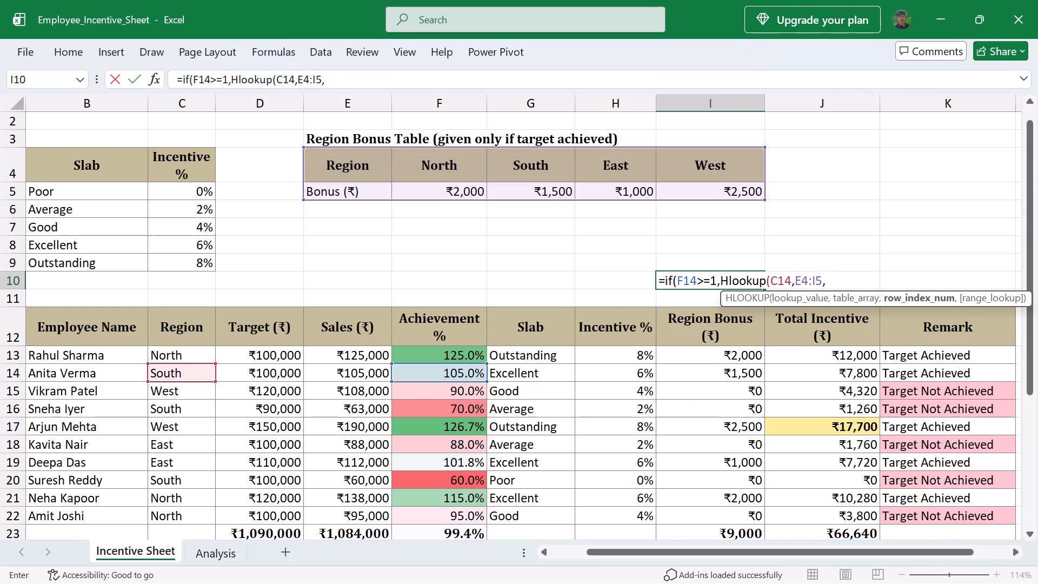
# Finish the formula with row index 2 and True()0), and accept the proposed correction to True()*0)).
pyautogui.write('2,')
pyautogui.hotkey('shift', 't')
pyautogui.write('rue')
pyautogui.write('())')
pyautogui.press('BackSpace')
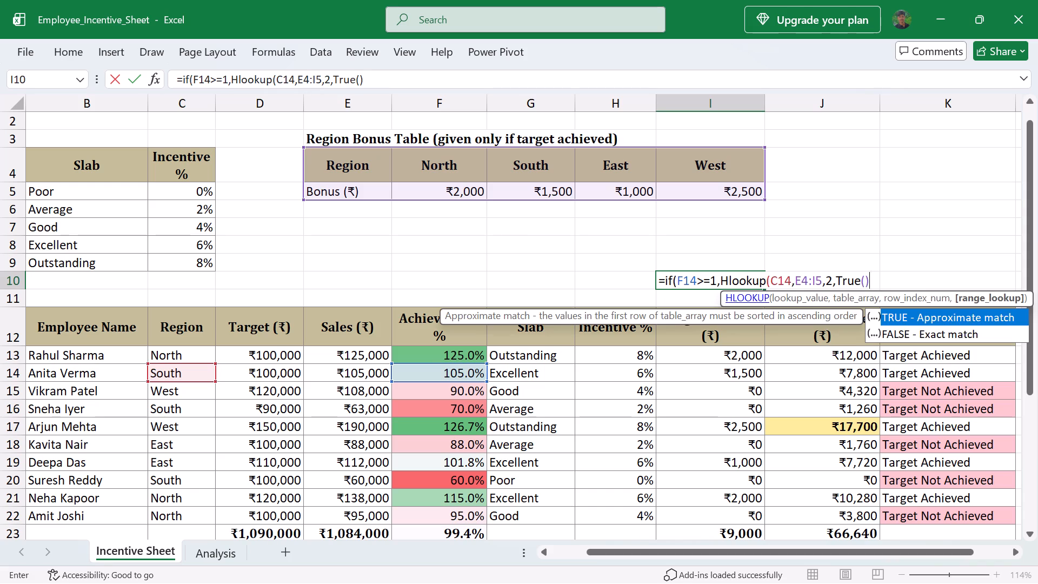
pyautogui.write('0)')
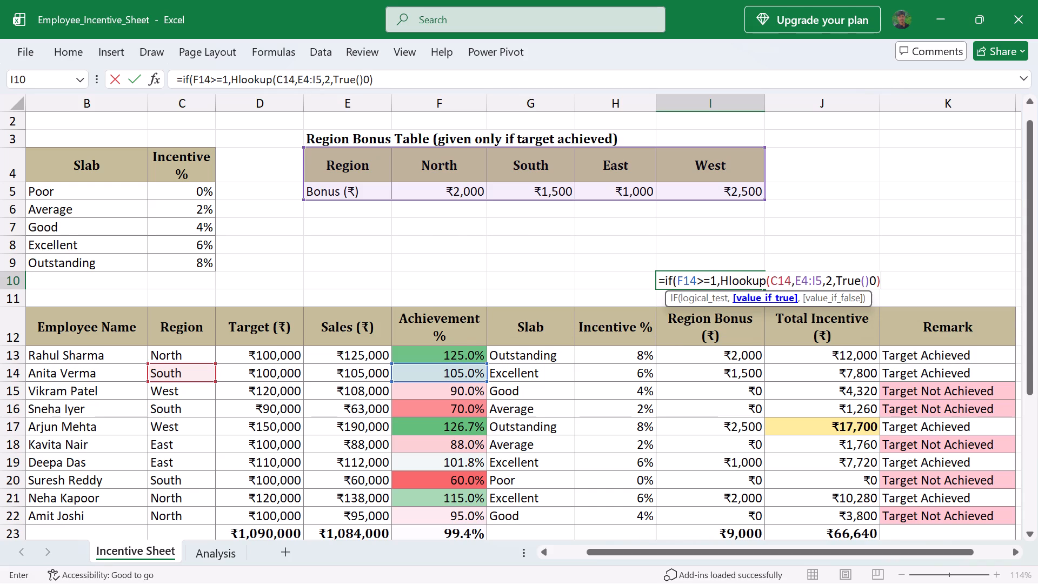
pyautogui.press('Return')
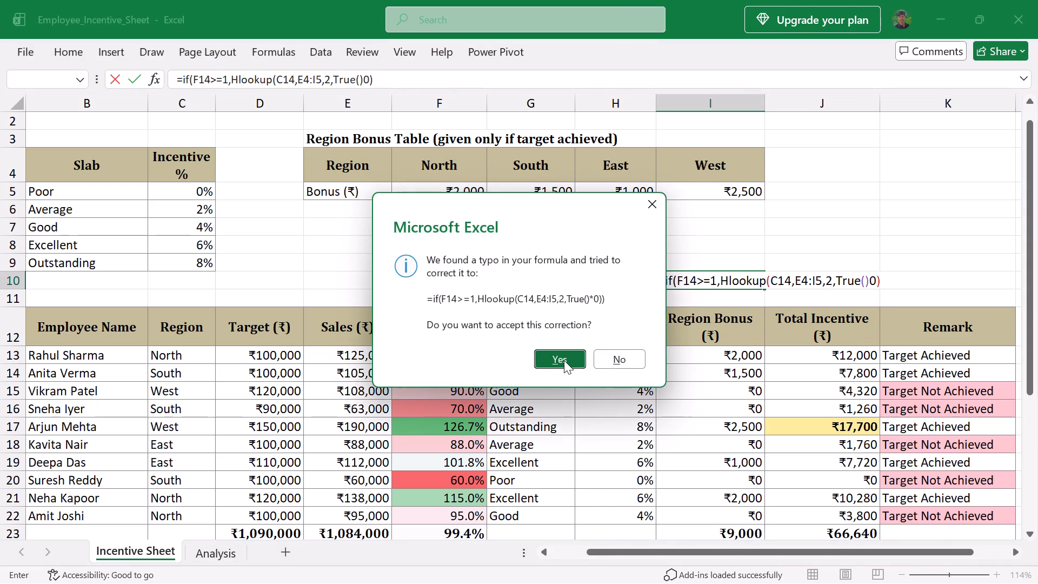
pyautogui.click(564, 360)
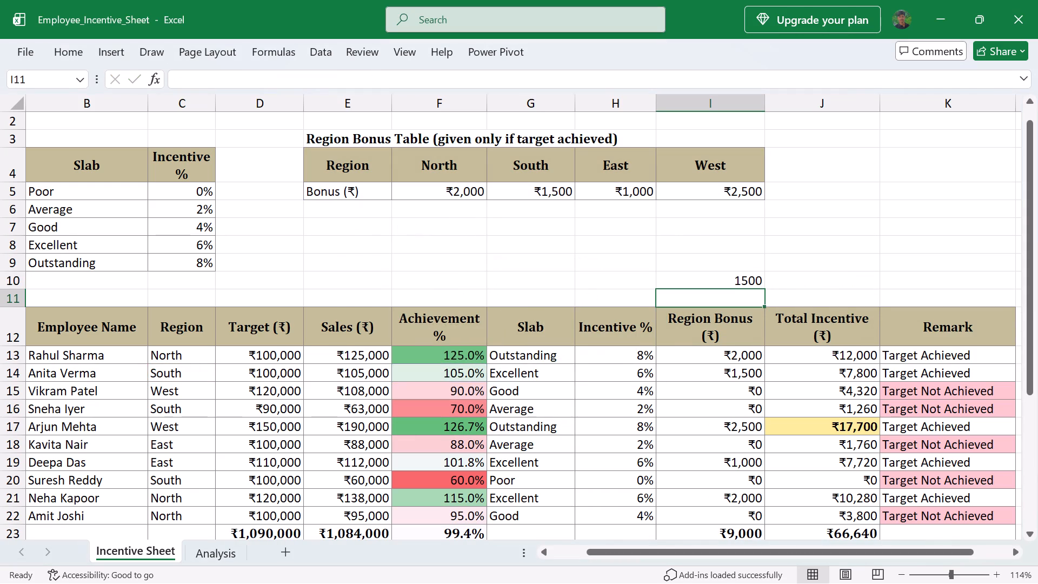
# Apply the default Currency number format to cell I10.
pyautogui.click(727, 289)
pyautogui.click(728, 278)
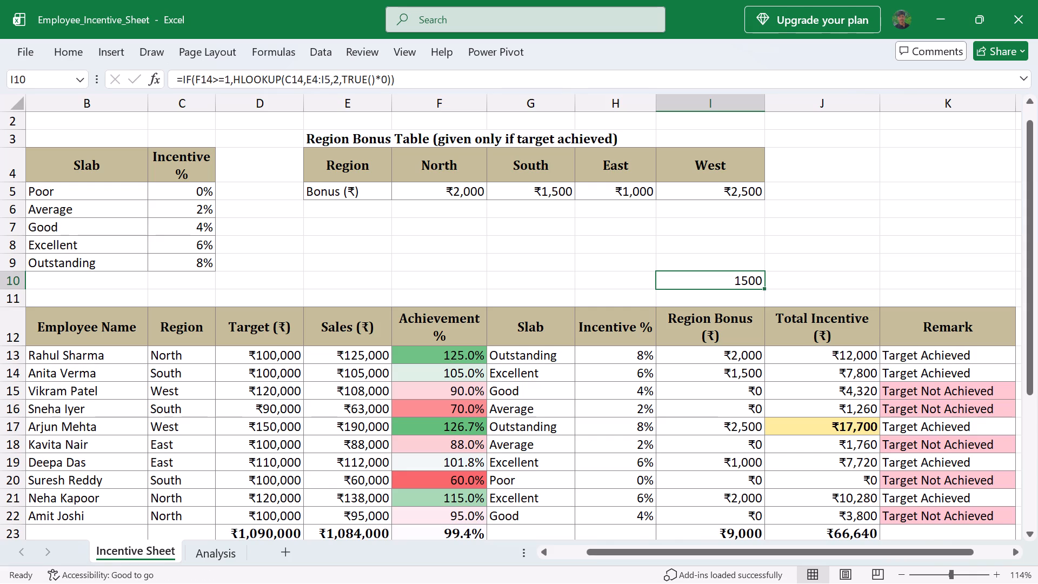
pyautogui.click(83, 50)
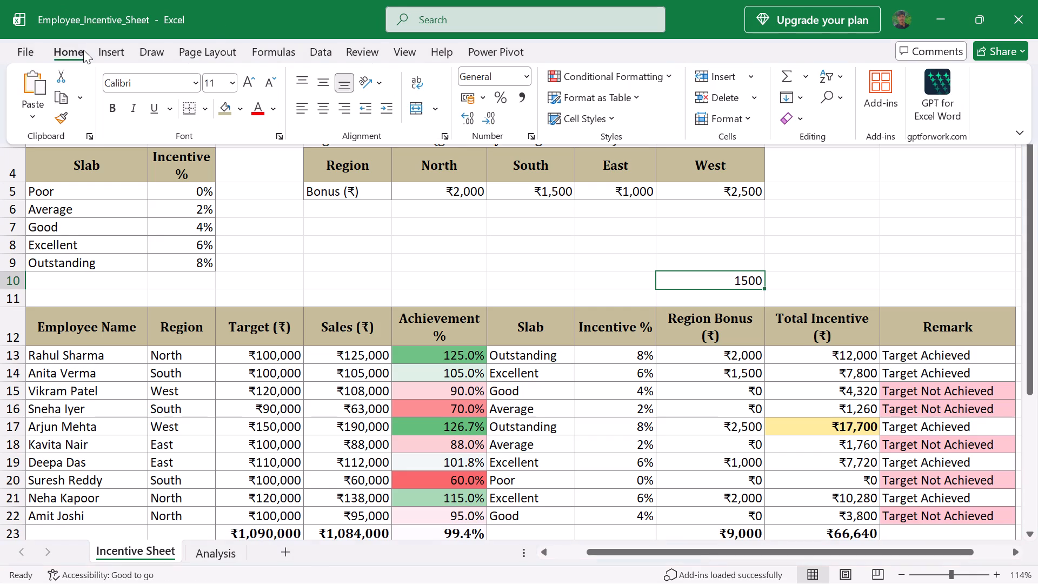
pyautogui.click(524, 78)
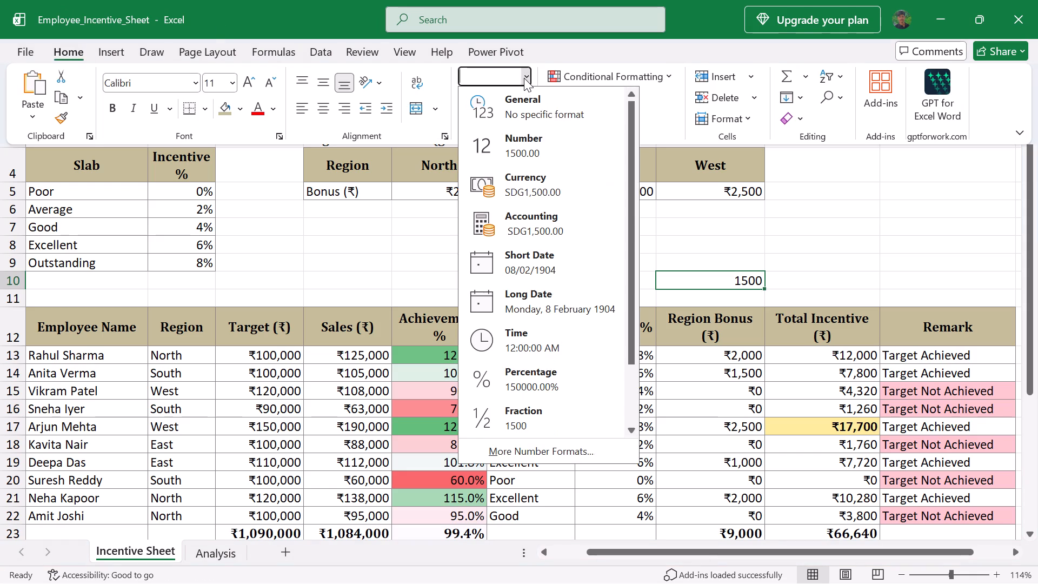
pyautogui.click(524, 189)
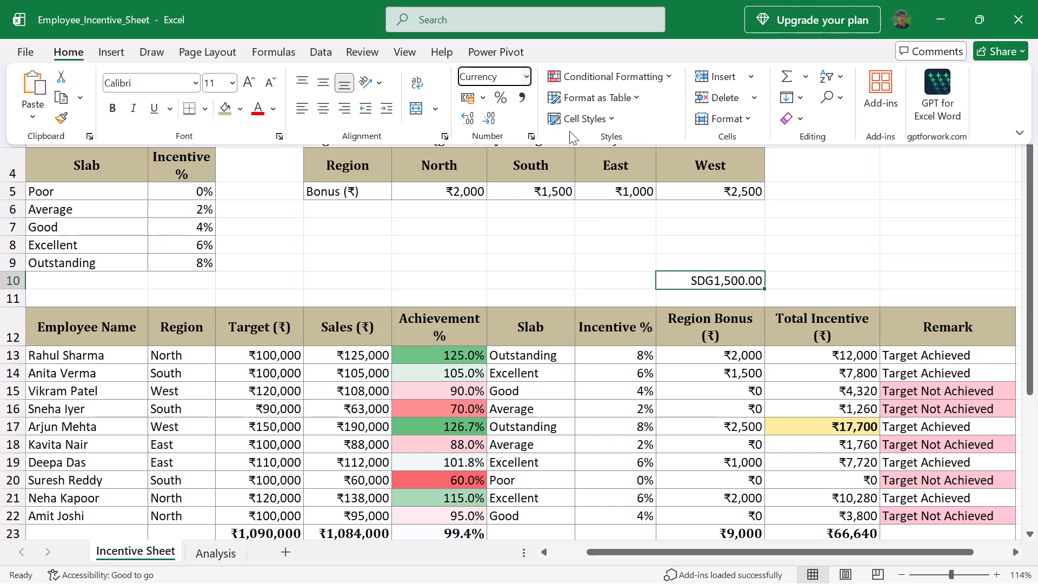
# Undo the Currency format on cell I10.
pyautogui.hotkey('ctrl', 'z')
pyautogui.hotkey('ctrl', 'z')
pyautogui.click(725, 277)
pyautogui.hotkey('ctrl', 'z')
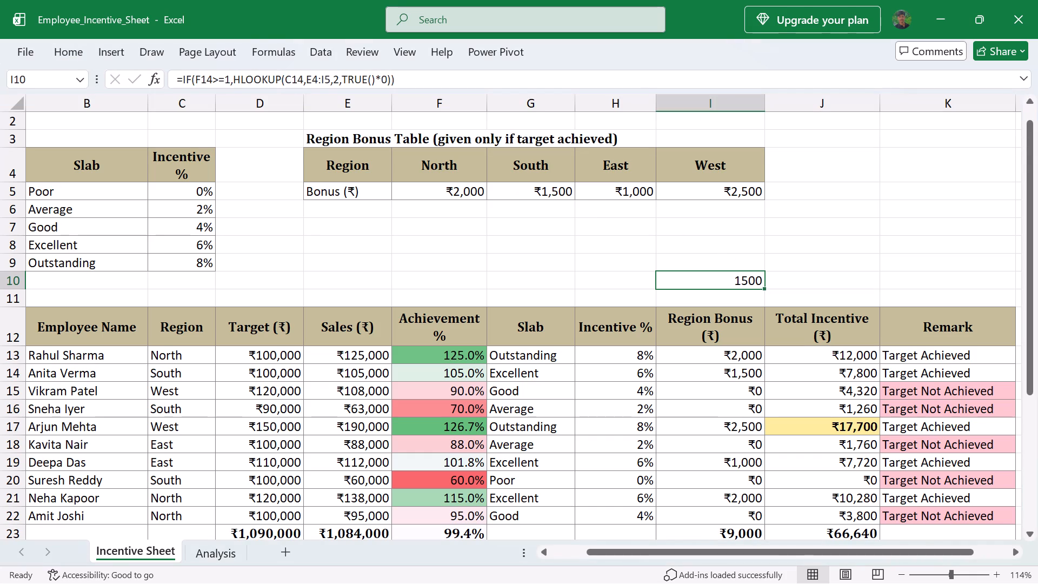
# Open the full number format settings for cell I10 and choose the Currency category.
pyautogui.click(716, 281)
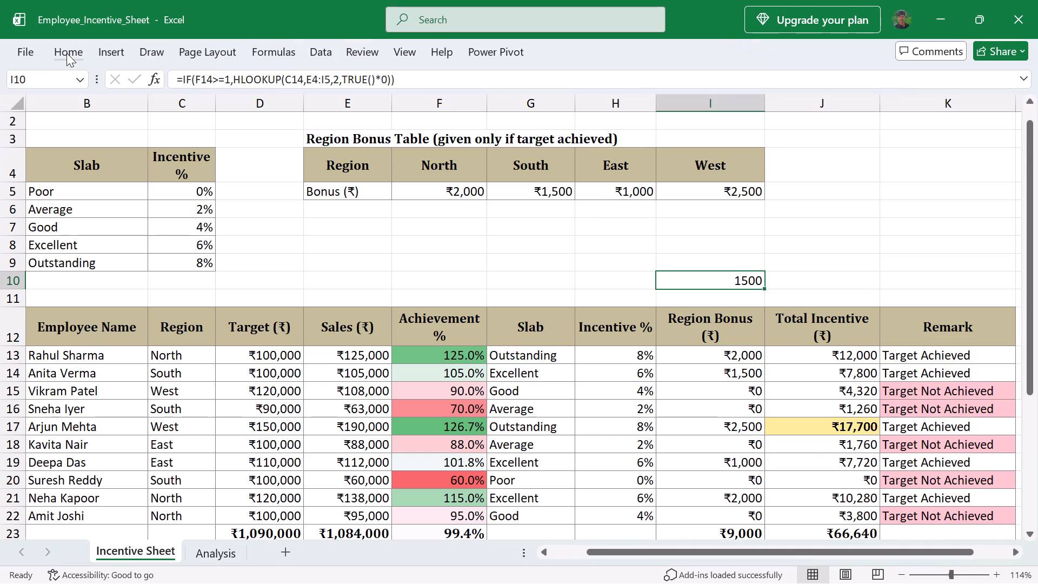
pyautogui.click(66, 53)
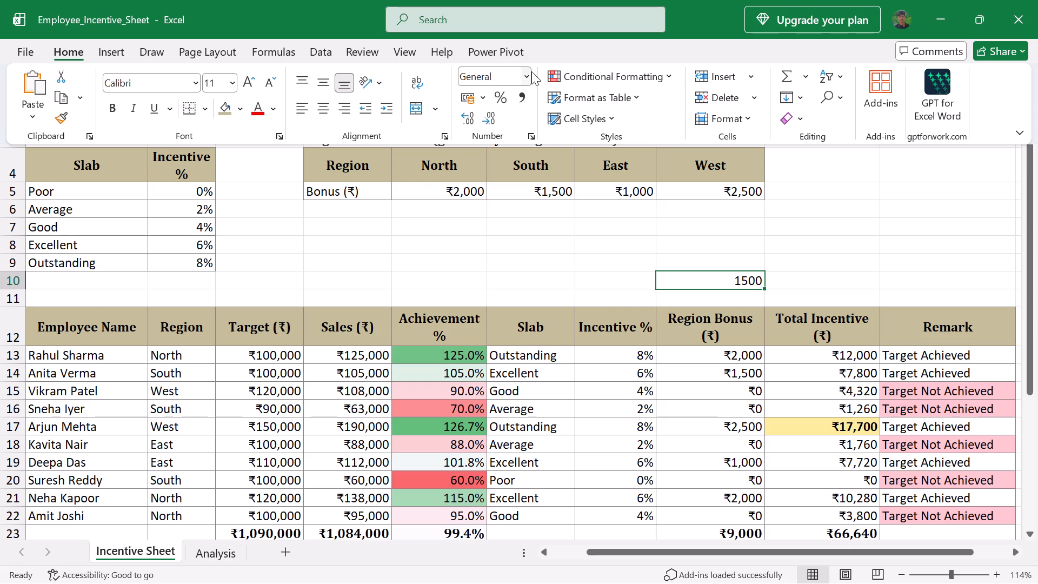
pyautogui.click(531, 76)
pyautogui.click(525, 78)
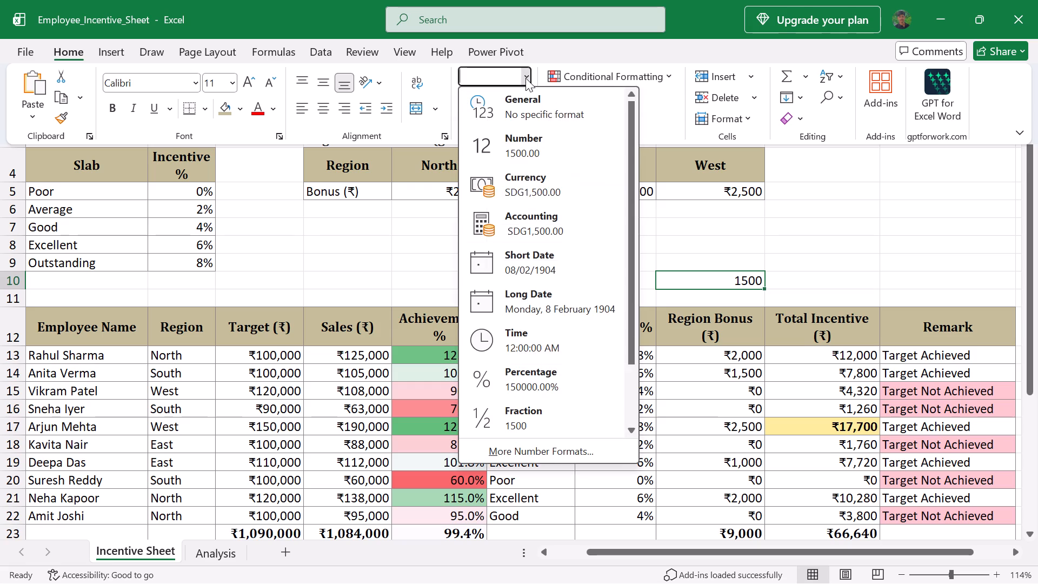
pyautogui.click(551, 457)
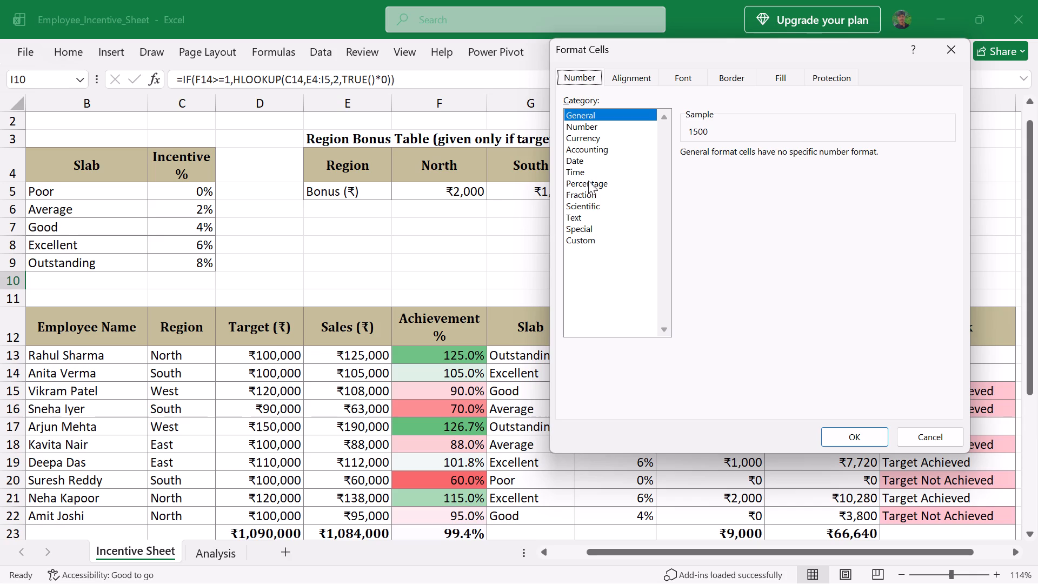
pyautogui.click(584, 138)
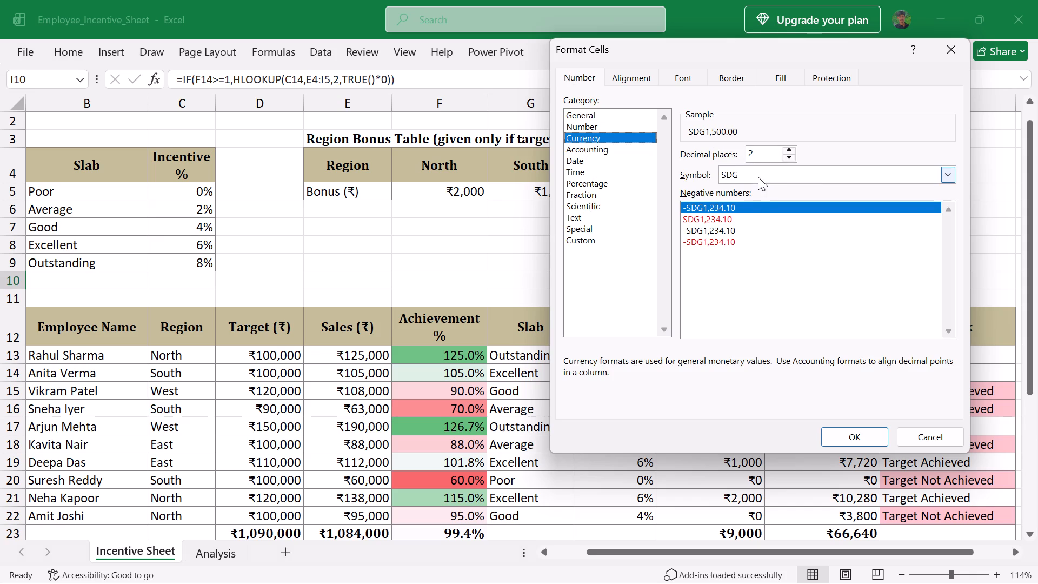
# Set the currency symbol for cell I10 to ₹ Hindi and apply the number format.
pyautogui.click(823, 170)
pyautogui.scroll(-6, 792, 307)
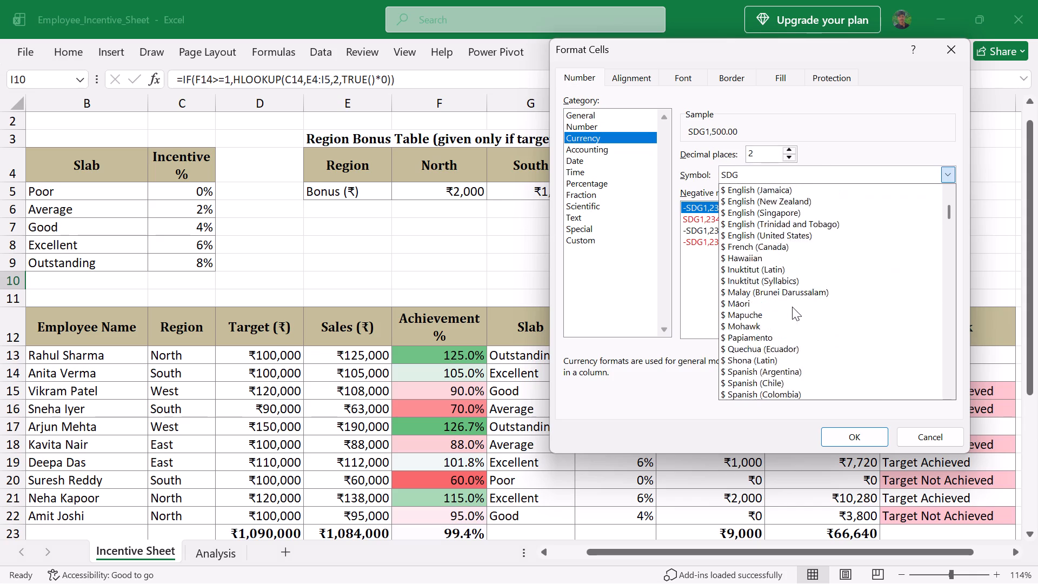
pyautogui.scroll(-3, 792, 307)
pyautogui.scroll(-1, 763, 342)
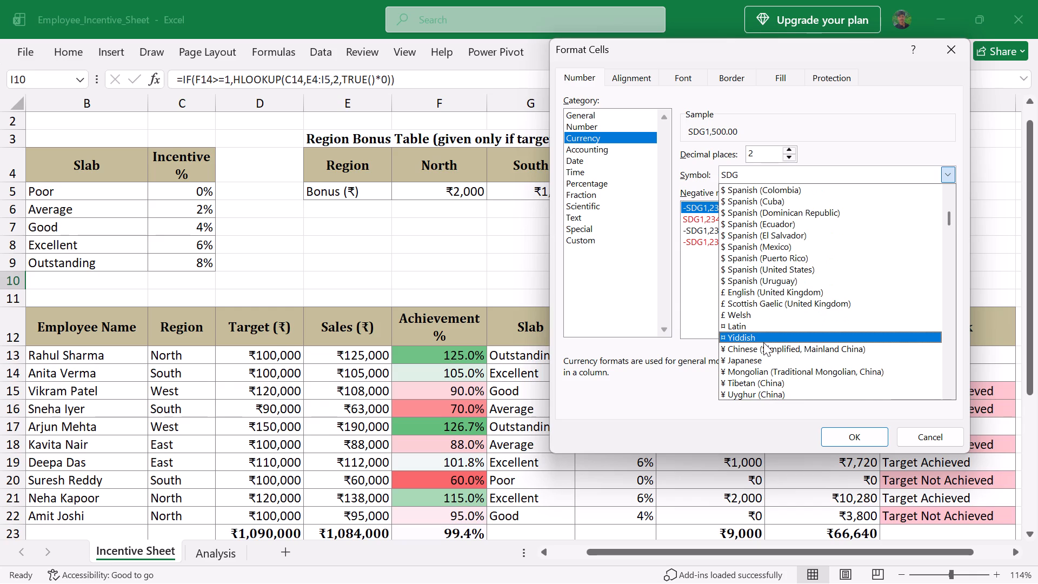
pyautogui.scroll(1, 773, 296)
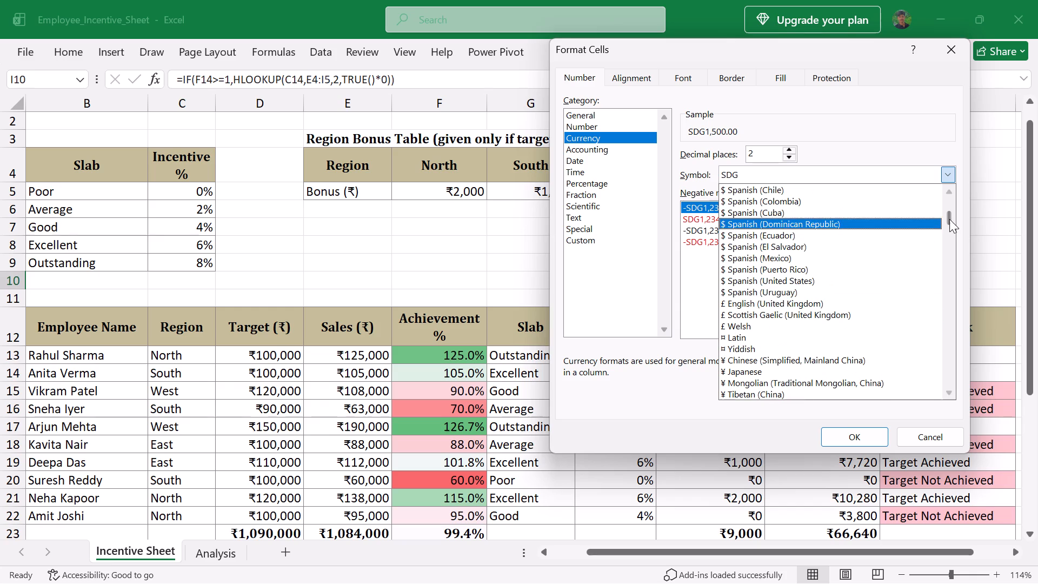
pyautogui.scroll(1, 782, 223)
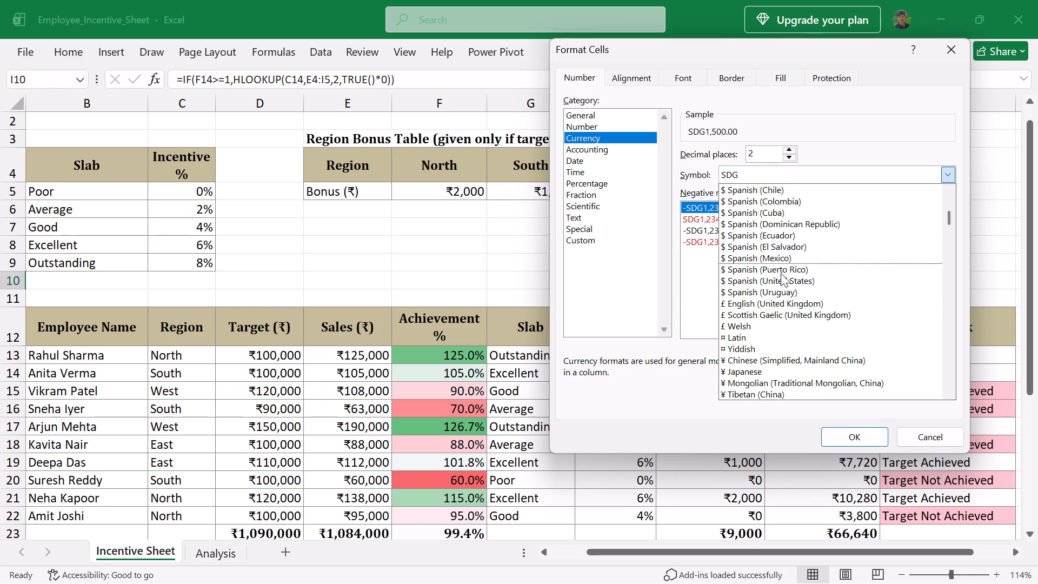
pyautogui.scroll(-6, 780, 278)
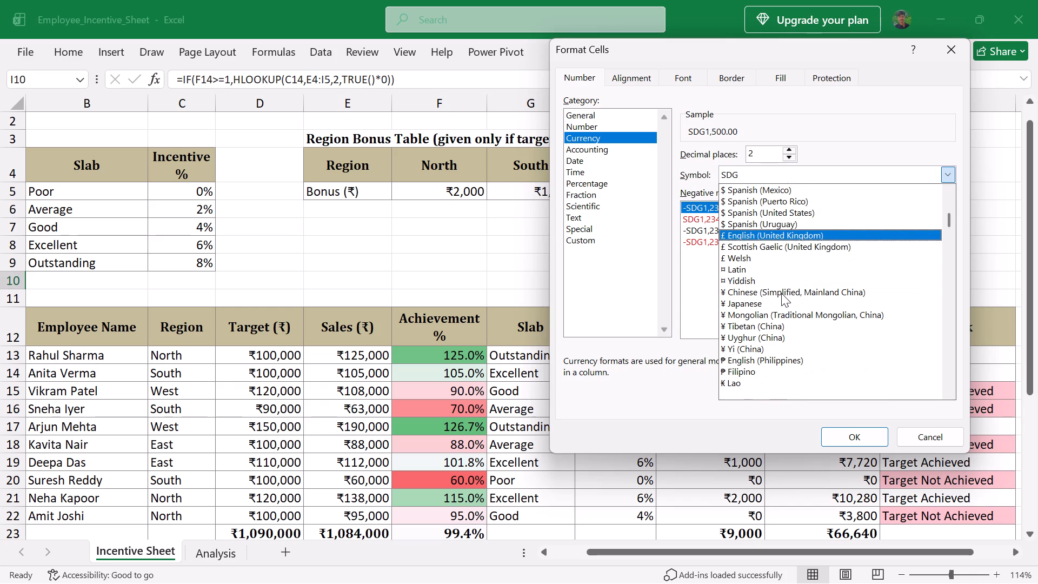
pyautogui.scroll(-3, 781, 293)
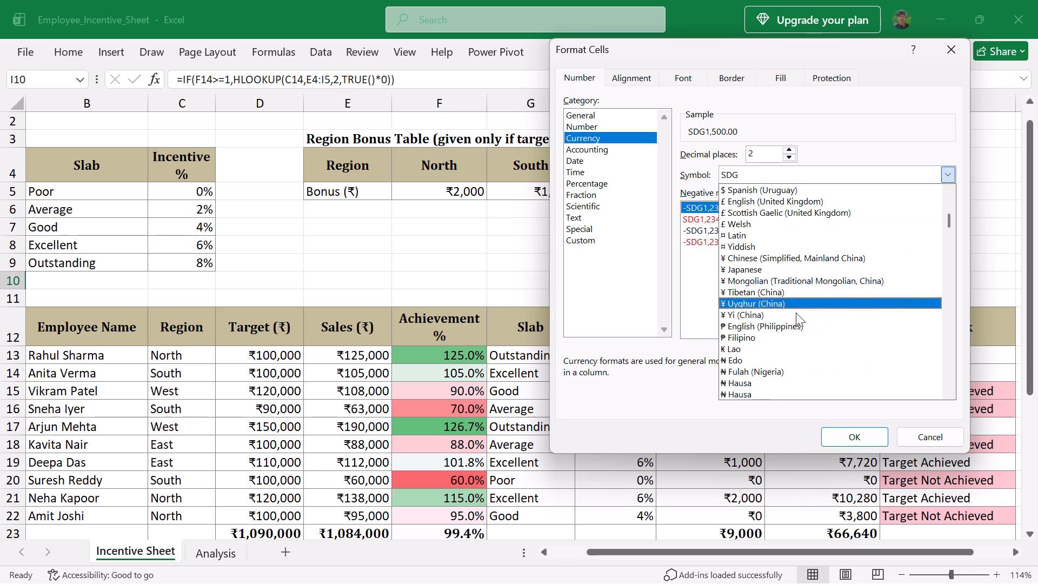
pyautogui.scroll(-9, 796, 313)
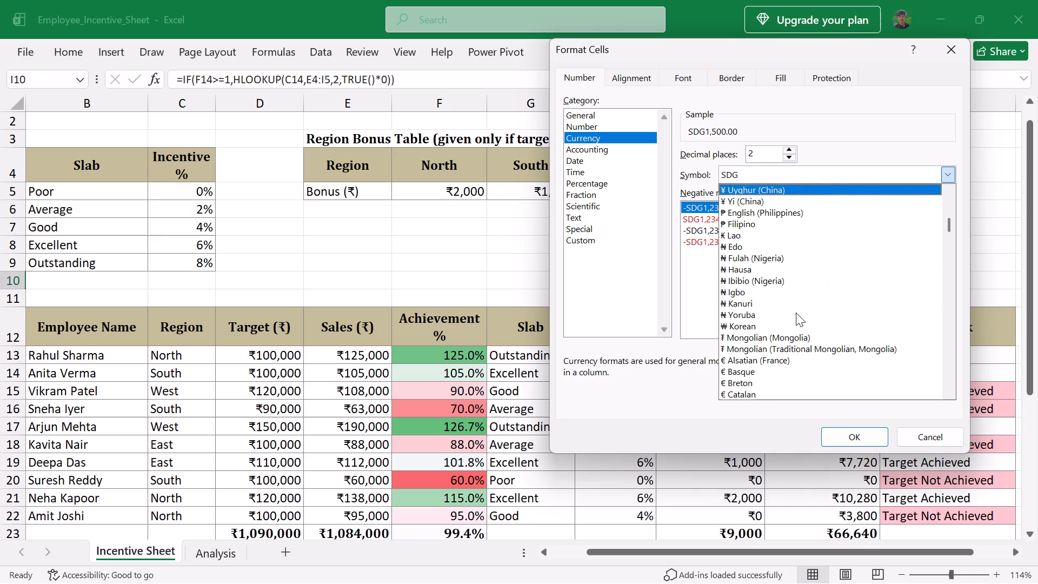
pyautogui.scroll(-2, 796, 313)
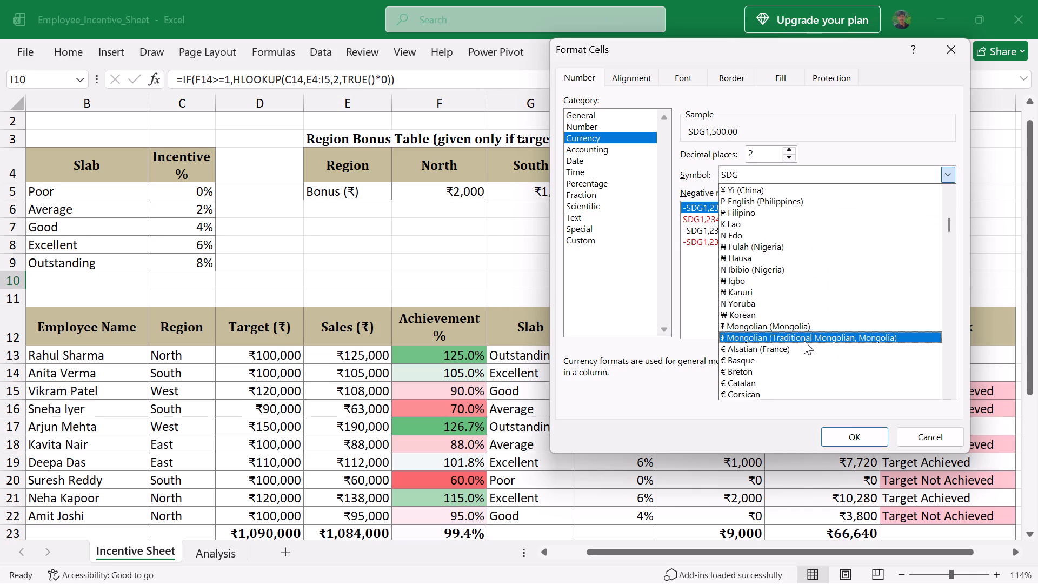
pyautogui.scroll(-10, 804, 341)
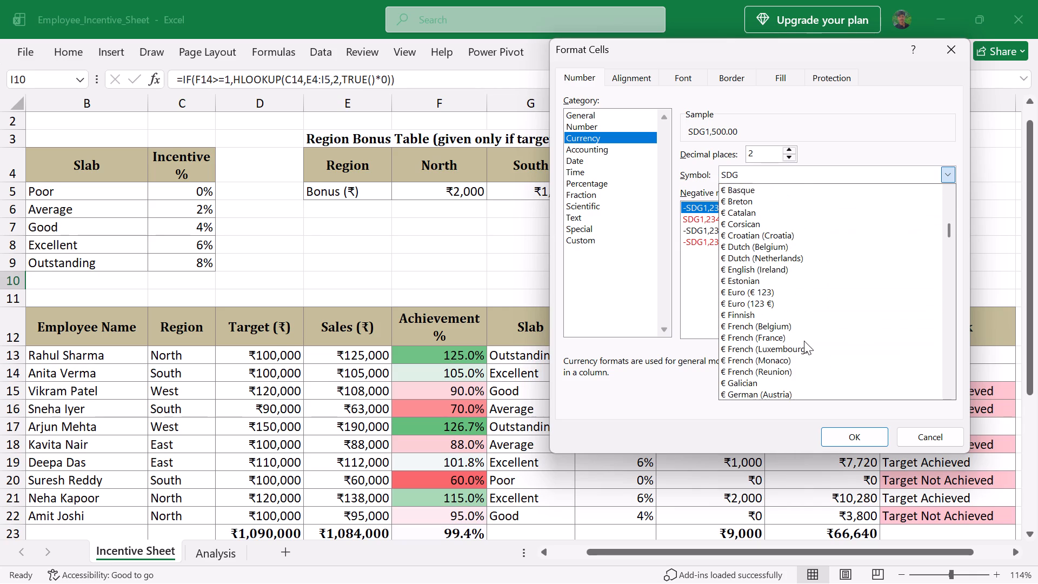
pyautogui.scroll(-5, 804, 341)
pyautogui.scroll(-4, 814, 390)
pyautogui.scroll(-6, 809, 321)
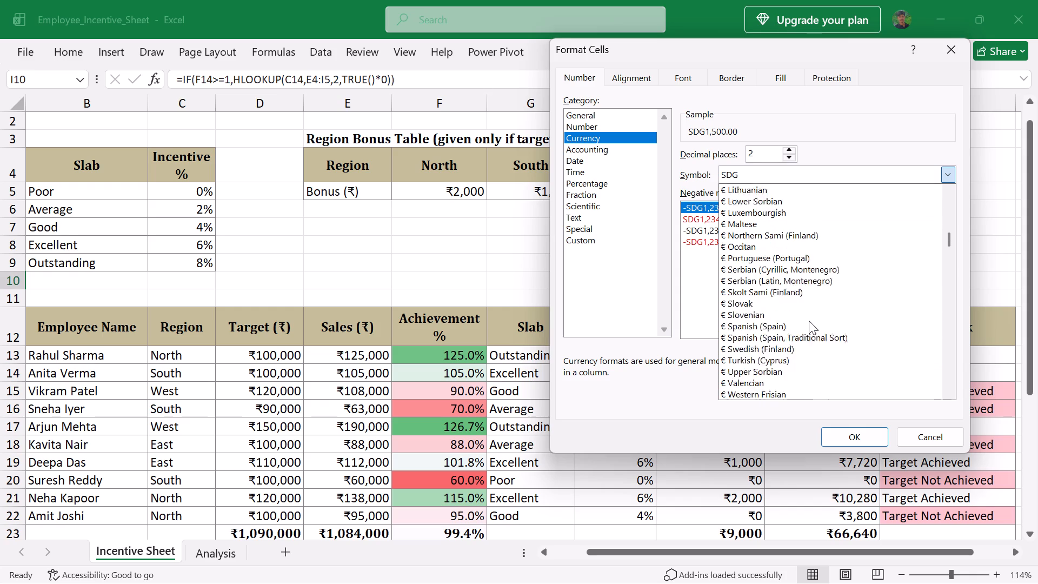
pyautogui.scroll(-5, 809, 321)
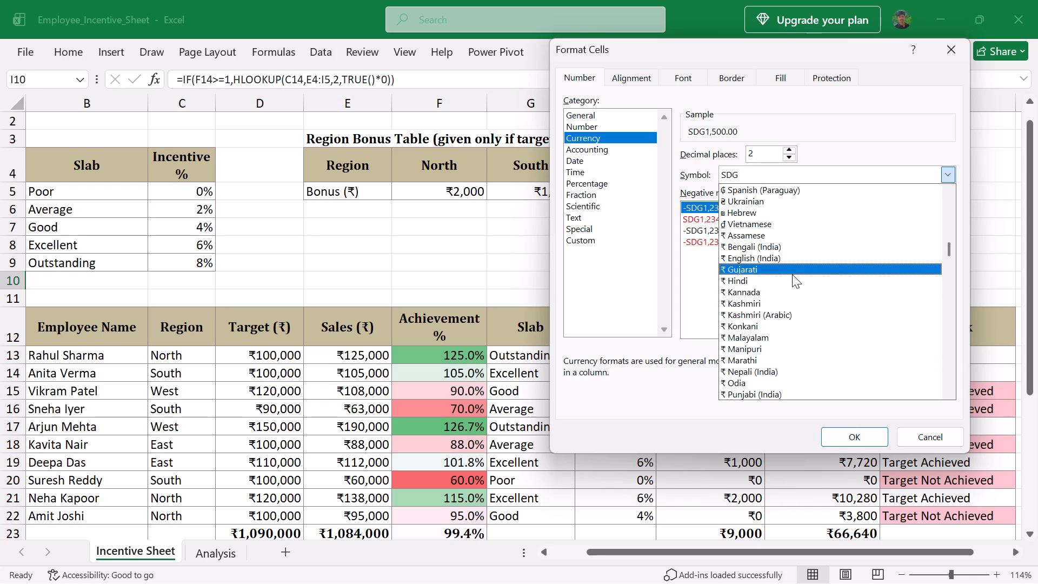
pyautogui.click(784, 281)
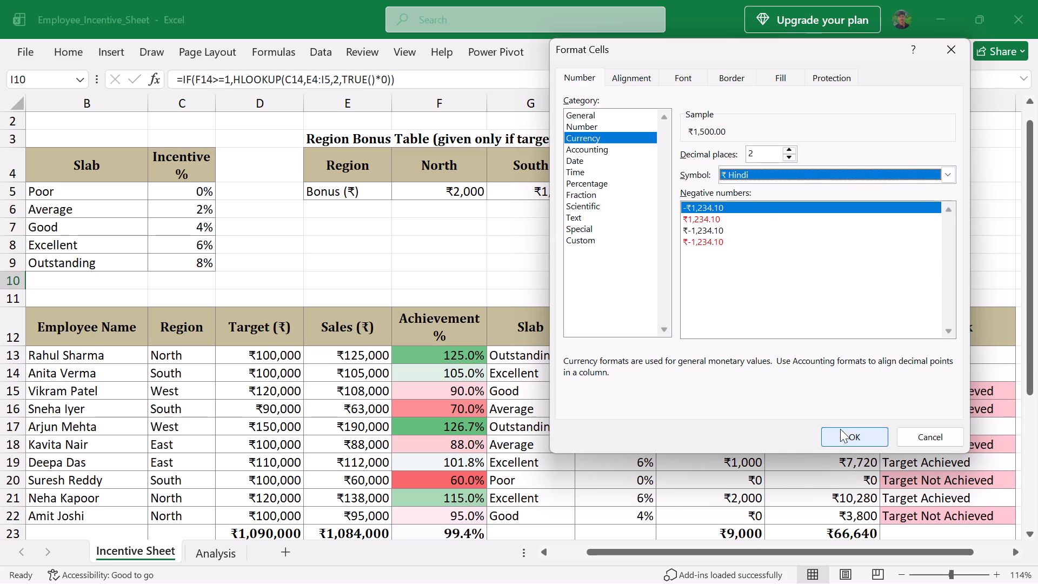
pyautogui.click(840, 429)
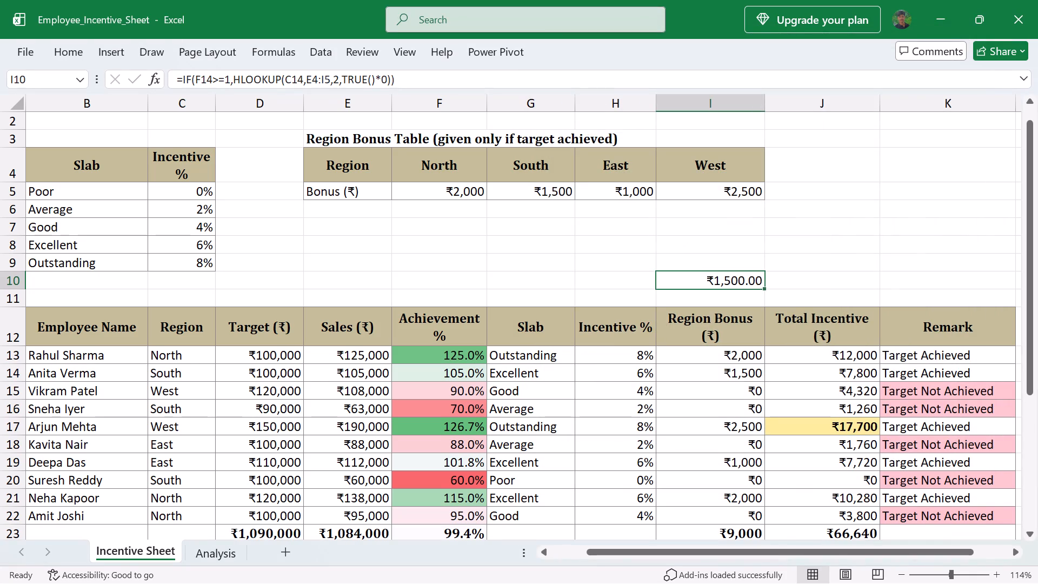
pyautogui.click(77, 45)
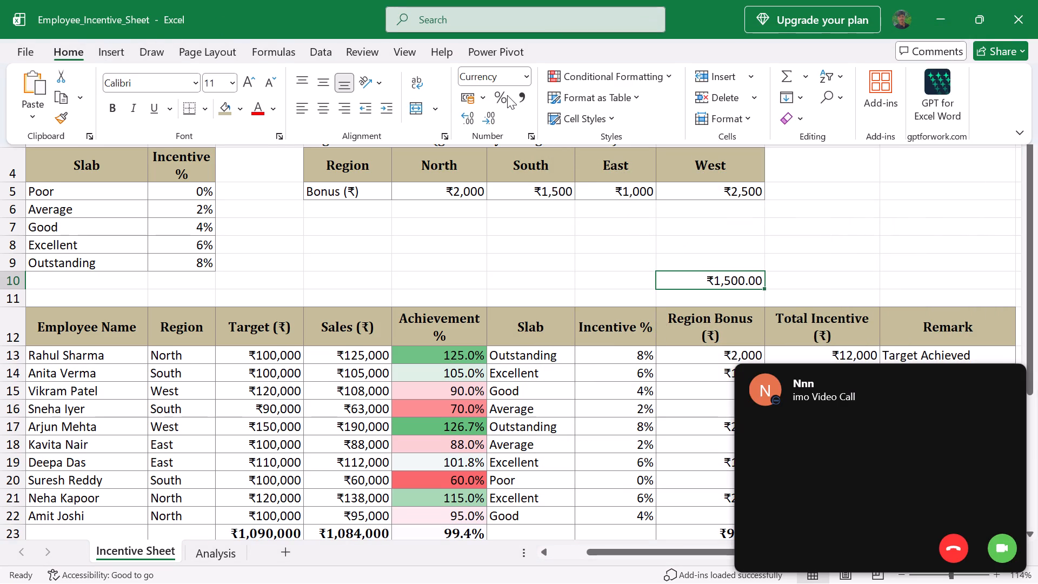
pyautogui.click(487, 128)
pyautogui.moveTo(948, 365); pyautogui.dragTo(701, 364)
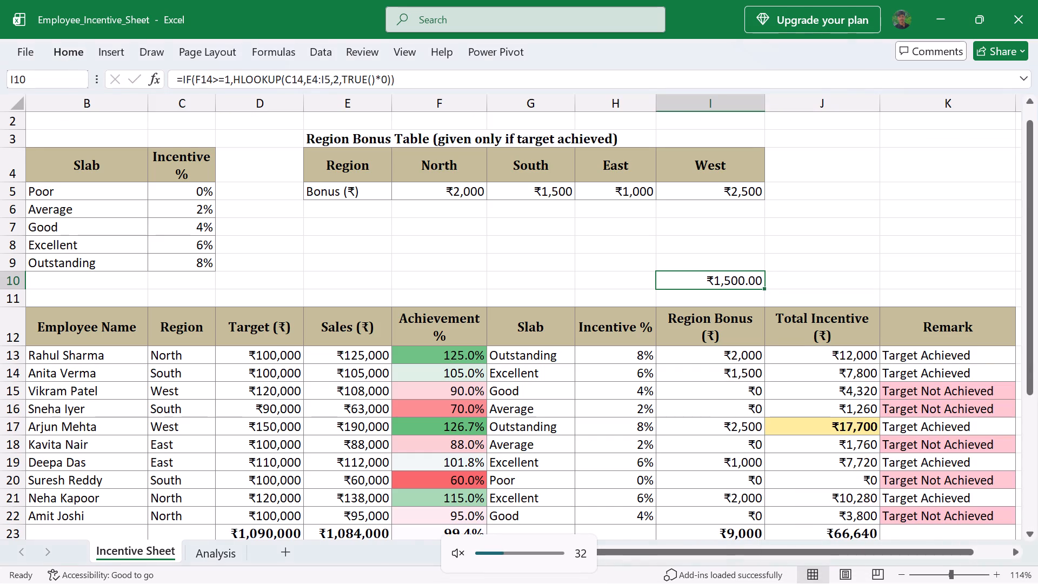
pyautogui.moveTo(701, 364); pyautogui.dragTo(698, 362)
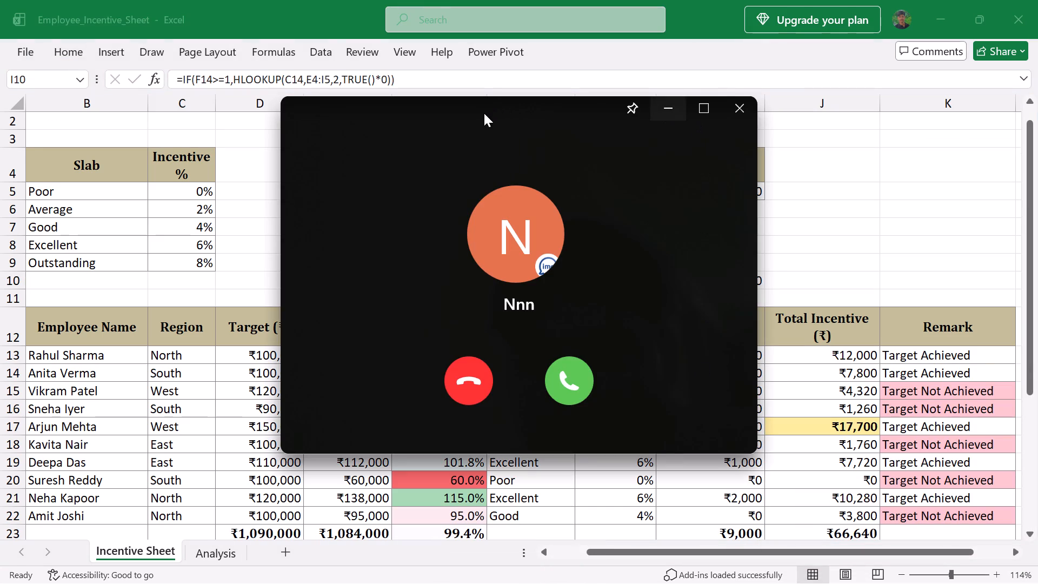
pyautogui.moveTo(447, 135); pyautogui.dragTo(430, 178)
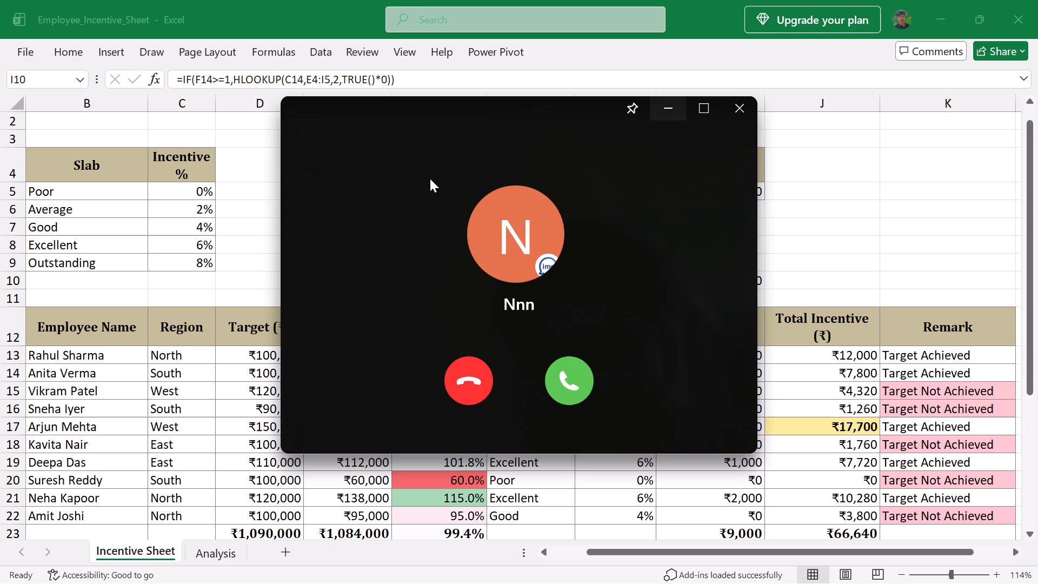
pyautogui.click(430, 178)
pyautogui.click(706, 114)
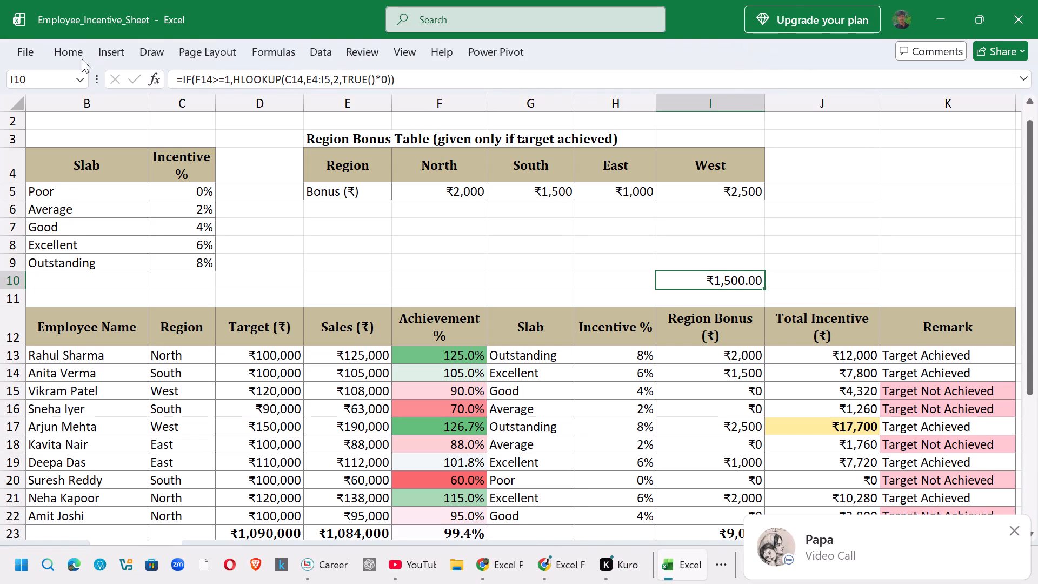
# Reduce the currency format of cell I10 to zero decimal places.
pyautogui.click(65, 55)
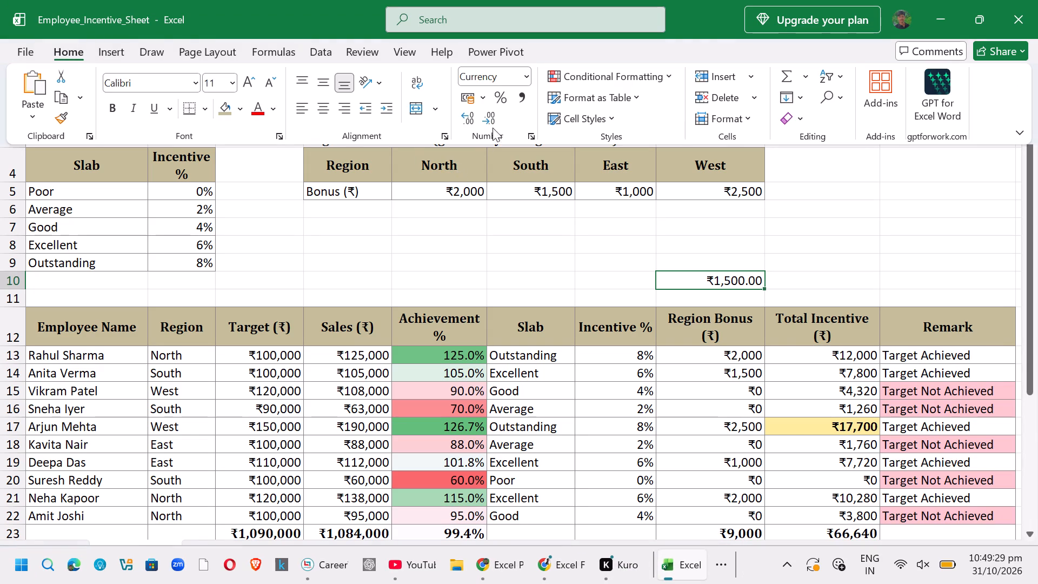
pyautogui.click(470, 120)
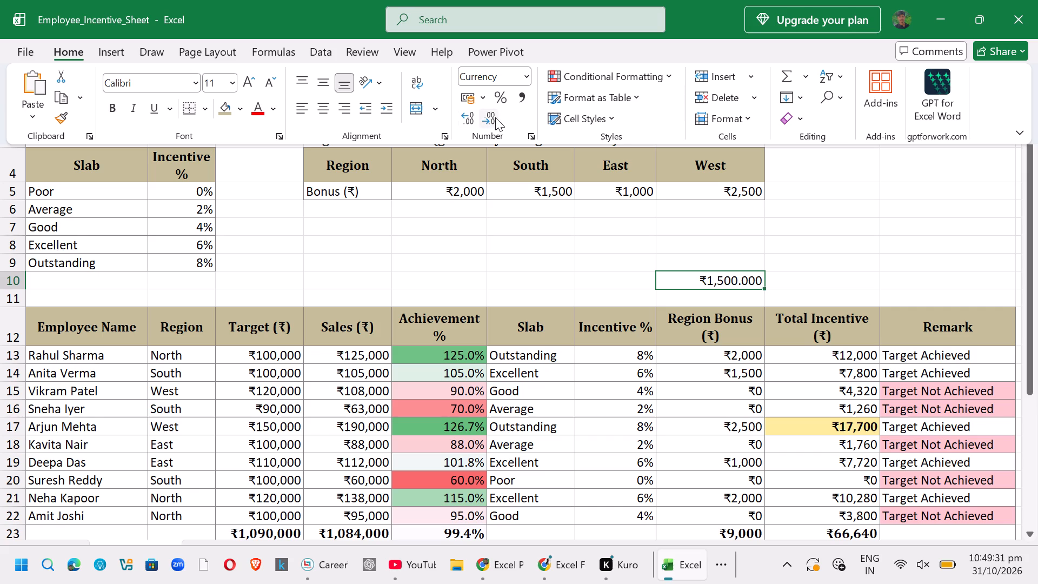
pyautogui.click(495, 117)
pyautogui.click(495, 117)
pyautogui.click(495, 117)
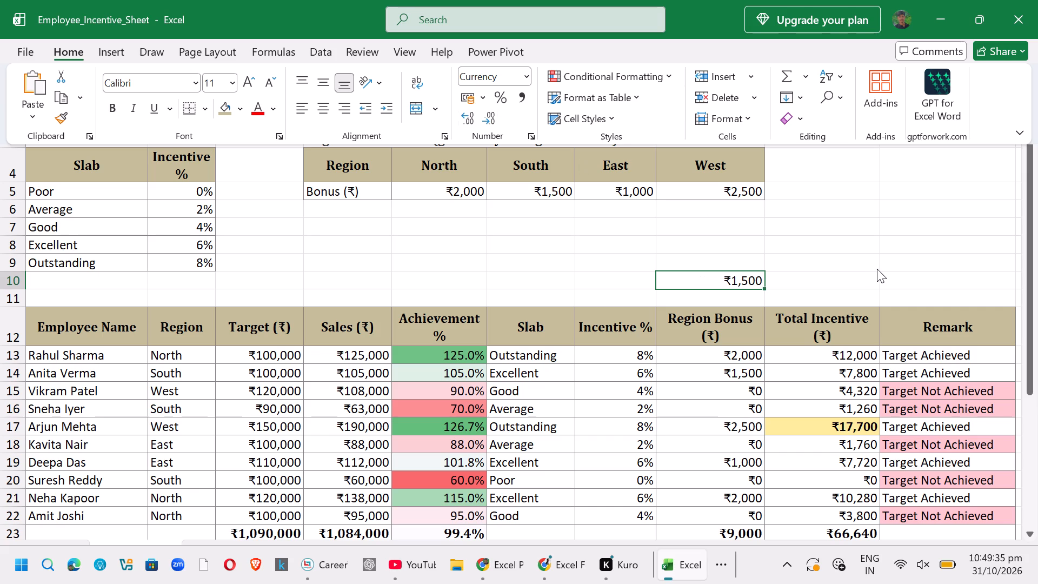
pyautogui.click(804, 251)
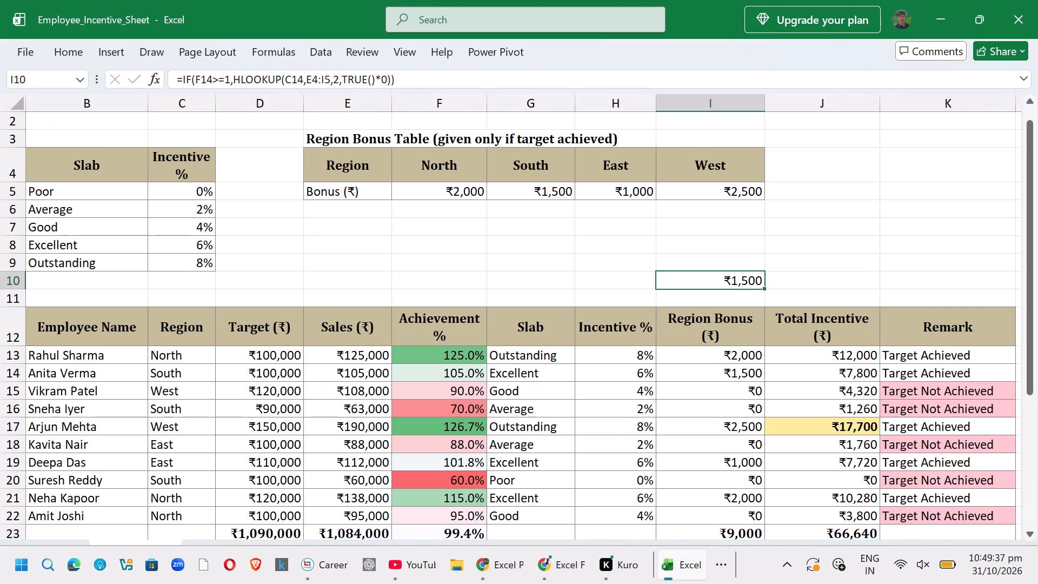
# Clear the formula in cell I10 and start a new IF formula with the logical test F14>=1.
pyautogui.press('BackSpace')
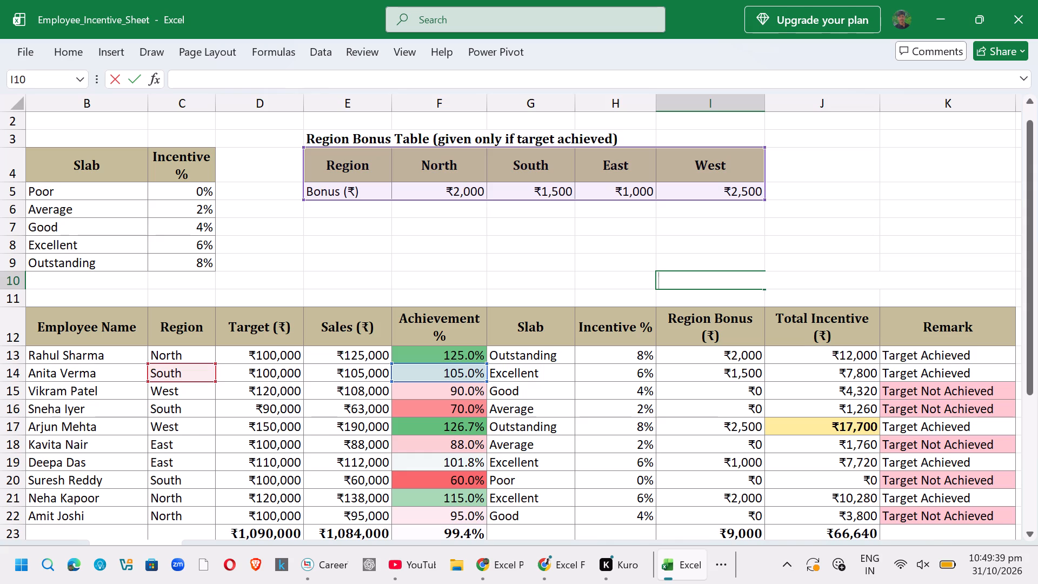
pyautogui.press('=')
pyautogui.click(422, 375)
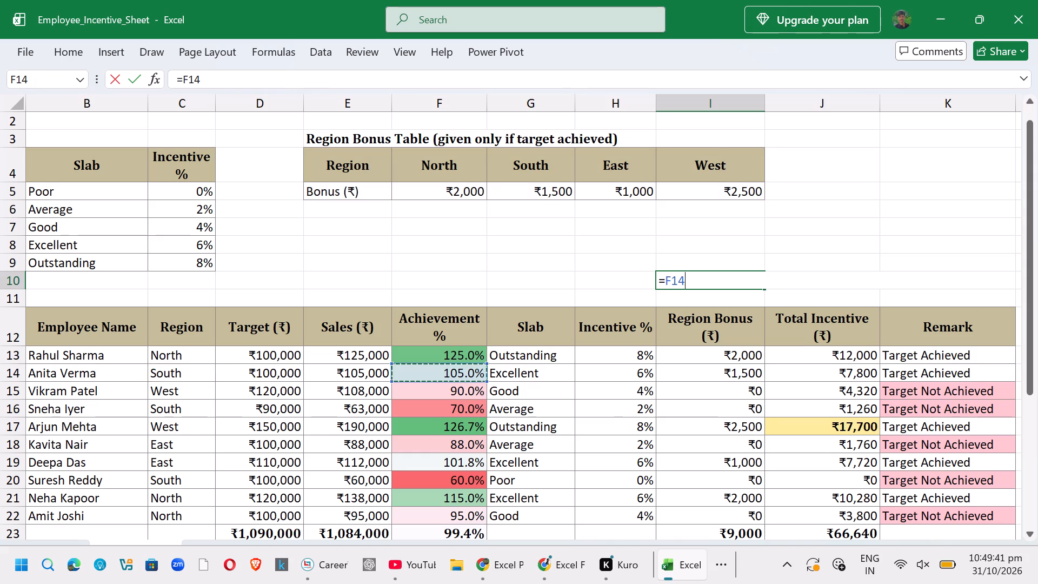
pyautogui.press('BackSpace')
pyautogui.press('BackSpace')
pyautogui.press('BackSpace')
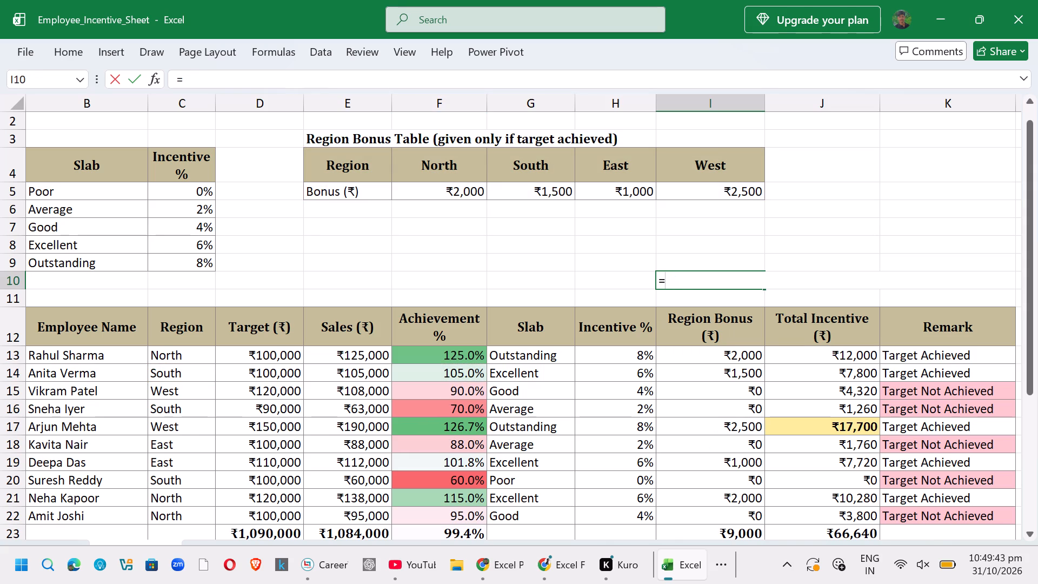
pyautogui.write('IF')
pyautogui.hotkey('shift', '(')
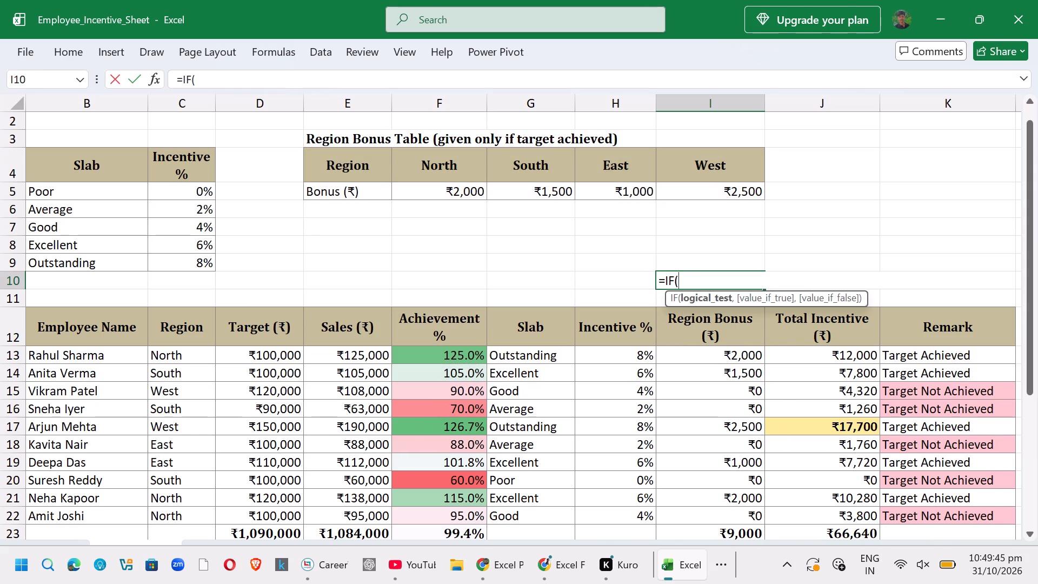
pyautogui.click(456, 372)
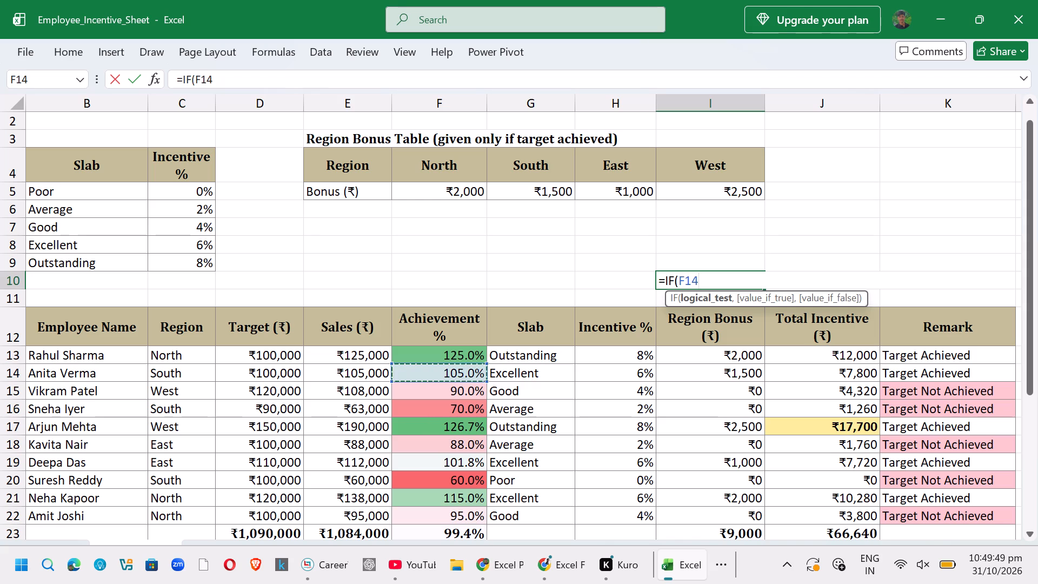
pyautogui.write('>=')
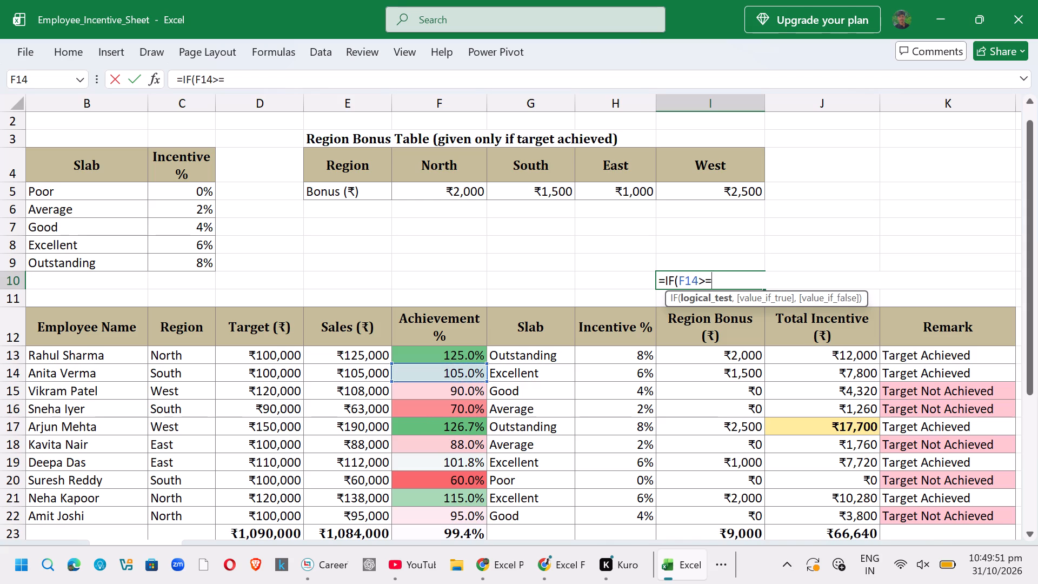
pyautogui.press('1')
pyautogui.click(456, 372)
pyautogui.press(',')
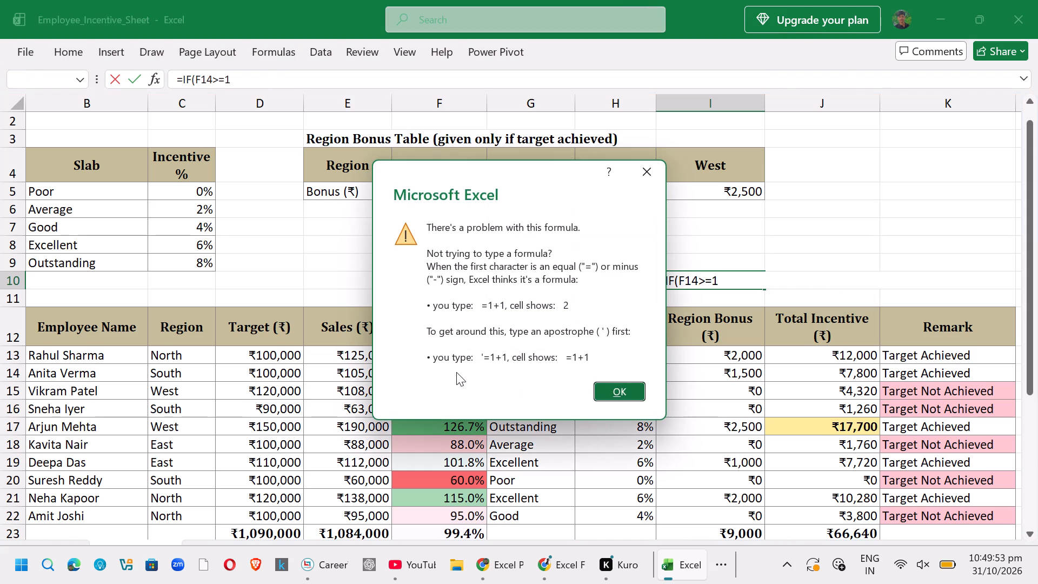
pyautogui.click(618, 395)
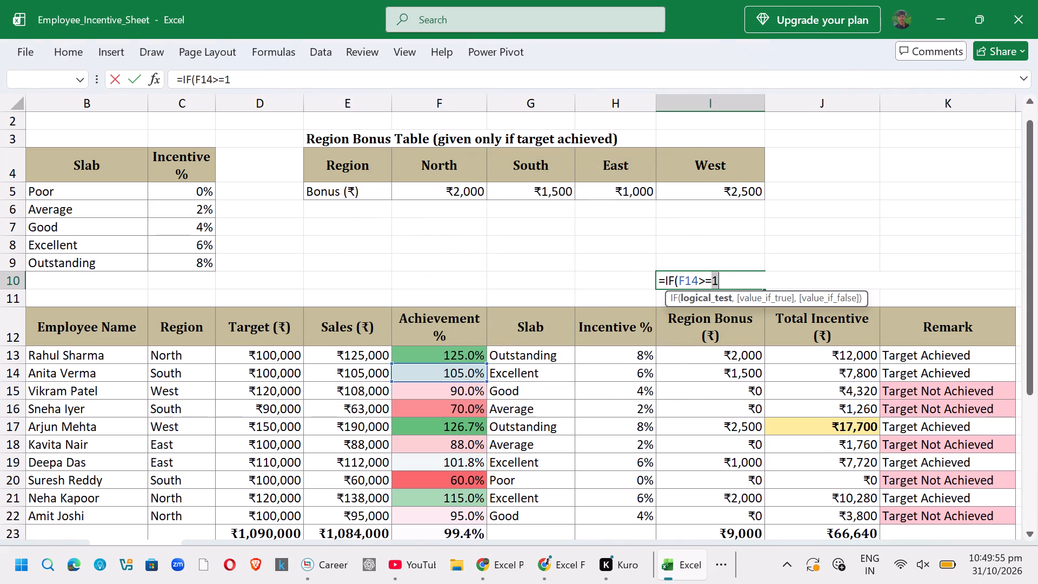
pyautogui.click(745, 284)
pyautogui.press(',')
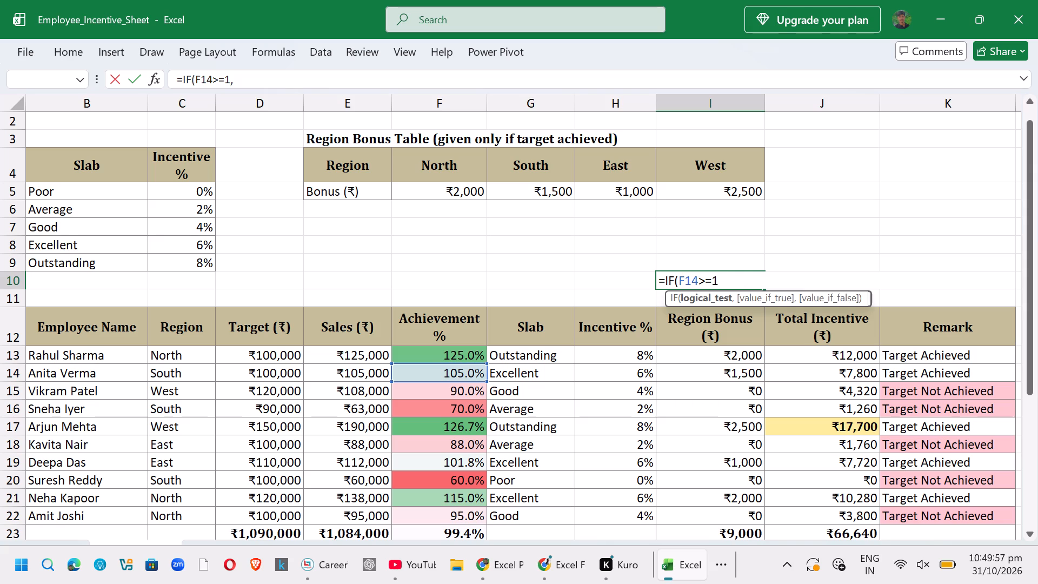
# Add an HLOOKUP as the value-if-true in I10's formula, with lookup value C14 and table array E4:I5.
pyautogui.write('Hlookup(')
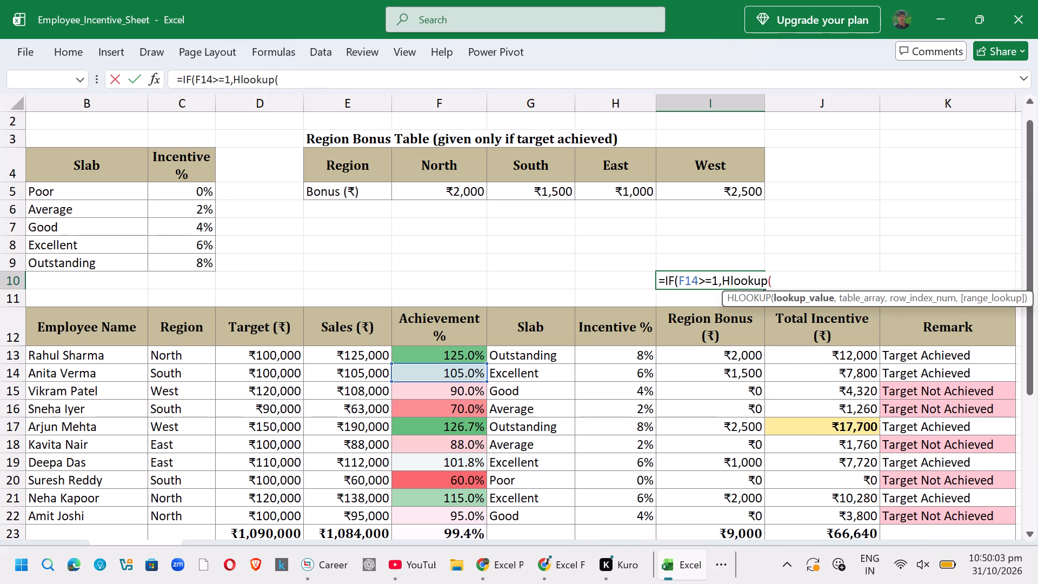
pyautogui.click(206, 376)
pyautogui.press(',')
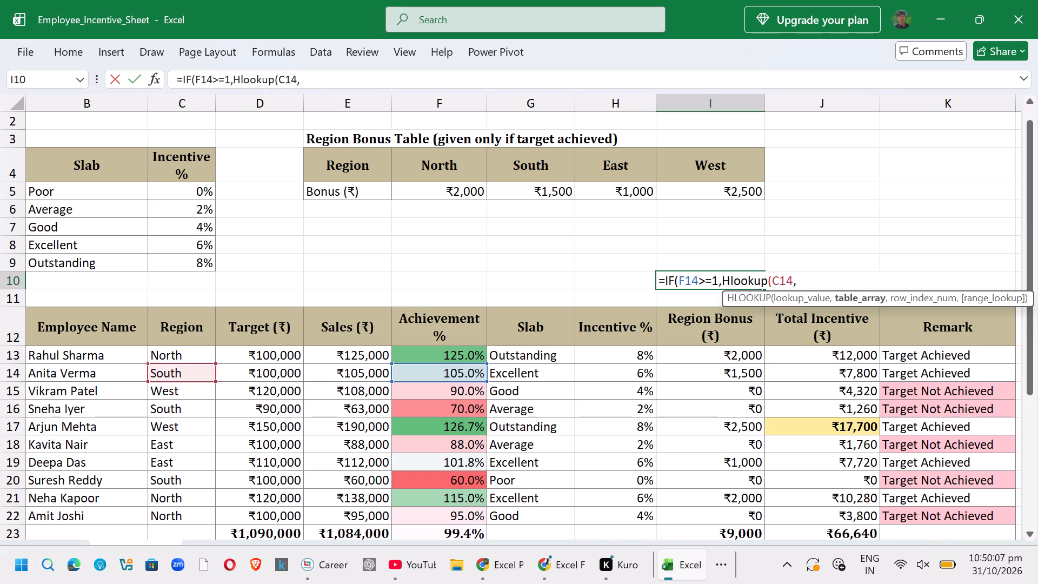
pyautogui.moveTo(307, 149); pyautogui.dragTo(374, 188)
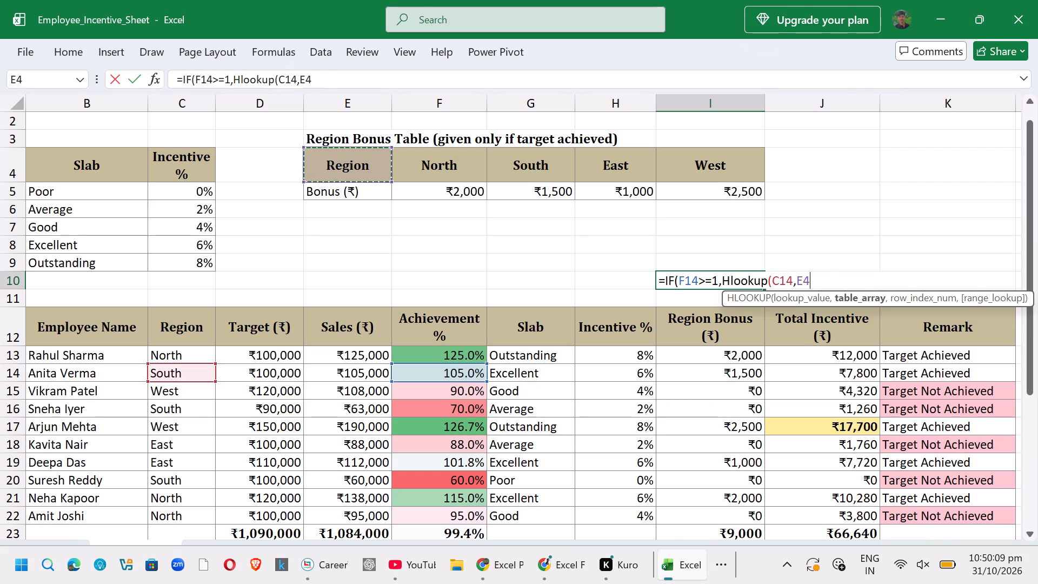
pyautogui.moveTo(374, 188); pyautogui.dragTo(753, 196)
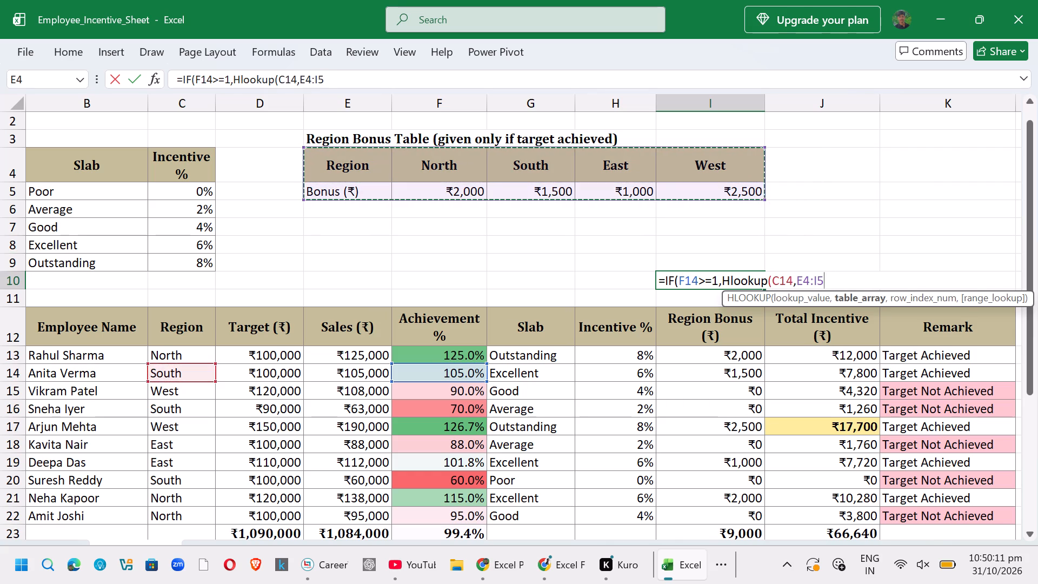
pyautogui.press(',')
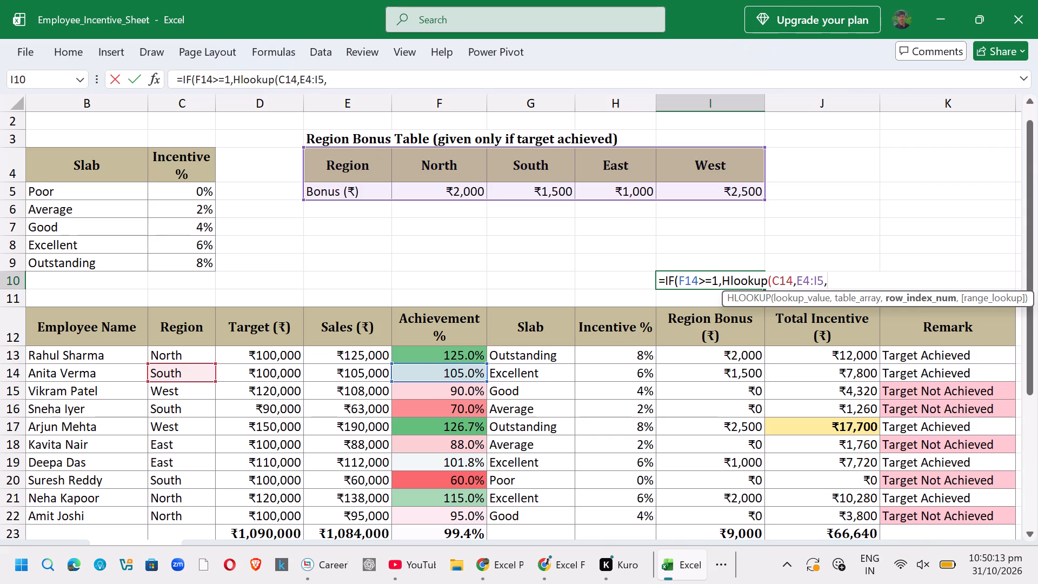
# Finish I10's HLOOKUP with row index 2 and range lookup TRUE()0, and accept the proposed correction to TRUE()*0.
pyautogui.press('2')
pyautogui.press(',')
pyautogui.write('TRUE')
pyautogui.write('()')
pyautogui.write('))')
pyautogui.press('BackSpace')
pyautogui.press('BackSpace')
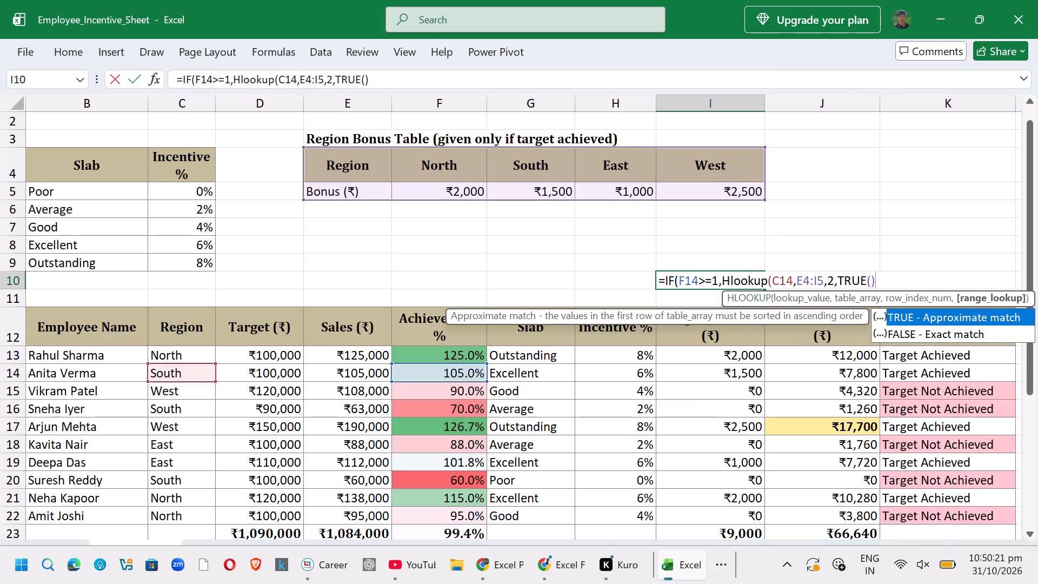
pyautogui.press('0')
pyautogui.hotkey('shift', ')')
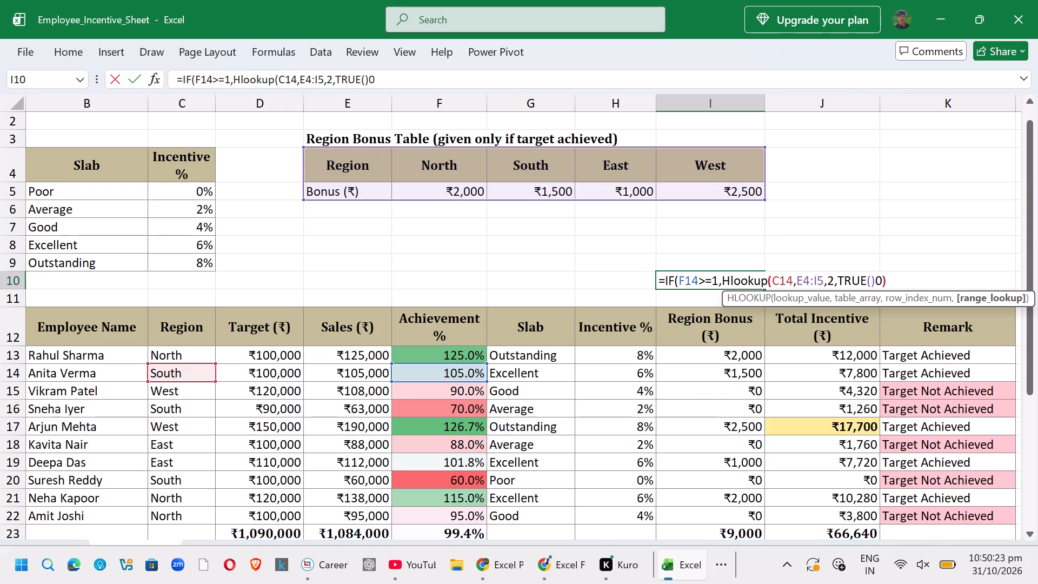
pyautogui.press('Return')
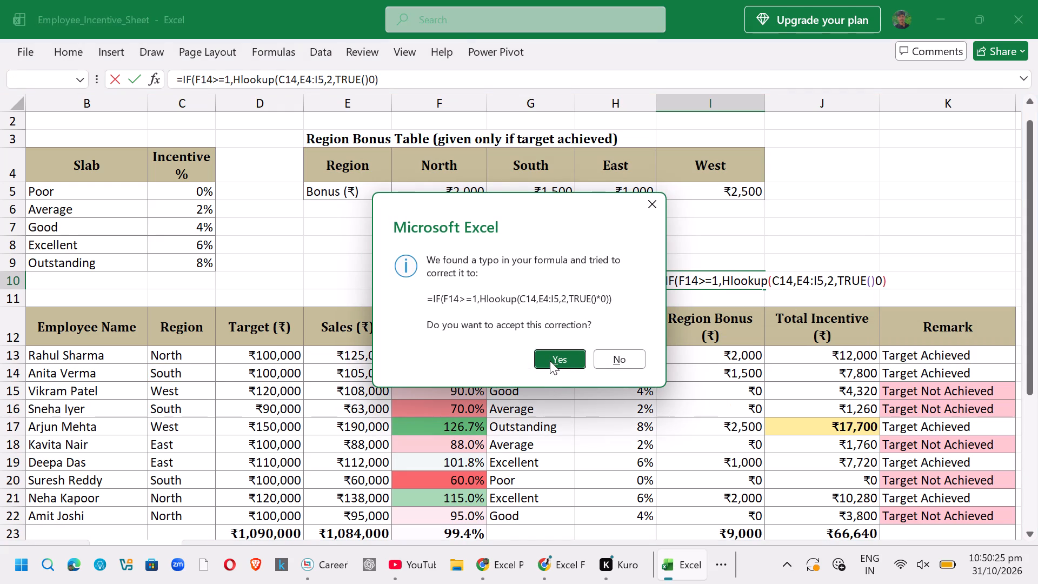
pyautogui.click(550, 361)
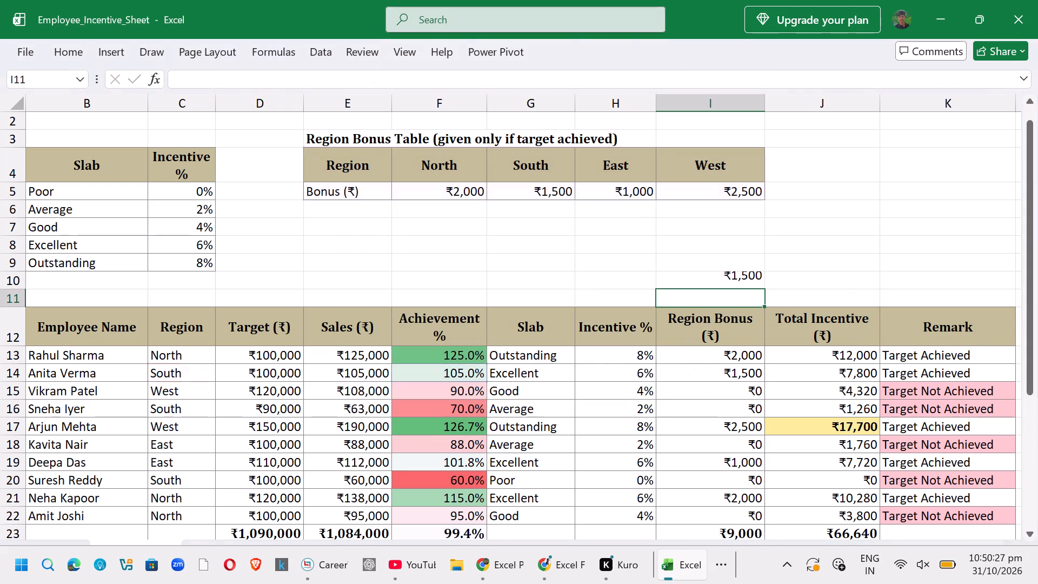
pyautogui.click(724, 286)
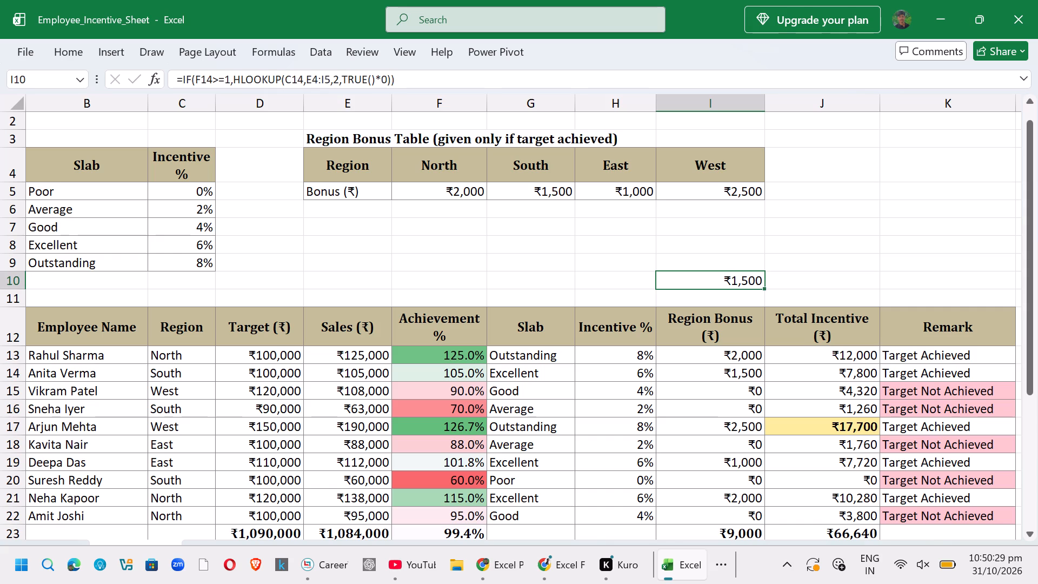
# Start an IF formula in cell I9 with the logical test F13>=1.
pyautogui.click(722, 255)
pyautogui.press('=')
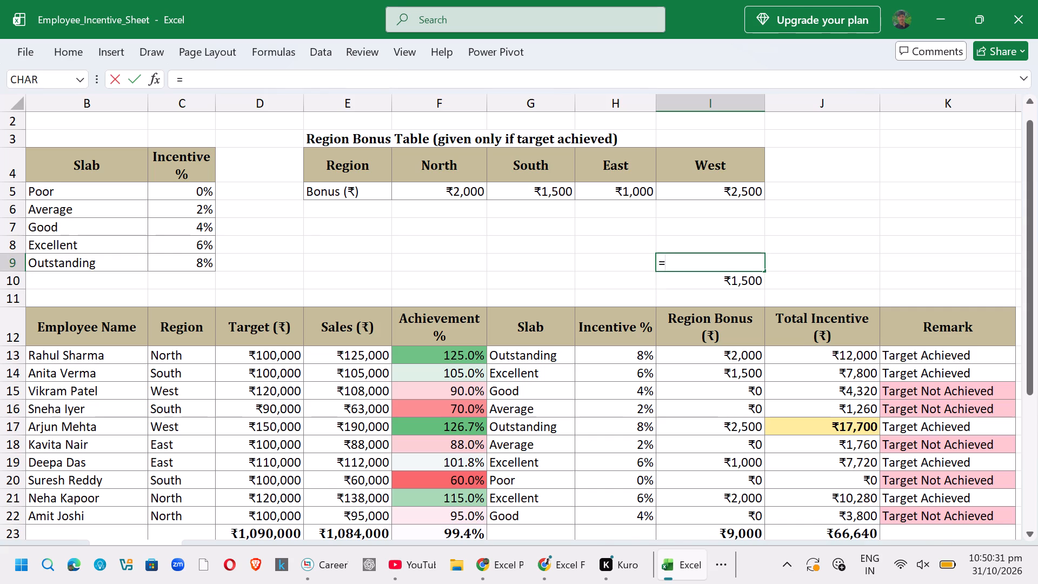
pyautogui.click(454, 351)
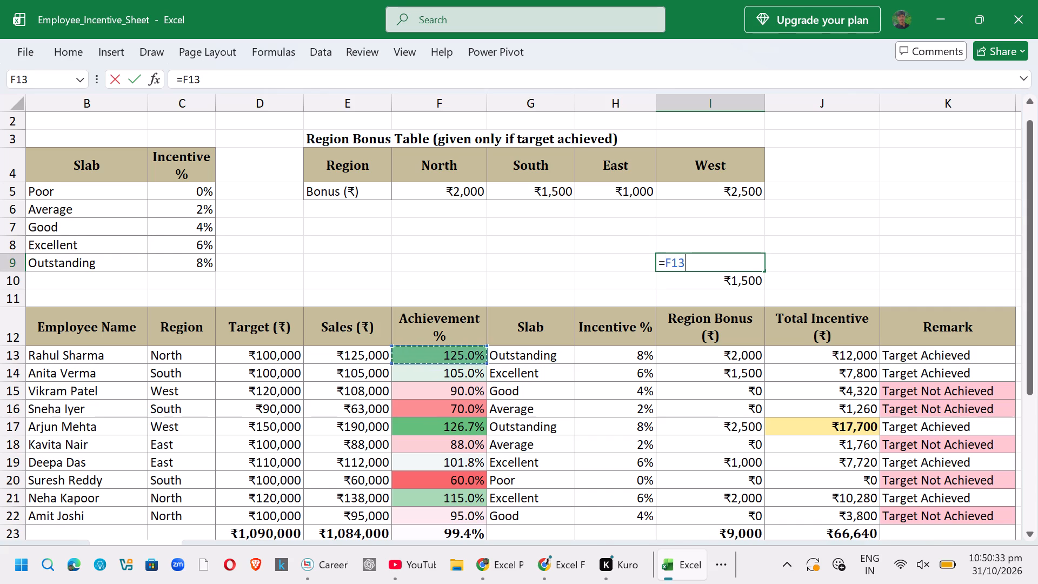
pyautogui.press('BackSpace')
pyautogui.press('BackSpace')
pyautogui.press('BackSpace')
pyautogui.write('IF')
pyautogui.hotkey('shift', '(')
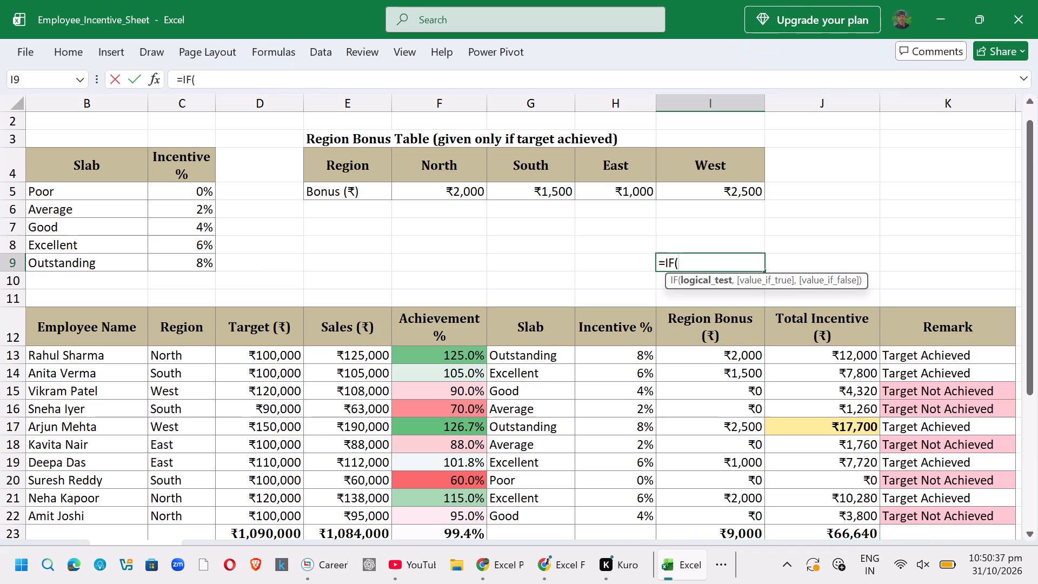
pyautogui.click(442, 354)
pyautogui.write('>+')
pyautogui.press('BackSpace')
pyautogui.press('=')
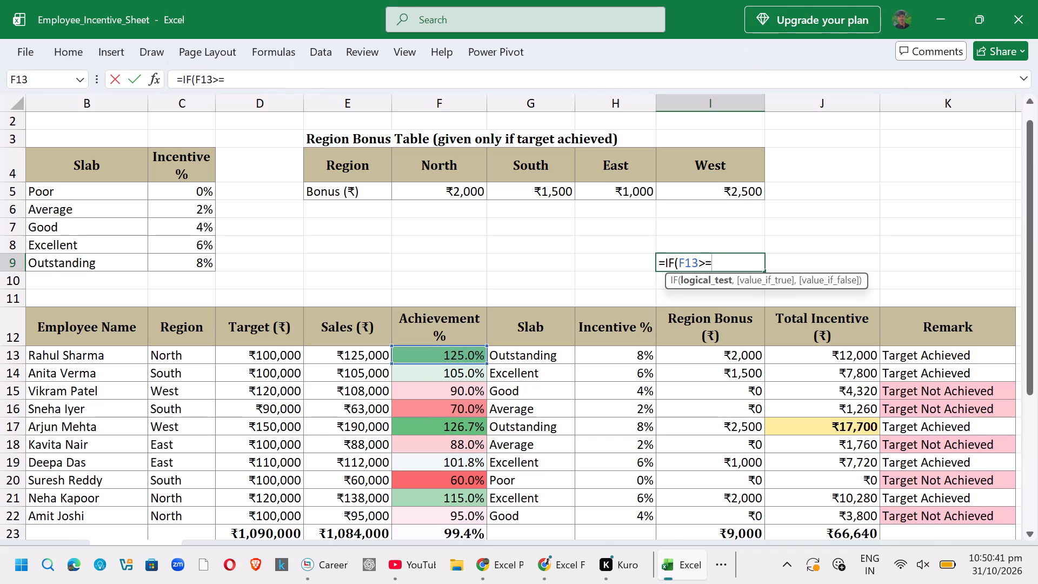
pyautogui.press('1')
# Add an HLOOKUP as the value-if-true in I9's formula, with lookup value C13 and table array E4:I5.
pyautogui.write(',HLOOKIU')
pyautogui.hotkey('shift', 'BackSpace')
pyautogui.hotkey('shift', 'BackSpace')
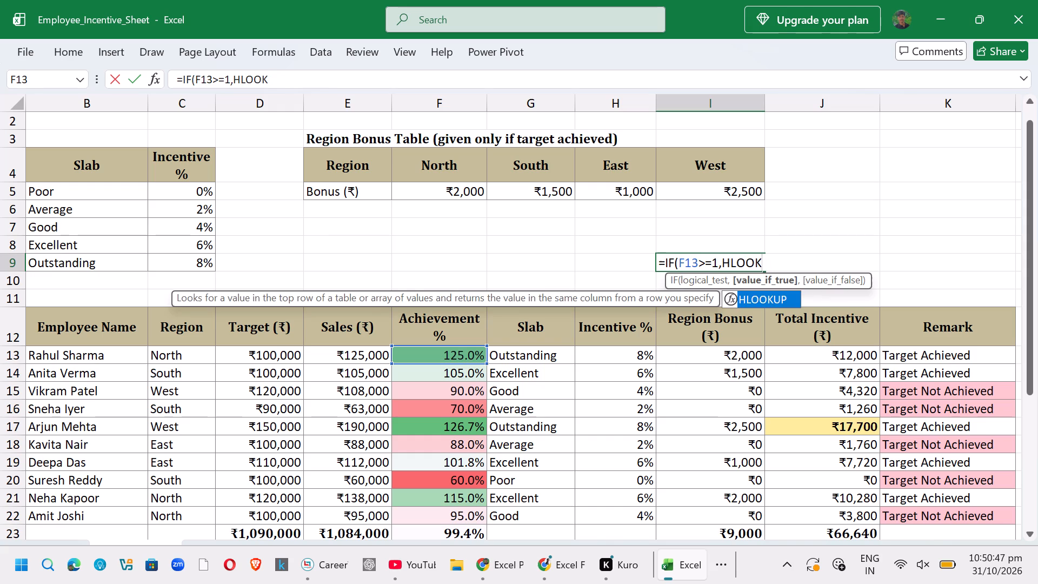
pyautogui.write('UP')
pyautogui.hotkey('shift', '(')
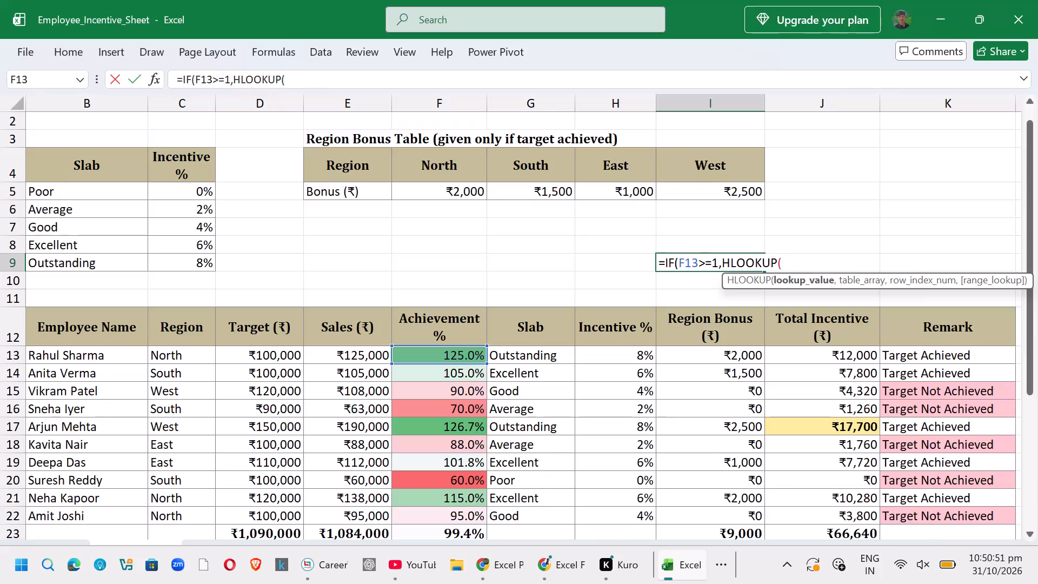
pyautogui.click(195, 357)
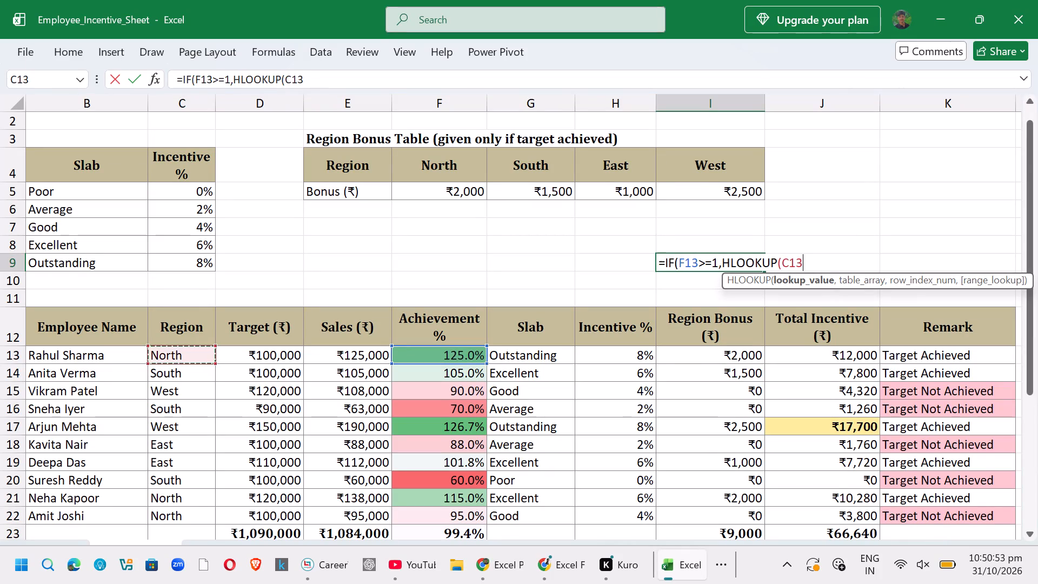
pyautogui.press(',')
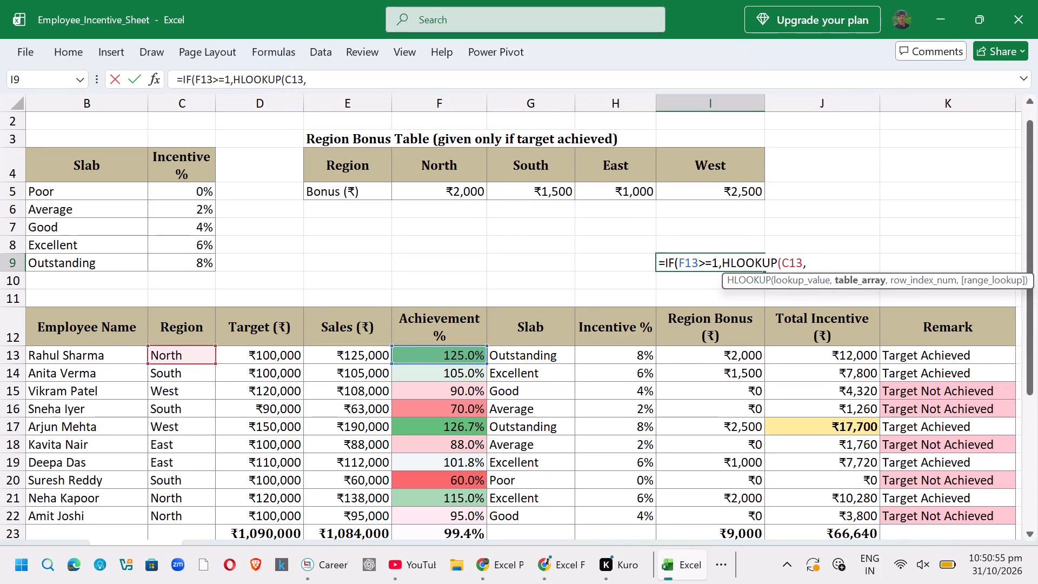
pyautogui.moveTo(303, 149); pyautogui.dragTo(715, 188)
pyautogui.click(511, 230)
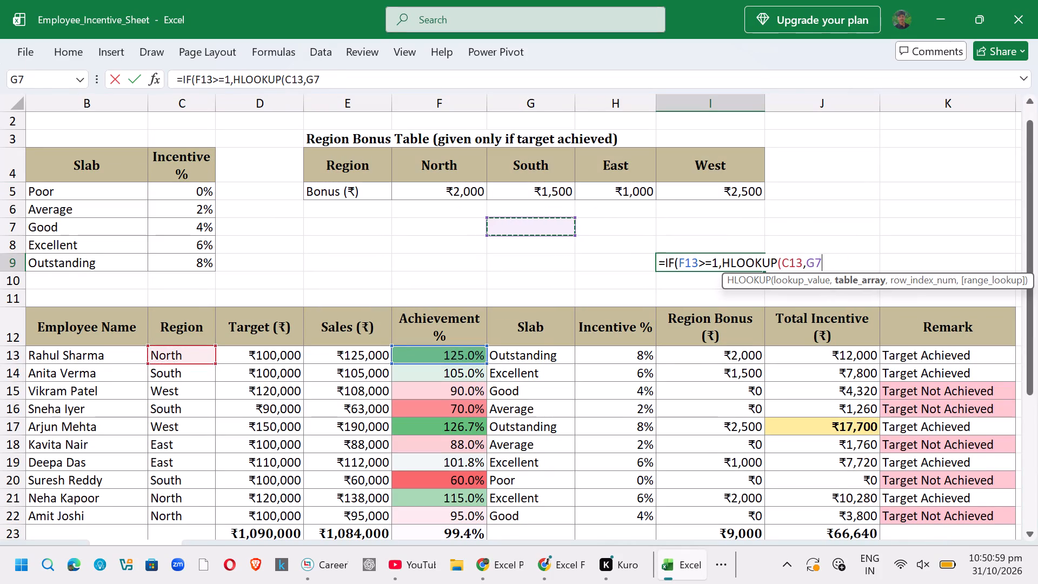
pyautogui.moveTo(306, 148); pyautogui.dragTo(697, 170)
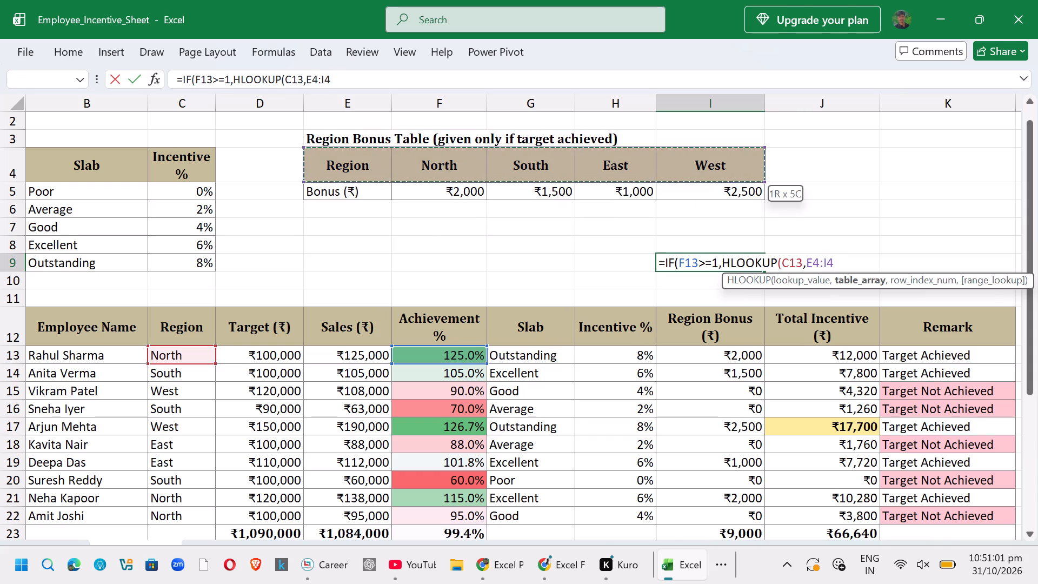
pyautogui.moveTo(697, 170); pyautogui.dragTo(702, 196)
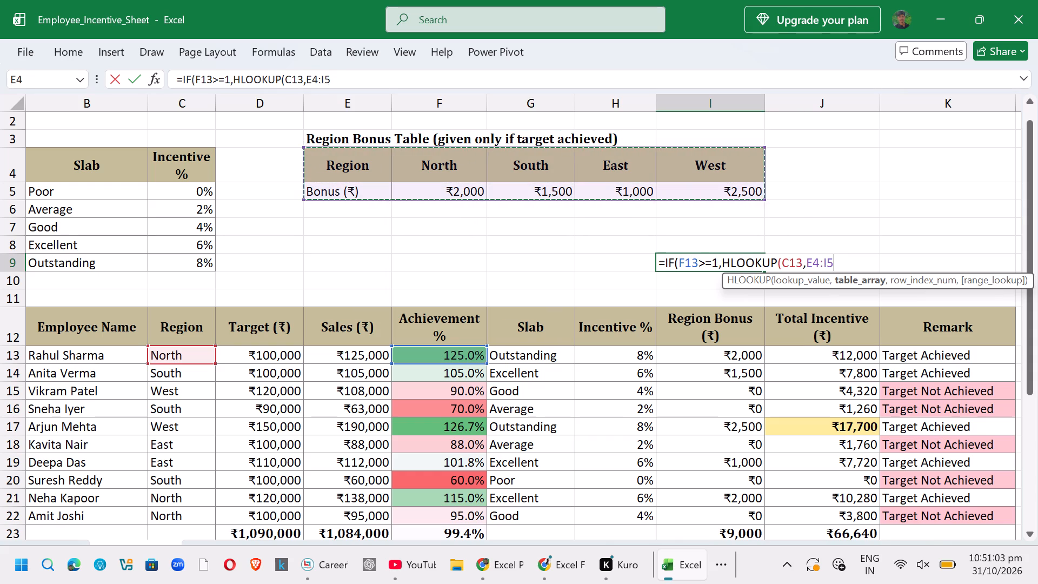
pyautogui.press(',')
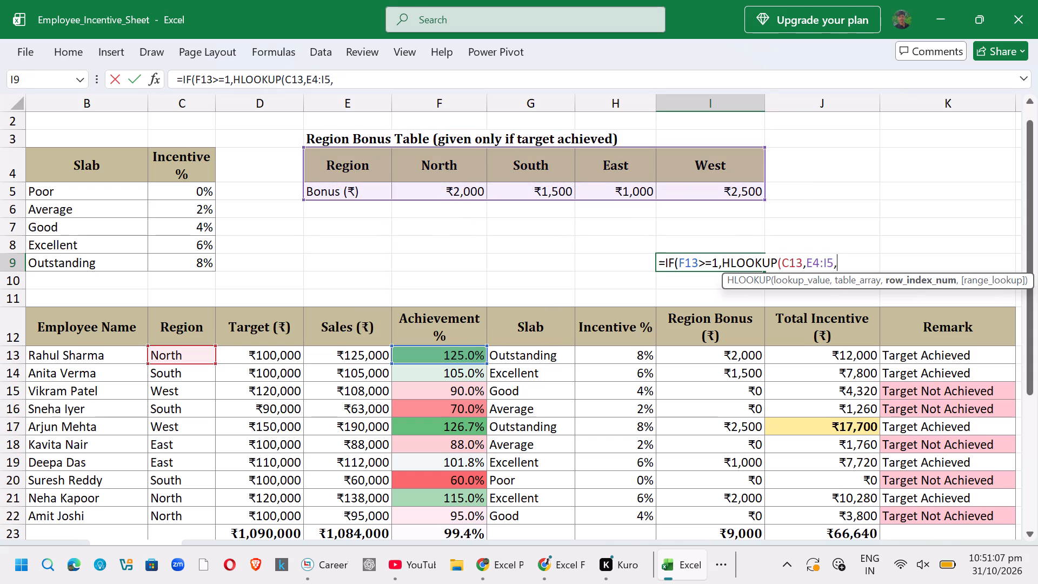
# Finish I9's HLOOKUP with row index 2 and range lookup TRUE(), and accept the proposed correction of the closing parentheses.
pyautogui.write('2,')
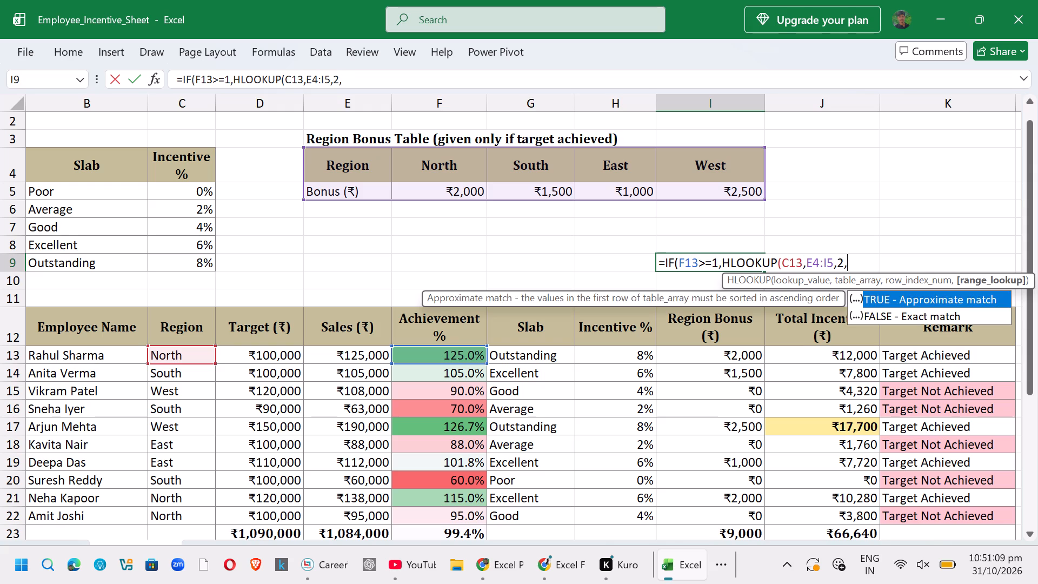
pyautogui.write('TRUE())')
pyautogui.press('Return')
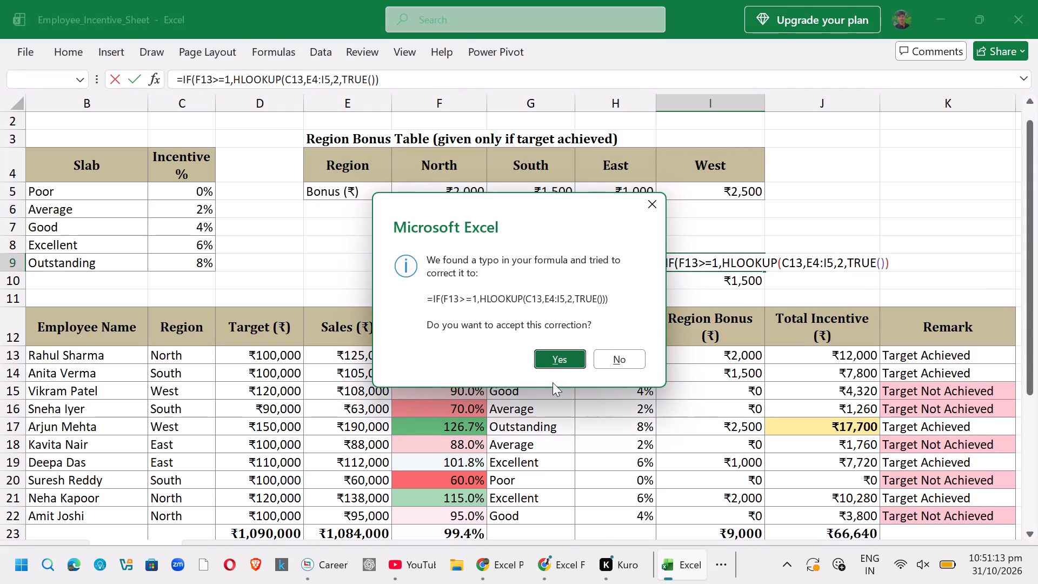
pyautogui.click(526, 356)
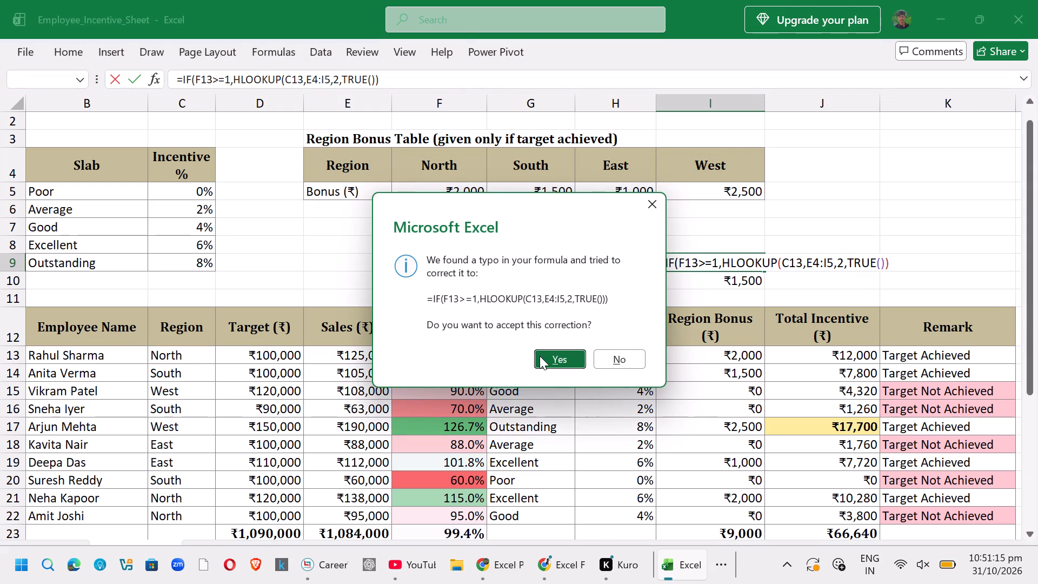
pyautogui.click(540, 356)
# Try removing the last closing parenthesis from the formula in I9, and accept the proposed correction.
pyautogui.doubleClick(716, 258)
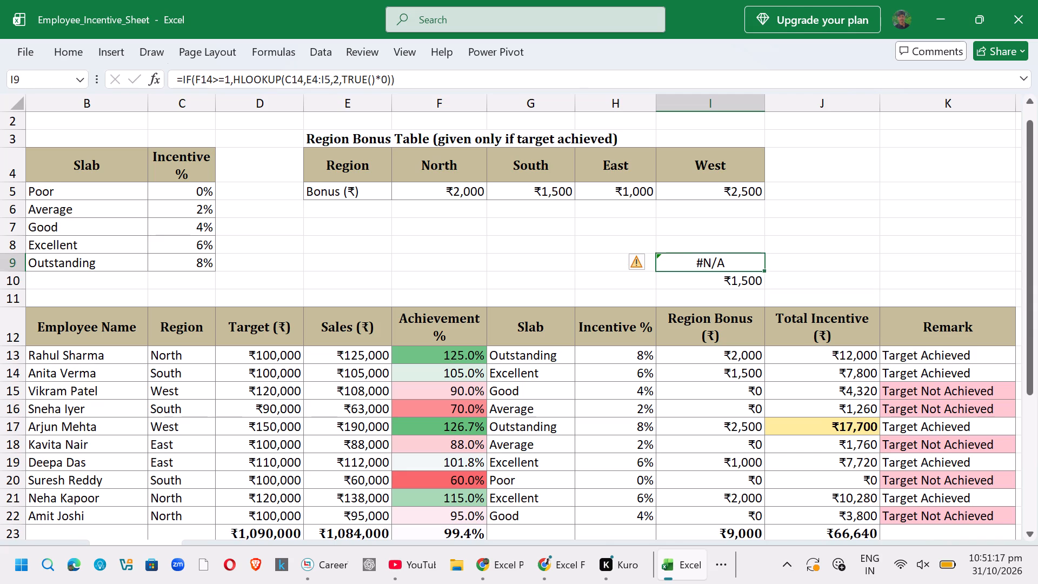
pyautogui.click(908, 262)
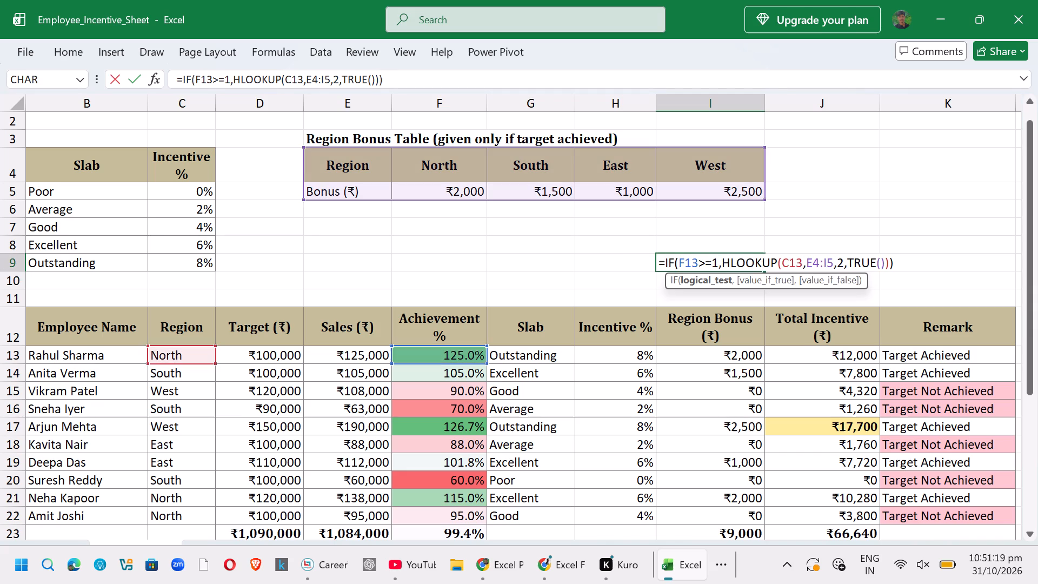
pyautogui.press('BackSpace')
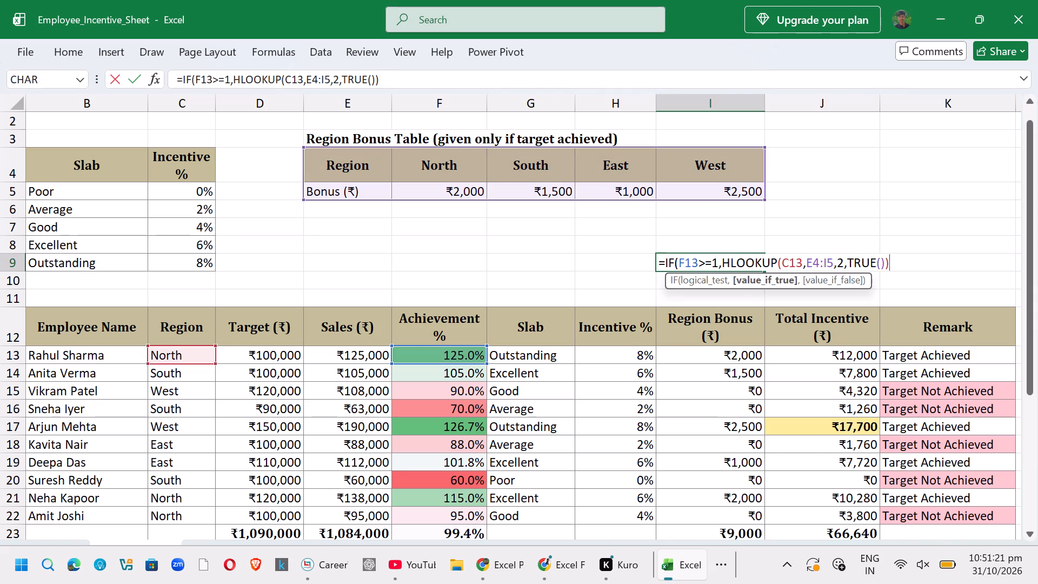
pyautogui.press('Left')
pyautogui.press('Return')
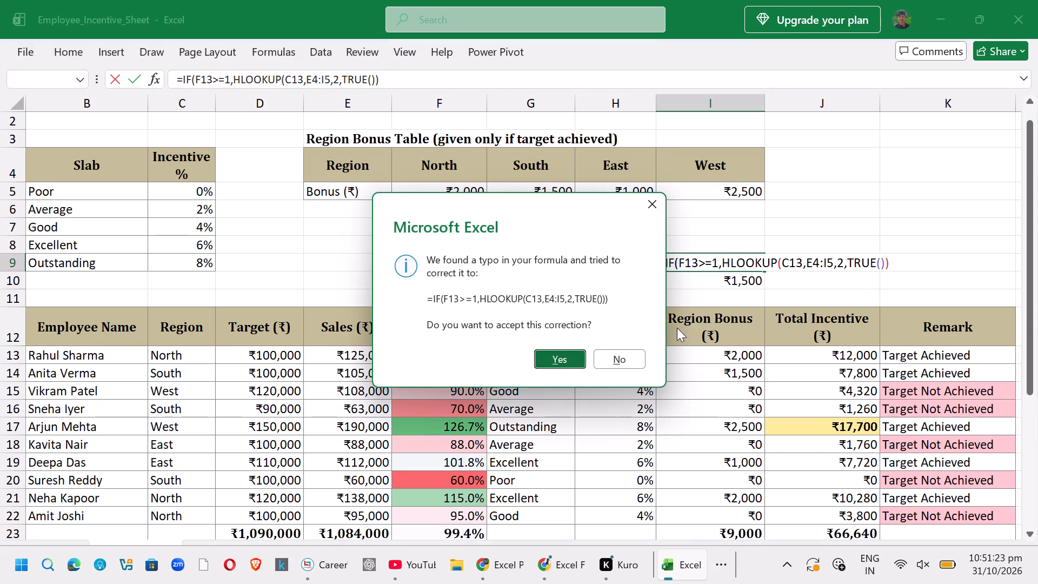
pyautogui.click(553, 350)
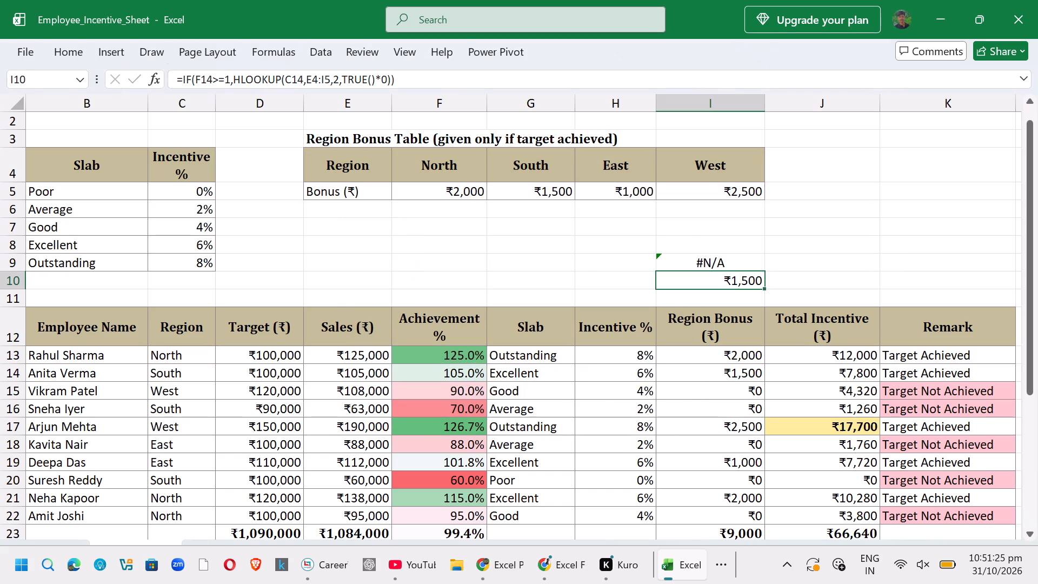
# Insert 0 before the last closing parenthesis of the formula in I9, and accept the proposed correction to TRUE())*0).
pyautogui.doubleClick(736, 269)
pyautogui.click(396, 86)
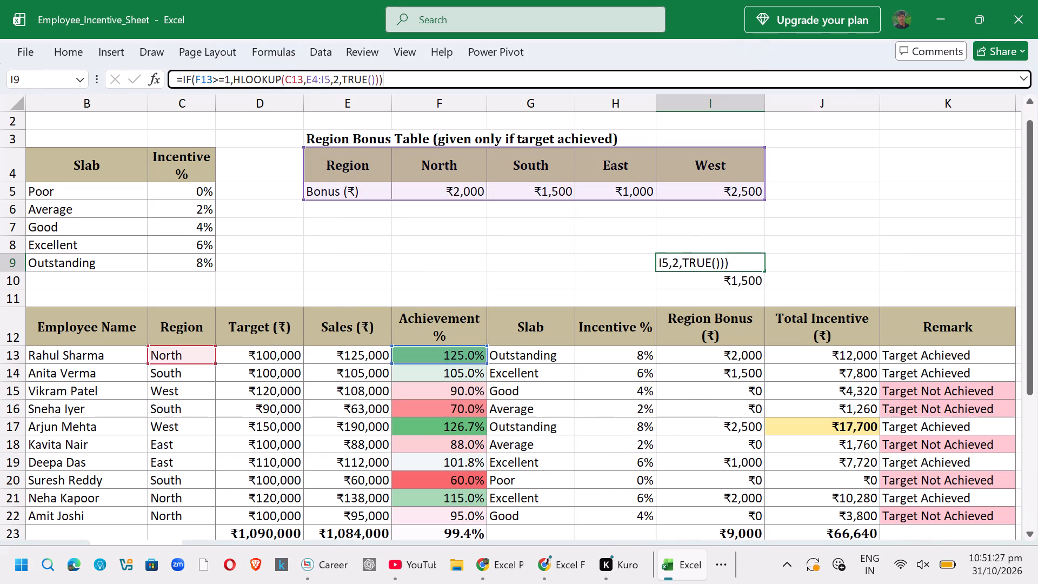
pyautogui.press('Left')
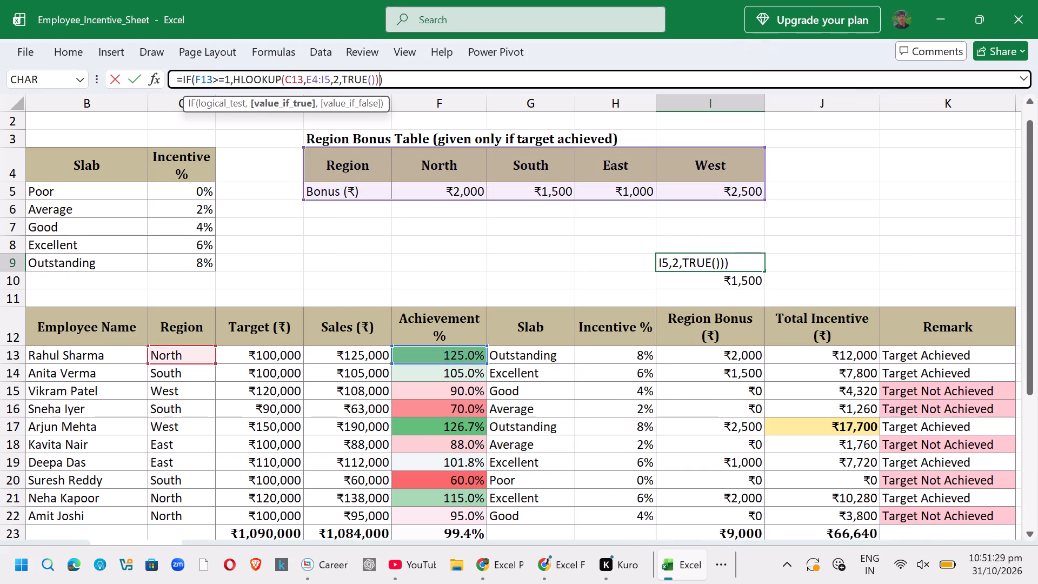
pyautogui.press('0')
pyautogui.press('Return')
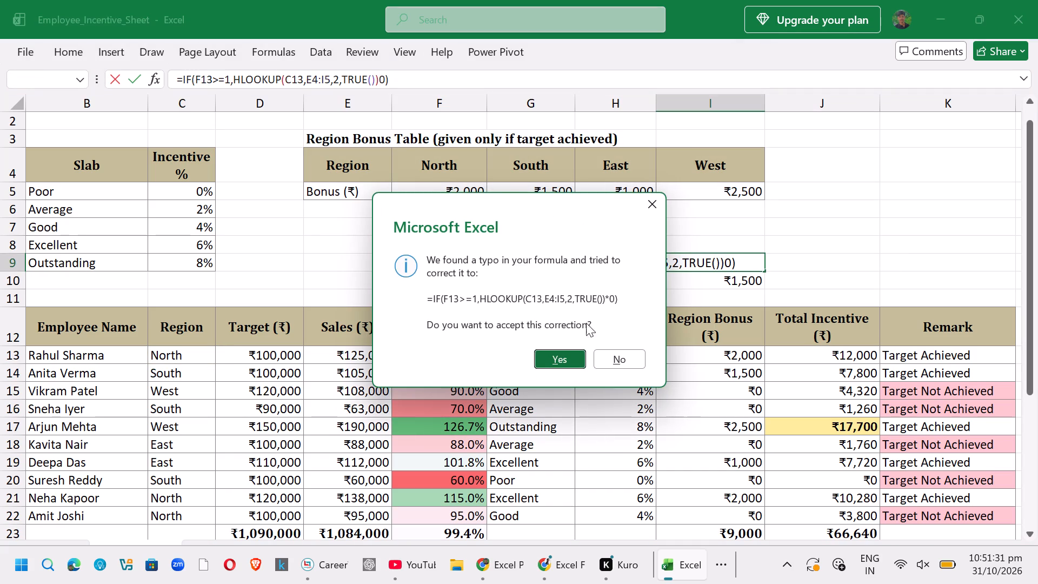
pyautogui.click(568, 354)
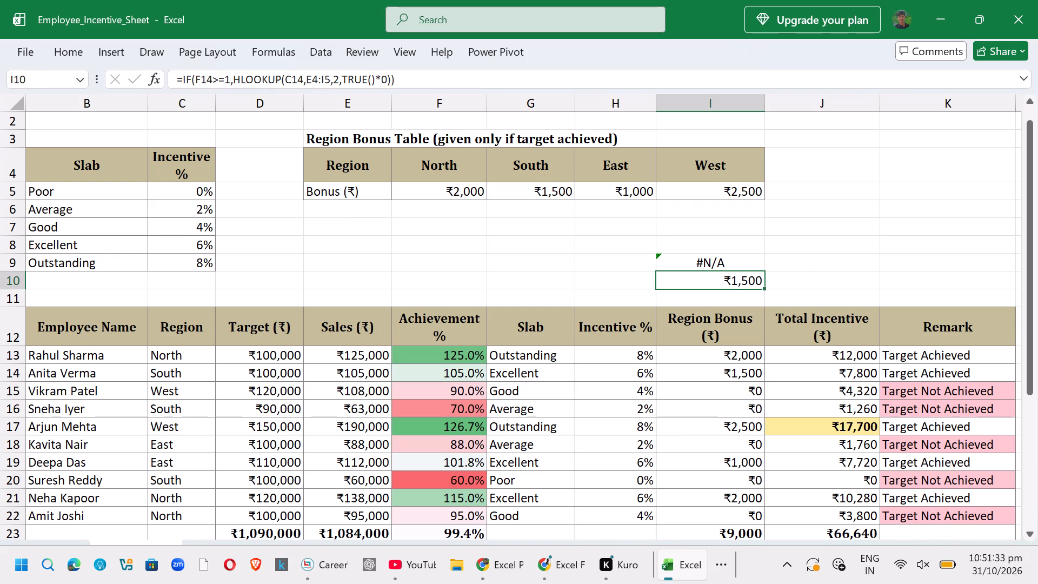
# Replace the )*0) ending of I9's formula with 00) after TRUE(), and accept the proposed correction to TRUE()*00)).
pyautogui.doubleClick(722, 263)
pyautogui.click(919, 267)
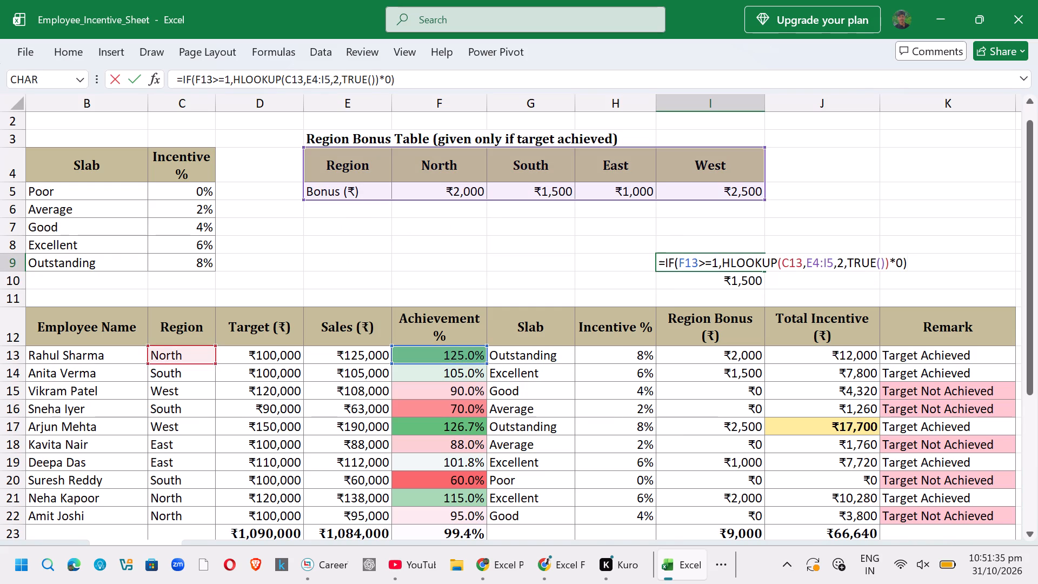
pyautogui.press('BackSpace')
pyautogui.press('BackSpace')
pyautogui.press('BackSpace')
pyautogui.press('BackSpace')
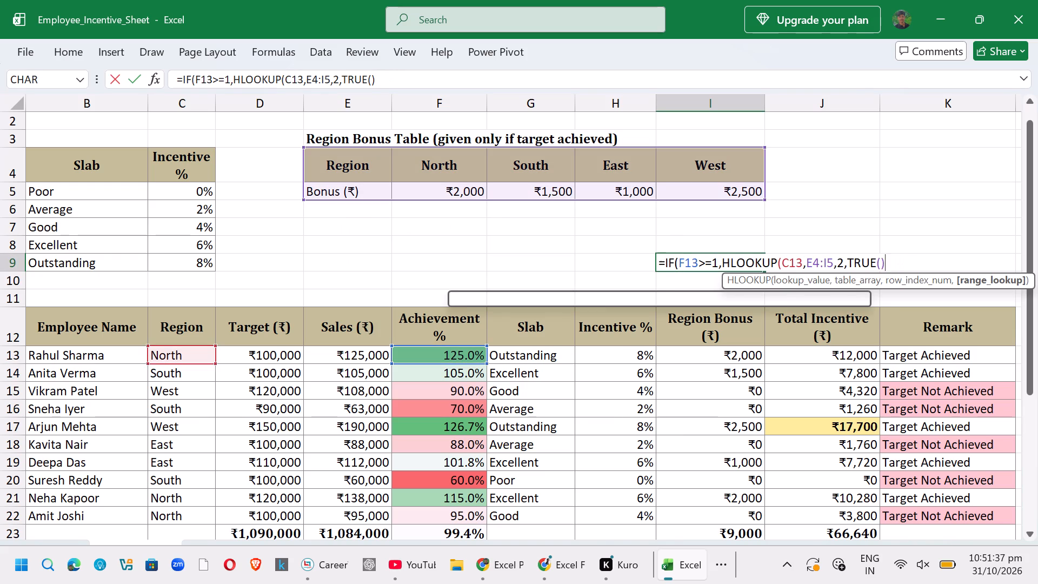
pyautogui.press('0')
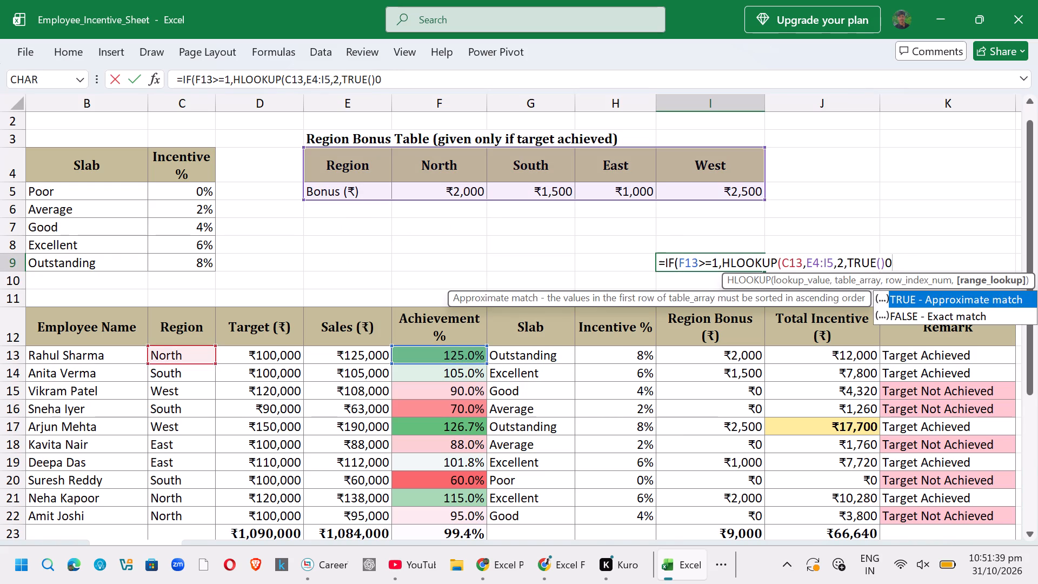
pyautogui.press('0')
pyautogui.press('Delete')
pyautogui.hotkey('shift', ')')
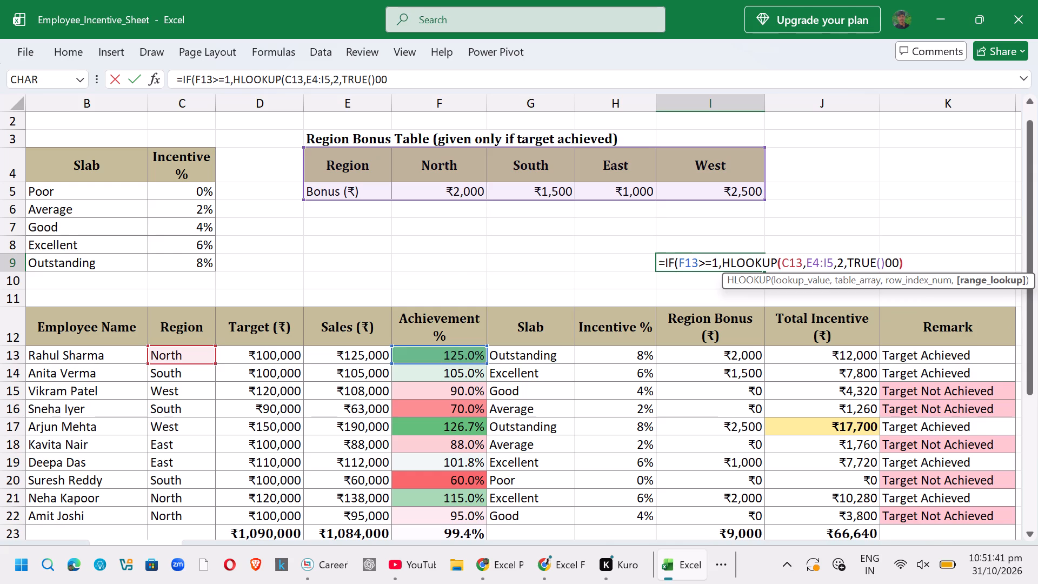
pyautogui.press('Return')
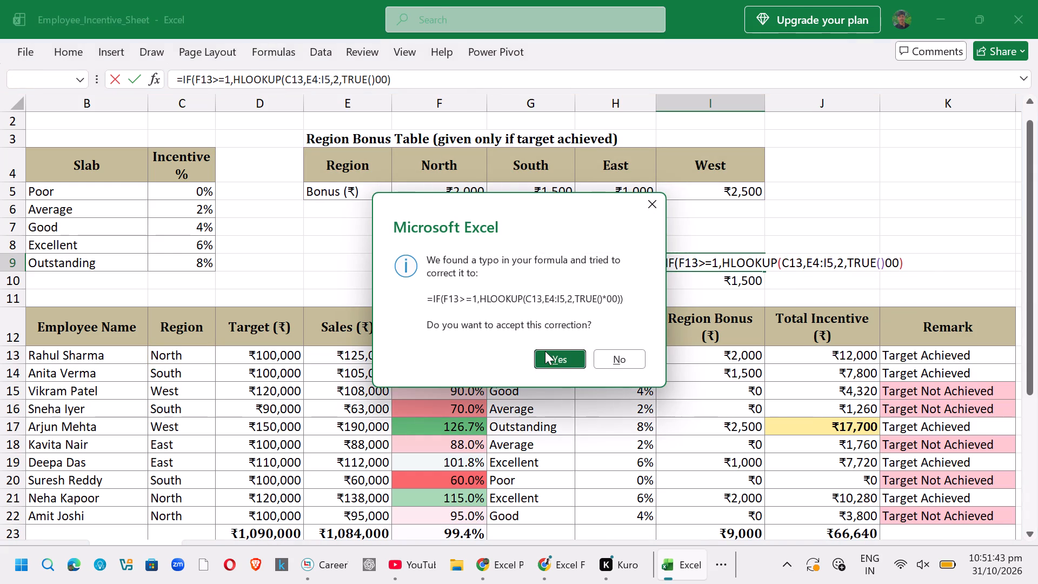
pyautogui.click(545, 351)
pyautogui.click(722, 262)
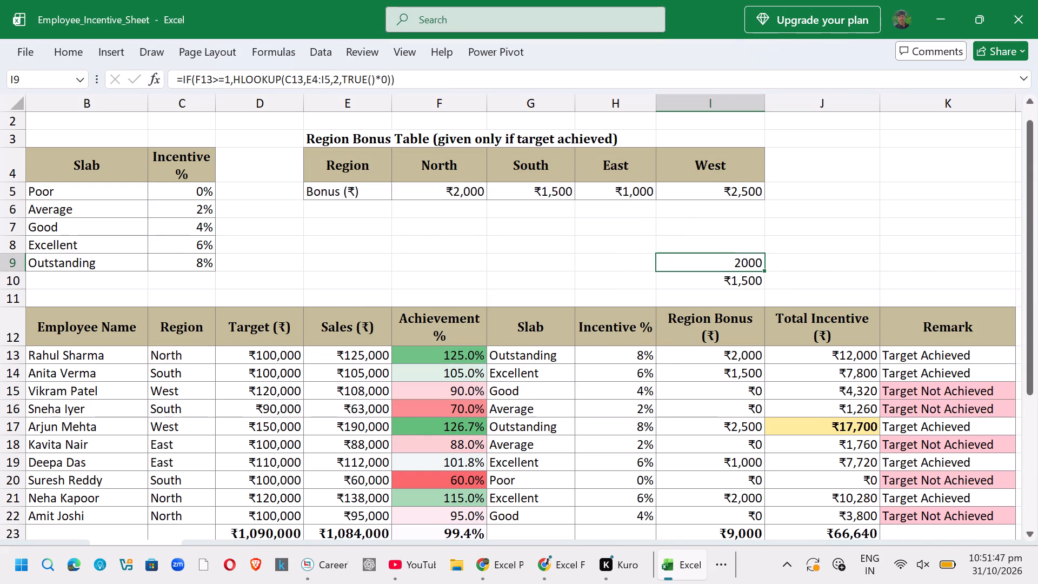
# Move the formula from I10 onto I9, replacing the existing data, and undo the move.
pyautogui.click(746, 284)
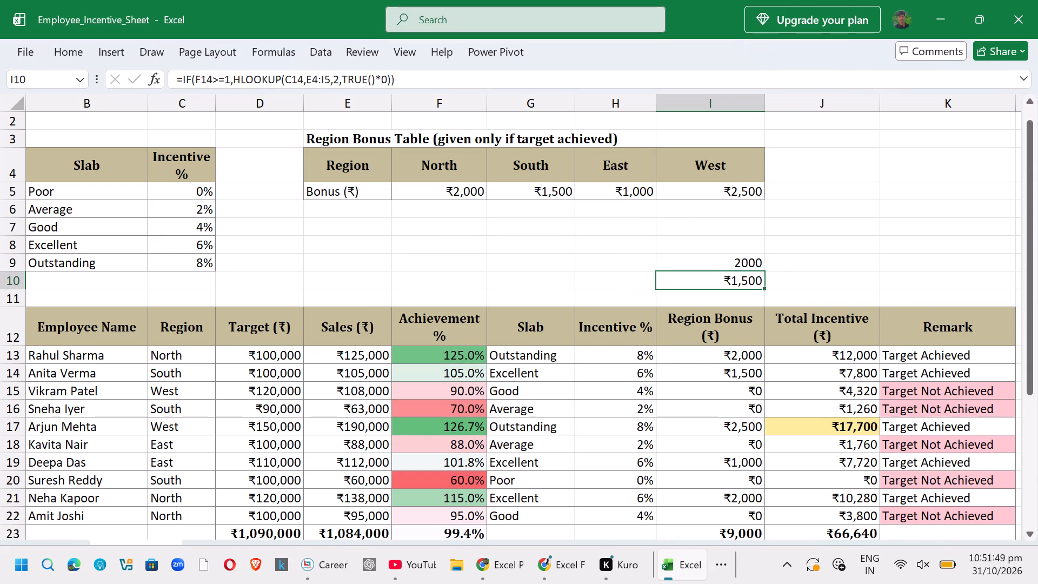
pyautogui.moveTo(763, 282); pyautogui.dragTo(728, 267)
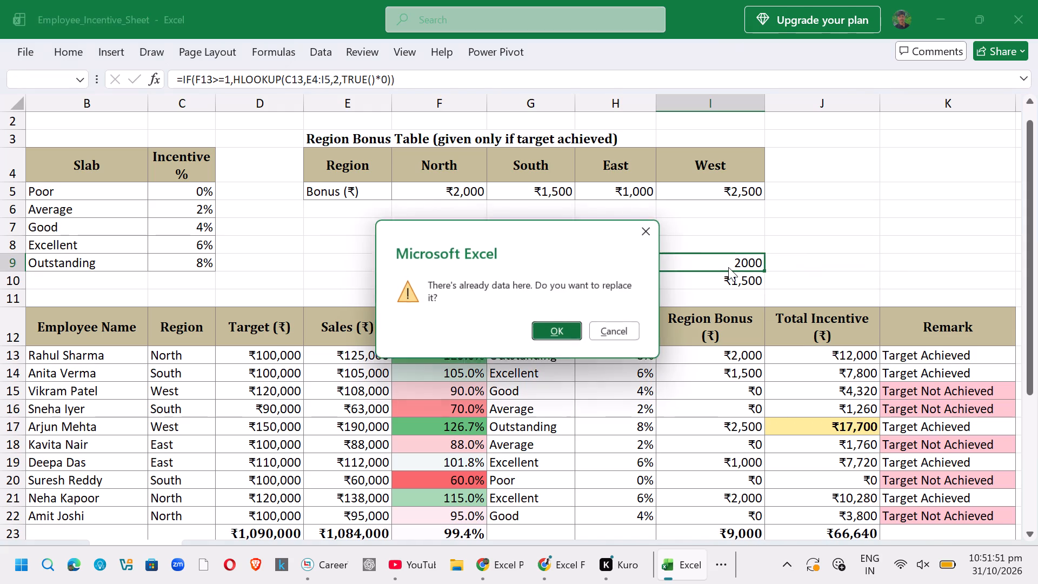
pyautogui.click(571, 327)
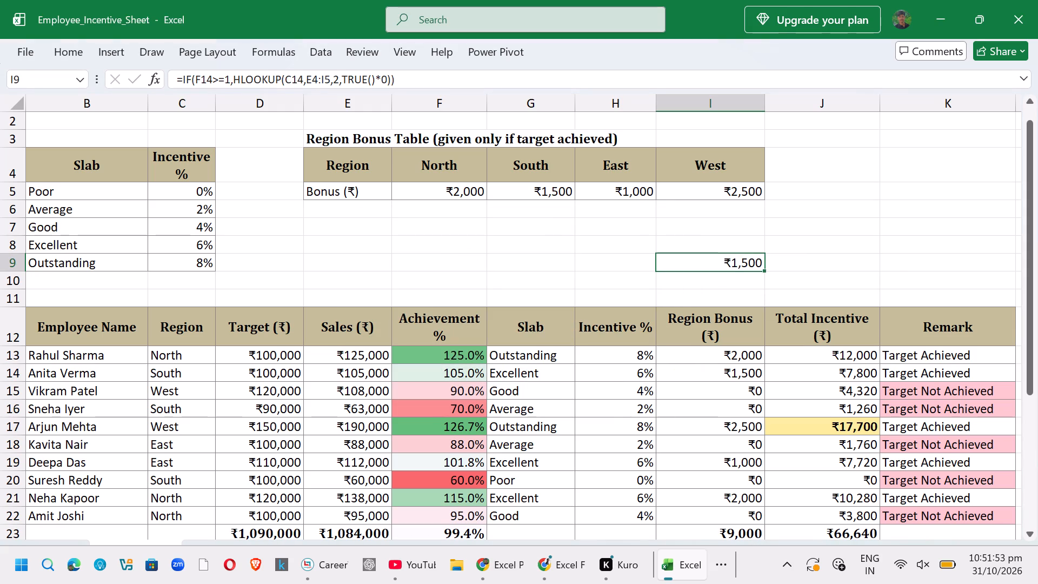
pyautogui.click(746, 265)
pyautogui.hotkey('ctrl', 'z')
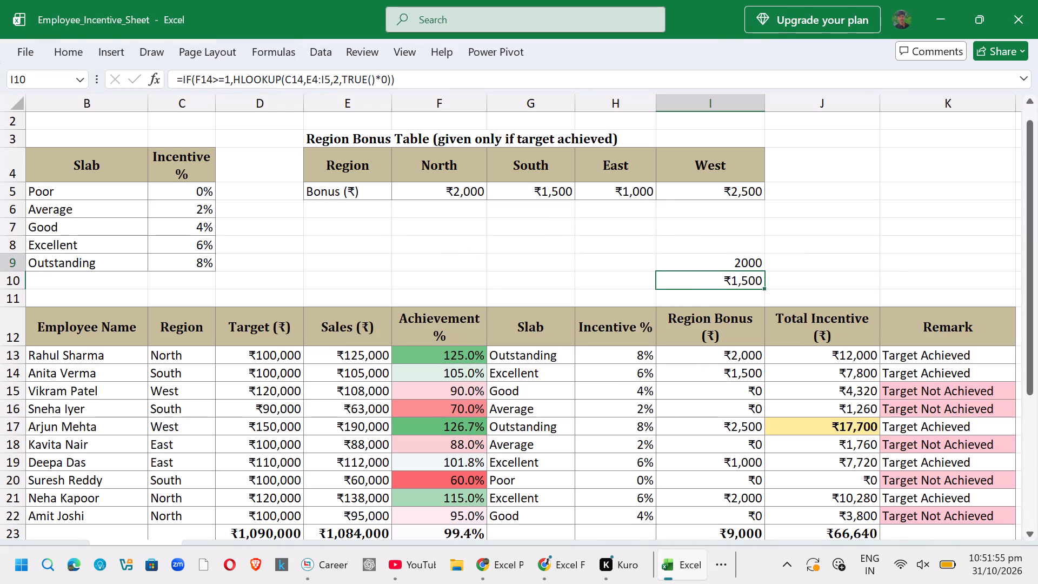
# Open the full number format settings for cell I9 and choose the Currency category.
pyautogui.click(642, 274)
pyautogui.click(707, 261)
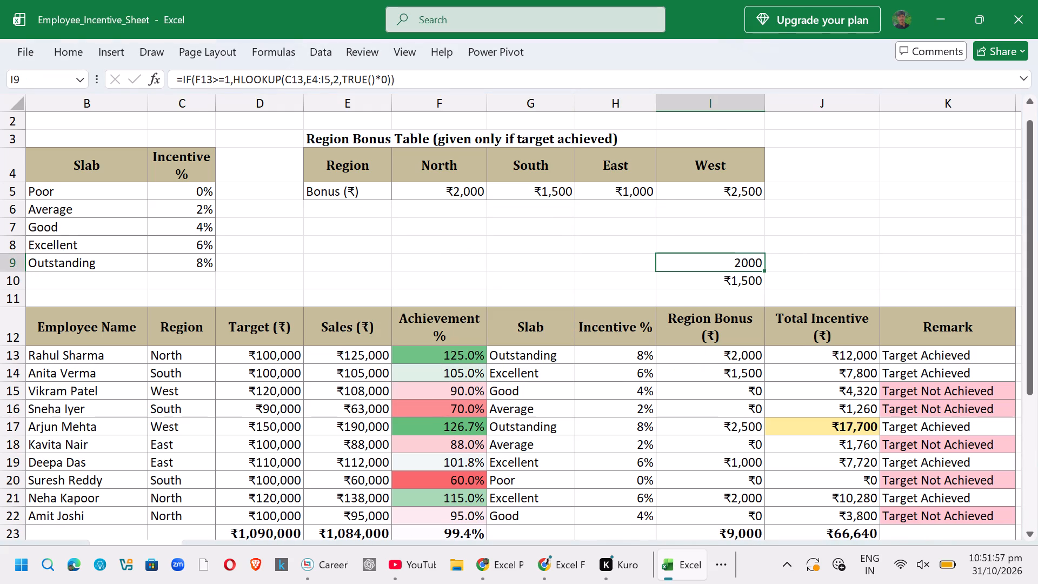
pyautogui.click(63, 54)
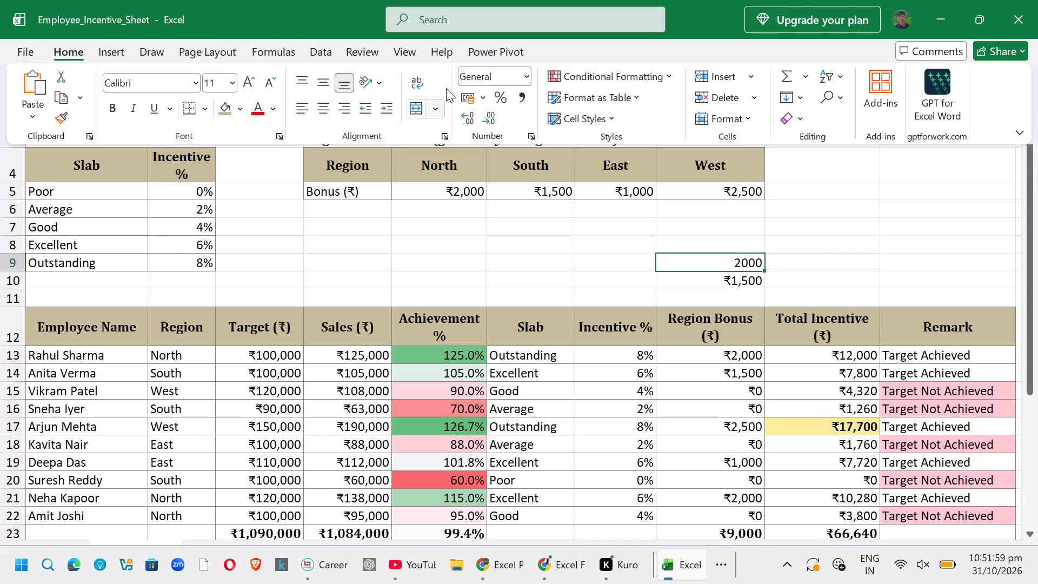
pyautogui.click(531, 78)
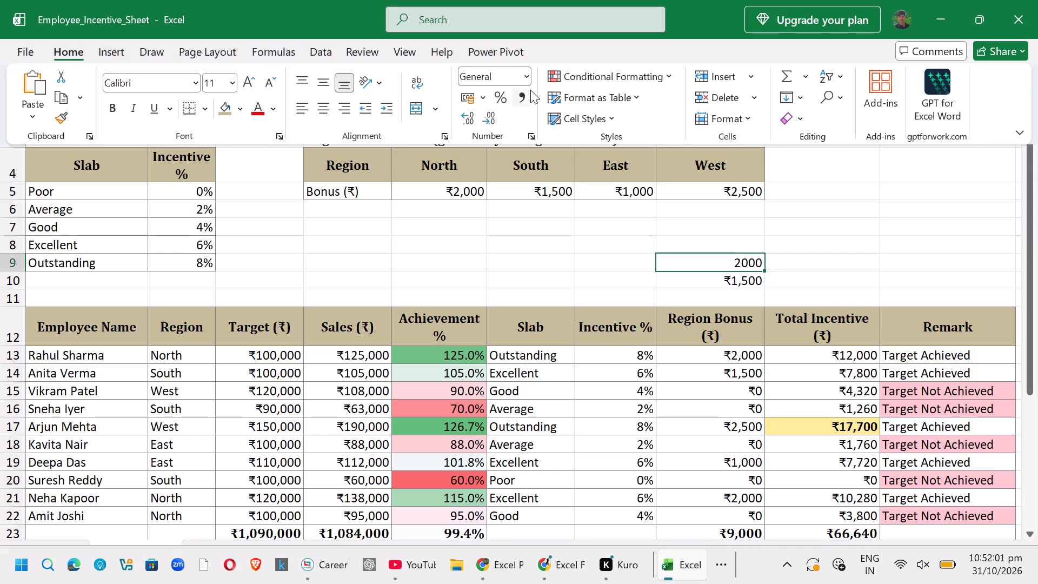
pyautogui.click(525, 82)
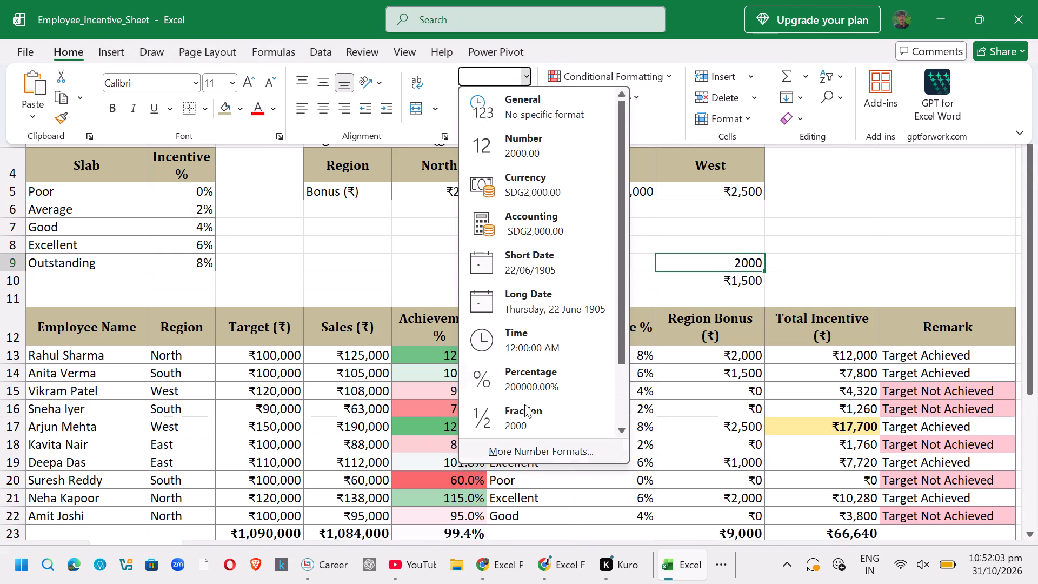
pyautogui.doubleClick(543, 450)
pyautogui.click(593, 138)
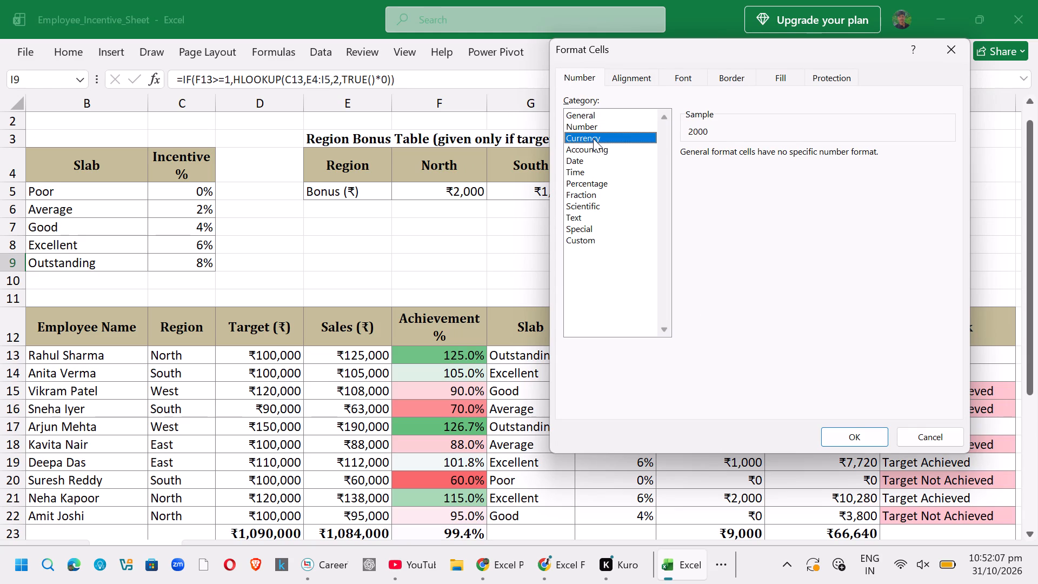
pyautogui.scroll(-7, 779, 238)
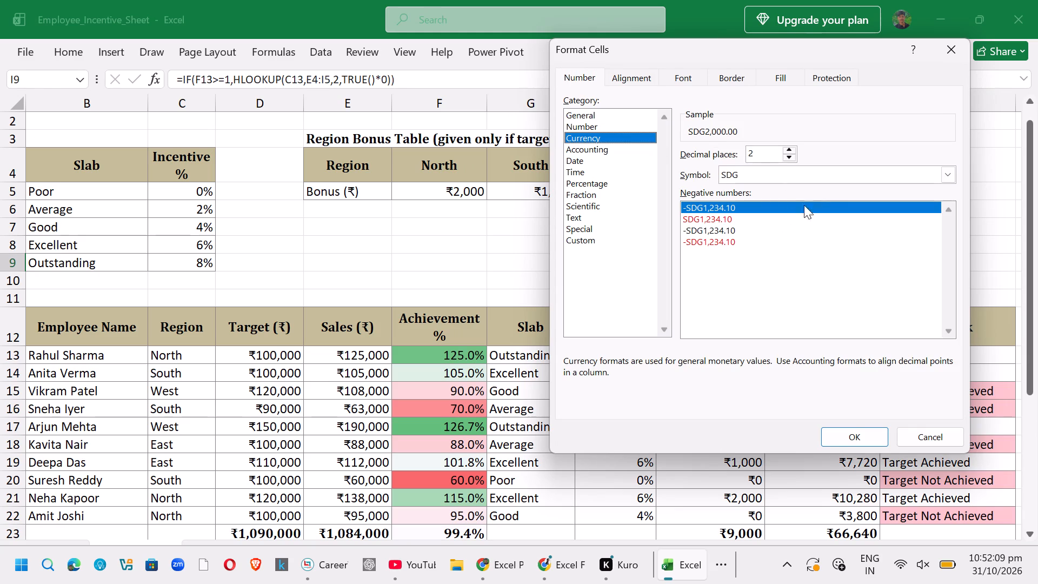
pyautogui.click(949, 318)
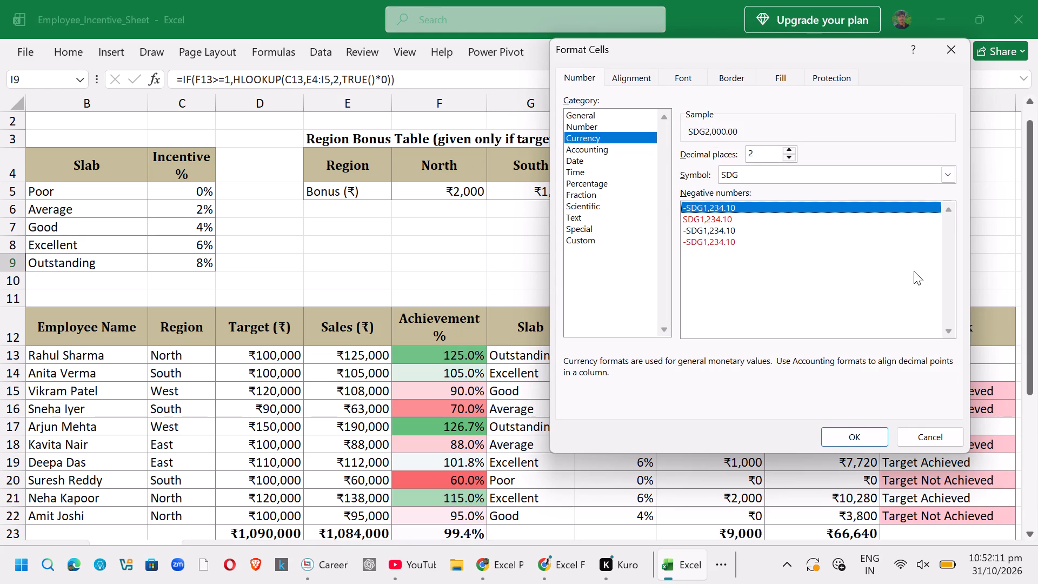
pyautogui.click(598, 135)
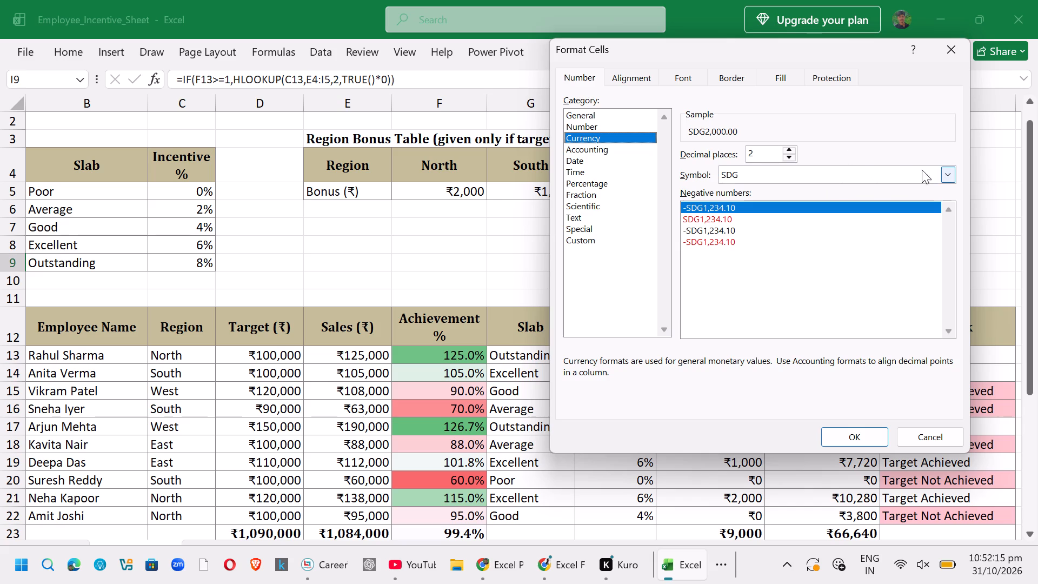
# Set the currency symbol for cell I9 to ₹ Hindi and apply the format.
pyautogui.click(950, 175)
pyautogui.scroll(-7, 867, 303)
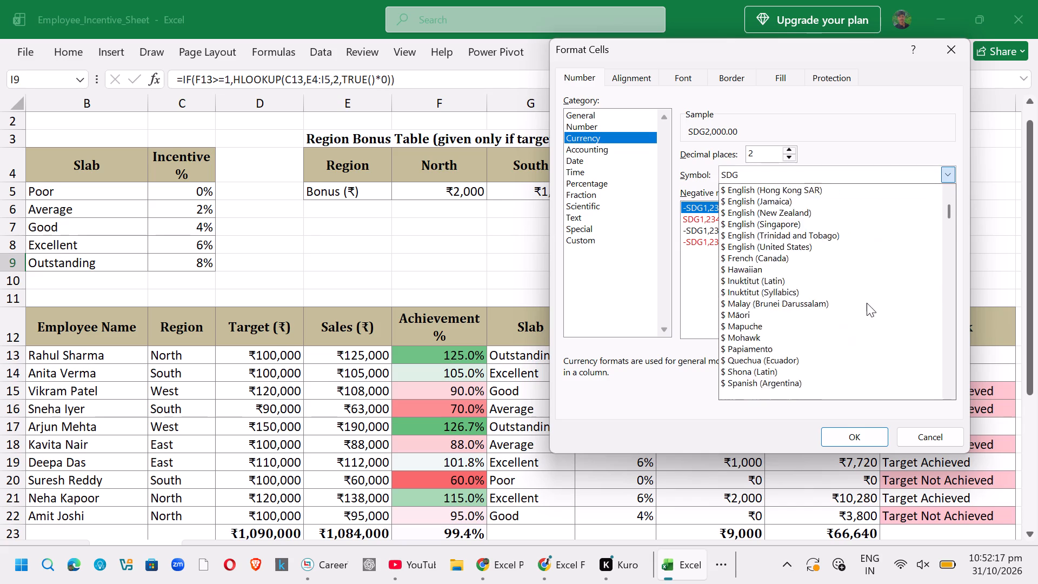
pyautogui.scroll(-8, 867, 303)
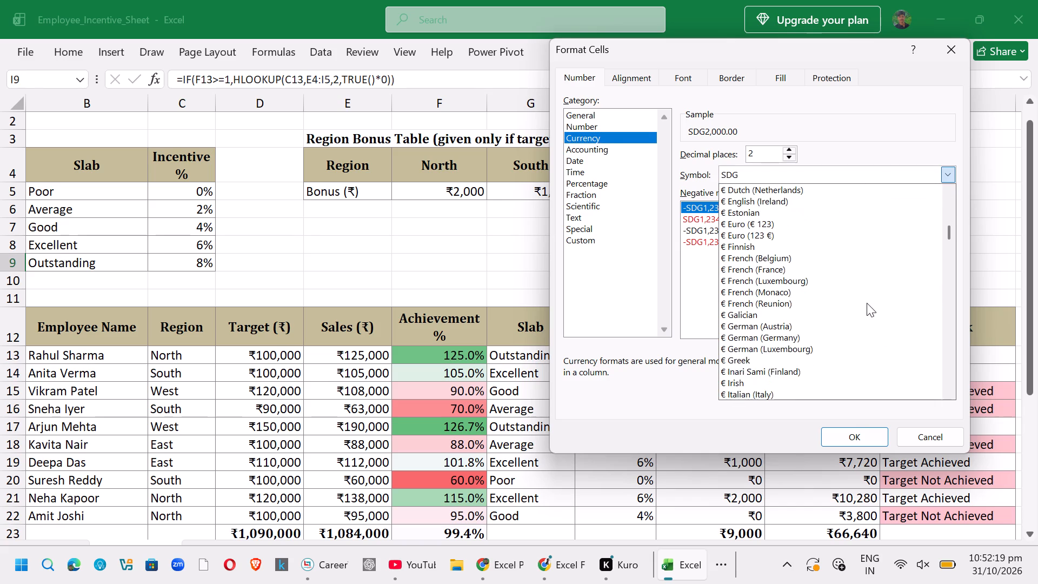
pyautogui.scroll(-7, 867, 303)
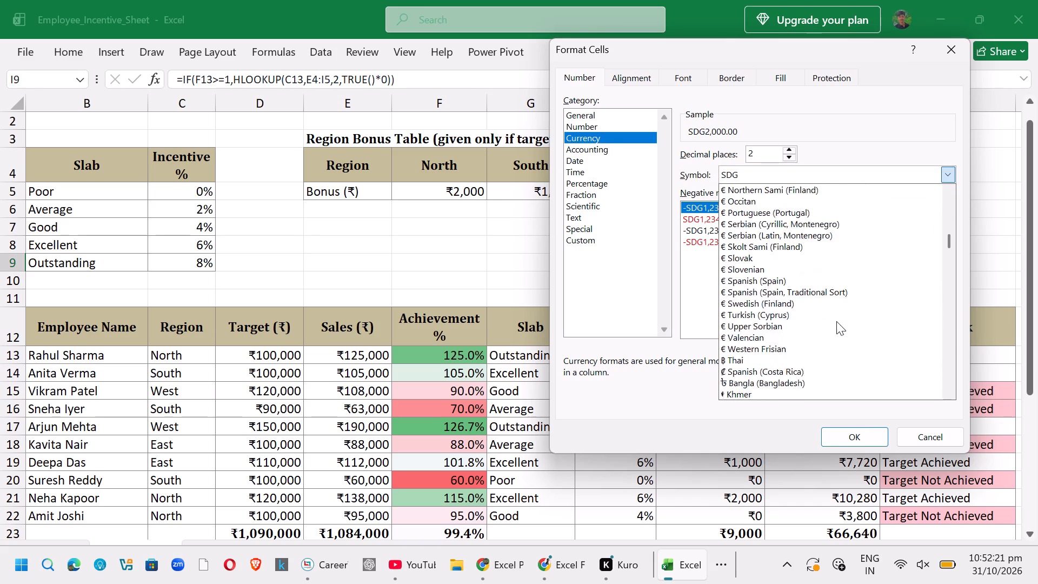
pyautogui.scroll(-1, 836, 321)
pyautogui.scroll(4, 836, 321)
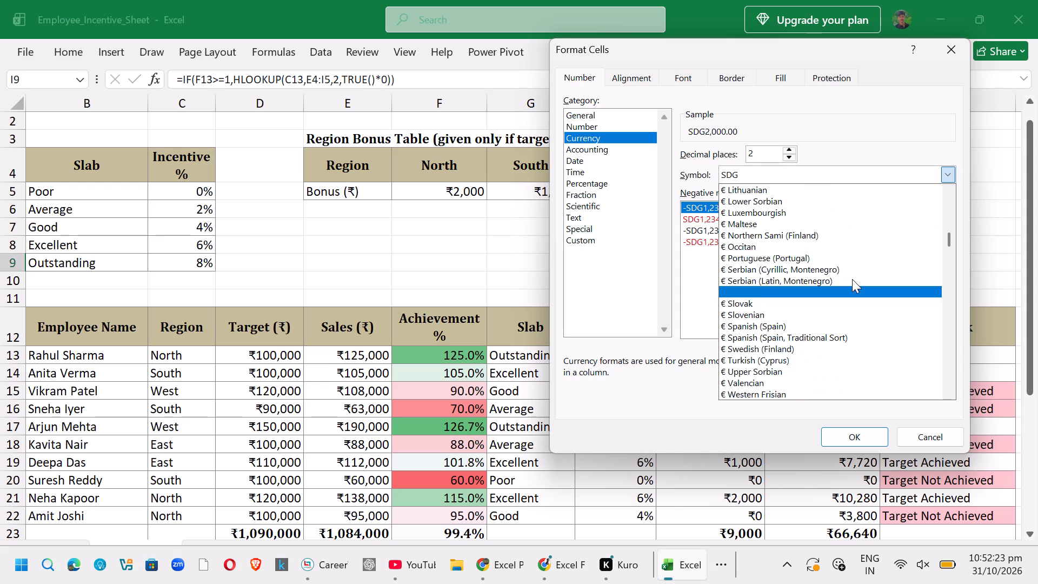
pyautogui.scroll(7, 852, 279)
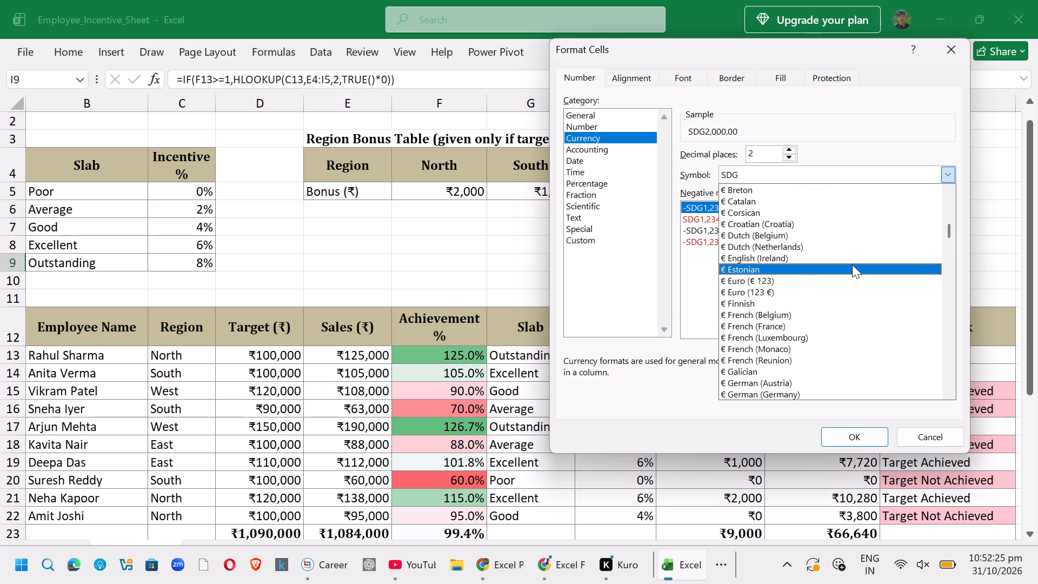
pyautogui.scroll(-1, 852, 264)
pyautogui.scroll(-3, 860, 320)
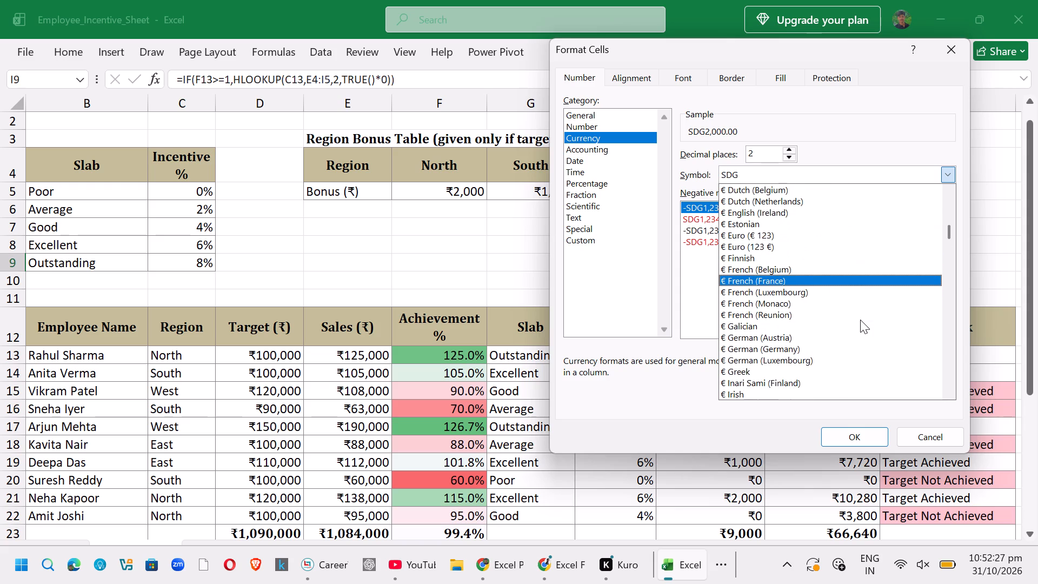
pyautogui.scroll(-10, 860, 320)
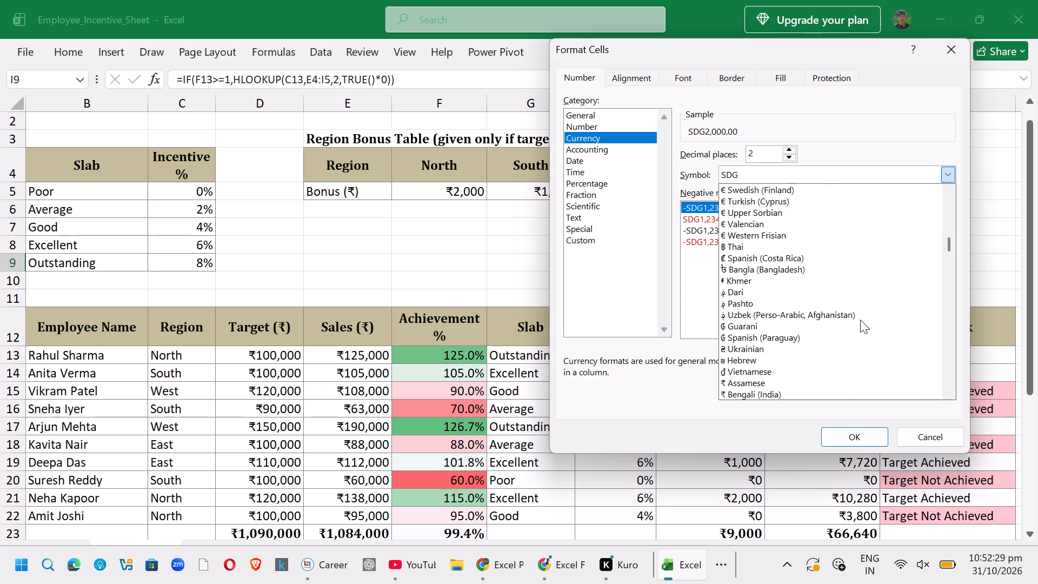
pyautogui.scroll(-10, 860, 320)
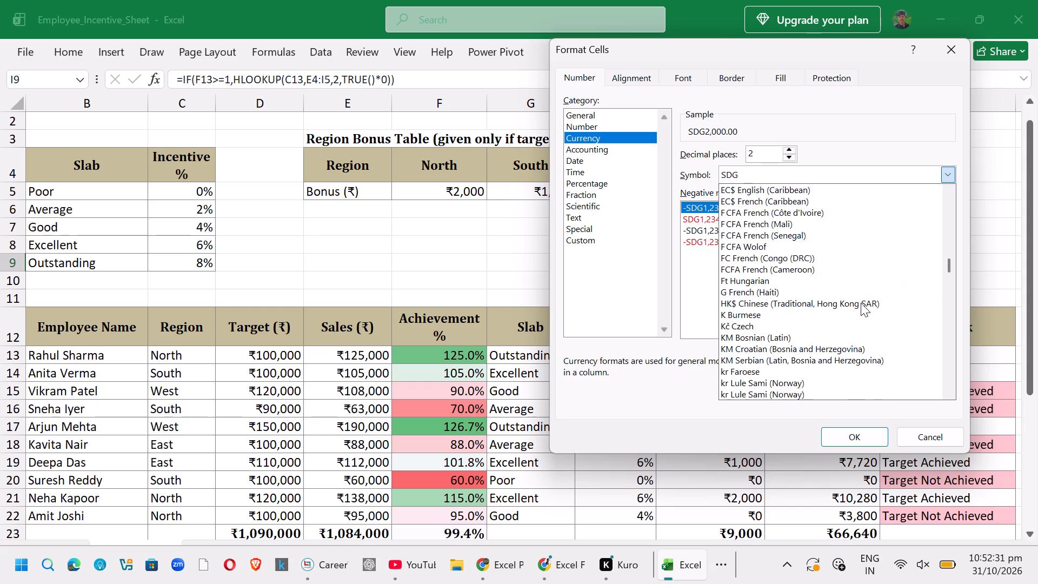
pyautogui.scroll(-13, 861, 303)
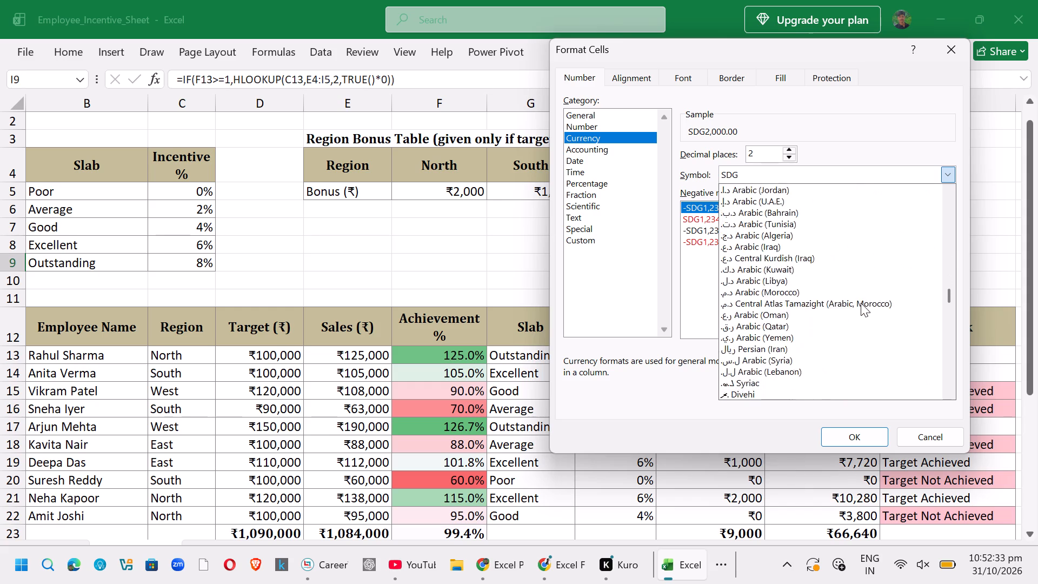
pyautogui.scroll(9, 861, 303)
pyautogui.scroll(18, 861, 303)
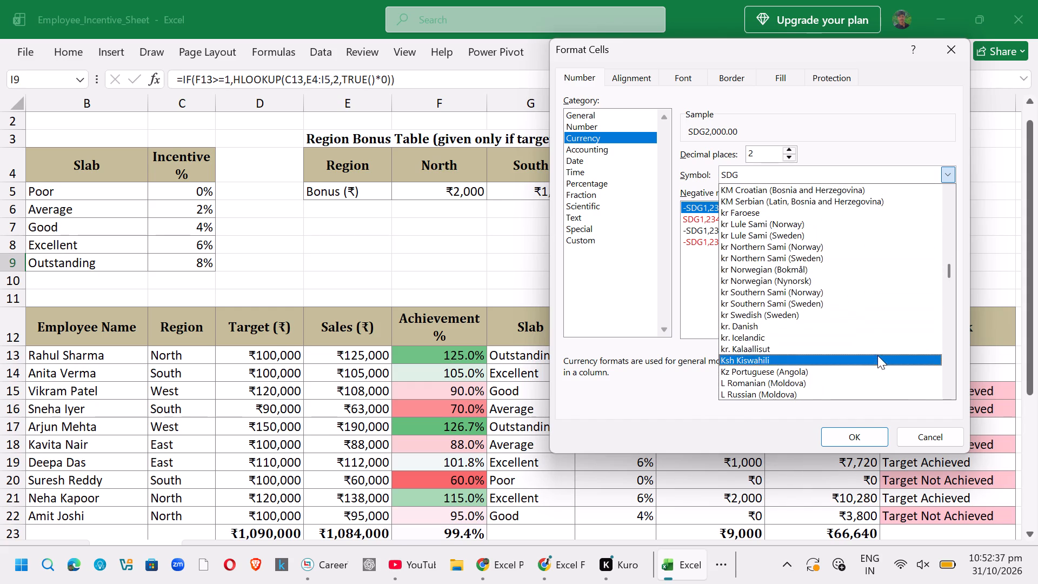
pyautogui.scroll(3, 865, 316)
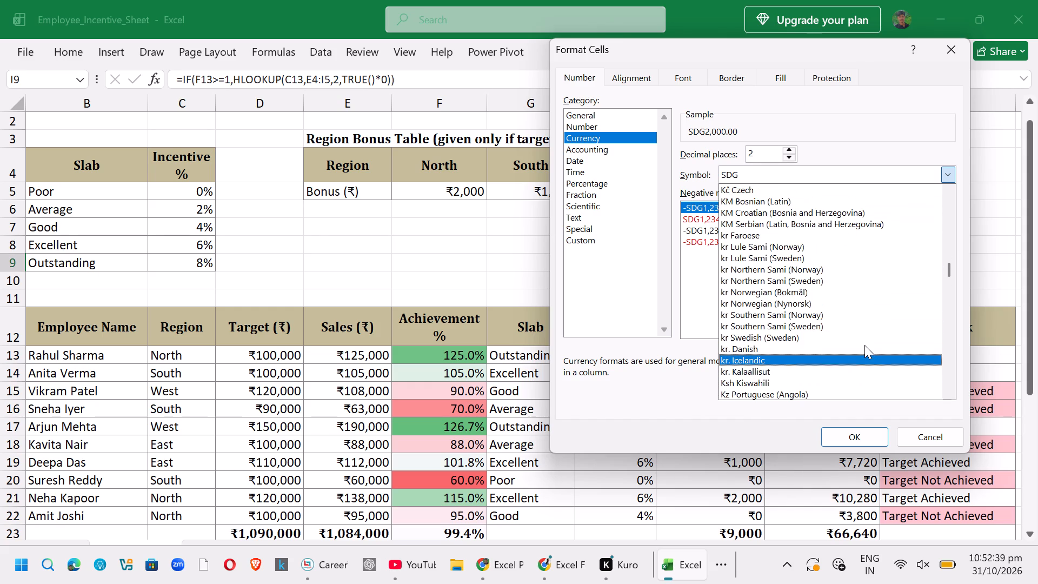
pyautogui.scroll(2, 847, 310)
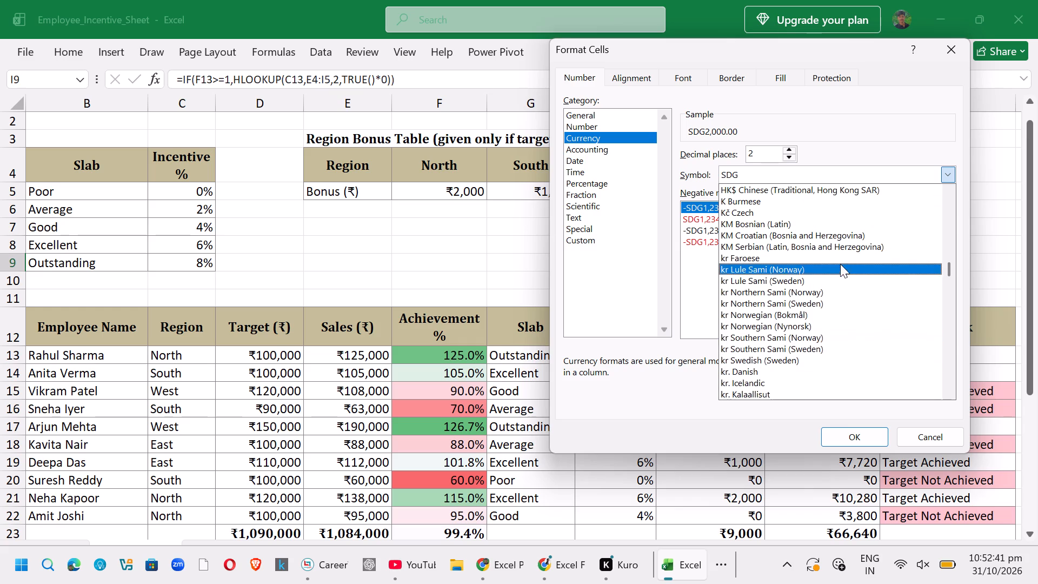
pyautogui.scroll(3, 840, 264)
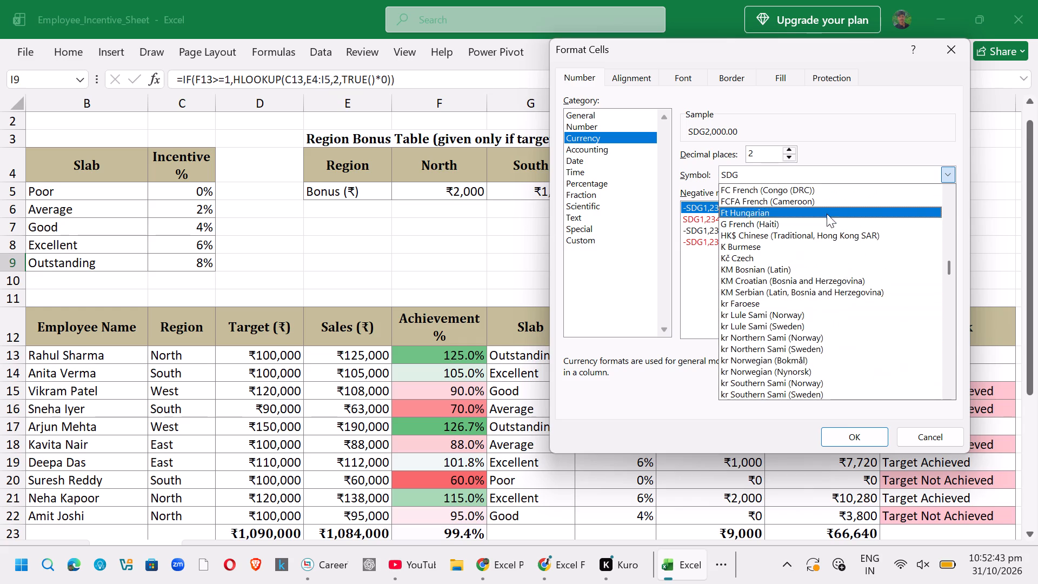
pyautogui.scroll(6, 846, 276)
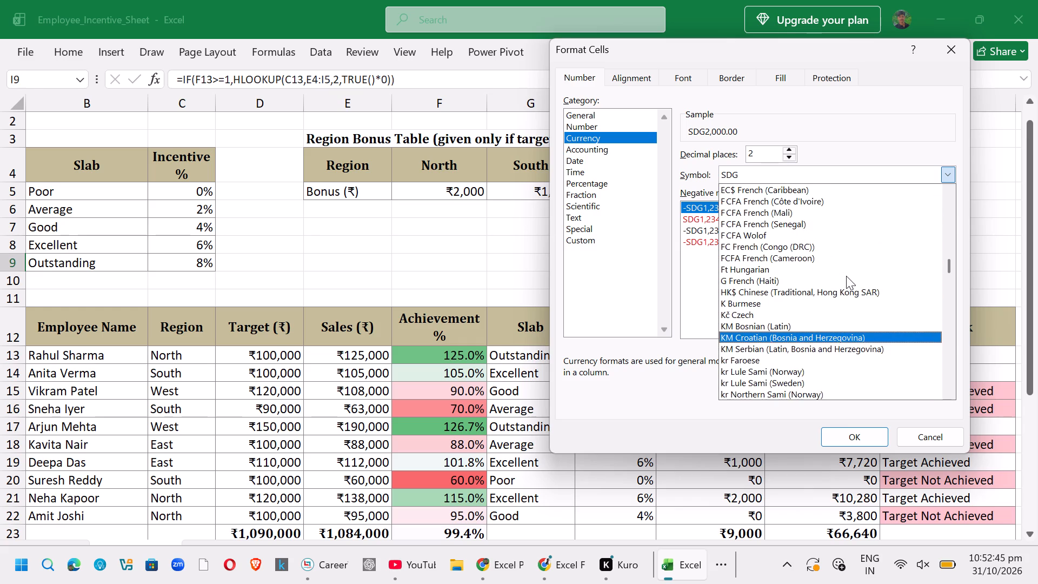
pyautogui.scroll(7, 846, 276)
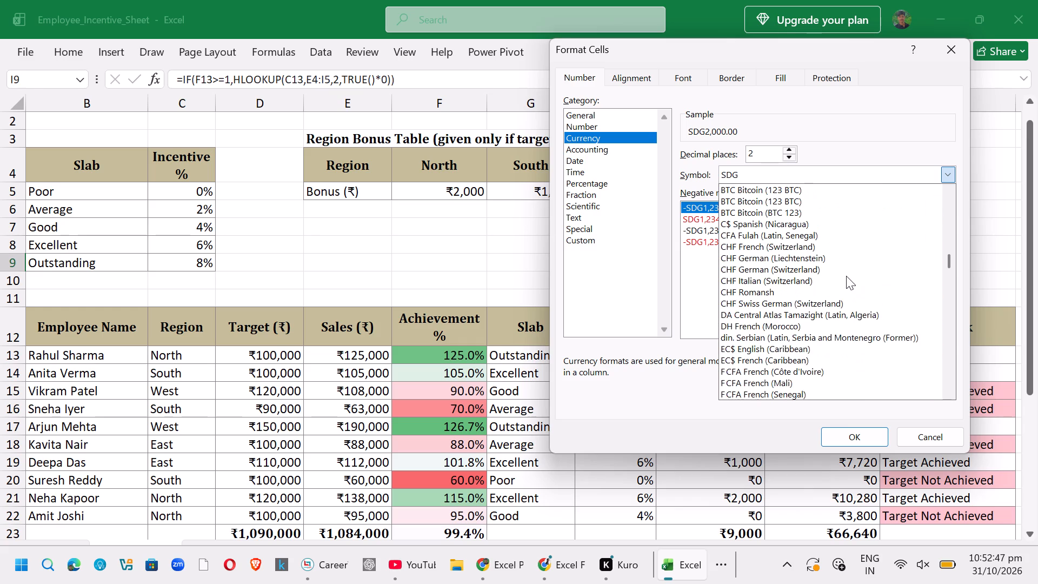
pyautogui.scroll(6, 846, 276)
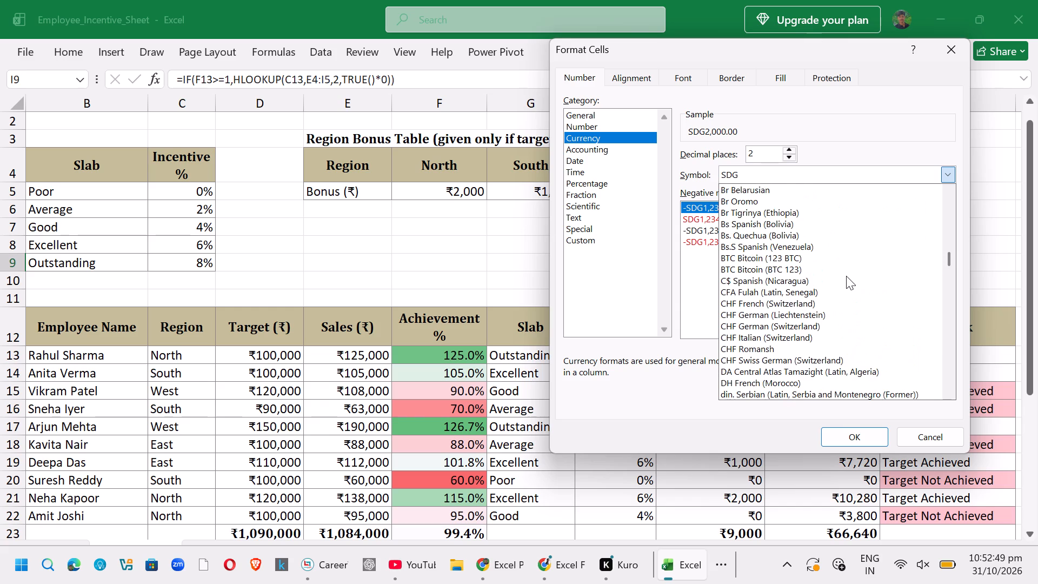
pyautogui.scroll(4, 825, 249)
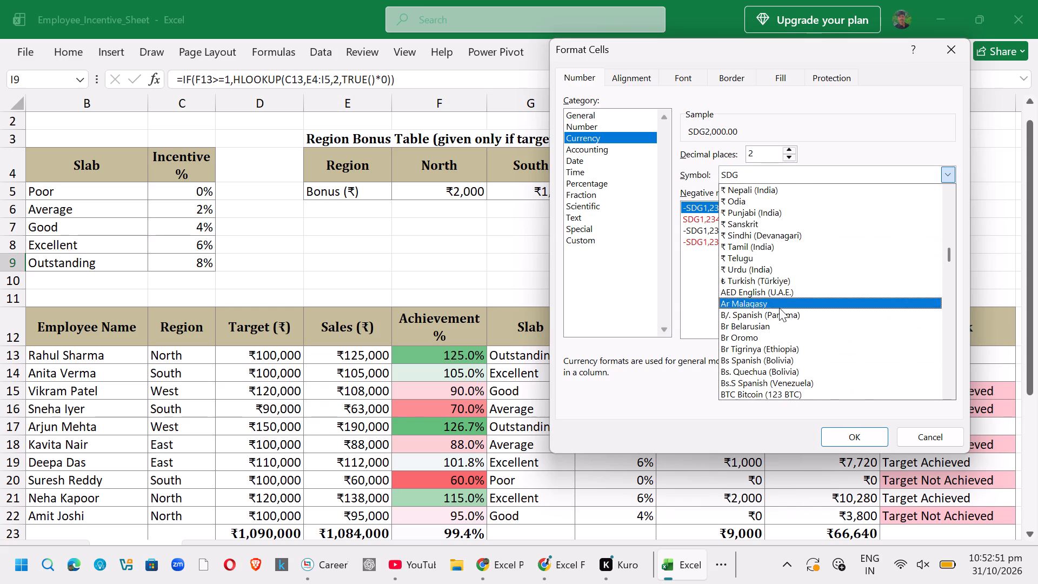
pyautogui.scroll(1, 777, 209)
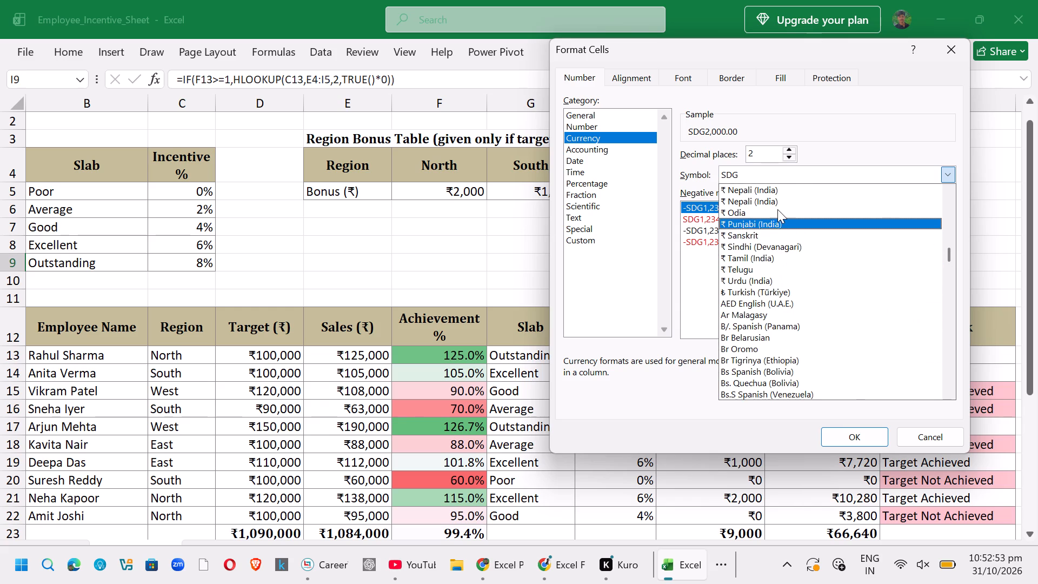
pyautogui.scroll(3, 777, 209)
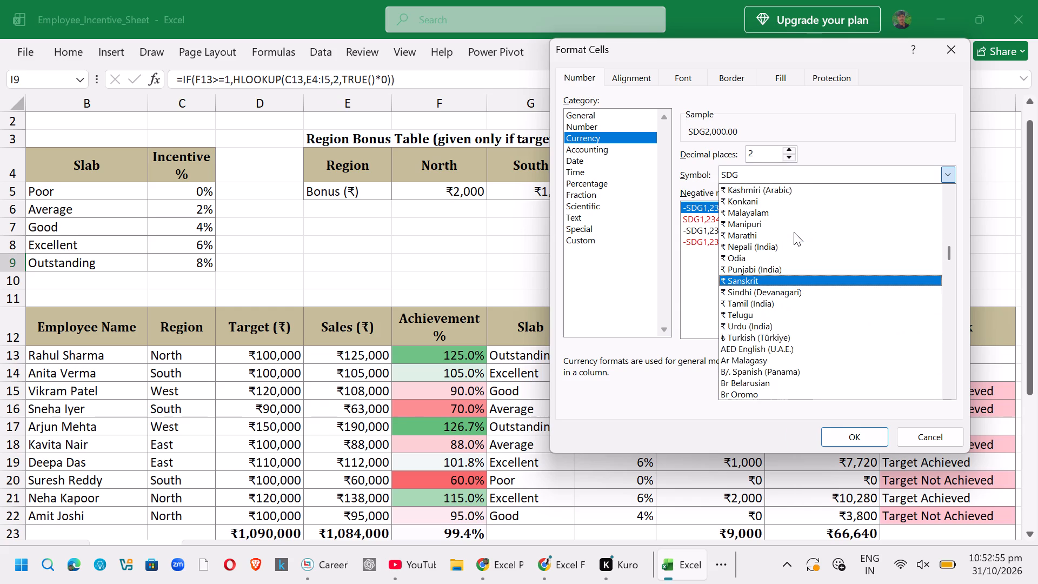
pyautogui.scroll(2, 794, 232)
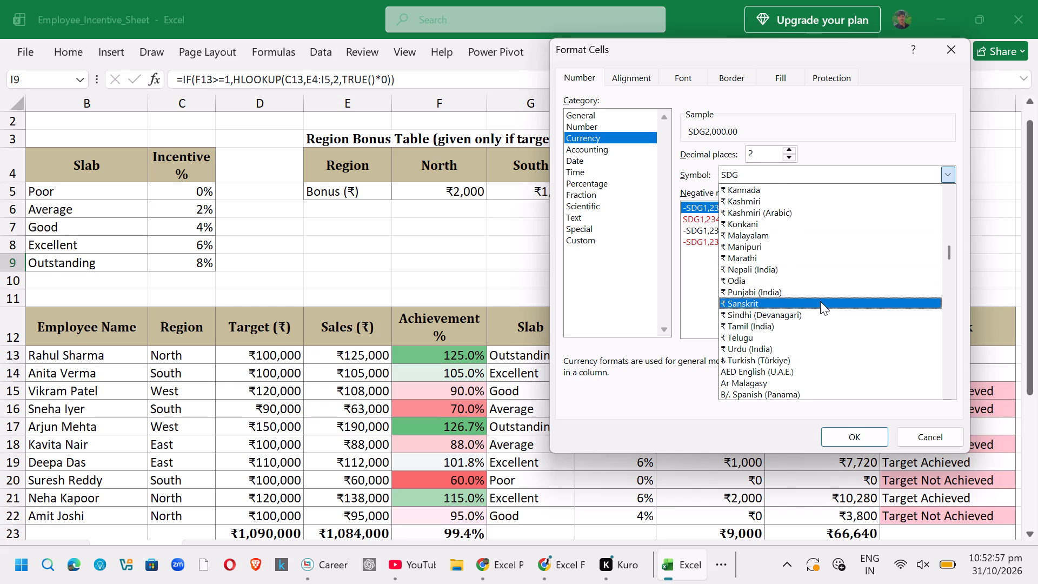
pyautogui.scroll(2, 820, 301)
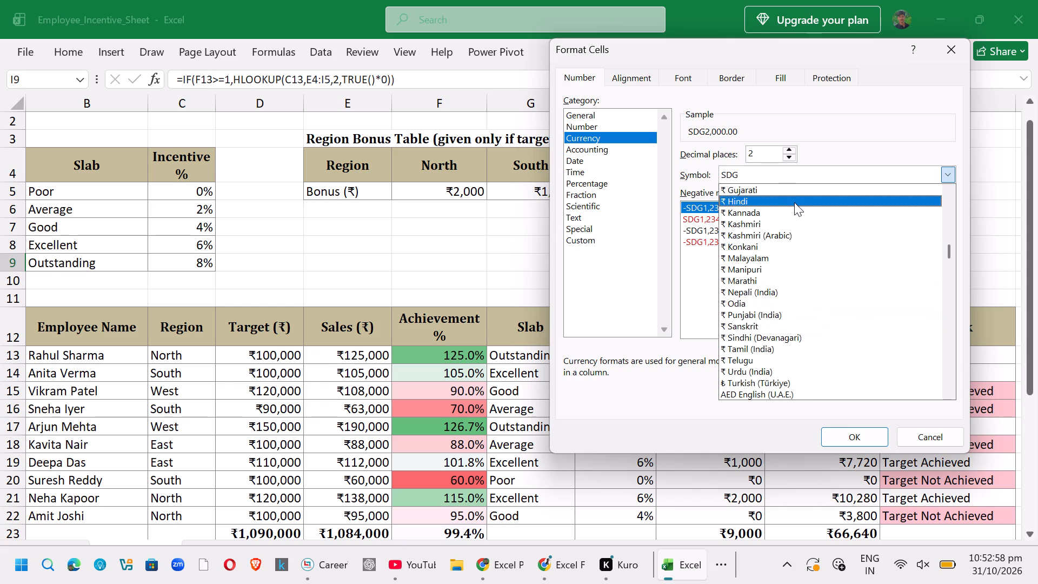
pyautogui.click(794, 202)
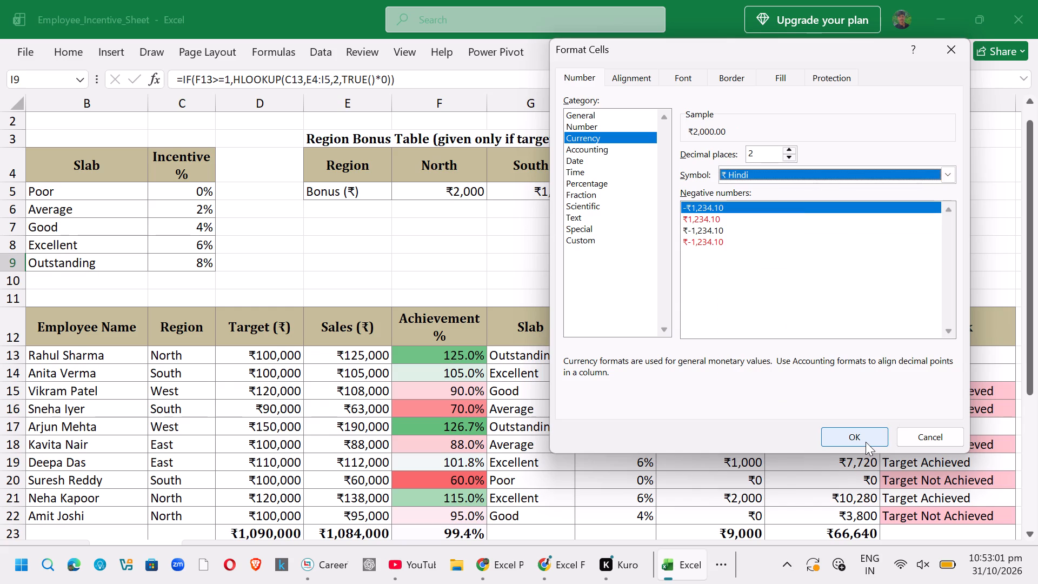
pyautogui.click(866, 442)
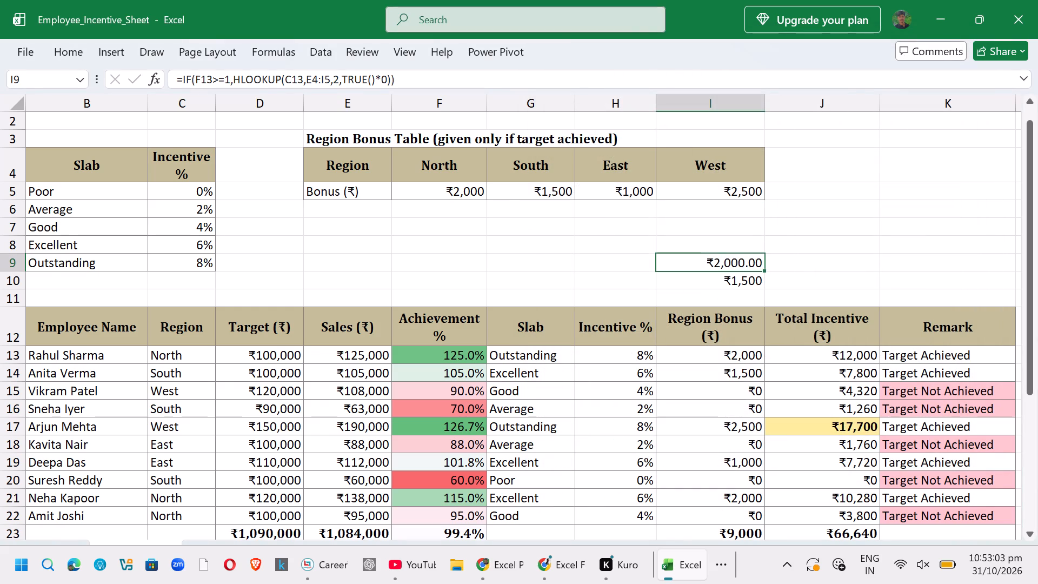
# Reduce the currency amount in I9 to zero decimal places.
pyautogui.click(70, 40)
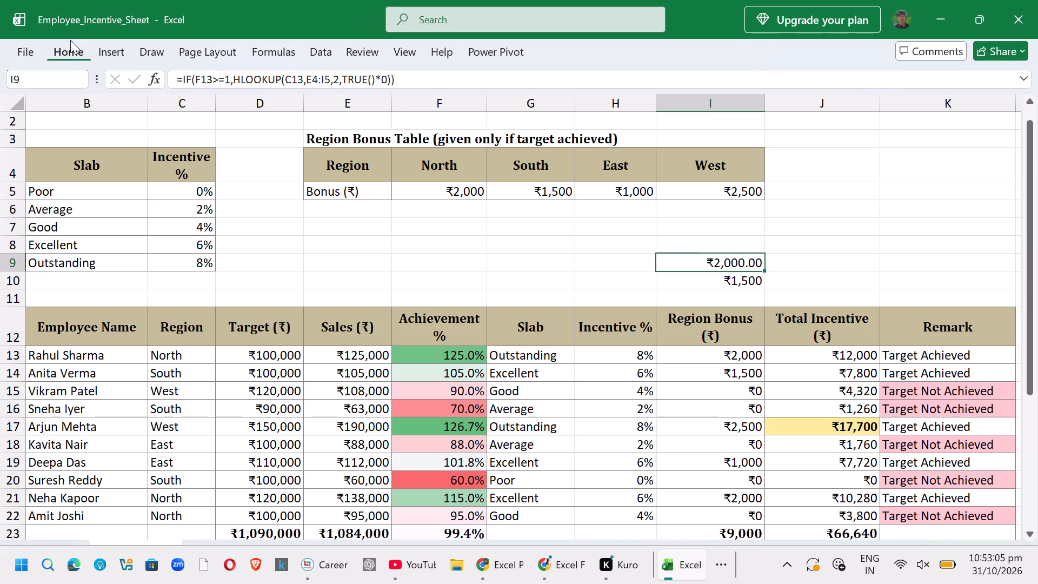
pyautogui.click(474, 115)
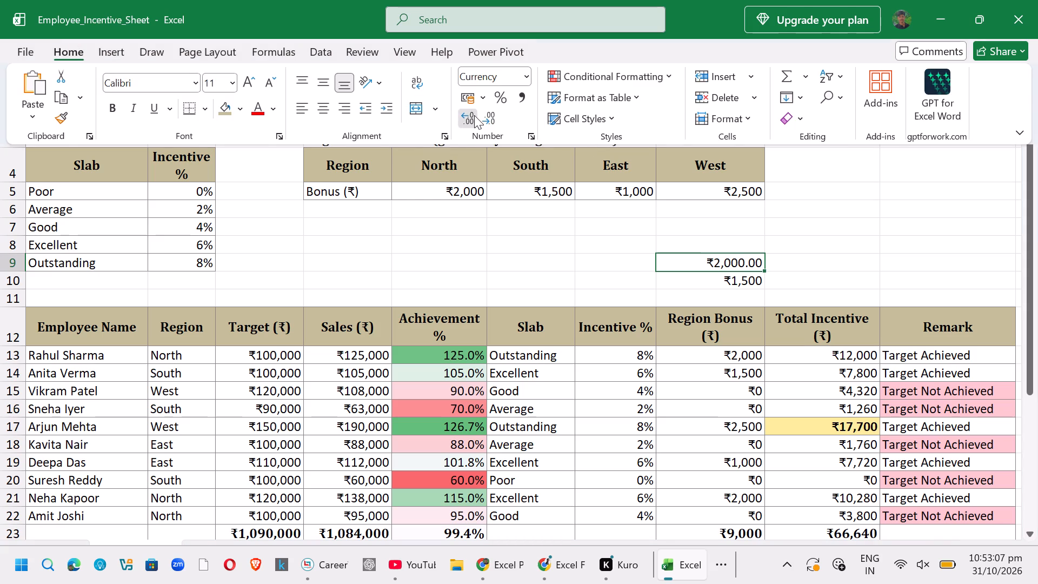
pyautogui.doubleClick(501, 117)
pyautogui.doubleClick(501, 117)
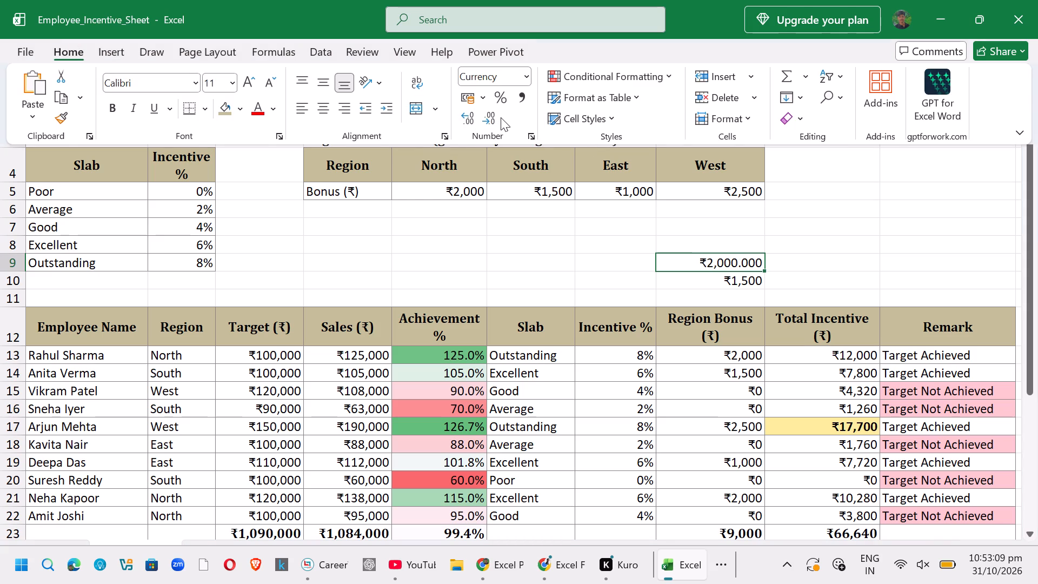
pyautogui.moveTo(501, 117); pyautogui.dragTo(491, 121)
pyautogui.tripleClick(491, 121)
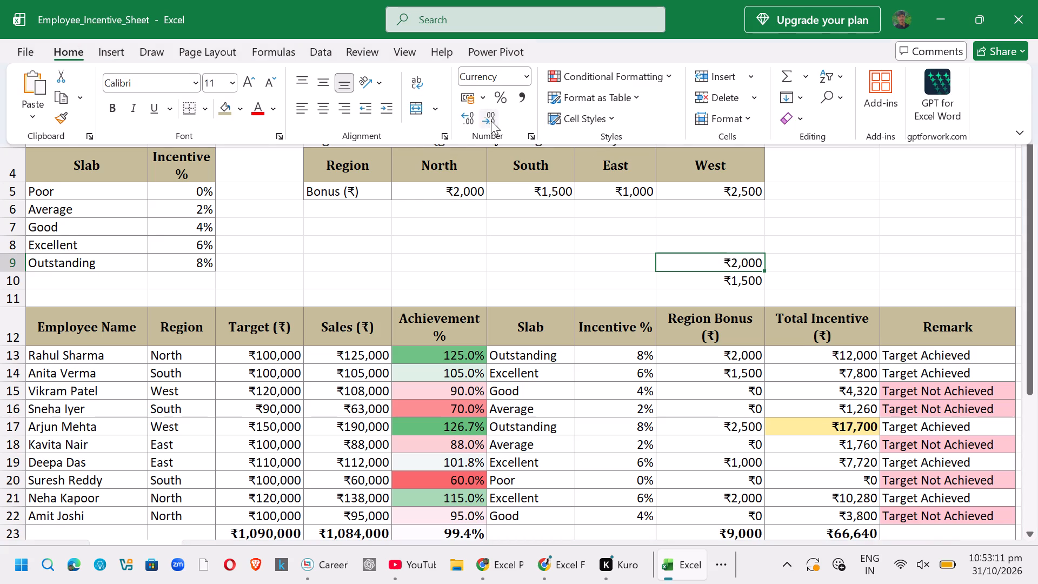
pyautogui.click(491, 121)
pyautogui.click(617, 223)
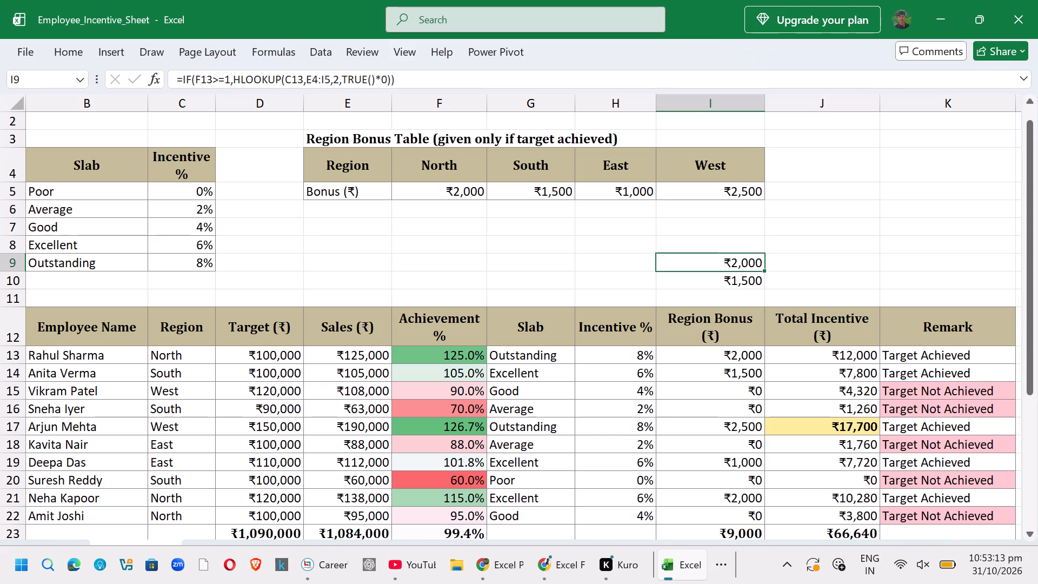
# Clear the practice formulas from cells I9 and I10.
pyautogui.click(668, 251)
pyautogui.click(744, 278)
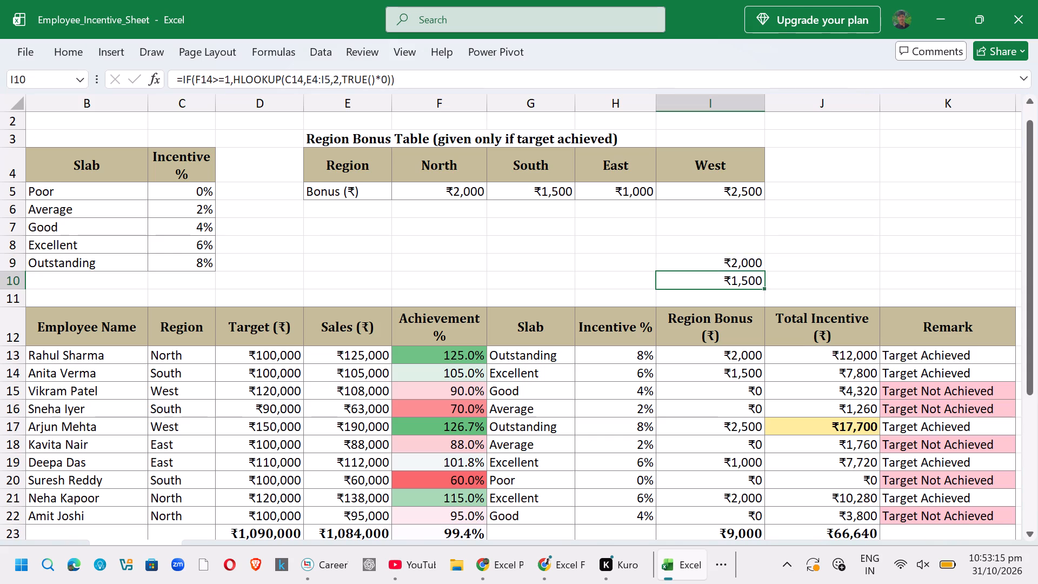
pyautogui.click(754, 278)
pyautogui.click(727, 261)
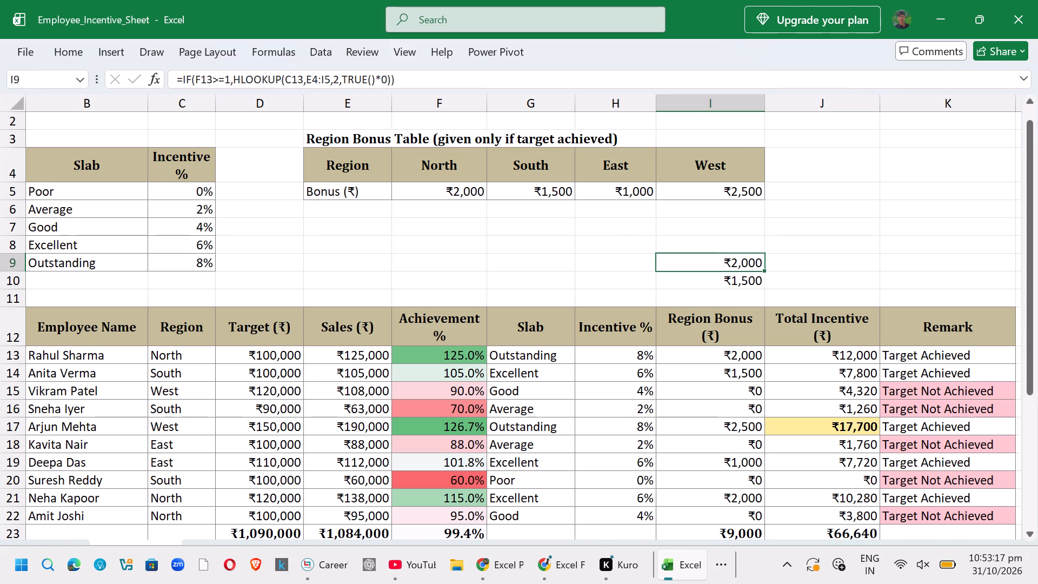
pyautogui.press('BackSpace')
pyautogui.press('Down')
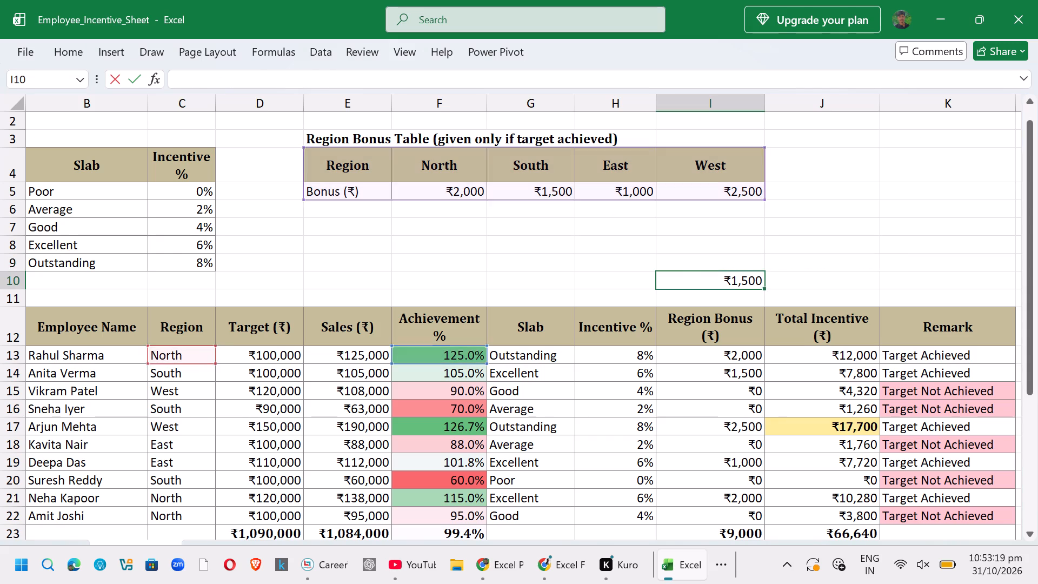
pyautogui.press('BackSpace')
pyautogui.click(727, 261)
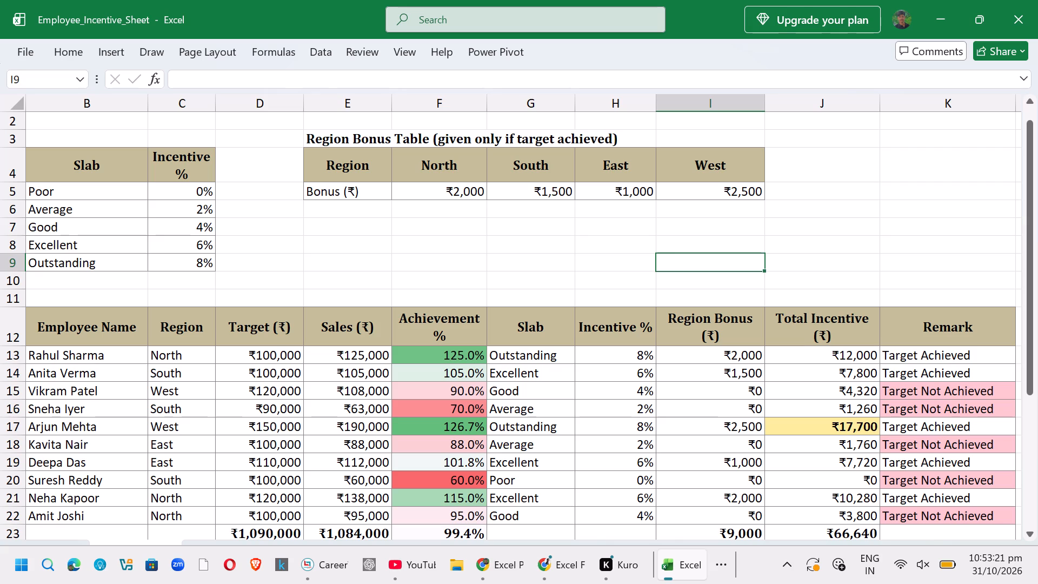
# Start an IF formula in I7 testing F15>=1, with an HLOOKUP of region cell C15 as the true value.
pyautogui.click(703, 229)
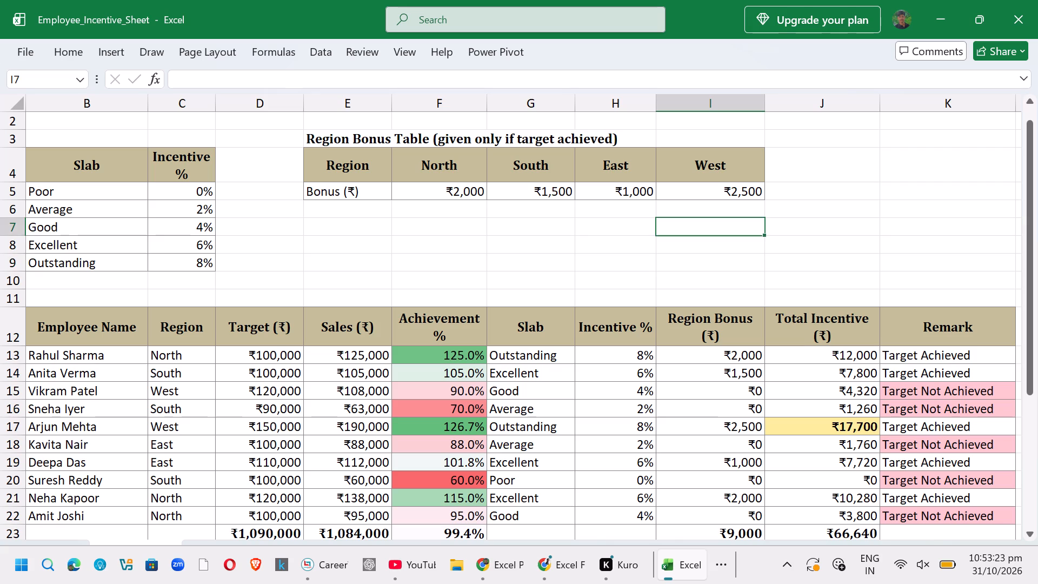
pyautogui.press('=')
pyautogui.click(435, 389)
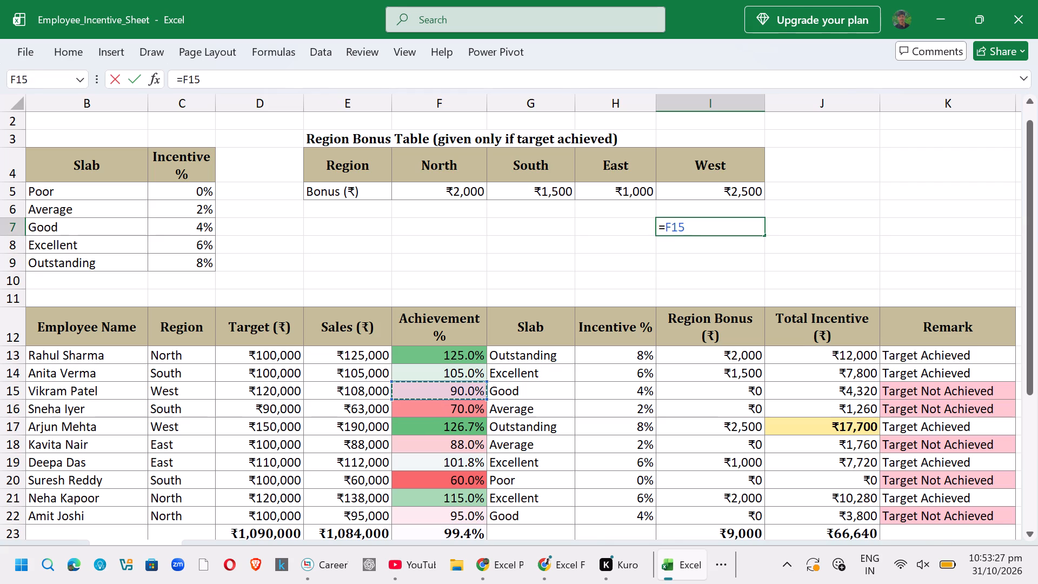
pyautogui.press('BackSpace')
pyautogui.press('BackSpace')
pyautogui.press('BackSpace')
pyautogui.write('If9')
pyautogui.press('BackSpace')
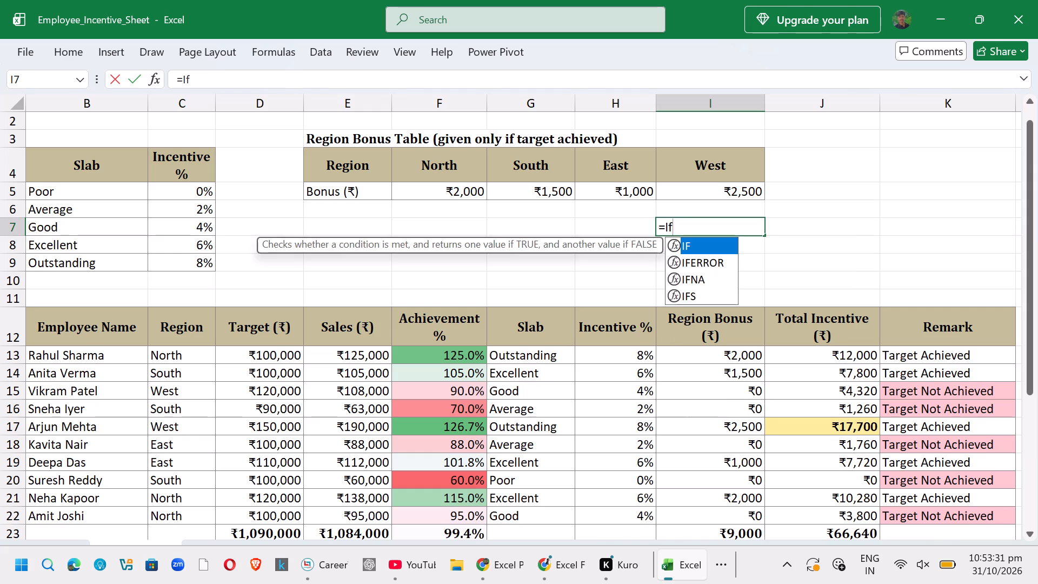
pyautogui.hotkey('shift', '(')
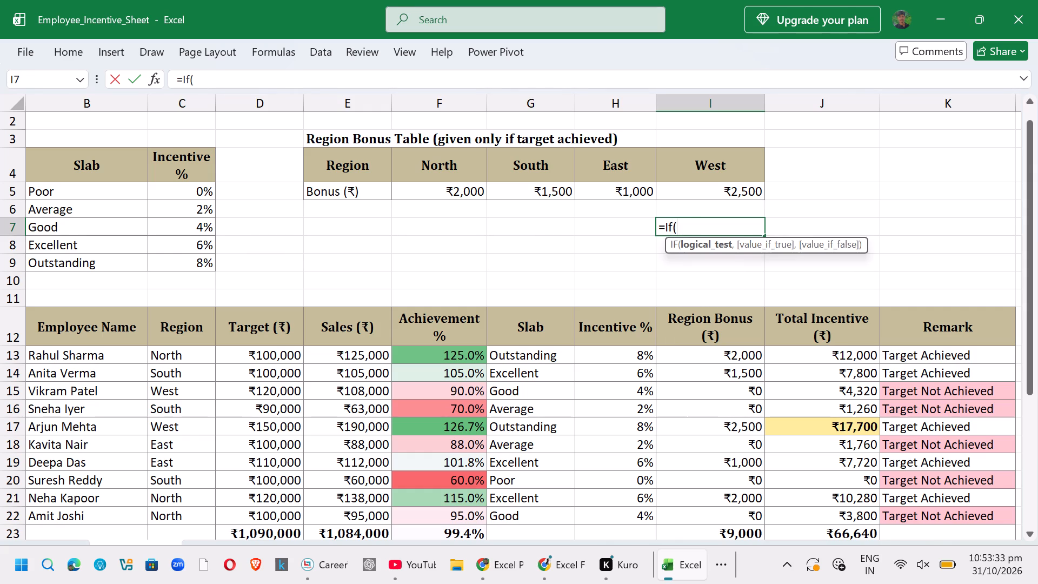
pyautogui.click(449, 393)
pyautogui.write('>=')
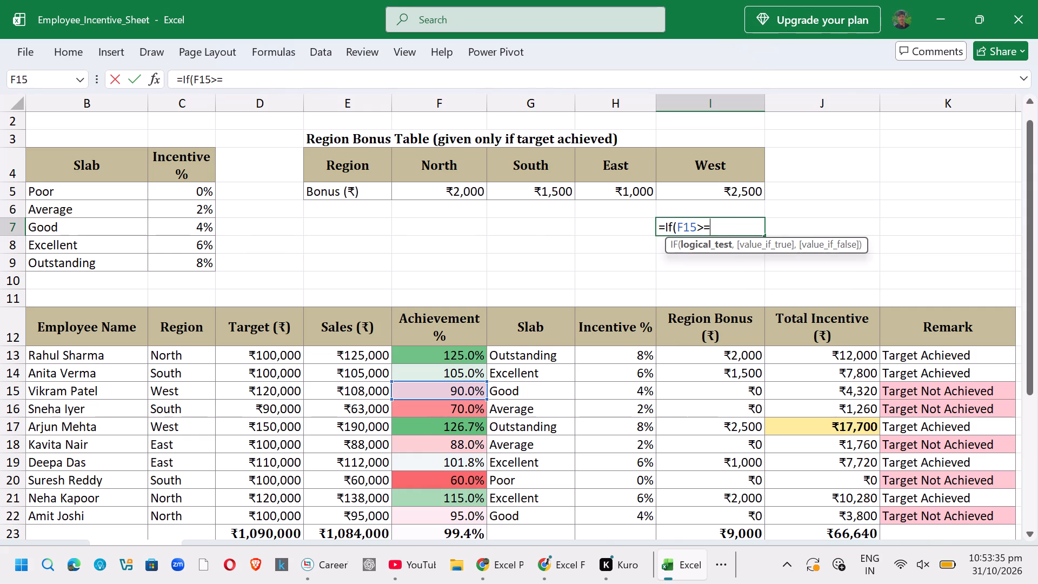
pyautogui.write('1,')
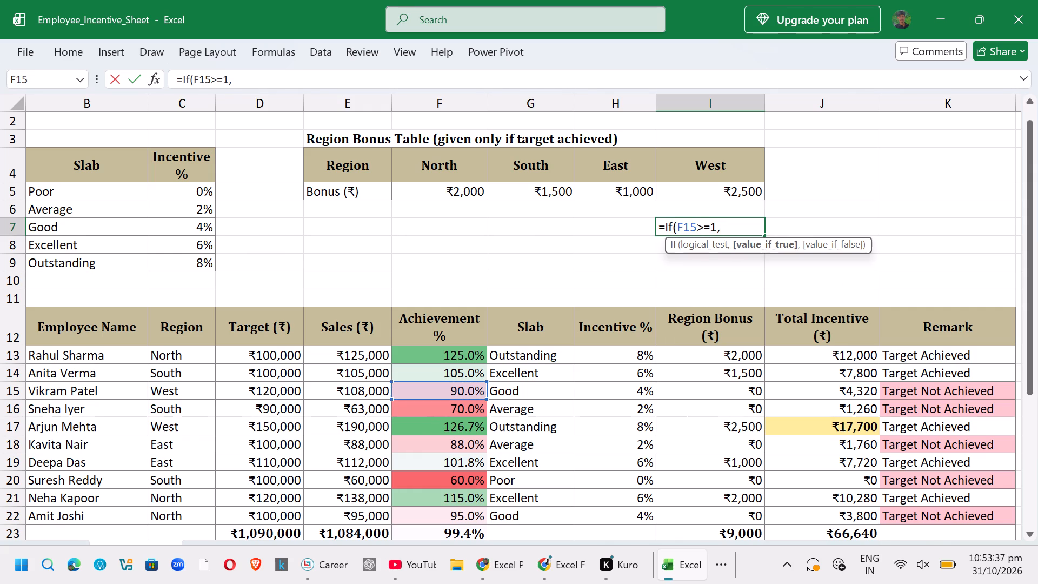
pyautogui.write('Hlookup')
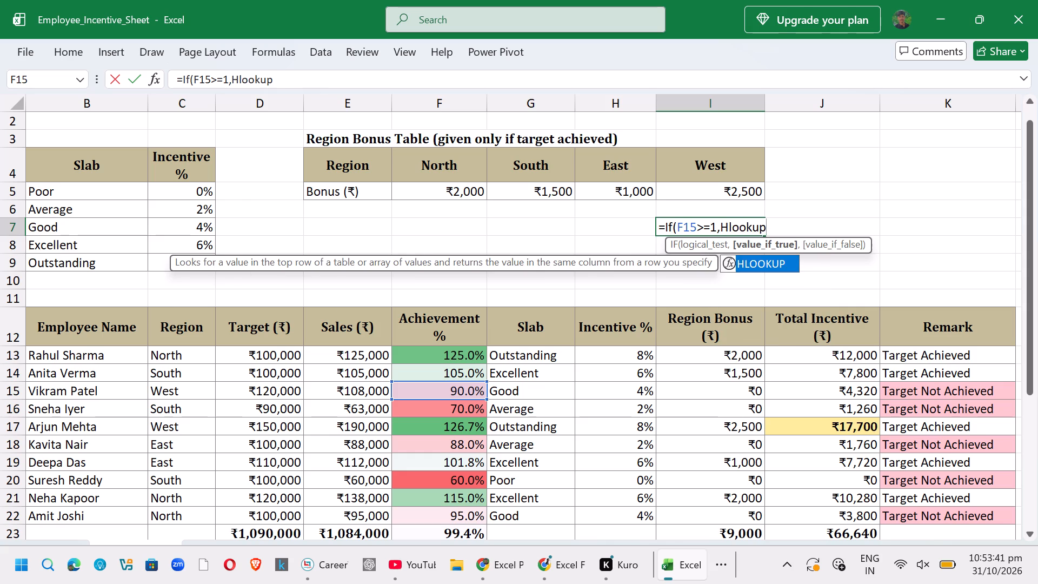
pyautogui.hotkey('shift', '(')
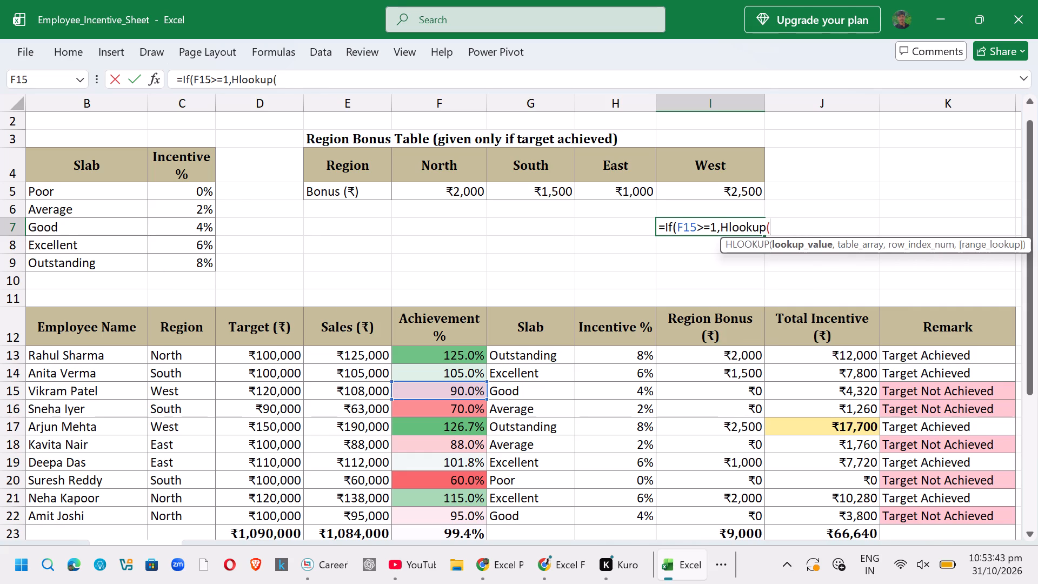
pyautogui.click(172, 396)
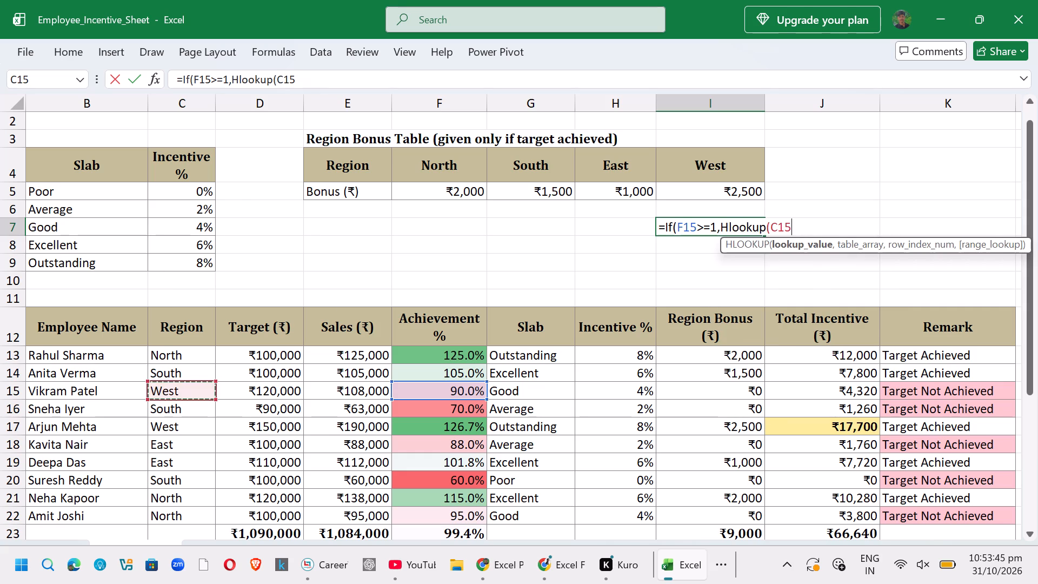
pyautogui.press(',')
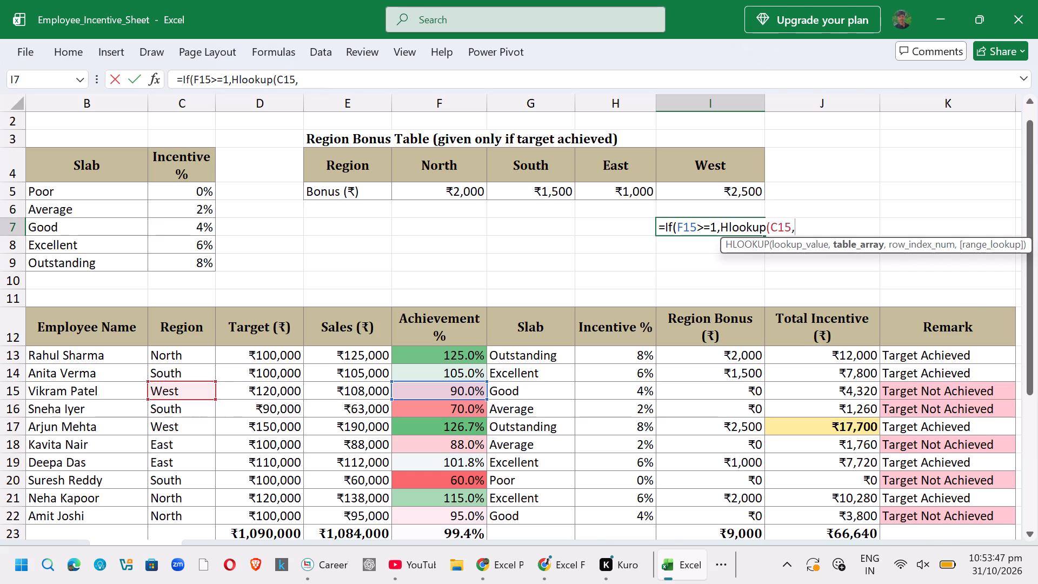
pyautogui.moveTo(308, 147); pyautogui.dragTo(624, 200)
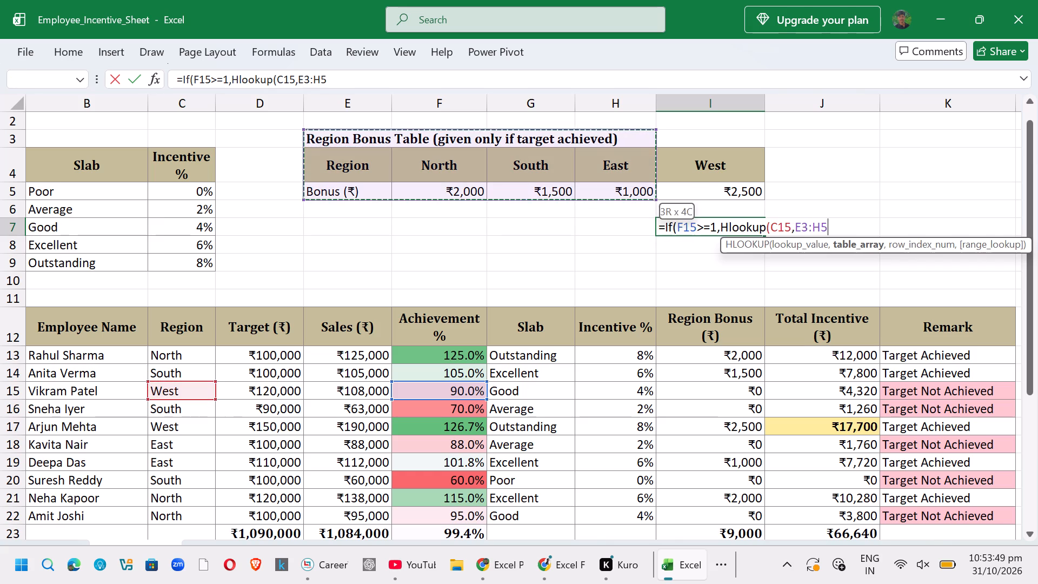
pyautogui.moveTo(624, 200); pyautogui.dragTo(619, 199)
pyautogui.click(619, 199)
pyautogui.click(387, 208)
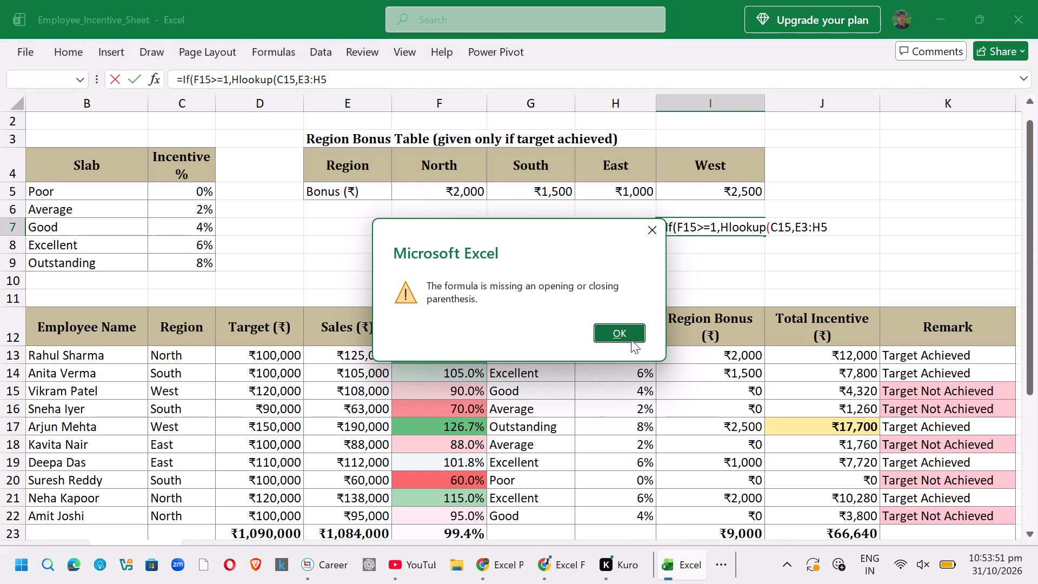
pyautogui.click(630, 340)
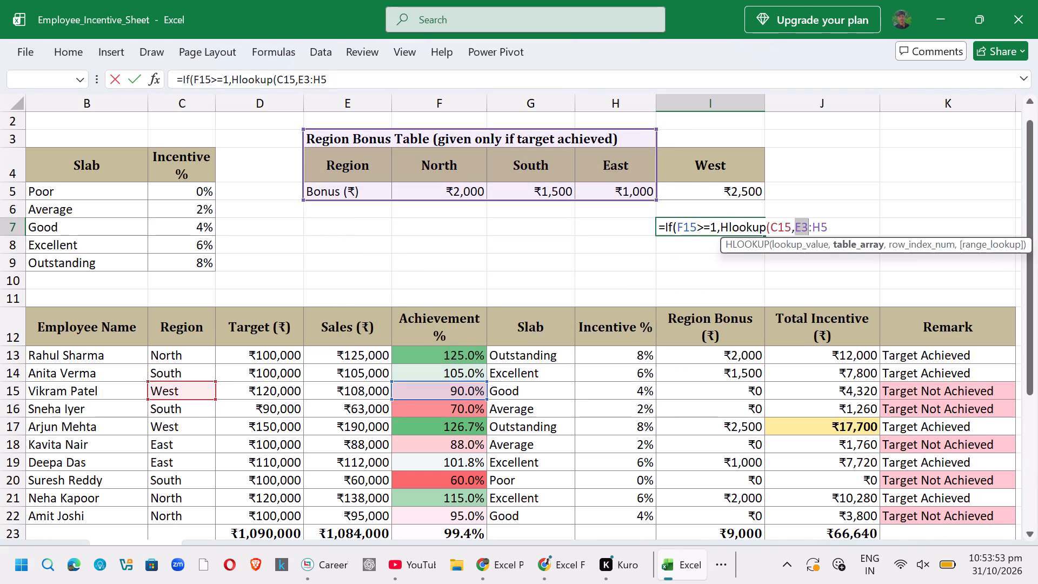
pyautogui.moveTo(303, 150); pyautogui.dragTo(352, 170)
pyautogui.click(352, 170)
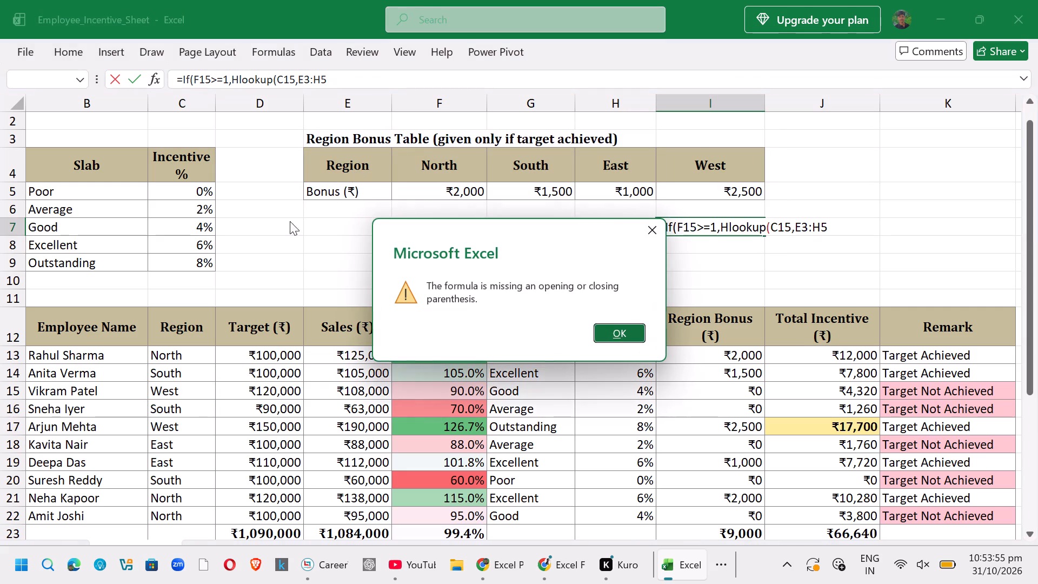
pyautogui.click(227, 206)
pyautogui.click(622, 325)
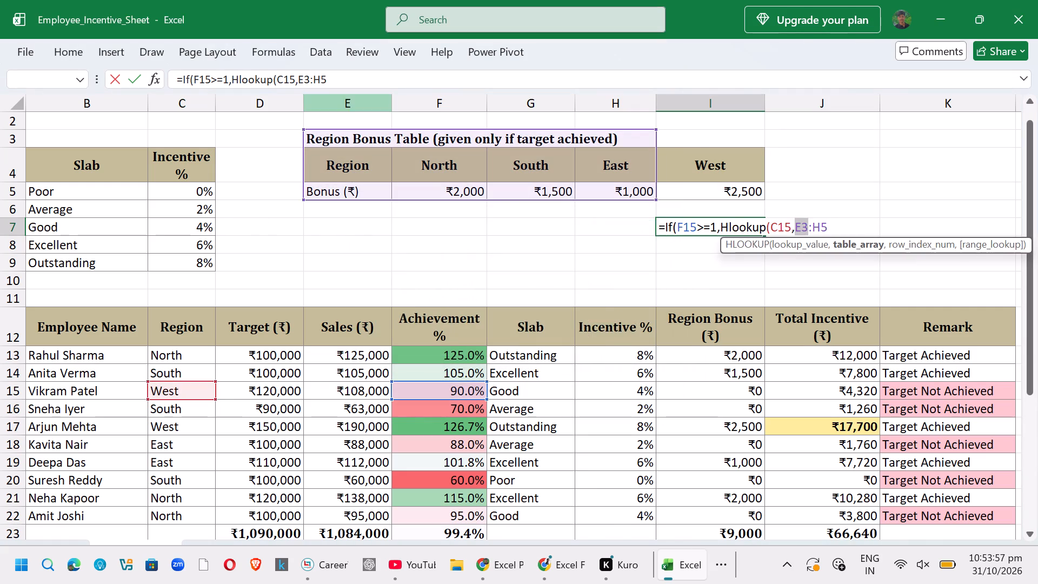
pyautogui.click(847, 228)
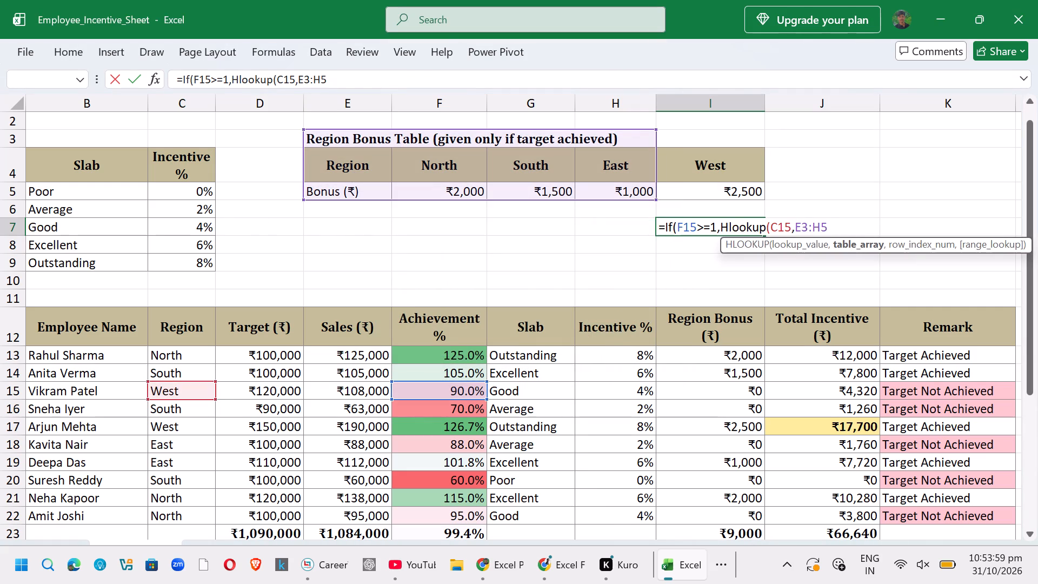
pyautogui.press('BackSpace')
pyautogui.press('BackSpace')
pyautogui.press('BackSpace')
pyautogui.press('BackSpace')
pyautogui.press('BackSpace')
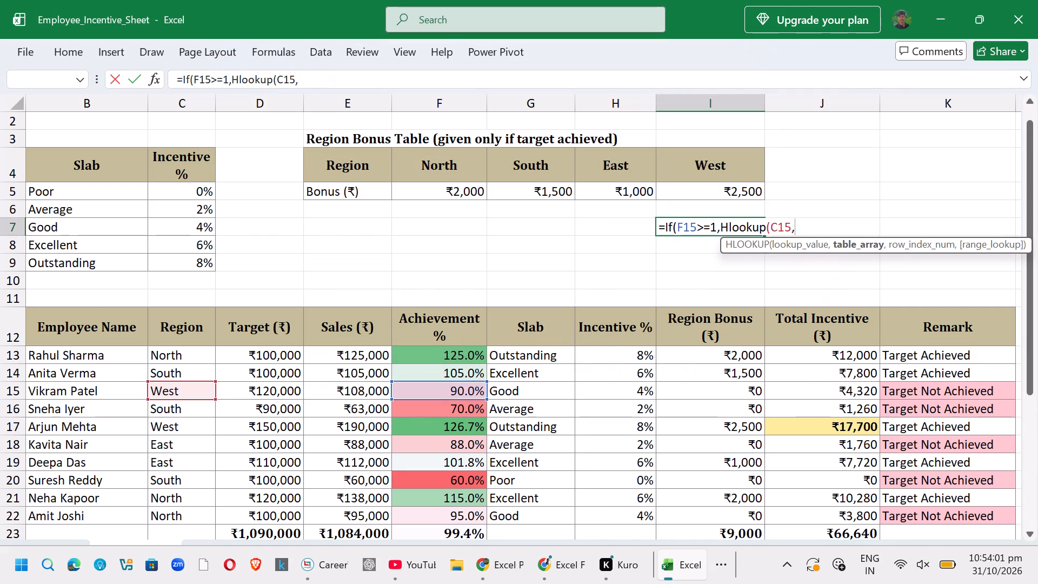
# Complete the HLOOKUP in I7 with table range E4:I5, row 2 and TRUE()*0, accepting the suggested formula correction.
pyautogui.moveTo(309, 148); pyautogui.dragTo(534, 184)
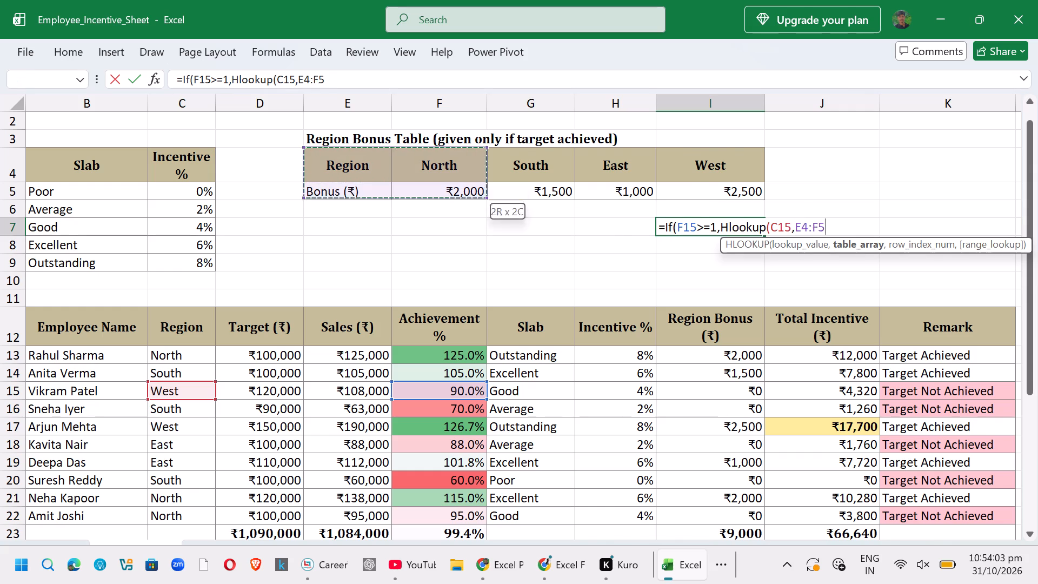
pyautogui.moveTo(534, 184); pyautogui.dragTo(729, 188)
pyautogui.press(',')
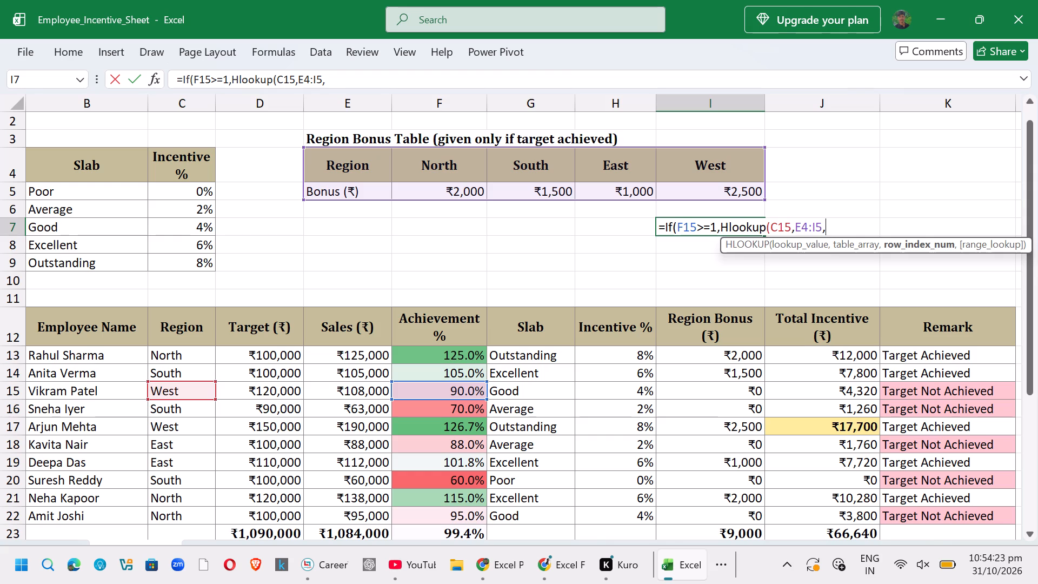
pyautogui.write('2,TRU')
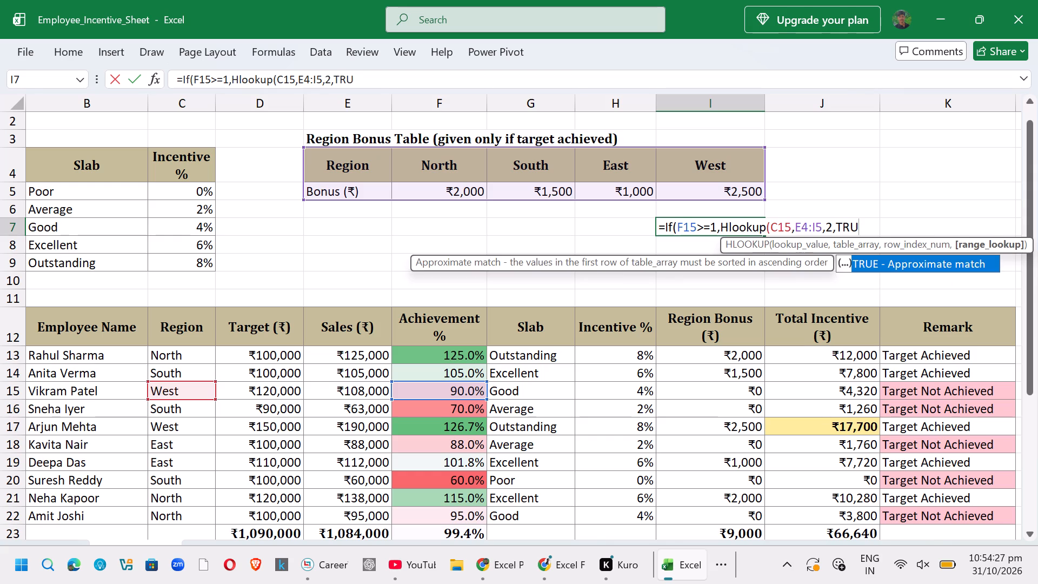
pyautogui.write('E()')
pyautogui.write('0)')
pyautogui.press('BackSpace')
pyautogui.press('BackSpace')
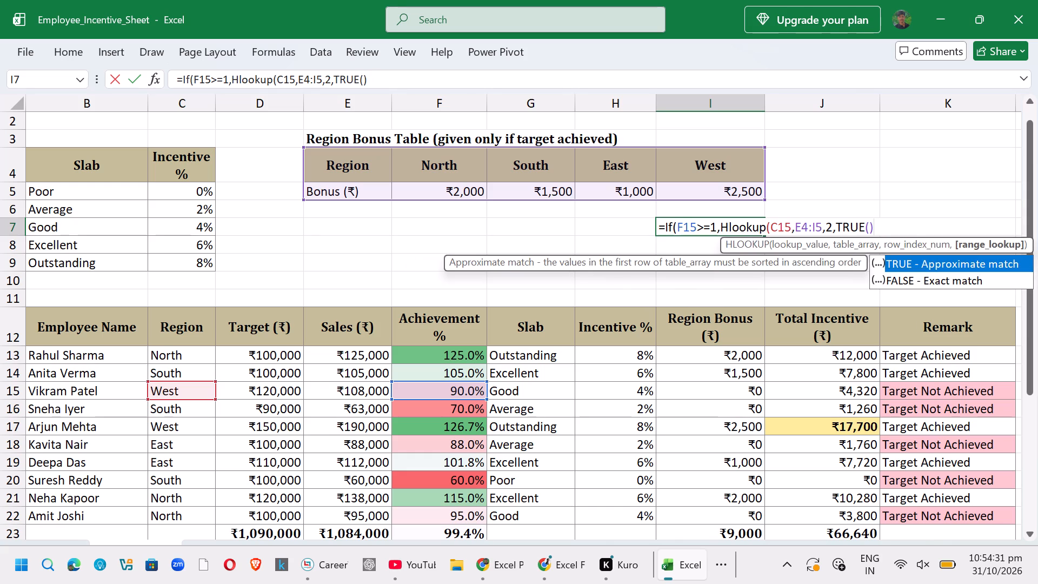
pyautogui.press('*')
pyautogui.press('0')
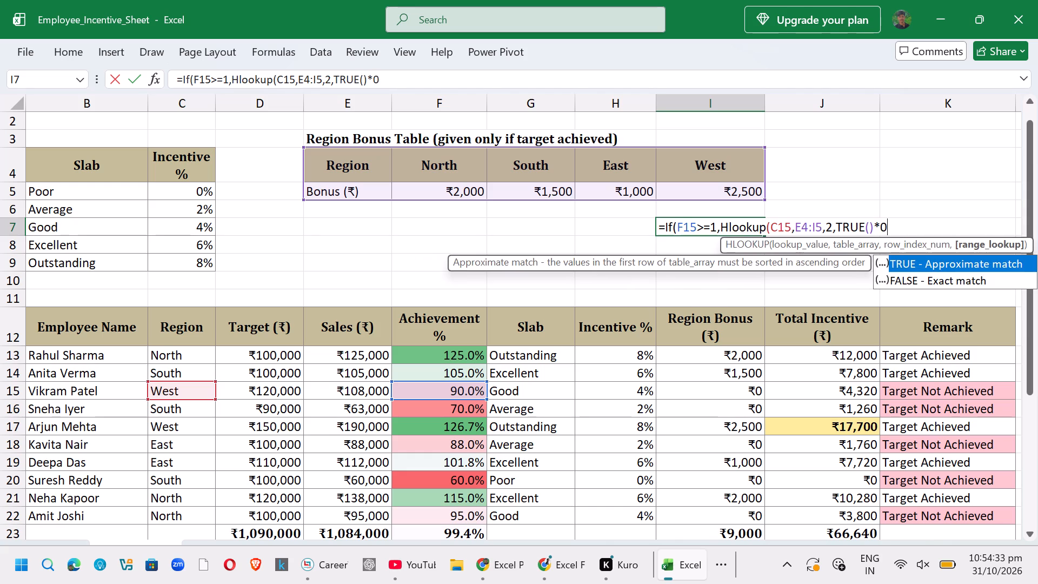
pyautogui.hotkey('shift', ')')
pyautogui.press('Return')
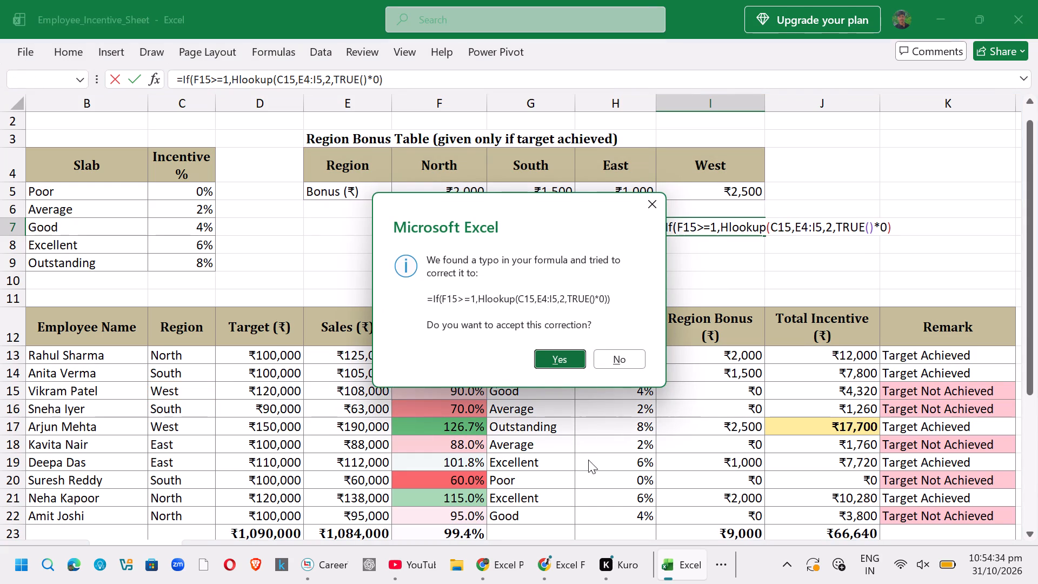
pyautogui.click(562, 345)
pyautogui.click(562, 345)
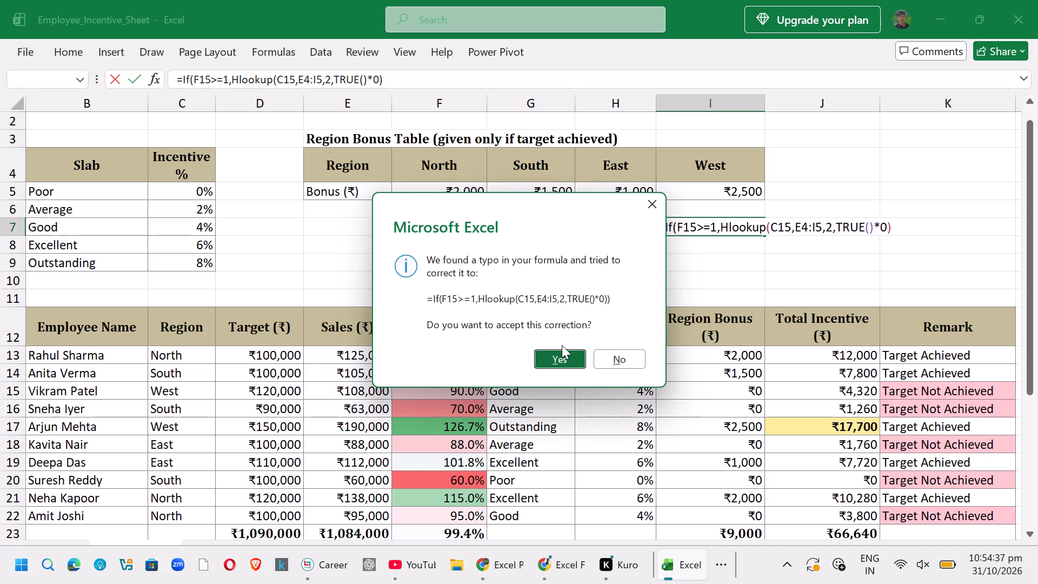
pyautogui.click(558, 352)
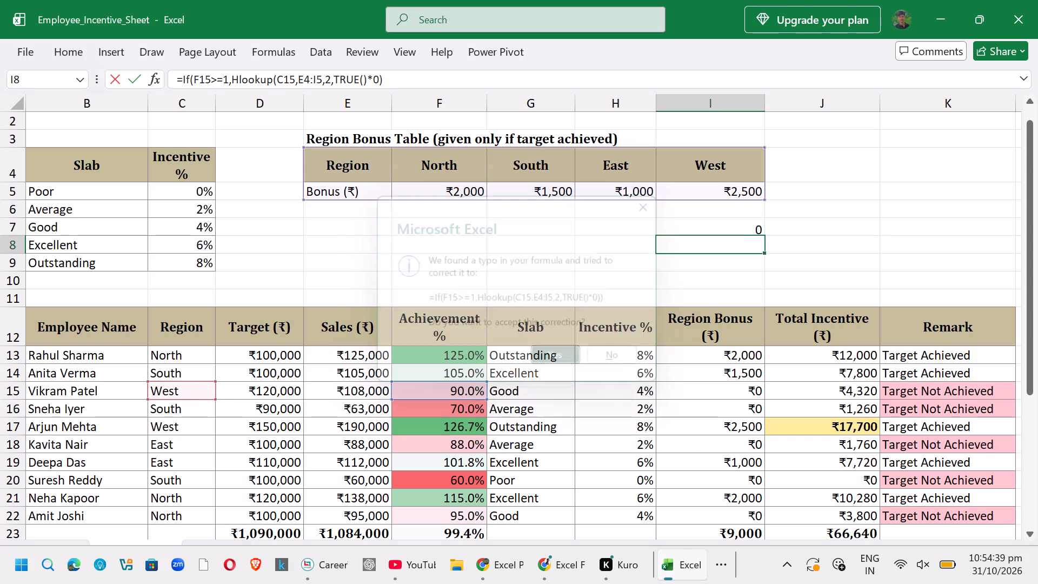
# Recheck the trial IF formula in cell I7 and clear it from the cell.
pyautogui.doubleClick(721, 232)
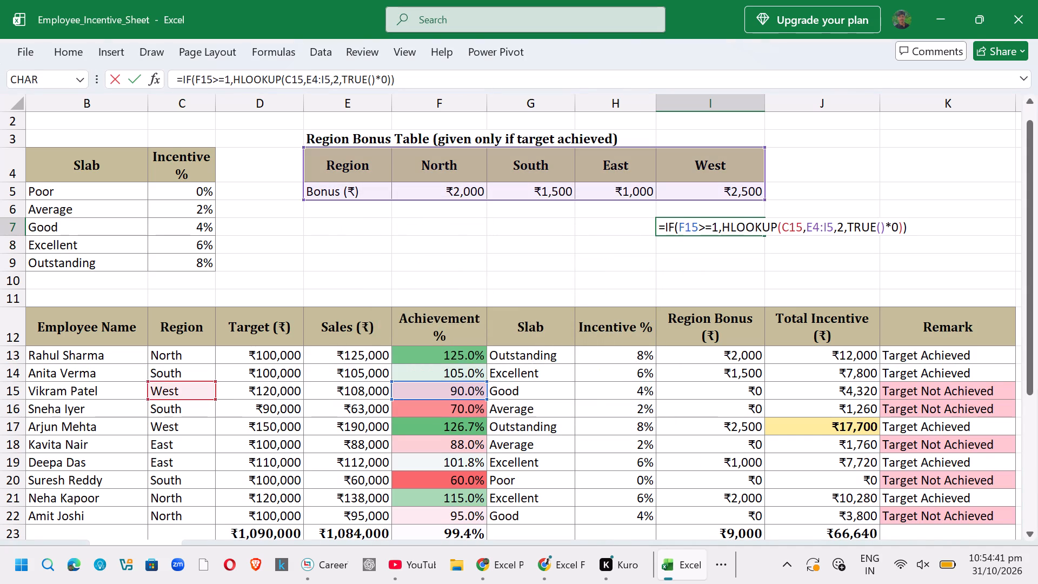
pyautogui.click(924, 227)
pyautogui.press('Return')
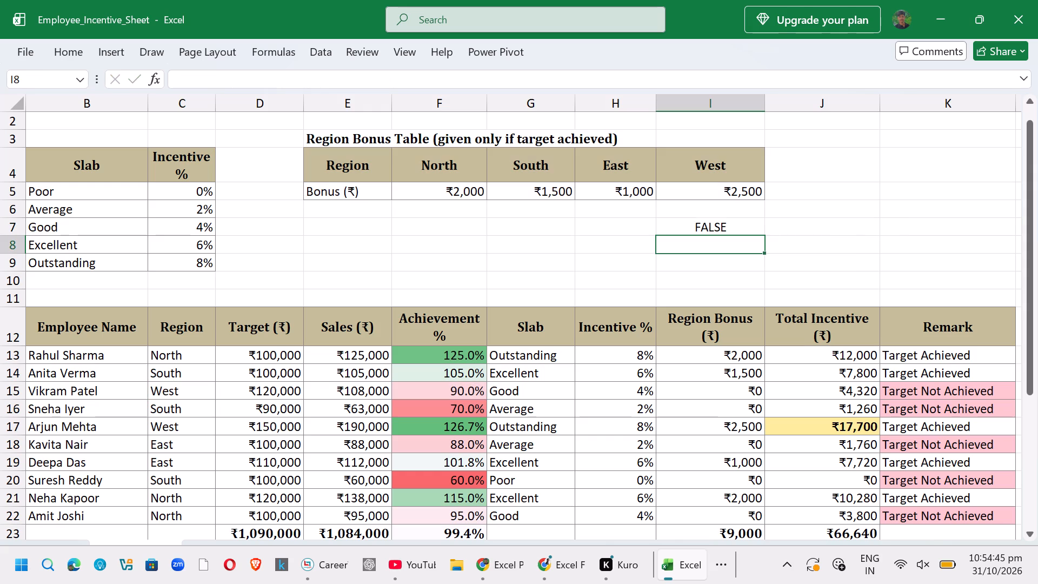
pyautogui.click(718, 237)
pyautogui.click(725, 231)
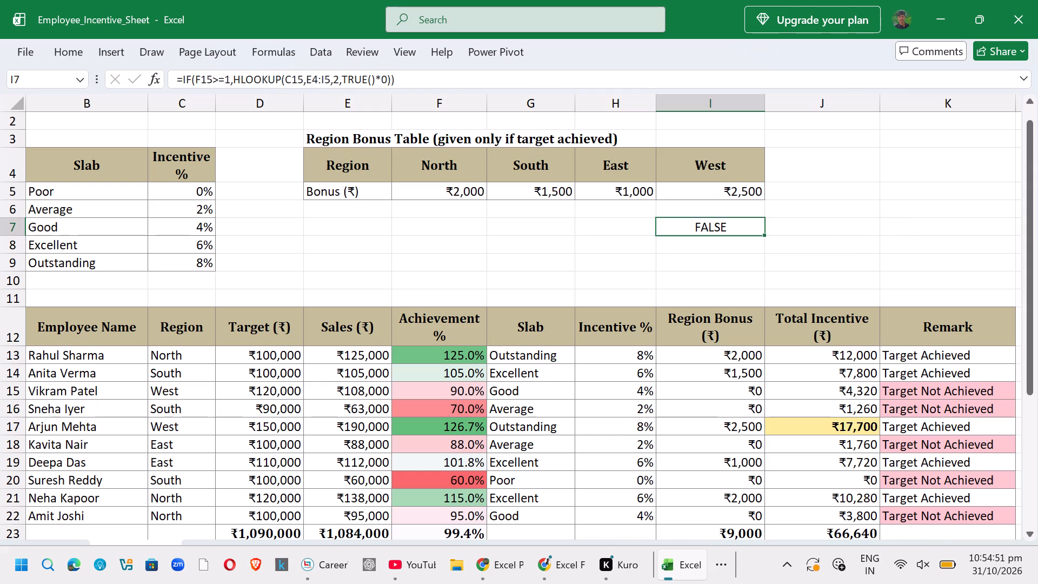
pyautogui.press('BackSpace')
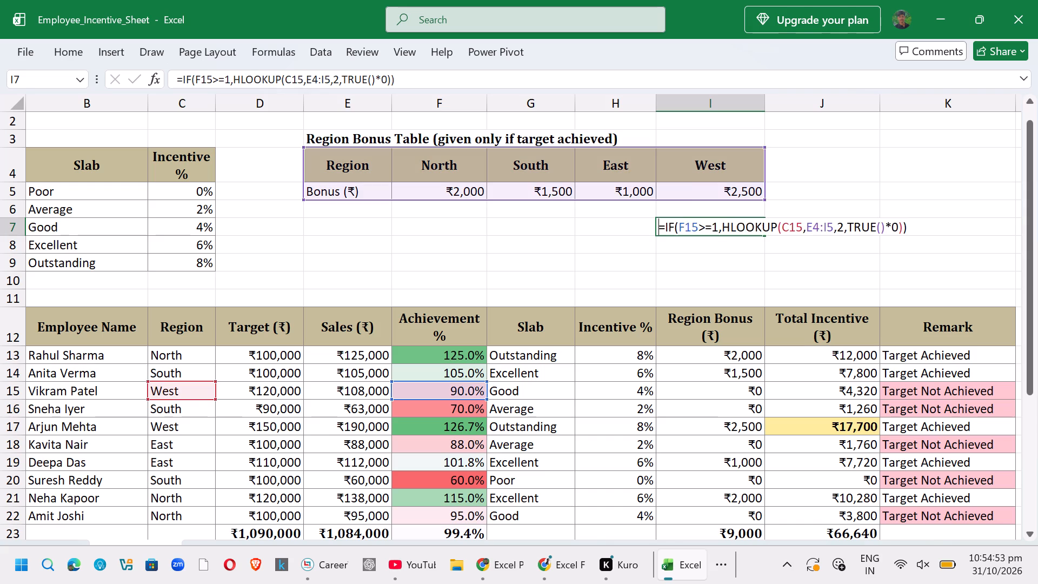
# Start an IF formula in I8 testing F13>=1, with an HLOOKUP of region cell C13 as the true value.
pyautogui.click(721, 249)
pyautogui.press('=')
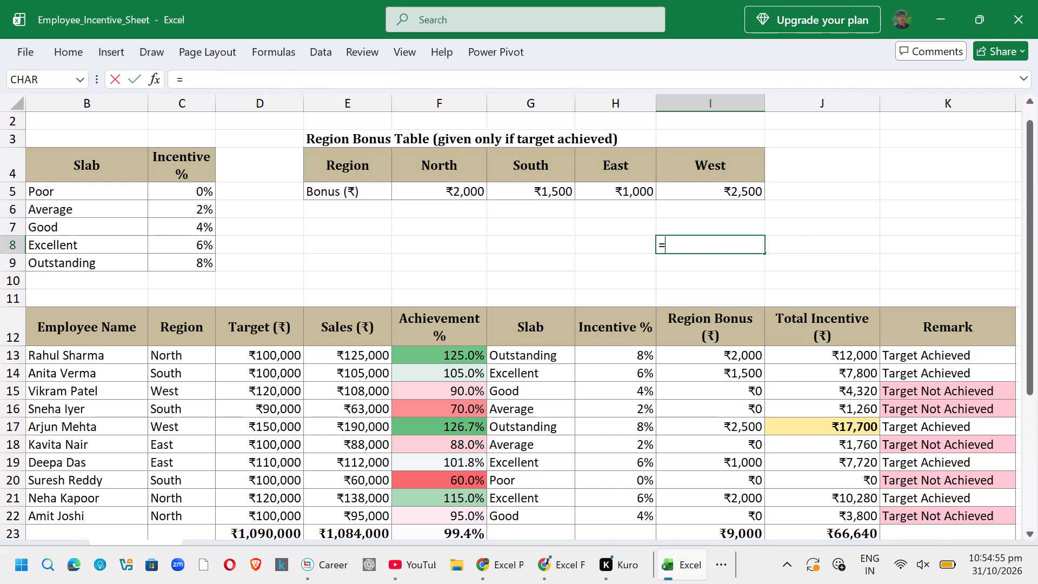
pyautogui.hotkey('shift', 'i')
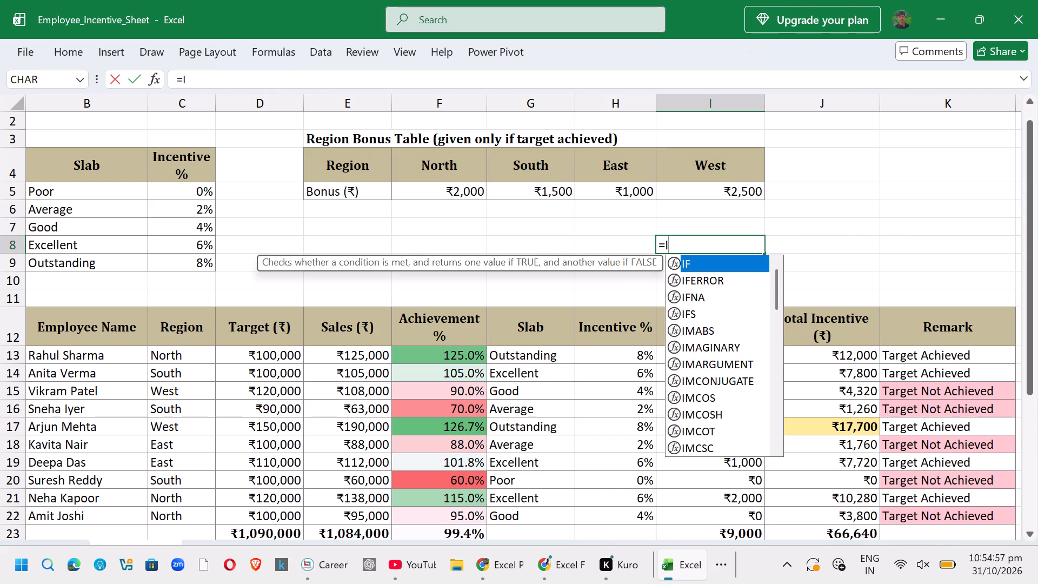
pyautogui.hotkey('shift', 'f')
pyautogui.hotkey('shift', '(')
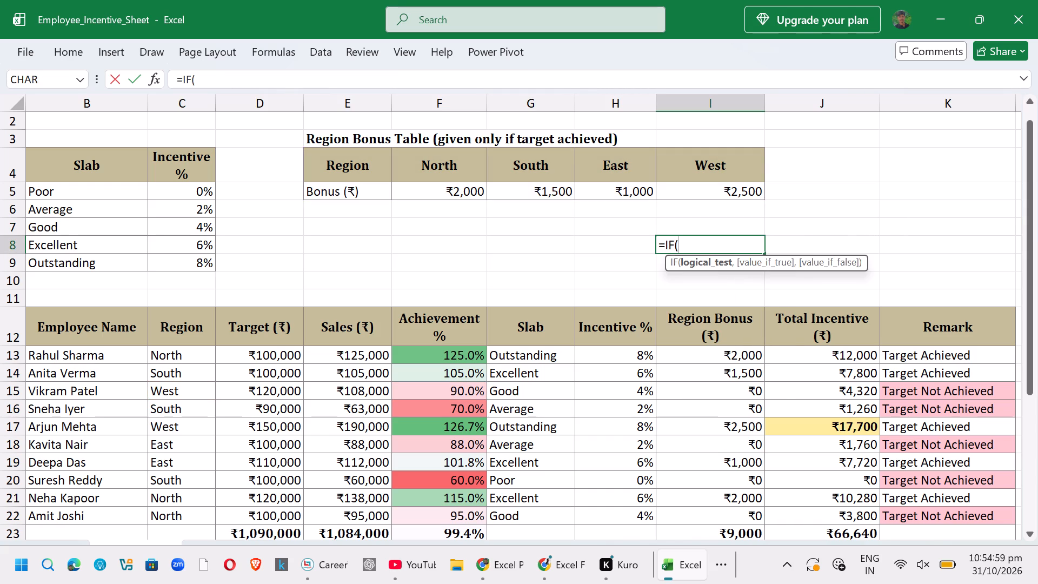
pyautogui.click(451, 354)
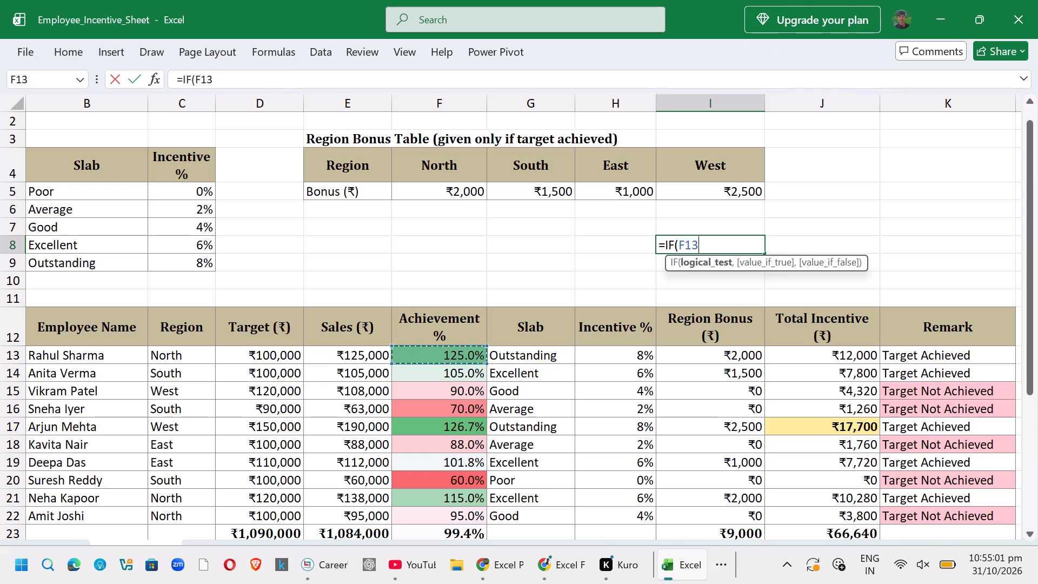
pyautogui.write('>=1,')
pyautogui.write('HLOOK')
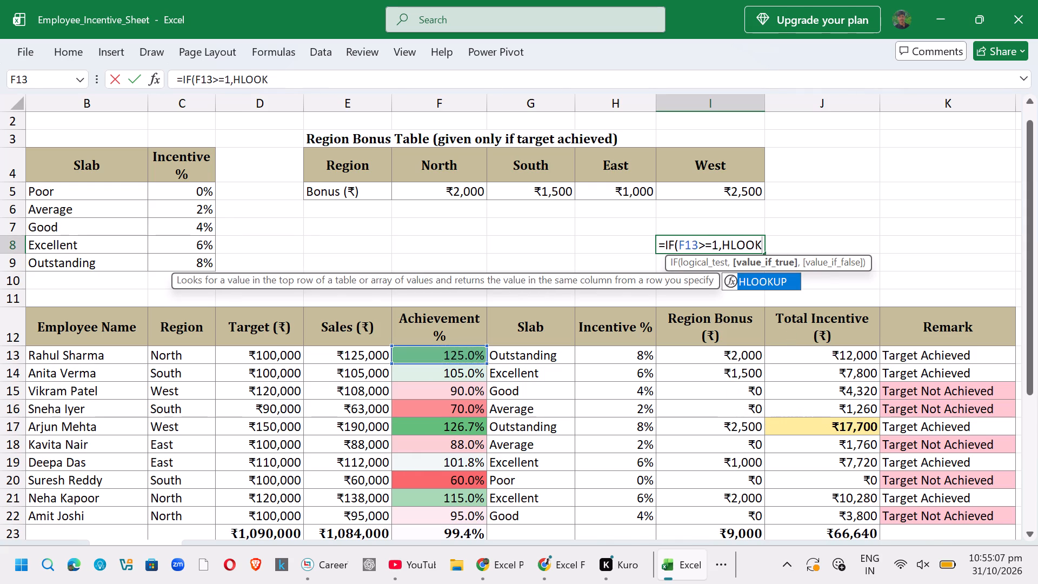
pyautogui.doubleClick(769, 274)
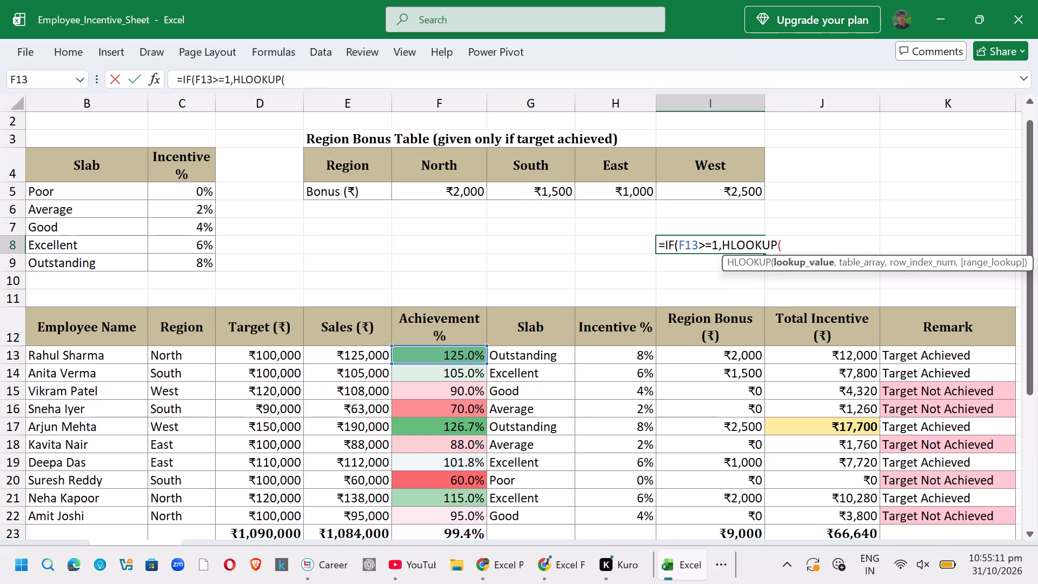
pyautogui.click(168, 355)
pyautogui.press(',')
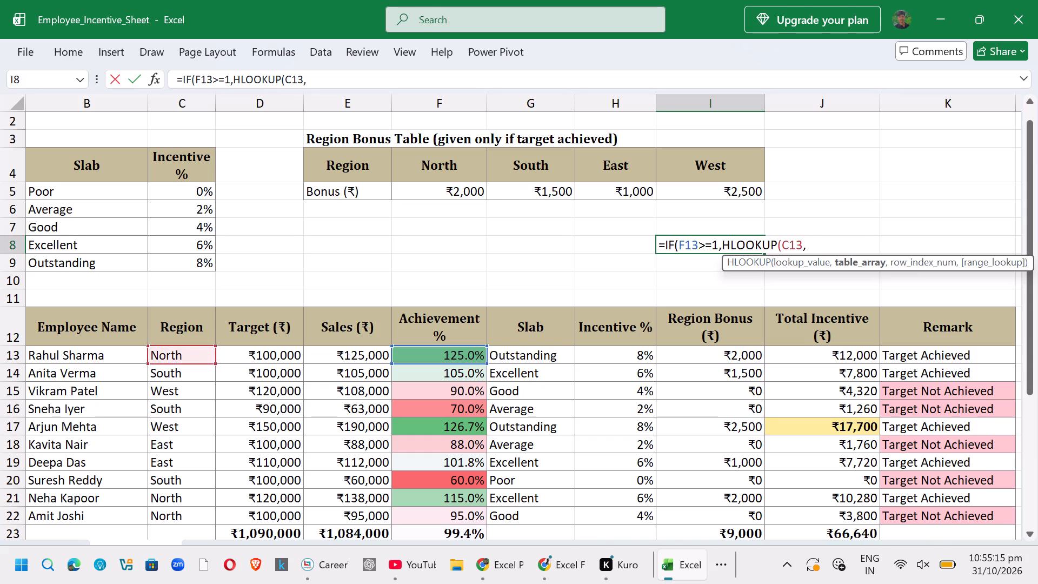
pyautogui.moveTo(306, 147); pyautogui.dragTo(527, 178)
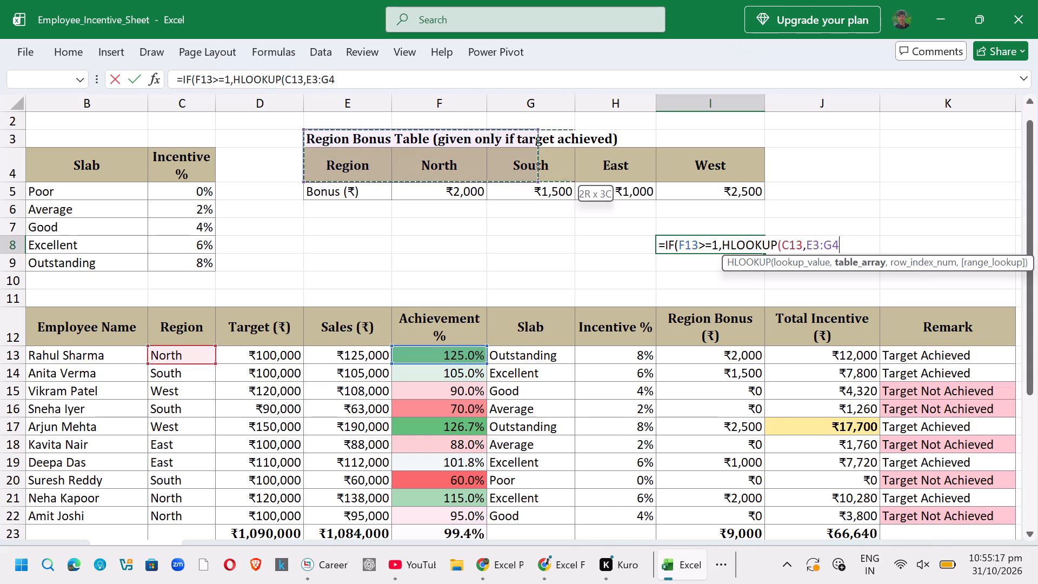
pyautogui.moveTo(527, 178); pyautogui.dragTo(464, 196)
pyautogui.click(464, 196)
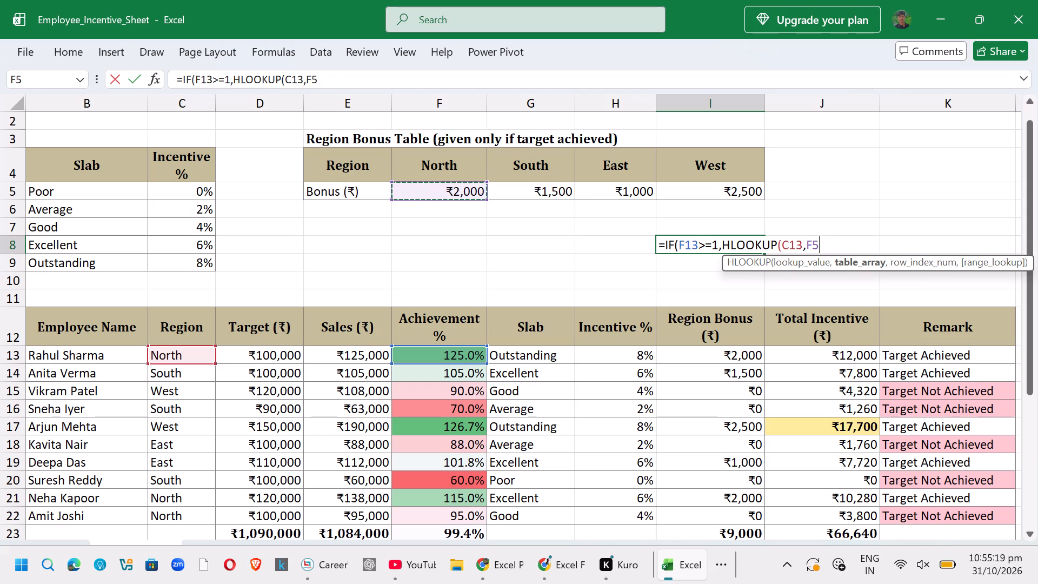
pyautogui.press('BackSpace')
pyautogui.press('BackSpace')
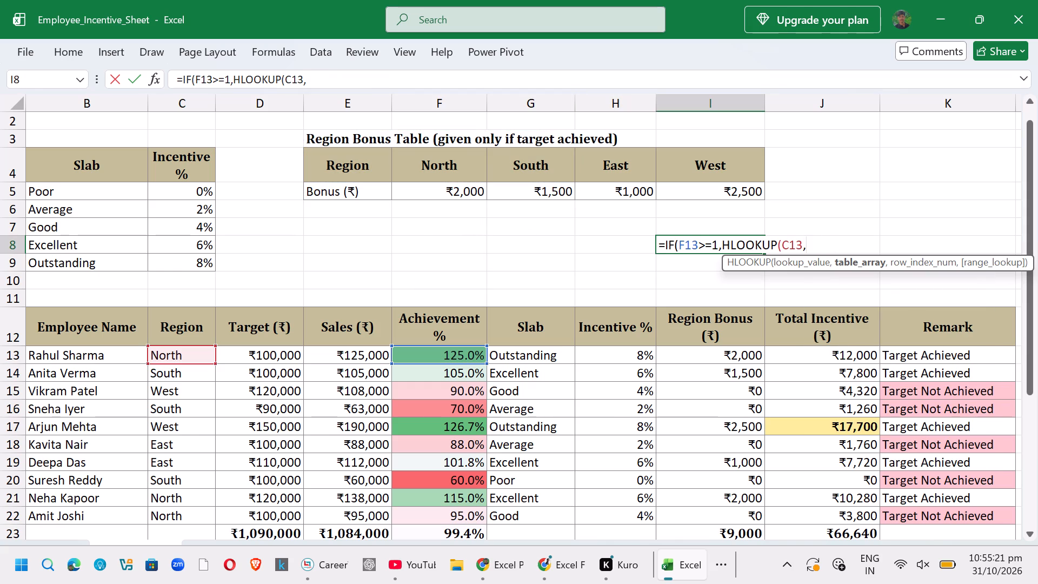
# Add the region bonus table range E4:I5 and row index 2 to the HLOOKUP in I8.
pyautogui.moveTo(304, 149); pyautogui.dragTo(746, 179)
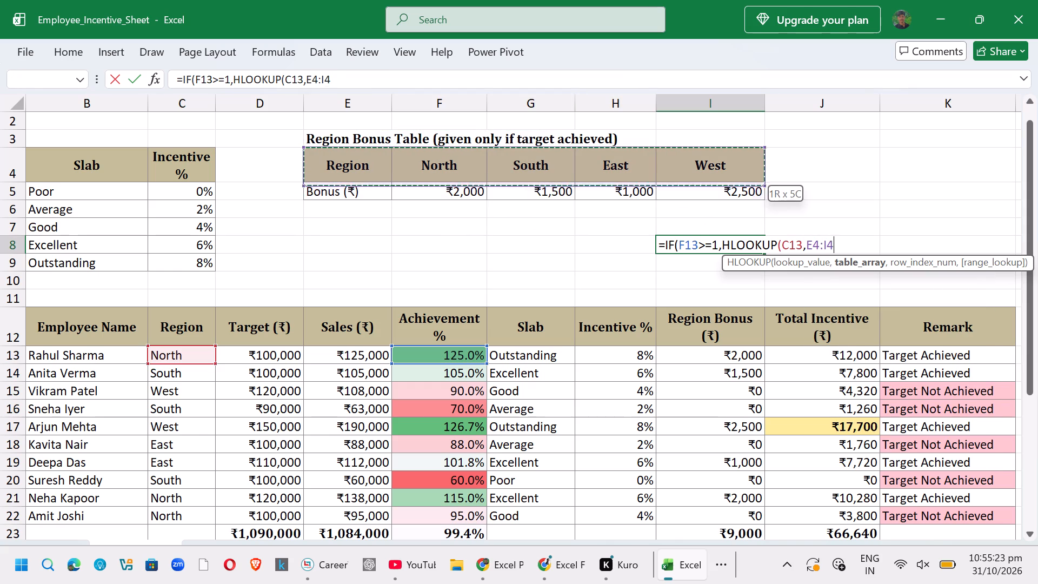
pyautogui.moveTo(746, 179); pyautogui.dragTo(746, 189)
pyautogui.press(',')
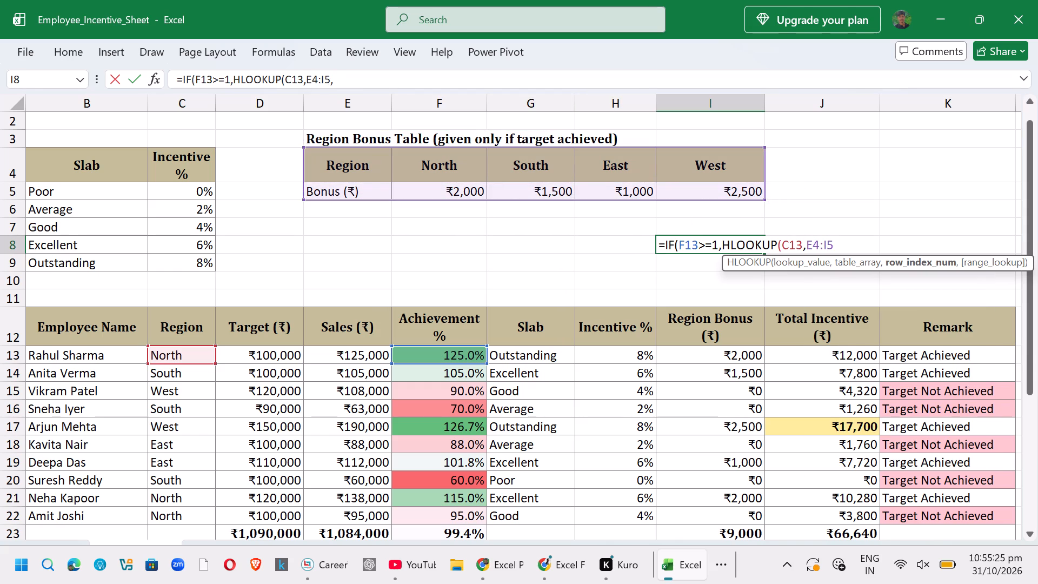
pyautogui.press('2')
pyautogui.press(',')
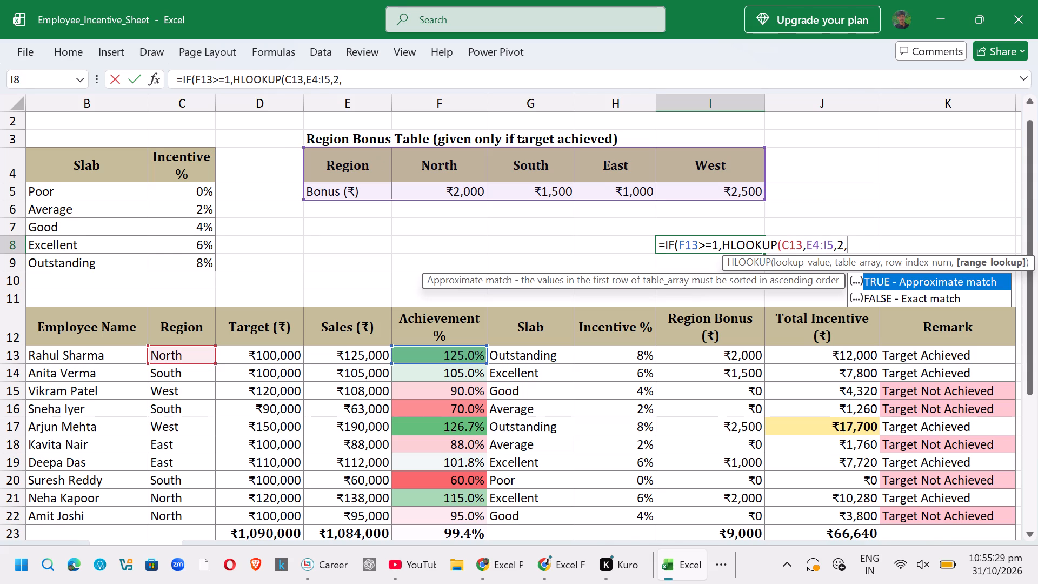
# Finish the I8 formula with TRUE()0 as the range lookup, close both functions, and accept the suggested correction to TRUE()*0.
pyautogui.hotkey('shift', 't')
pyautogui.write('RUE')
pyautogui.write('())')
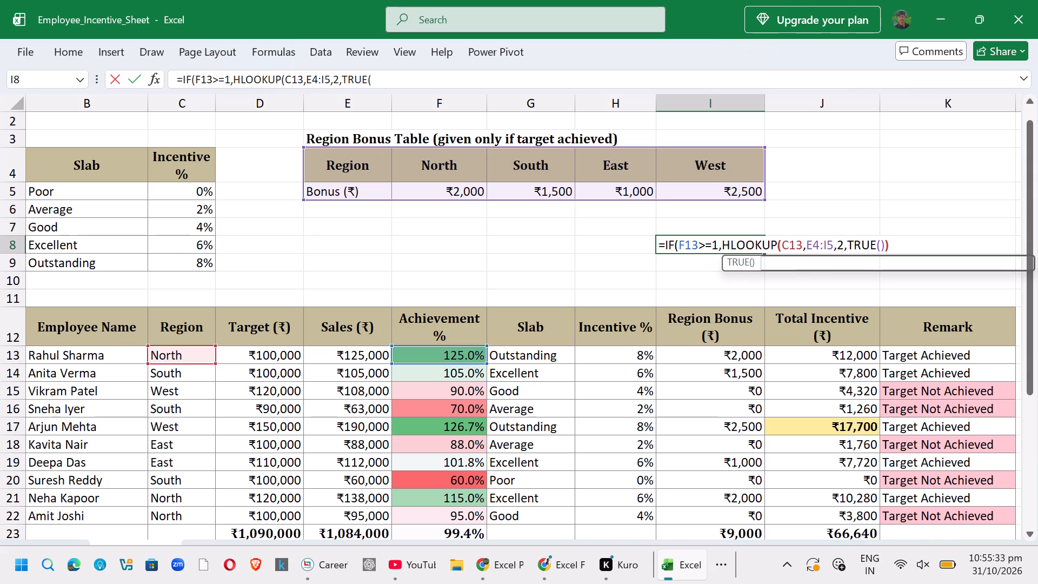
pyautogui.hotkey('shift', 'BackSpace')
pyautogui.press('0')
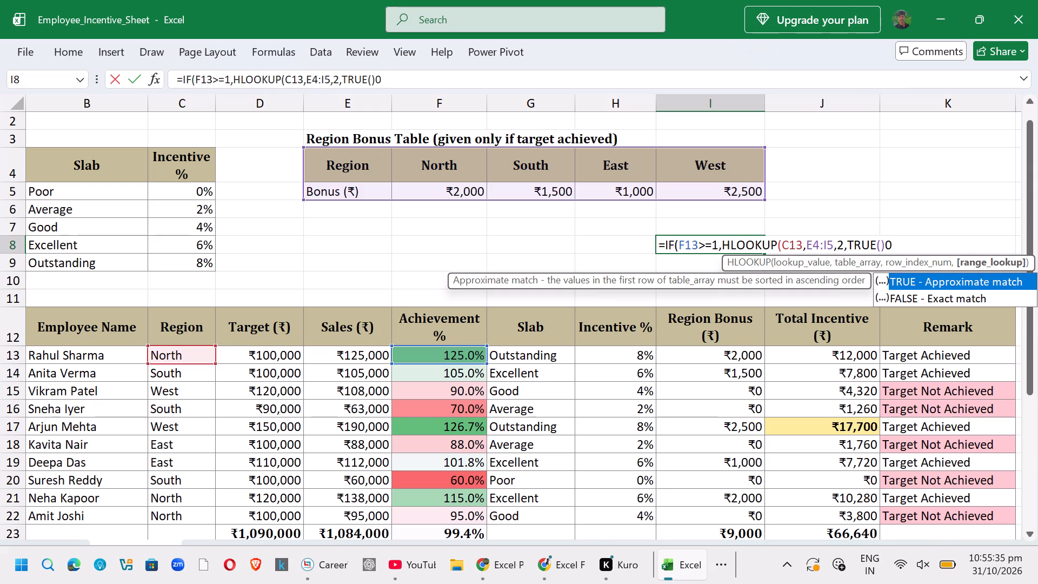
pyautogui.hotkey('shift', ')')
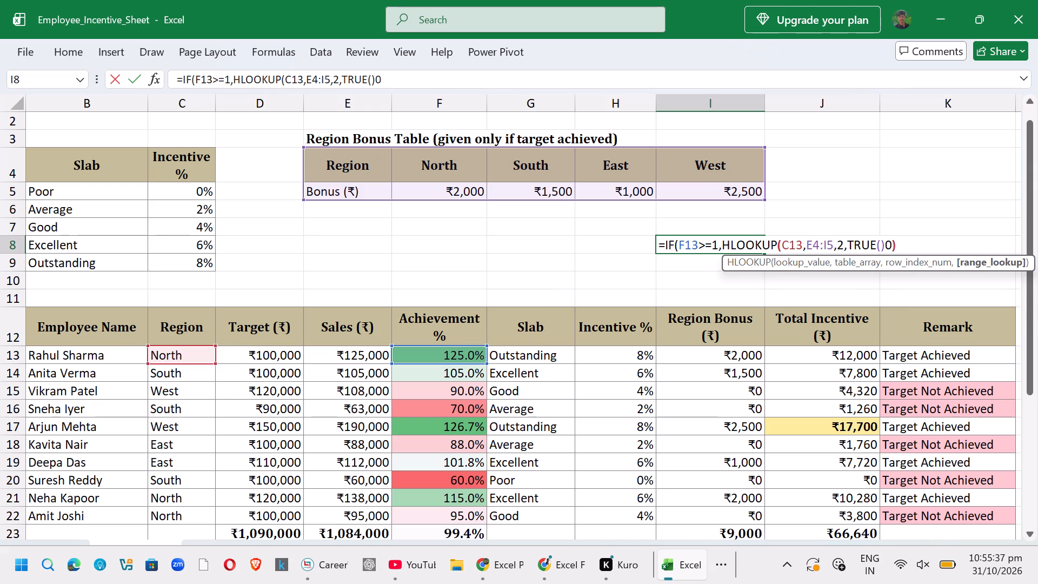
pyautogui.hotkey('shift', ')')
pyautogui.press('Return')
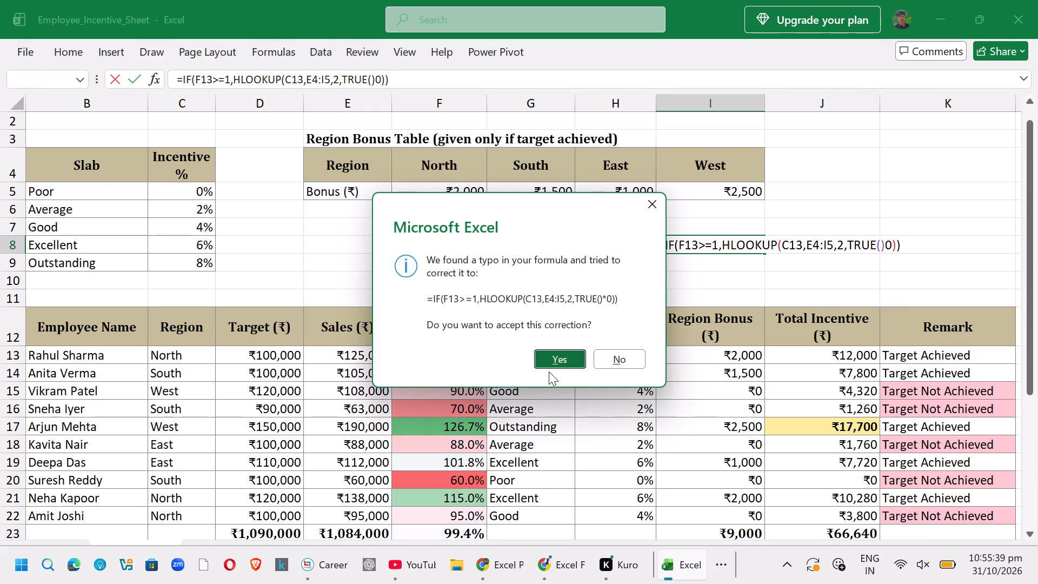
pyautogui.click(549, 371)
pyautogui.click(549, 371)
pyautogui.click(558, 360)
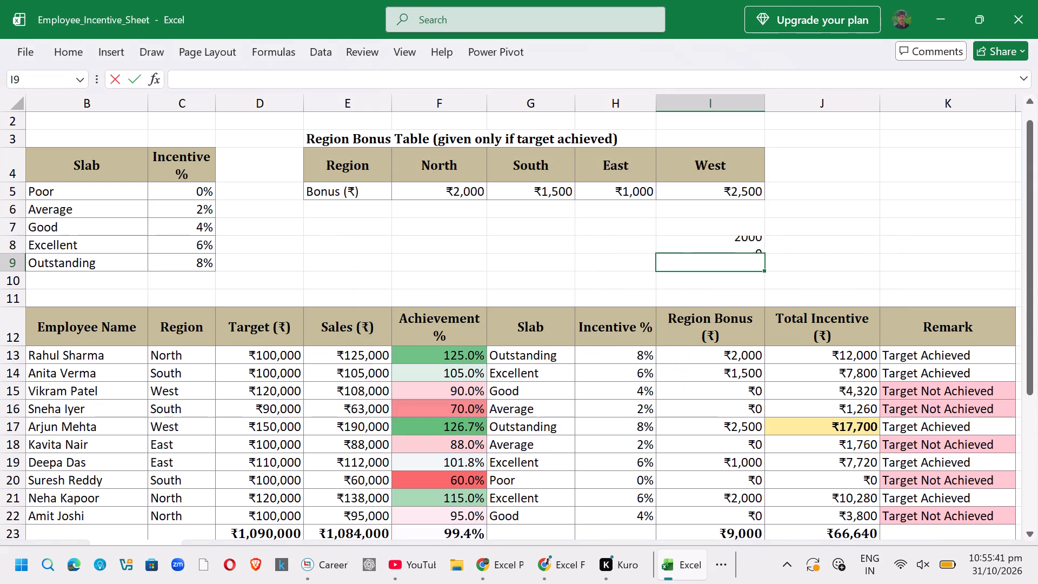
# Open the full number format settings for the practice result in cell I8.
pyautogui.click(725, 250)
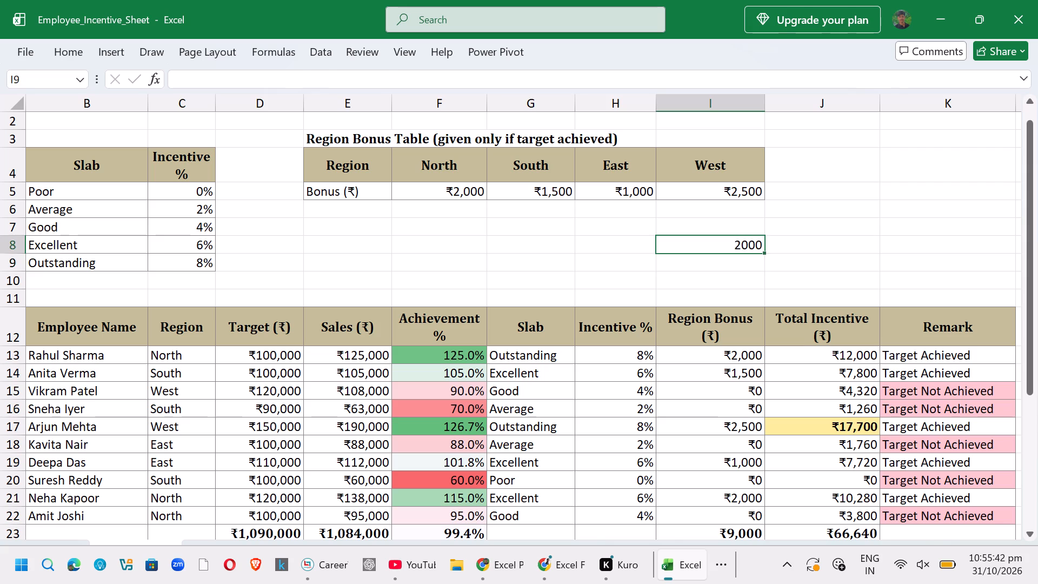
pyautogui.click(61, 45)
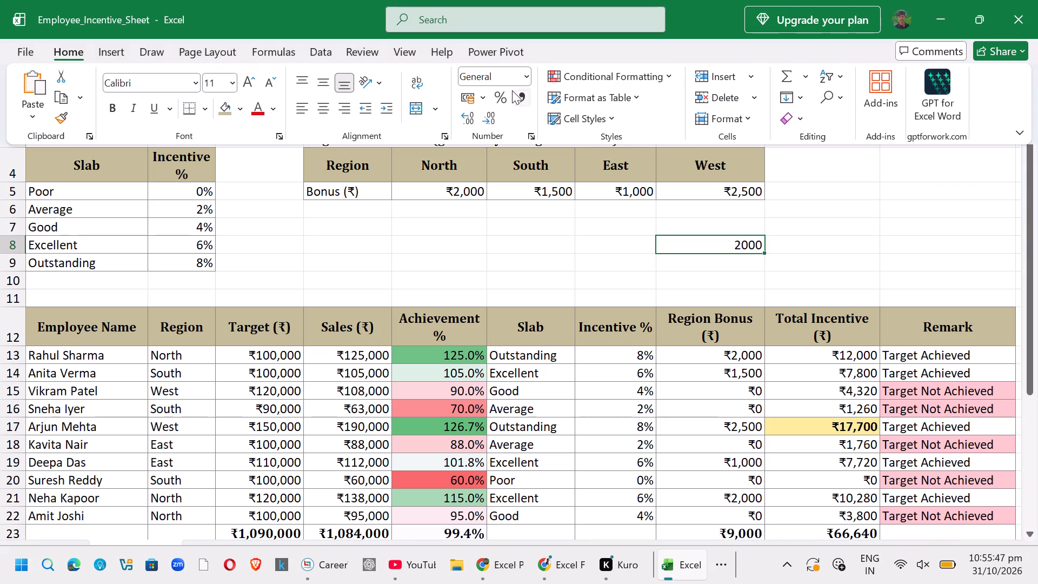
pyautogui.click(525, 79)
pyautogui.click(542, 449)
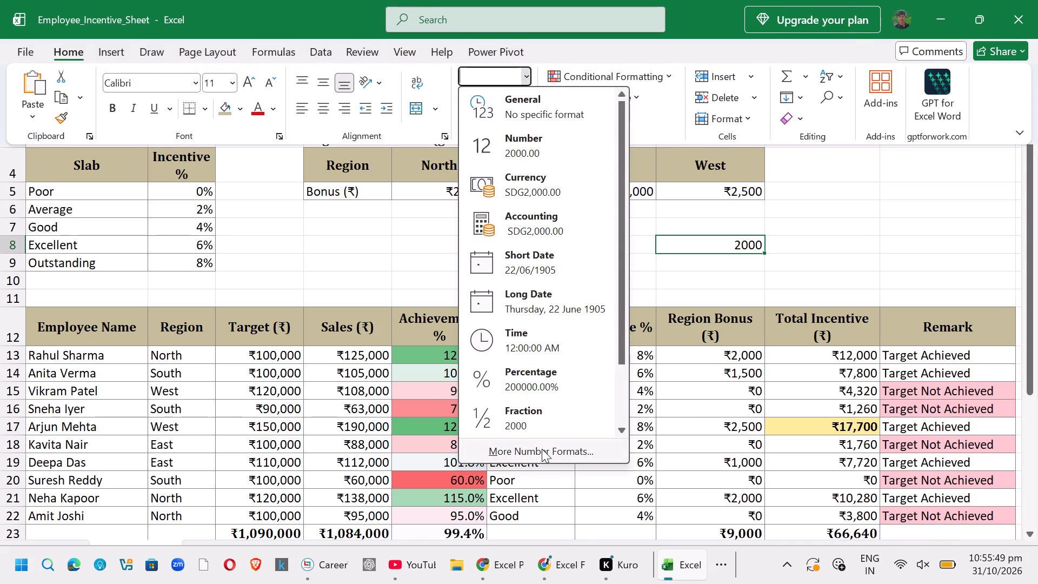
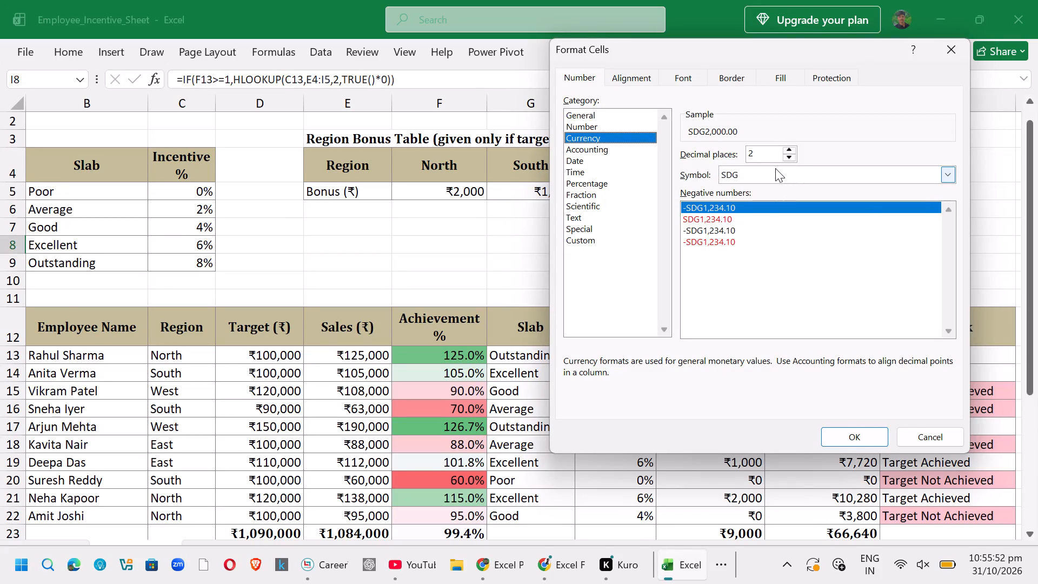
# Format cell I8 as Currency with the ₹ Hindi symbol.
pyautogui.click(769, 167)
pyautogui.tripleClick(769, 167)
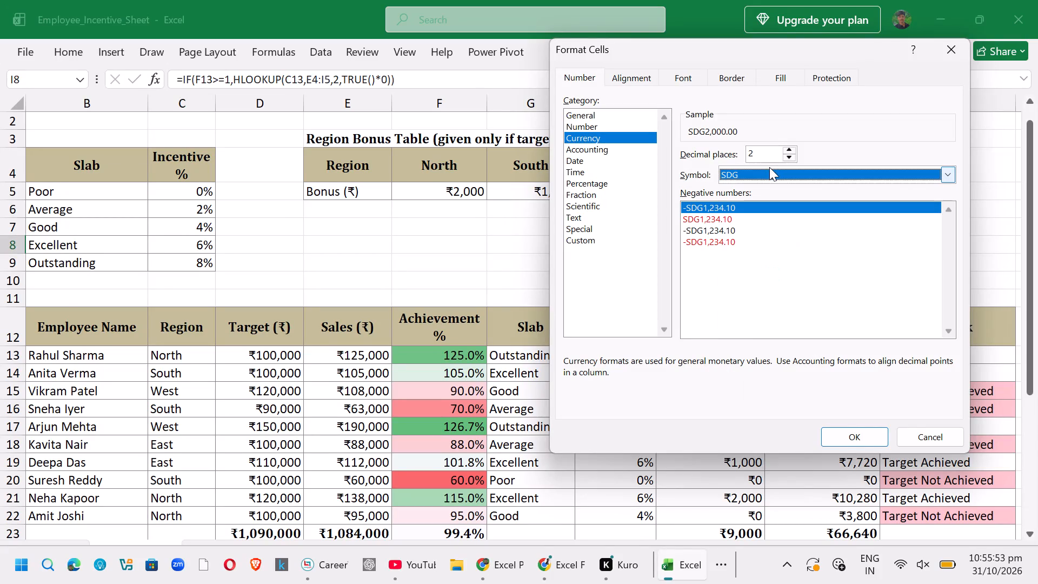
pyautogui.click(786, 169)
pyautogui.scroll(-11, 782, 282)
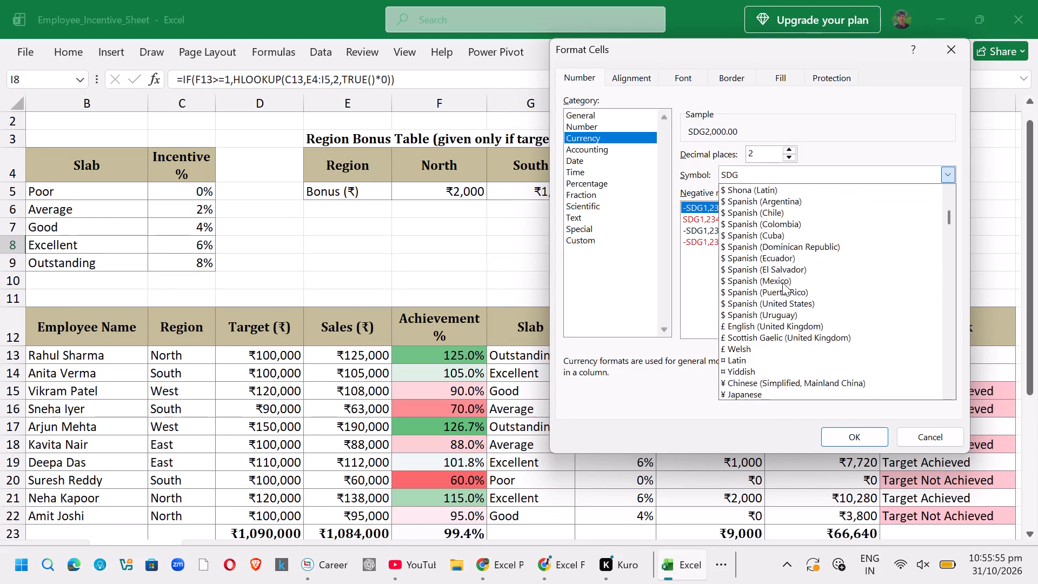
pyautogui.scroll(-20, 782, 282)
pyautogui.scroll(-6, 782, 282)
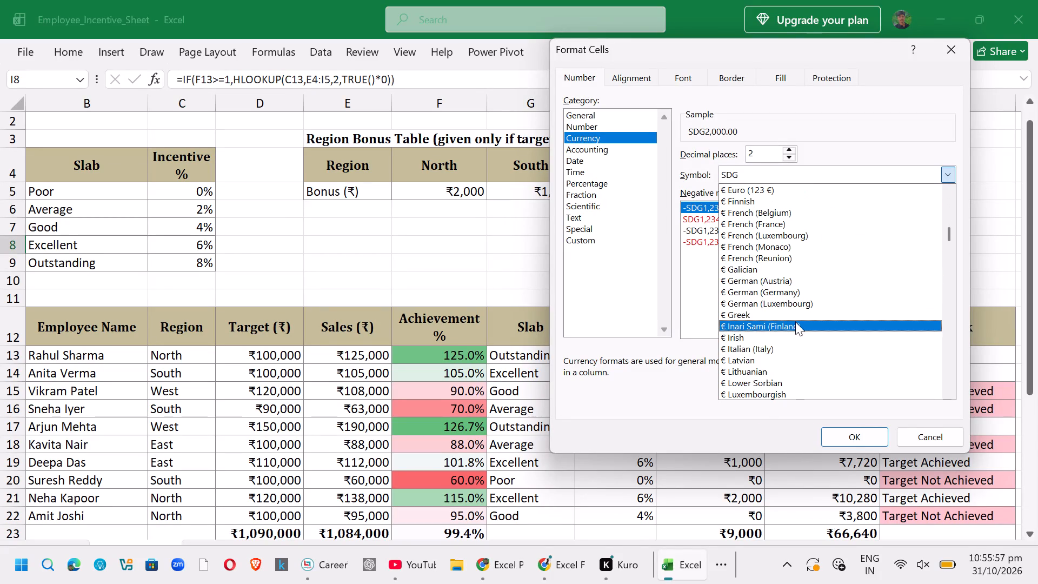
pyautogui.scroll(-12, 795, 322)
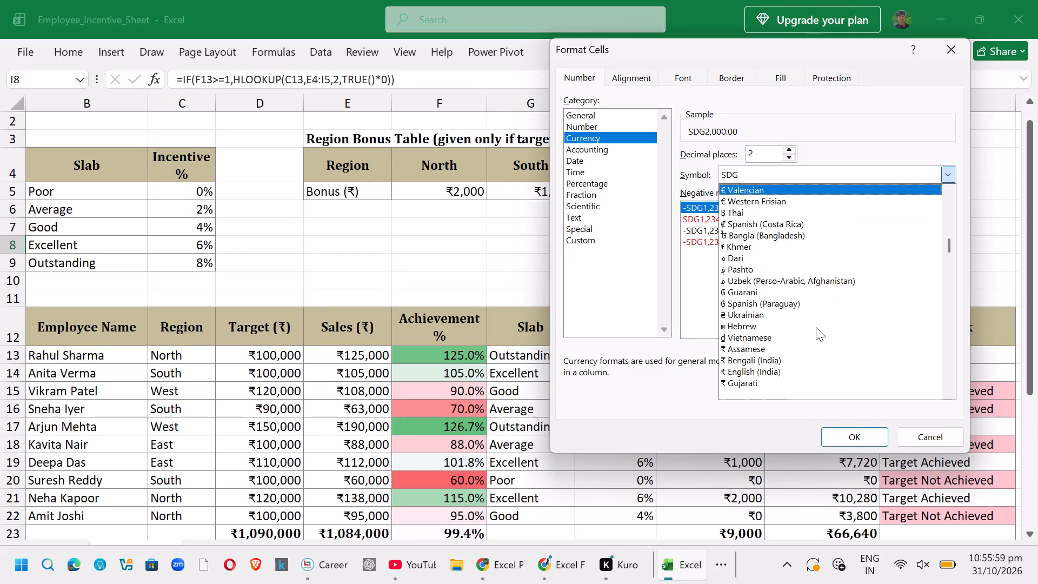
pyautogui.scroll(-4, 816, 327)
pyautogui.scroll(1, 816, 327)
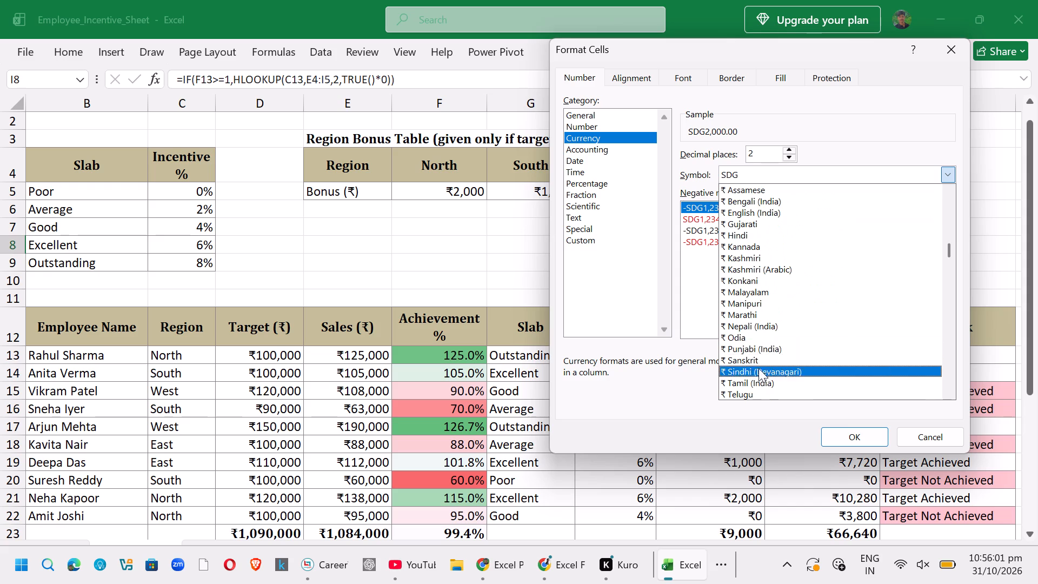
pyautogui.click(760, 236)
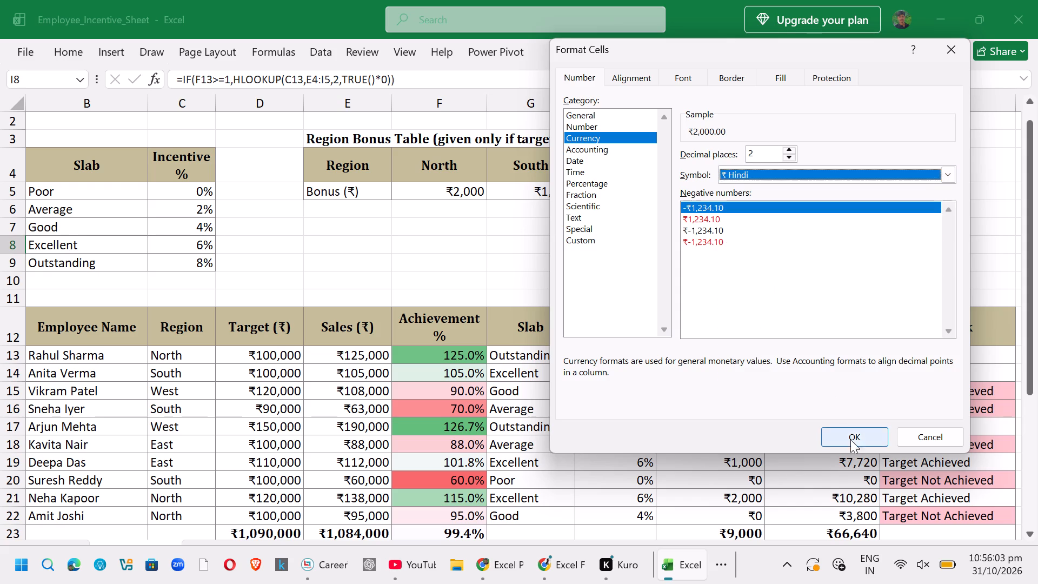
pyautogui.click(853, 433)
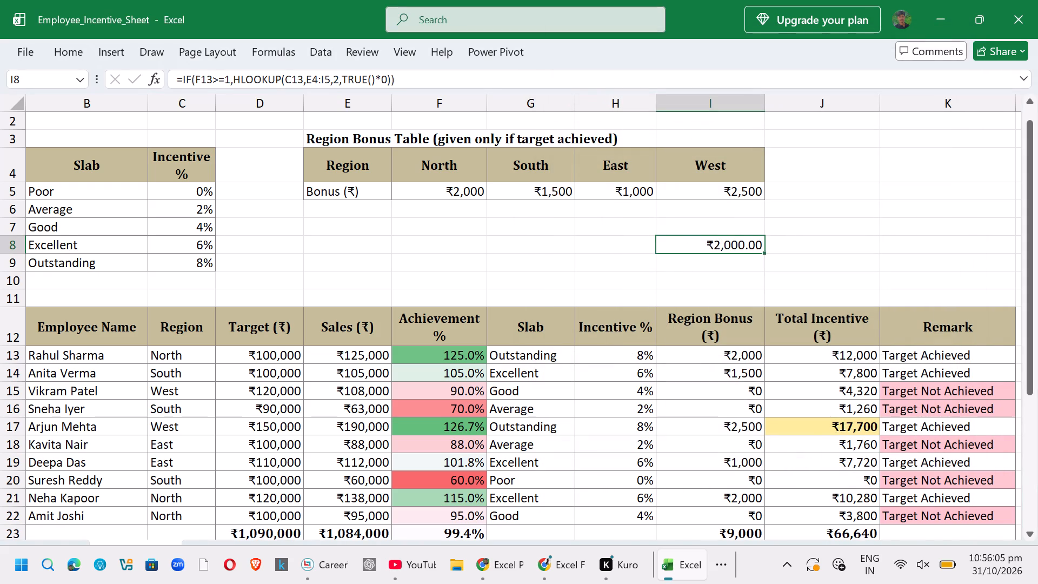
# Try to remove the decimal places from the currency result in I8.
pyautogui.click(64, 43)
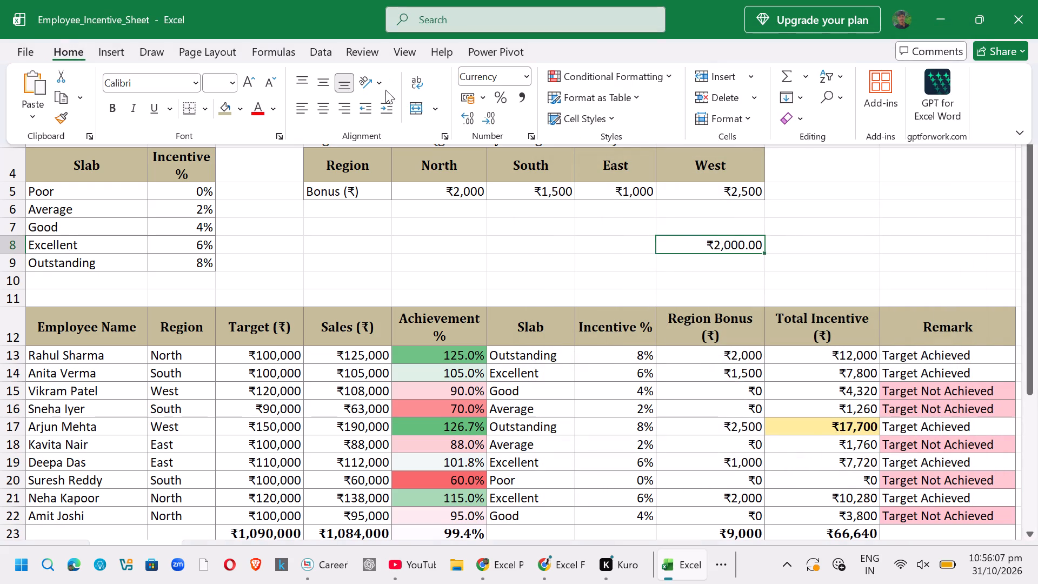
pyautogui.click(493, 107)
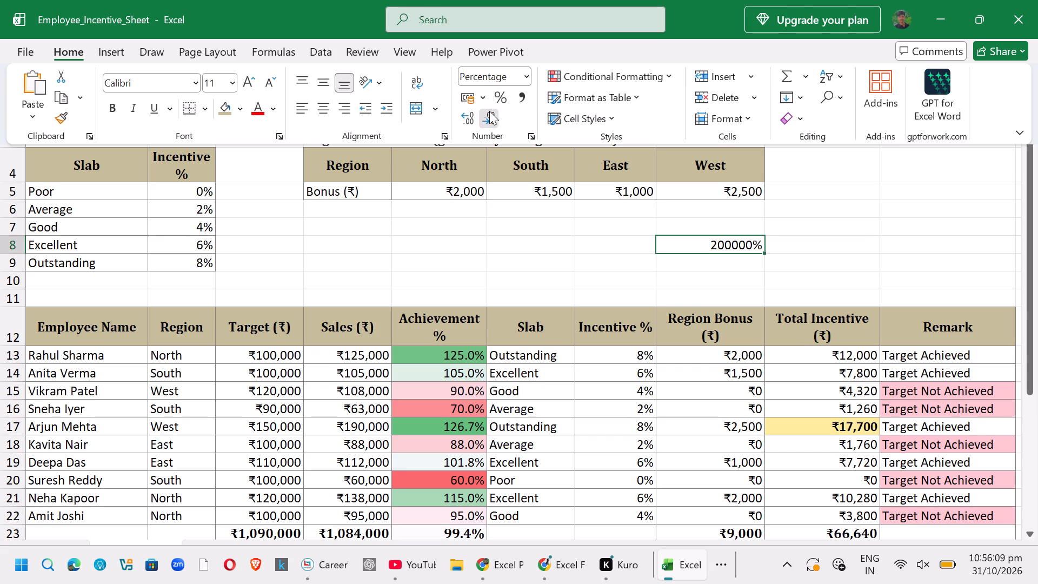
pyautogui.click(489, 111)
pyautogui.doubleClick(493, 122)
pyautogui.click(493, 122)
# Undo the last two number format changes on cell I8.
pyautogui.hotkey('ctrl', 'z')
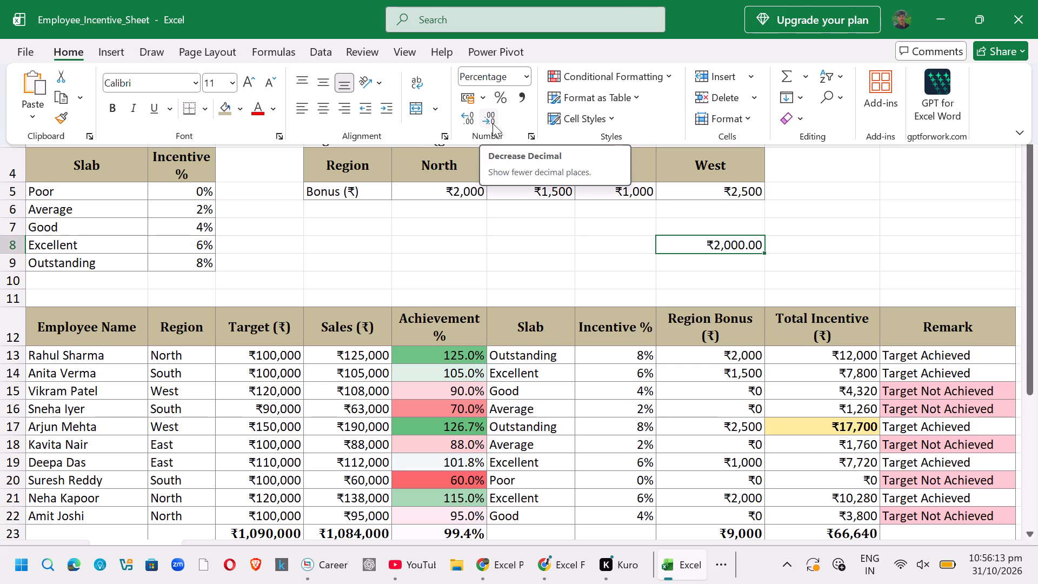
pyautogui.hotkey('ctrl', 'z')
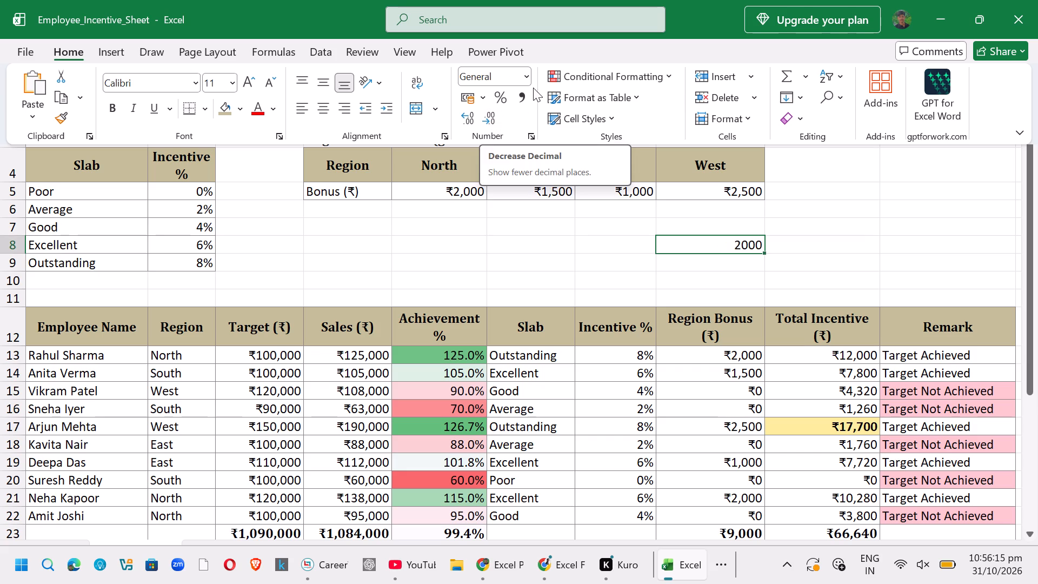
# Apply the Currency number format with the ₹ Hindi symbol to the practice result in I8.
pyautogui.click(526, 80)
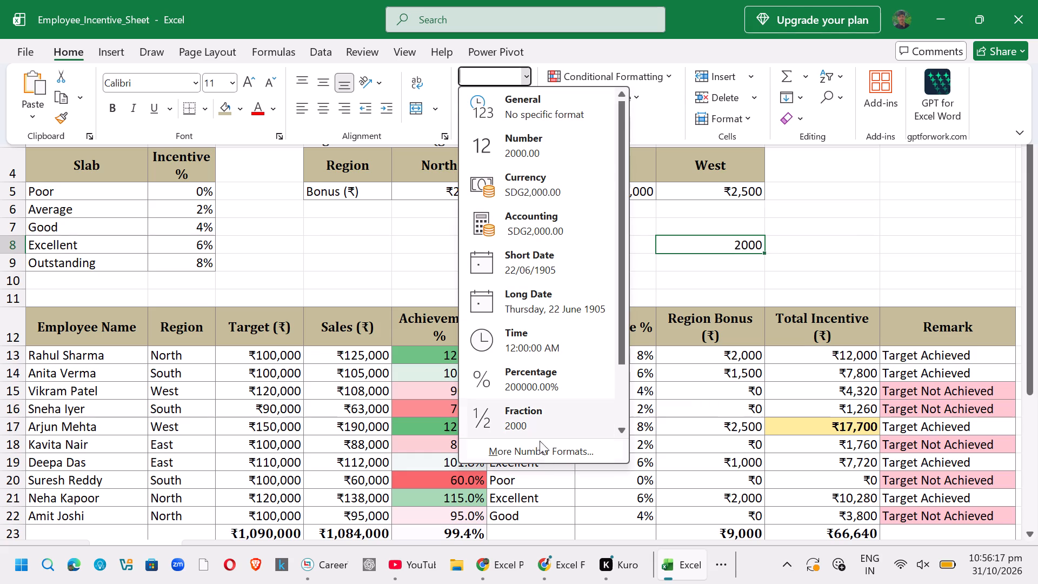
pyautogui.moveTo(535, 439); pyautogui.dragTo(529, 445)
pyautogui.click(529, 445)
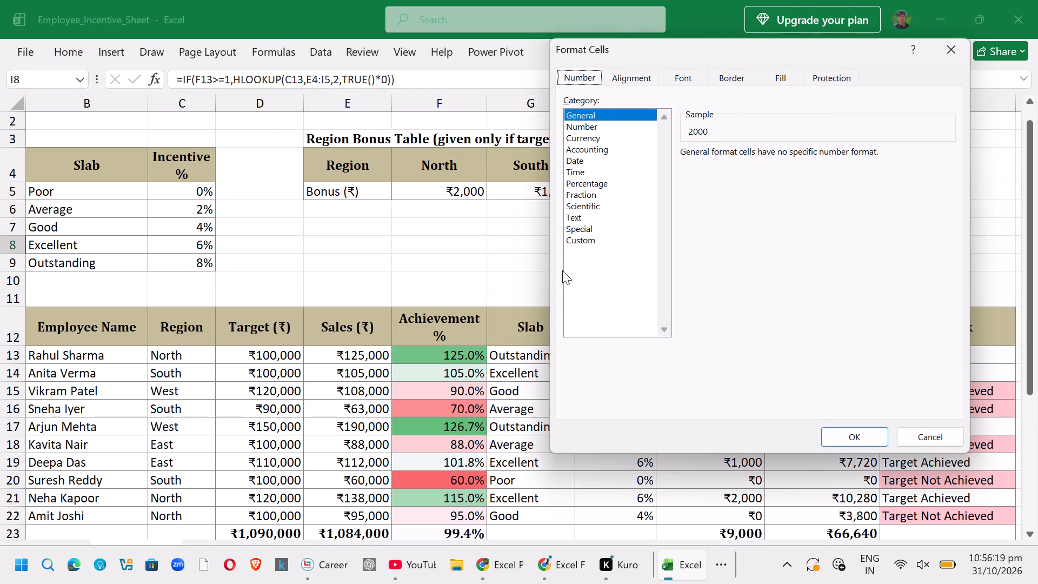
pyautogui.click(580, 135)
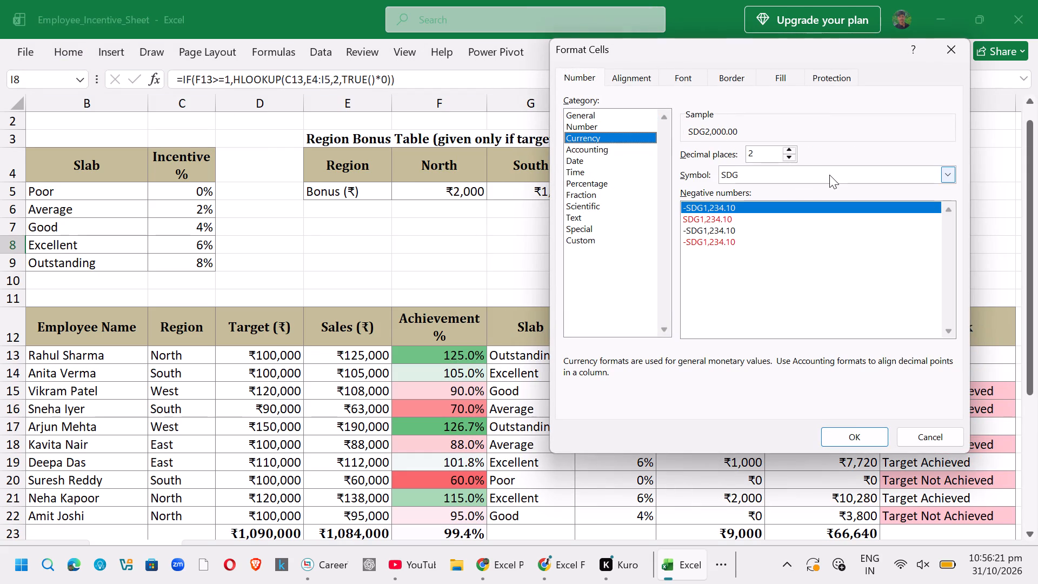
pyautogui.click(831, 174)
pyautogui.scroll(-13, 790, 270)
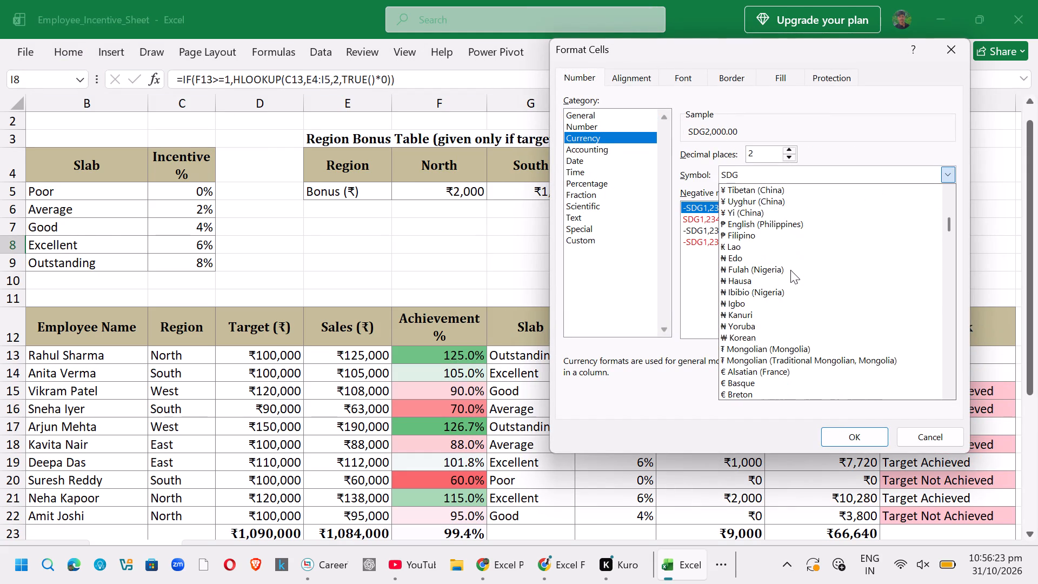
pyautogui.scroll(-5, 790, 270)
pyautogui.scroll(-12, 776, 321)
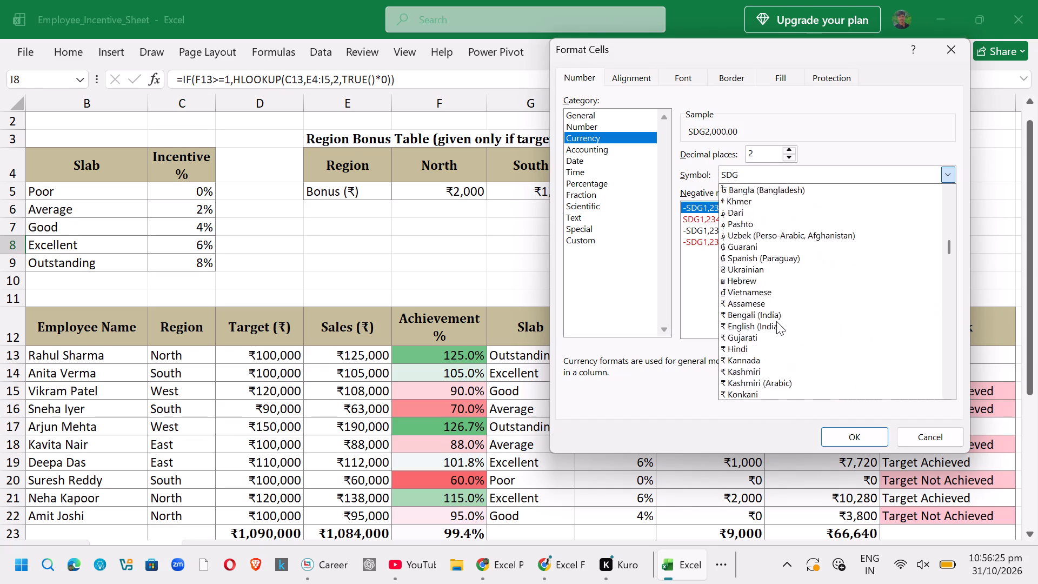
pyautogui.scroll(-6, 776, 321)
pyautogui.scroll(5, 776, 321)
pyautogui.scroll(1, 788, 248)
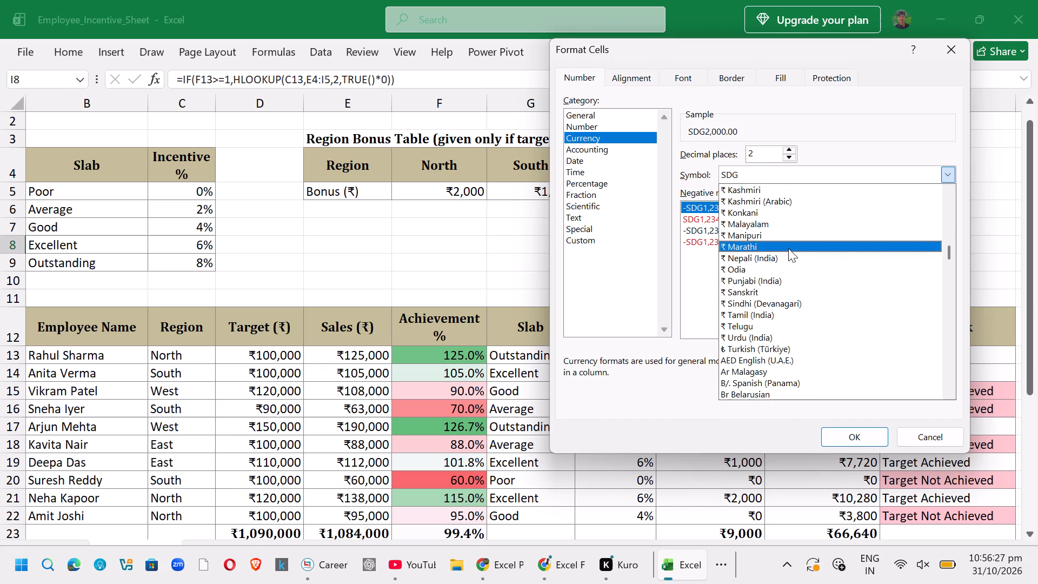
pyautogui.scroll(2, 788, 248)
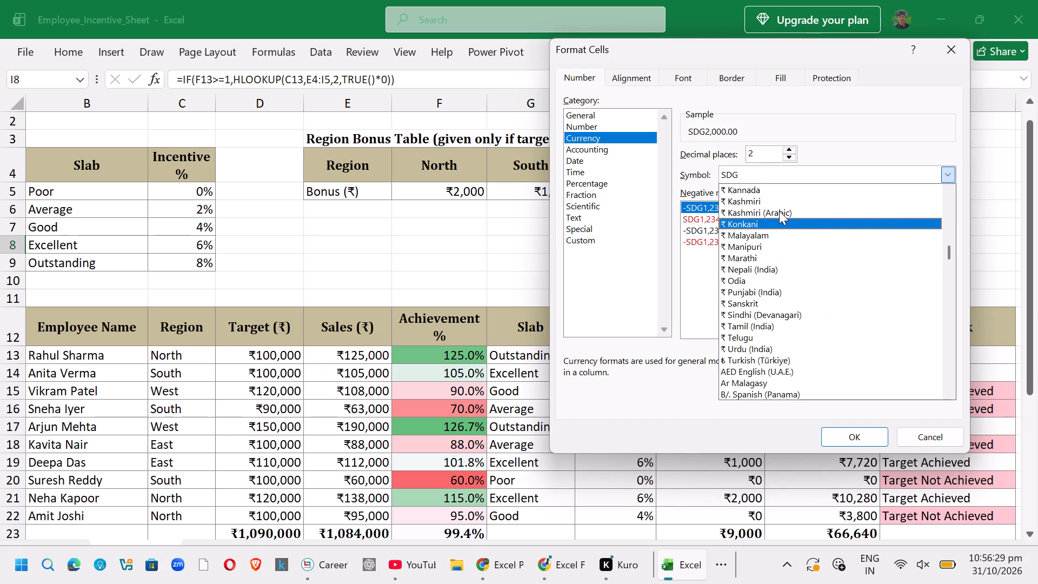
pyautogui.scroll(1, 779, 211)
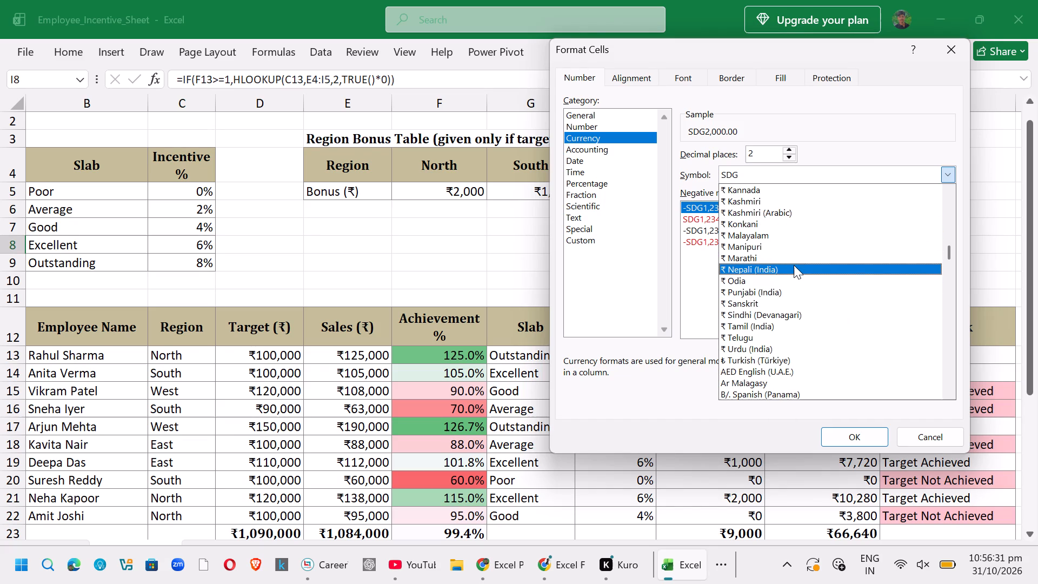
pyautogui.scroll(1, 794, 265)
pyautogui.scroll(1, 767, 227)
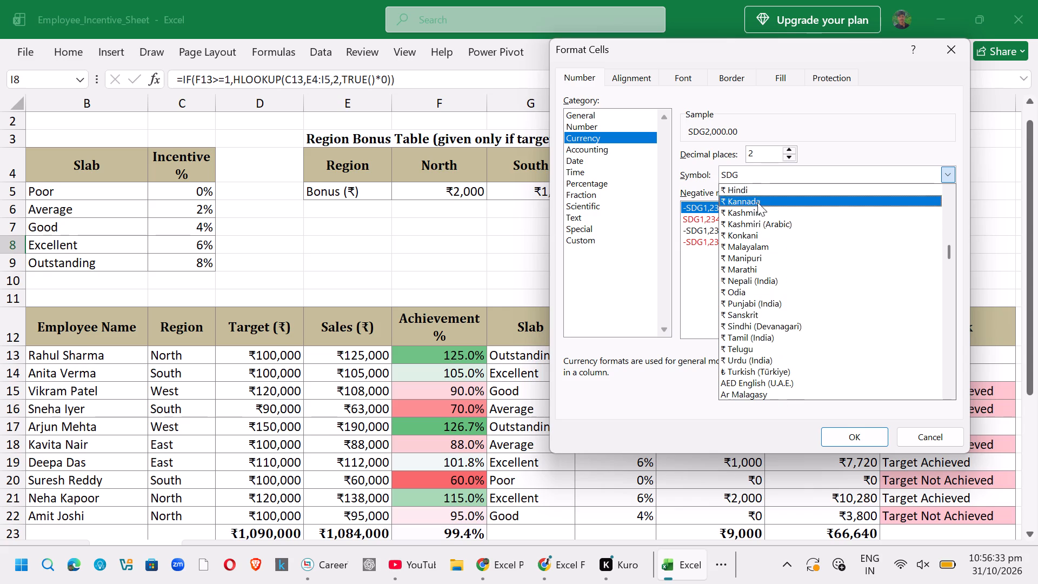
pyautogui.click(762, 190)
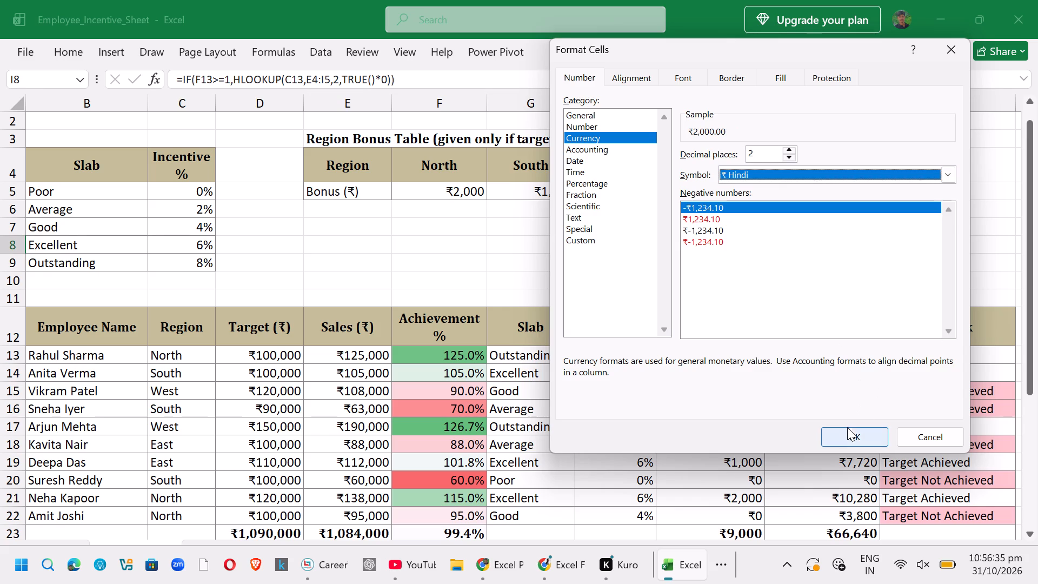
pyautogui.click(843, 433)
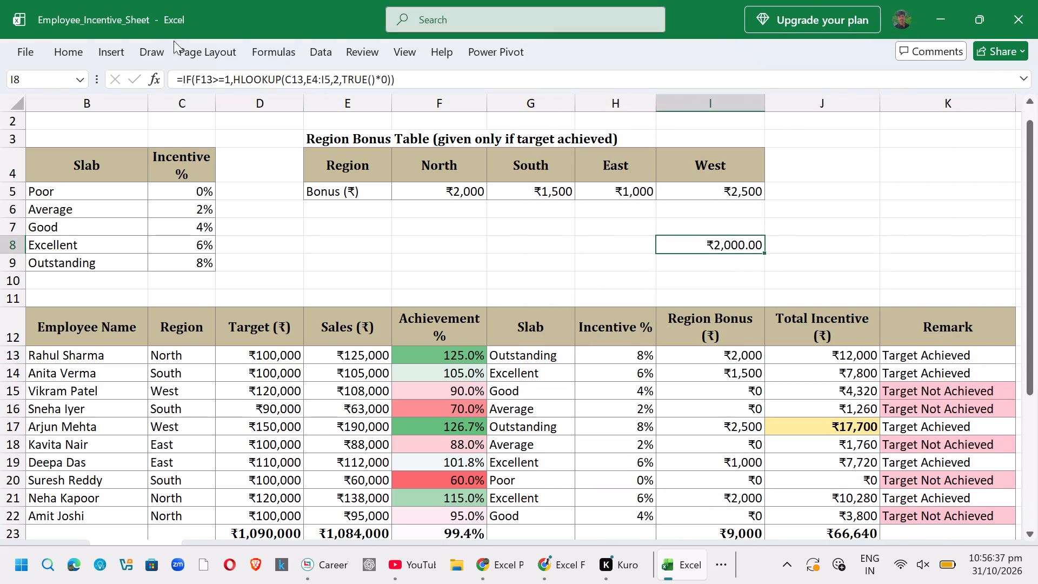
# Reduce the currency result in I8 to zero decimal places.
pyautogui.click(57, 52)
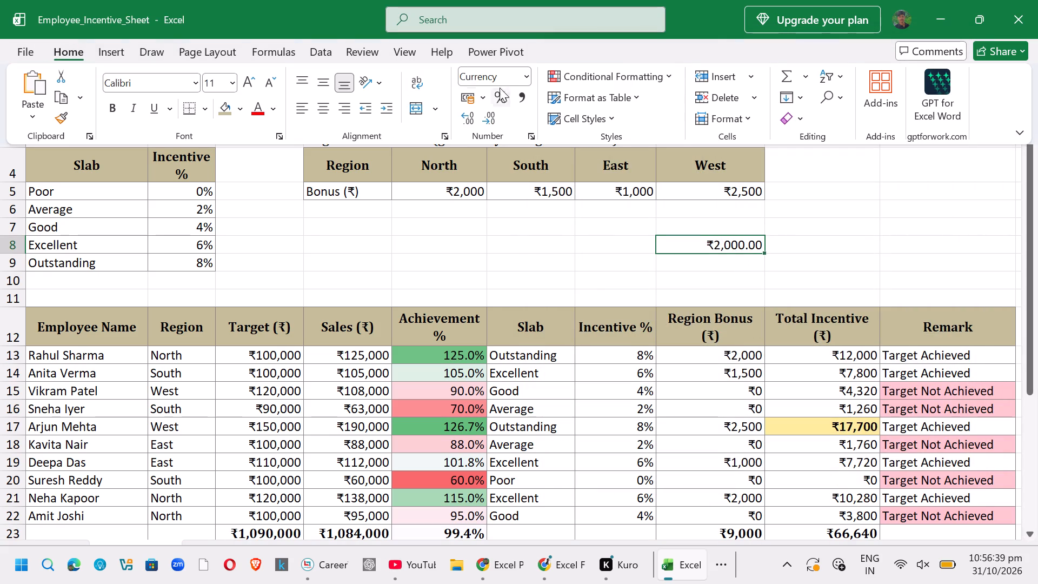
pyautogui.click(491, 112)
pyautogui.click(491, 112)
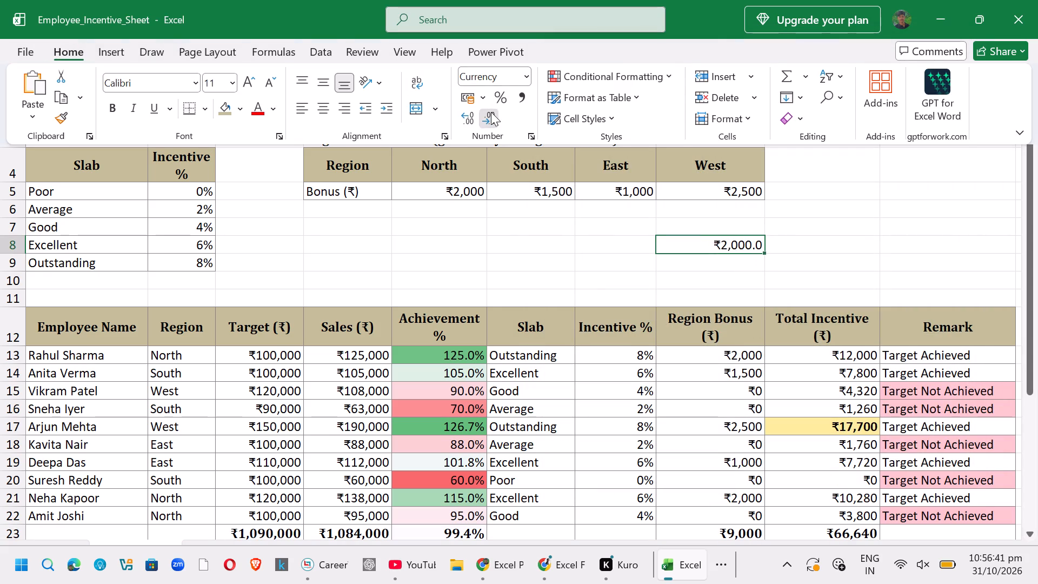
pyautogui.click(615, 268)
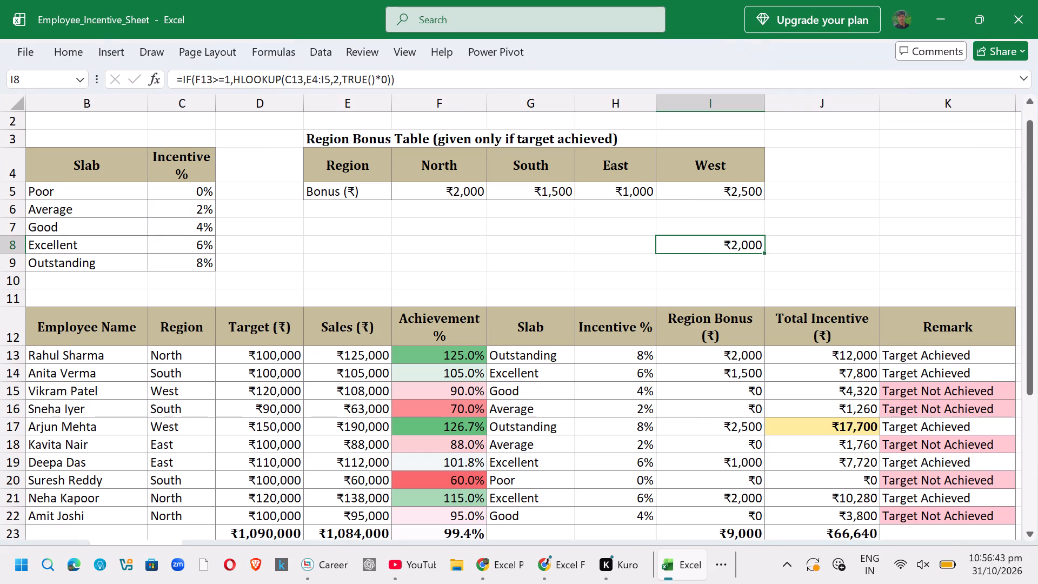
# Begin a practice Region Bonus formula in I9 with an IF test that F14>=1.
pyautogui.click(701, 262)
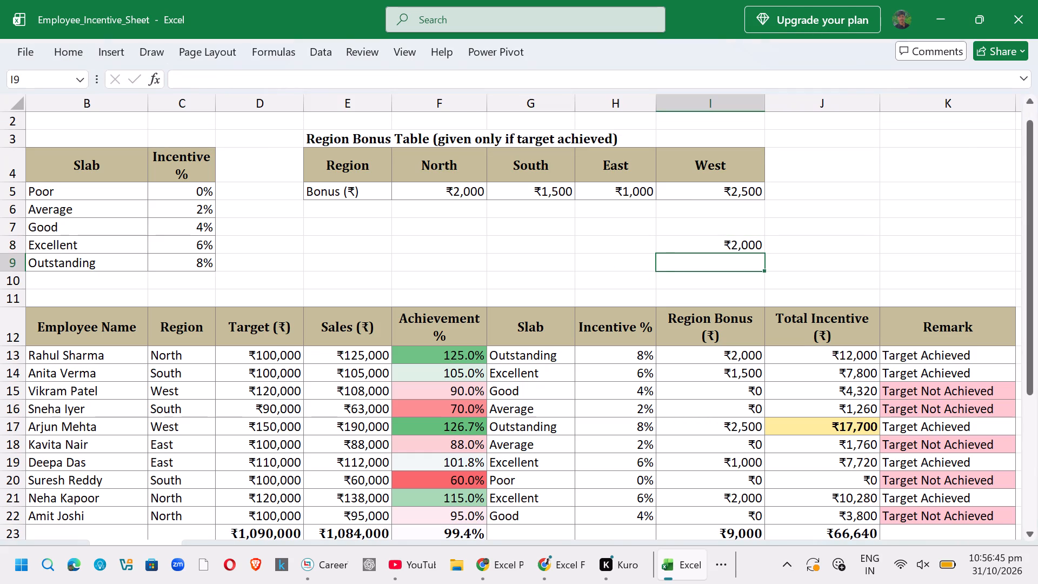
pyautogui.press('=')
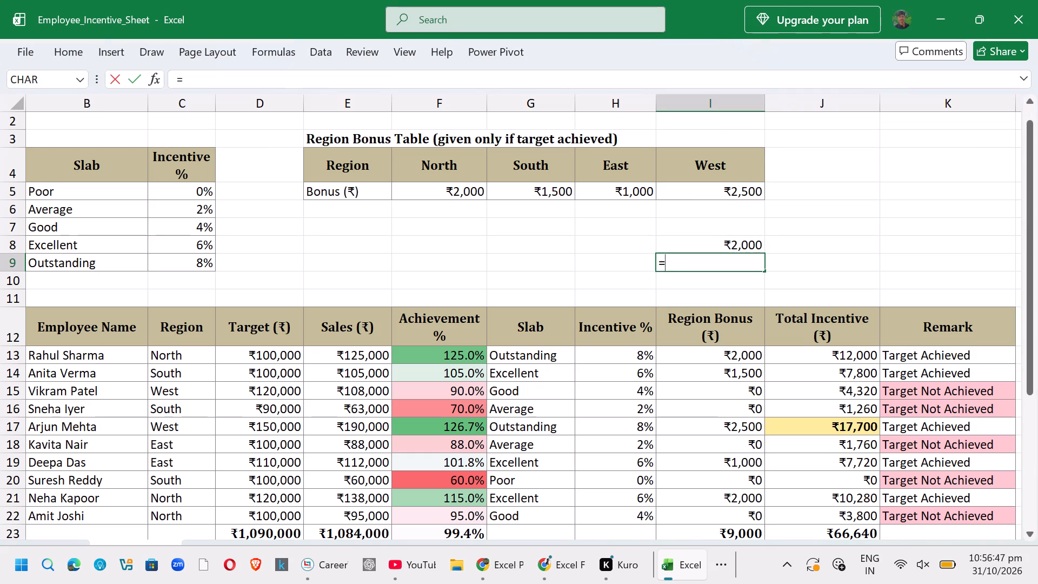
pyautogui.write('IF')
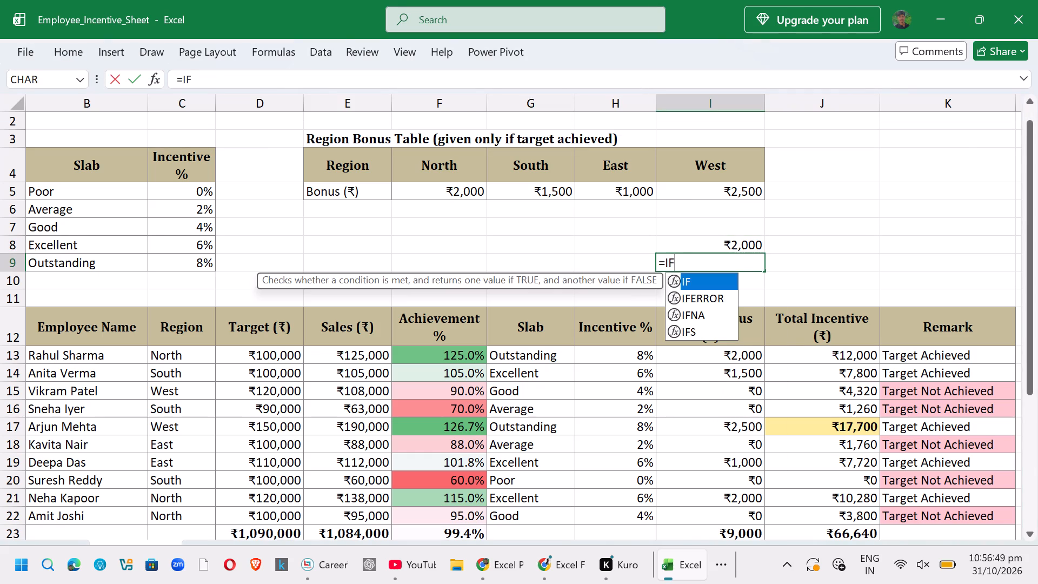
pyautogui.press('9')
pyautogui.press('BackSpace')
pyautogui.hotkey('shift', '(')
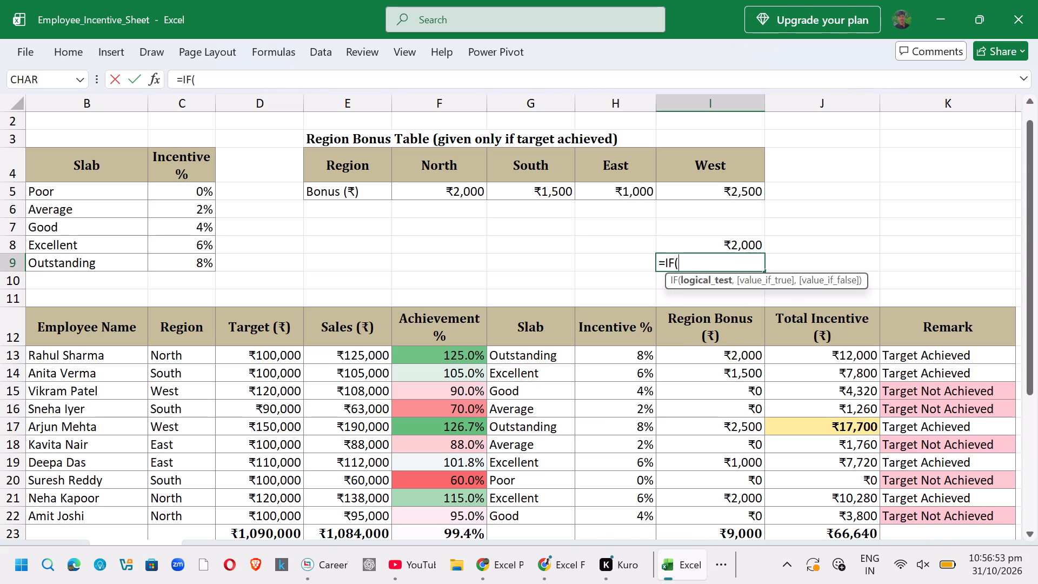
pyautogui.click(444, 384)
pyautogui.click(458, 370)
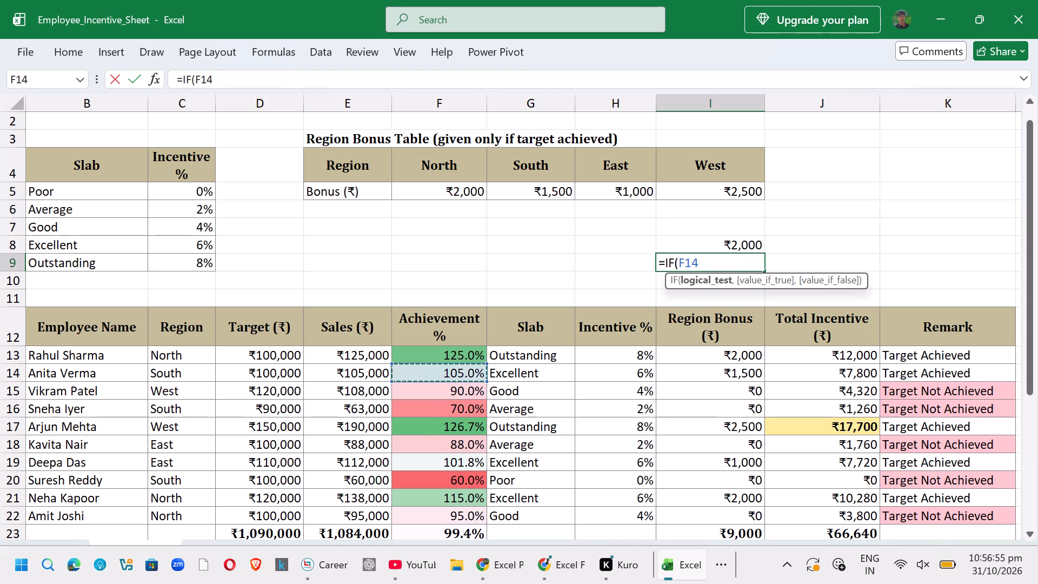
pyautogui.press(',')
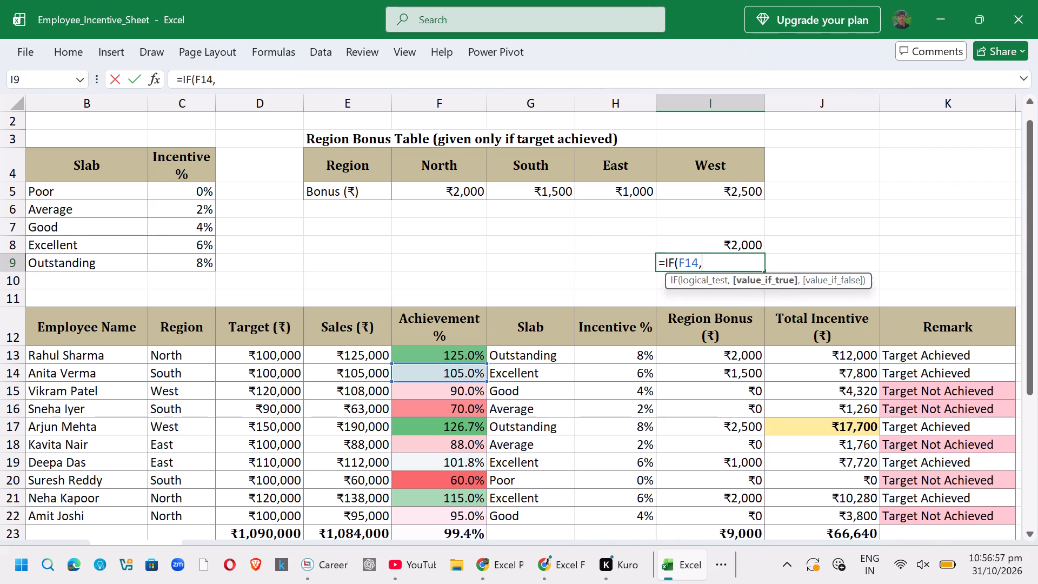
pyautogui.press(',')
pyautogui.press('BackSpace')
pyautogui.press('BackSpace')
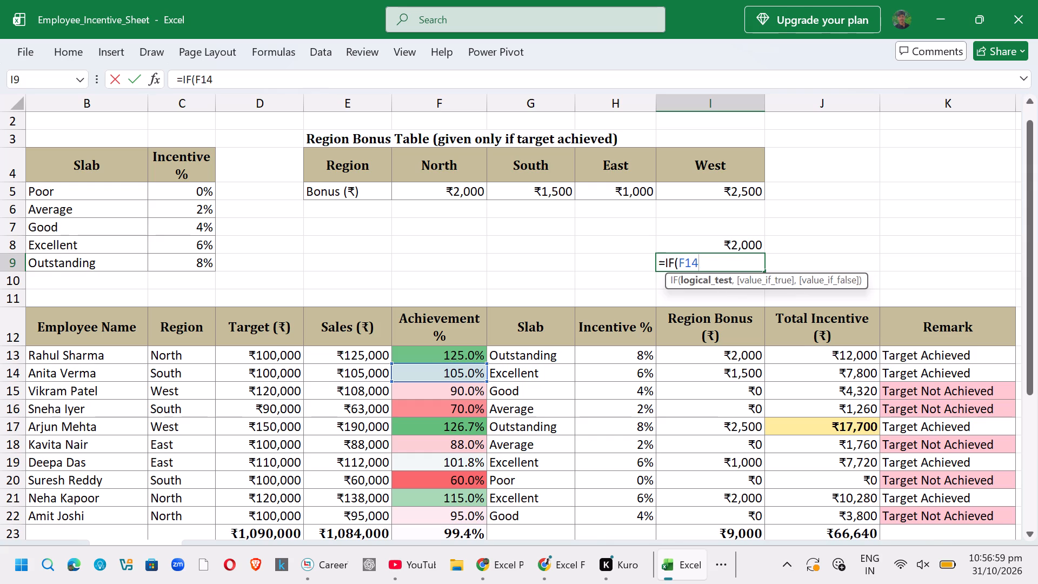
pyautogui.write('>+')
pyautogui.press('BackSpace')
pyautogui.press('-')
pyautogui.press('BackSpace')
pyautogui.press('=')
pyautogui.press('1')
pyautogui.press(',')
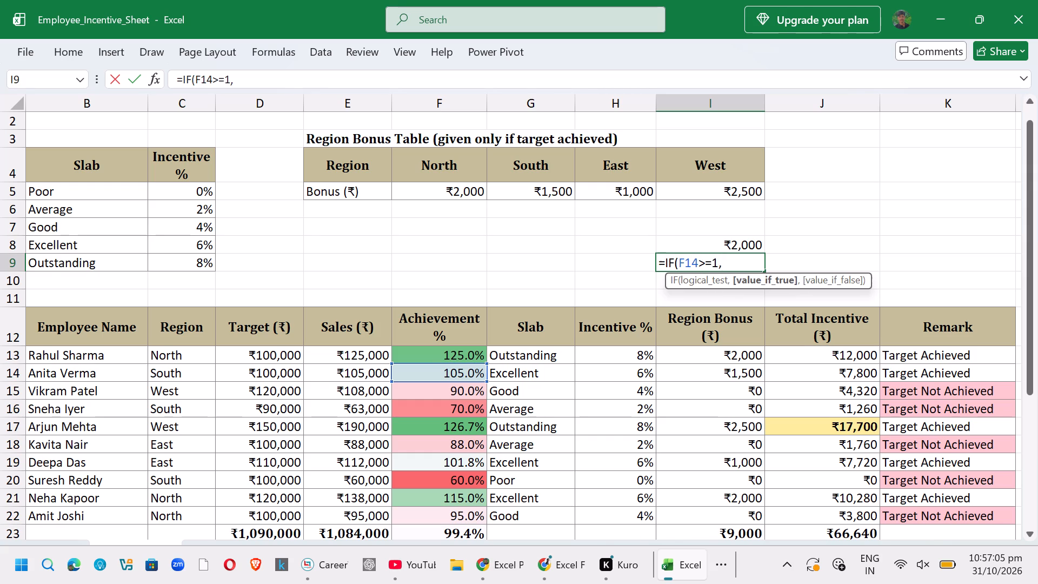
pyautogui.press('BackSpace')
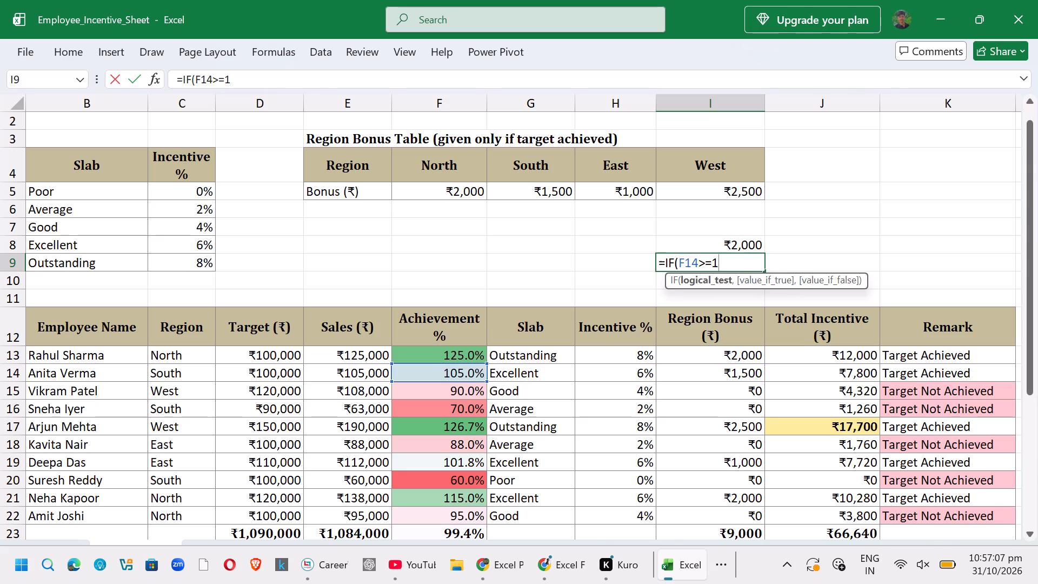
pyautogui.press(',')
# Complete the I9 formula with HLOOKUP of C14 in E4:I5, row 2, last argument TRUE()0, and accept the suggested correction to TRUE()*0.
pyautogui.write('HLOOKUP(')
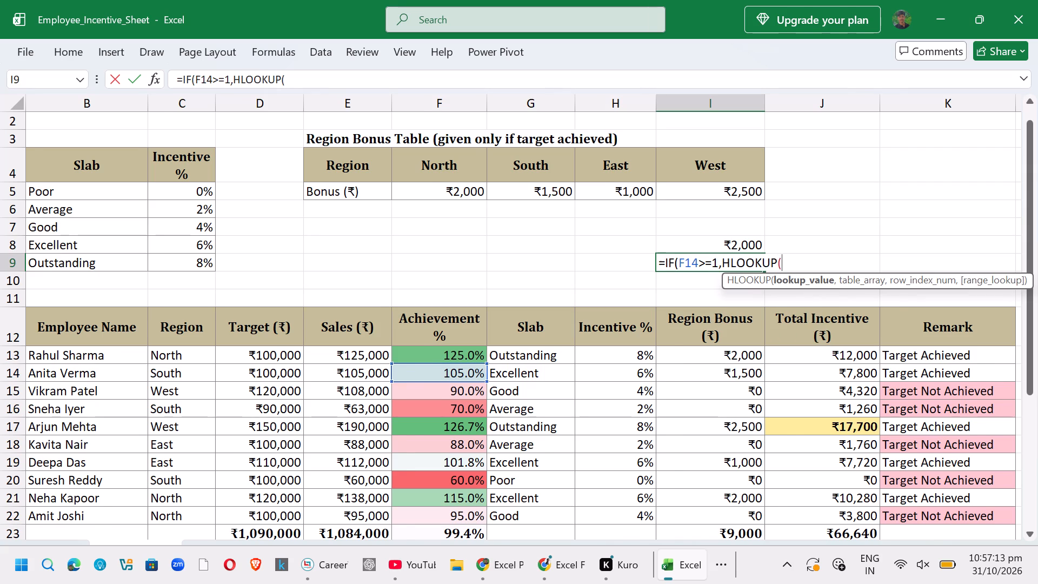
pyautogui.hscroll(1, 413, 369)
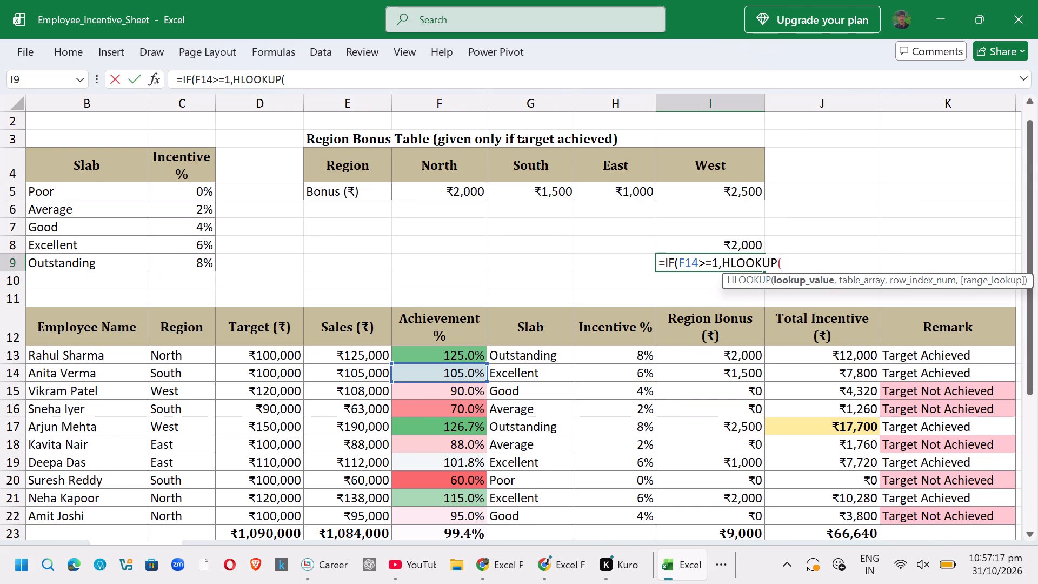
pyautogui.click(178, 376)
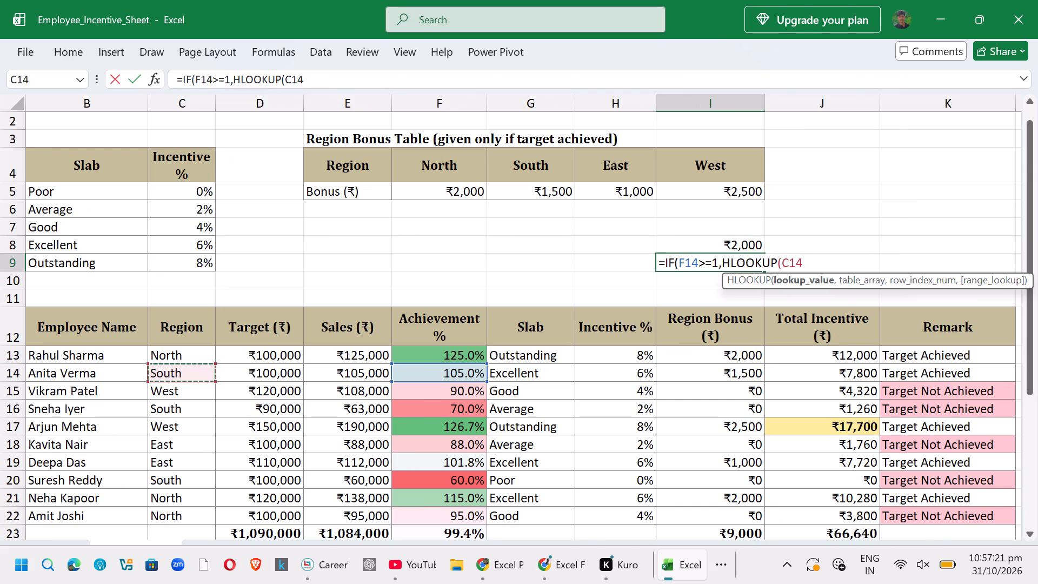
pyautogui.press(',')
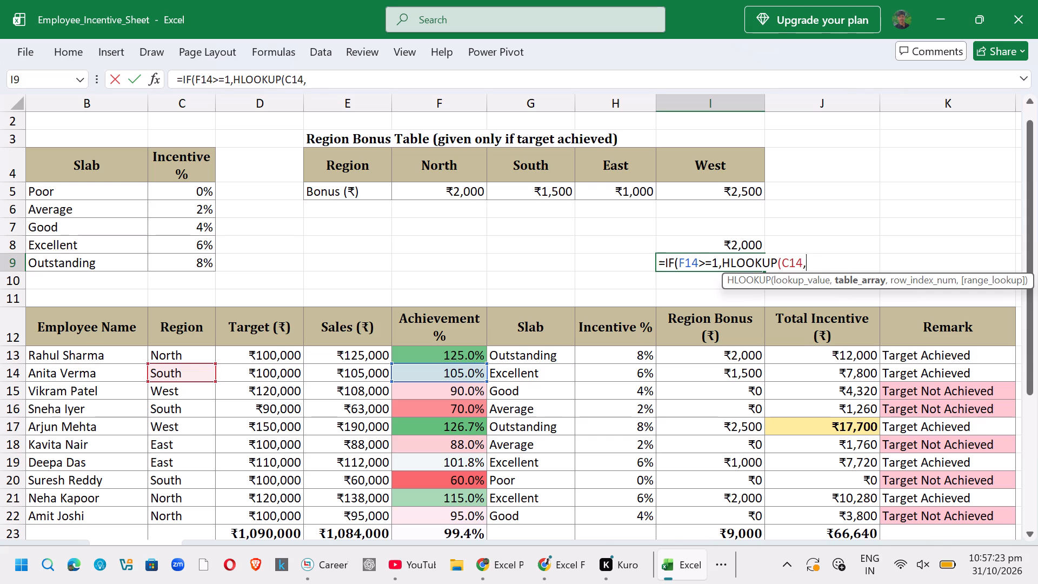
pyautogui.moveTo(305, 150); pyautogui.dragTo(723, 193)
pyautogui.press(',')
pyautogui.write('2,')
pyautogui.write('TRUE()')
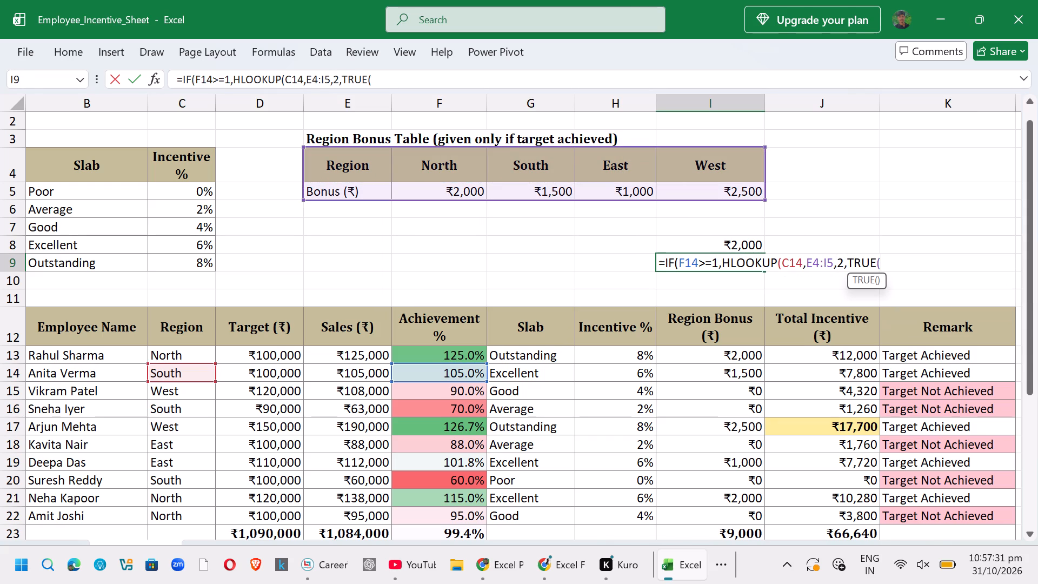
pyautogui.press('0')
pyautogui.write('))')
pyautogui.press('Return')
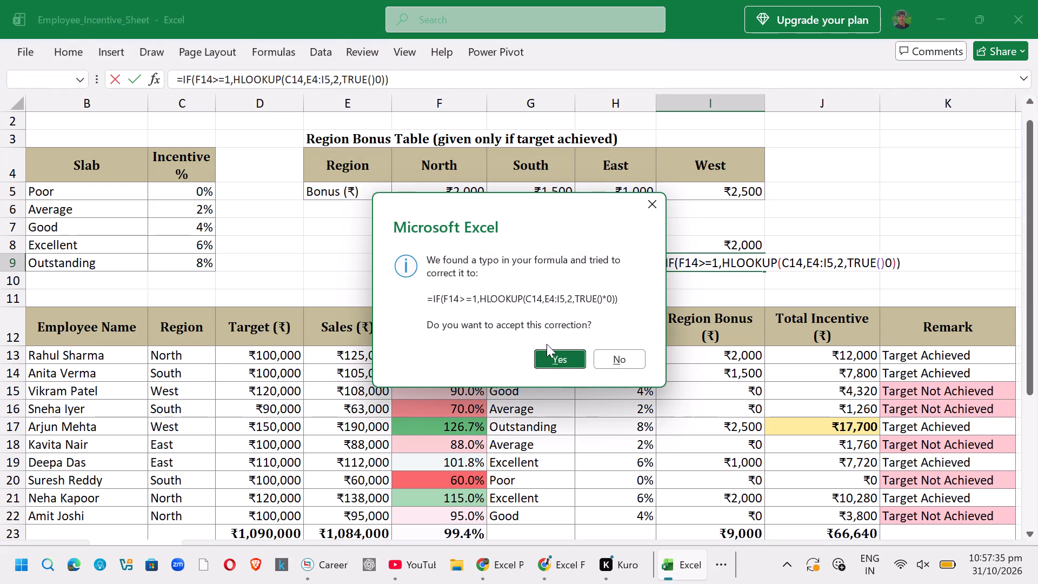
pyautogui.click(552, 344)
pyautogui.click(549, 350)
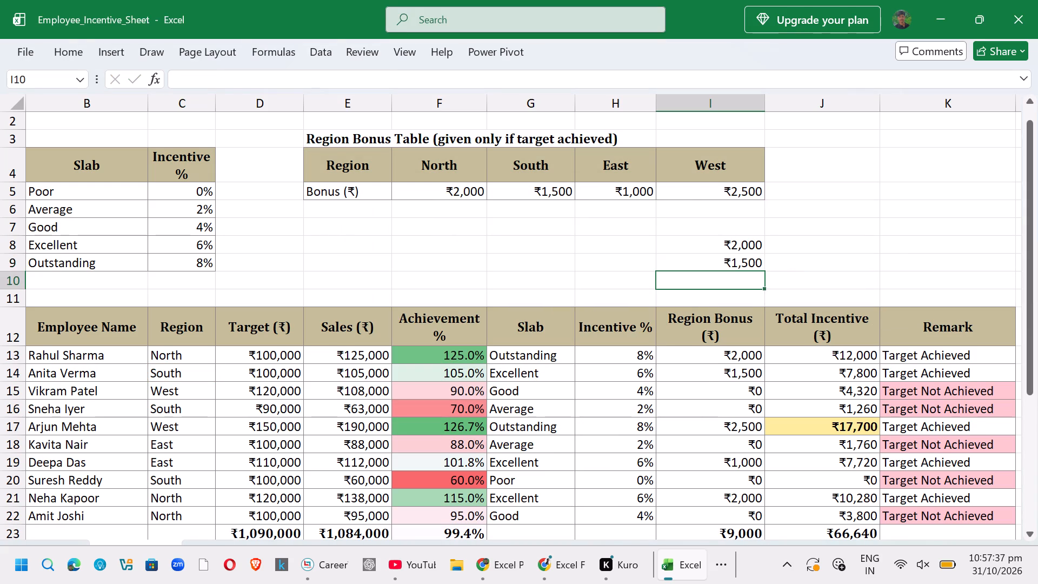
# Begin the row 15 practice formula in I10 with an IF test that F15>=1.
pyautogui.click(680, 276)
pyautogui.moveTo(627, 267); pyautogui.dragTo(704, 264)
pyautogui.click(704, 264)
pyautogui.click(697, 280)
pyautogui.press('=')
pyautogui.click(458, 397)
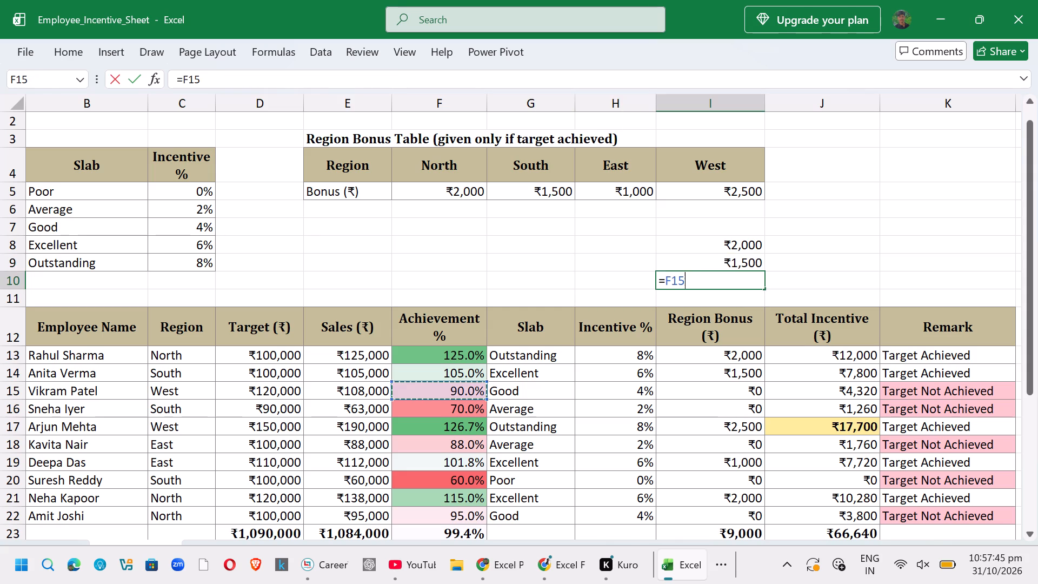
pyautogui.press('BackSpace')
pyautogui.press('BackSpace')
pyautogui.press('BackSpace')
pyautogui.write('IF')
pyautogui.hotkey('shift', '(')
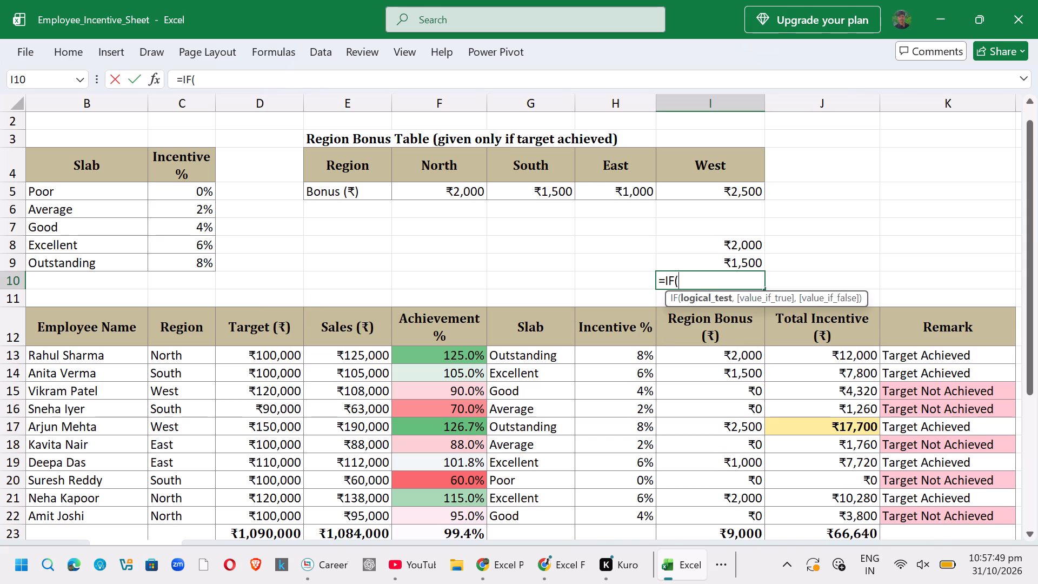
pyautogui.click(457, 394)
pyautogui.press('.')
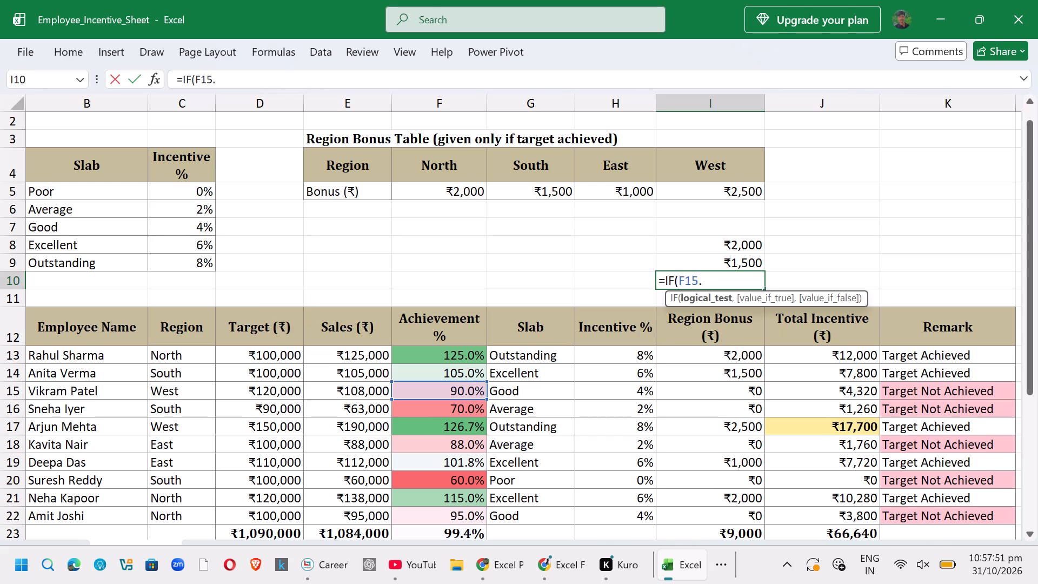
pyautogui.press('=')
pyautogui.press('BackSpace')
pyautogui.press('BackSpace')
pyautogui.write('>+')
pyautogui.press('BackSpace')
pyautogui.press('=')
pyautogui.press('1')
pyautogui.press(',')
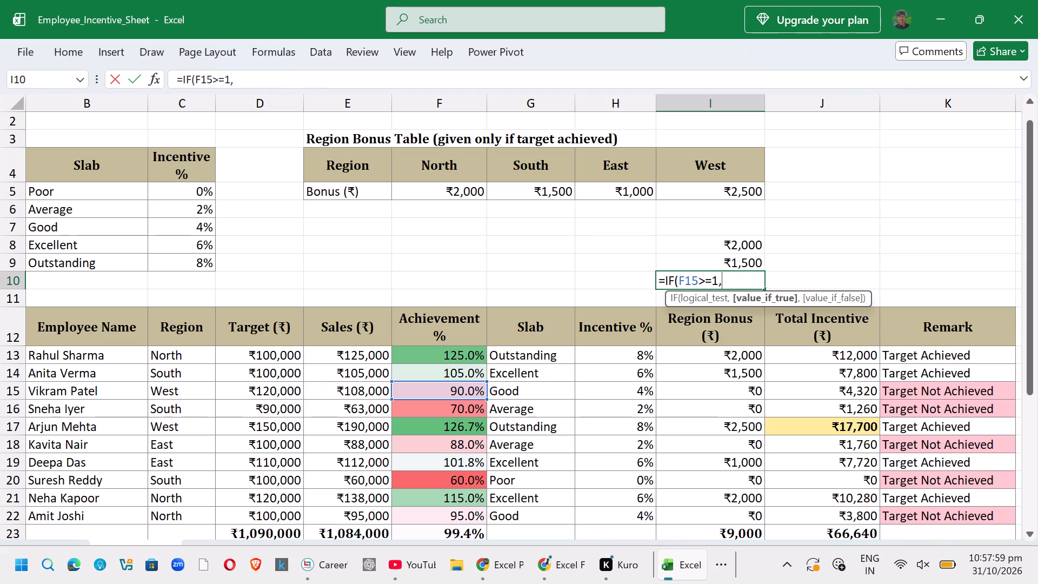
# Complete the I10 formula with HLOOKUP of C15 in E4:I5, row 2, last argument FALSE()0, and accept the suggested correction to FALSE()*0.
pyautogui.hotkey('shift', 'j')
pyautogui.hotkey('shift', 'BackSpace')
pyautogui.write('HLOOKI')
pyautogui.hotkey('shift', 'BackSpace')
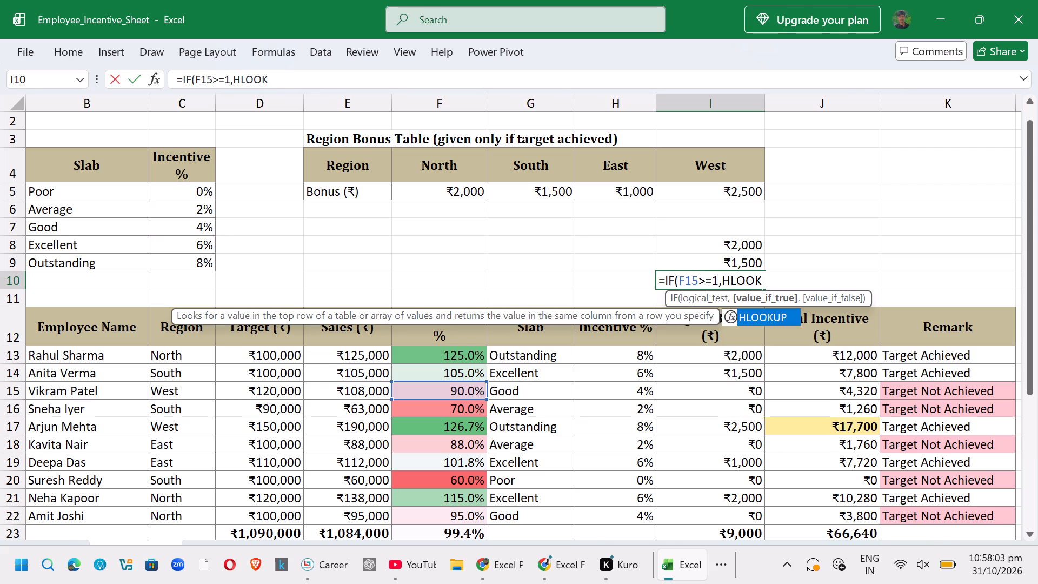
pyautogui.write('UO')
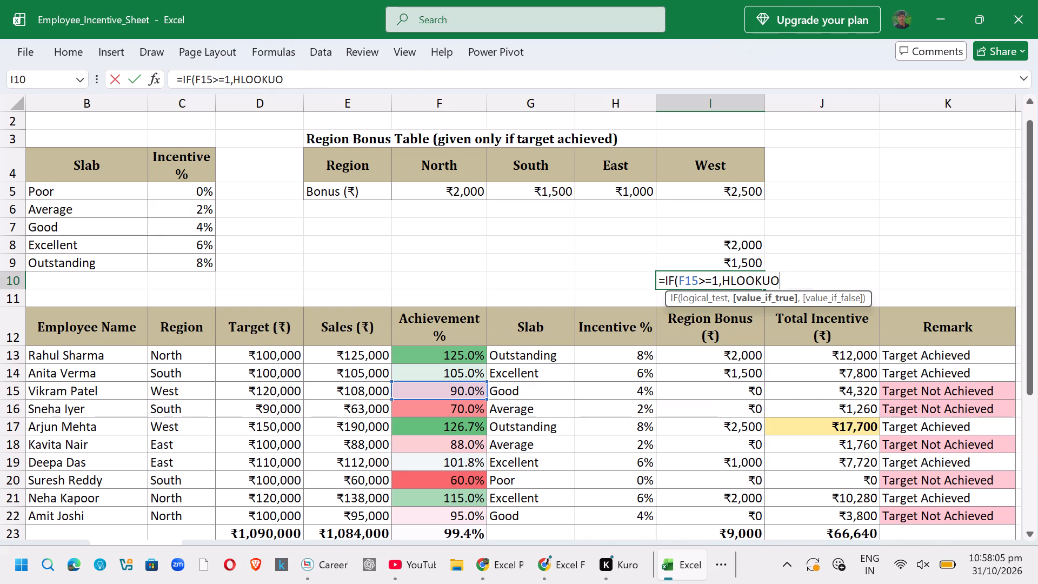
pyautogui.hotkey('shift', 'BackSpace')
pyautogui.write('P(')
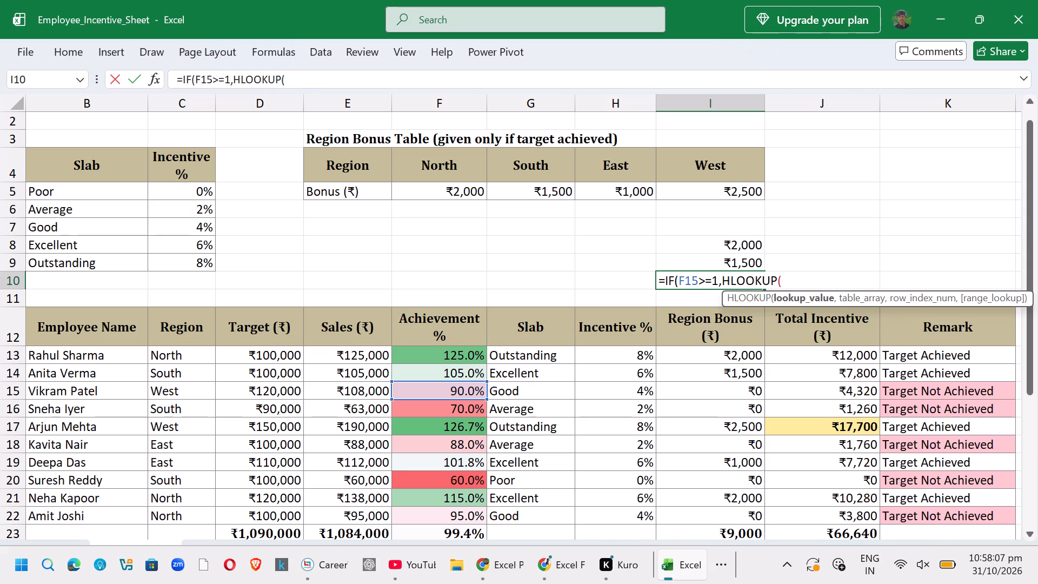
pyautogui.click(186, 390)
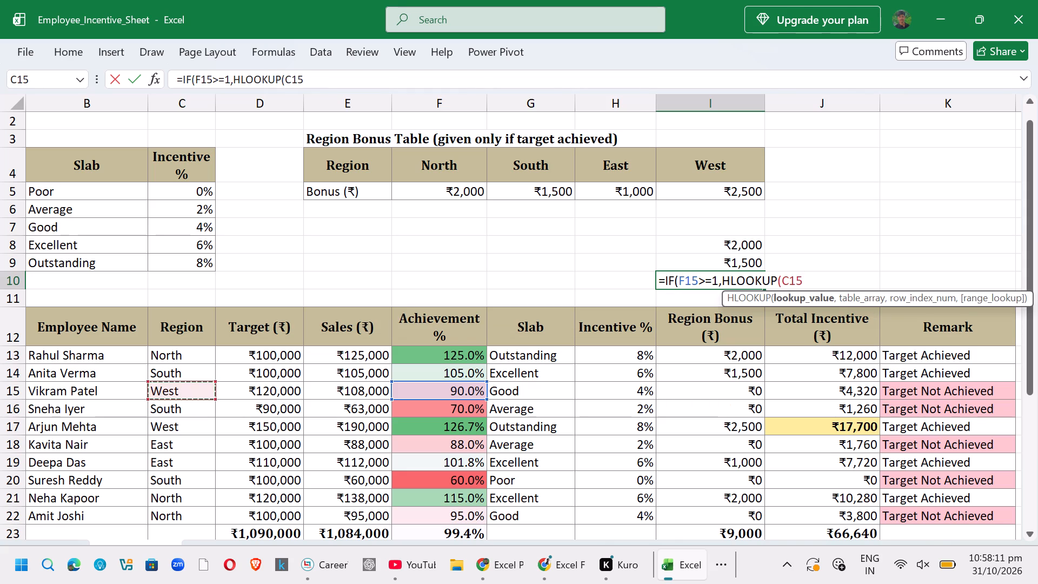
pyautogui.press(',')
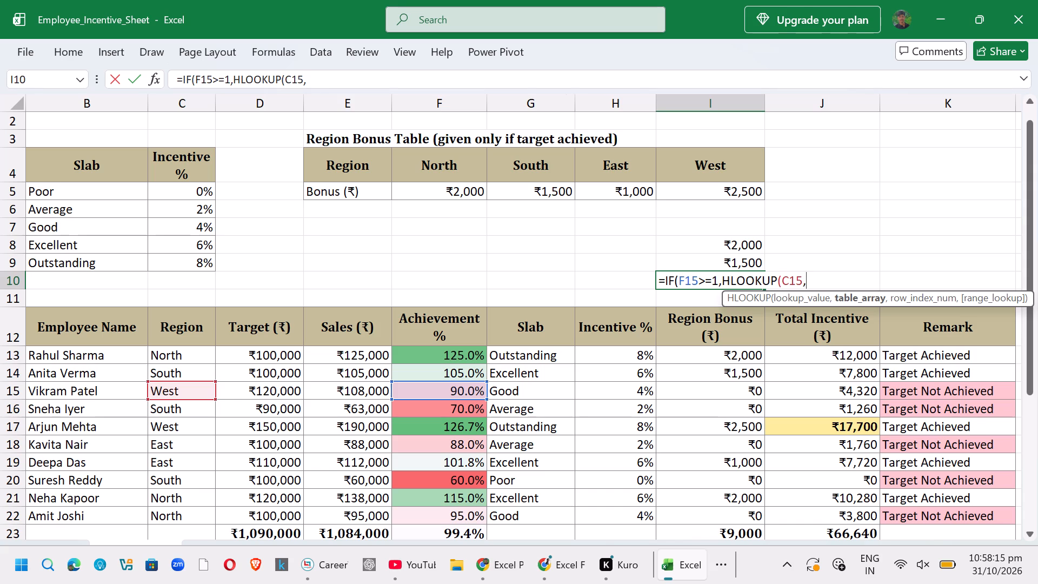
pyautogui.moveTo(308, 150); pyautogui.dragTo(714, 184)
pyautogui.press(',')
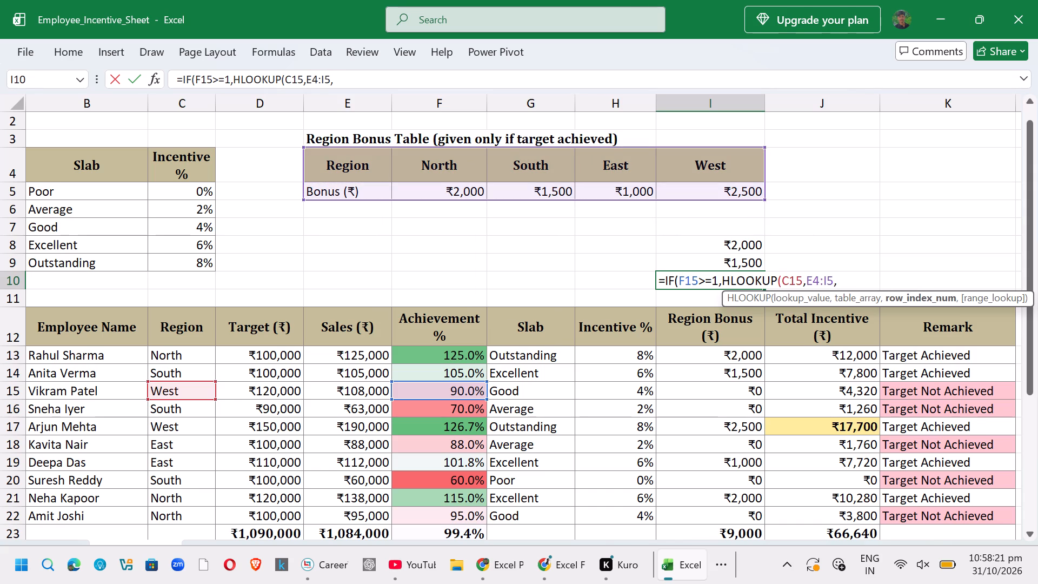
pyautogui.write('2,TR')
pyautogui.press('BackSpace')
pyautogui.press('BackSpace')
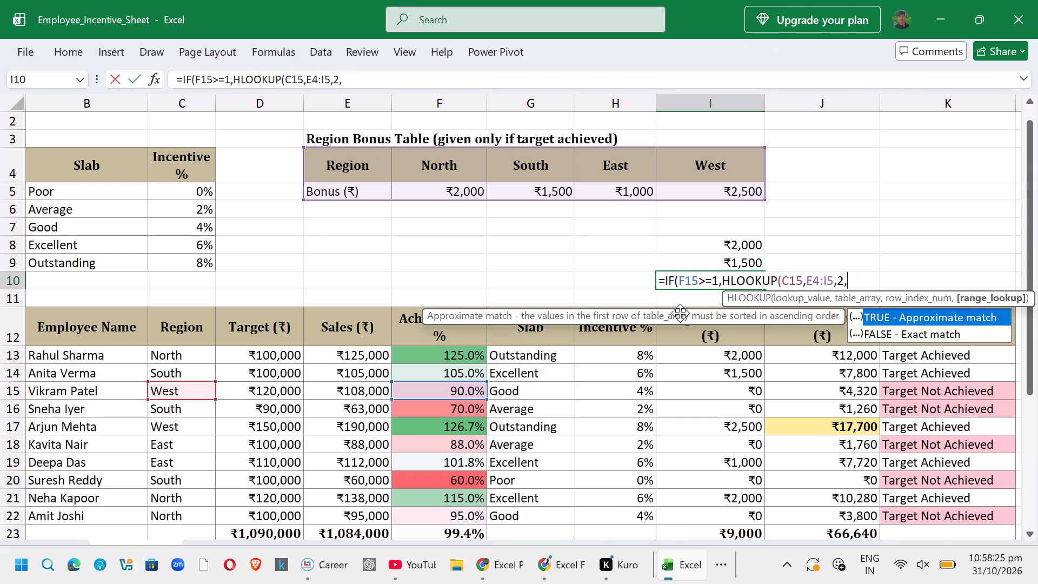
pyautogui.write('FALSE')
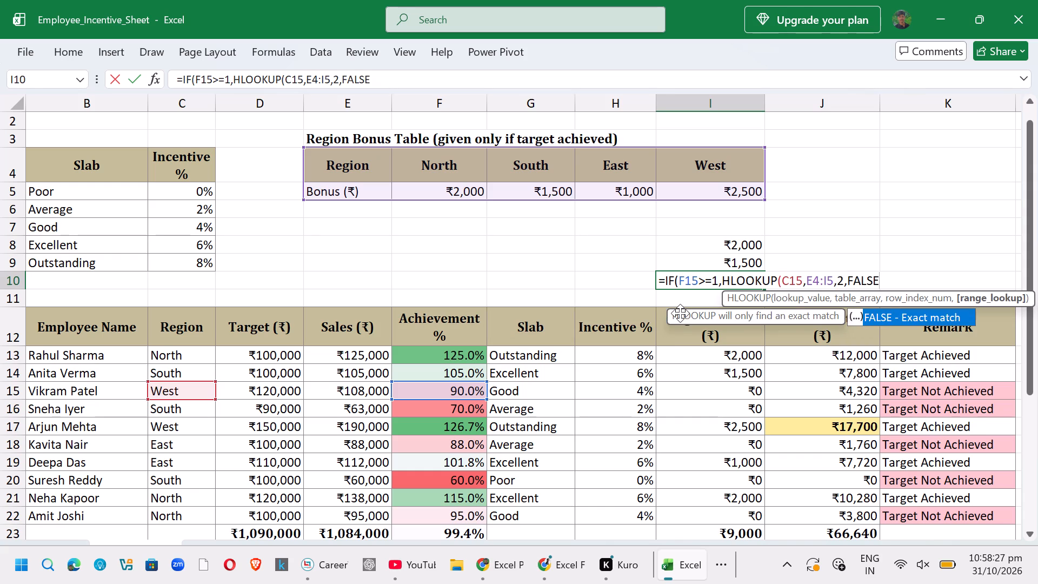
pyautogui.write('()')
pyautogui.write('0))')
pyautogui.press('Return')
pyautogui.click(558, 355)
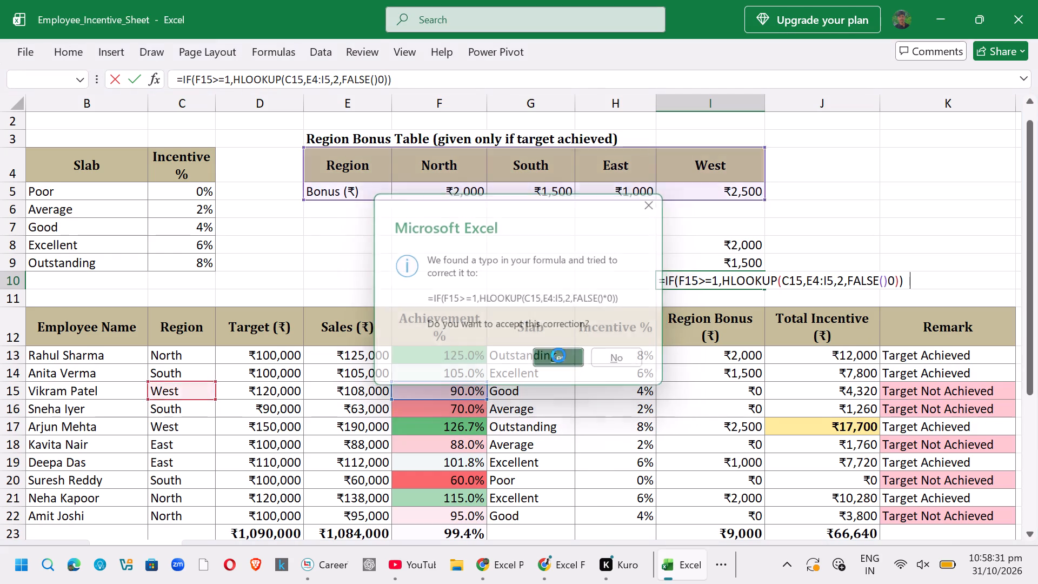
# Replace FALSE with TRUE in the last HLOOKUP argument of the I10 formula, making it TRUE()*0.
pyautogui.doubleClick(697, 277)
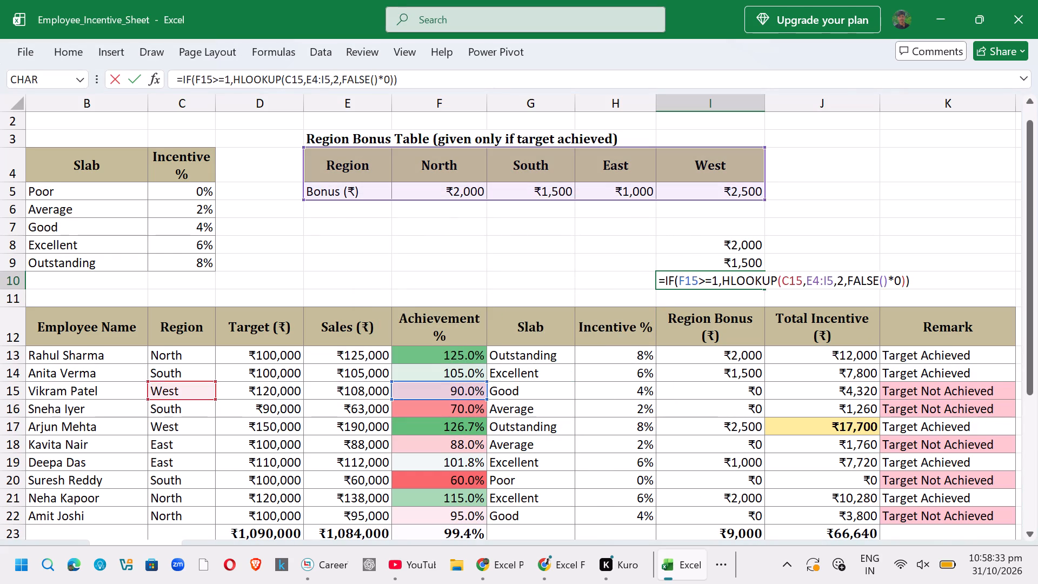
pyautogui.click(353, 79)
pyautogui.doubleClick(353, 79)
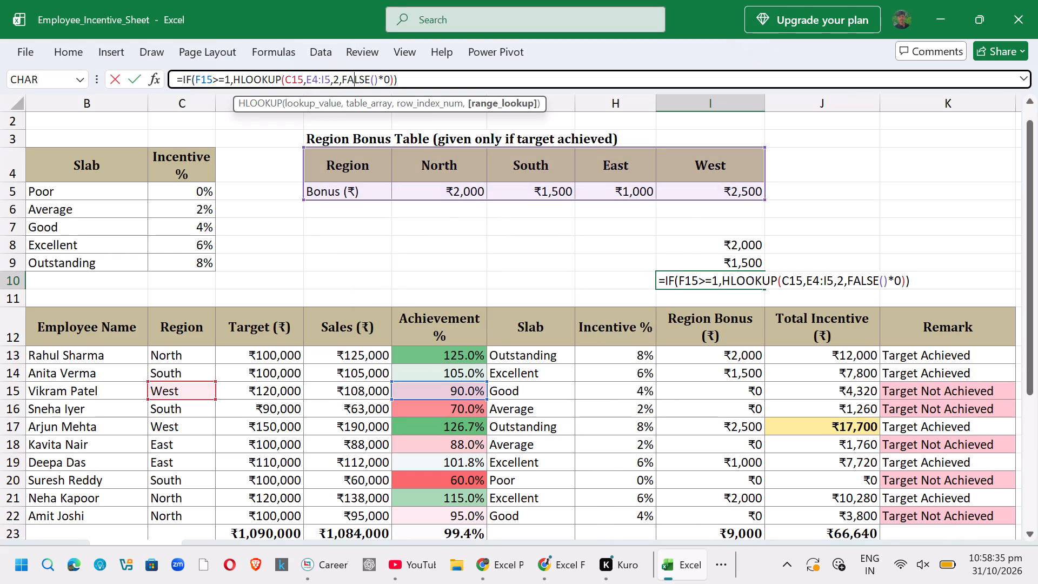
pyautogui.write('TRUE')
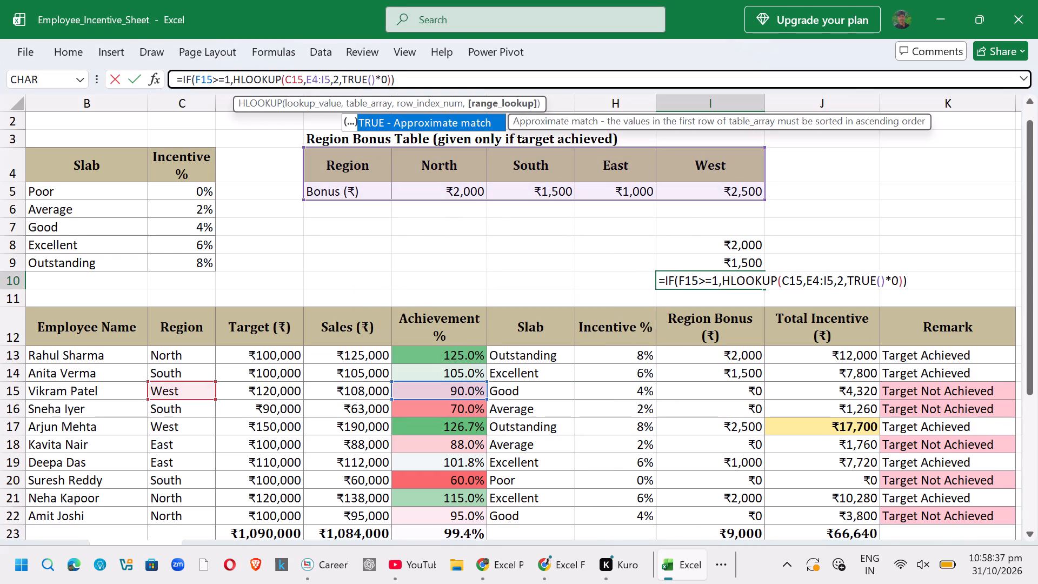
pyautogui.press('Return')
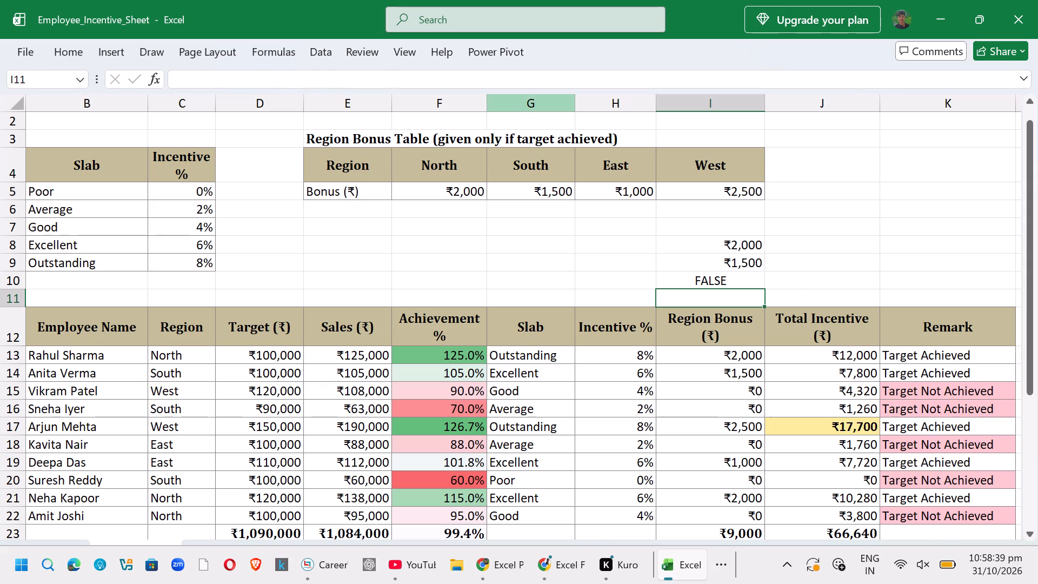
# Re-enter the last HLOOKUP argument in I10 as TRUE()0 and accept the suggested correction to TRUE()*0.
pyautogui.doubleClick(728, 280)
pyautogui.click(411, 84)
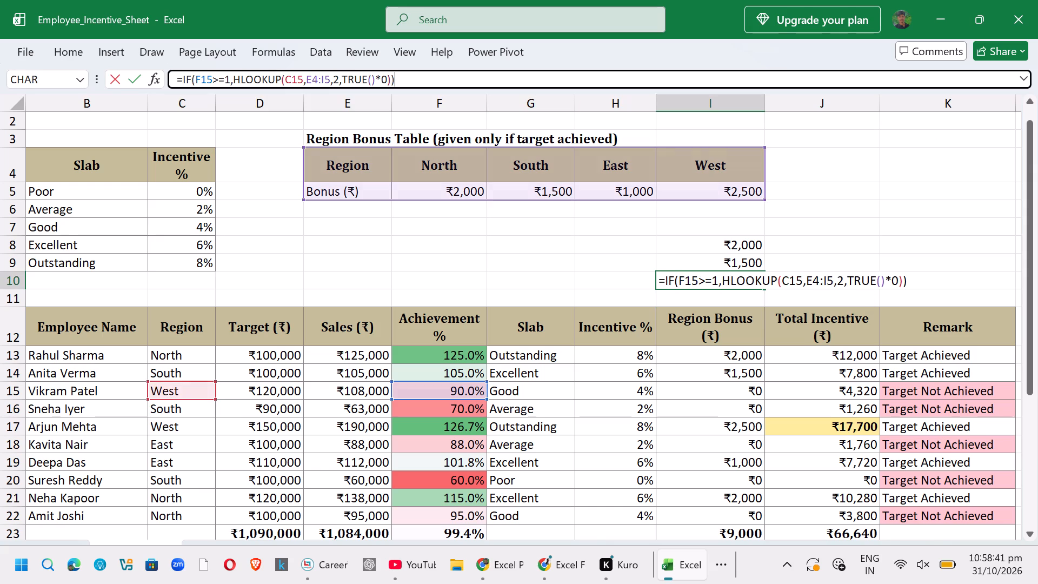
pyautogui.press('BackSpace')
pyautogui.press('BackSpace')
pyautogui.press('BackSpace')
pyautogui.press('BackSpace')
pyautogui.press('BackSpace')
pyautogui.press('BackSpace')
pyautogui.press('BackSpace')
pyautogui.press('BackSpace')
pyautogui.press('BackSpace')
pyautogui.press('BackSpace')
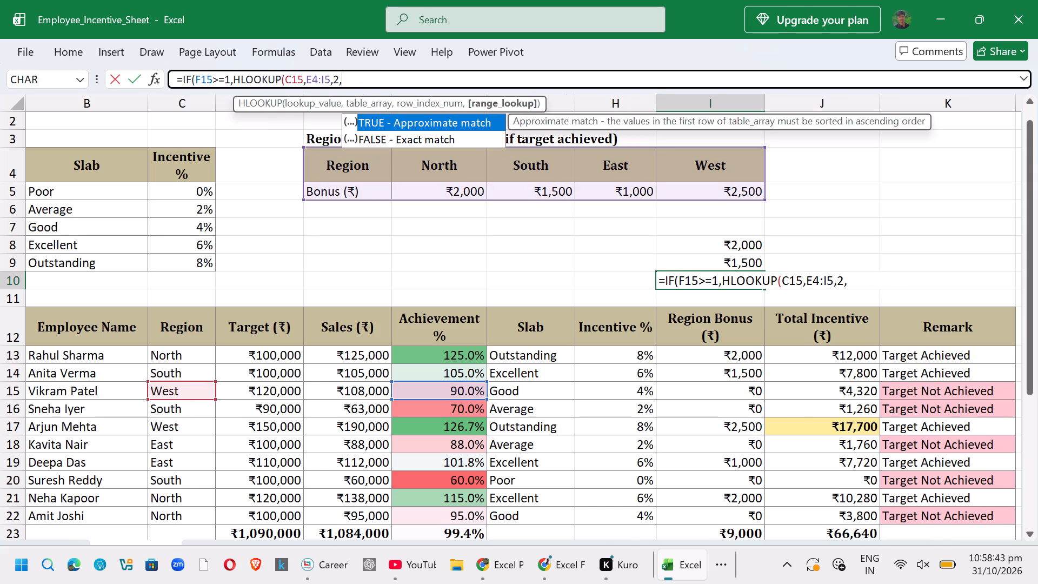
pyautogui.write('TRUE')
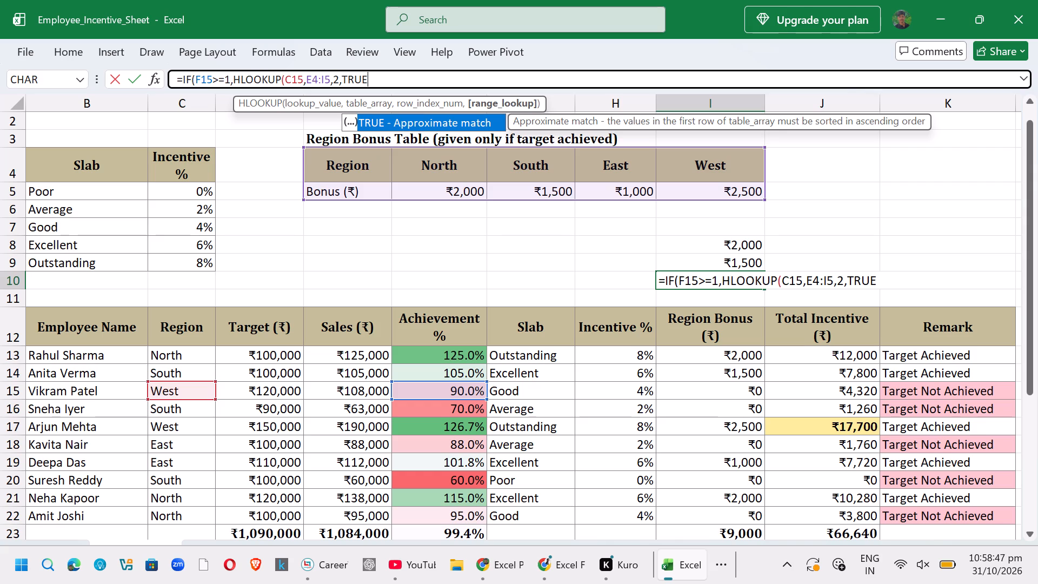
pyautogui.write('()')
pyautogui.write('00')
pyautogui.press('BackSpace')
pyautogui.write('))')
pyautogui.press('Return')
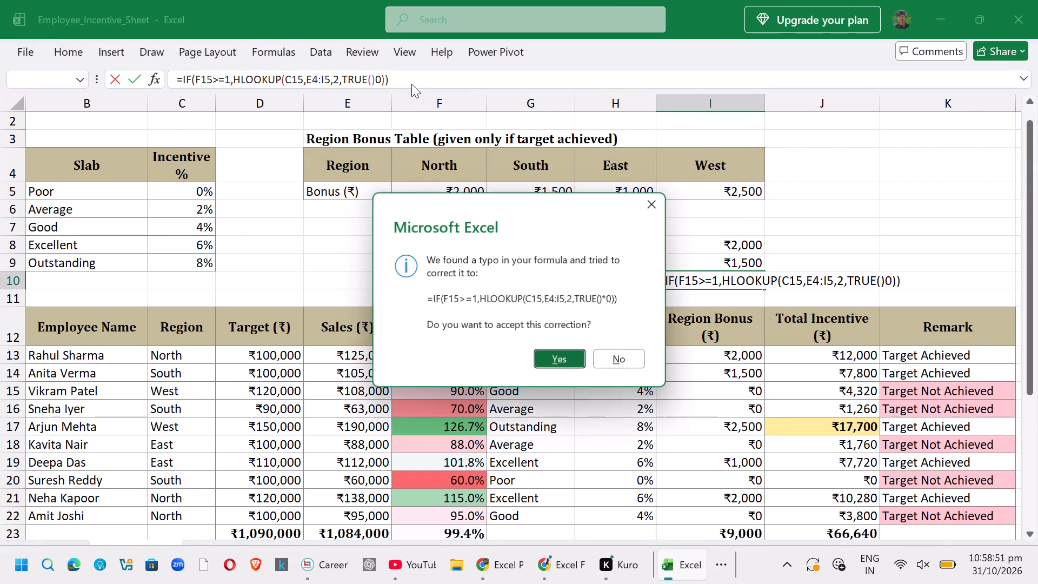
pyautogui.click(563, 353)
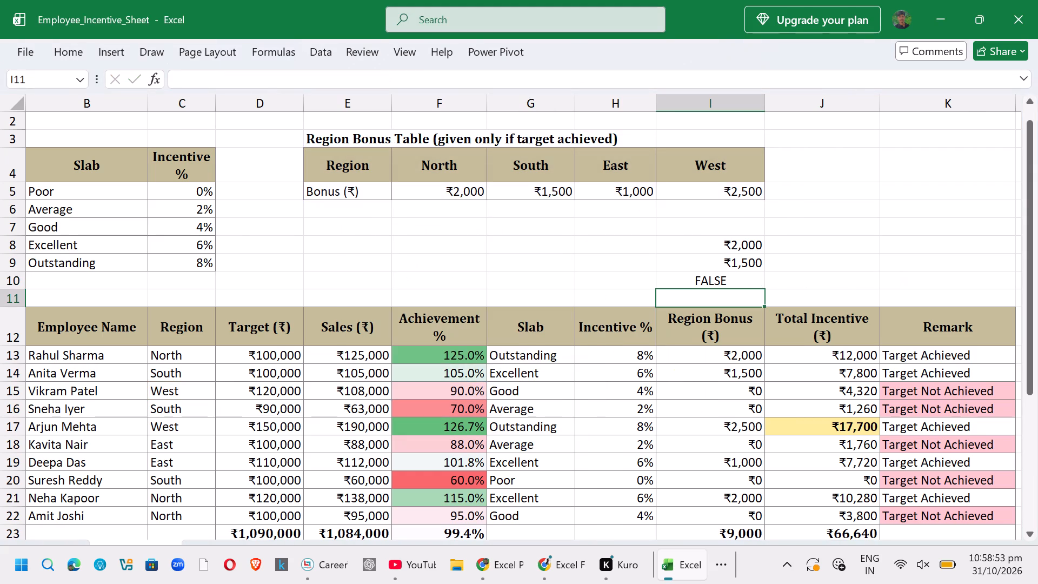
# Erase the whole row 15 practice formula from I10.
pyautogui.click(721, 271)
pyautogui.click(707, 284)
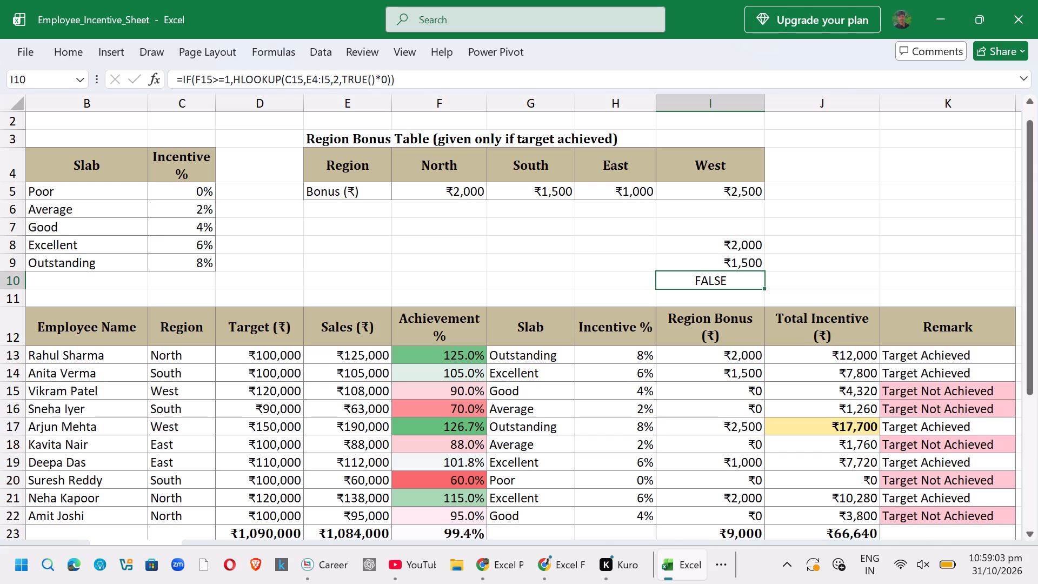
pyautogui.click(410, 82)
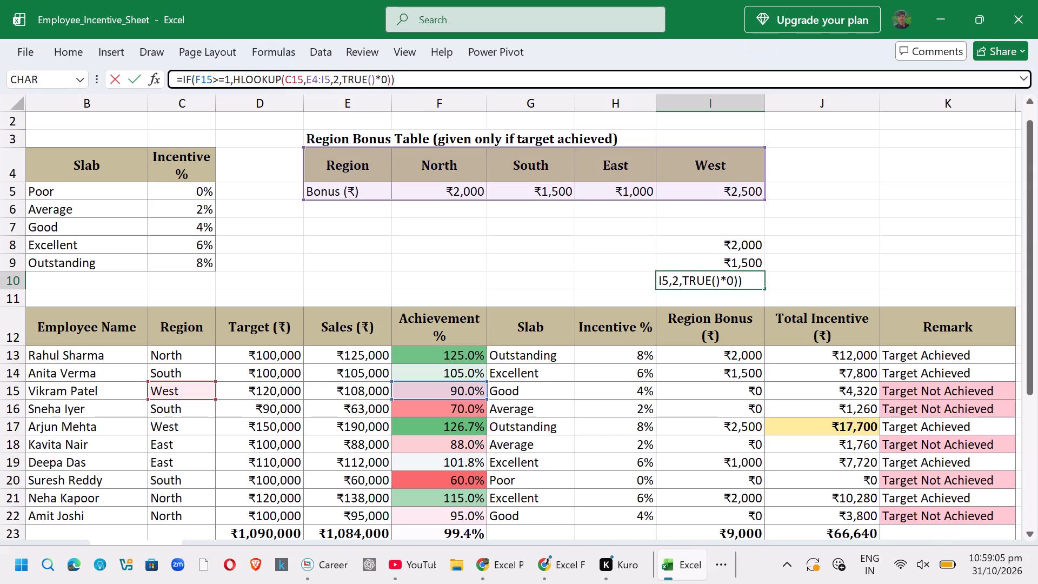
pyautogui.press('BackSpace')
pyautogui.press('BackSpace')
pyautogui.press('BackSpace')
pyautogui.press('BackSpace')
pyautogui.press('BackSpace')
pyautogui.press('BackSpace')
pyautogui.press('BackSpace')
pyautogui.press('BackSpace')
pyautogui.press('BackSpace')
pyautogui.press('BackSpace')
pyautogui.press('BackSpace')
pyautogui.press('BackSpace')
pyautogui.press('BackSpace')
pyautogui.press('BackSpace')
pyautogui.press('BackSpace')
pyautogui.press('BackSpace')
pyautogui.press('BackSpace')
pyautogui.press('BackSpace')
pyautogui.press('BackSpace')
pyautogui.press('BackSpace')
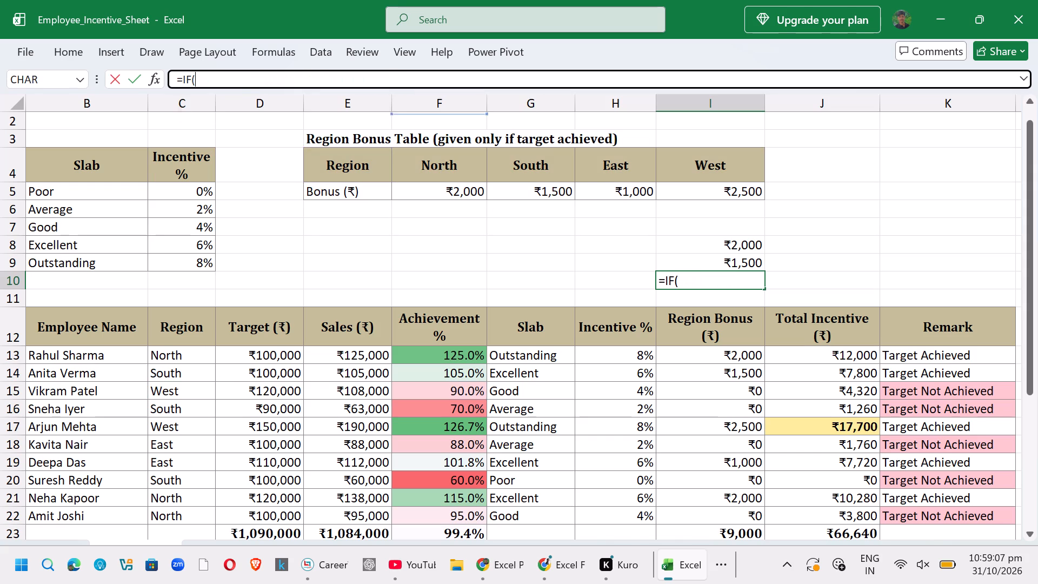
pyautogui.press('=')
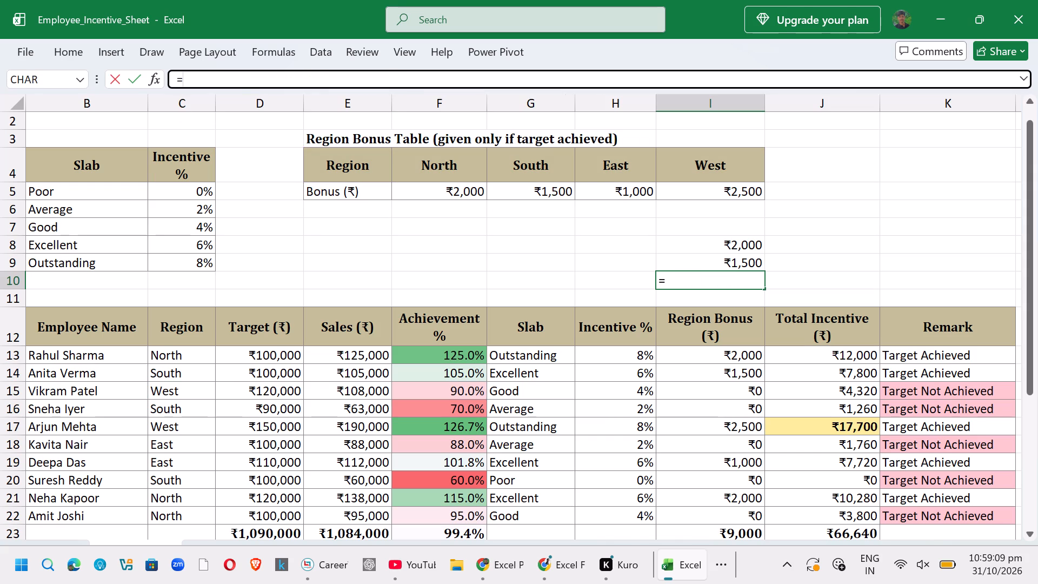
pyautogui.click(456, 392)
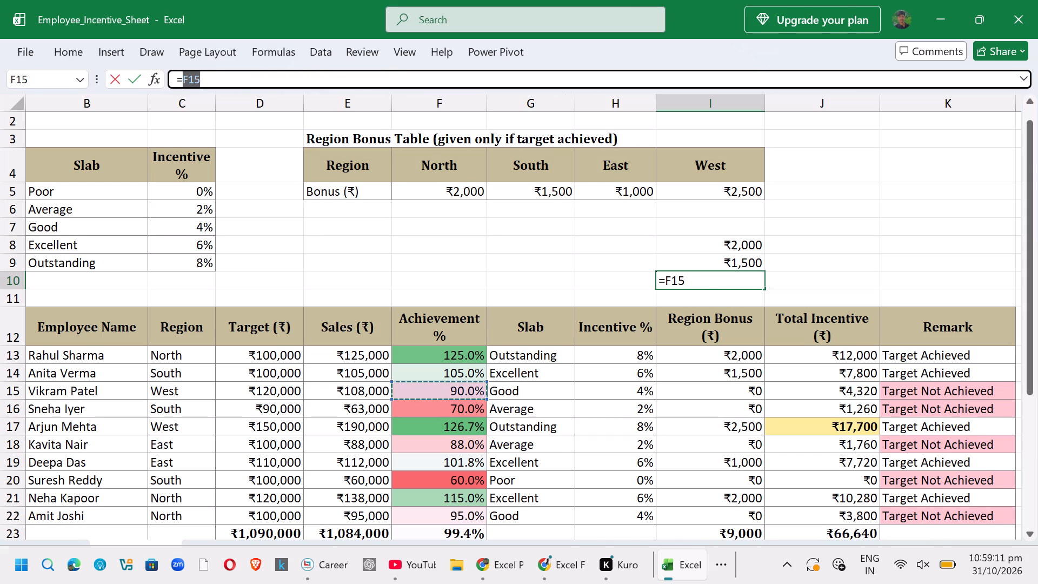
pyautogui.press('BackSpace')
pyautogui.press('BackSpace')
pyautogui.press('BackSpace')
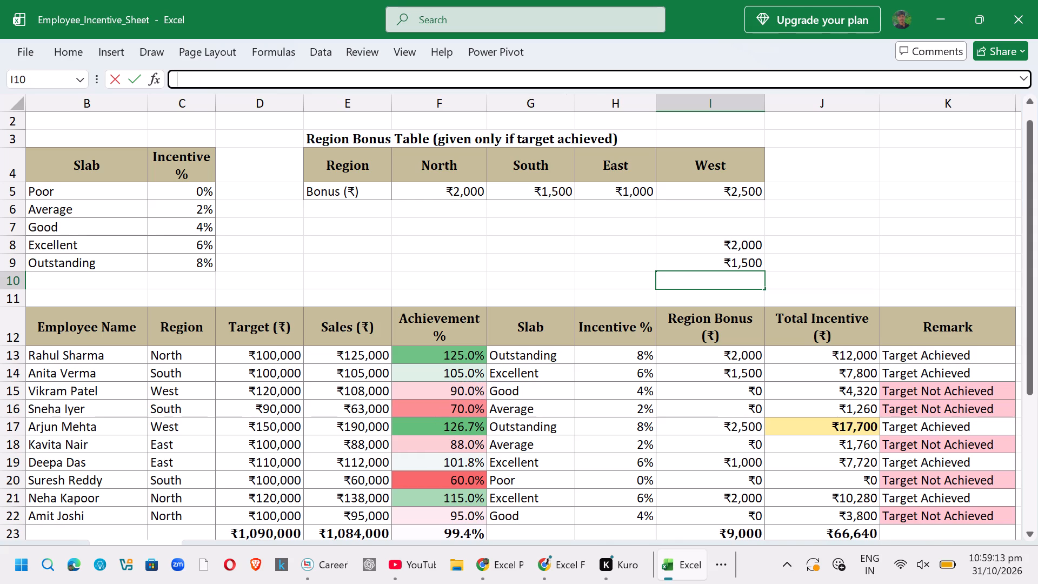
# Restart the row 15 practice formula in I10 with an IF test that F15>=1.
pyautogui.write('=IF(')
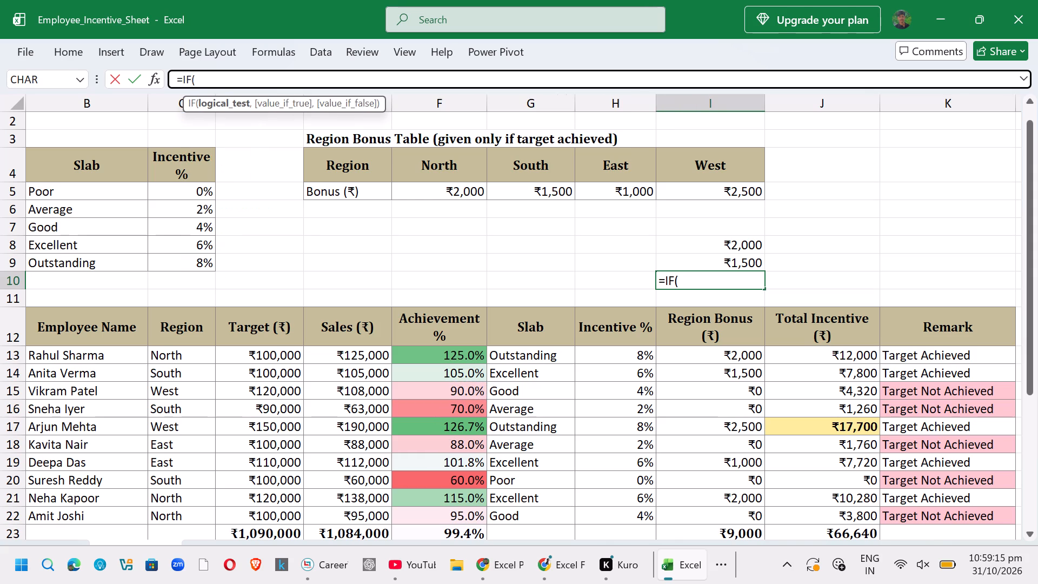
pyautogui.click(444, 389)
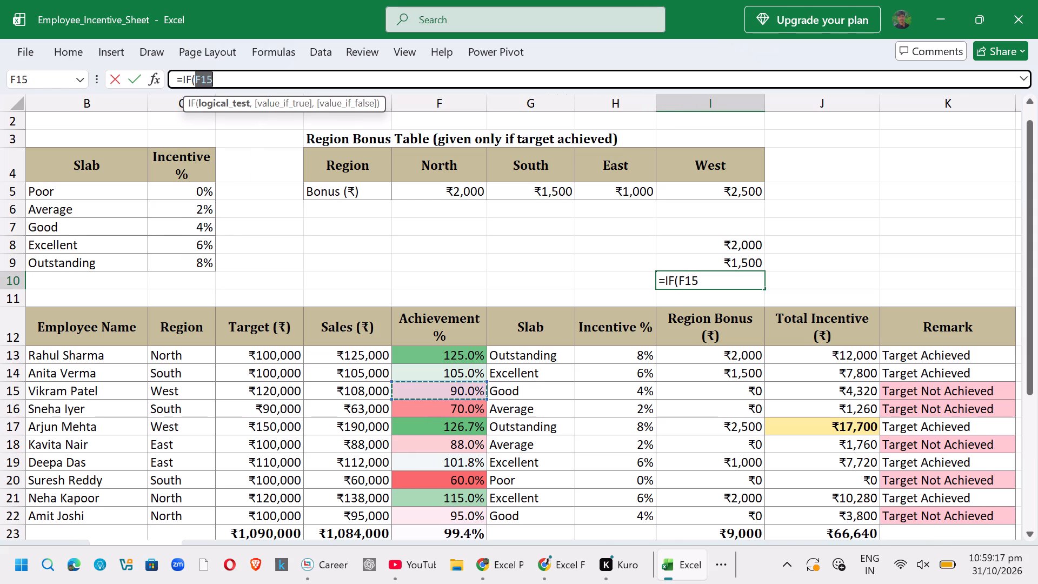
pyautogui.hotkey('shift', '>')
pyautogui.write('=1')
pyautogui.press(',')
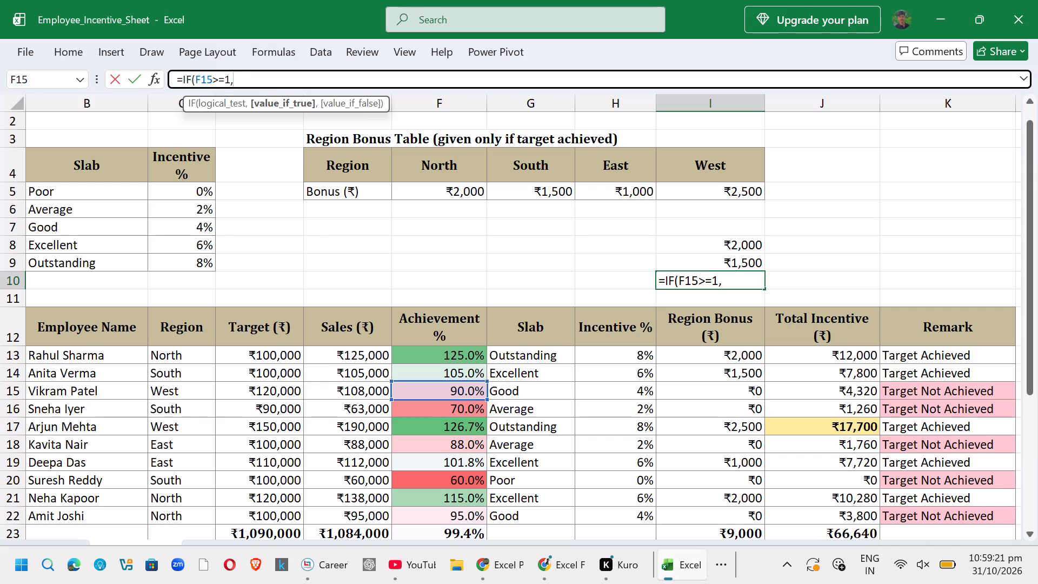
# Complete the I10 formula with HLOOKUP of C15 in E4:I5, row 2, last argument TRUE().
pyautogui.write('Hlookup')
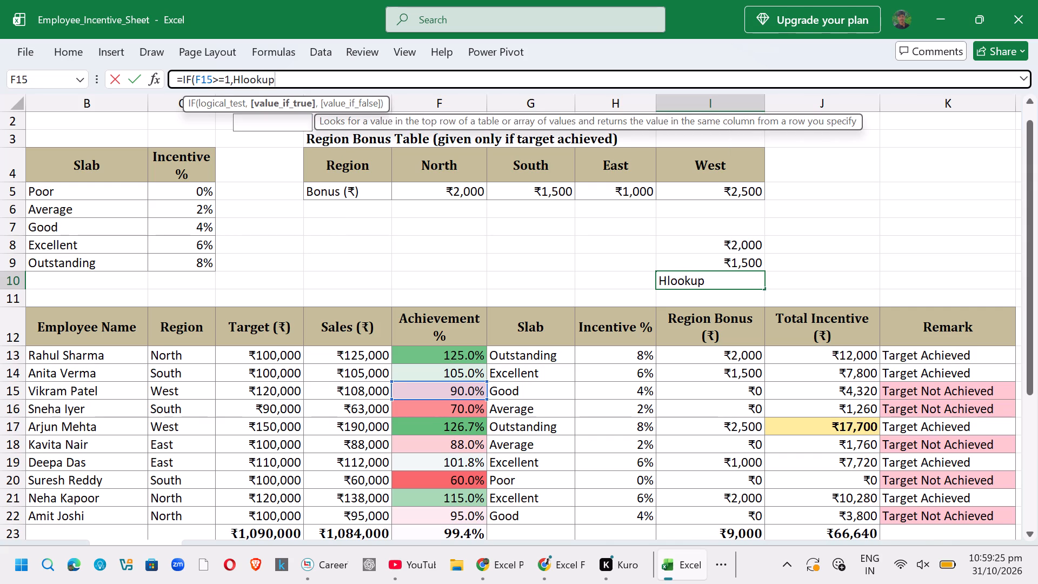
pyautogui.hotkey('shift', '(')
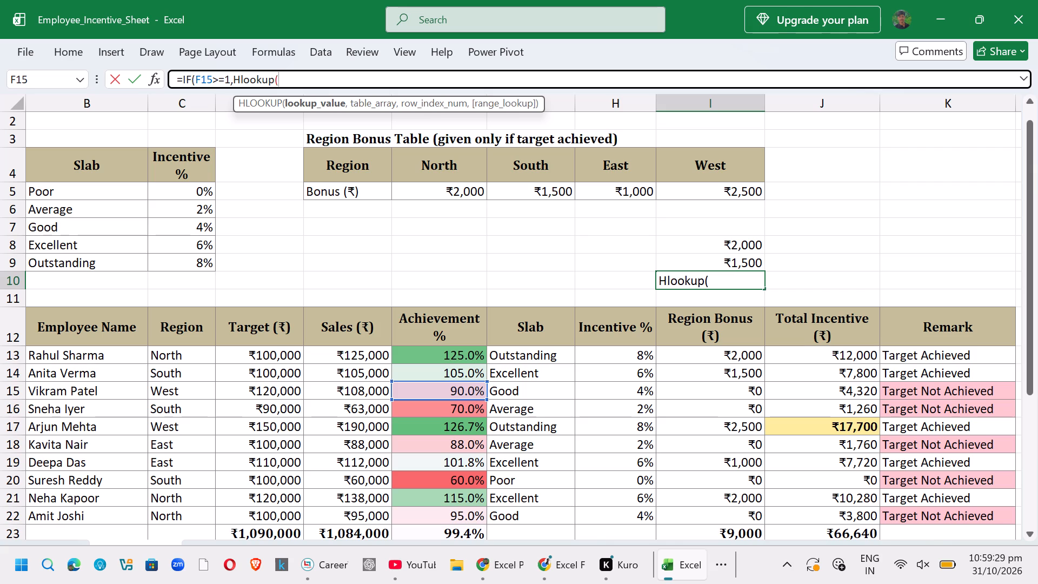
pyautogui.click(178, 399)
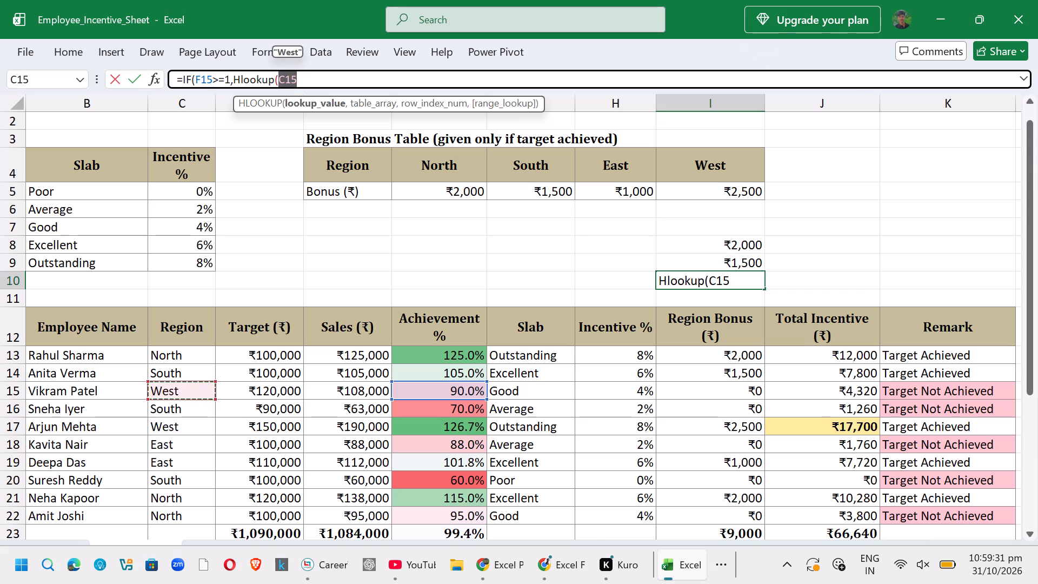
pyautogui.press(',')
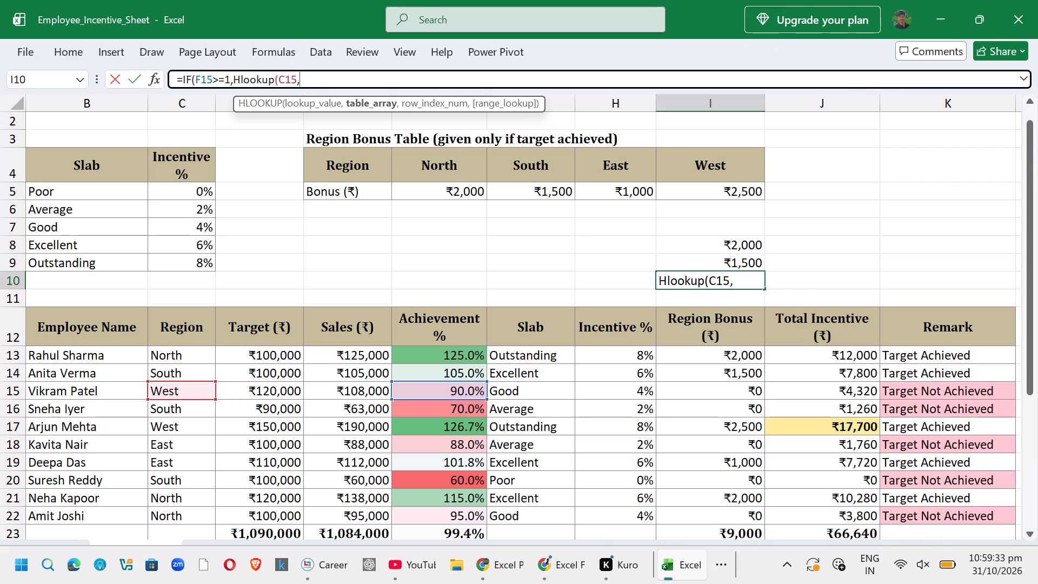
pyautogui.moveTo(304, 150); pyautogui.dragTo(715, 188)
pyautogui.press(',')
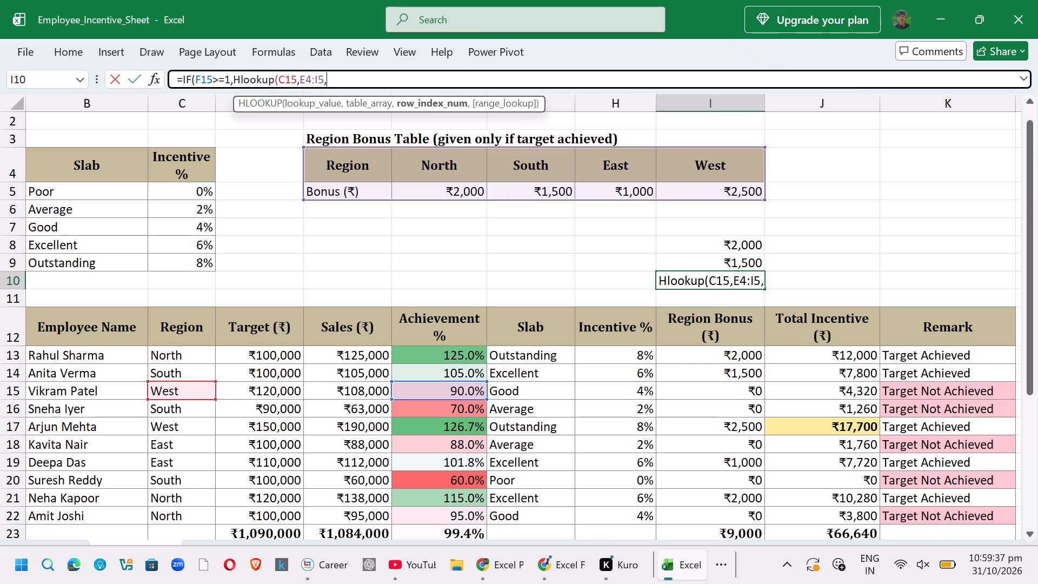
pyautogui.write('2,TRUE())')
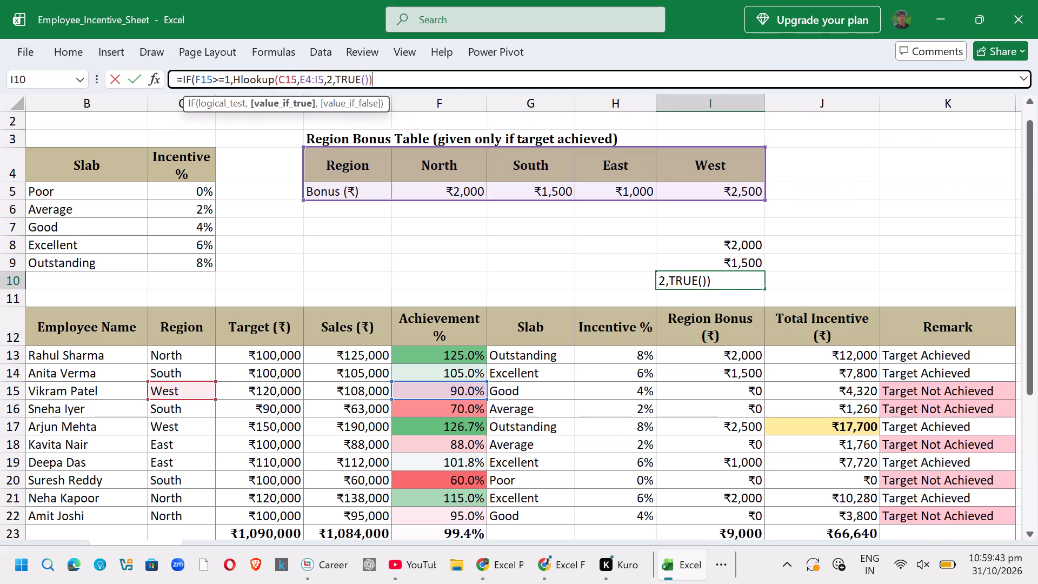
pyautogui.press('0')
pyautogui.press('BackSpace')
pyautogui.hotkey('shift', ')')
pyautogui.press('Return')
# Clear the row 15 practice formula from I10.
pyautogui.click(734, 276)
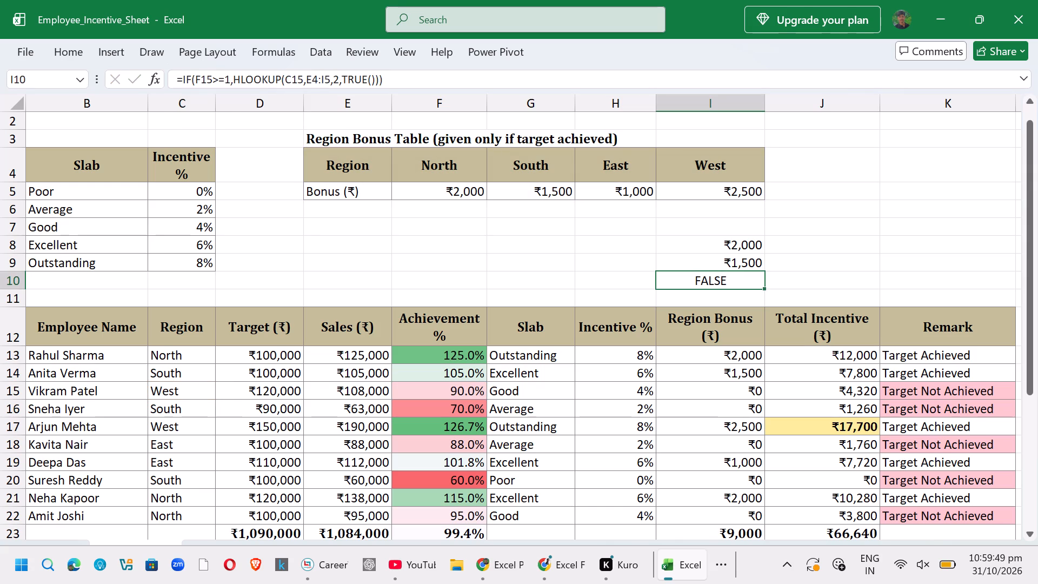
pyautogui.press('BackSpace')
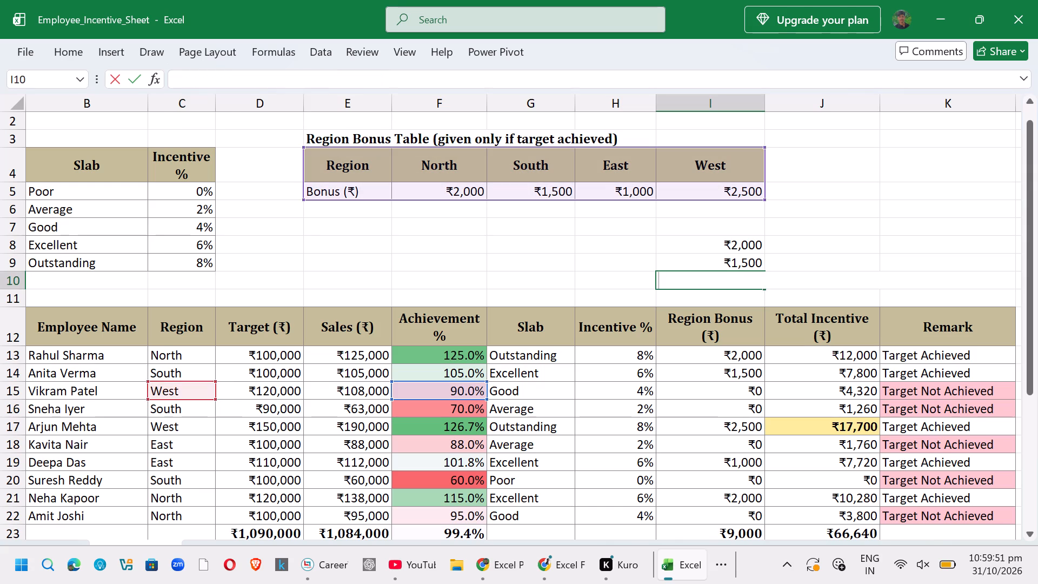
pyautogui.click(736, 396)
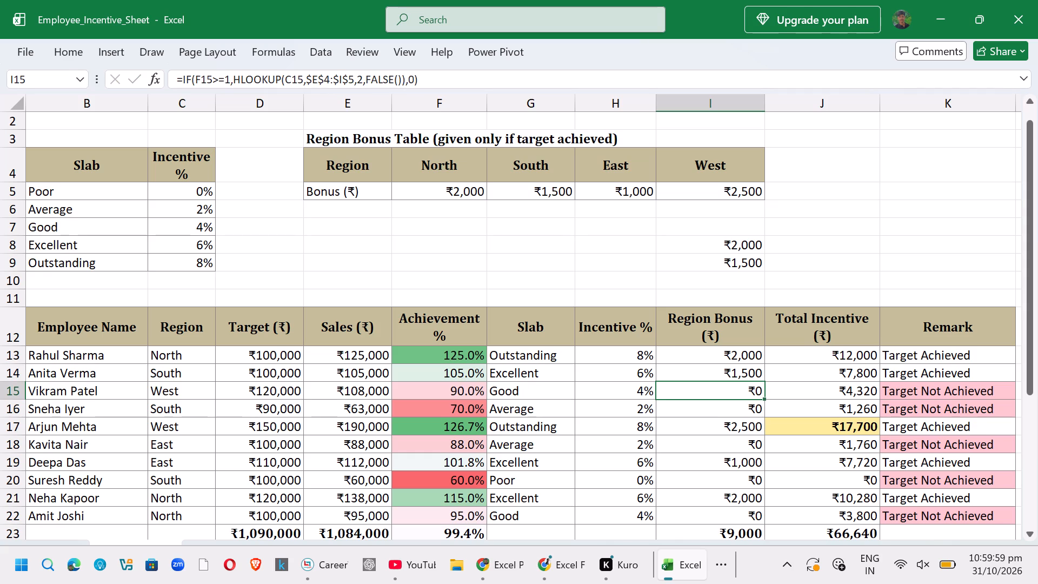
# Start the row 17 practice formula in I10 with an IF test that F17>=1 and an HLOOKUP as its true value.
pyautogui.click(704, 432)
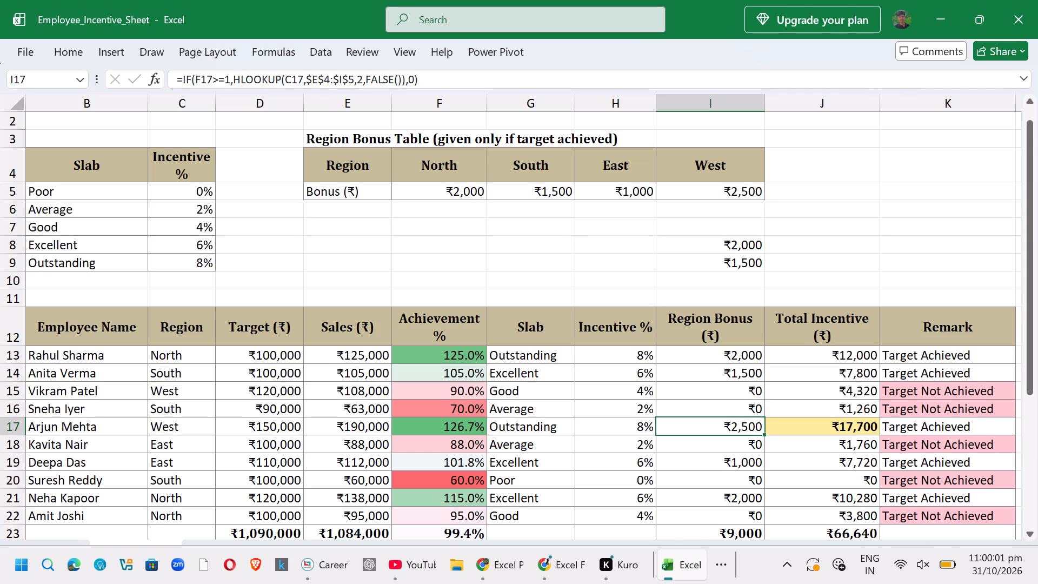
pyautogui.click(730, 285)
pyautogui.press('=')
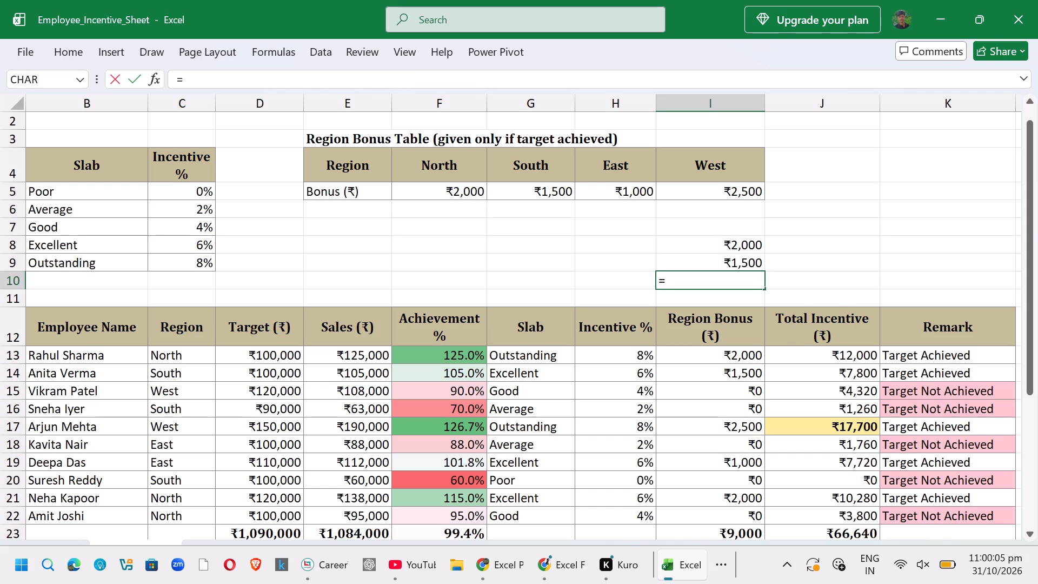
pyautogui.write('if(')
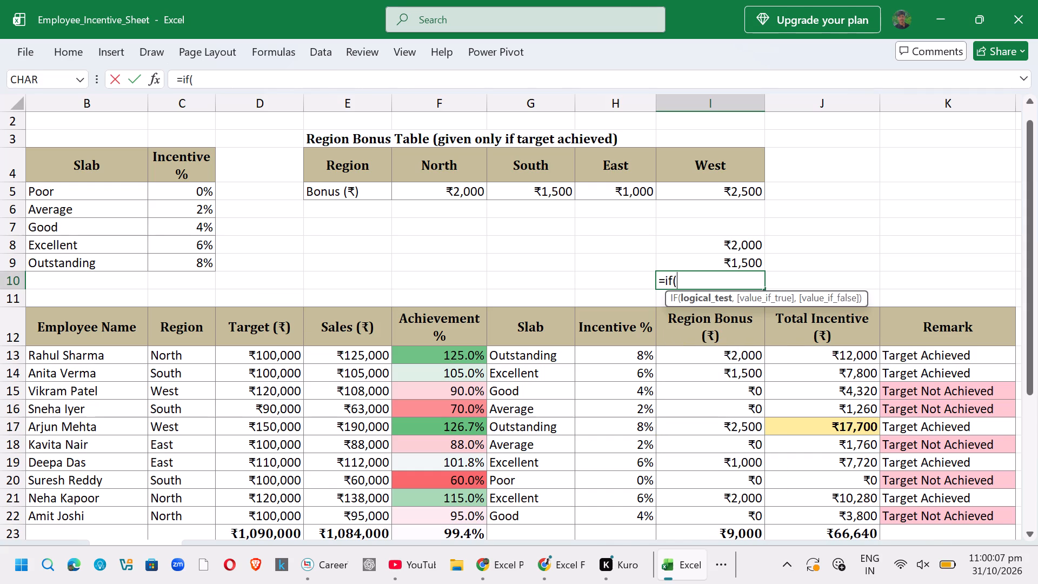
pyautogui.click(436, 426)
pyautogui.write('>=')
pyautogui.write('1,Hlookup(')
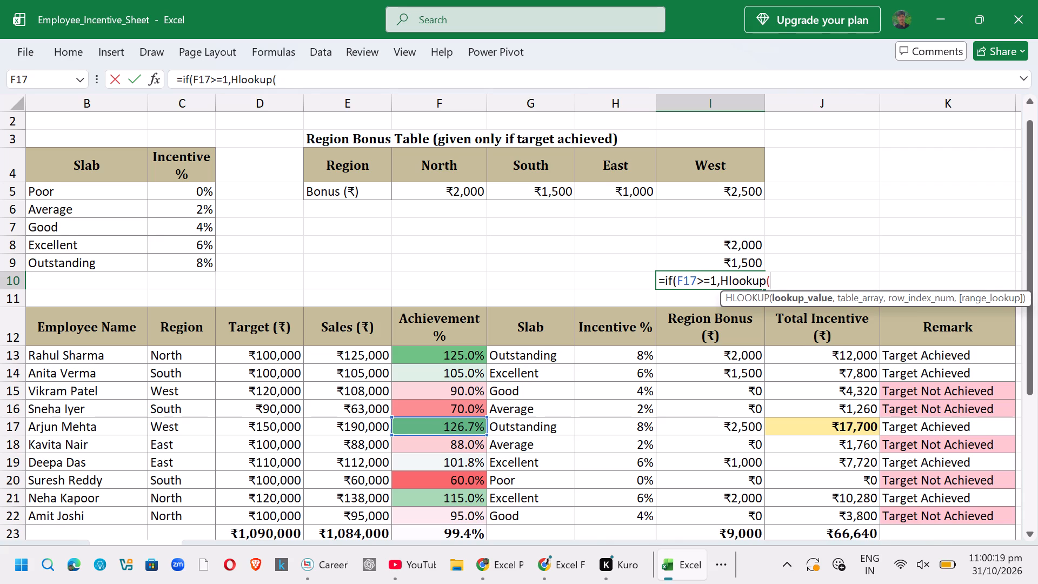
# Complete the I10 formula with HLOOKUP of C17 in E4:I5, row 2, last argument FALSE(), accepting the closing-bracket correction.
pyautogui.click(195, 429)
pyautogui.press(',')
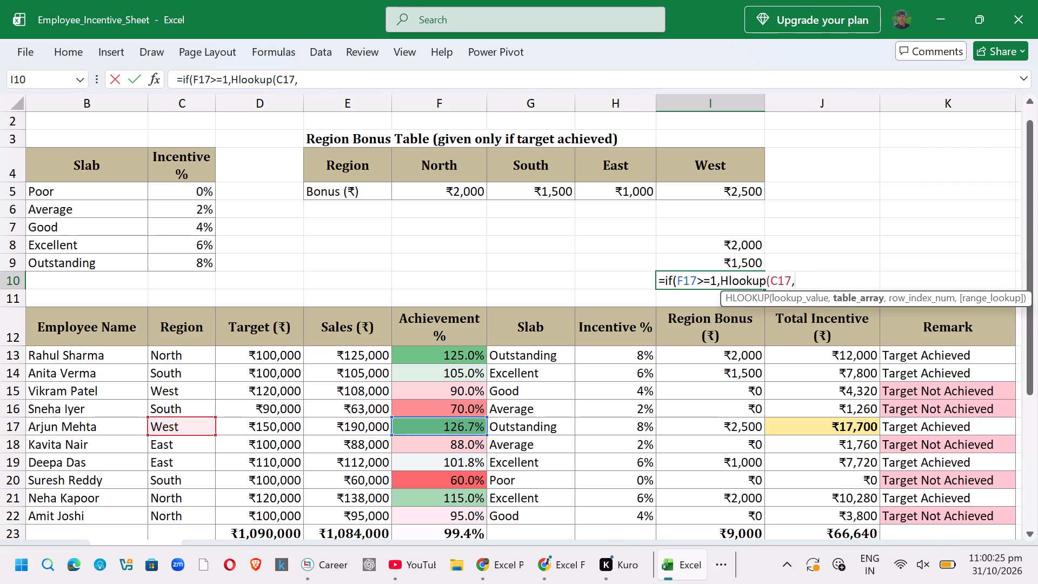
pyautogui.moveTo(304, 149); pyautogui.dragTo(716, 198)
pyautogui.press(',')
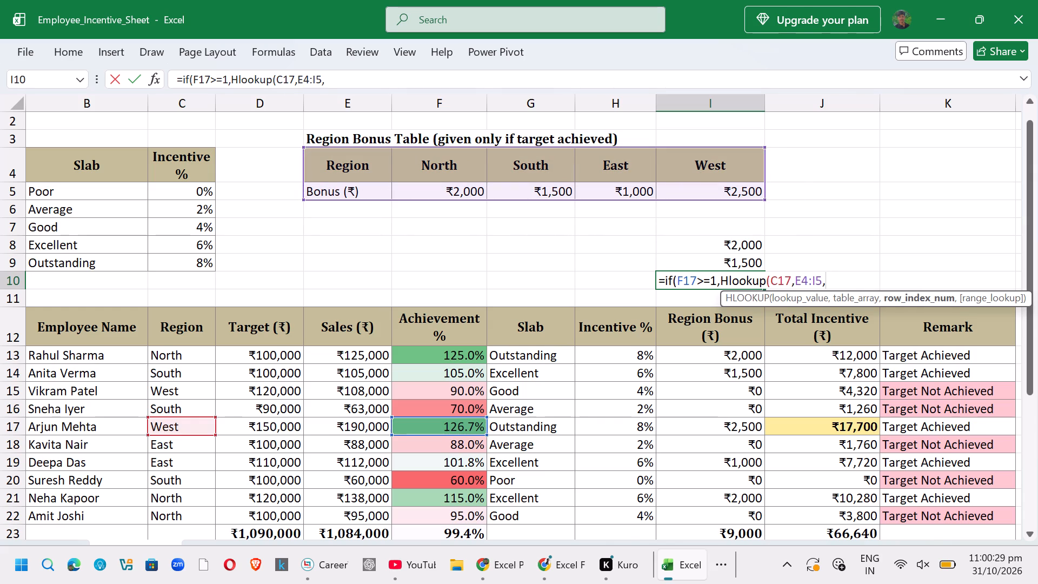
pyautogui.press('2')
pyautogui.write(',FALSE')
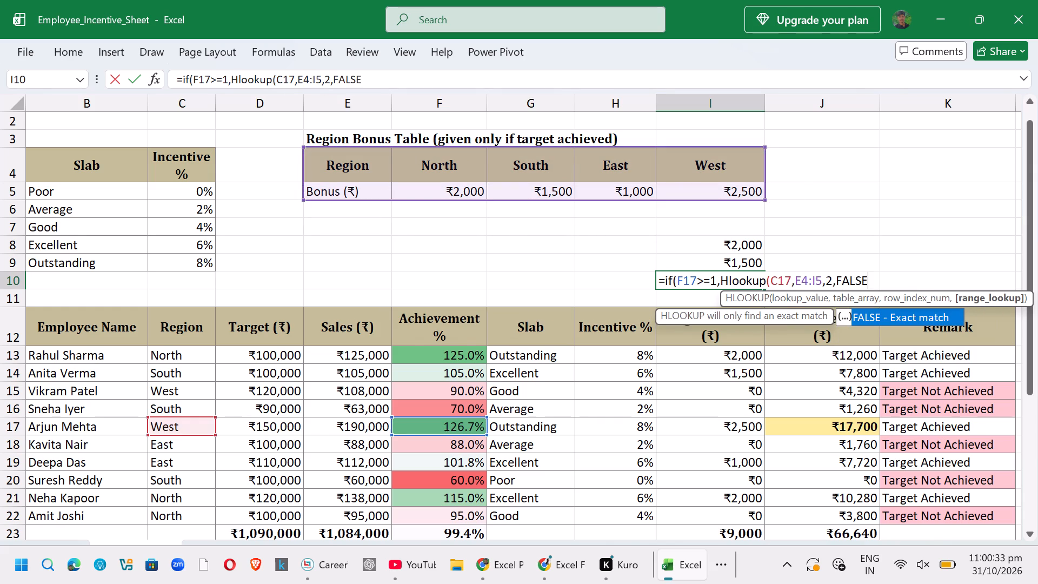
pyautogui.write('())')
pyautogui.press('Return')
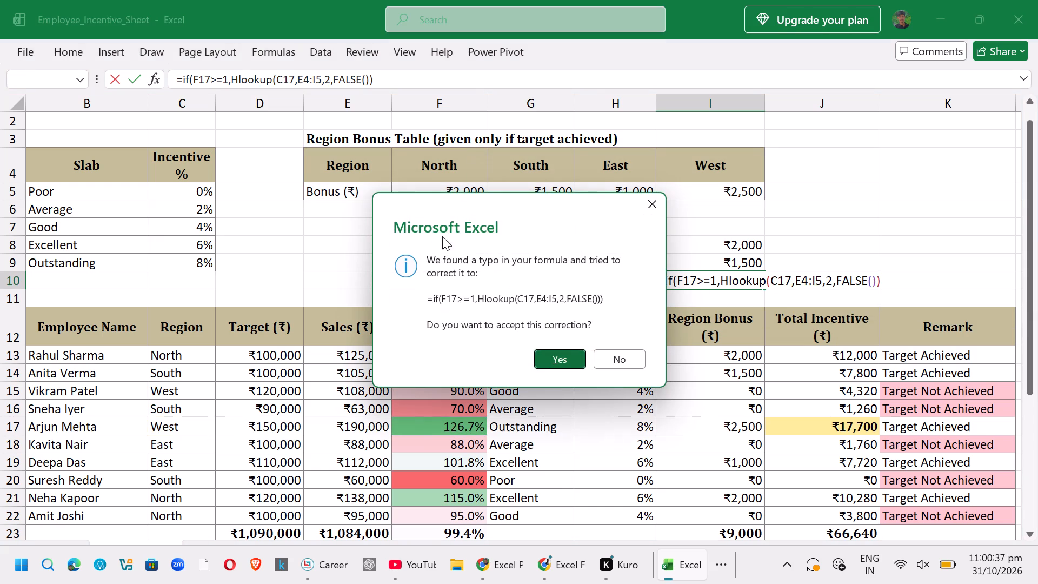
pyautogui.click(557, 356)
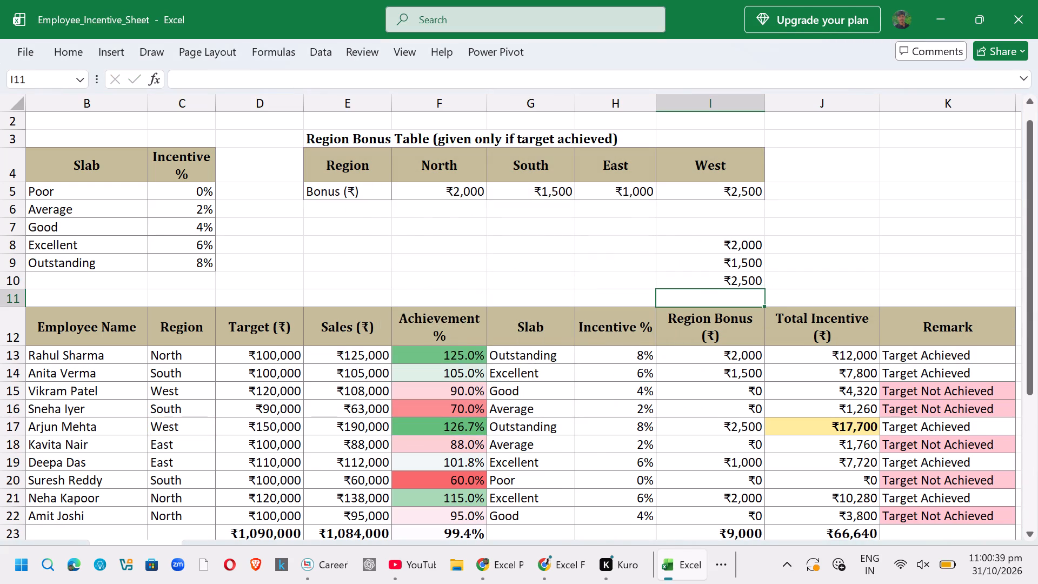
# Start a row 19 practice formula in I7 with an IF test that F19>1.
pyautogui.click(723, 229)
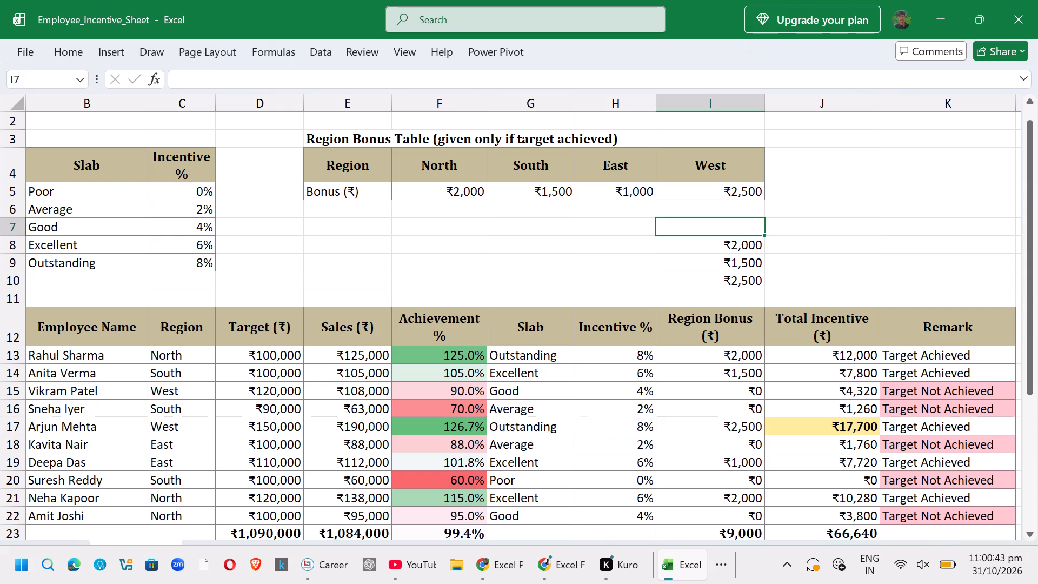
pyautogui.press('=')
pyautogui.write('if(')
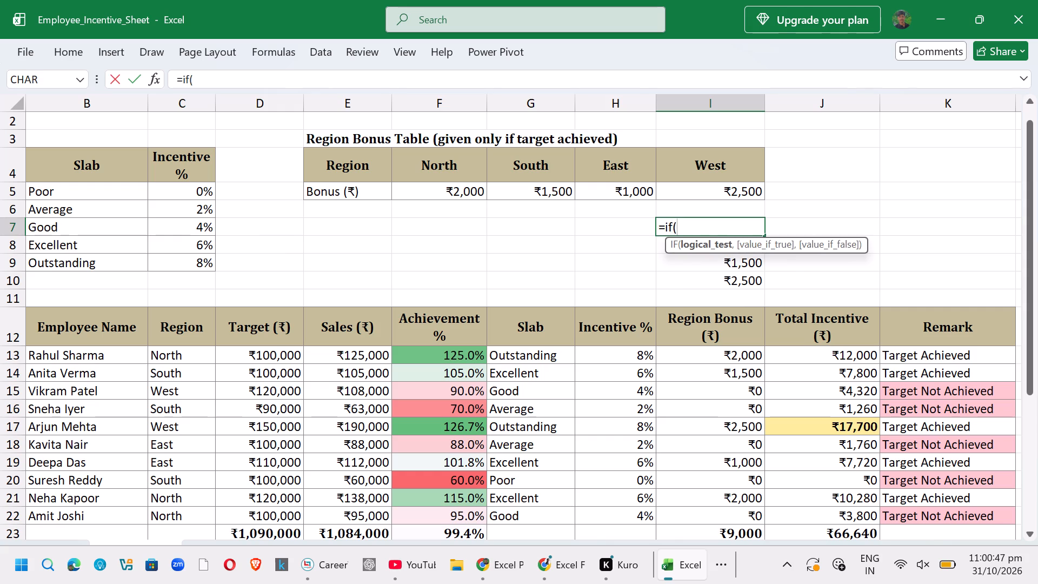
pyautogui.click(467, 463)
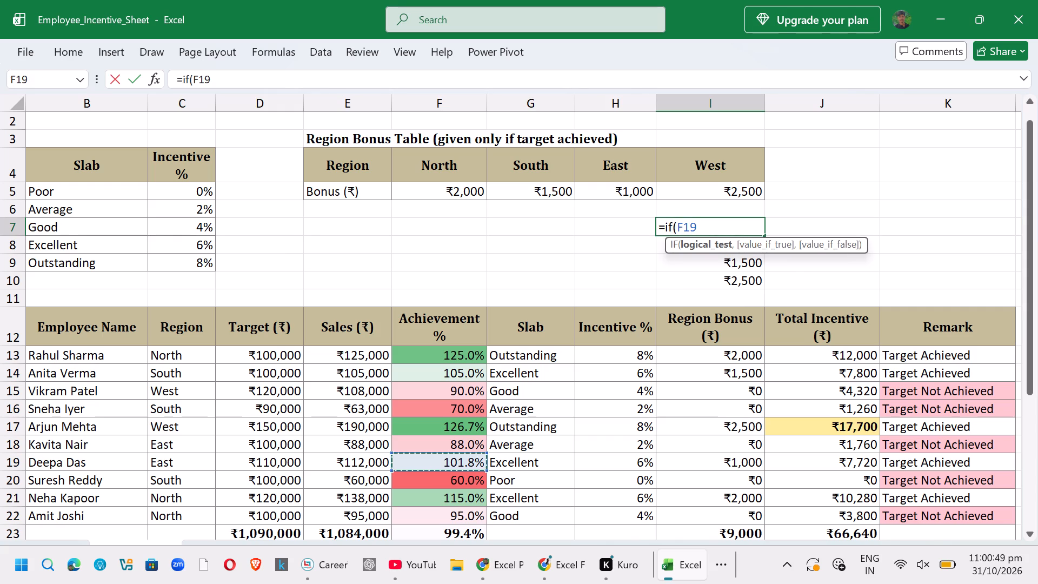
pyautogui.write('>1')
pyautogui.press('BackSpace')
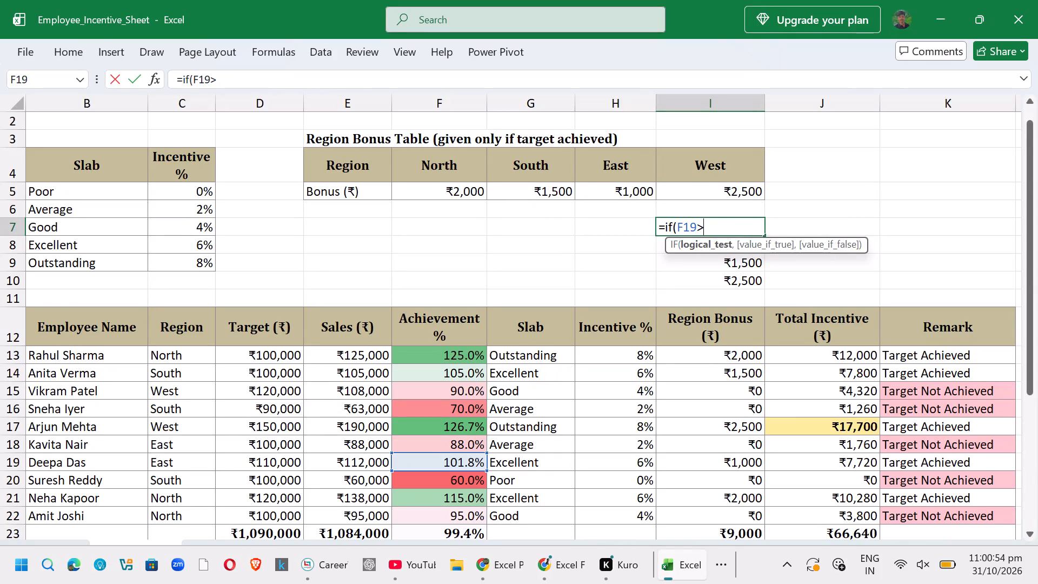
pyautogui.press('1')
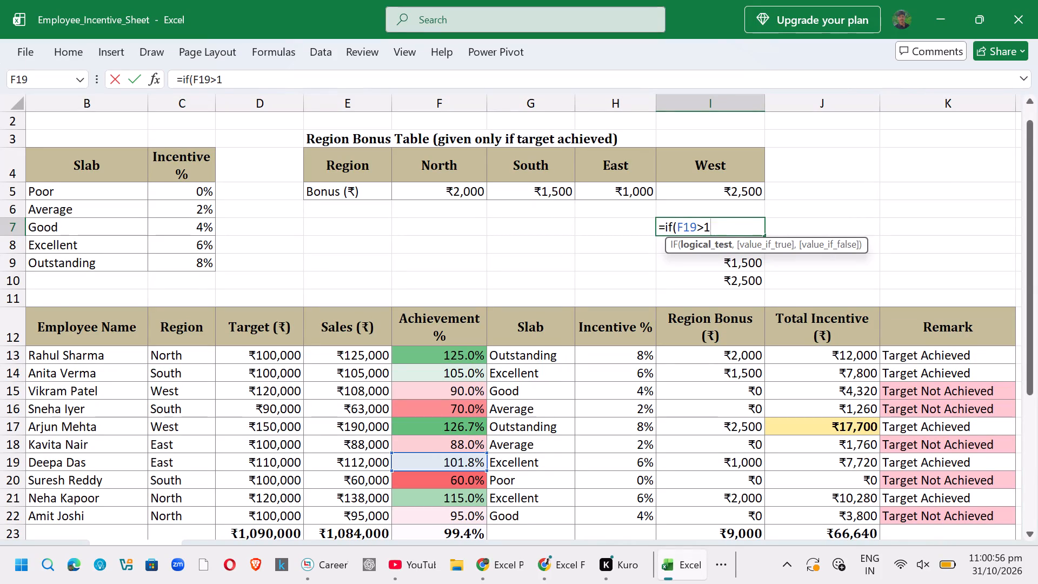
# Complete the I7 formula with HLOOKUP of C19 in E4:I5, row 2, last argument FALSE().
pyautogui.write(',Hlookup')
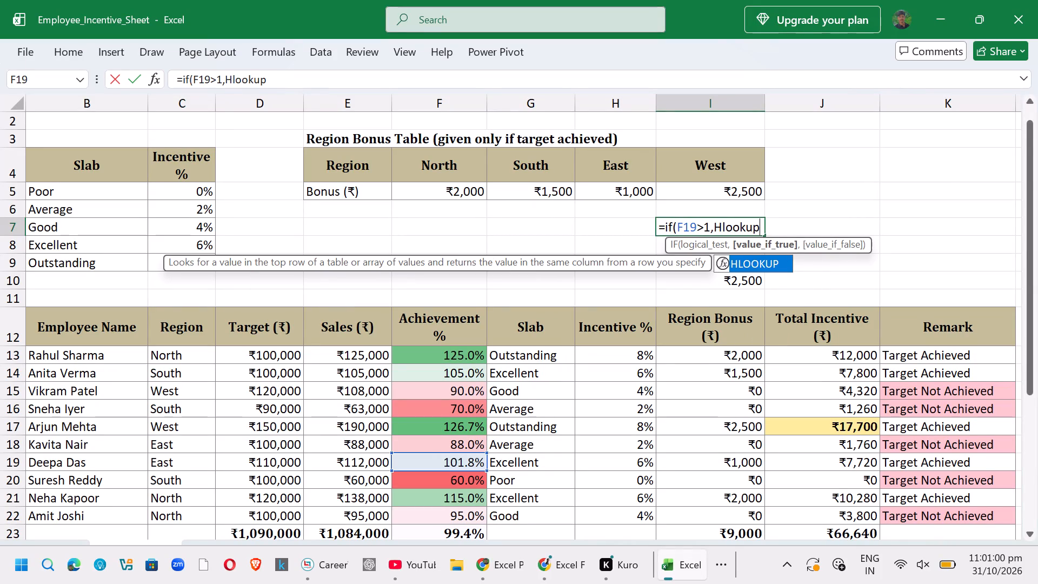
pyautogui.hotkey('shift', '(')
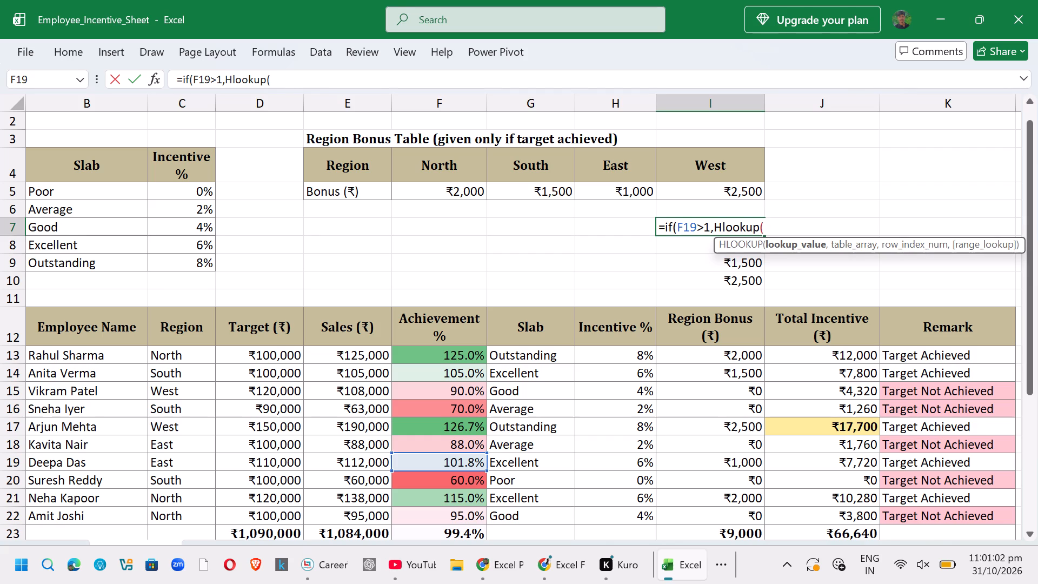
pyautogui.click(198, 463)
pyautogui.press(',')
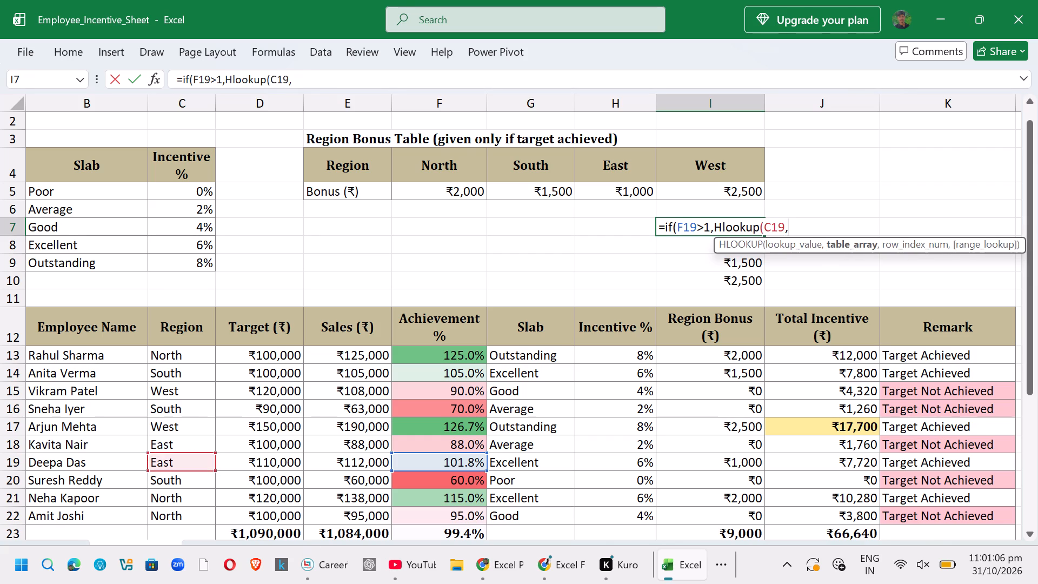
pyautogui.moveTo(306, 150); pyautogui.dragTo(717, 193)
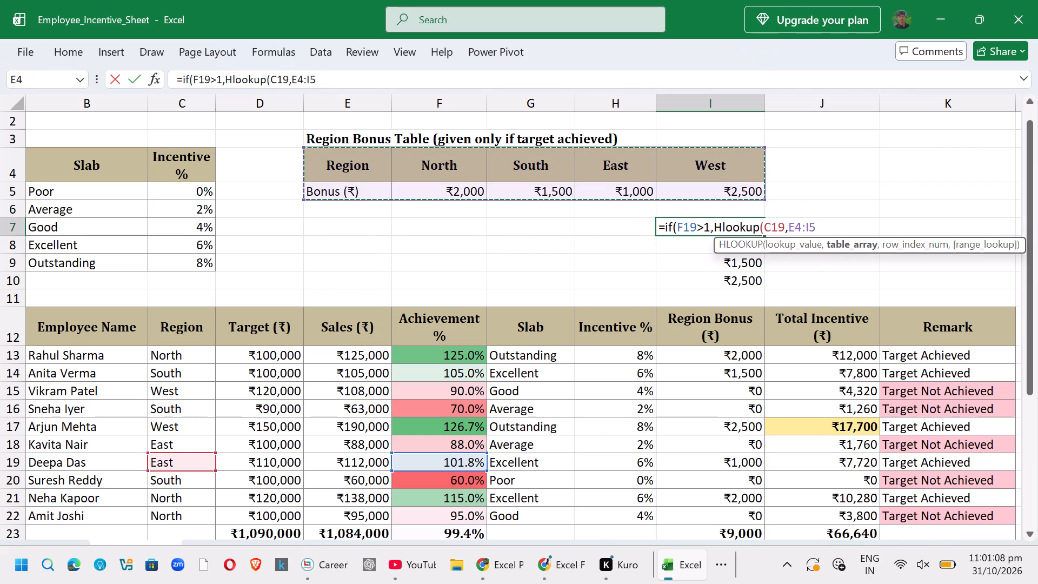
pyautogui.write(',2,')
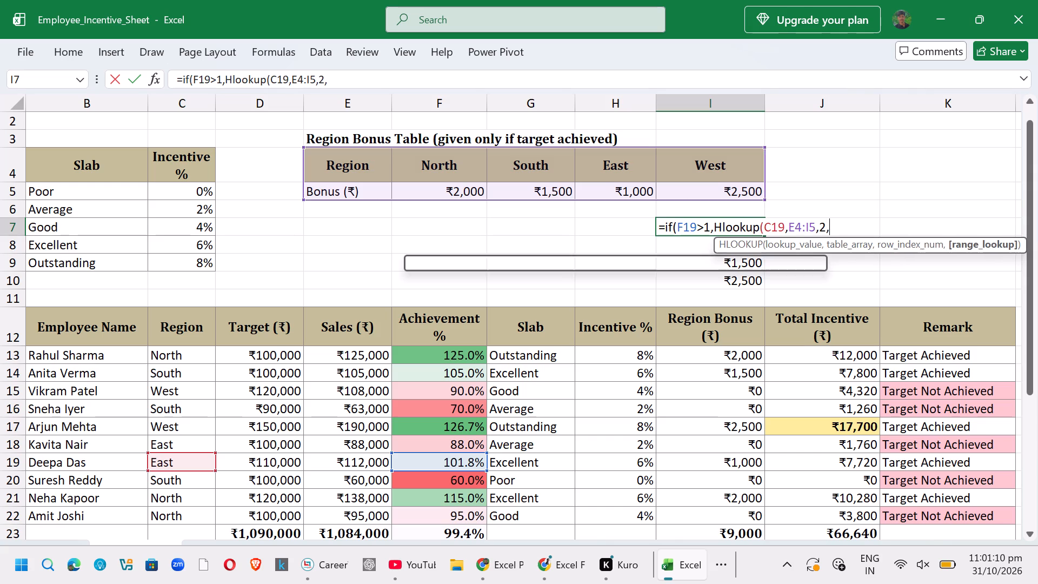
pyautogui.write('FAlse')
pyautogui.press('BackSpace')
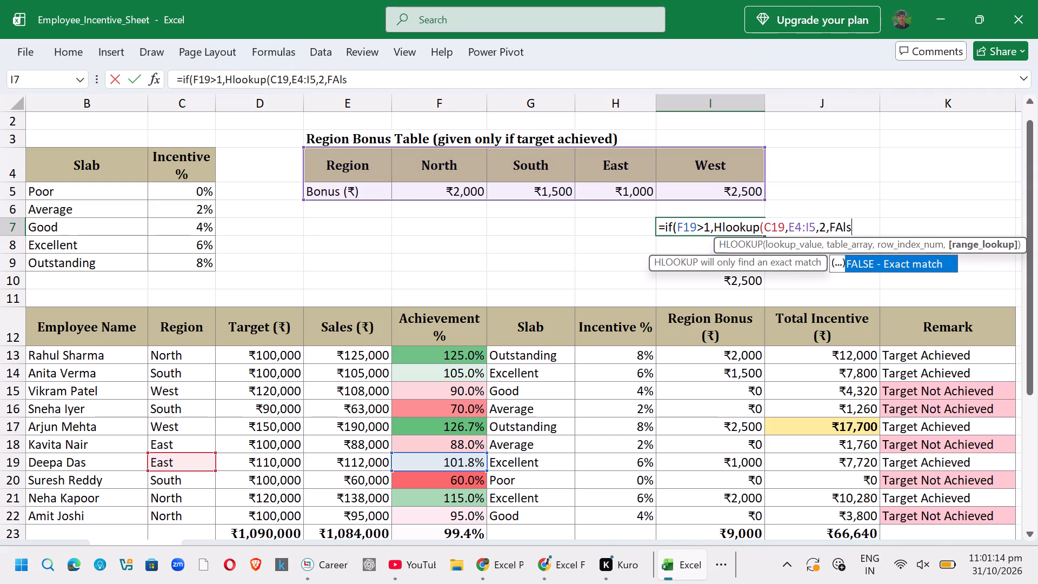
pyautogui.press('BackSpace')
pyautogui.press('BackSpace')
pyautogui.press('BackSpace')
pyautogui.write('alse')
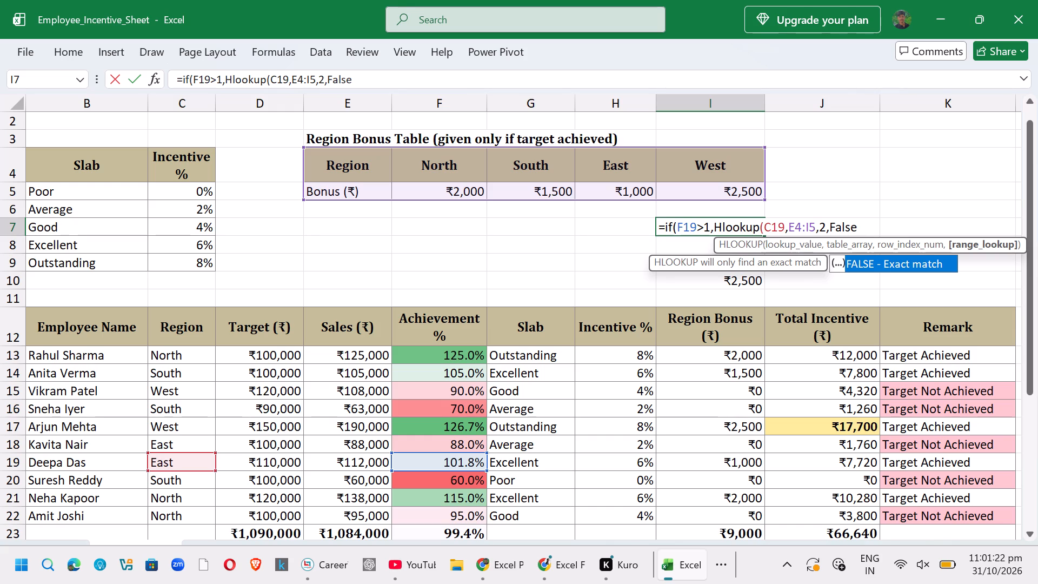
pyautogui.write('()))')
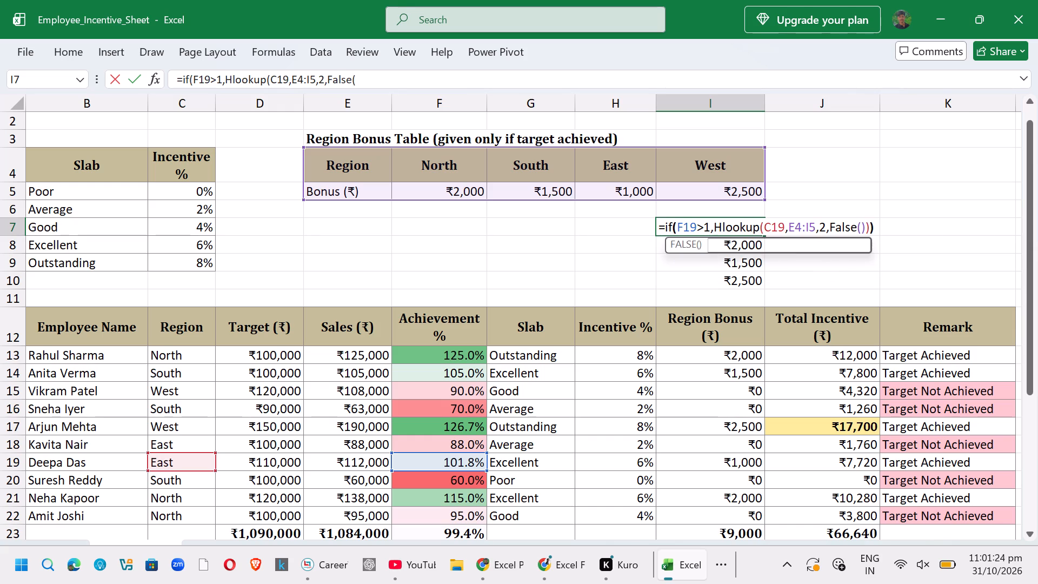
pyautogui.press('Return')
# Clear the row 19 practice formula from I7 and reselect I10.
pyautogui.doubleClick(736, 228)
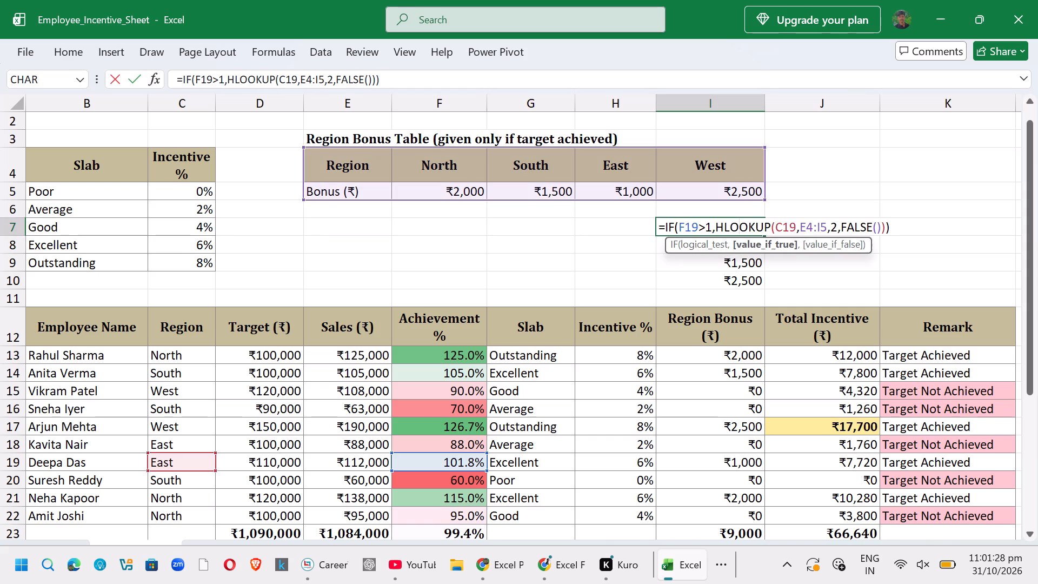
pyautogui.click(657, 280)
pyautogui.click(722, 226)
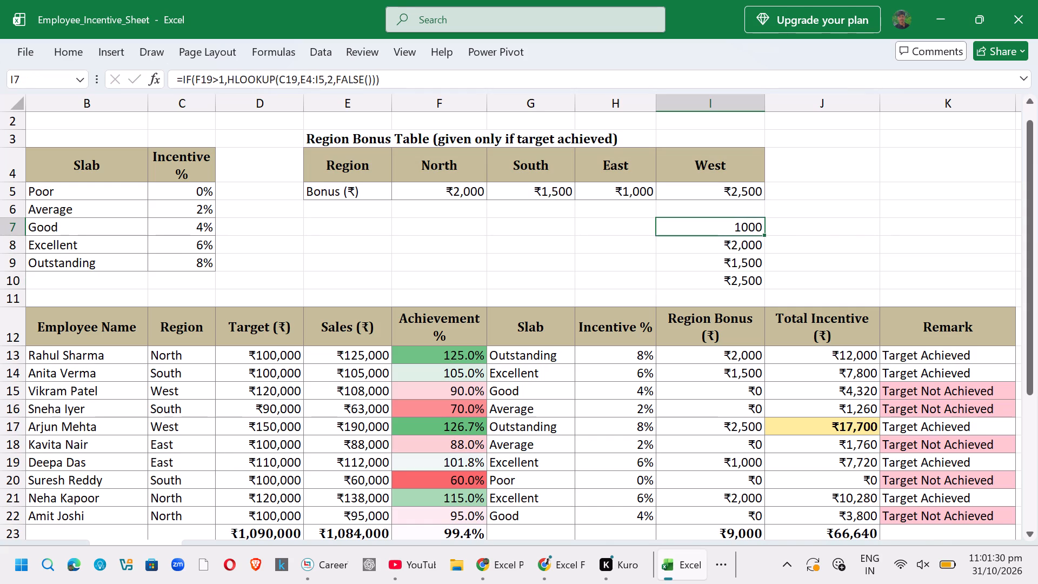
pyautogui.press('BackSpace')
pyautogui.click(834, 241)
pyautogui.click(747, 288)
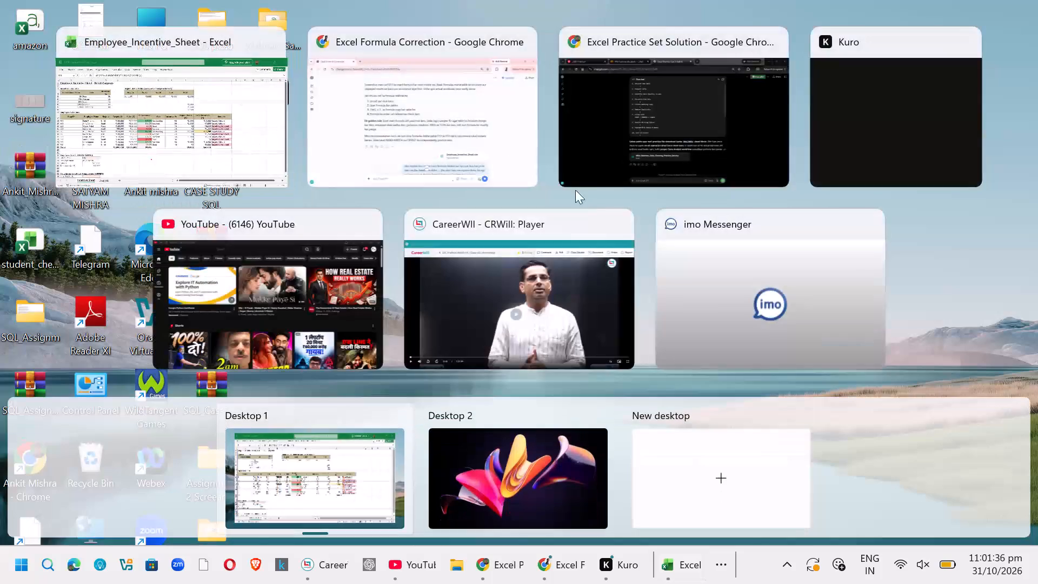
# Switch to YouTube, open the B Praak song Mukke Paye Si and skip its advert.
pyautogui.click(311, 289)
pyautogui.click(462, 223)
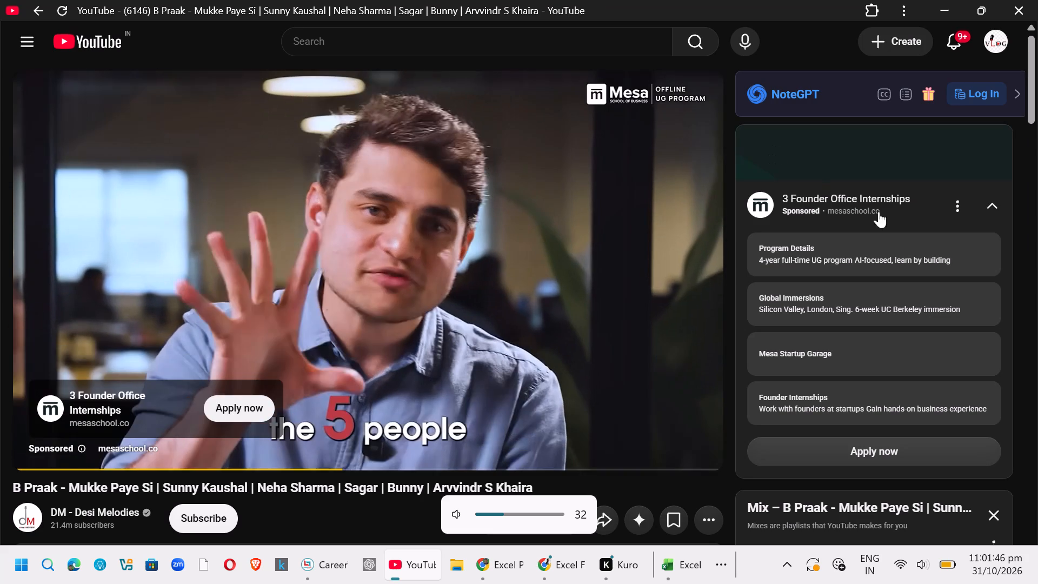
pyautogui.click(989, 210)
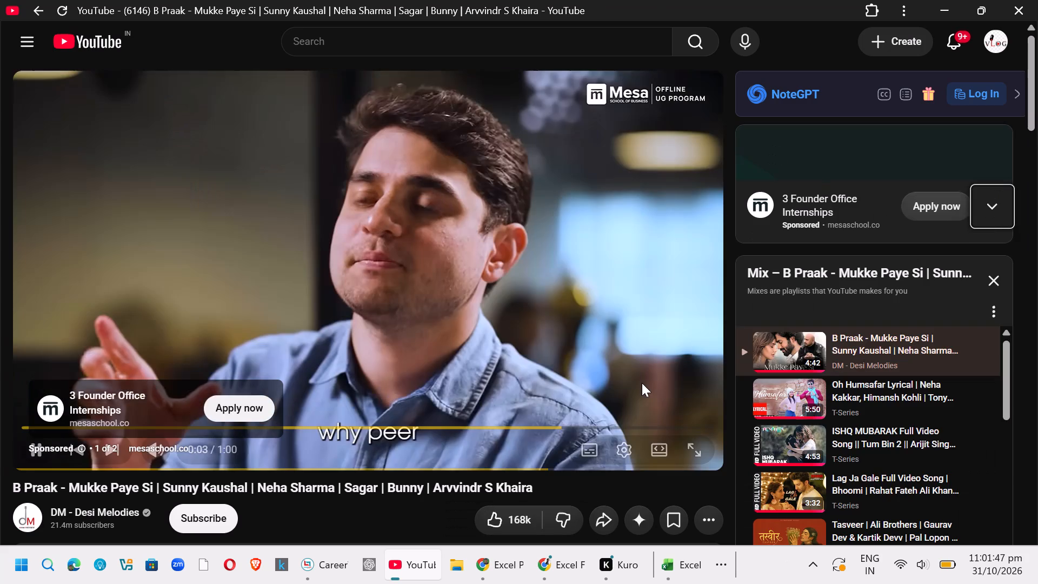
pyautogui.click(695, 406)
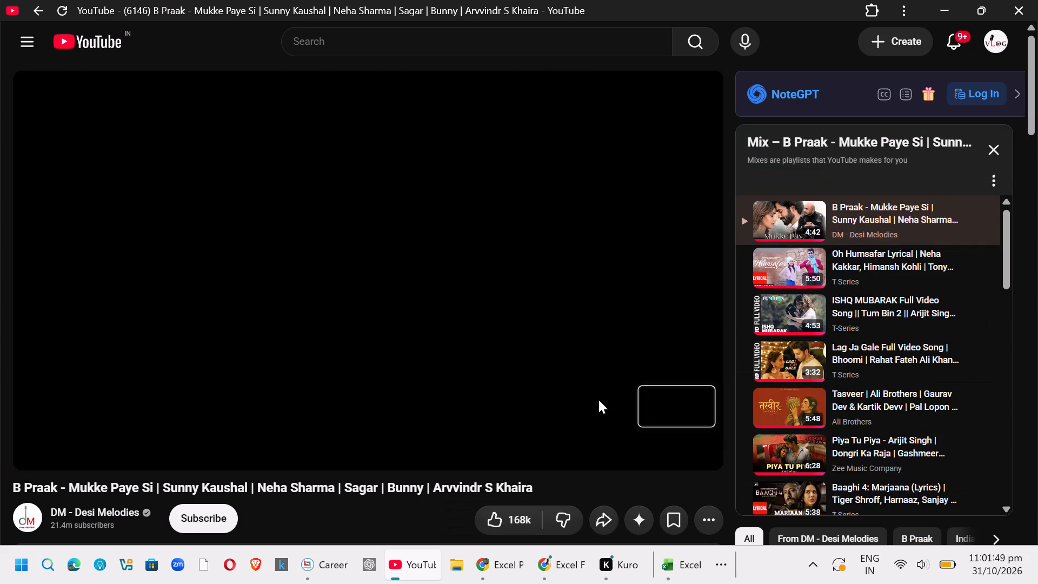
# Play the Baaghi 4: Marjaana lyrics video from the mix and skip forward 10 seconds.
pyautogui.click(833, 489)
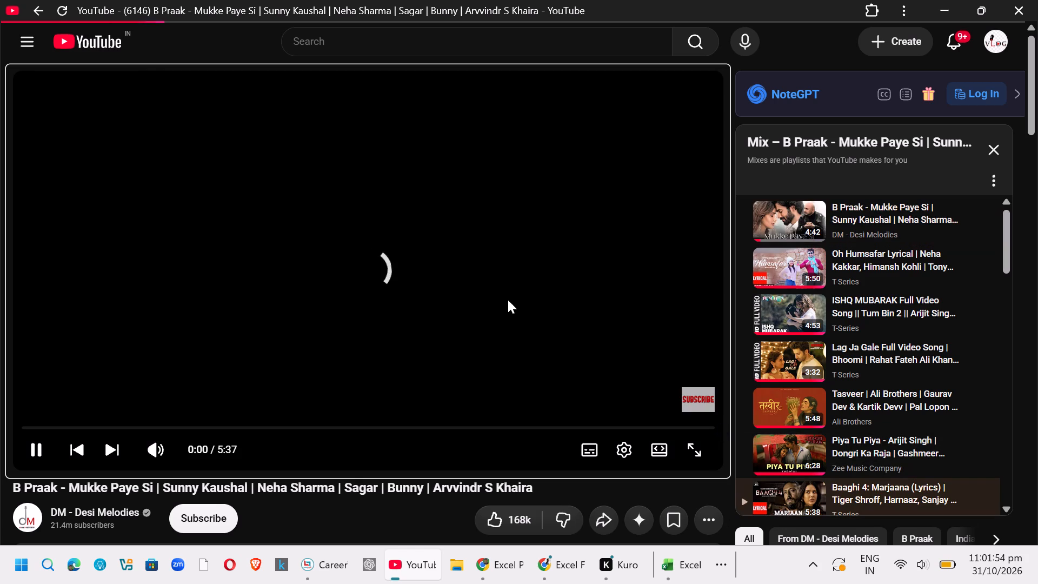
pyautogui.press('Right')
pyautogui.press('Right')
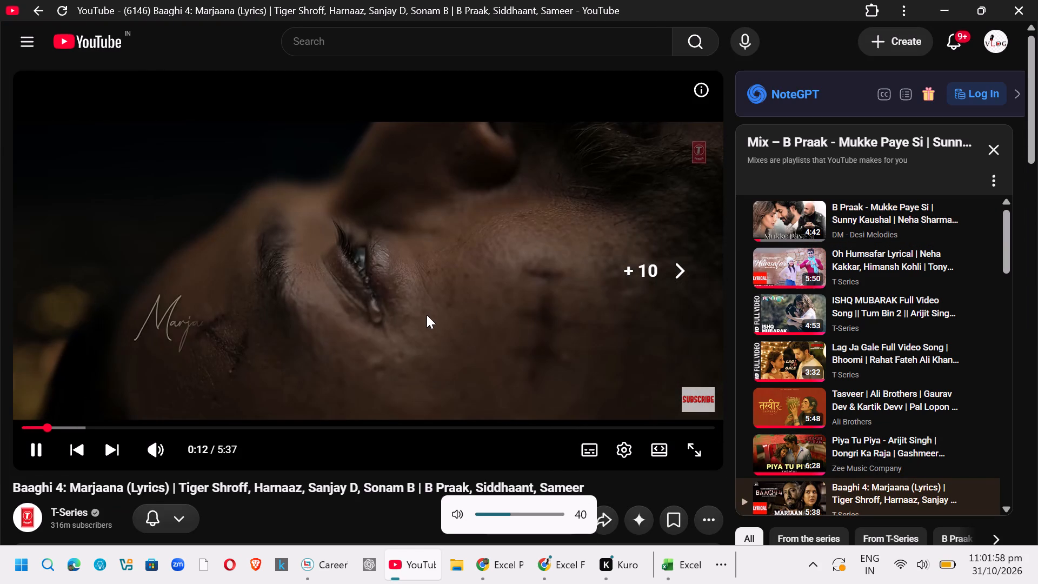
# Switch back to Employee_Incentive_Sheet in Excel.
pyautogui.click(511, 102)
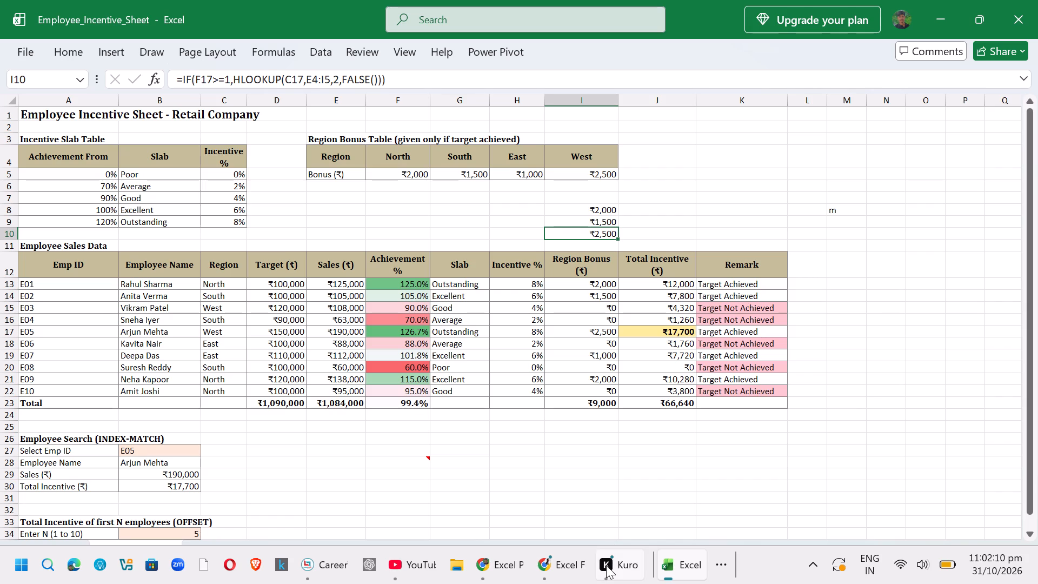
pyautogui.click(411, 373)
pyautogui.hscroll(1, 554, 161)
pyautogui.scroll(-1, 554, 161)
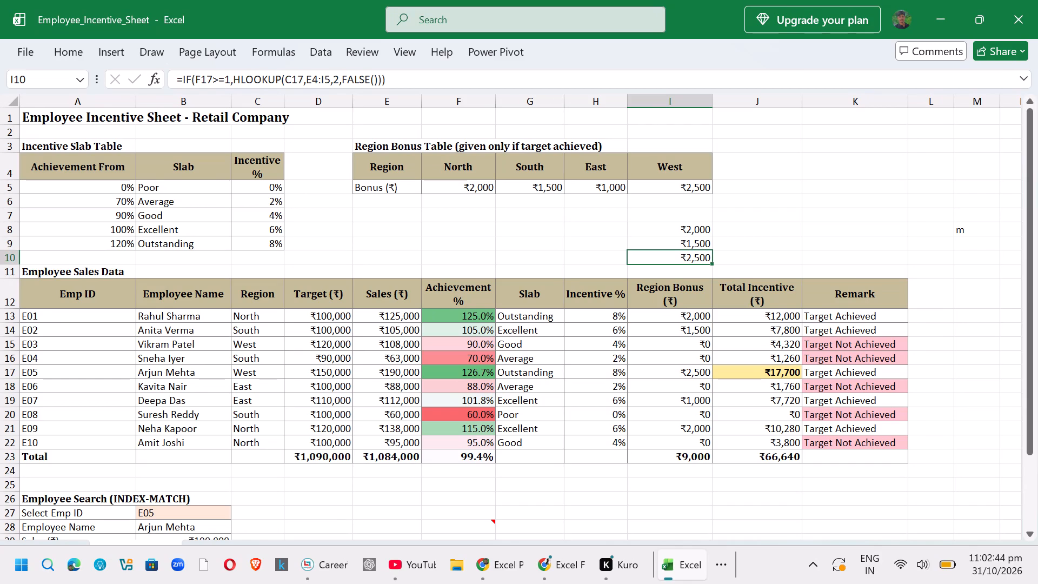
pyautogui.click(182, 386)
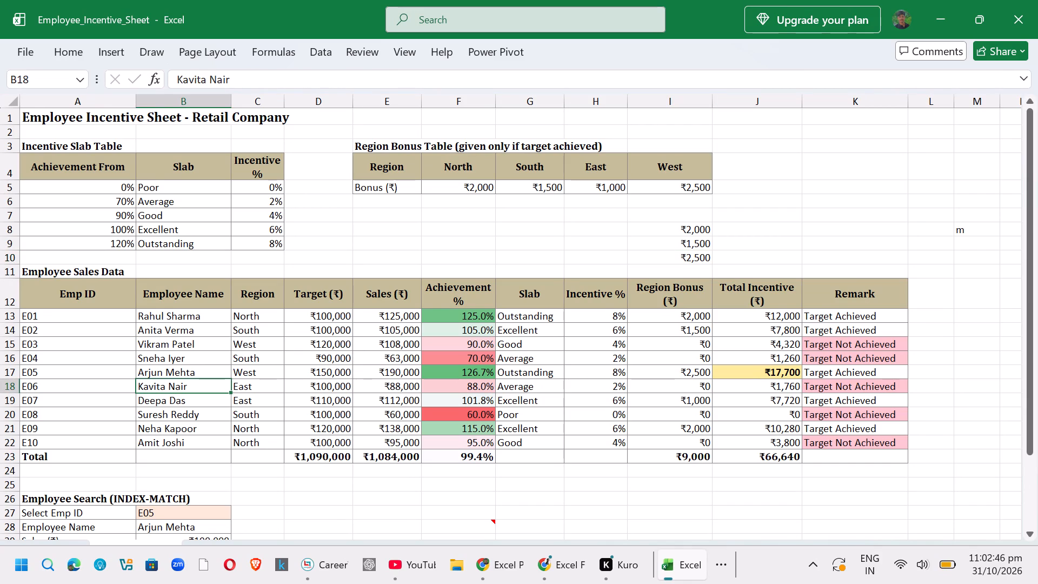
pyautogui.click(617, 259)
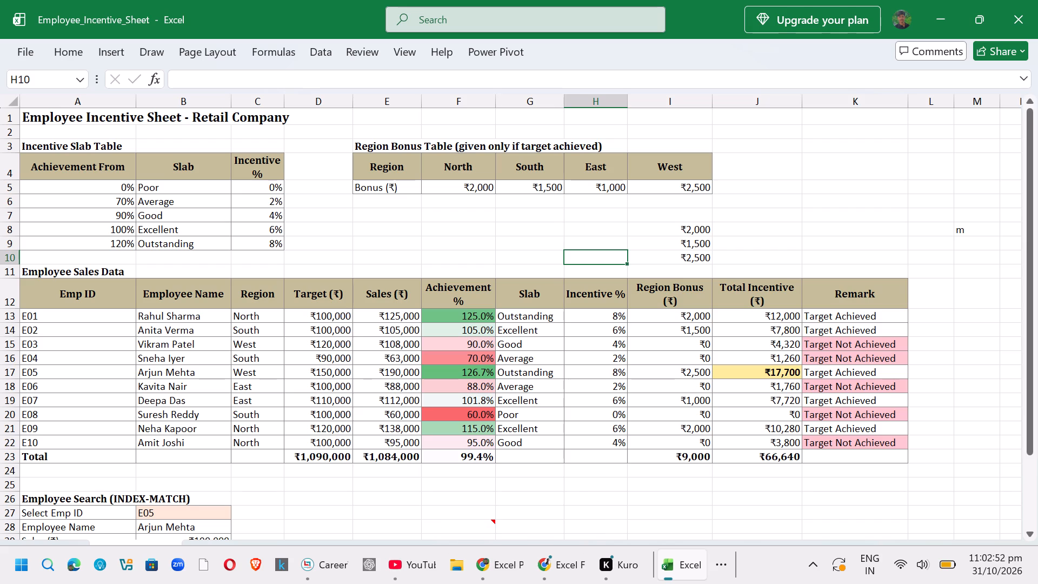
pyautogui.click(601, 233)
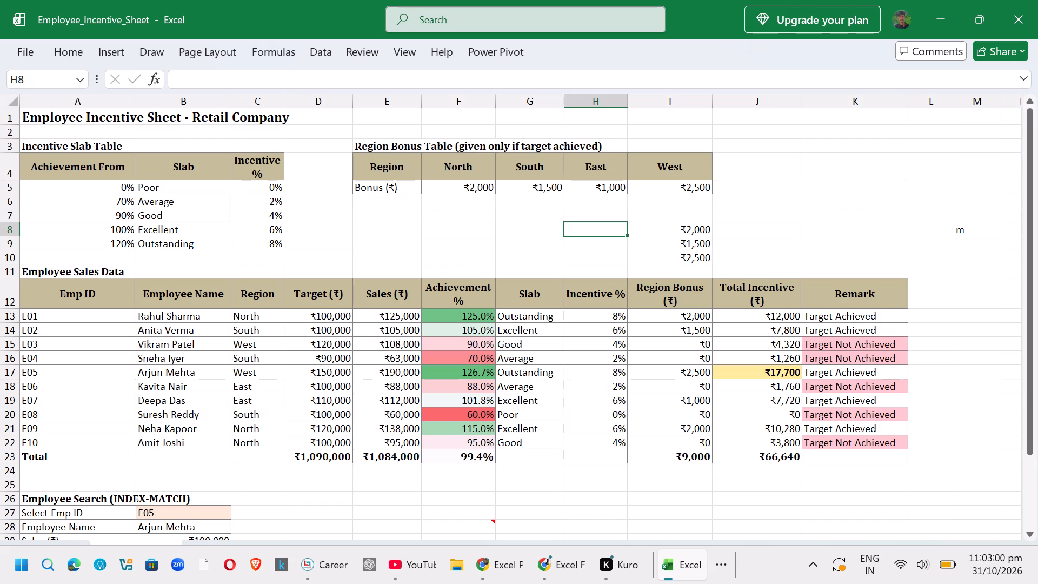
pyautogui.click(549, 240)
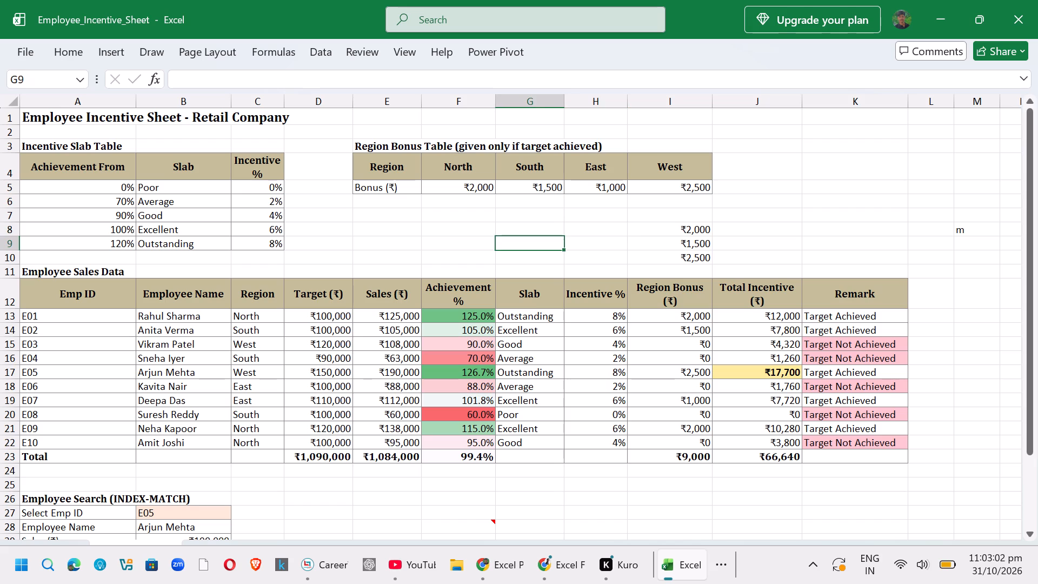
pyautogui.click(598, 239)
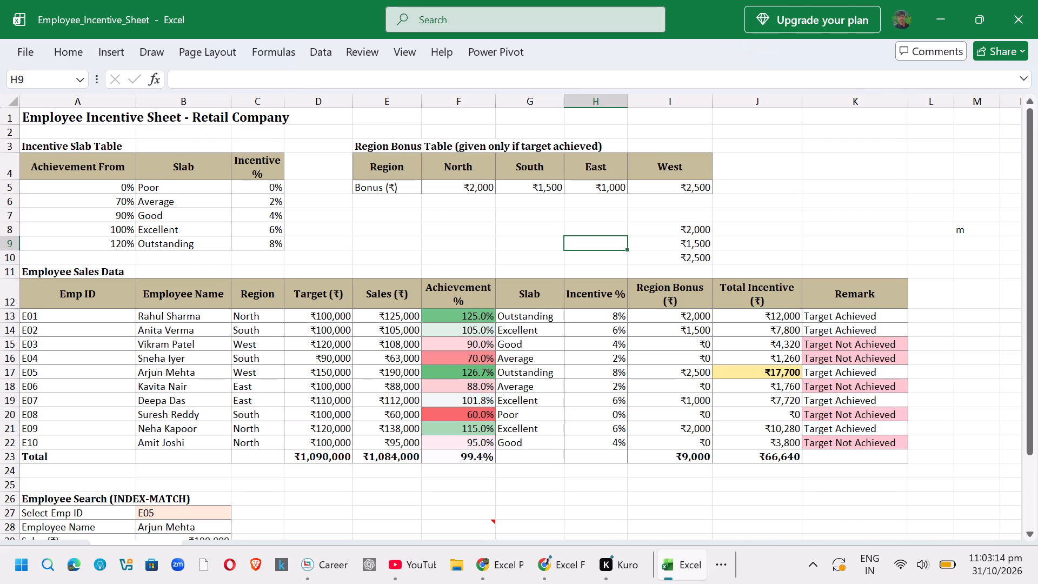
# Check the Total Incentive formulas in J14 and J13, and rebuild the row 13 one in J9 as =E13*H13+I13.
pyautogui.click(750, 330)
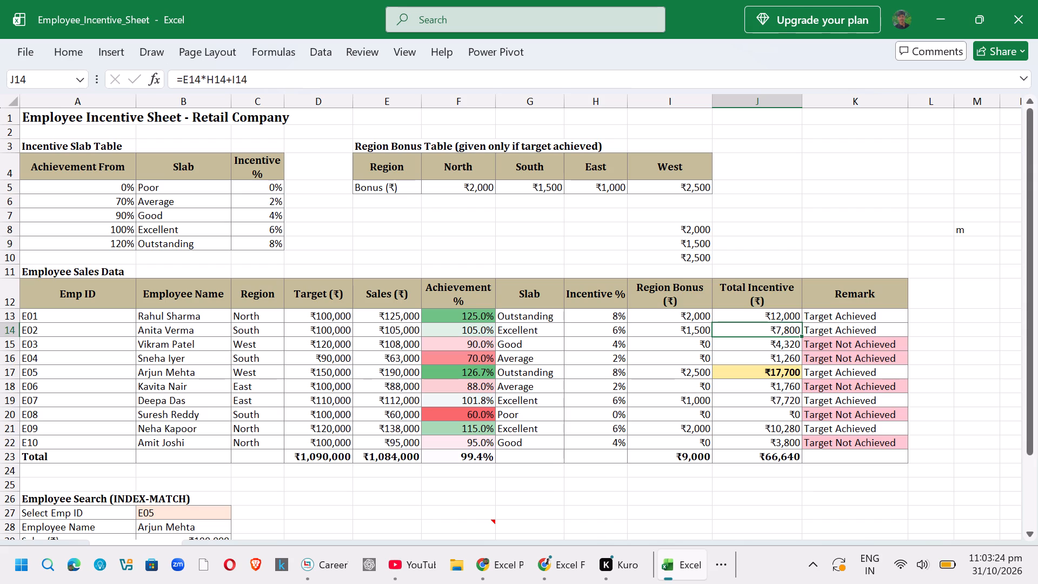
pyautogui.click(770, 313)
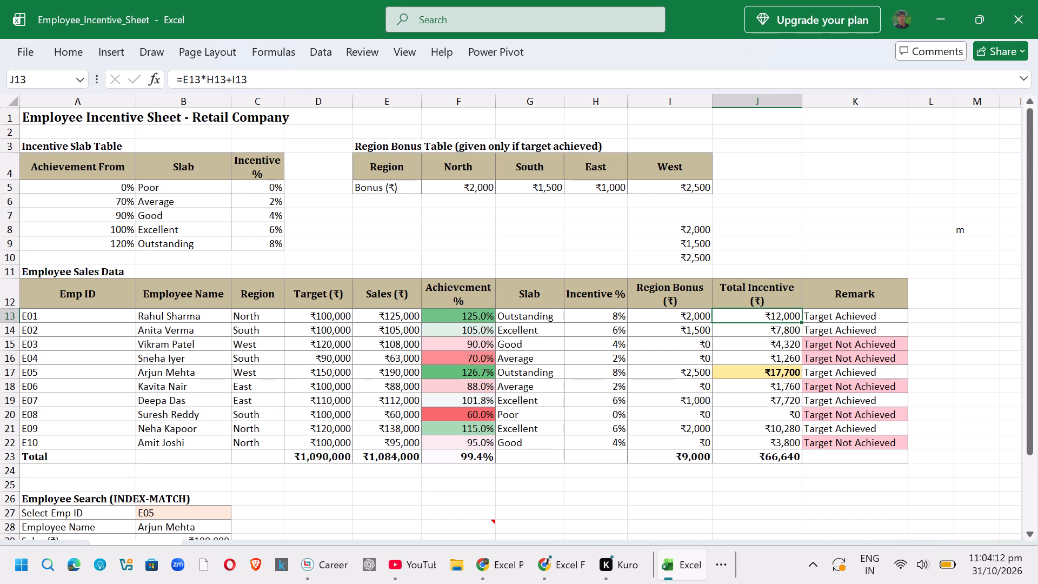
pyautogui.click(744, 245)
pyautogui.press('=')
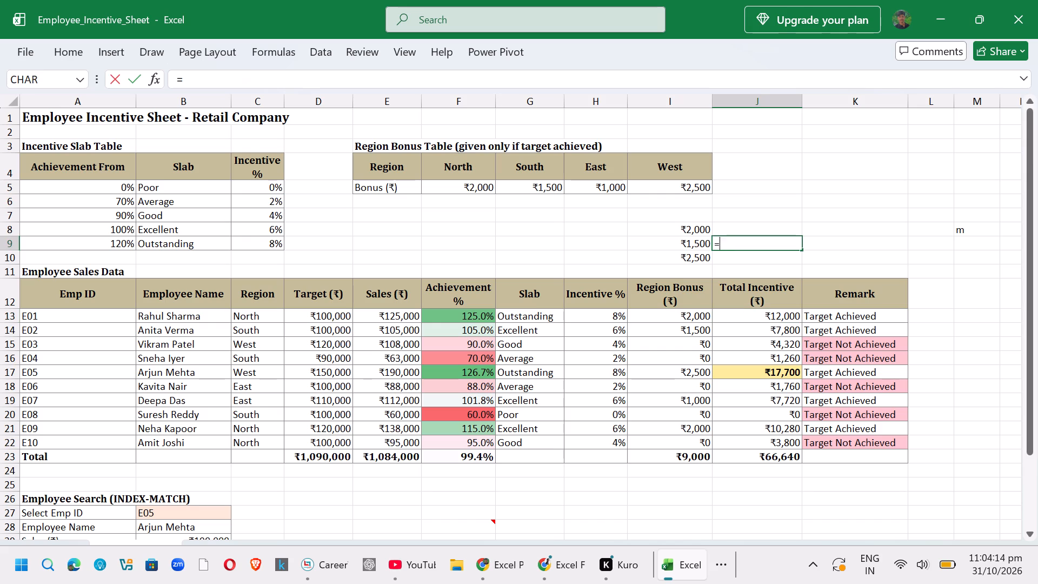
pyautogui.click(395, 314)
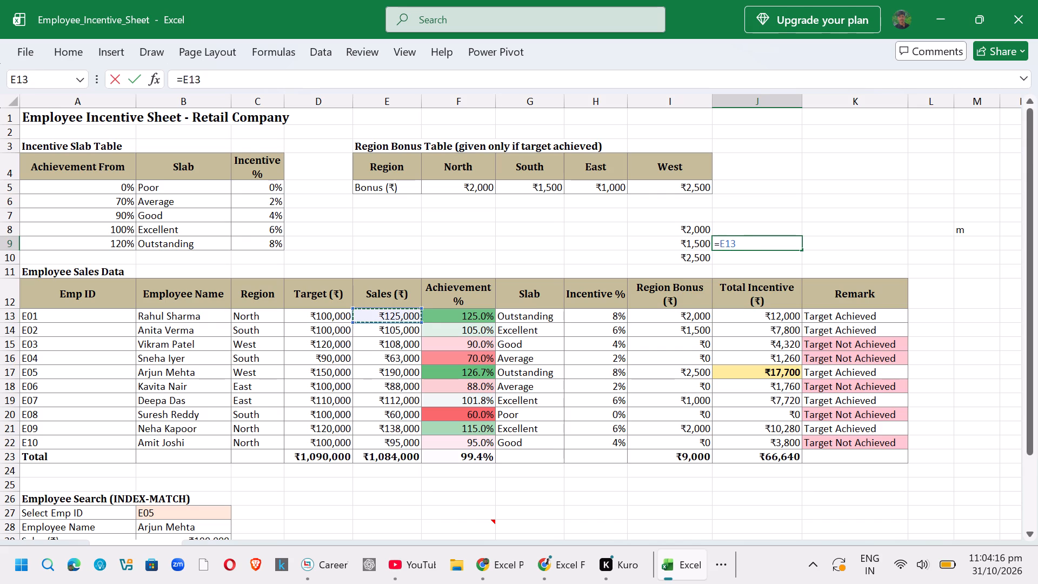
pyautogui.press('*')
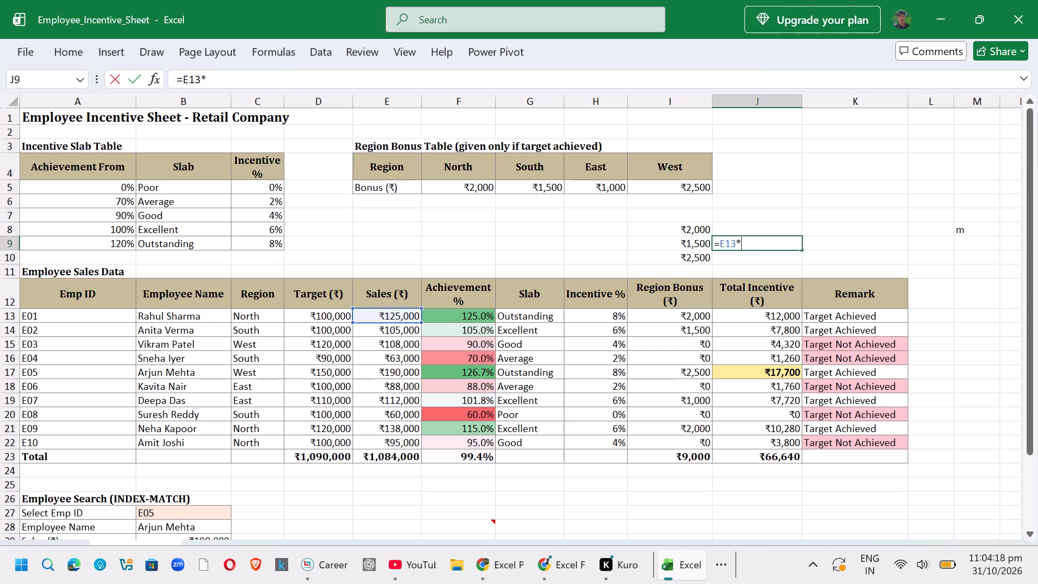
pyautogui.click(598, 315)
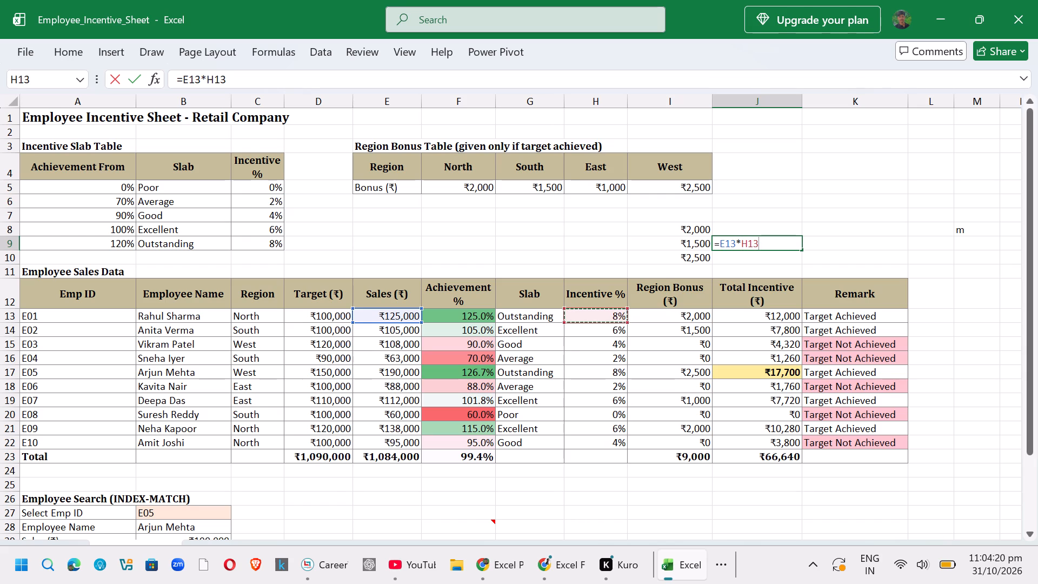
pyautogui.press('+')
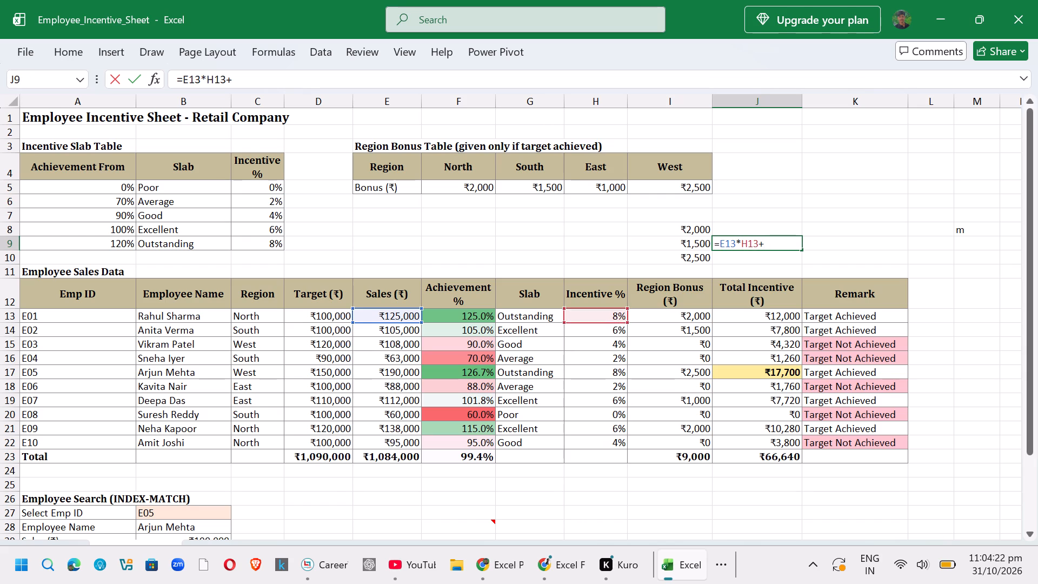
pyautogui.click(681, 315)
pyautogui.press('Return')
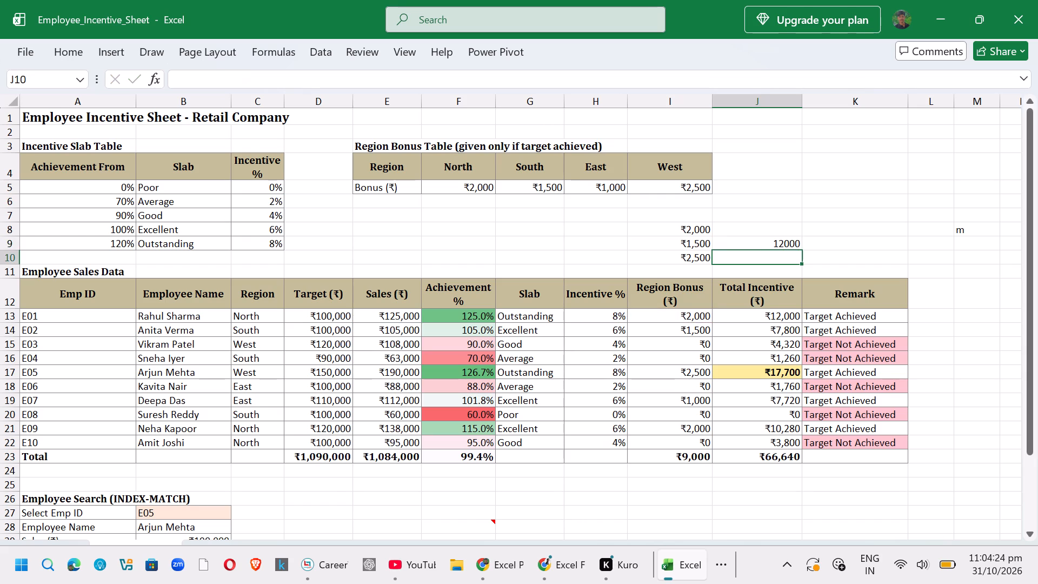
pyautogui.click(778, 243)
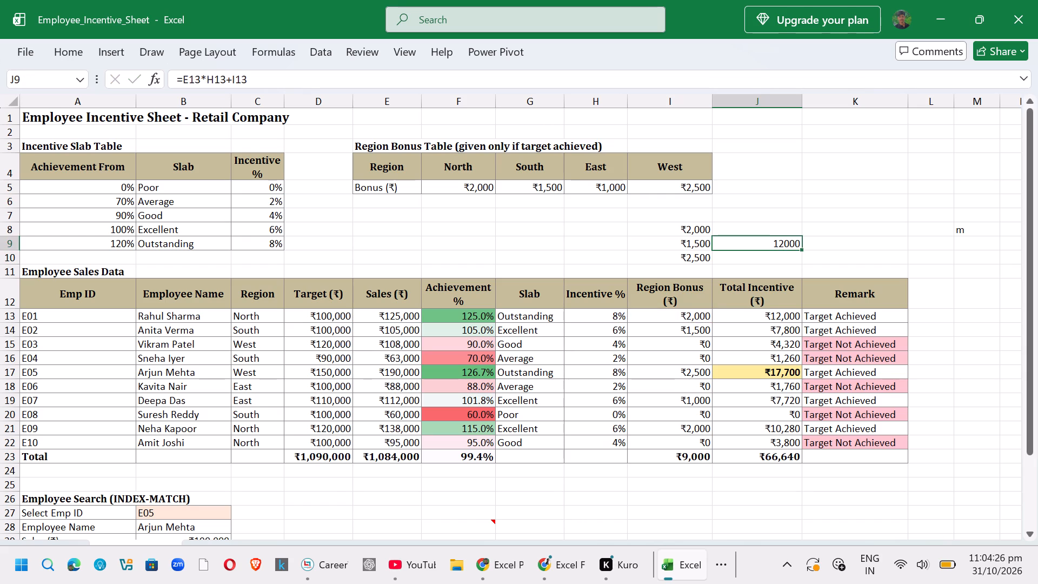
# Build the row 14 Total Incentive formula =E14*H14+I14 in J10.
pyautogui.click(758, 254)
pyautogui.press('=')
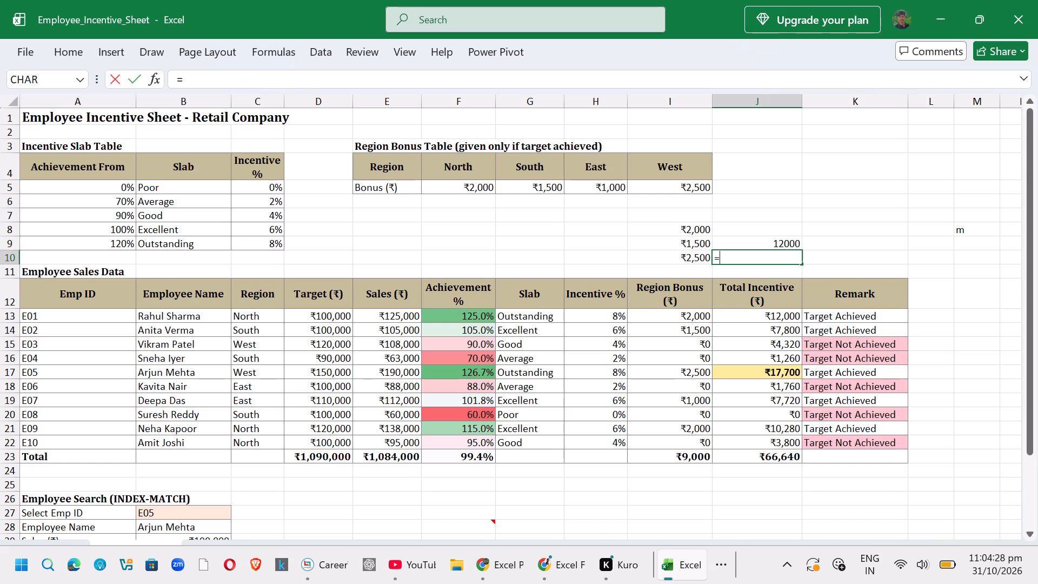
pyautogui.click(391, 339)
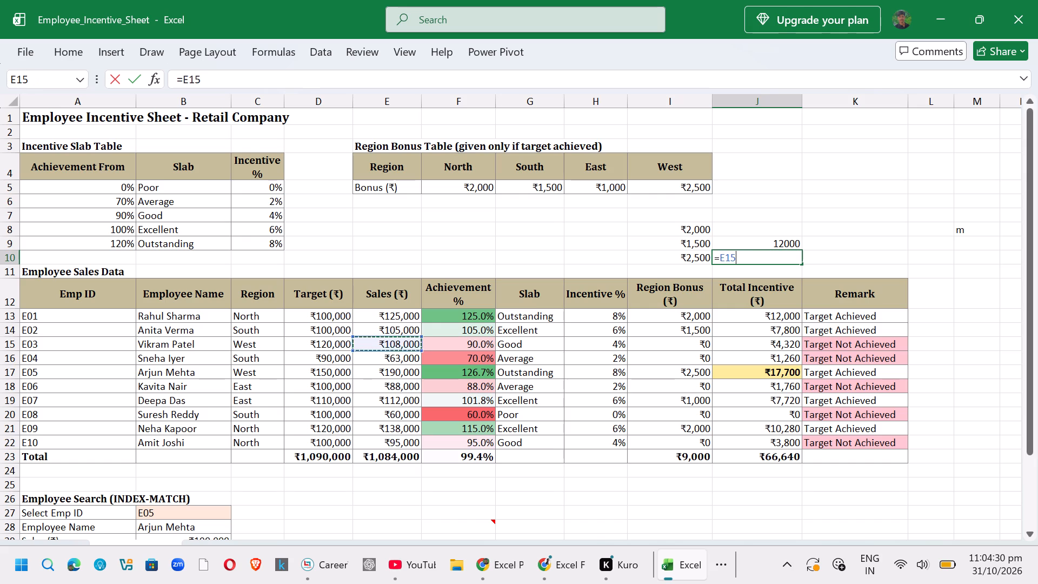
pyautogui.click(405, 334)
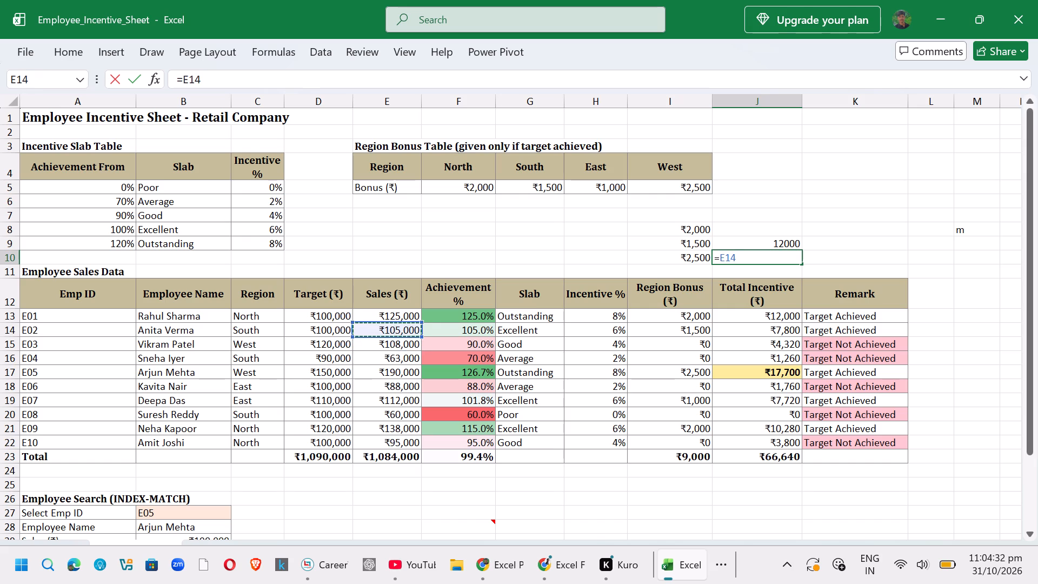
pyautogui.press('*')
pyautogui.click(666, 331)
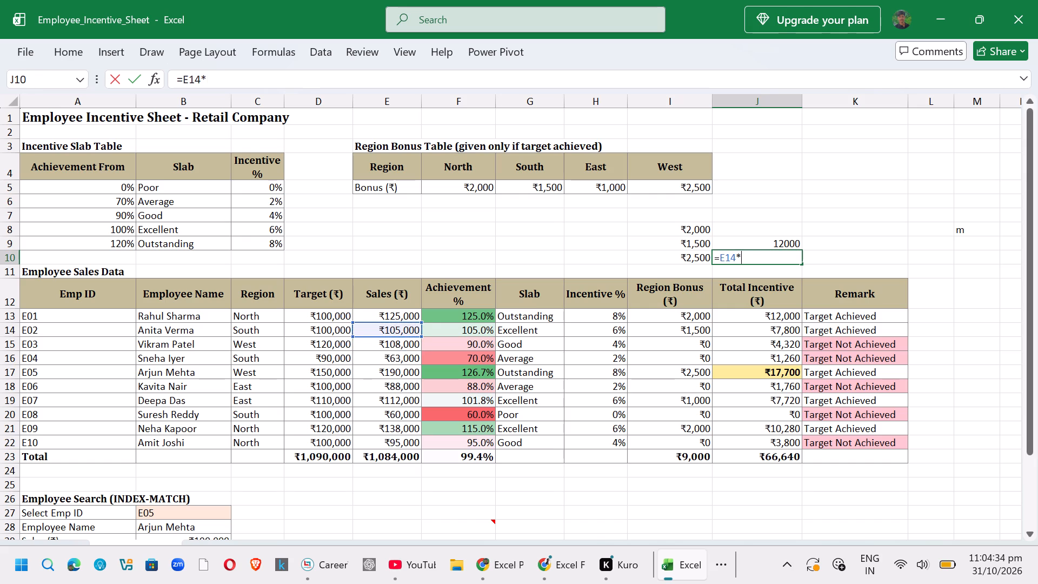
pyautogui.press('+')
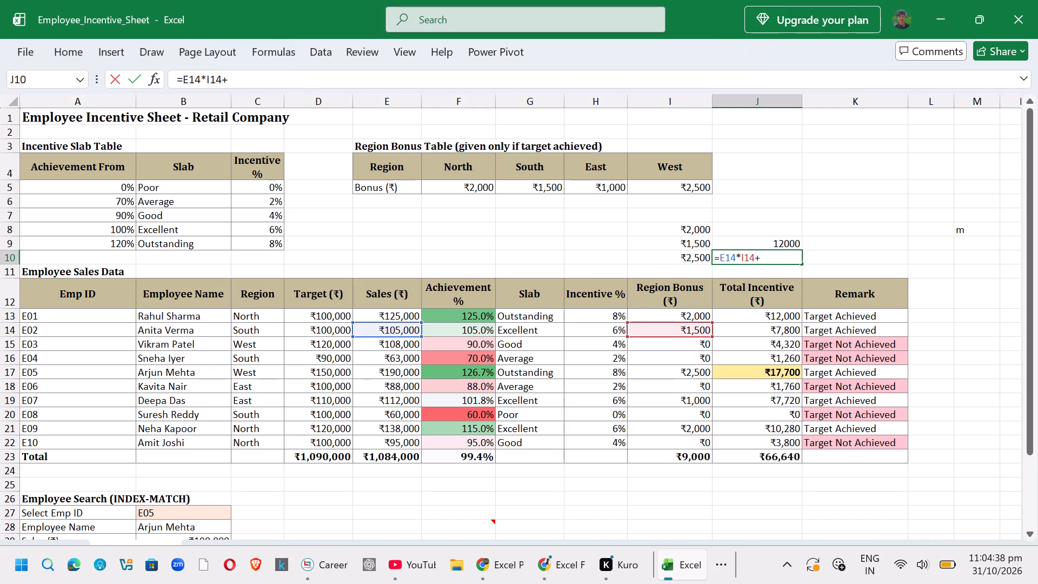
pyautogui.press('BackSpace')
pyautogui.press('BackSpace')
pyautogui.press('BackSpace')
pyautogui.press('BackSpace')
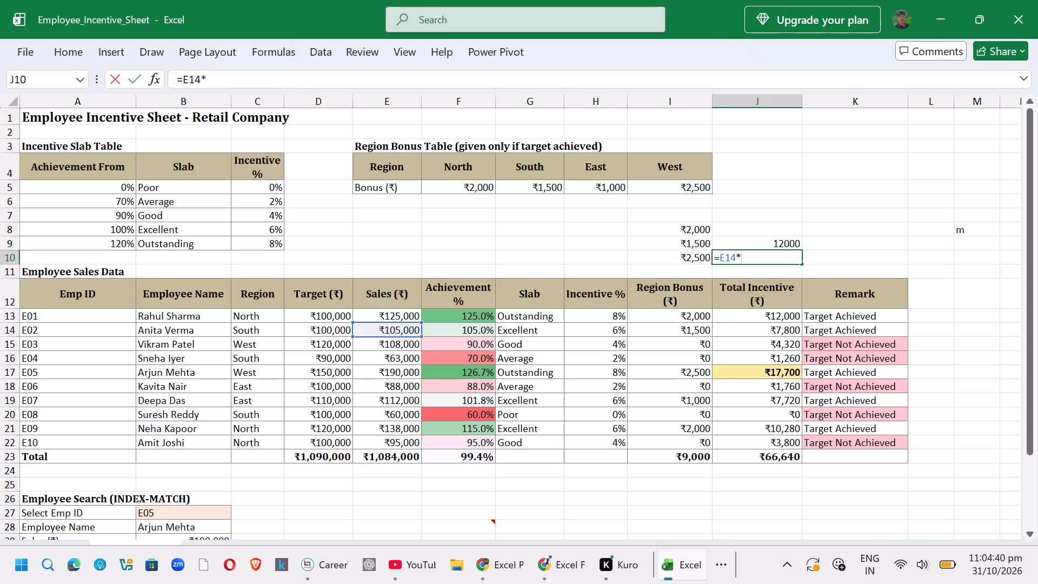
pyautogui.click(607, 334)
pyautogui.press('+')
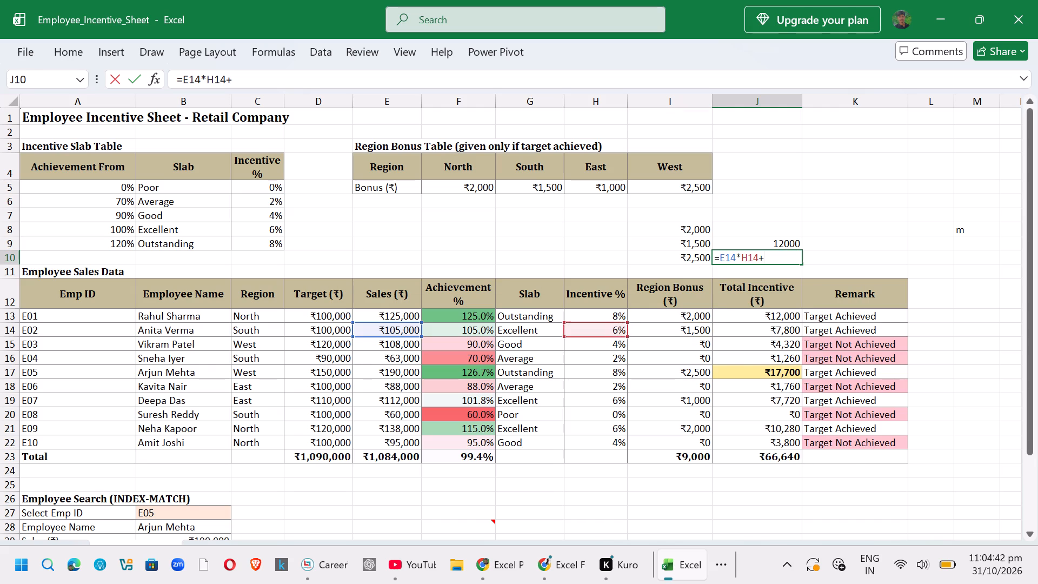
pyautogui.click(653, 329)
pyautogui.press('Return')
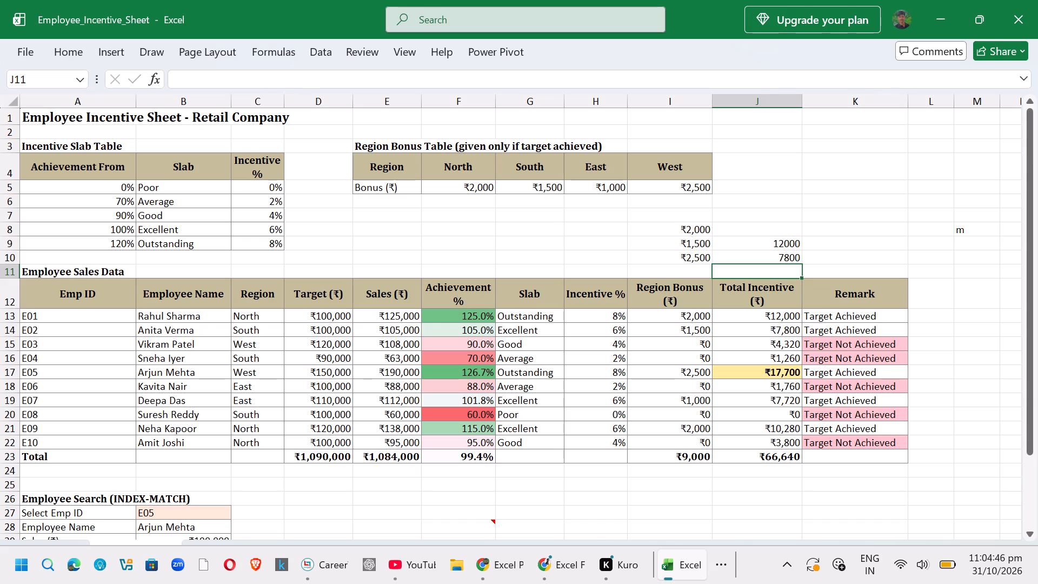
# Format J9 as Currency with the ₹ Hindi symbol.
pyautogui.click(774, 249)
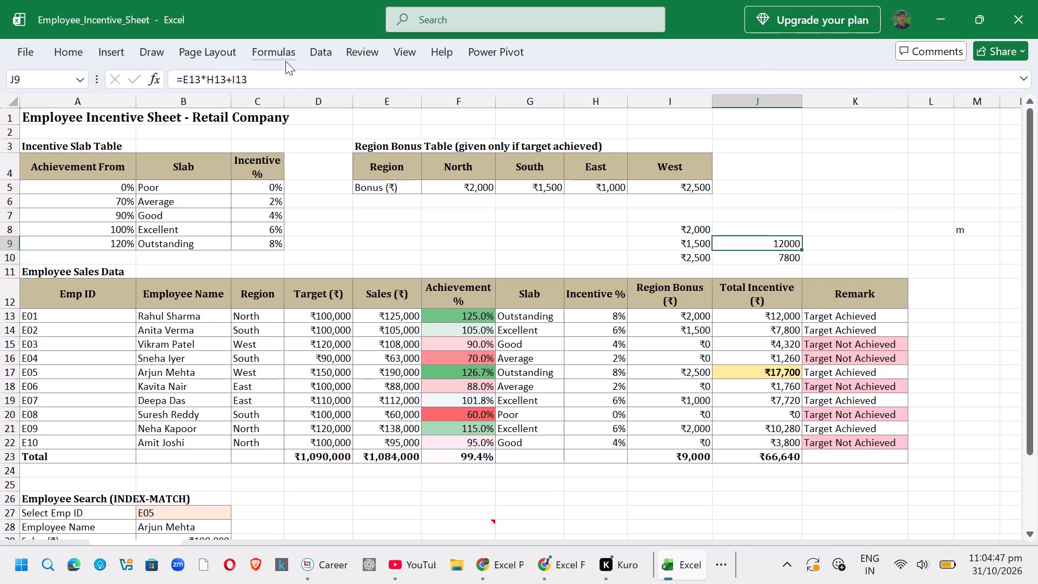
pyautogui.click(82, 56)
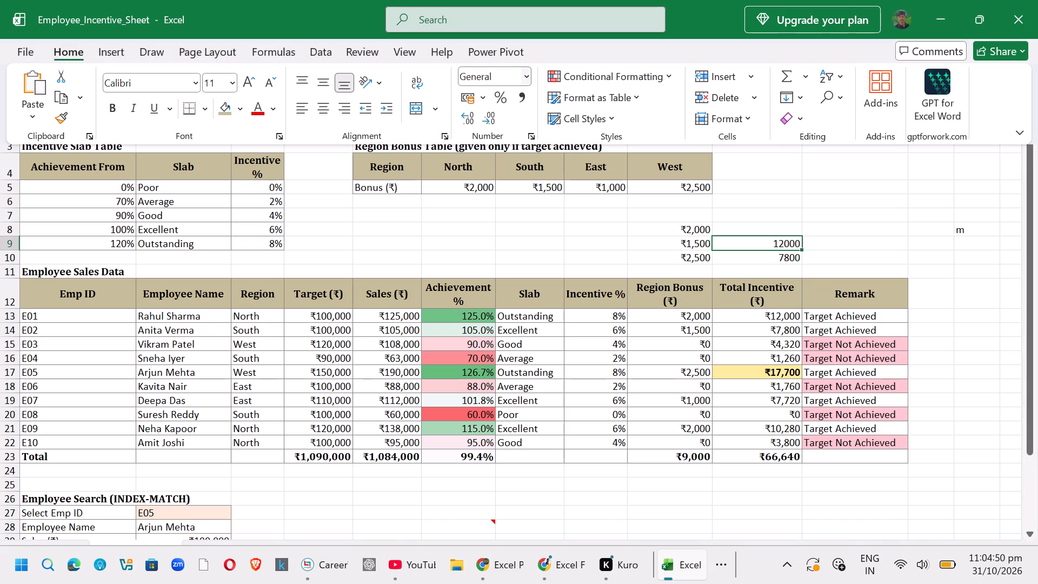
pyautogui.click(526, 81)
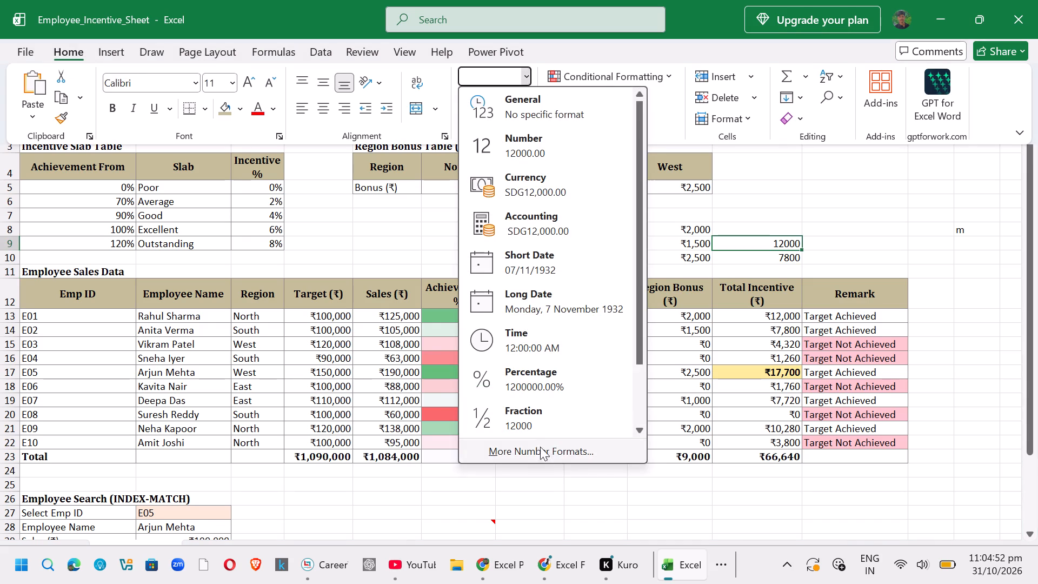
pyautogui.click(538, 454)
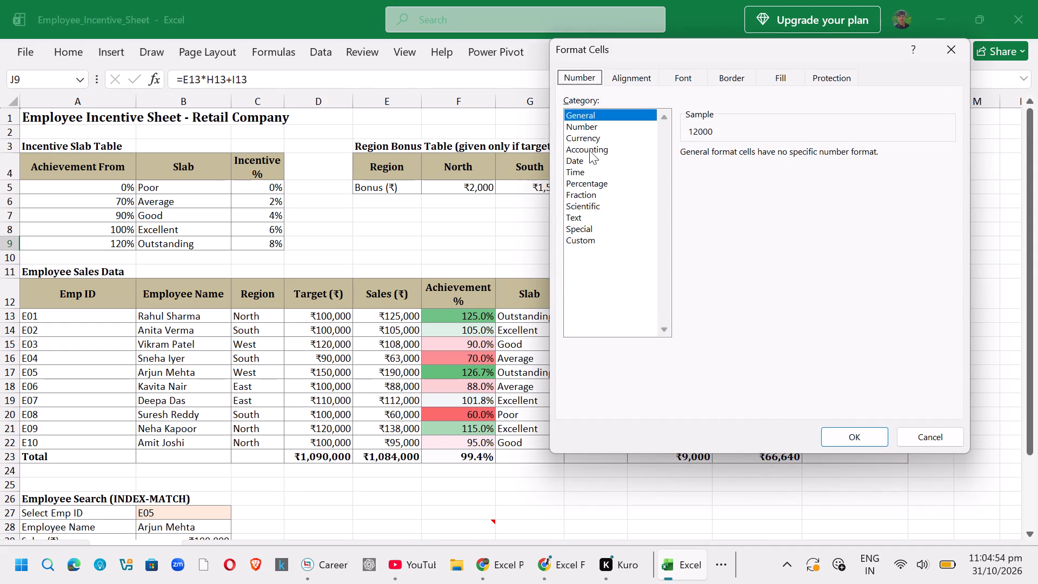
pyautogui.click(604, 134)
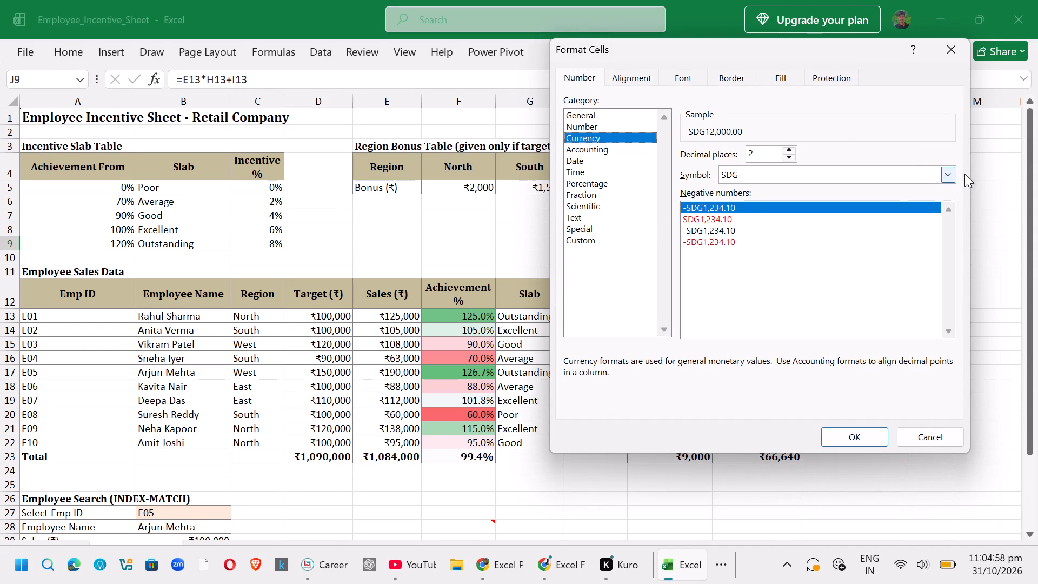
pyautogui.click(947, 175)
pyautogui.scroll(-16, 789, 339)
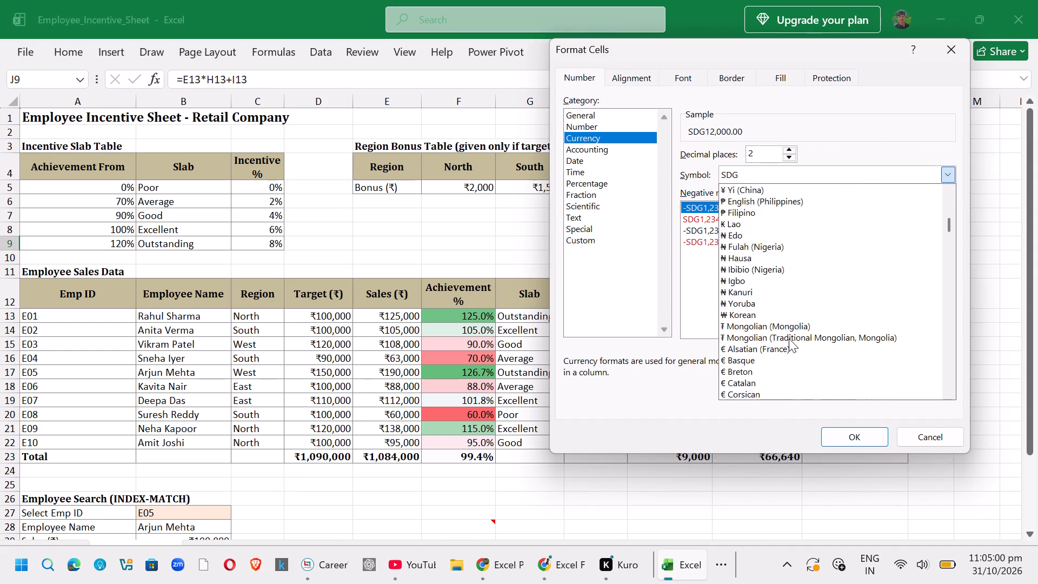
pyautogui.scroll(-12, 789, 339)
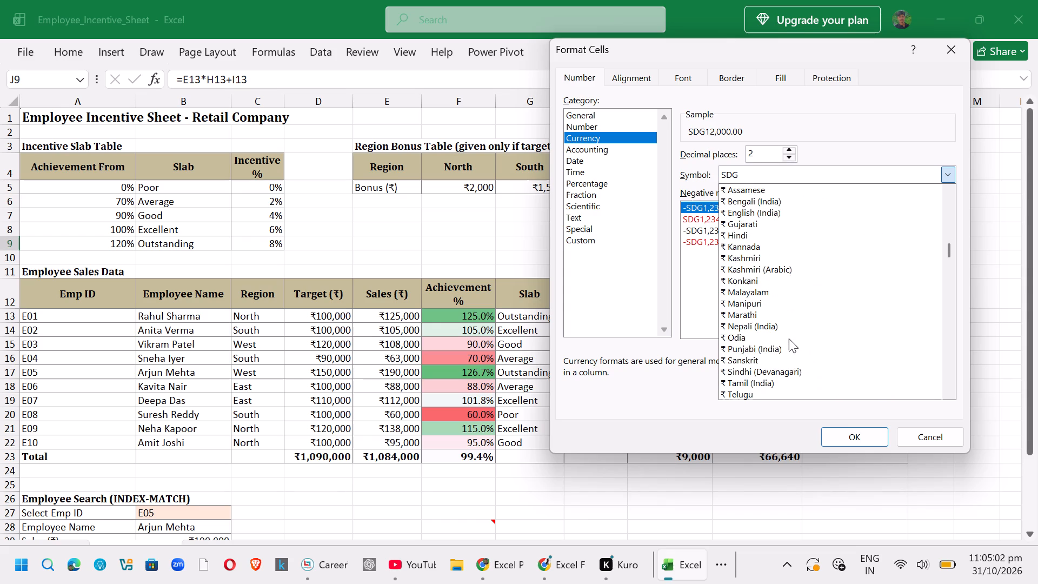
pyautogui.click(770, 236)
pyautogui.click(859, 441)
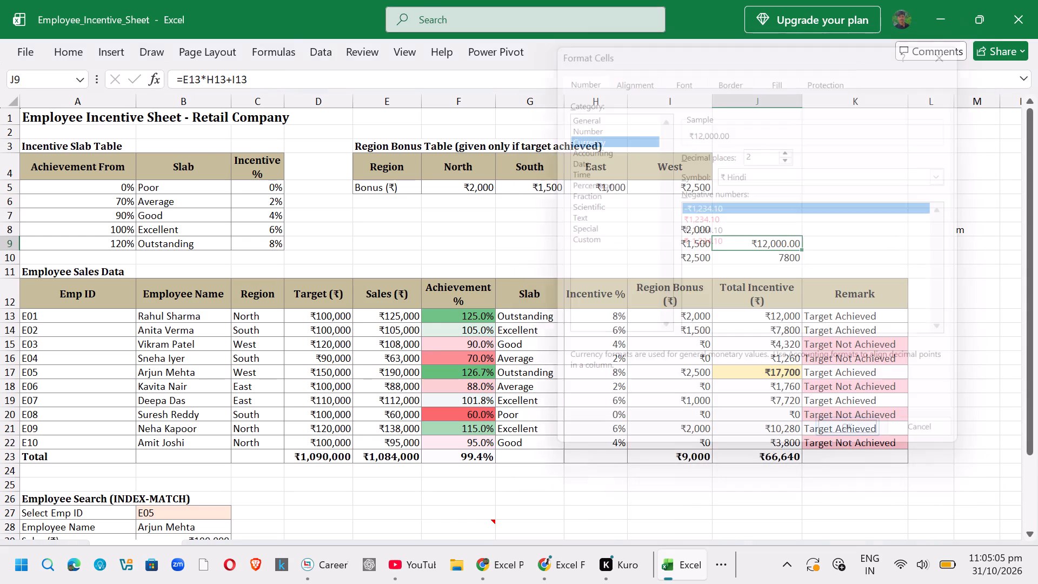
# Reduce the currency amount in J9 to zero decimal places.
pyautogui.click(59, 50)
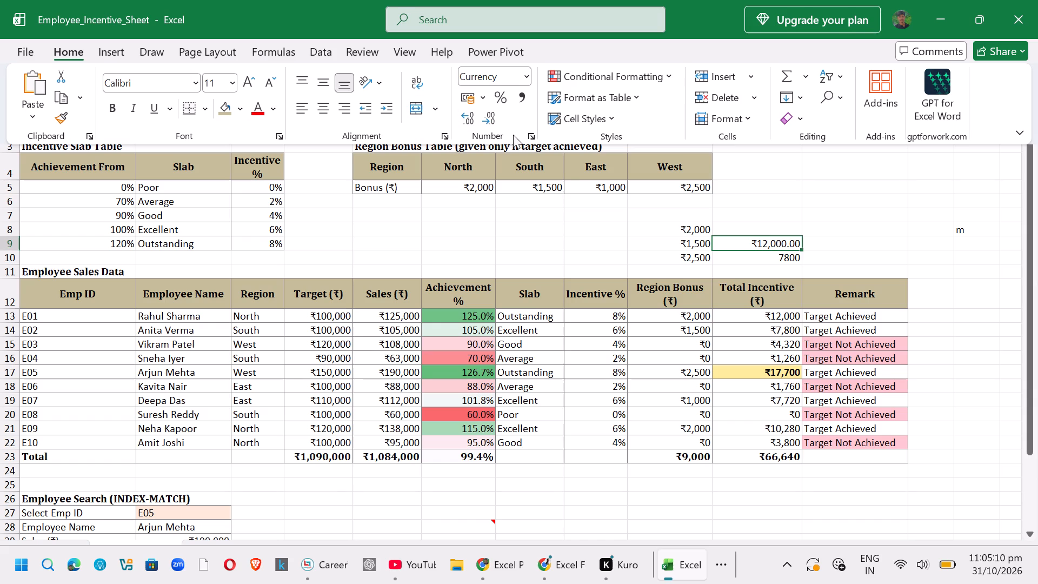
pyautogui.click(471, 119)
pyautogui.doubleClick(489, 116)
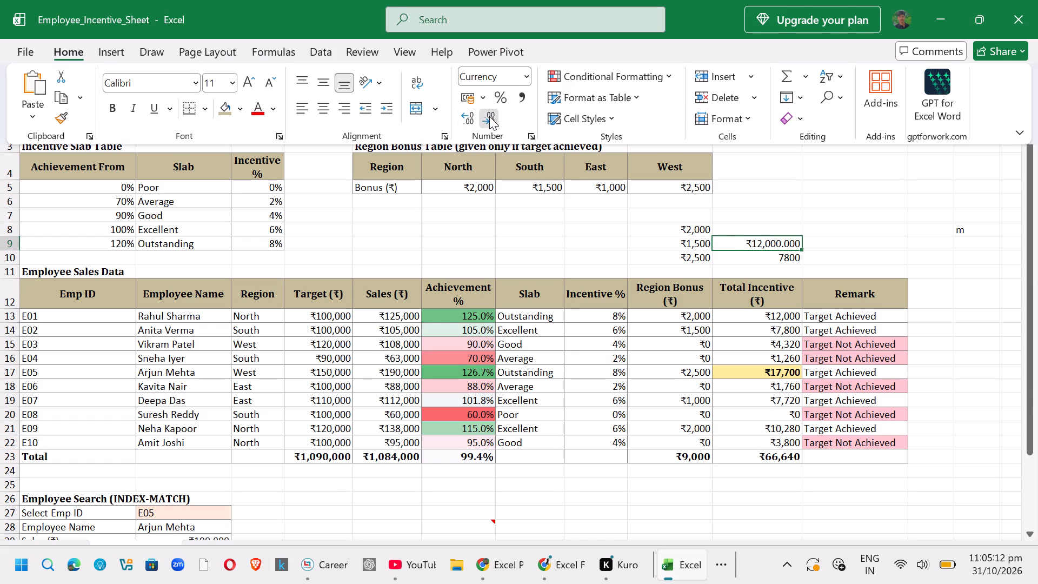
pyautogui.click(489, 116)
pyautogui.click(664, 215)
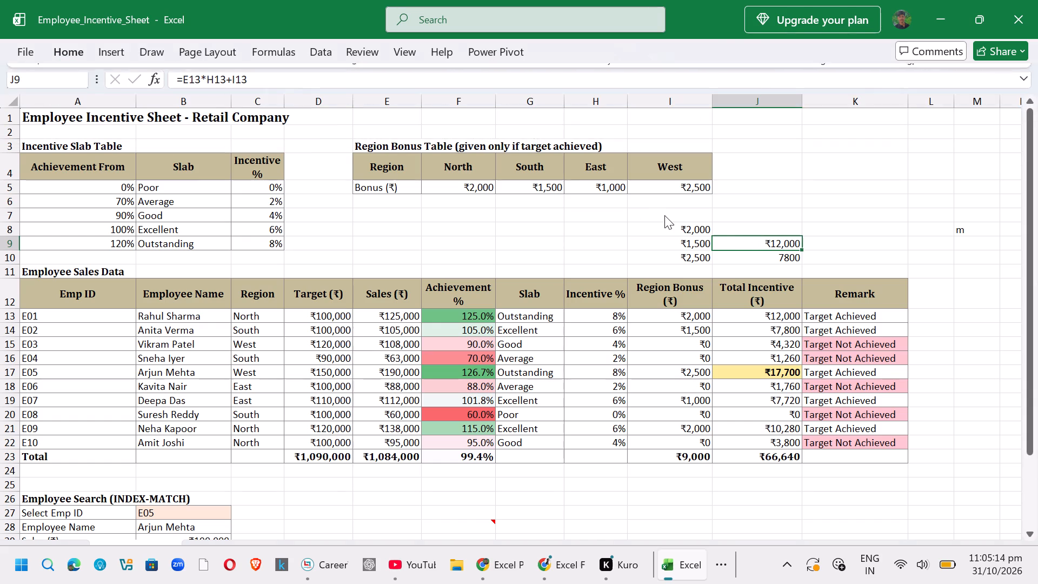
# Fill J9's formula and currency format down into J10.
pyautogui.moveTo(806, 249); pyautogui.dragTo(794, 254)
pyautogui.click(794, 254)
pyautogui.moveTo(781, 238); pyautogui.dragTo(798, 244)
pyautogui.moveTo(798, 244); pyautogui.dragTo(797, 253)
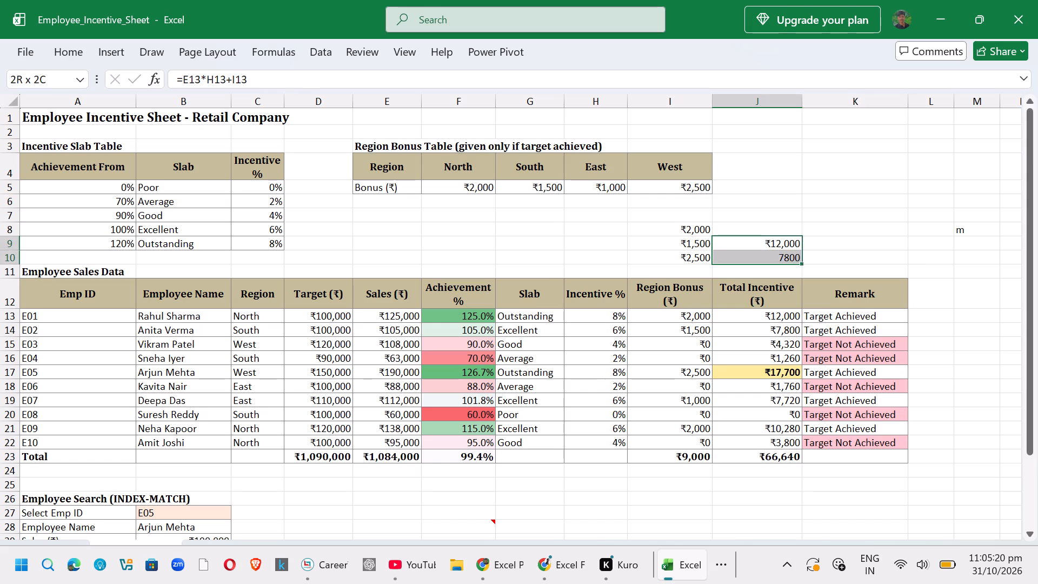
pyautogui.moveTo(797, 253); pyautogui.dragTo(788, 249)
pyautogui.click(788, 249)
pyautogui.doubleClick(800, 247)
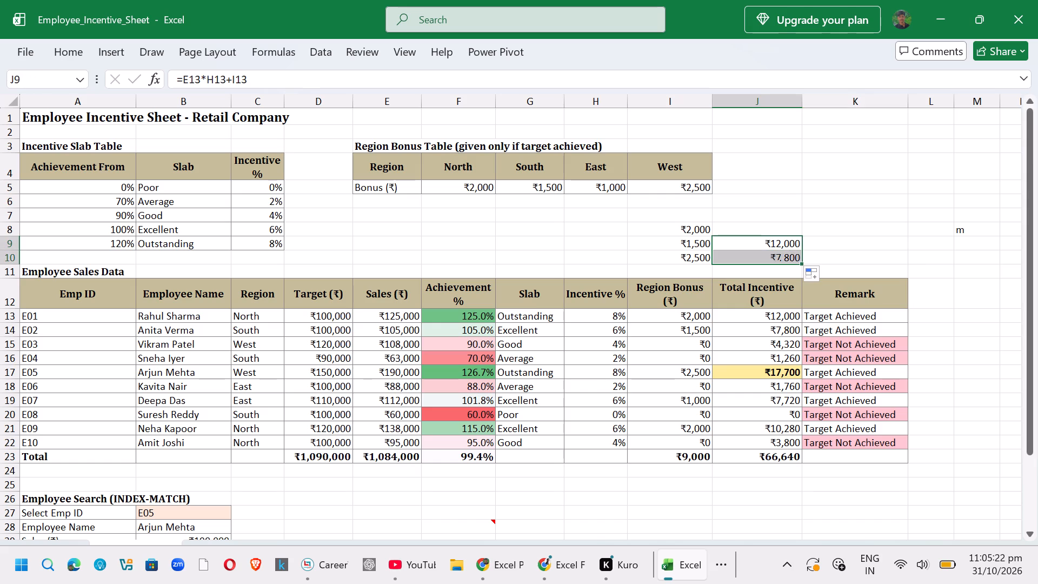
pyautogui.click(810, 243)
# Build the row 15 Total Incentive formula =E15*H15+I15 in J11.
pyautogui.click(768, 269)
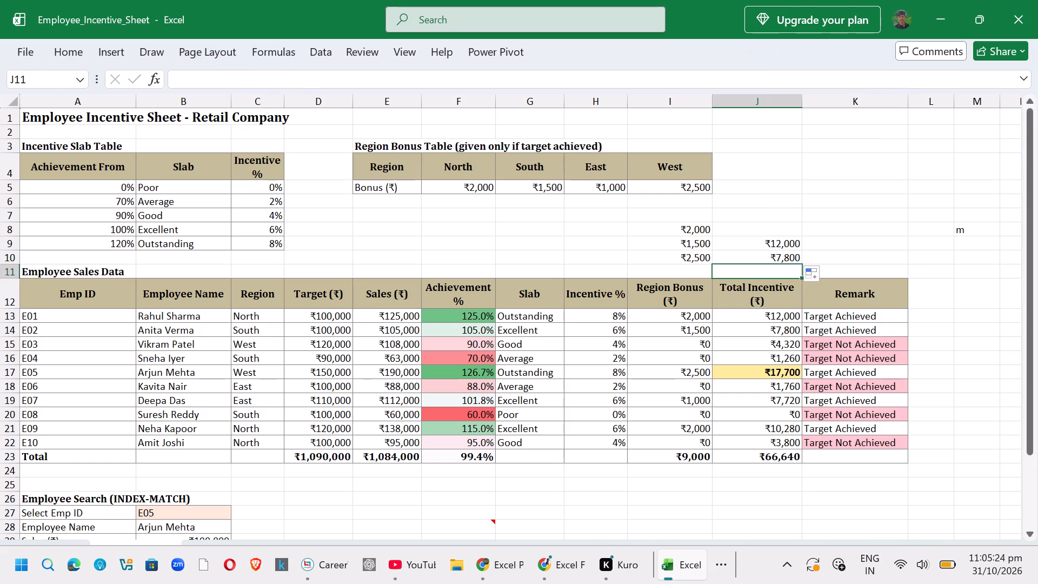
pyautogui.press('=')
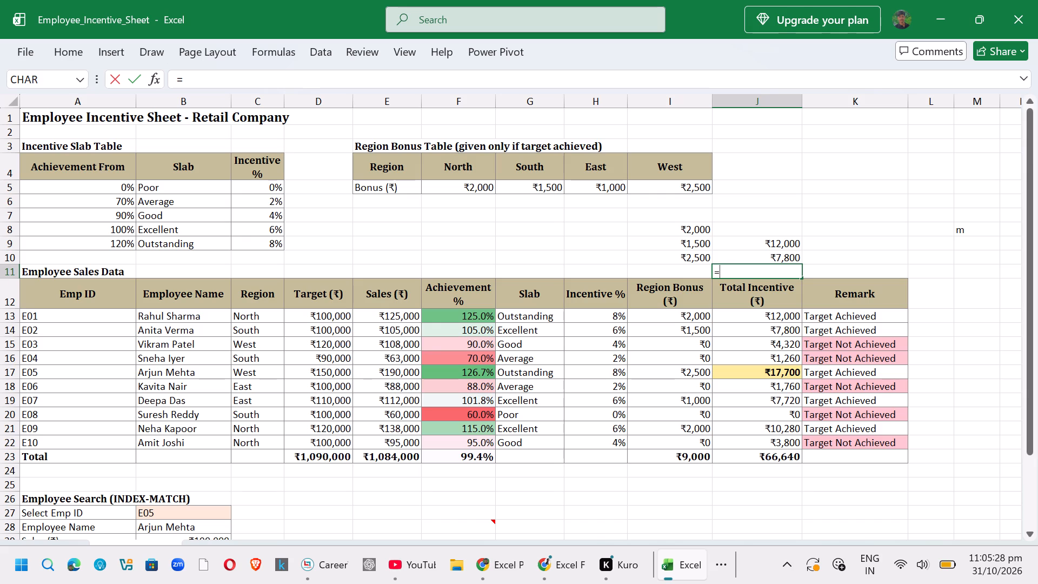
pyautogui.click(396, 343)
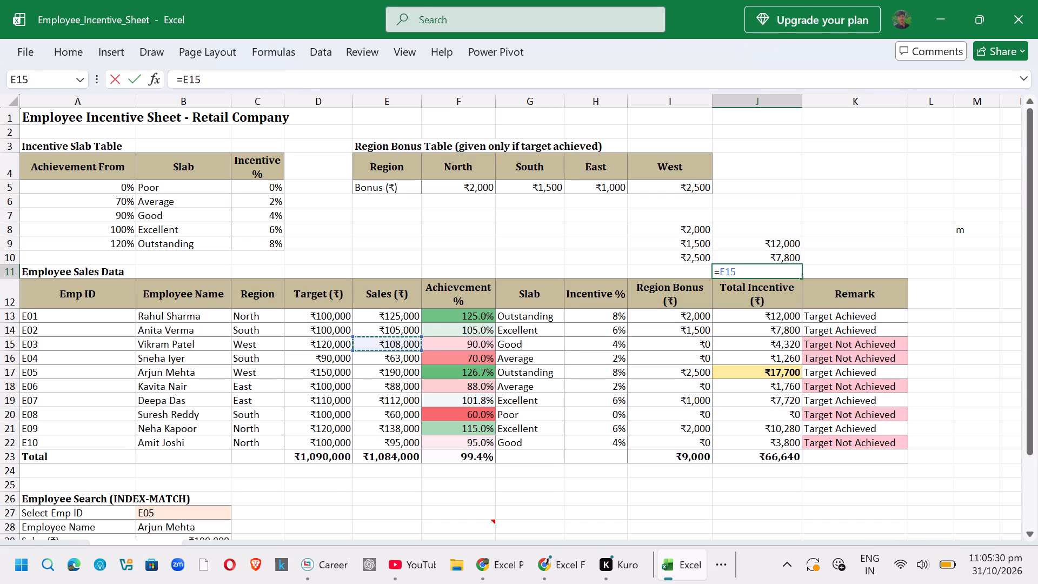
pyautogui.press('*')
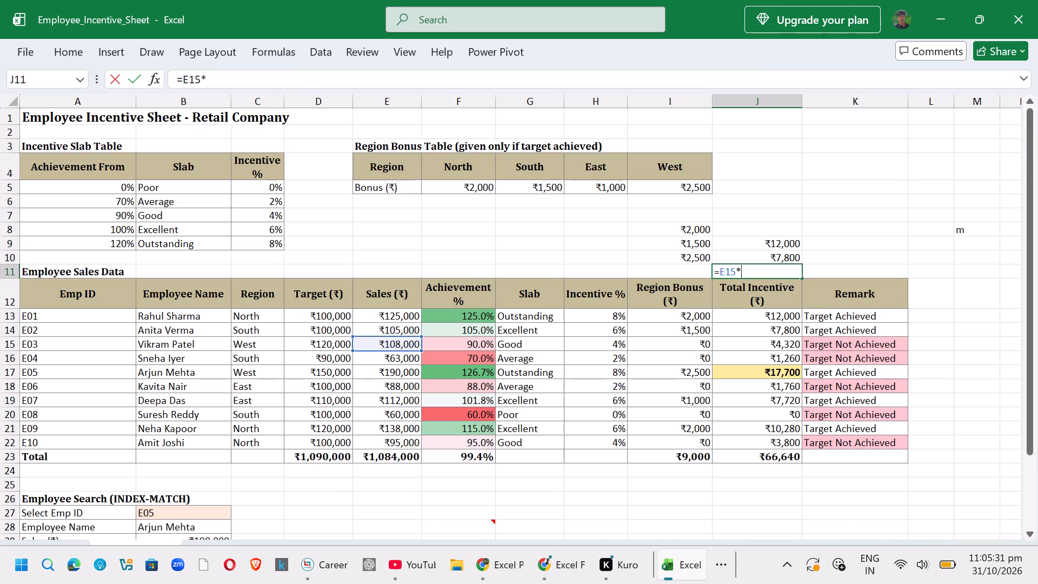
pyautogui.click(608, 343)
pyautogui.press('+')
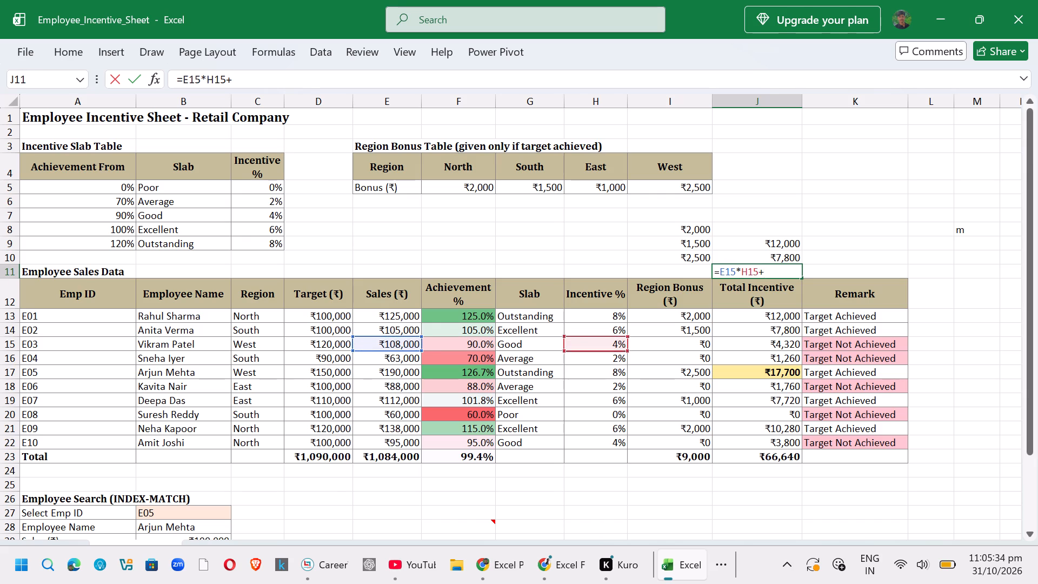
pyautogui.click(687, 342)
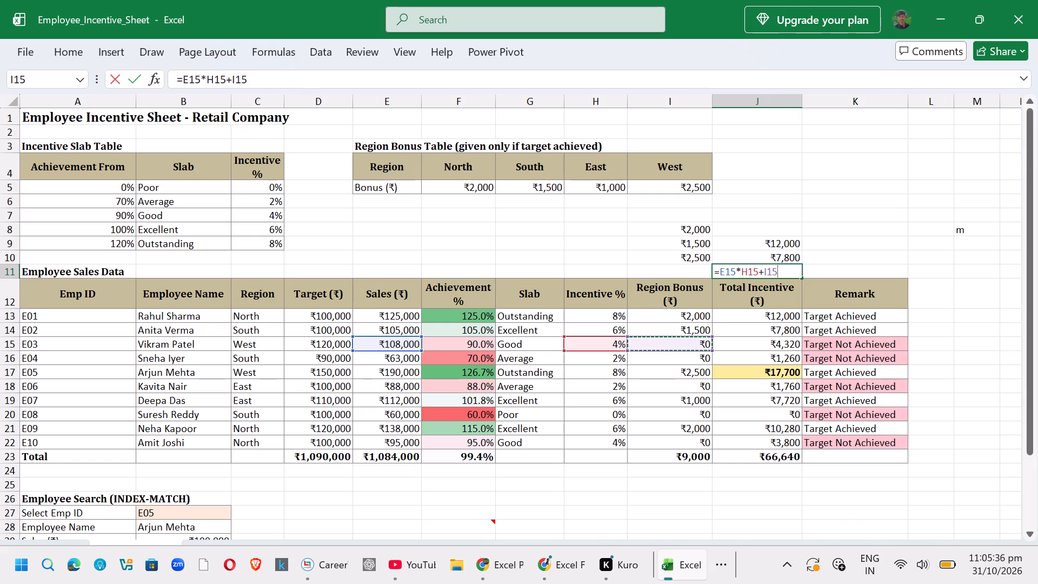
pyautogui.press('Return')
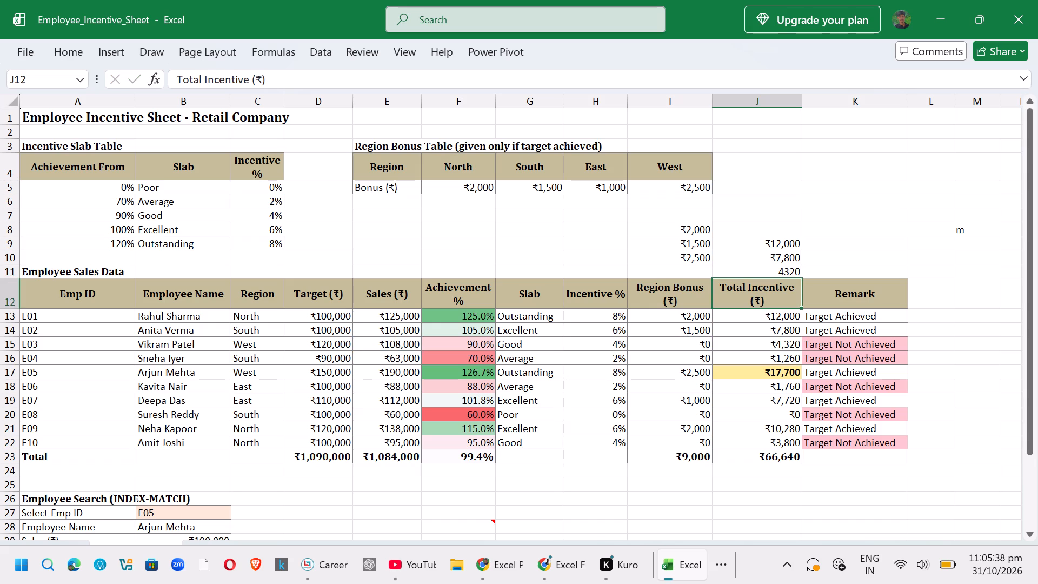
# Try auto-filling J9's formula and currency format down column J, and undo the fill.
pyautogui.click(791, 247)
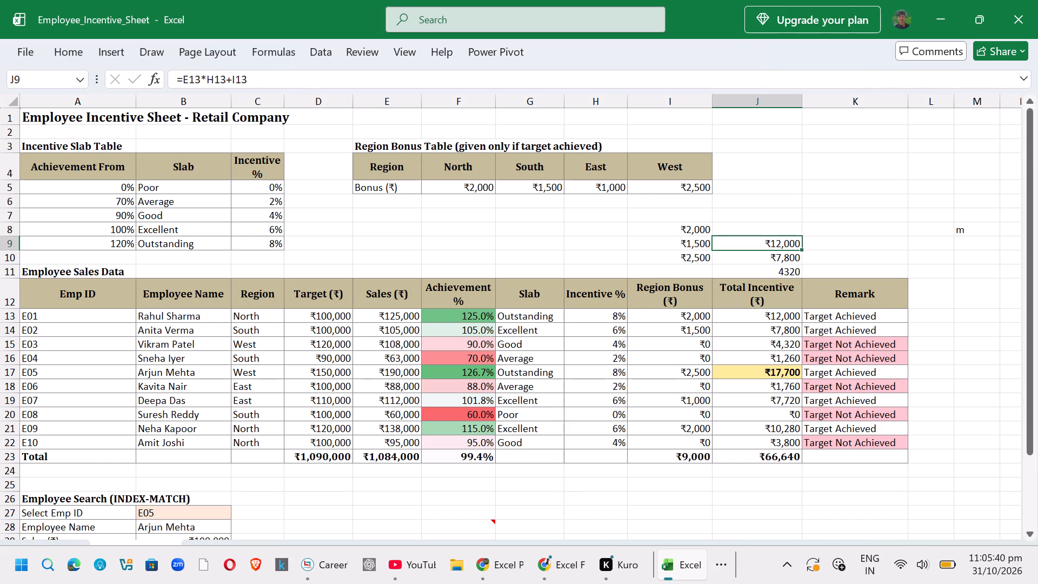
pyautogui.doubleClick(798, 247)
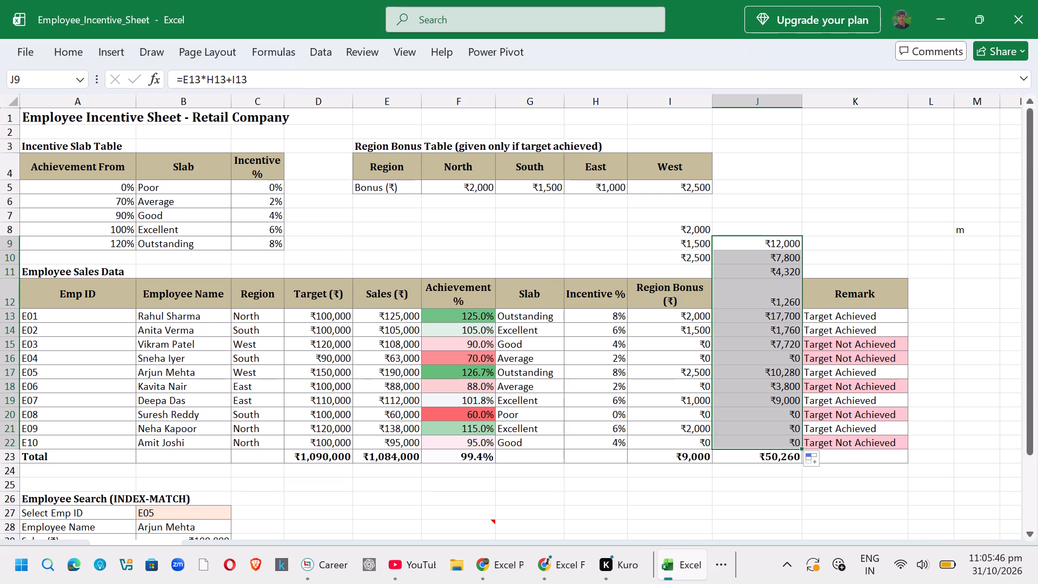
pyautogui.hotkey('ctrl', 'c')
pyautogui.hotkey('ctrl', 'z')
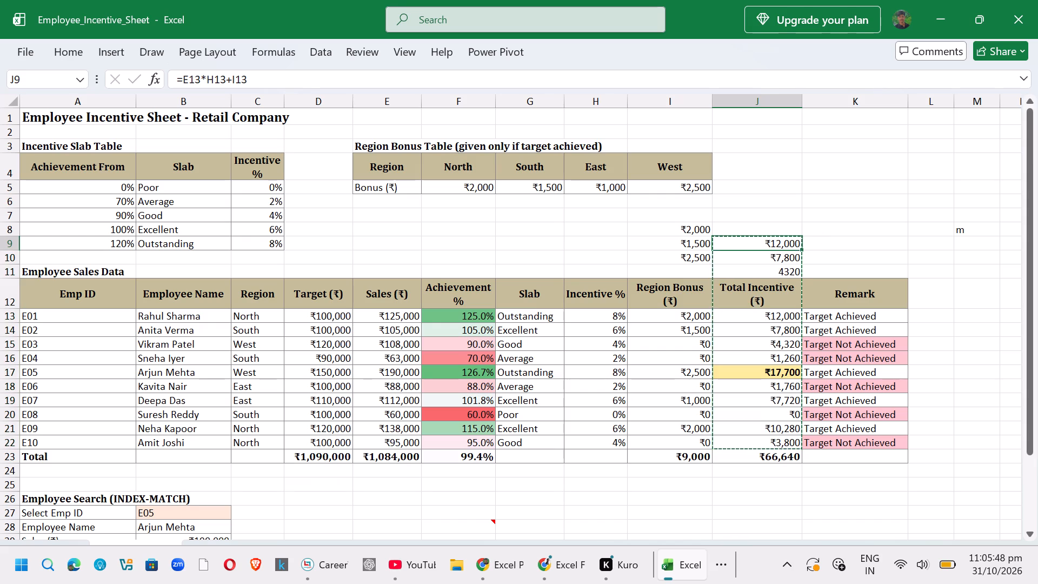
# Open the practice Region Bonus formula in I10 for inspection.
pyautogui.click(812, 236)
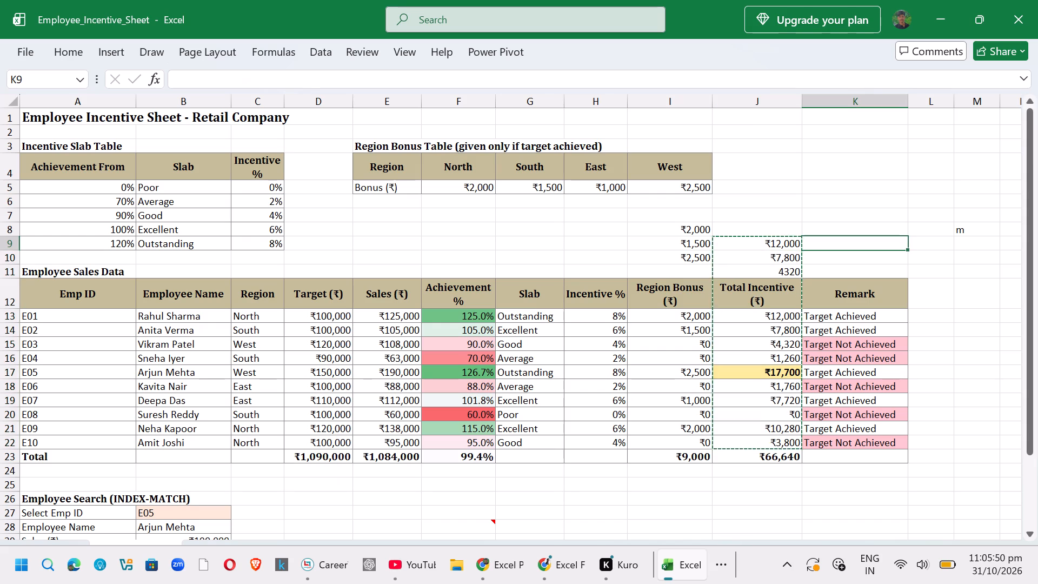
pyautogui.click(828, 260)
pyautogui.click(790, 268)
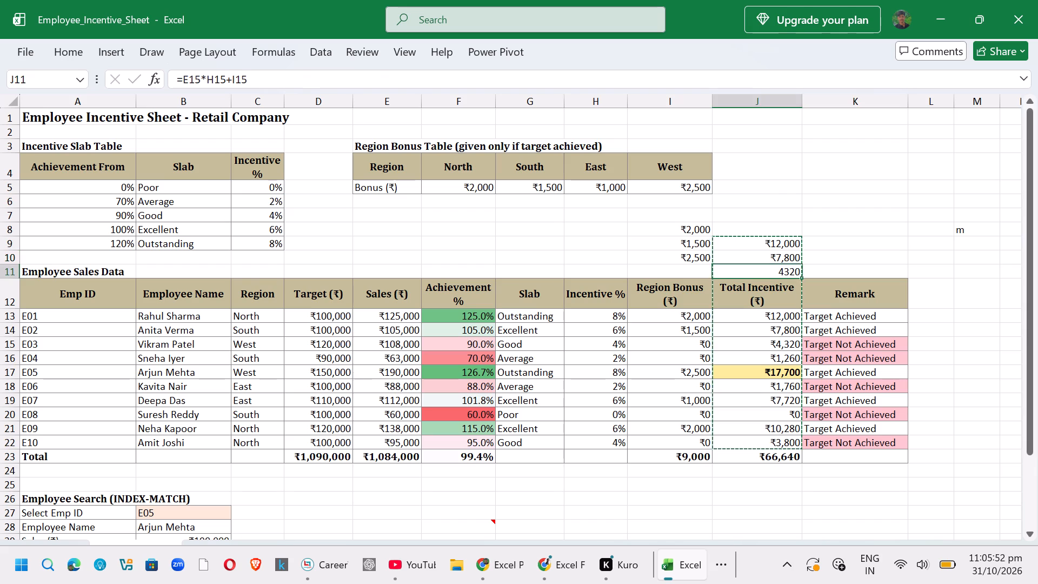
pyautogui.click(694, 262)
pyautogui.click(647, 262)
pyautogui.click(671, 71)
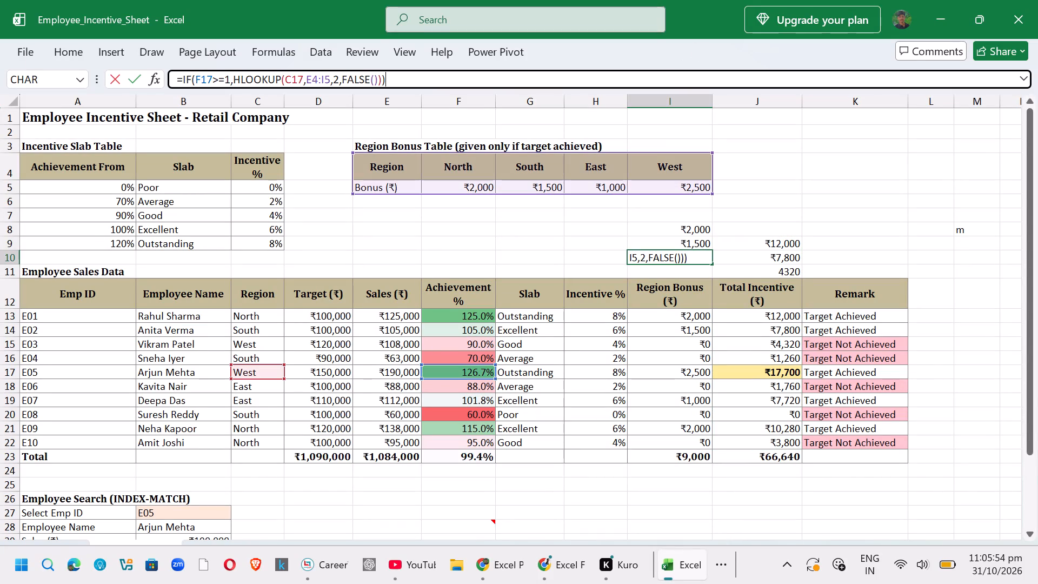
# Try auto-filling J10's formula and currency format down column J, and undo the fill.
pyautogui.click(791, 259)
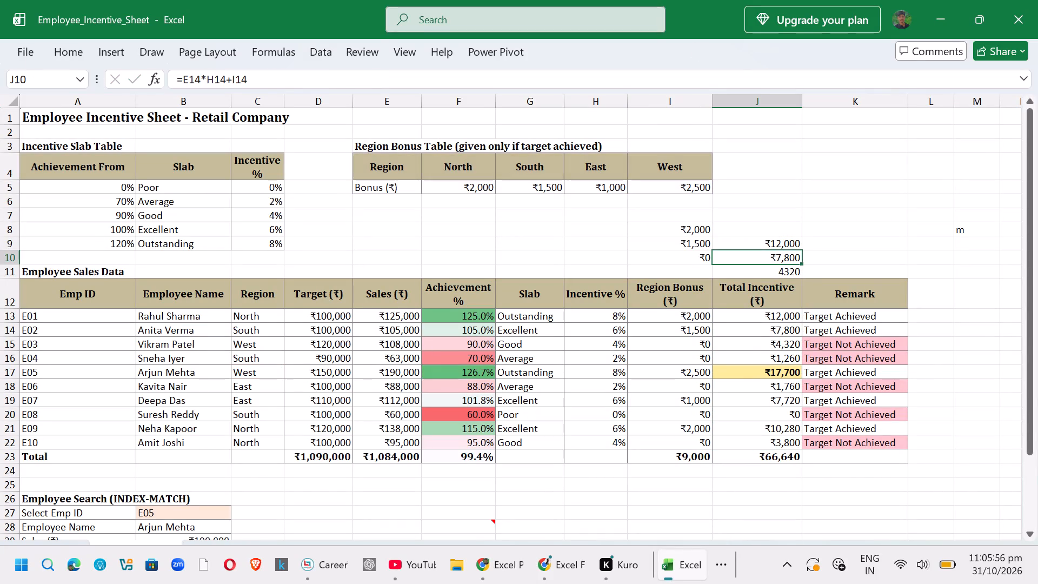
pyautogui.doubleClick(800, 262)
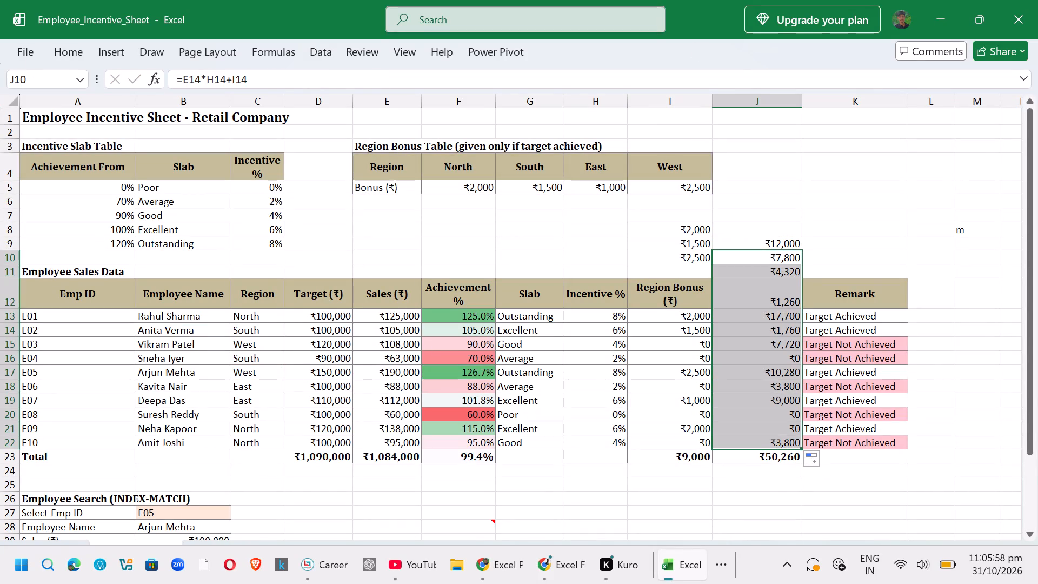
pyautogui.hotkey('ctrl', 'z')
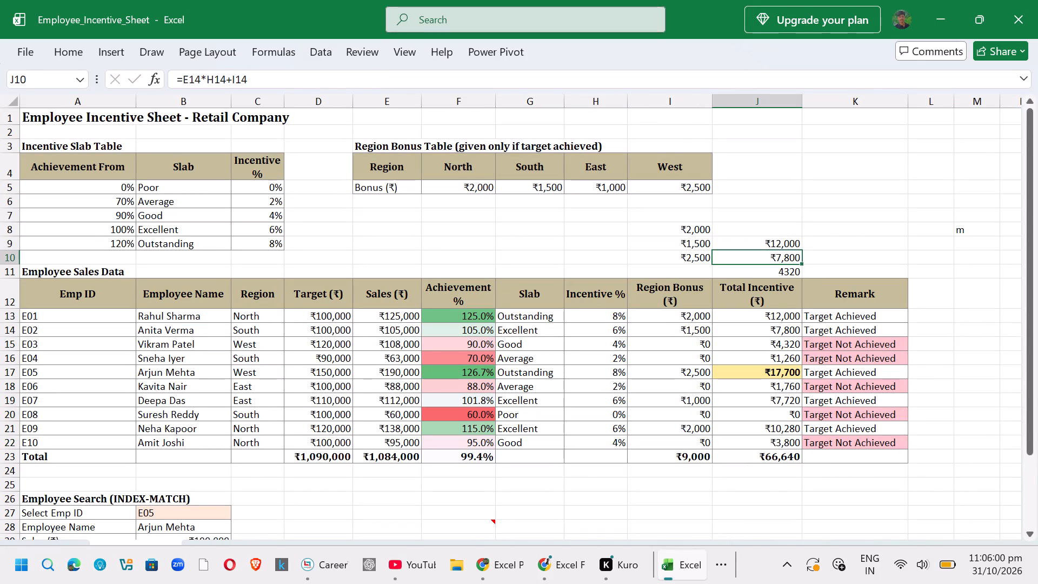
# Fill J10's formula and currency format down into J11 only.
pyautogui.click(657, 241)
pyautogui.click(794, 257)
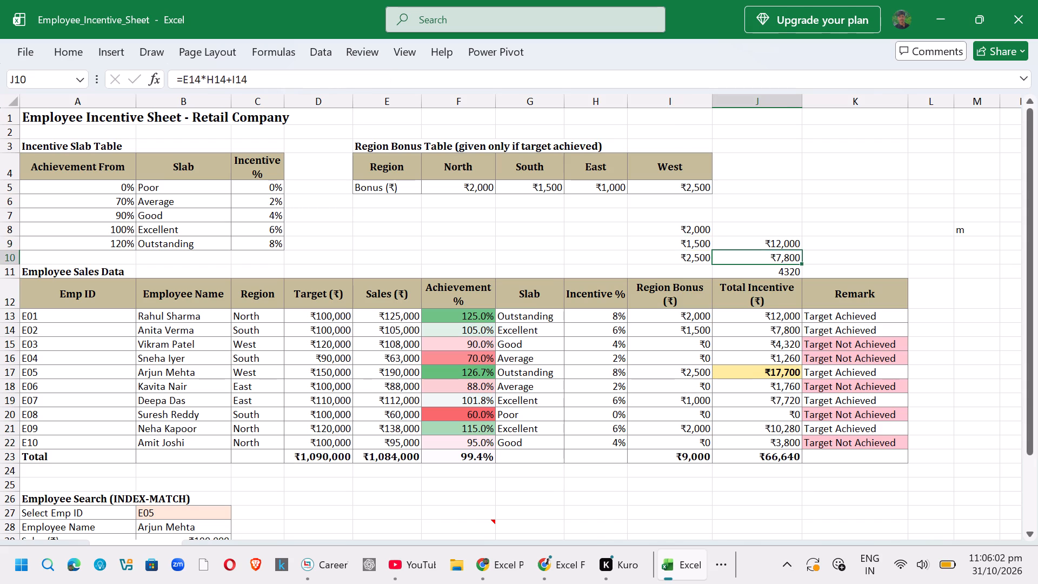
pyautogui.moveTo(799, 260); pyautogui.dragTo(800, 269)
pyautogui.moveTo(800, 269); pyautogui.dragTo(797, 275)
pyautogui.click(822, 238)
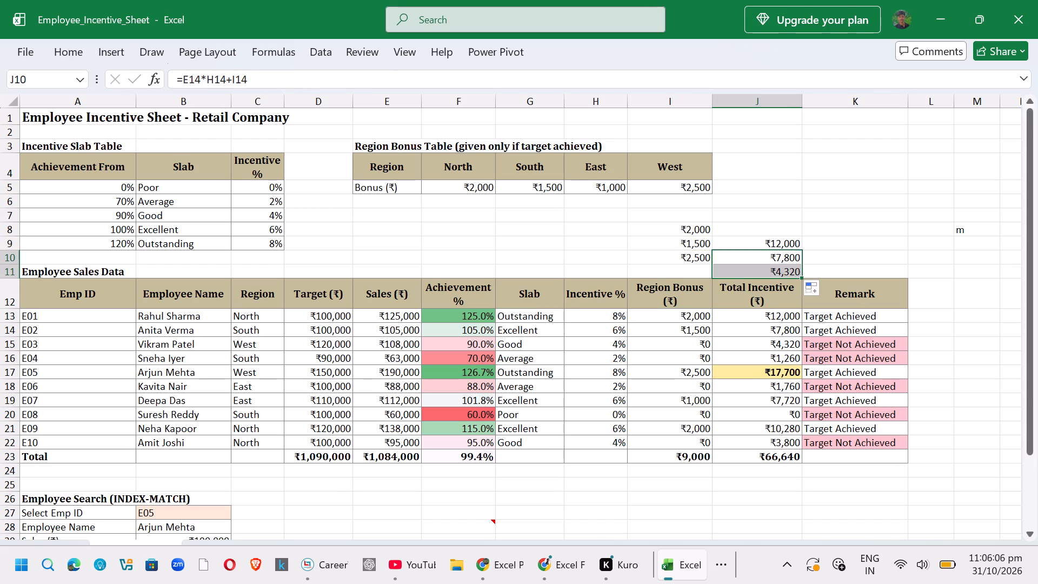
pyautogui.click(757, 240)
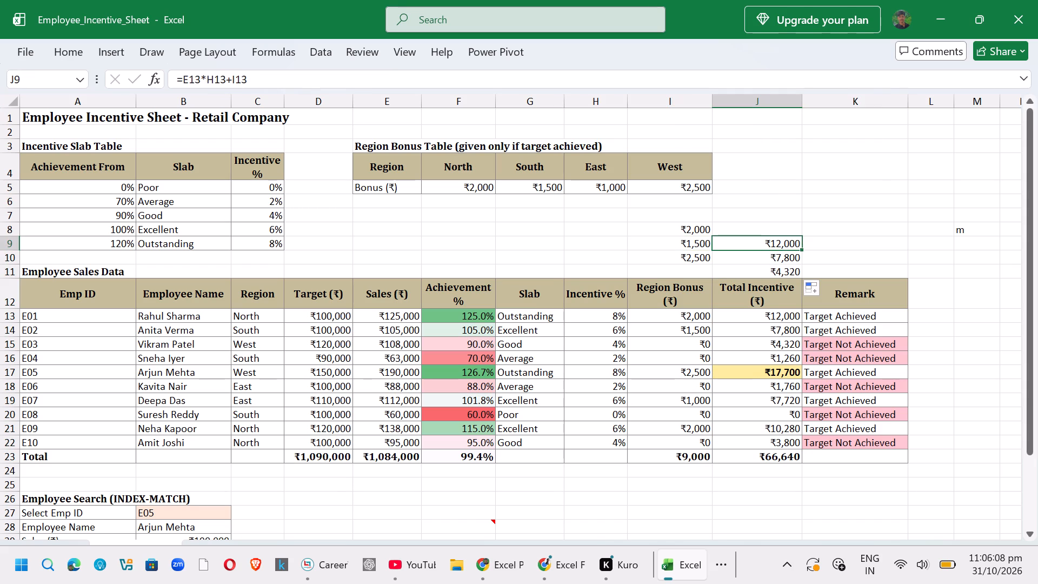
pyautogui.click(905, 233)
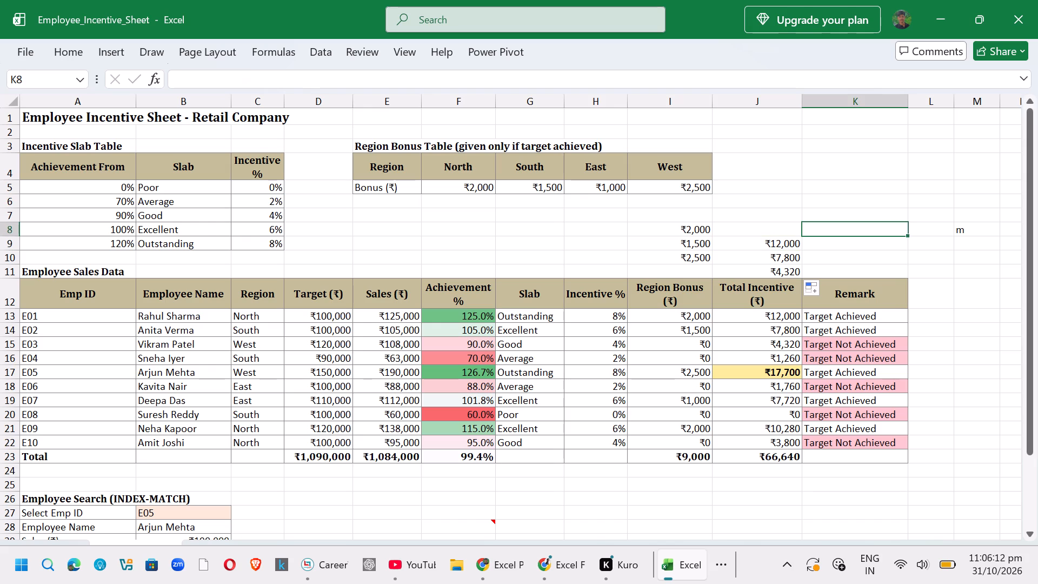
# Clear the practice Total Incentive formulas from J11, J10 and J9.
pyautogui.click(786, 271)
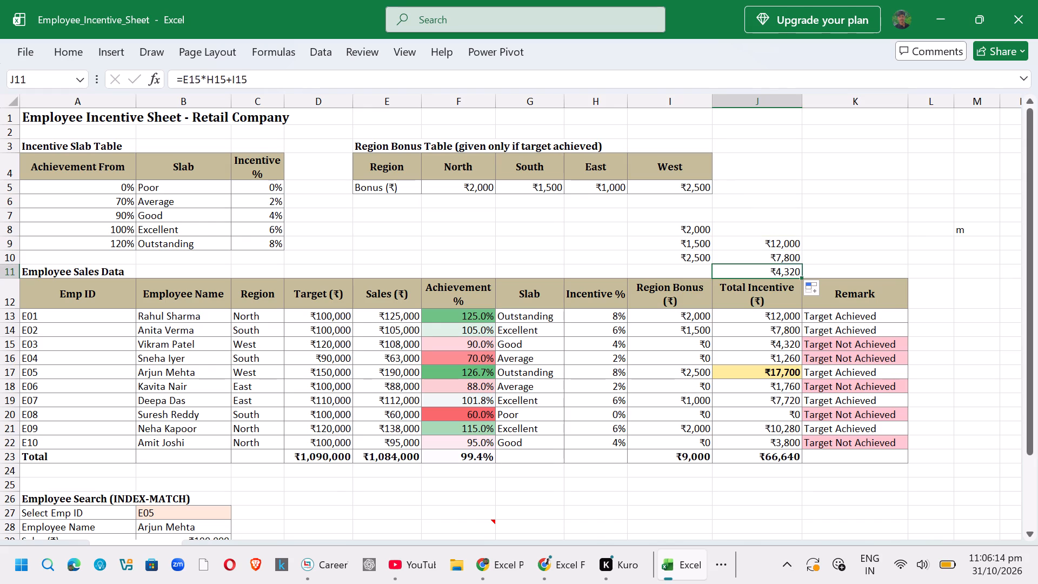
pyautogui.press('BackSpace')
pyautogui.press('Up')
pyautogui.press('BackSpace')
pyautogui.press('BackSpace')
pyautogui.press('BackSpace')
pyautogui.press('BackSpace')
pyautogui.press('BackSpace')
pyautogui.press('BackSpace')
pyautogui.press('BackSpace')
pyautogui.press('BackSpace')
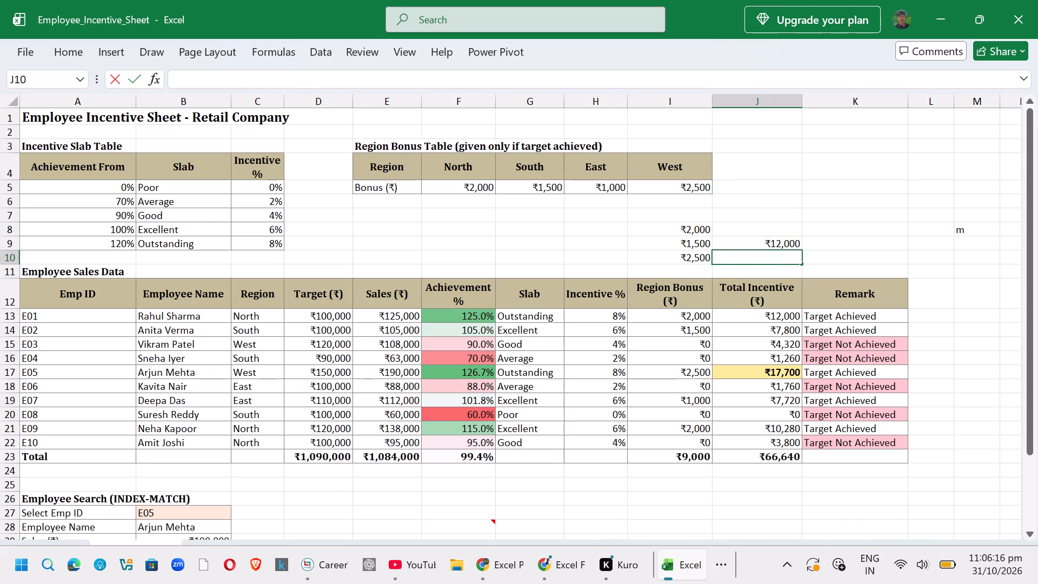
pyautogui.press('Up')
pyautogui.press('BackSpace')
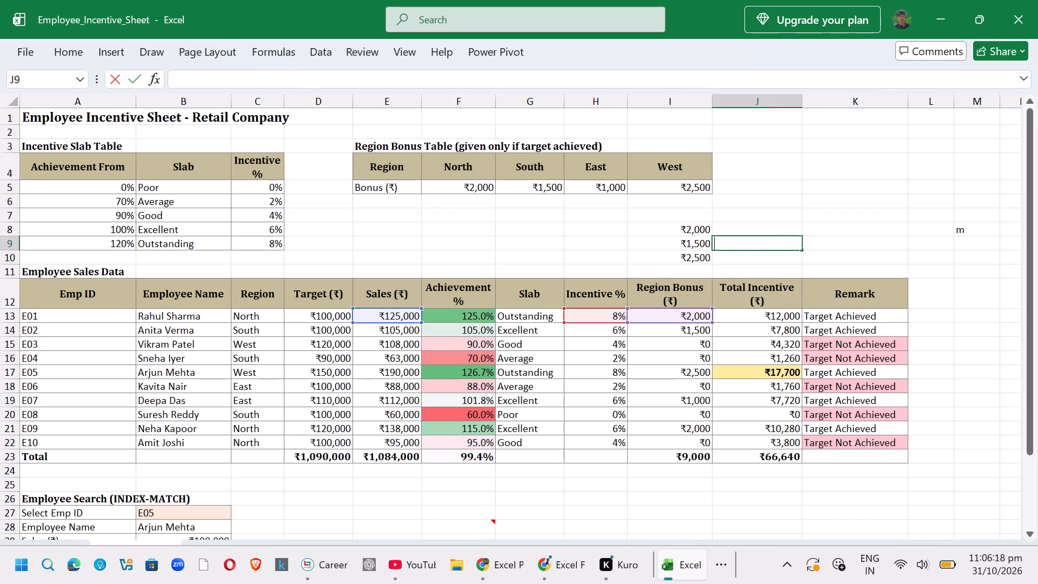
pyautogui.click(786, 271)
pyautogui.press('Left')
pyautogui.click(754, 249)
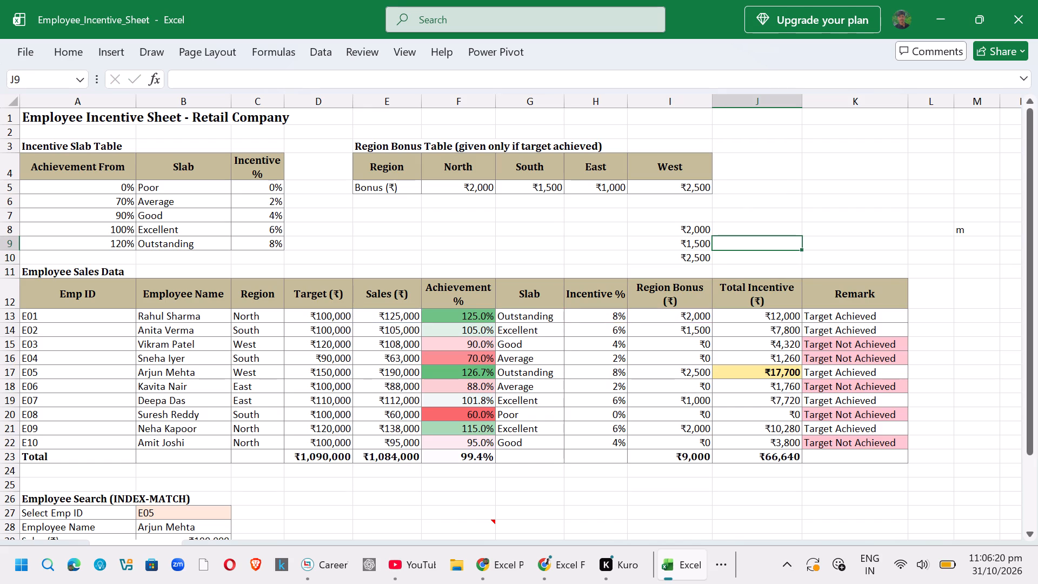
# Build the row 13 Total Incentive formula =E13*H13+I13 in J7.
pyautogui.click(735, 222)
pyautogui.press('=')
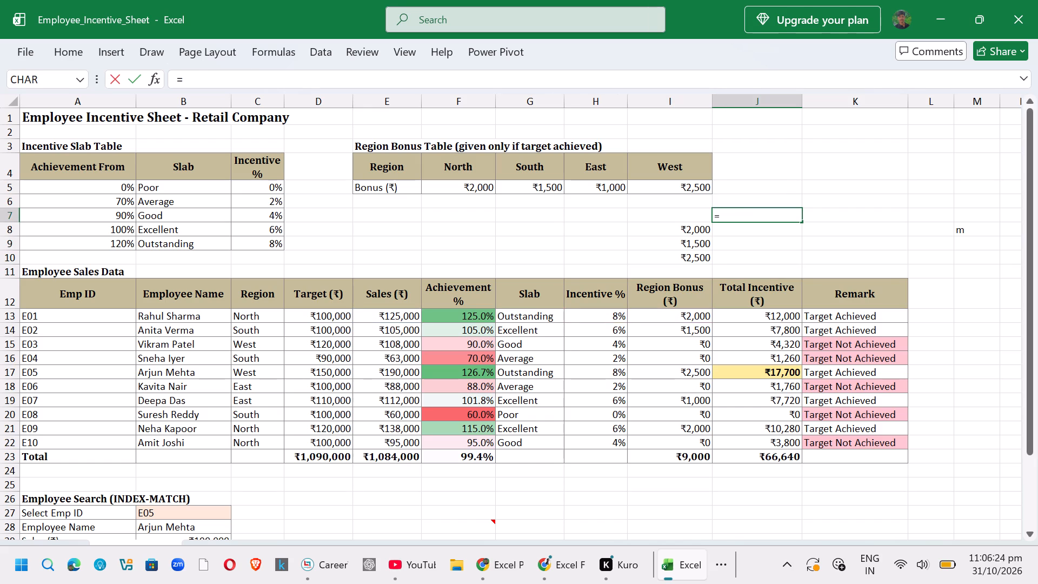
pyautogui.click(485, 315)
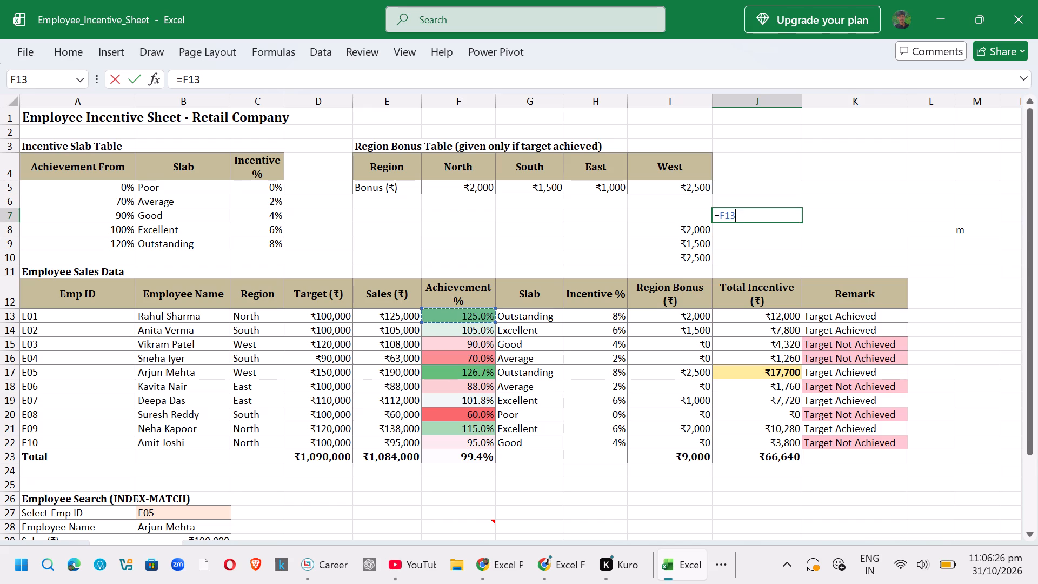
pyautogui.click(378, 315)
pyautogui.press('*')
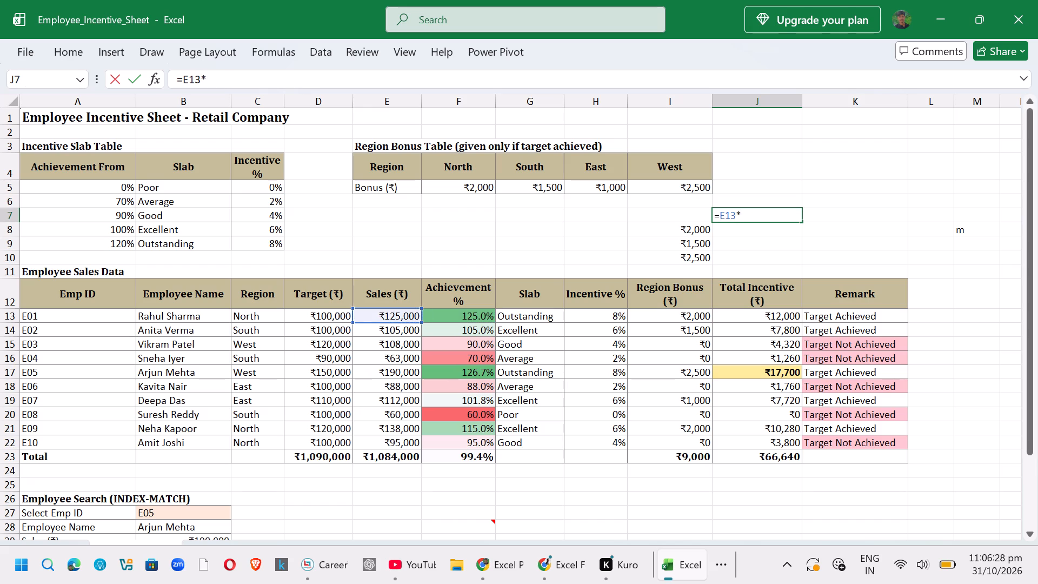
pyautogui.click(602, 317)
pyautogui.press('+')
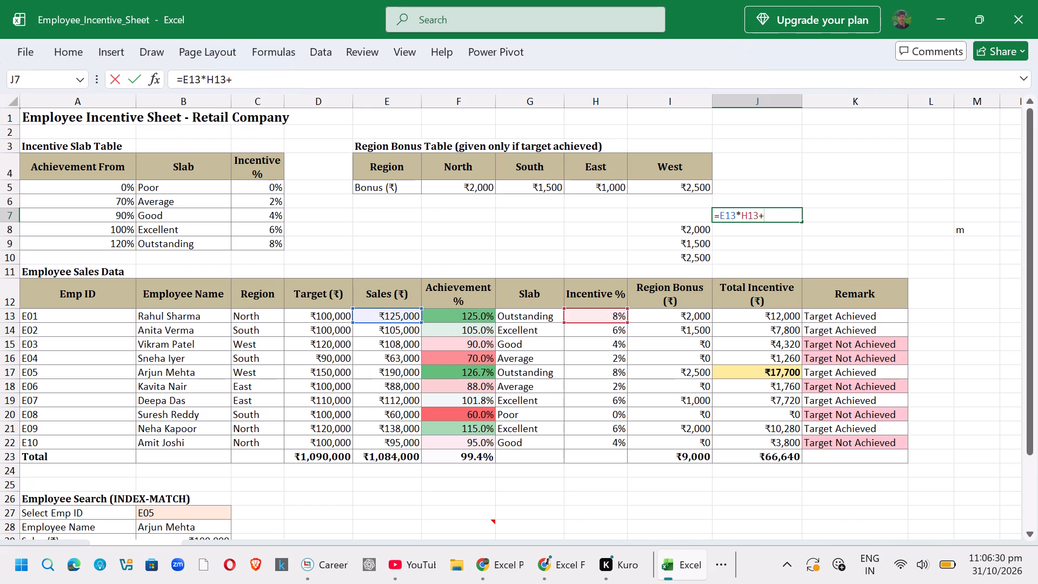
pyautogui.click(672, 324)
pyautogui.click(671, 311)
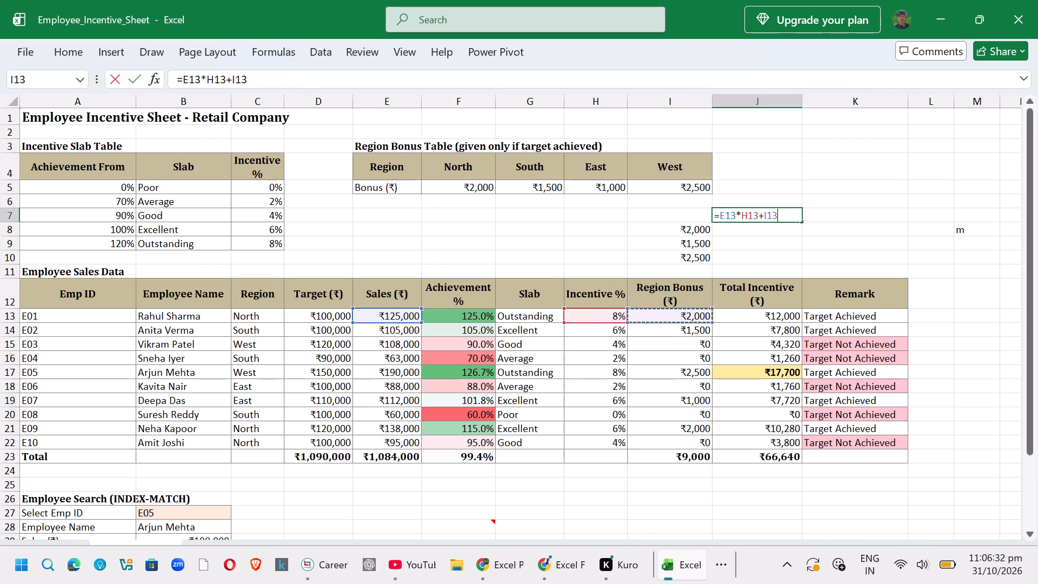
pyautogui.press('Return')
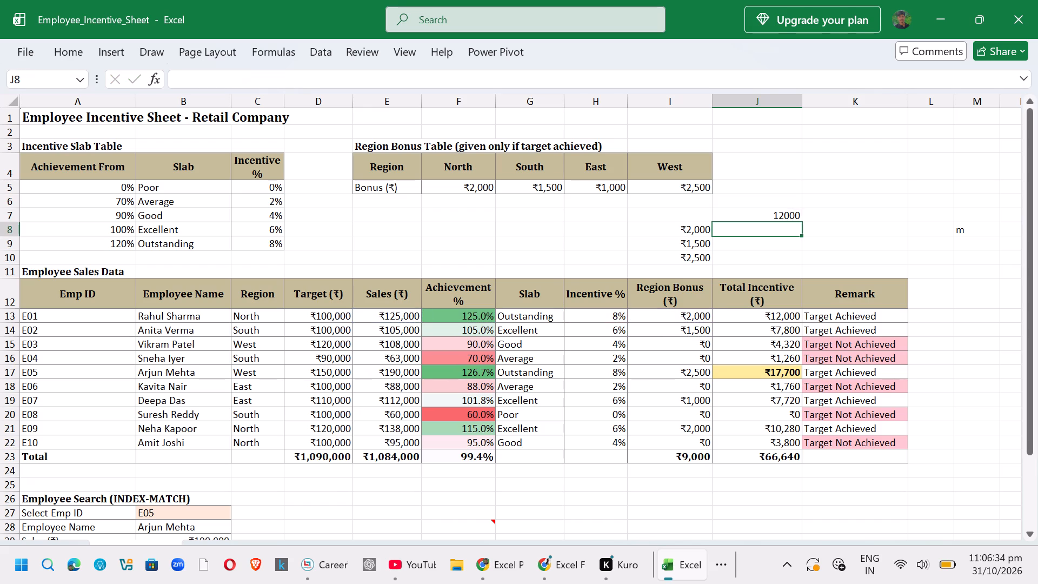
# Format the Total Incentive result in J7 as Currency with the ₹ symbol and 0 decimal places.
pyautogui.click(778, 218)
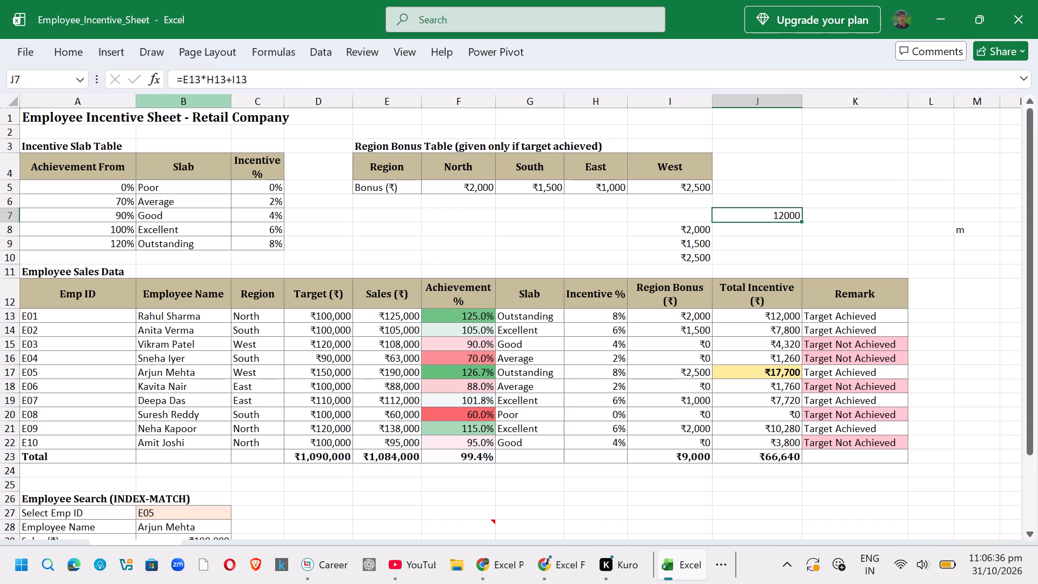
pyautogui.click(72, 53)
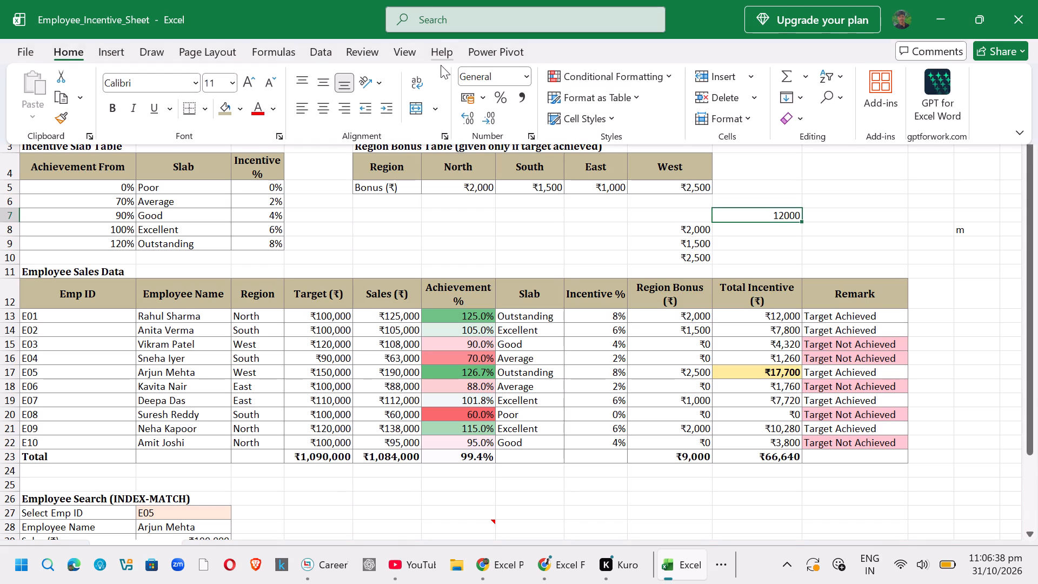
pyautogui.click(526, 78)
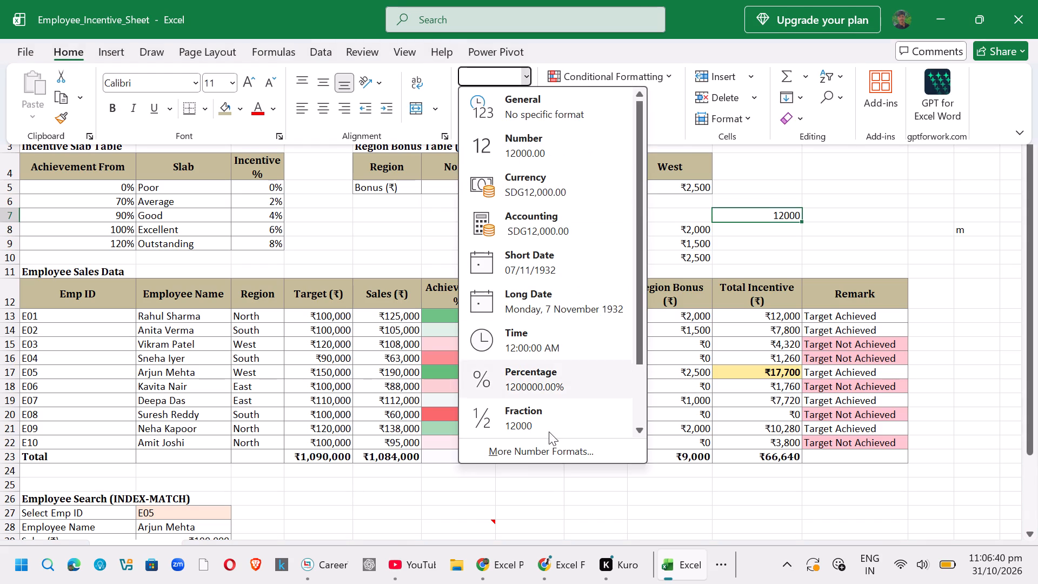
pyautogui.click(529, 453)
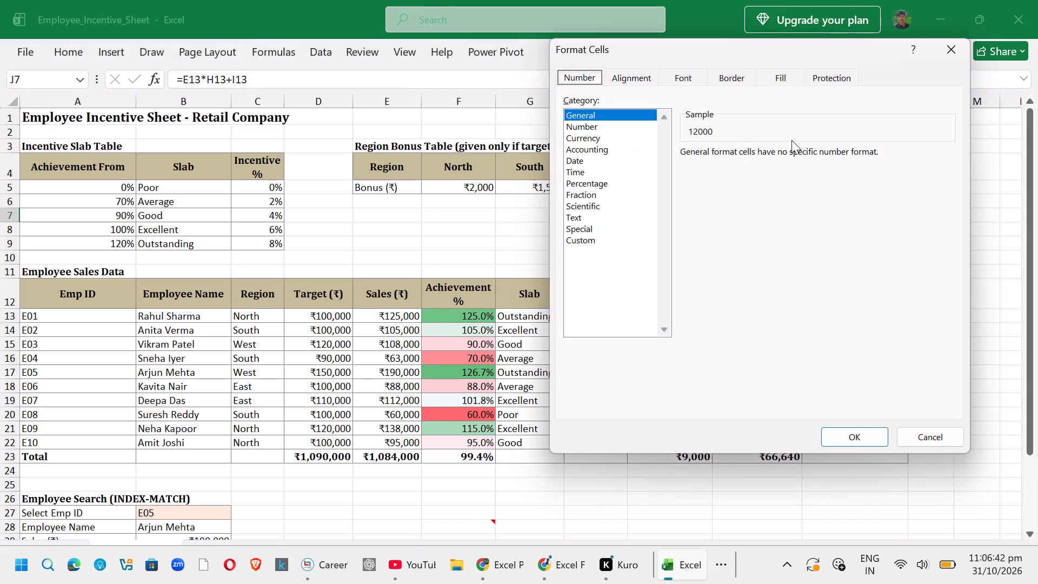
pyautogui.click(604, 138)
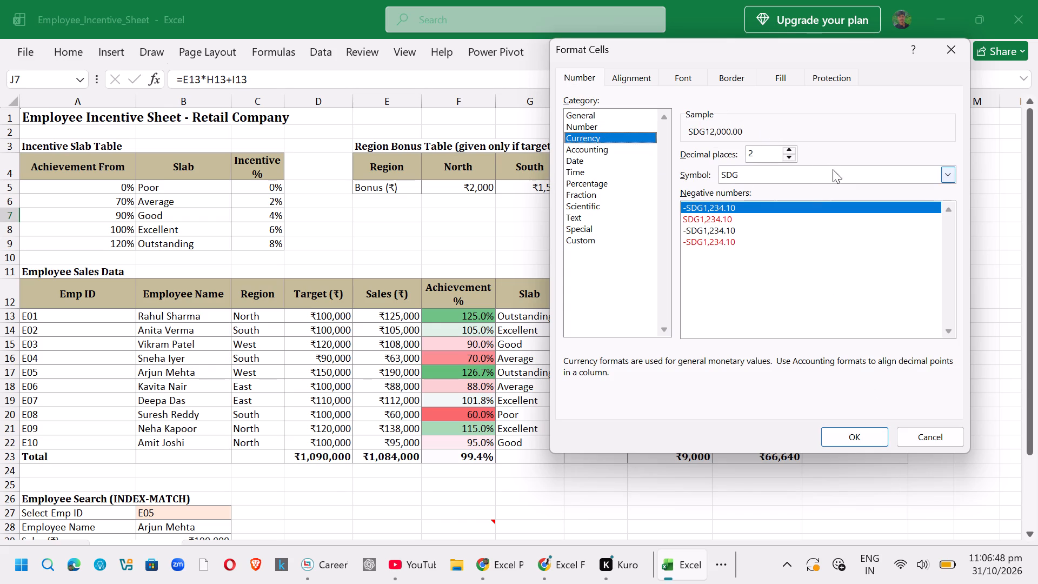
pyautogui.click(788, 145)
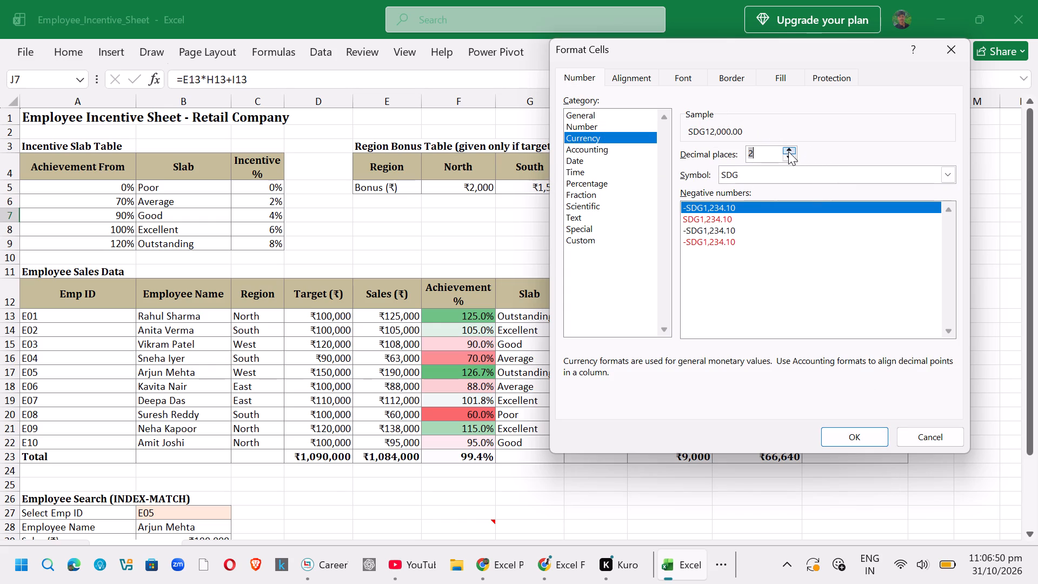
pyautogui.click(791, 145)
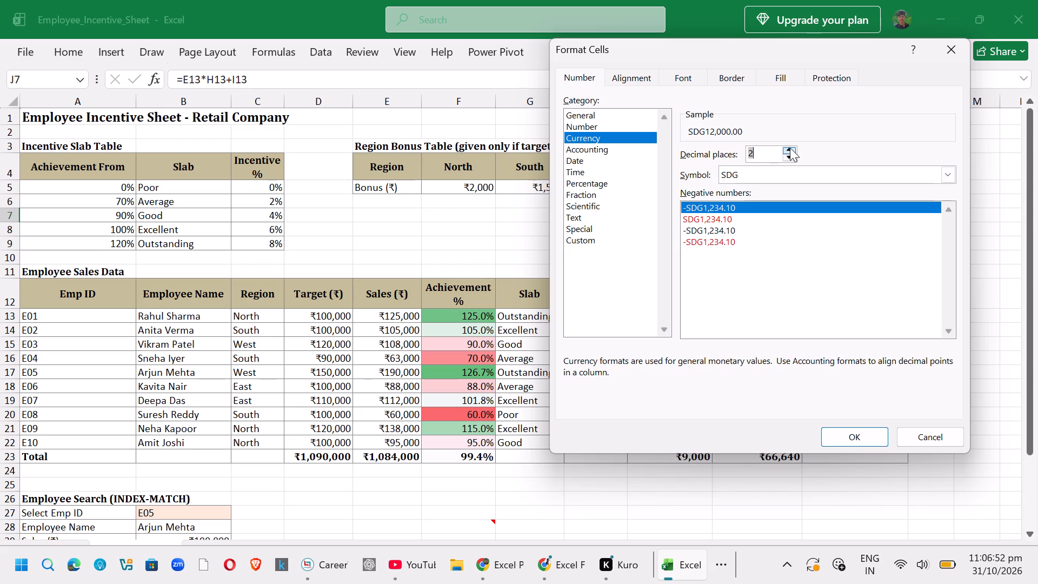
pyautogui.click(790, 148)
pyautogui.click(790, 148)
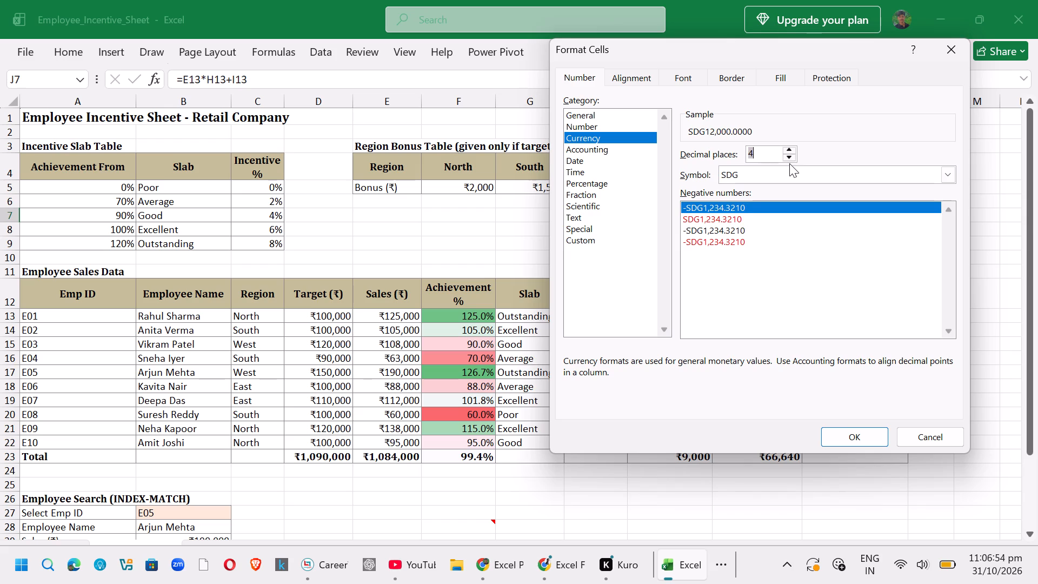
pyautogui.tripleClick(790, 156)
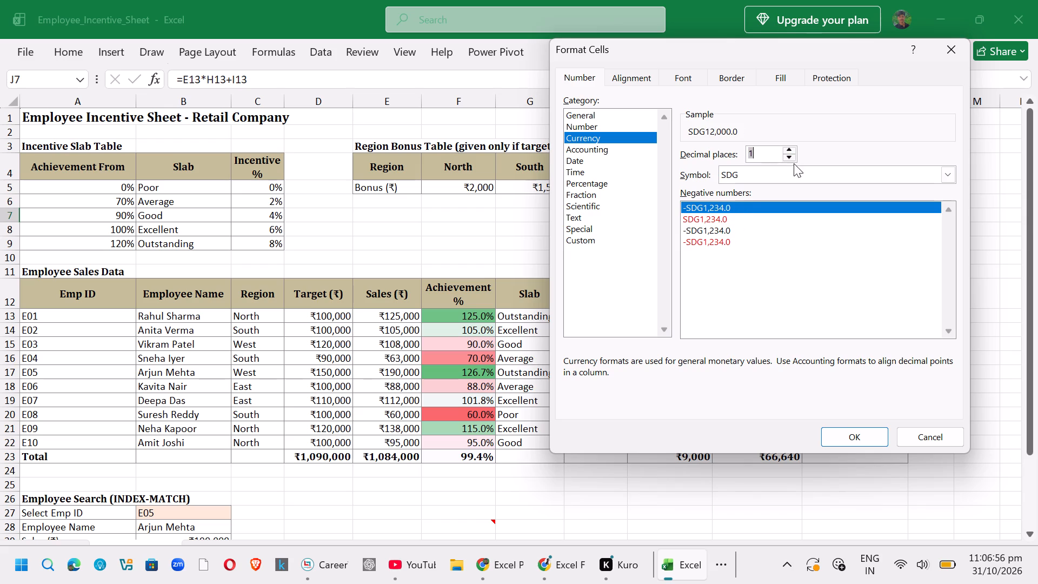
pyautogui.click(790, 156)
pyautogui.click(949, 176)
pyautogui.scroll(-18, 828, 291)
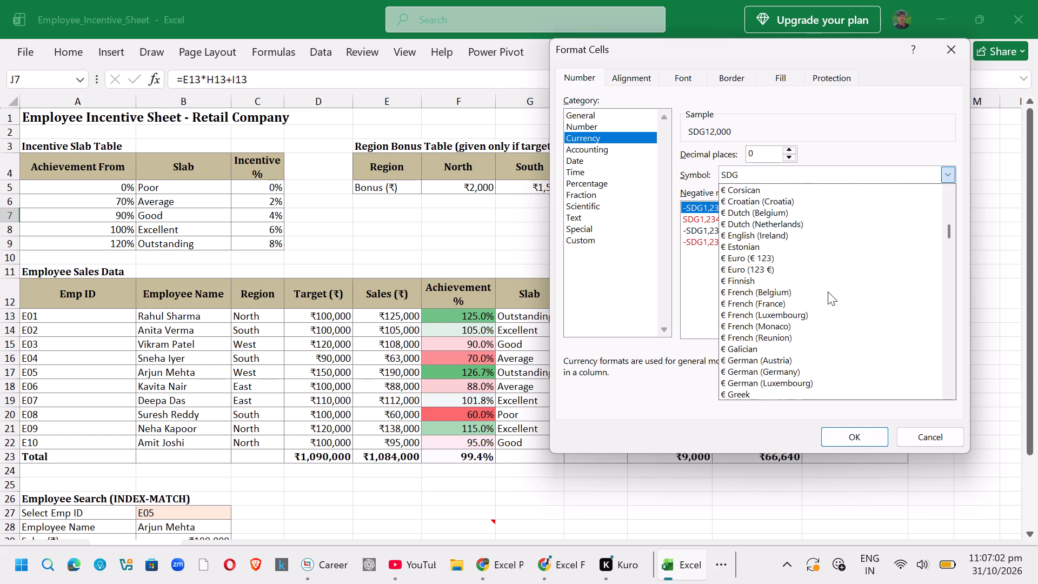
pyautogui.scroll(-9, 828, 291)
pyautogui.scroll(5, 828, 291)
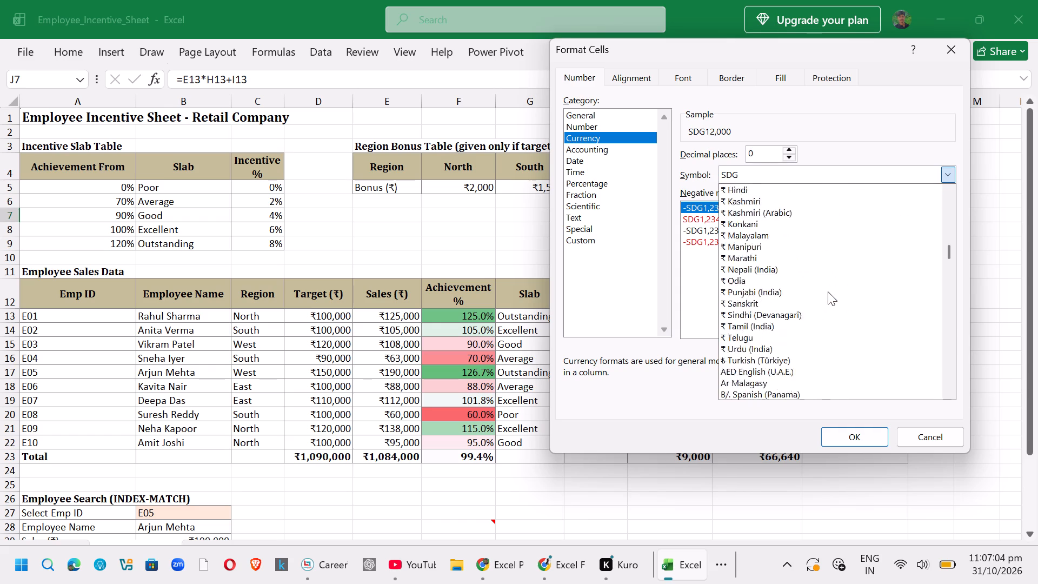
pyautogui.scroll(7, 828, 291)
pyautogui.click(778, 346)
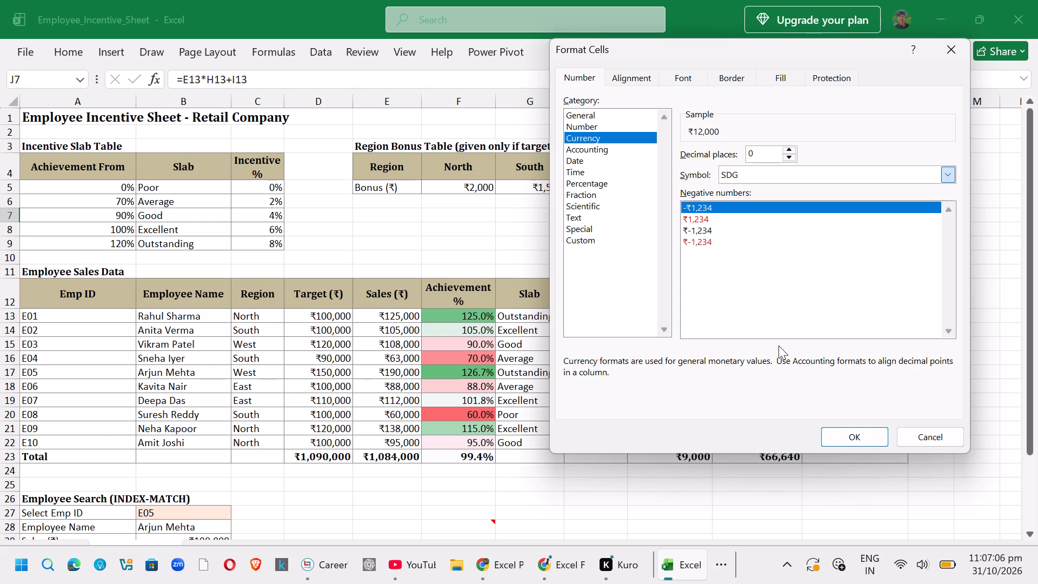
pyautogui.click(853, 432)
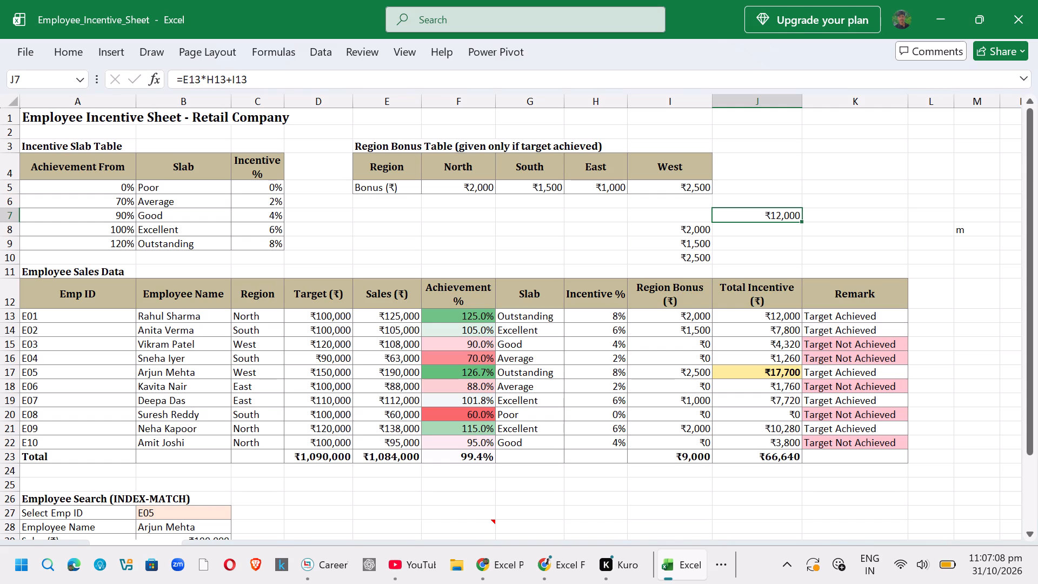
pyautogui.click(843, 205)
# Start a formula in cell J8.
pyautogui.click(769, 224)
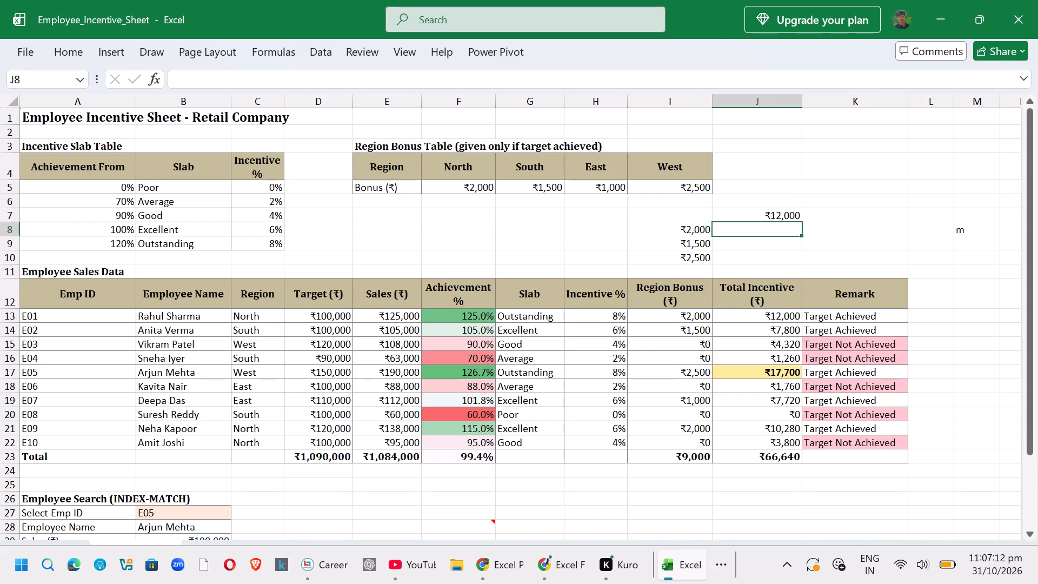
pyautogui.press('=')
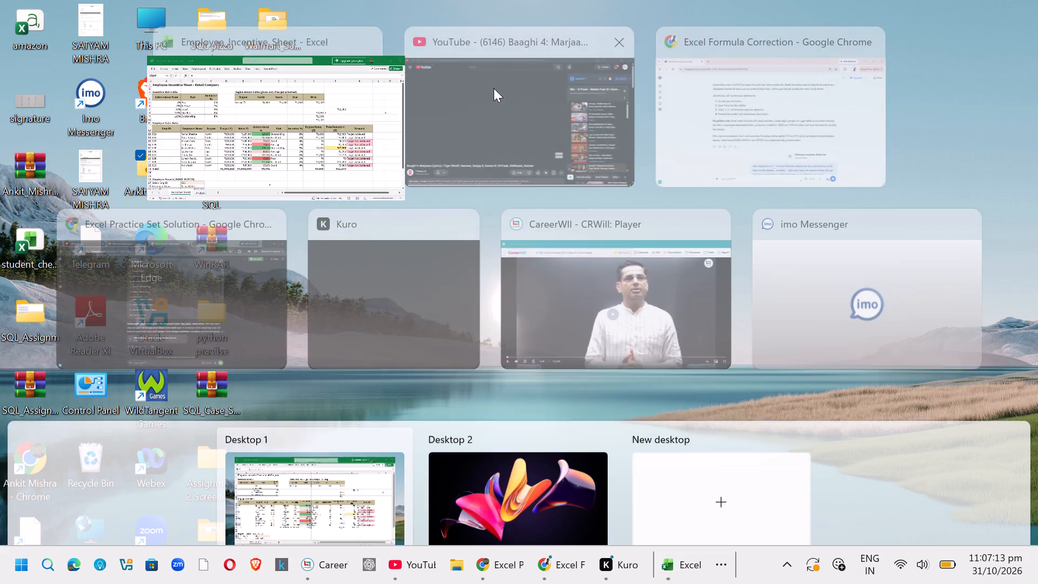
# Switch to YouTube and play the song Piya Tu Piya from the B Praak mix playlist.
pyautogui.click(502, 96)
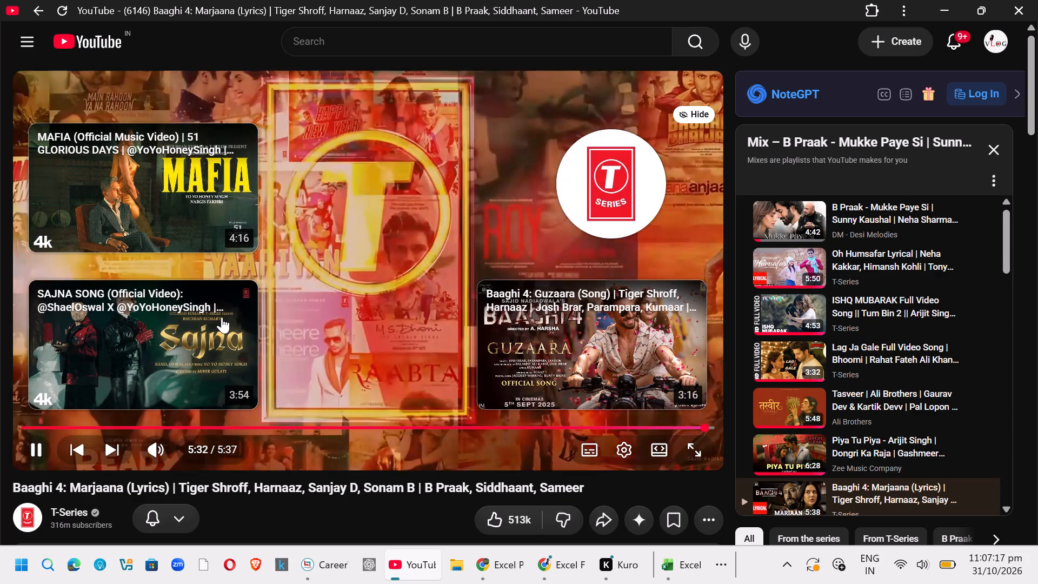
pyautogui.scroll(-2, 666, 310)
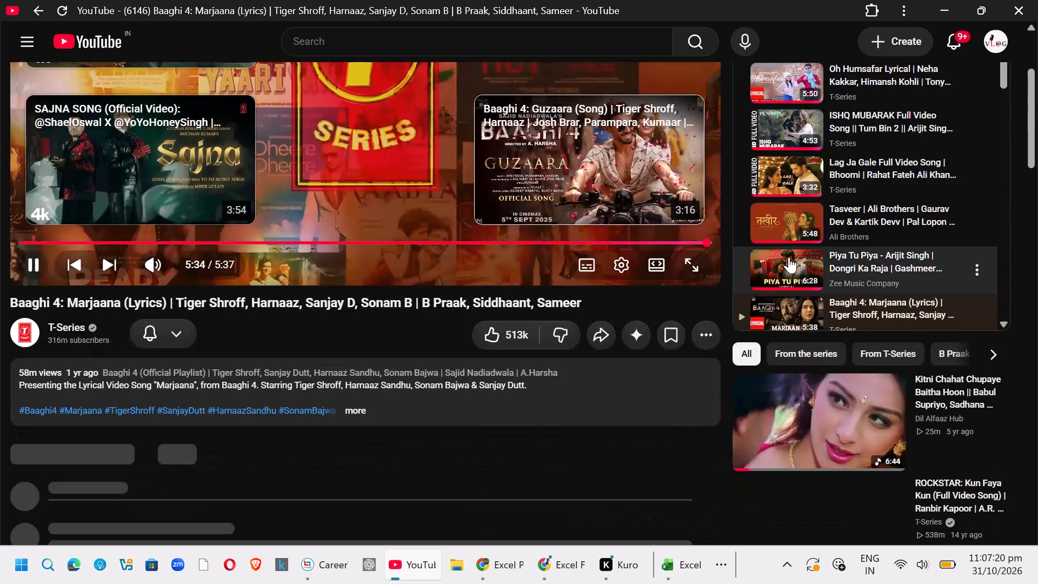
pyautogui.scroll(3, 789, 257)
pyautogui.scroll(4, 549, 303)
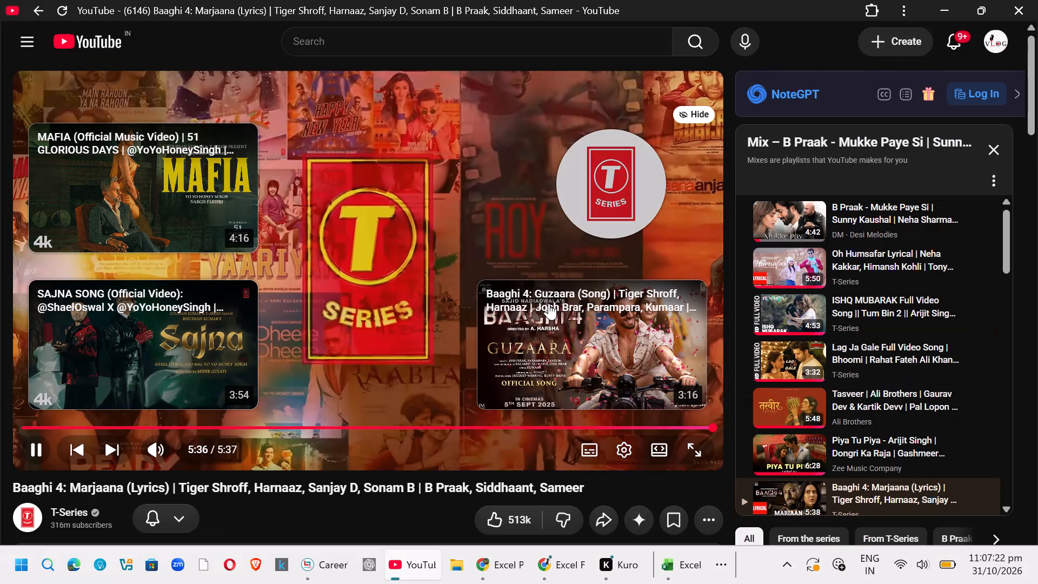
pyautogui.scroll(1, 549, 303)
pyautogui.click(834, 250)
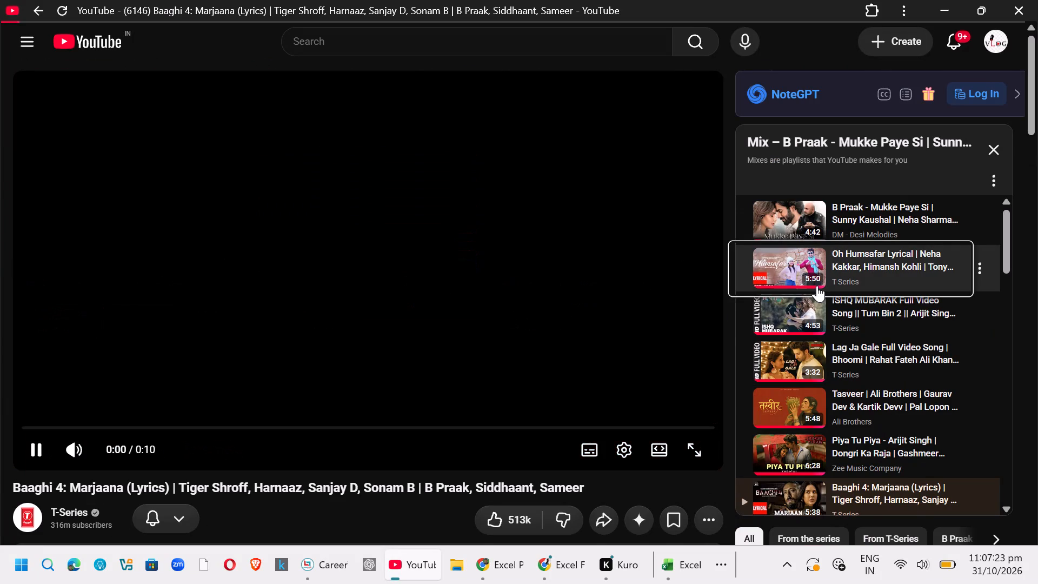
pyautogui.scroll(-1, 809, 303)
pyautogui.click(804, 290)
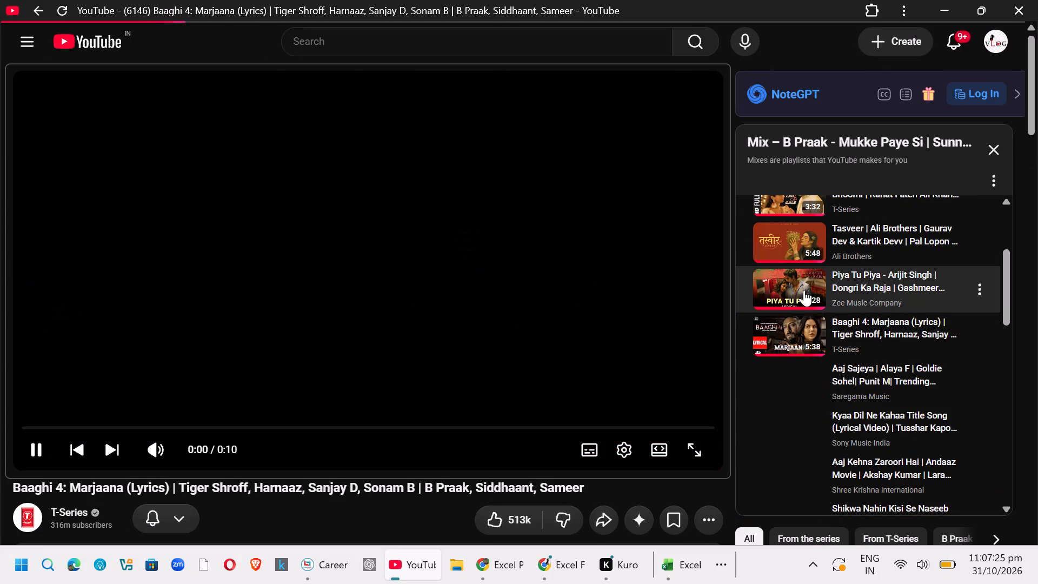
pyautogui.click(789, 290)
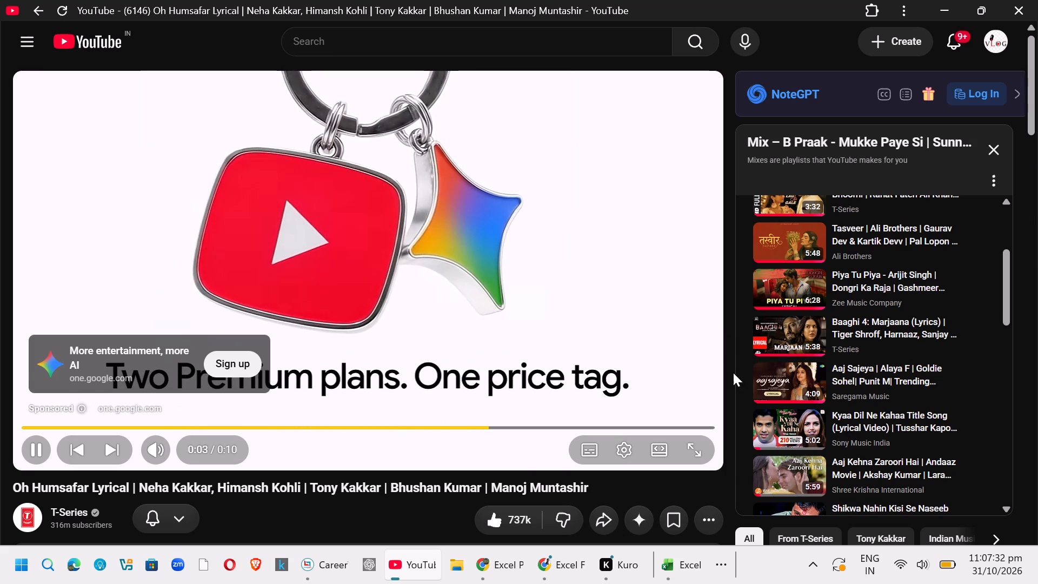
pyautogui.click(803, 281)
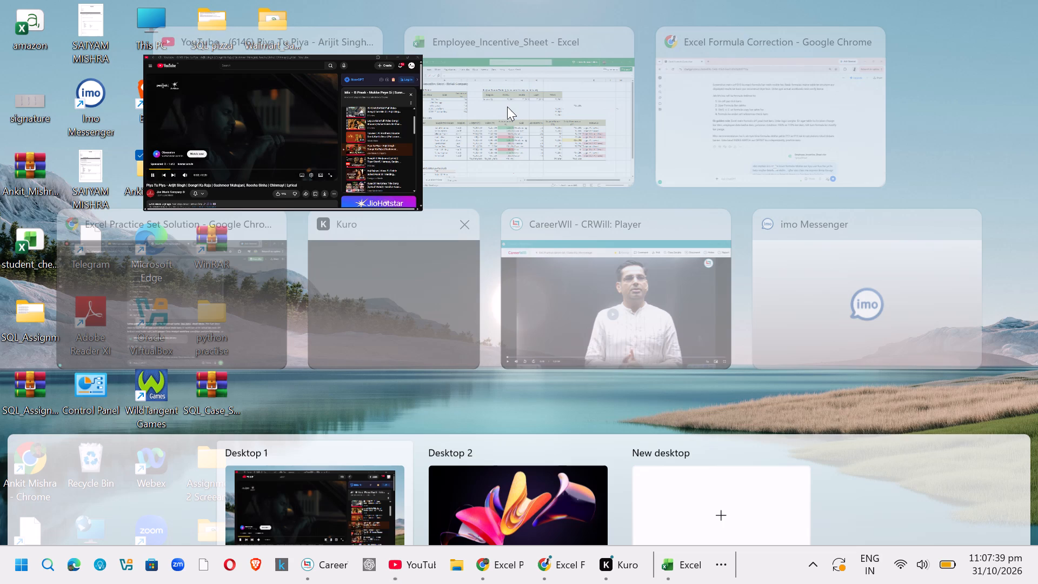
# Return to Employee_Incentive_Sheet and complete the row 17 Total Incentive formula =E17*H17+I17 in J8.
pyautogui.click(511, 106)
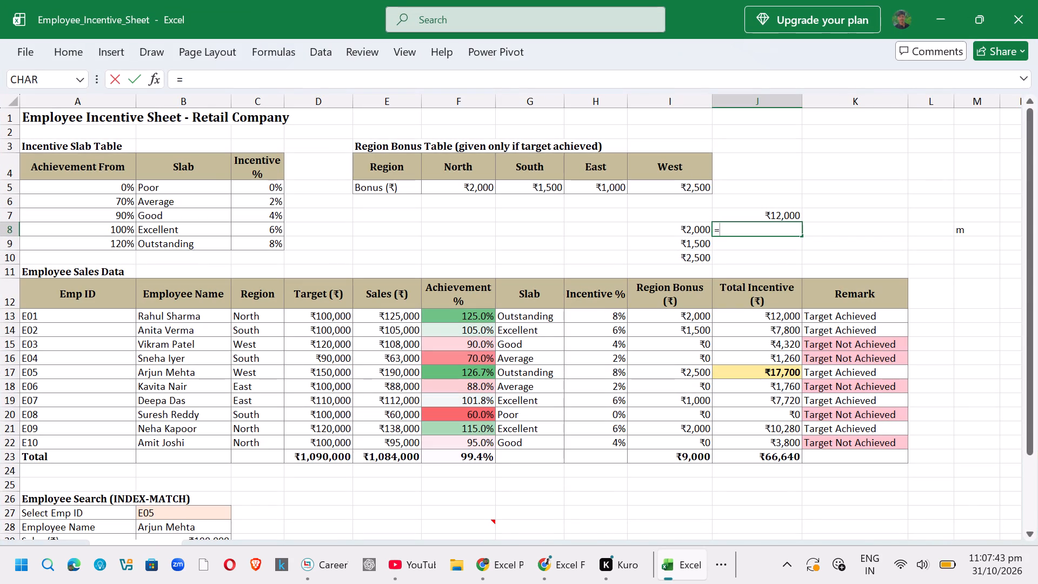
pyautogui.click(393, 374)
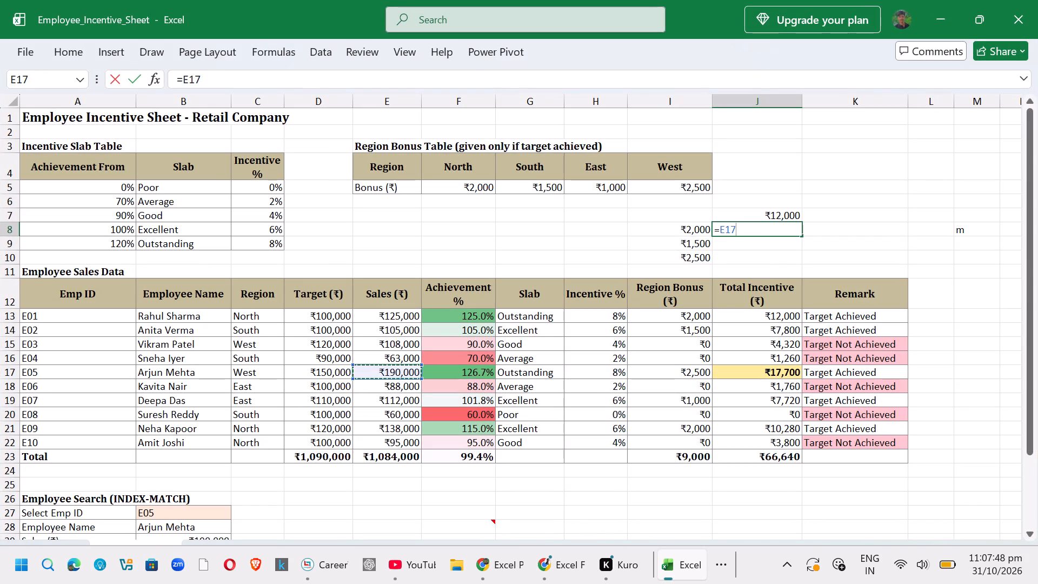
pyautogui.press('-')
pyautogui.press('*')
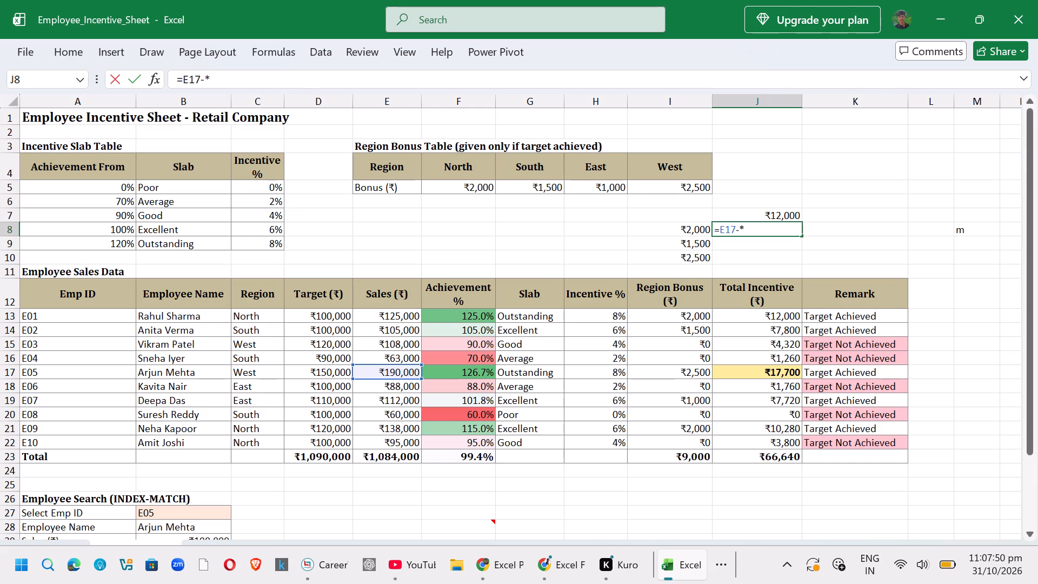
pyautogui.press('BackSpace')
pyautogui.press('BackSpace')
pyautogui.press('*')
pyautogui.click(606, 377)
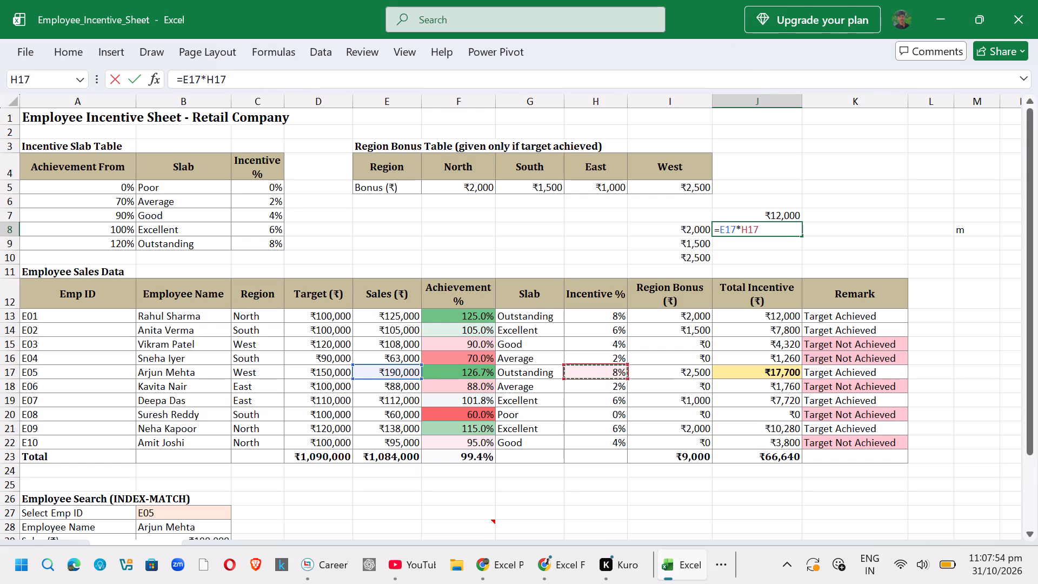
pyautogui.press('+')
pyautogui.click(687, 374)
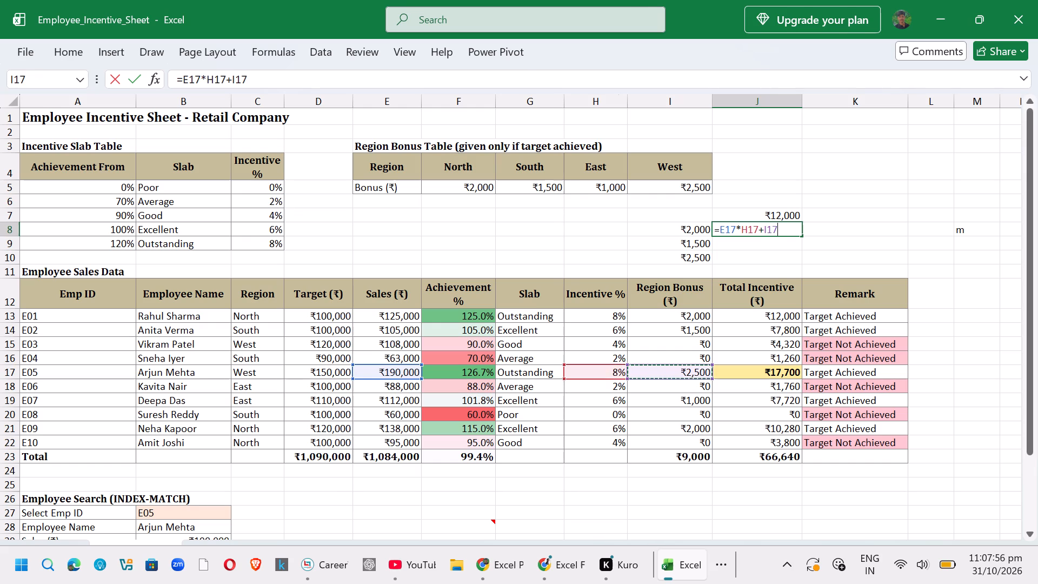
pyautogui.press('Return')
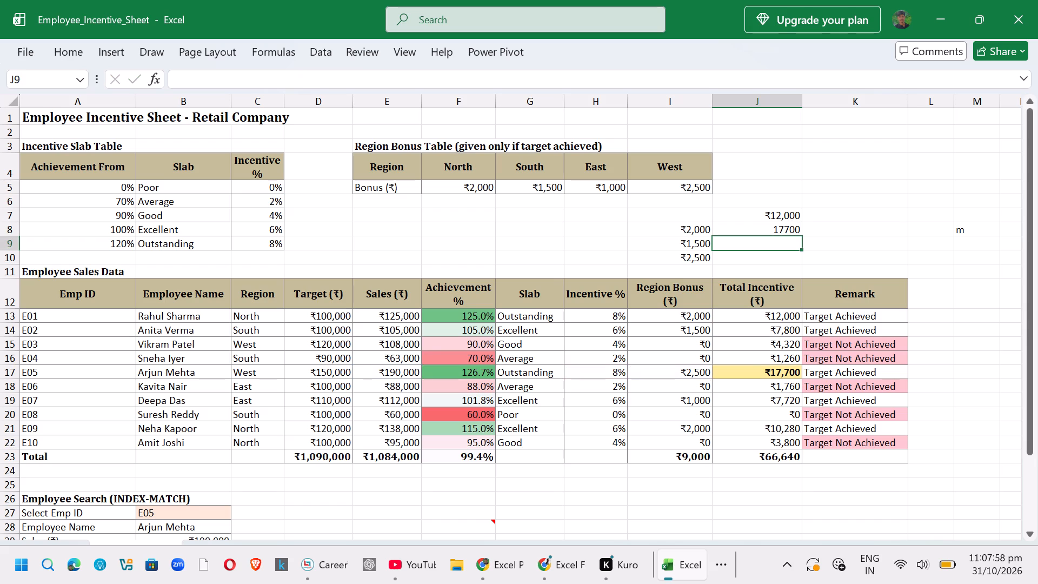
# Fill J7's Total Incentive formula and currency format down into J8.
pyautogui.click(789, 215)
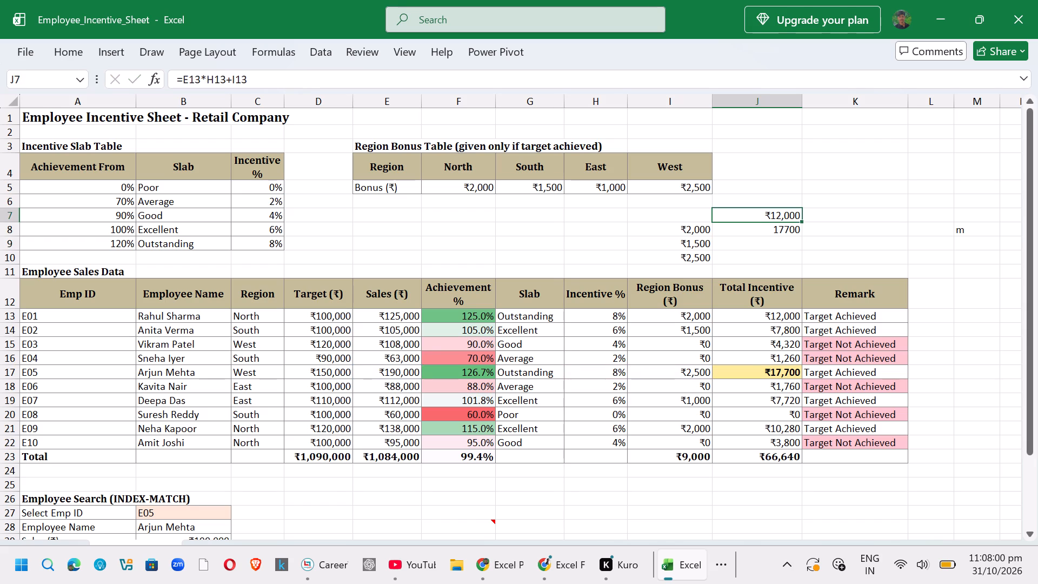
pyautogui.moveTo(800, 220); pyautogui.dragTo(800, 235)
pyautogui.click(800, 235)
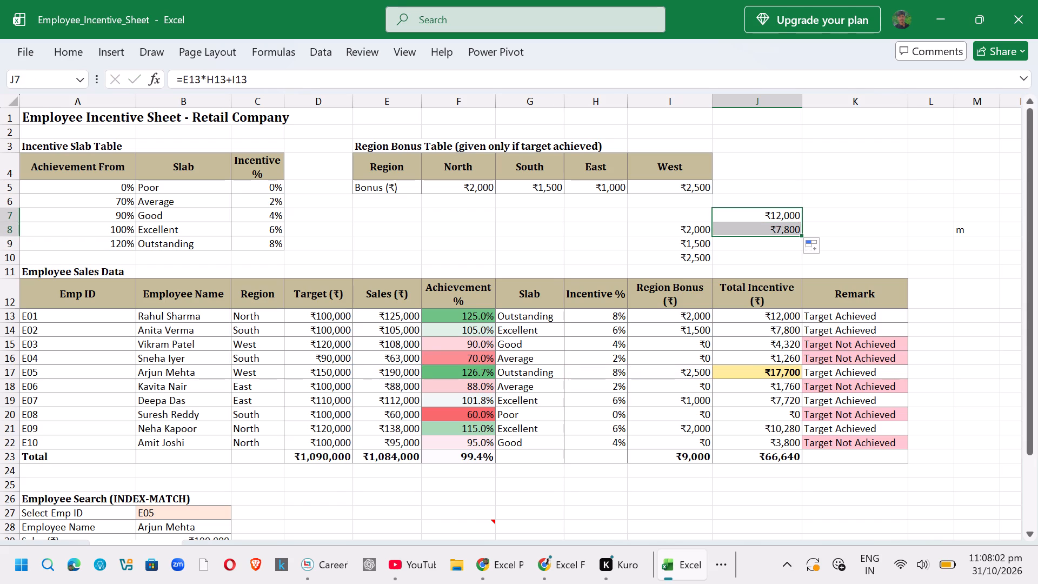
pyautogui.click(830, 218)
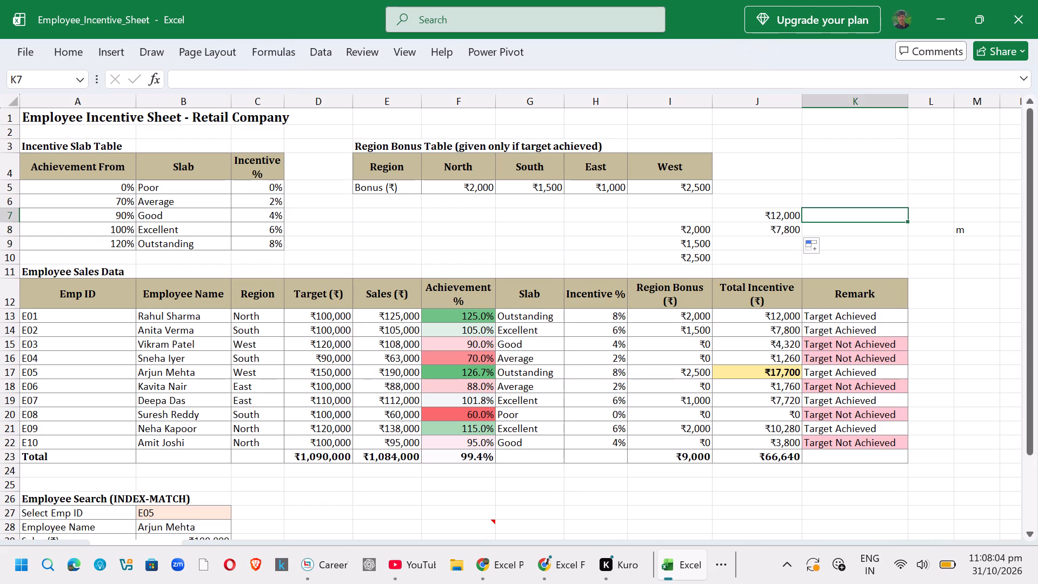
pyautogui.click(773, 231)
pyautogui.click(851, 200)
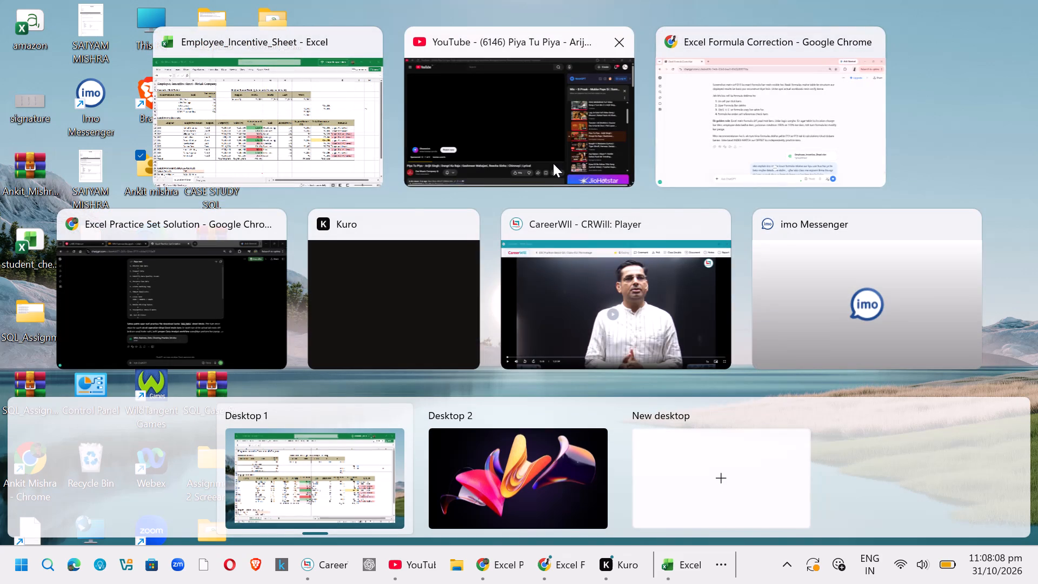
# Switch to YouTube, skip the advert and advance Piya Tu Piya by 15 seconds.
pyautogui.click(553, 163)
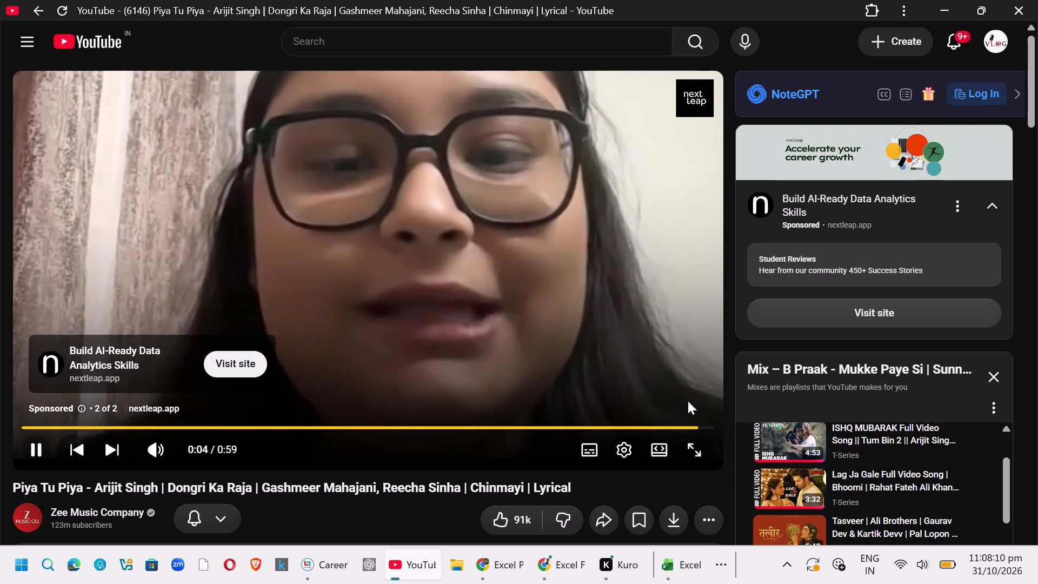
pyautogui.click(684, 401)
pyautogui.press('Right')
pyautogui.press('Right')
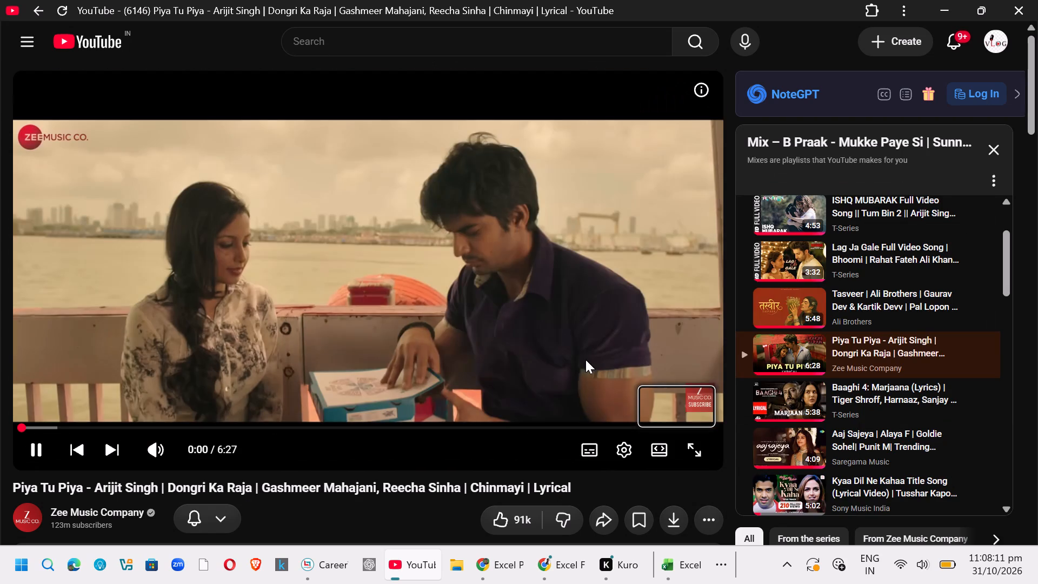
pyautogui.press('Right')
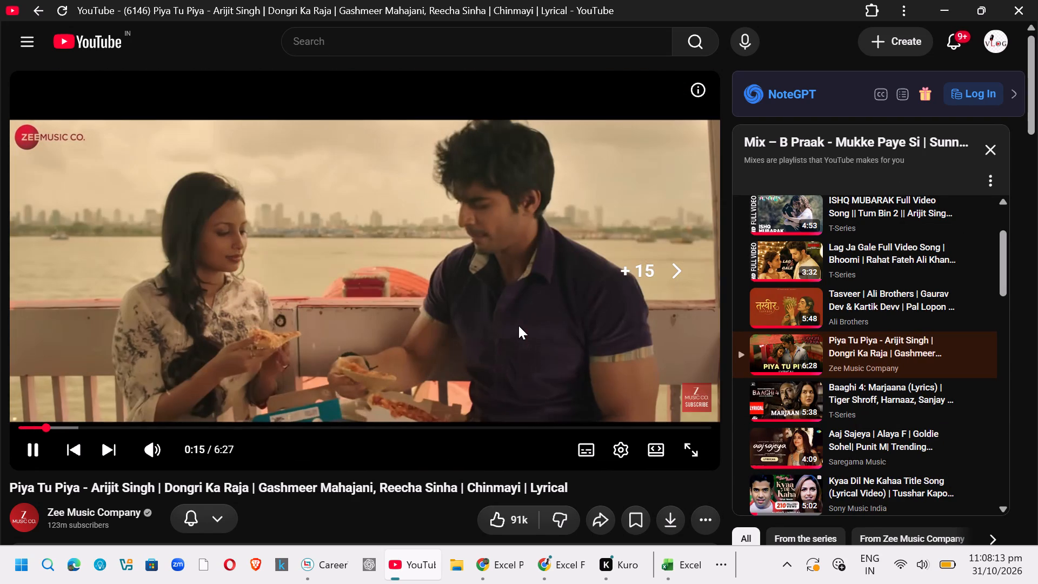
# Return to Employee_Incentive_Sheet and clear the practice formulas from cells I8:I10 and J7:J8.
pyautogui.click(520, 114)
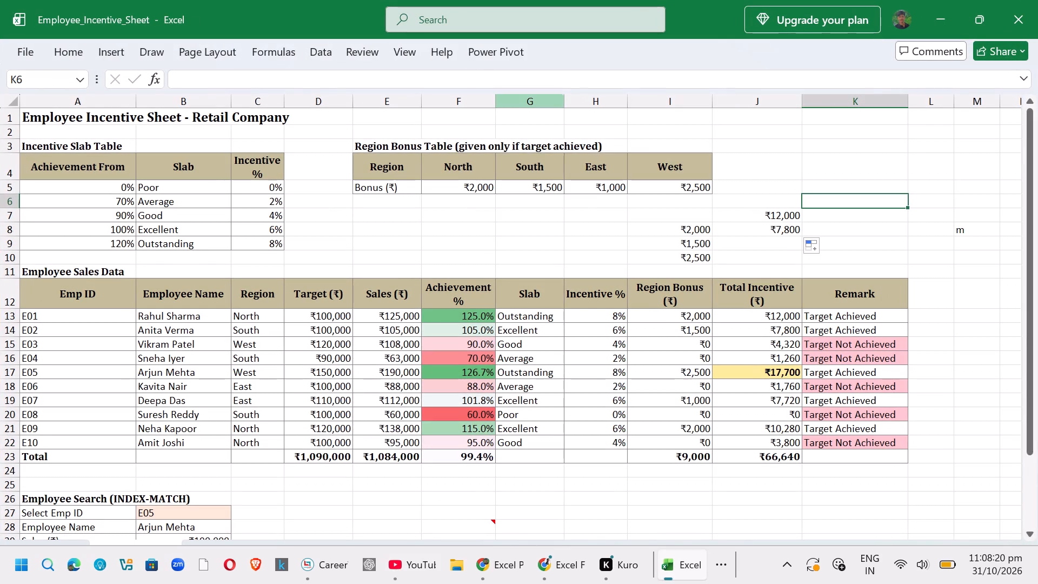
pyautogui.click(689, 255)
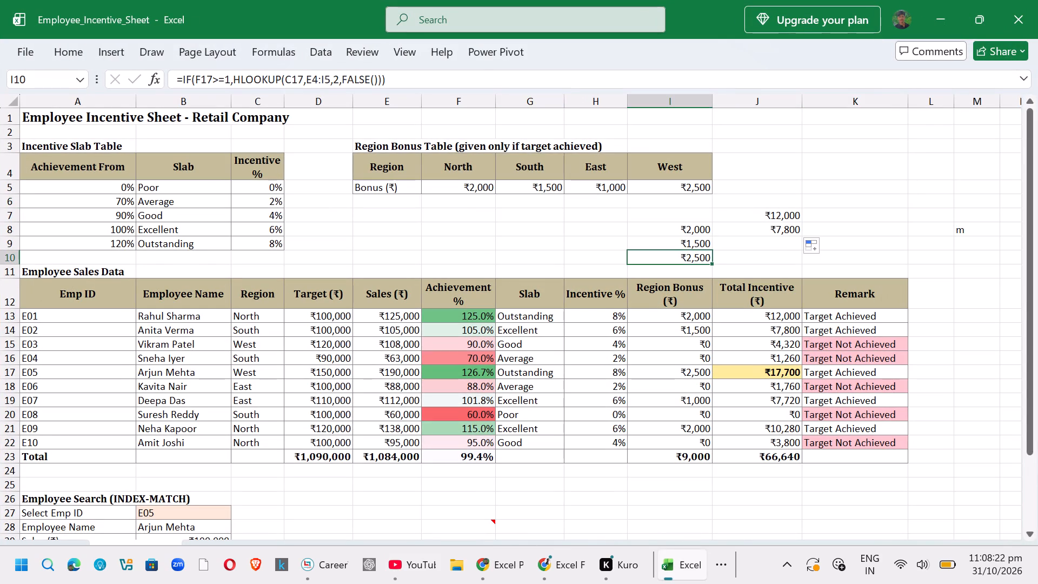
pyautogui.press('BackSpace')
pyautogui.press('Up')
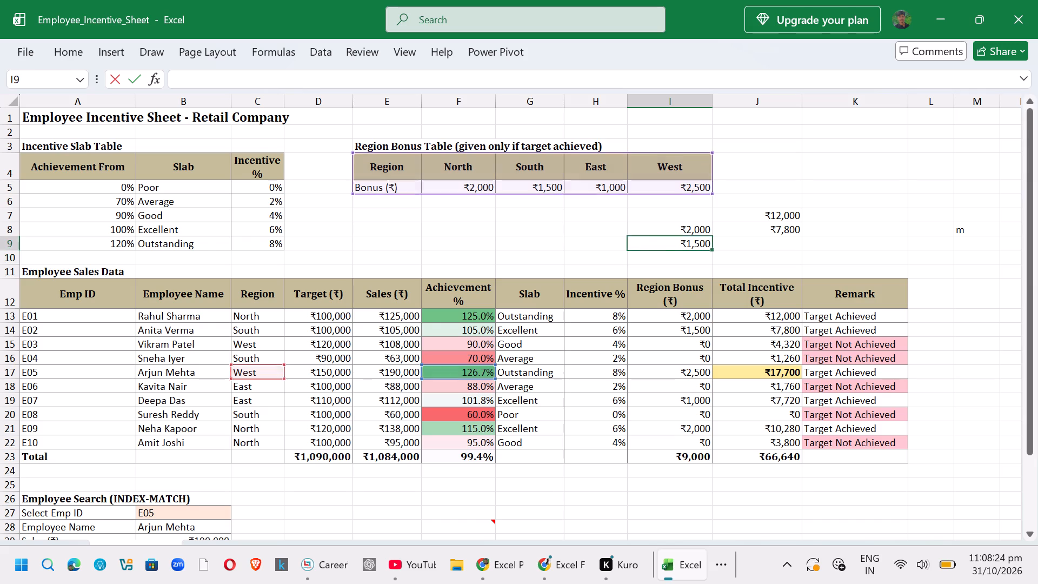
pyautogui.press('BackSpace')
pyautogui.press('Up')
pyautogui.press('BackSpace')
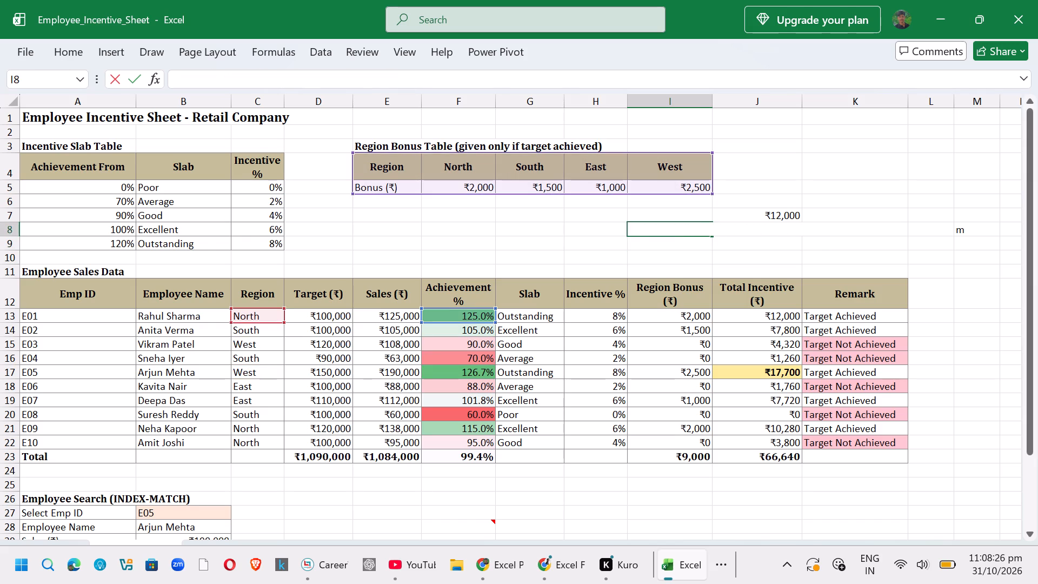
pyautogui.press('Right')
pyautogui.press('Up')
pyautogui.press('BackSpace')
pyautogui.press('Down')
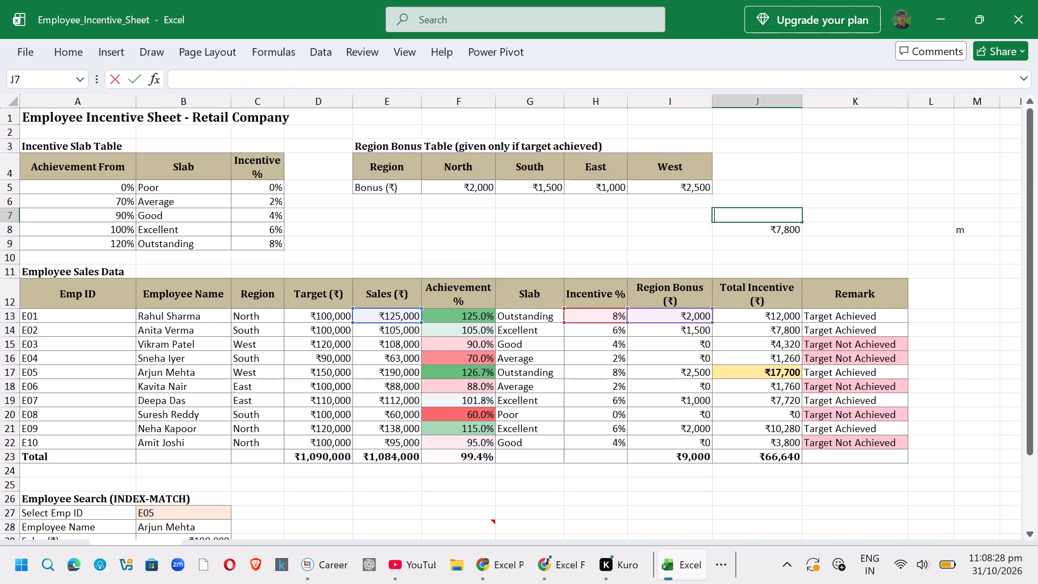
pyautogui.press('BackSpace')
pyautogui.click(588, 228)
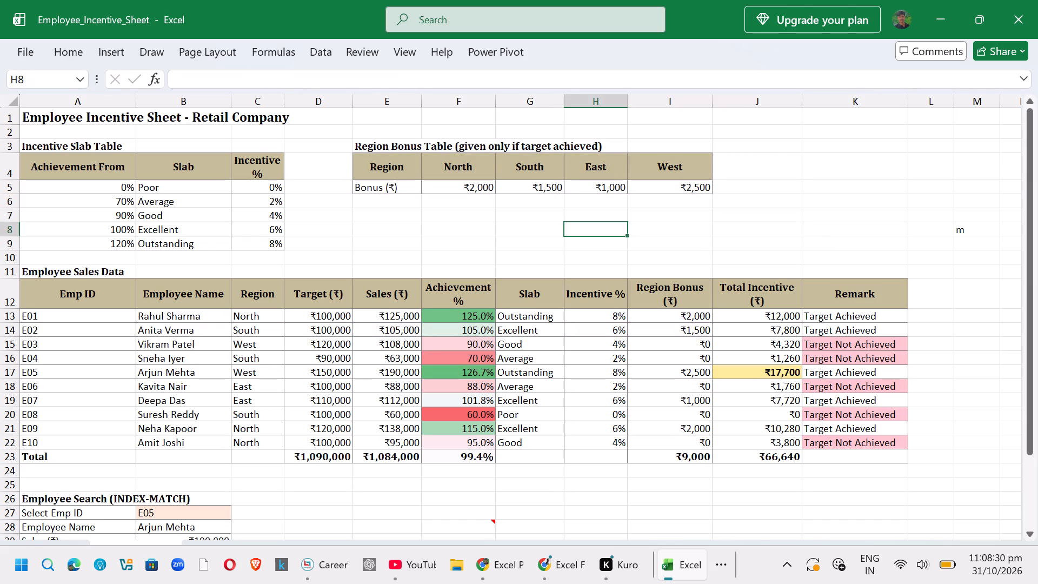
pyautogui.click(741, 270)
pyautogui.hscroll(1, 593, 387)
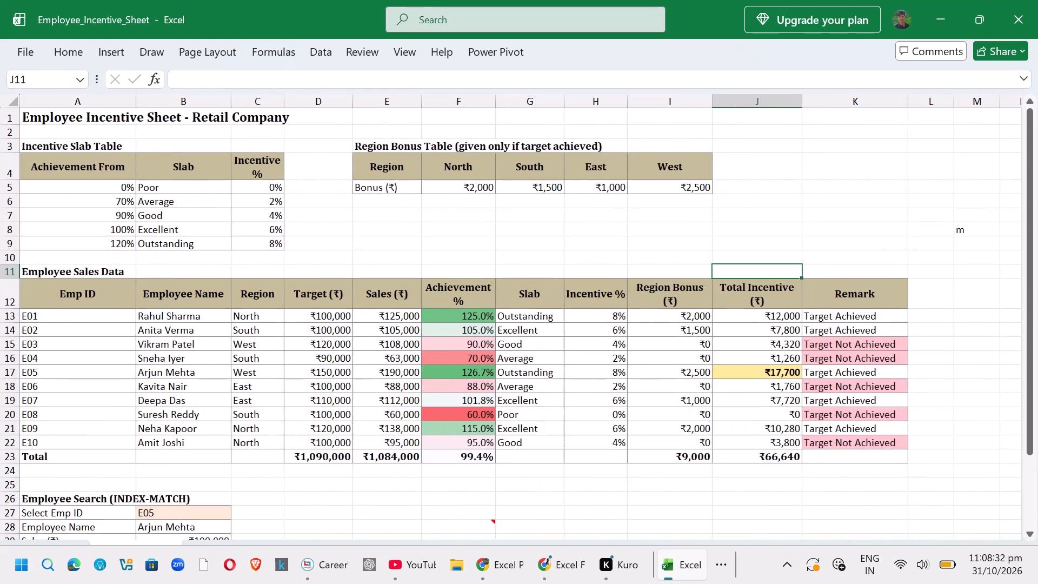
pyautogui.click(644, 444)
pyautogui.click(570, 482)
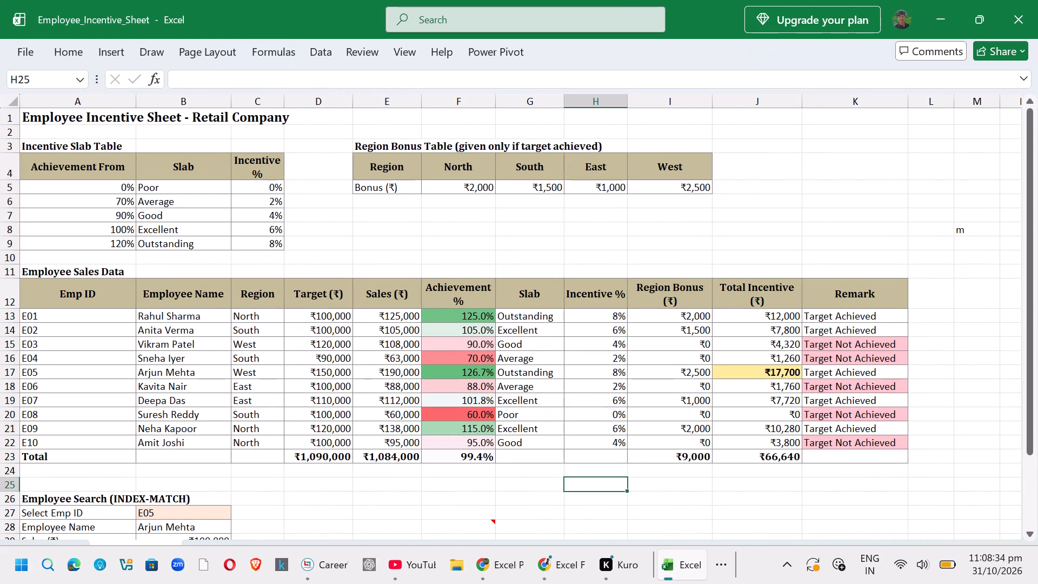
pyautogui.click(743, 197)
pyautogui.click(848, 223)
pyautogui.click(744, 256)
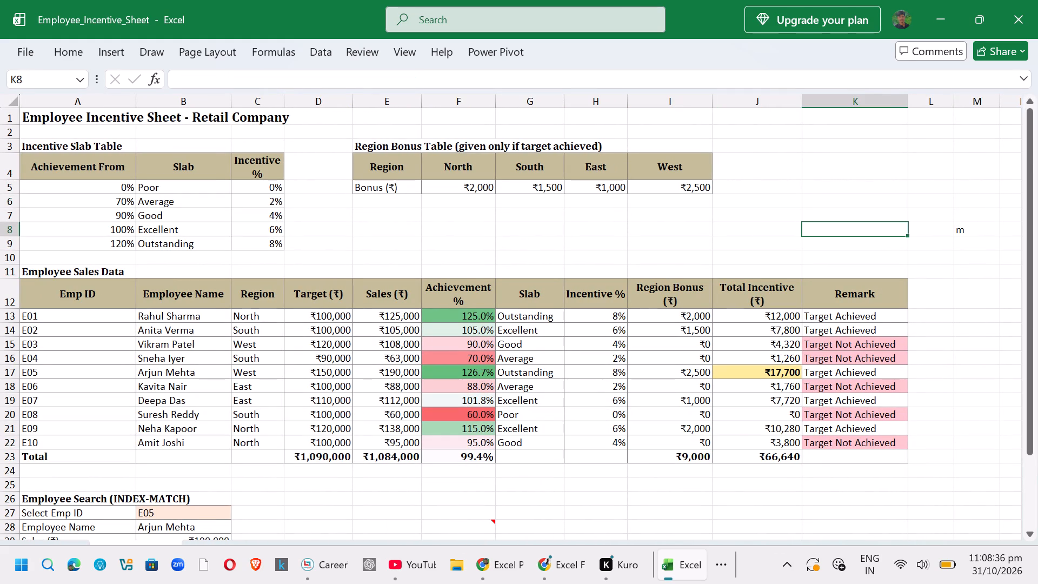
# Check the Remark formula in K13, and start rebuilding it in K9 with the condition =F13>=1 followed by a comma.
pyautogui.click(842, 315)
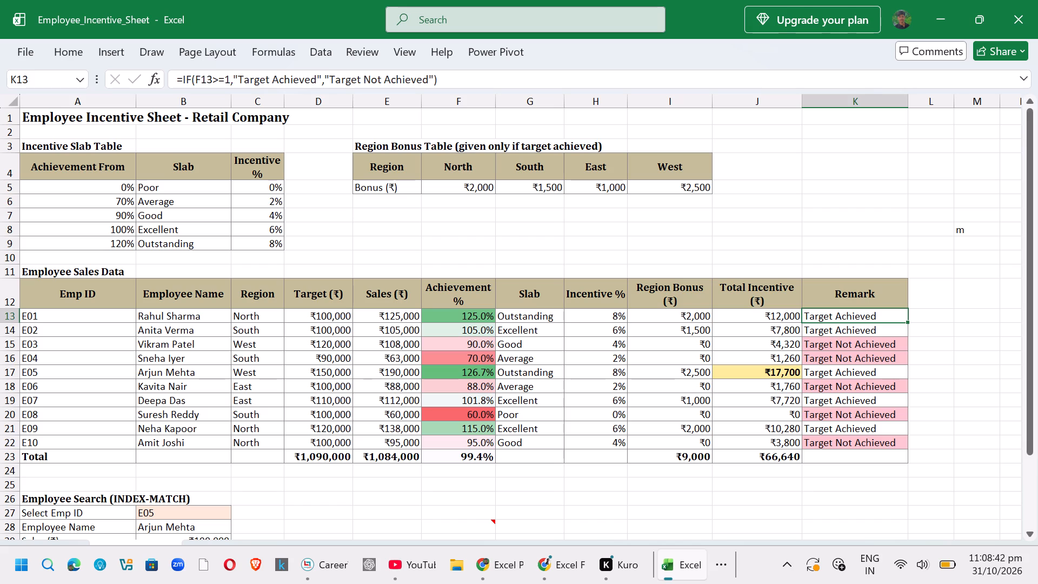
pyautogui.click(820, 238)
pyautogui.press('=')
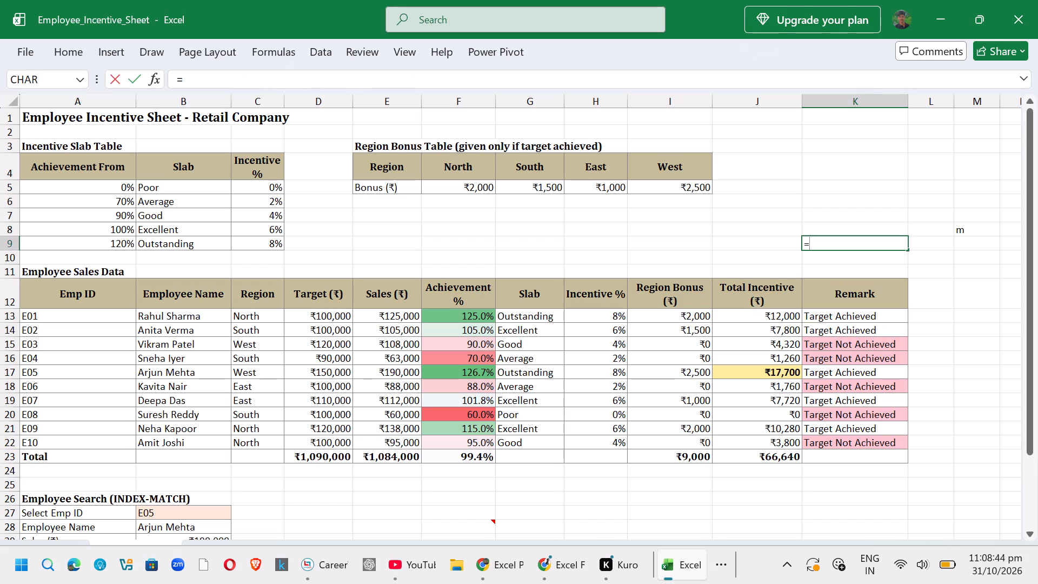
pyautogui.click(461, 323)
pyautogui.click(473, 314)
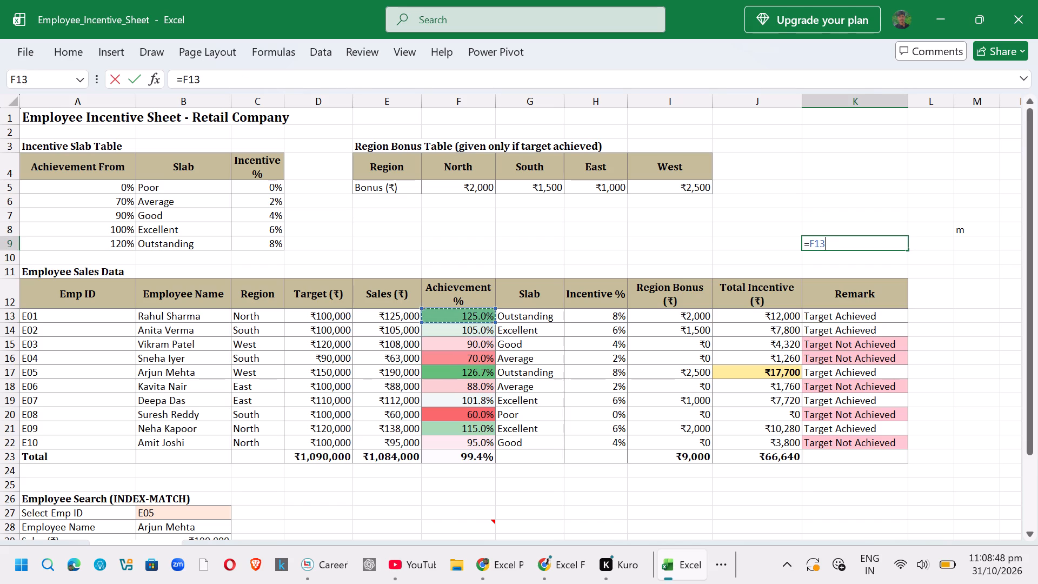
pyautogui.write('>+')
pyautogui.press('BackSpace')
pyautogui.write('=1')
pyautogui.press(',')
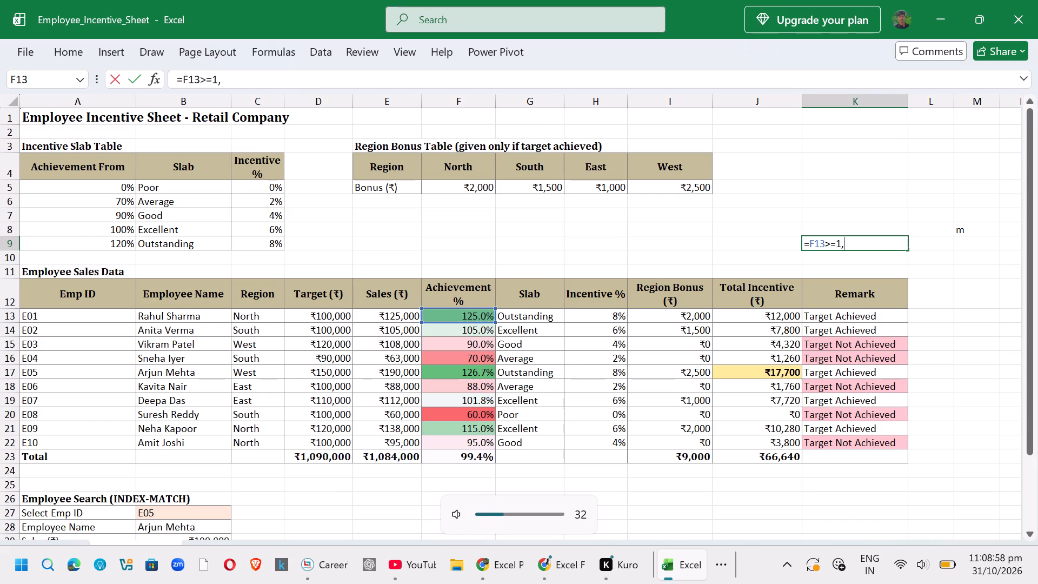
# Add "Target Achived" and "Target not Achived" as the two results in K9's formula, ending with a closing parenthesis.
pyautogui.hotkey('shift', '"')
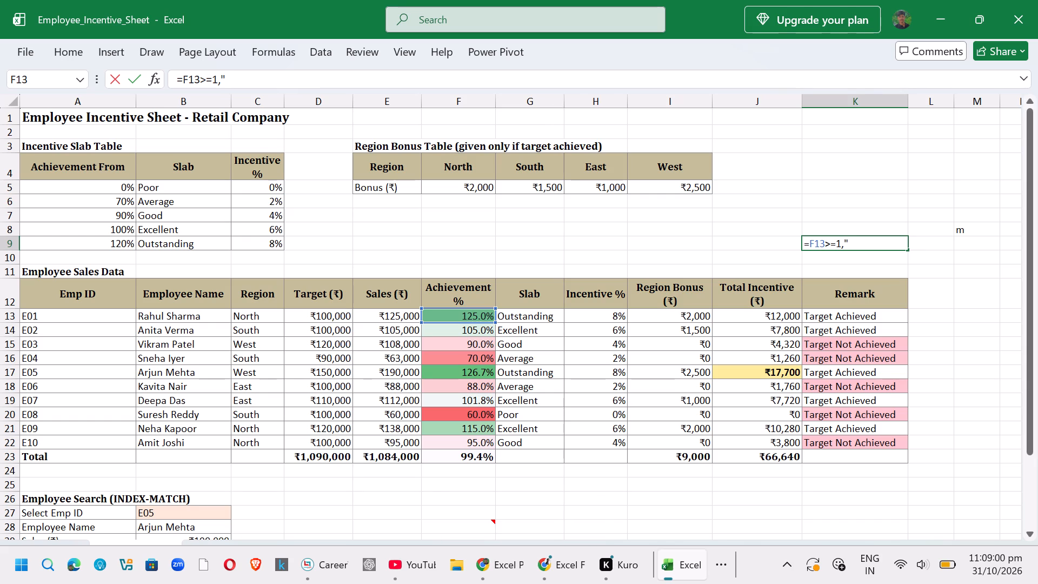
pyautogui.write('Target')
pyautogui.press('space')
pyautogui.write('Achived')
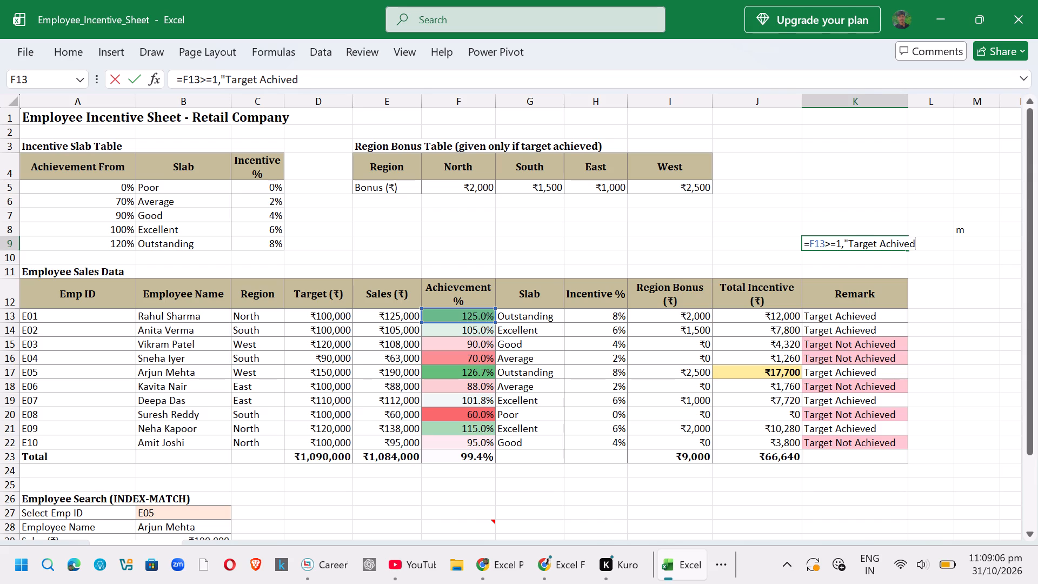
pyautogui.hotkey('shift', '"')
pyautogui.press(',')
pyautogui.hotkey('shift', '"')
pyautogui.write('Tareg')
pyautogui.press('BackSpace')
pyautogui.press('BackSpace')
pyautogui.write('get n')
pyautogui.write('ot Achived')
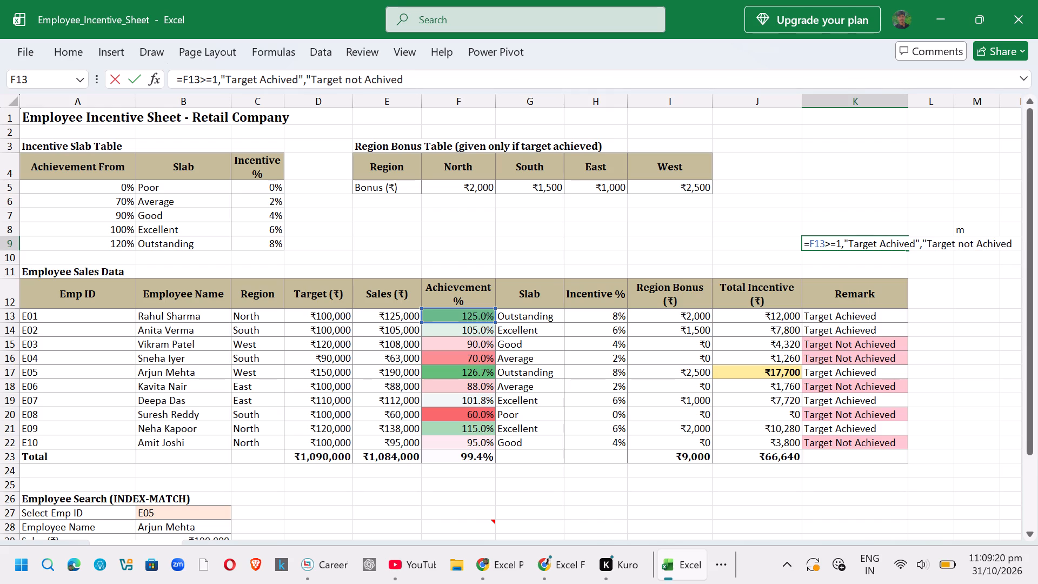
pyautogui.hotkey('shift', '"')
pyautogui.hotkey('shift', ')')
# Insert an opening parenthesis before "Target Achived" in K9's formula and try to enter the formula.
pyautogui.click(847, 248)
pyautogui.press('Left')
pyautogui.hotkey('shift', '(')
pyautogui.press('Return')
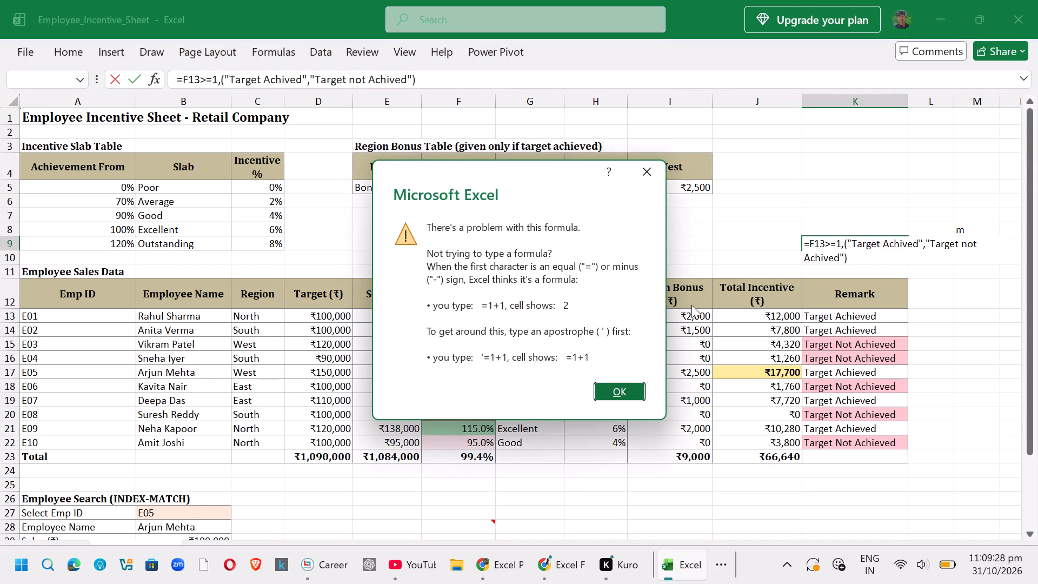
pyautogui.click(615, 383)
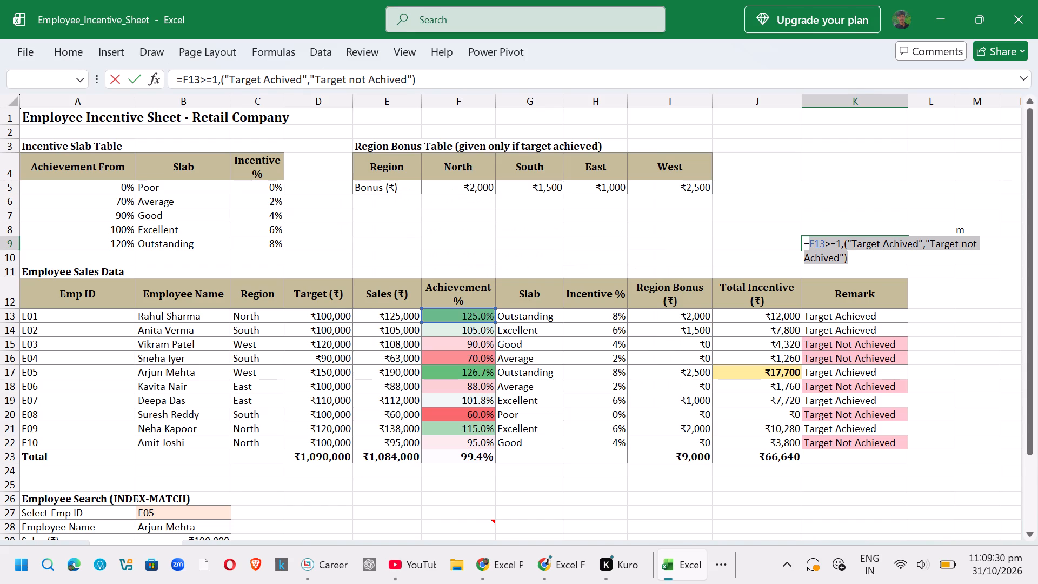
# Insert if( directly after the equals sign in K9's formula and try to enter the formula.
pyautogui.click(811, 244)
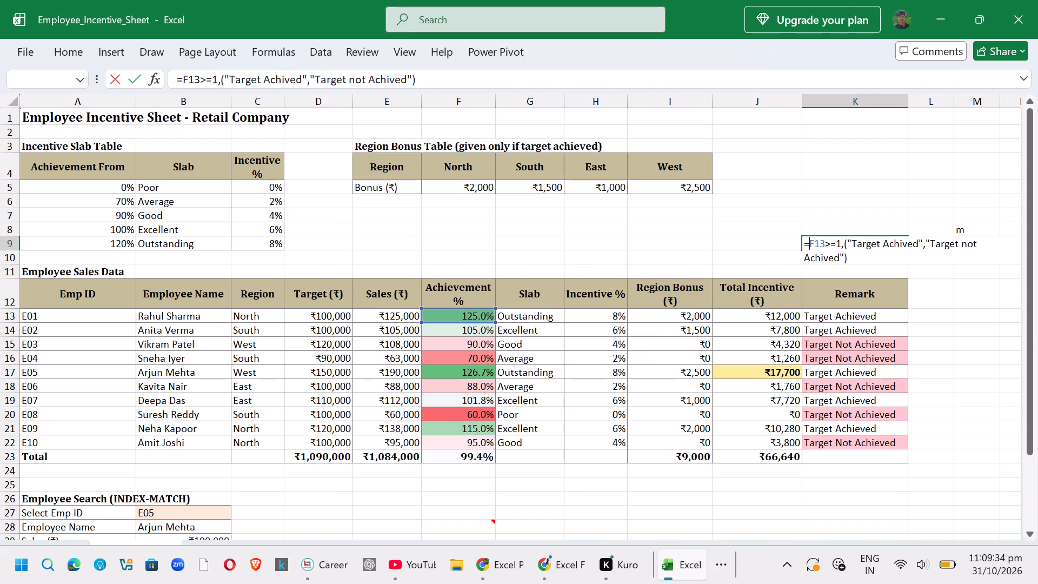
pyautogui.write('if(')
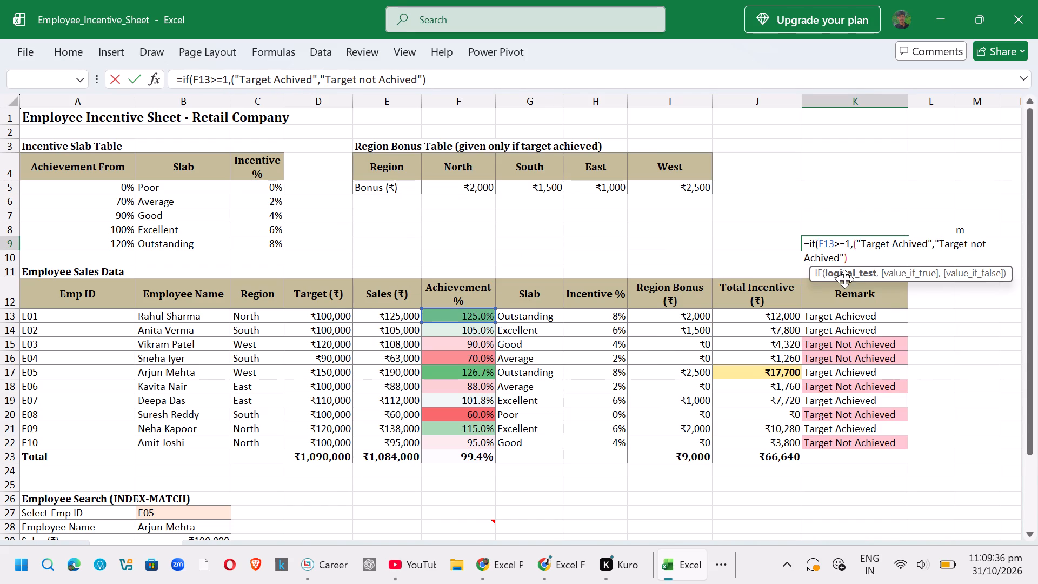
pyautogui.press('Return')
pyautogui.click(624, 392)
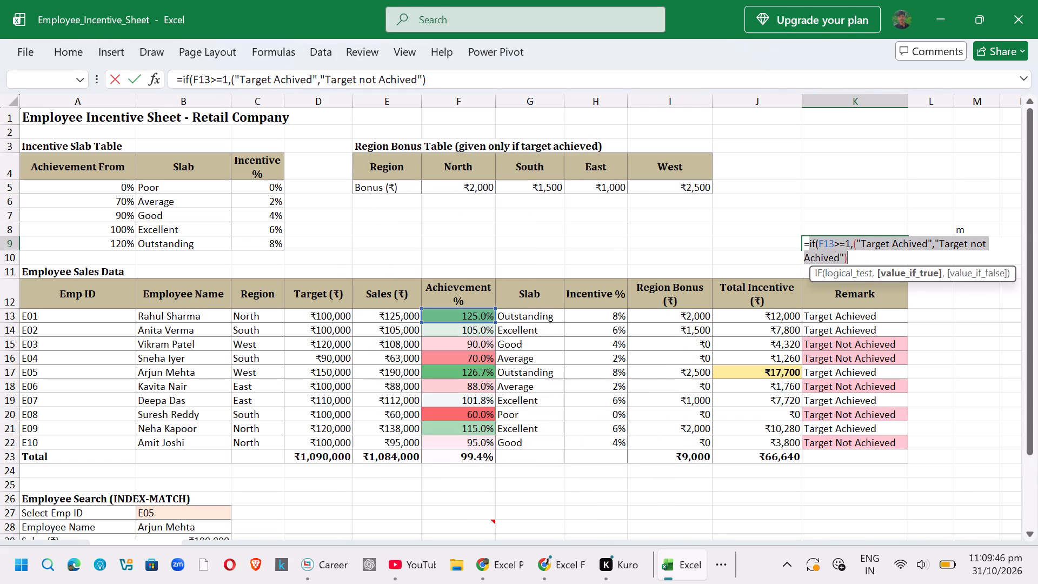
pyautogui.click(876, 331)
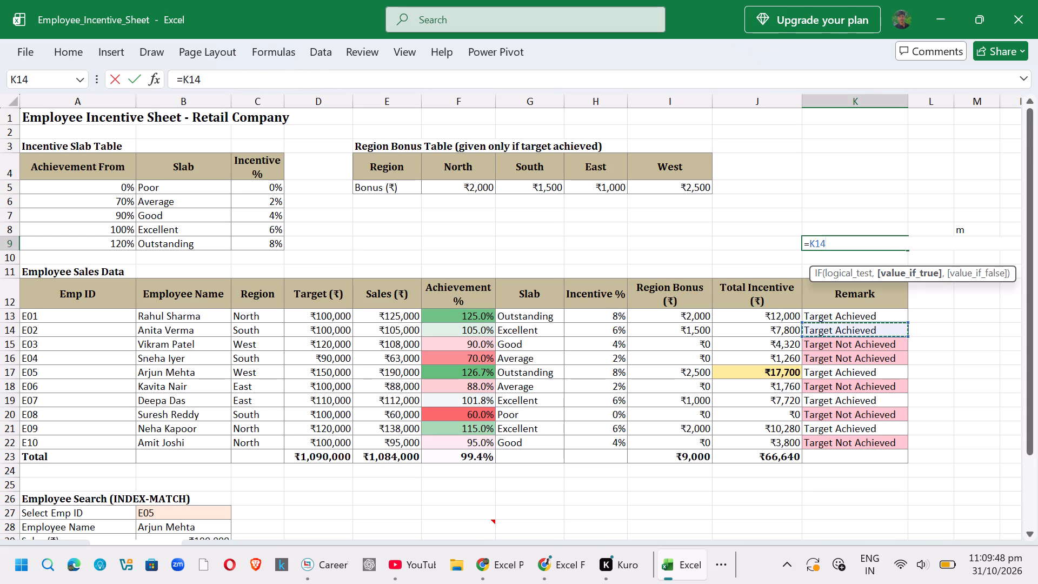
pyautogui.hotkey('ctrl', 'z')
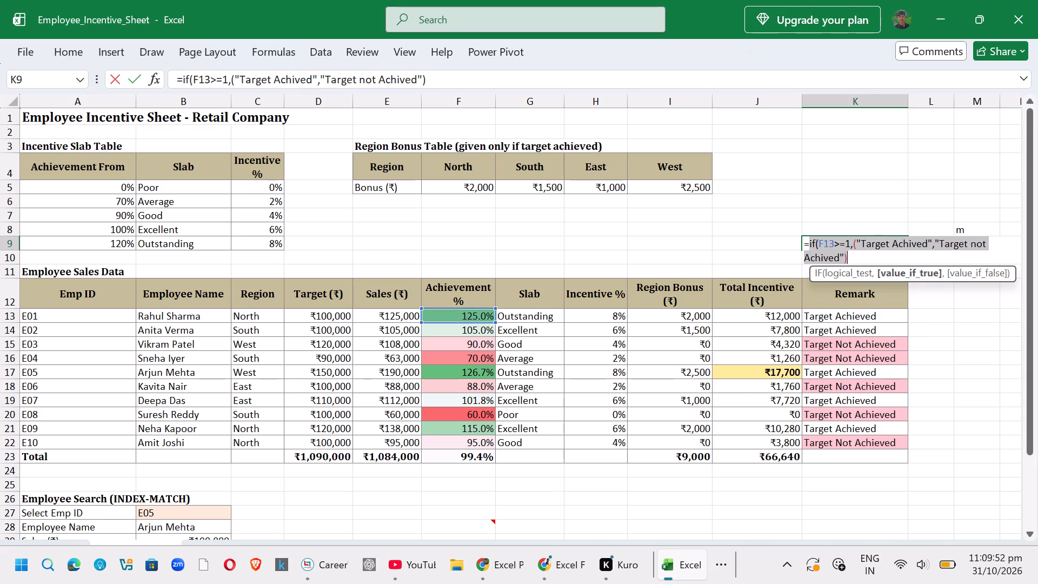
# Remove the comma after F13>=1 in K9's formula and try to enter the formula.
pyautogui.click(231, 82)
pyautogui.press('BackSpace')
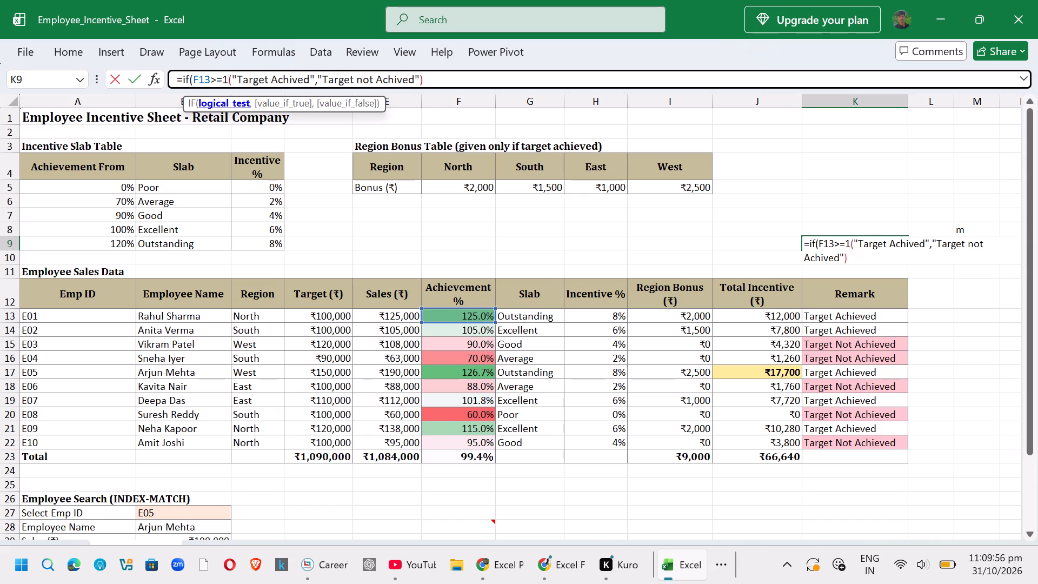
pyautogui.press('Return')
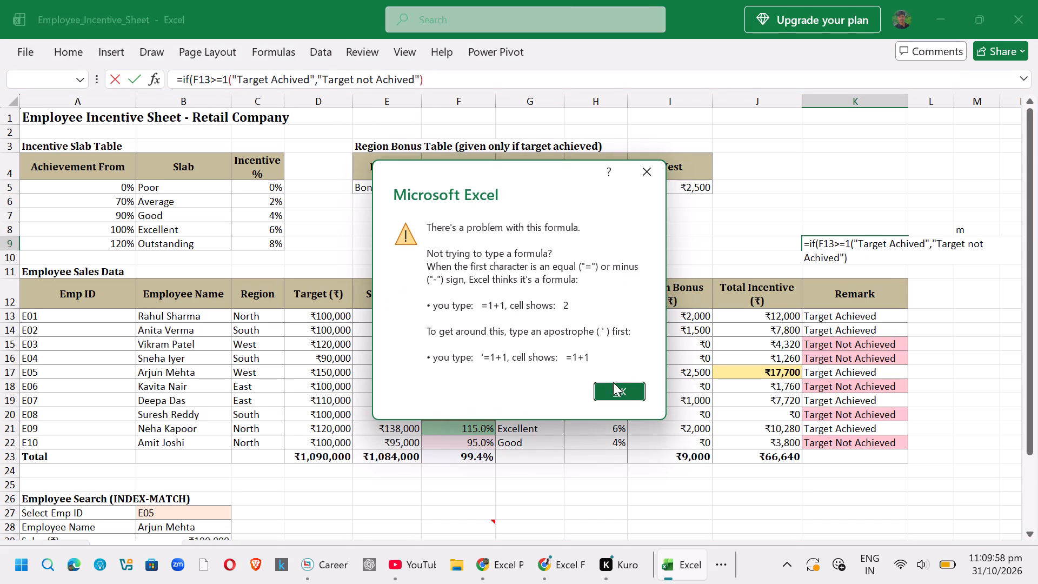
pyautogui.click(614, 382)
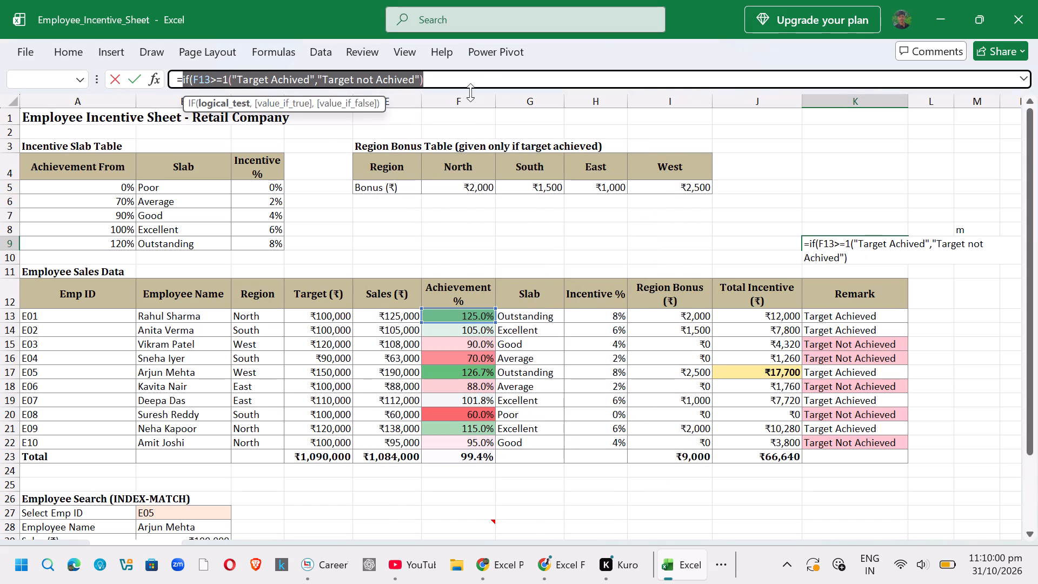
# Erase the whole faulty IF formula from K9.
pyautogui.click(458, 89)
pyautogui.click(418, 140)
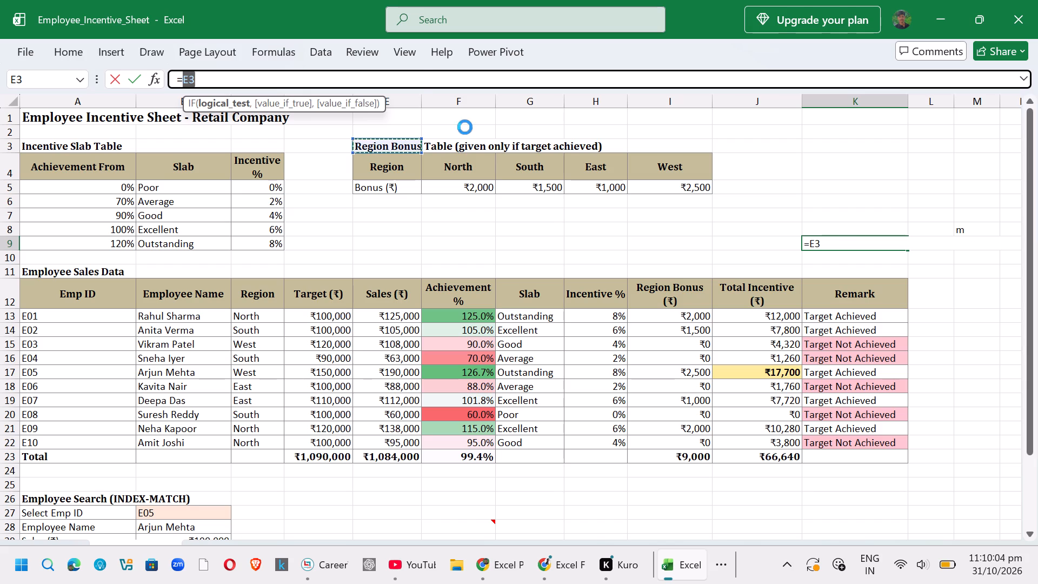
pyautogui.hotkey('ctrl', 'z')
pyautogui.click(454, 83)
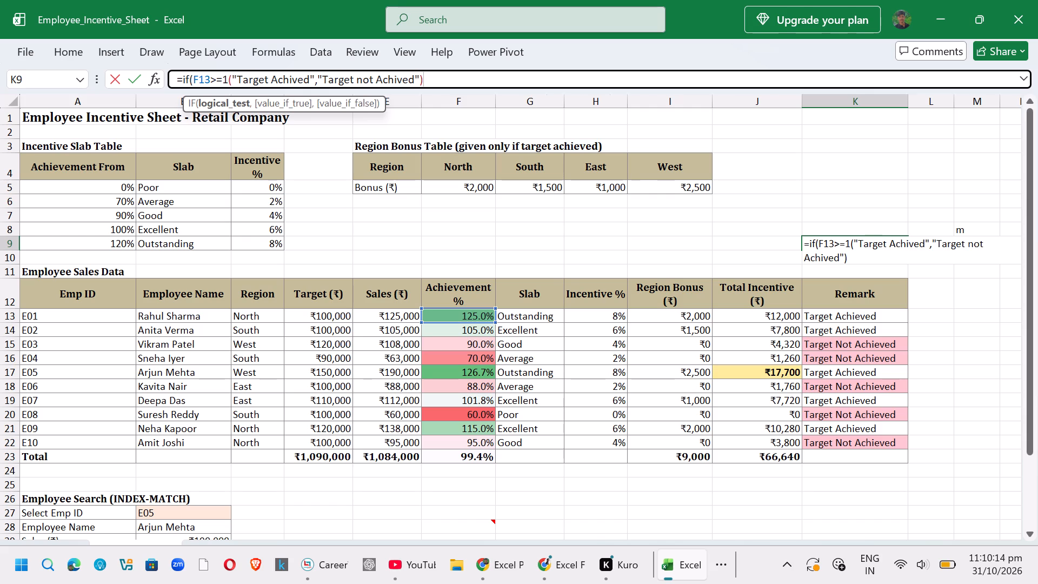
pyautogui.press('BackSpace')
pyautogui.press('BackSpace')
pyautogui.press('BackSpace')
pyautogui.press('BackSpace')
pyautogui.press('BackSpace')
pyautogui.press('BackSpace')
pyautogui.press('BackSpace')
pyautogui.press('BackSpace')
pyautogui.press('BackSpace')
pyautogui.press('BackSpace')
pyautogui.press('BackSpace')
pyautogui.press('BackSpace')
pyautogui.press('BackSpace')
pyautogui.press('BackSpace')
pyautogui.press('BackSpace')
pyautogui.press('BackSpace')
pyautogui.press('BackSpace')
pyautogui.press('BackSpace')
pyautogui.press('BackSpace')
pyautogui.press('BackSpace')
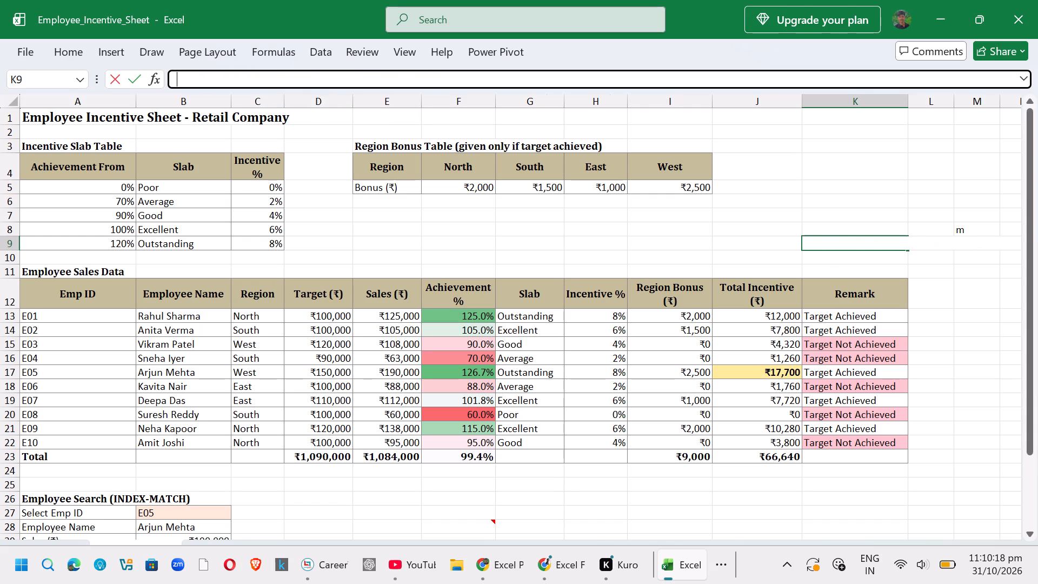
# Start a new IF formula in K9 with the condition F13>=1, using K13's formula as the reference.
pyautogui.click(818, 318)
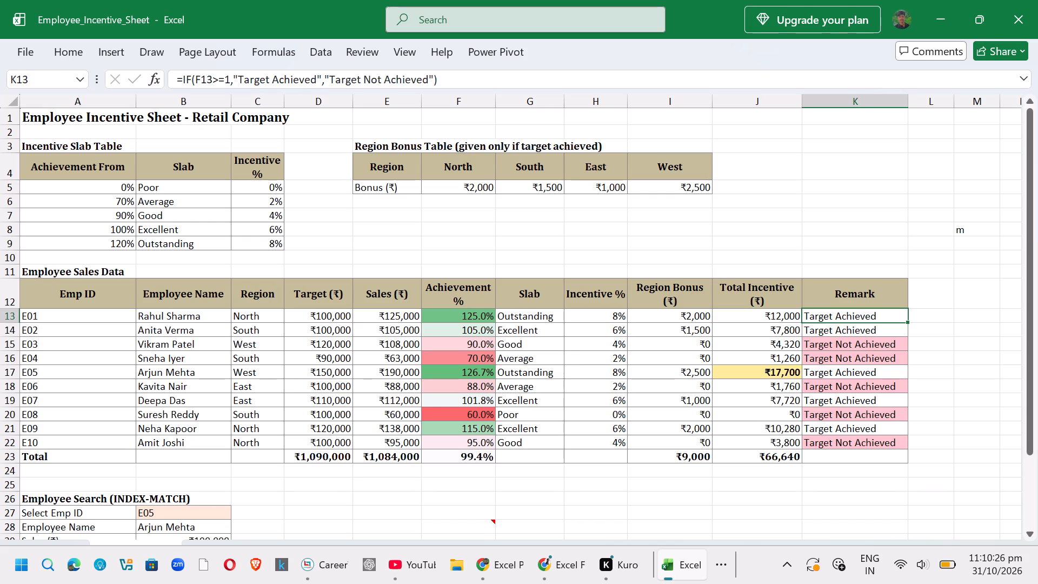
pyautogui.click(823, 244)
pyautogui.press('=')
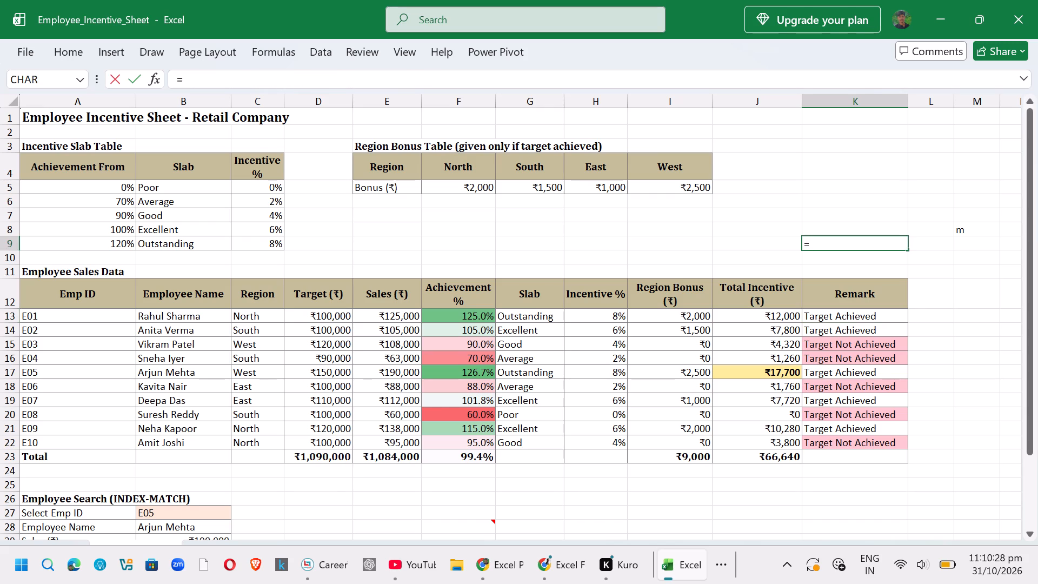
pyautogui.write('IF(')
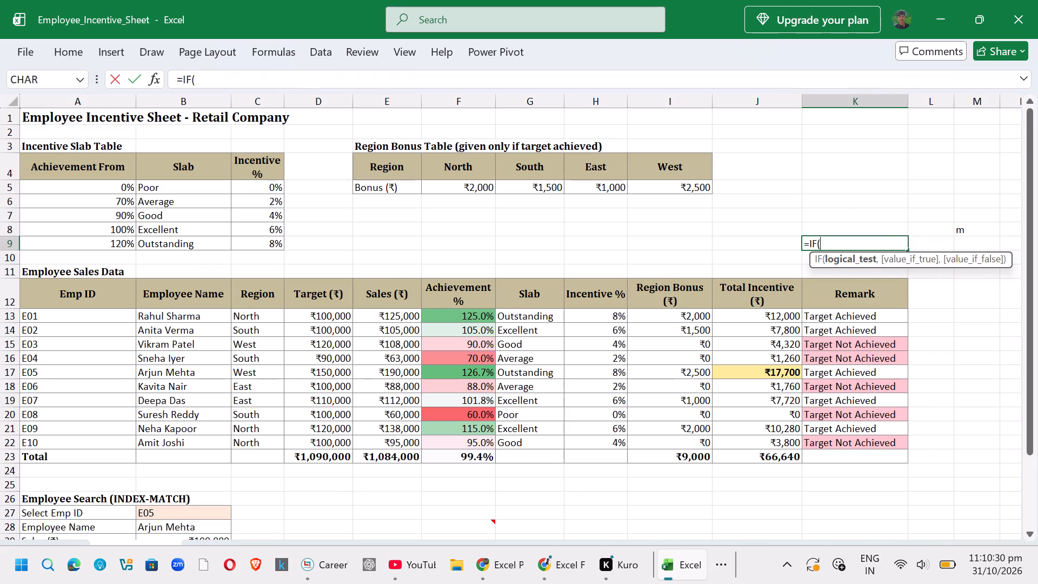
pyautogui.click(456, 317)
pyautogui.hotkey('shift', '>')
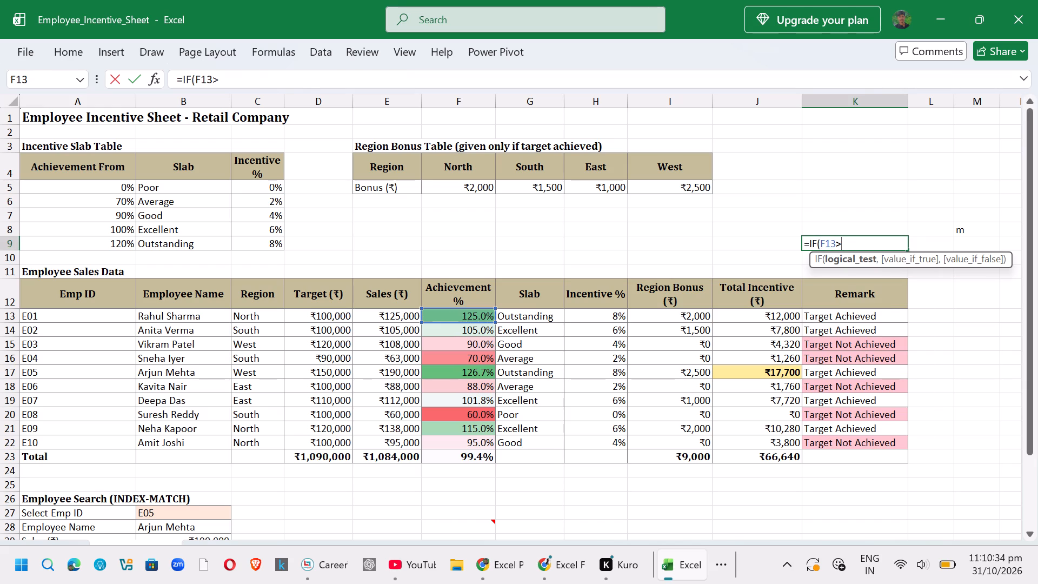
pyautogui.write('=1')
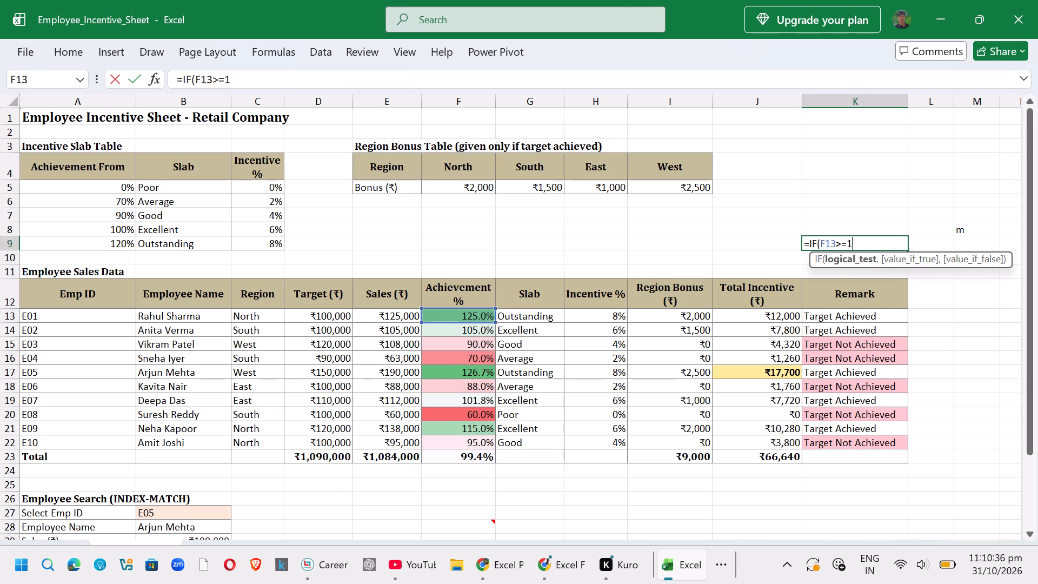
pyautogui.press(',')
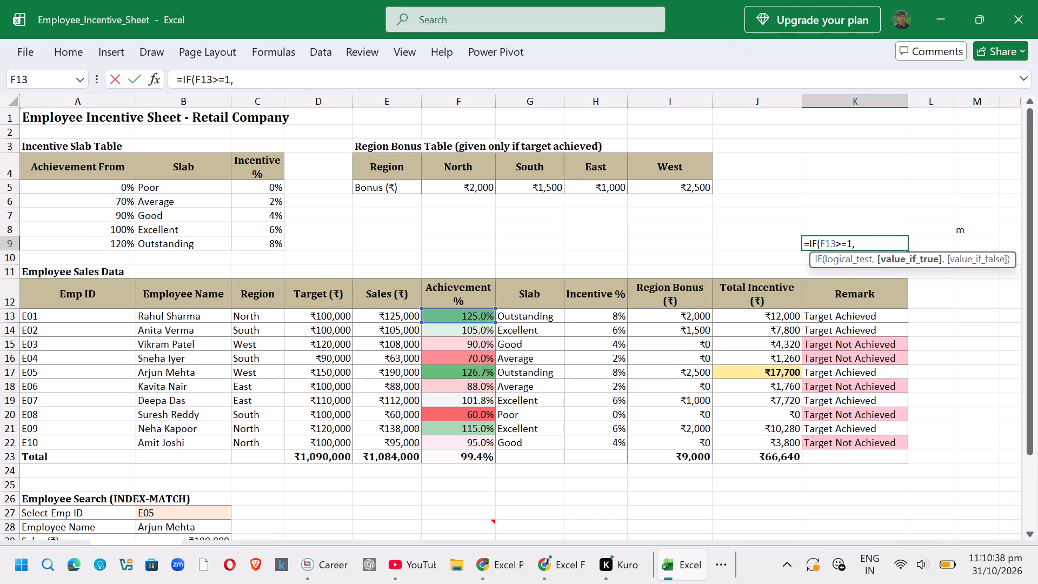
# Add "Target Achived" and Target Not Achived as the results in K9's formula, enter it with the suggested correction, and compare it with K13.
pyautogui.hotkey('shift', '"')
pyautogui.write('Target Achived')
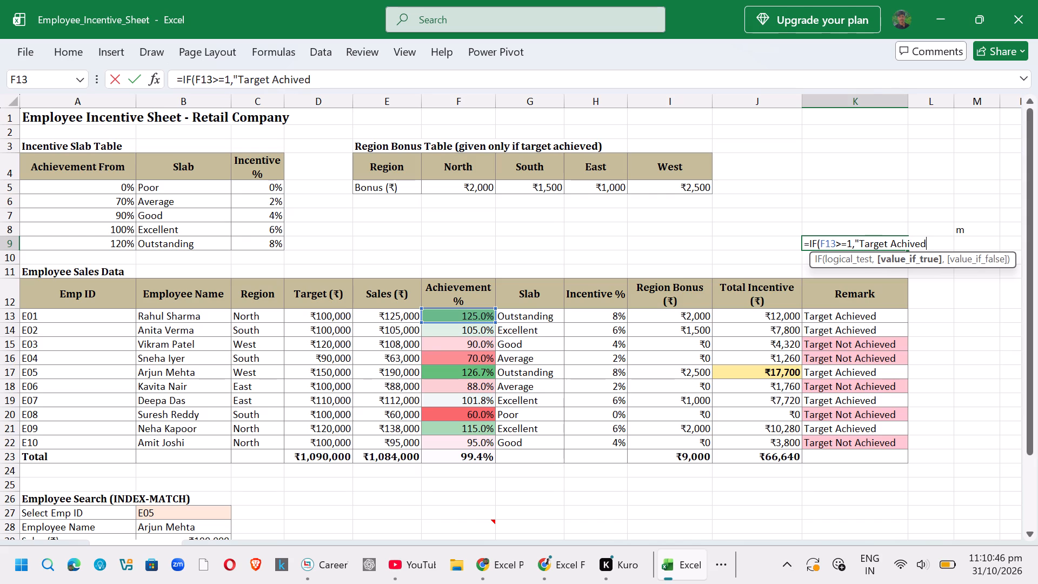
pyautogui.write('",')
pyautogui.write('Target Not Achived')
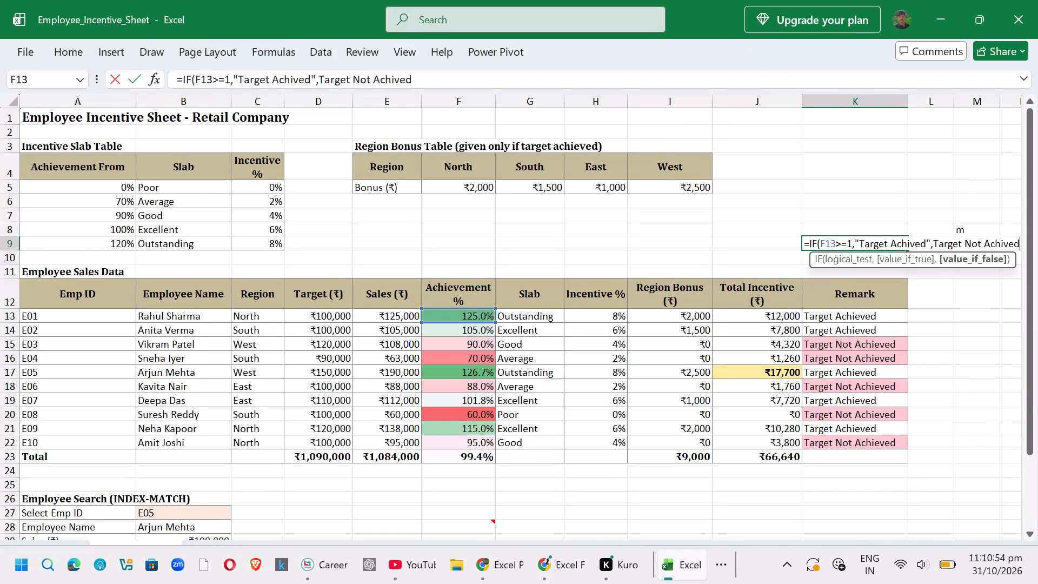
pyautogui.hotkey('shift', '"')
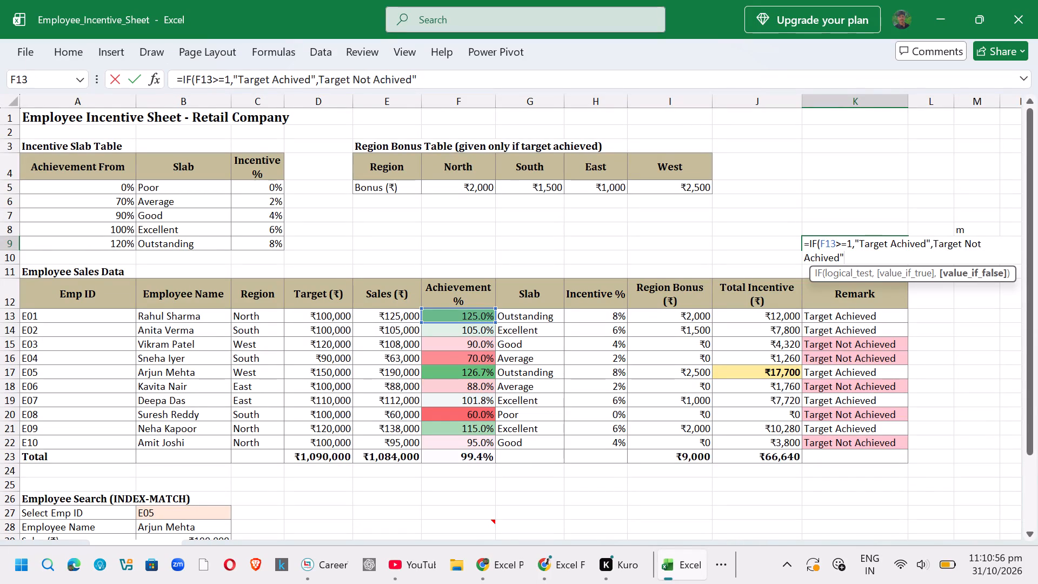
pyautogui.hotkey('shift', ')')
pyautogui.hotkey('shift', 'Return')
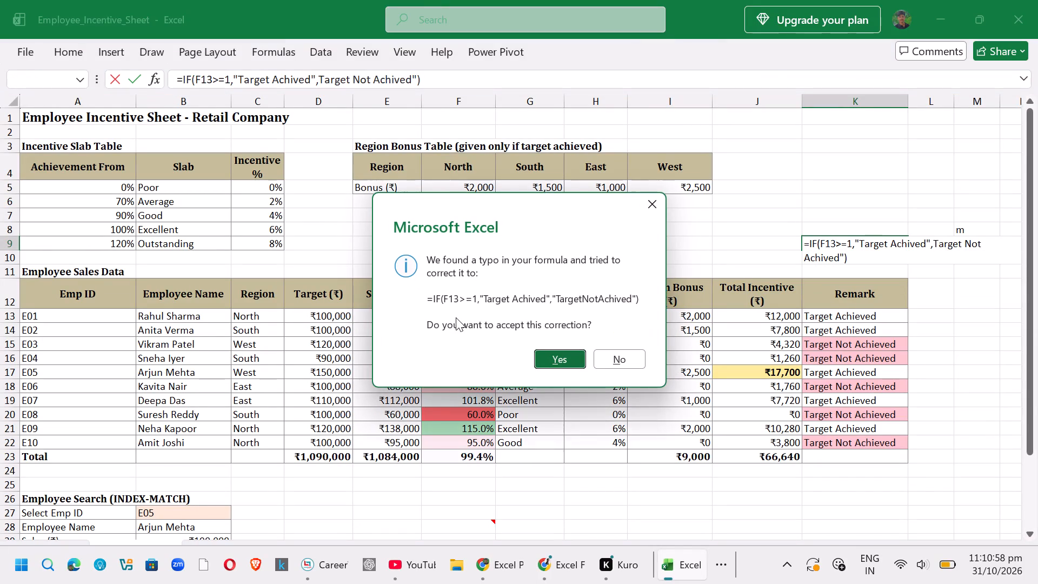
pyautogui.click(545, 359)
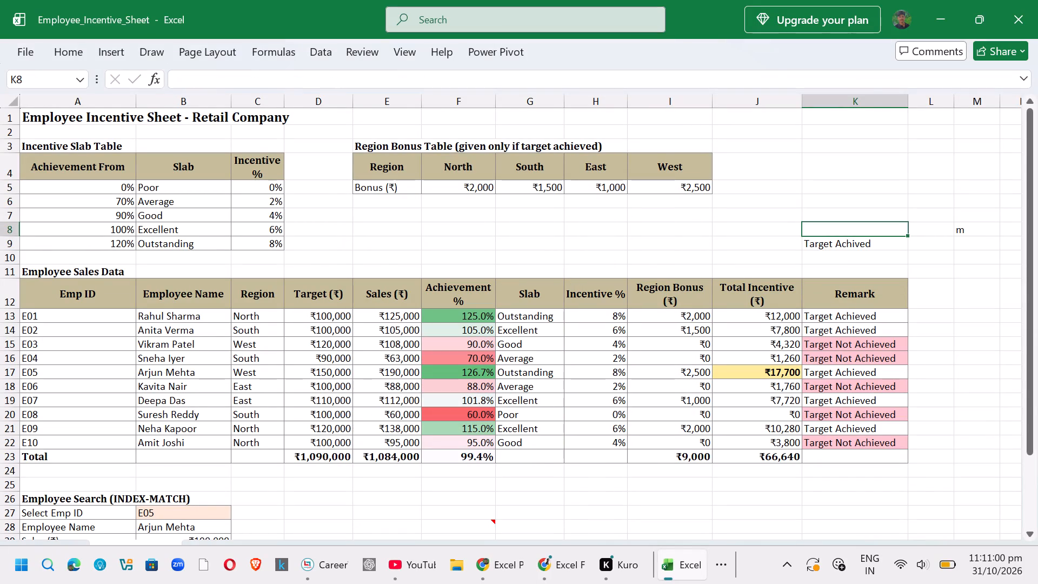
pyautogui.click(842, 249)
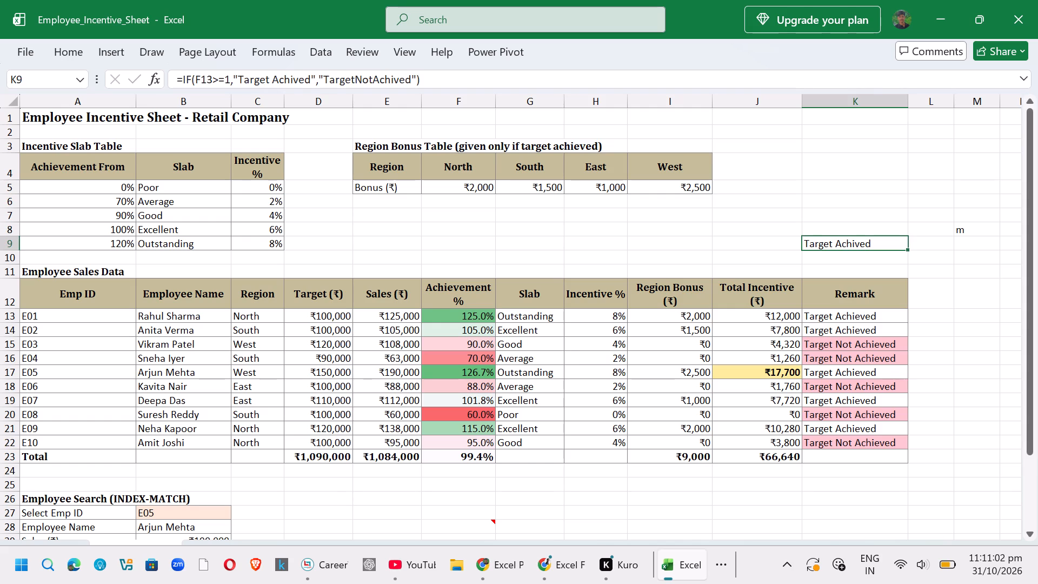
pyautogui.click(831, 322)
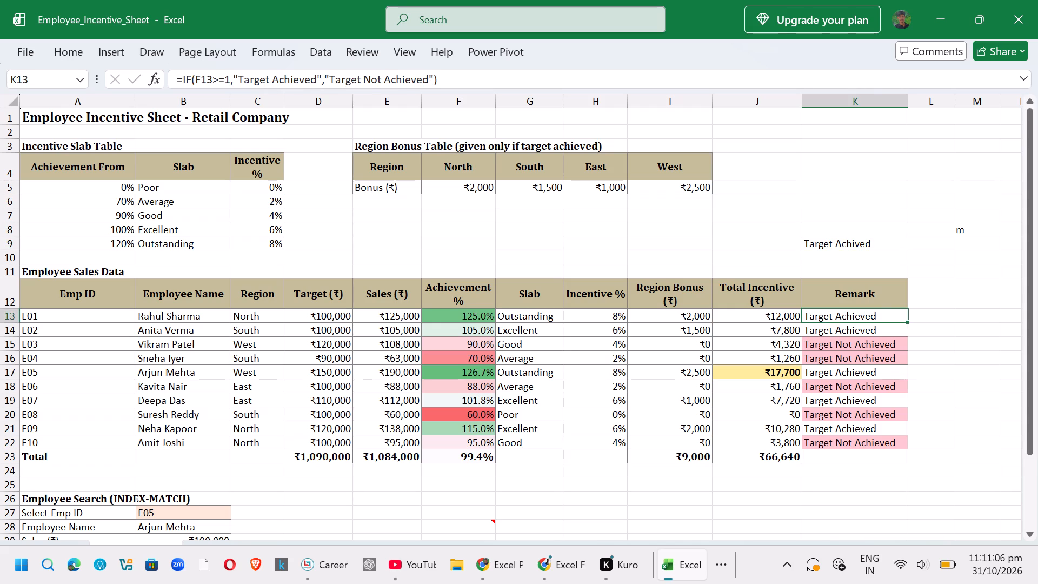
pyautogui.click(837, 245)
pyautogui.click(842, 318)
# Clear the stray letter m from cell M8.
pyautogui.click(976, 228)
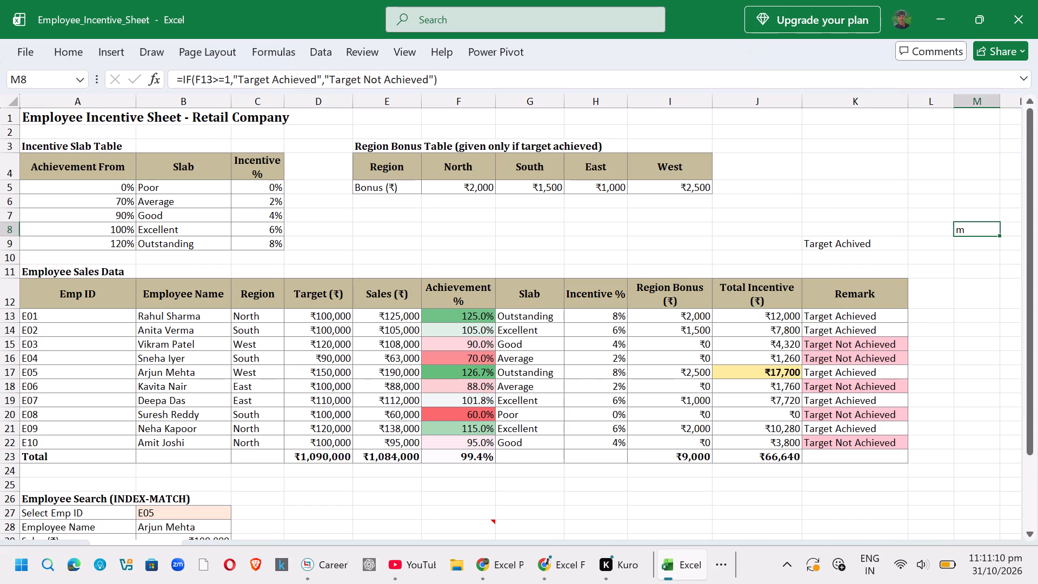
pyautogui.press('BackSpace')
pyautogui.click(841, 327)
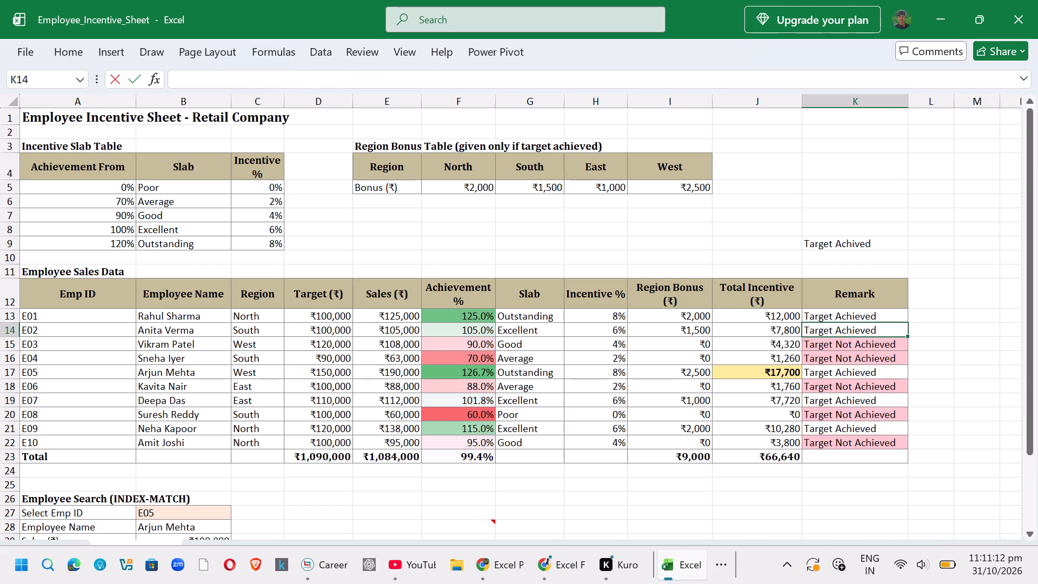
pyautogui.click(836, 316)
# Enter the letter t in cell M4.
pyautogui.click(982, 177)
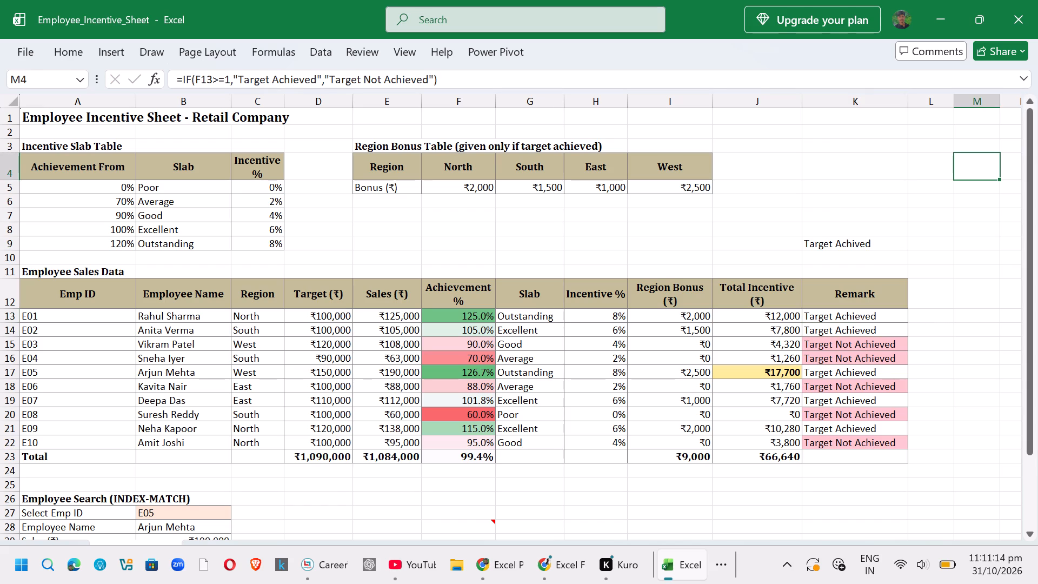
pyautogui.press('m')
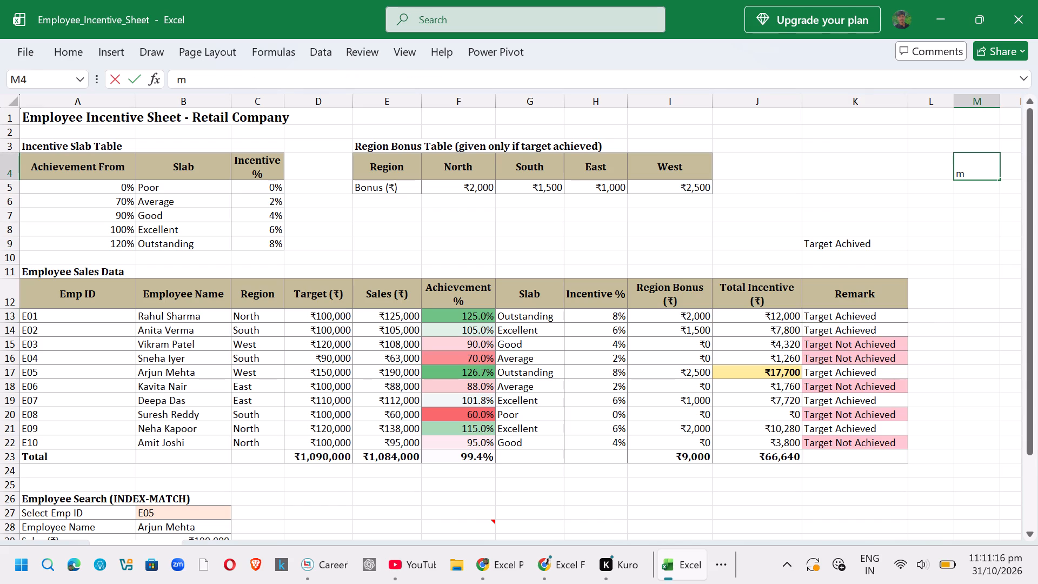
pyautogui.press('BackSpace')
pyautogui.press('t')
pyautogui.click(946, 281)
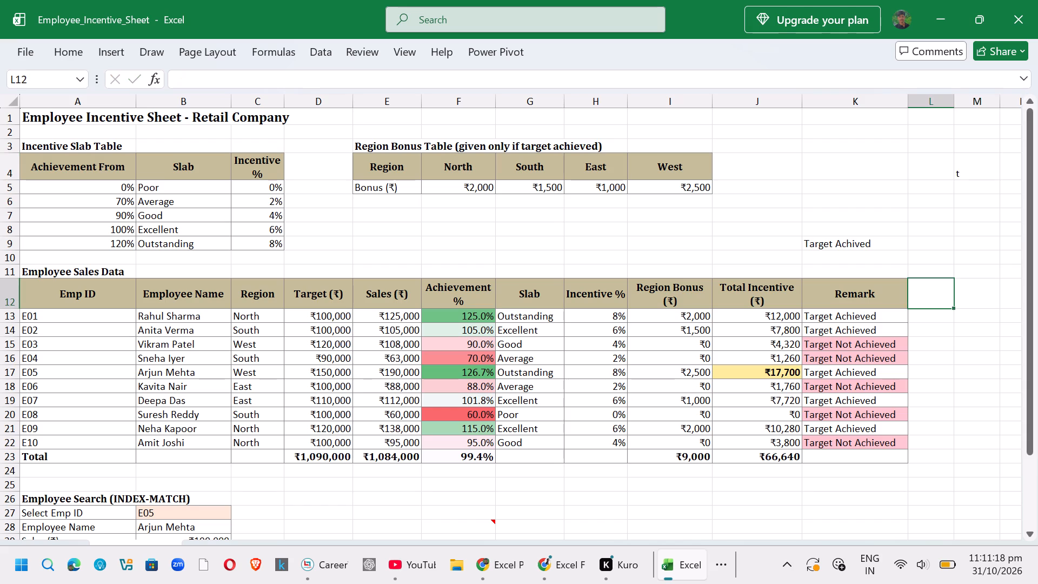
# Start an IF formula in K8 with the condition F15>=1.
pyautogui.click(846, 323)
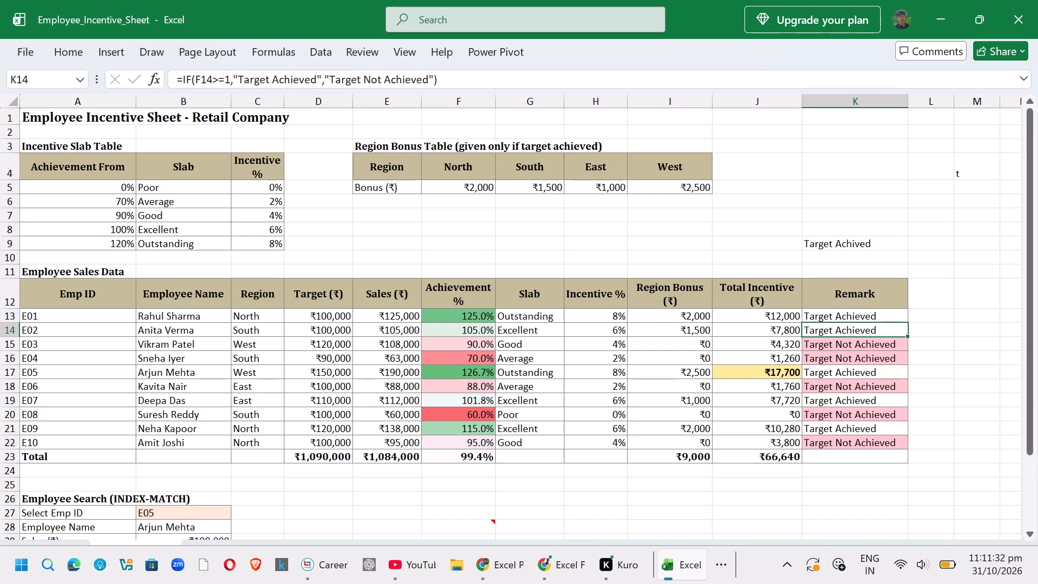
pyautogui.click(700, 293)
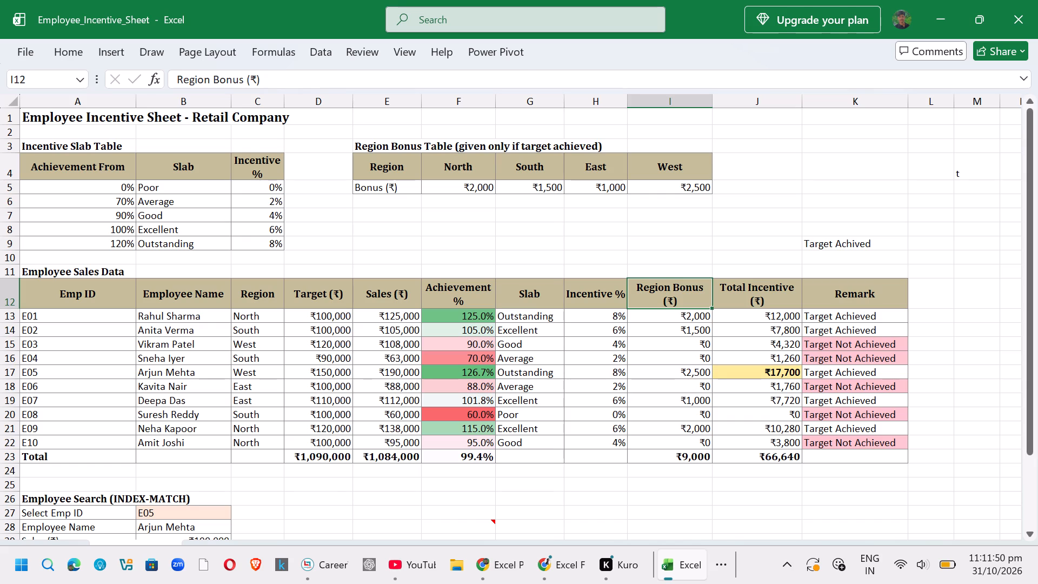
pyautogui.click(847, 226)
pyautogui.press('=')
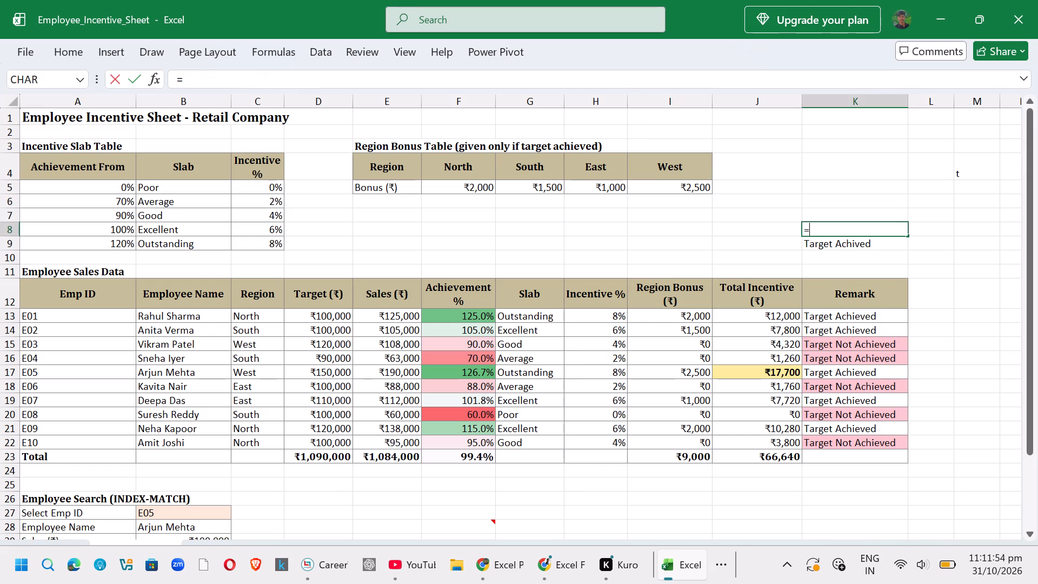
pyautogui.click(458, 349)
pyautogui.press('BackSpace')
pyautogui.press('BackSpace')
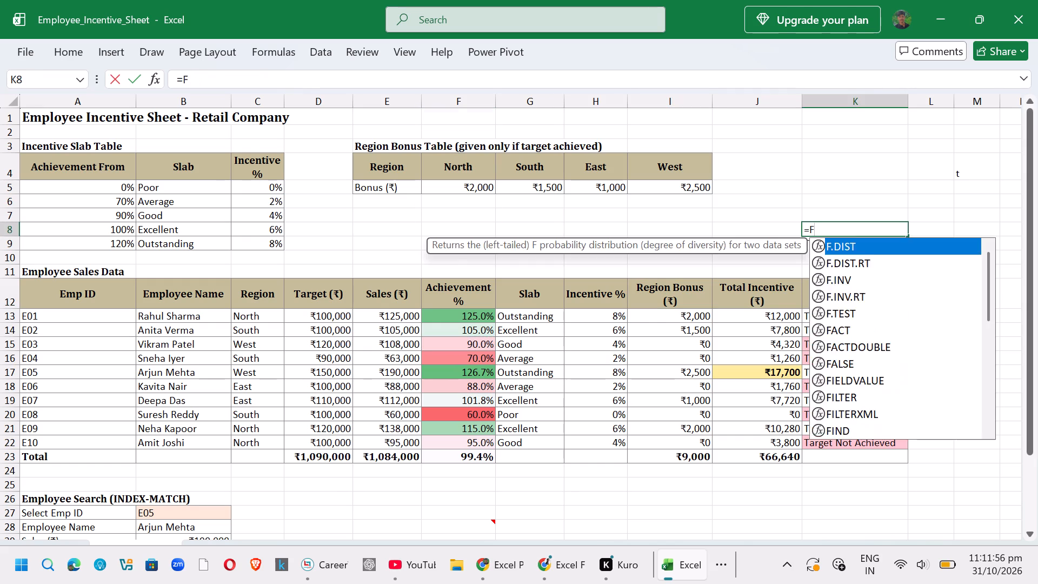
pyautogui.press('BackSpace')
pyautogui.write('if(')
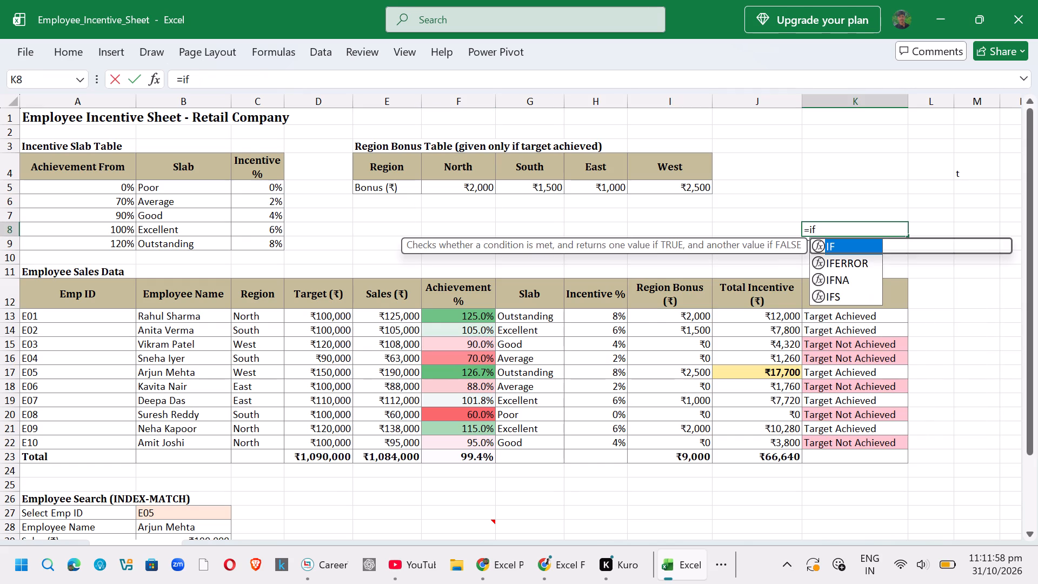
pyautogui.click(454, 346)
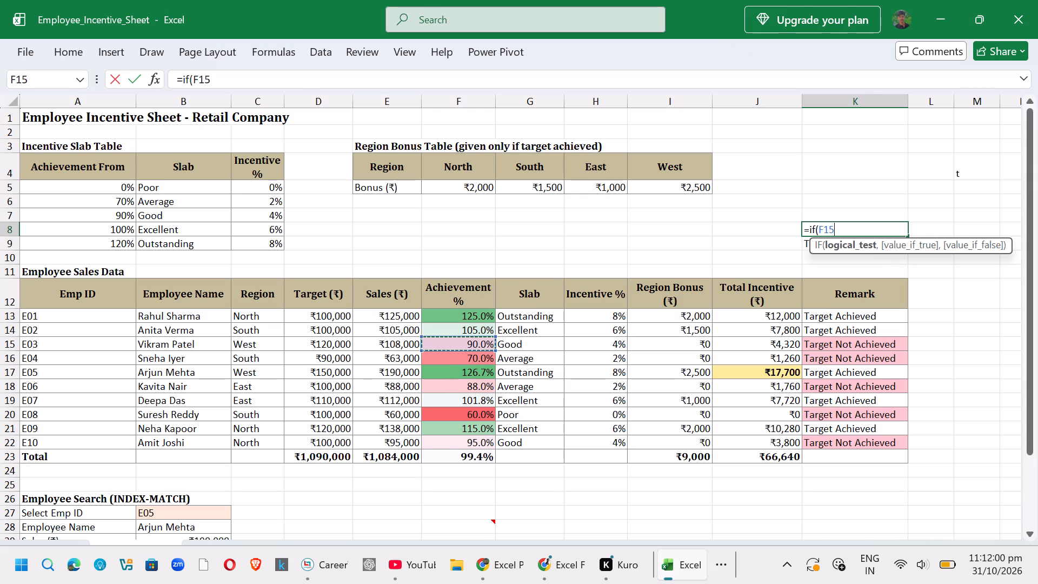
pyautogui.hotkey('shift', '>')
pyautogui.write('=1,')
# Add "Target Achived" and "Target Not Achived" as the two results in K8's formula and enter it.
pyautogui.write('"Target Achived')
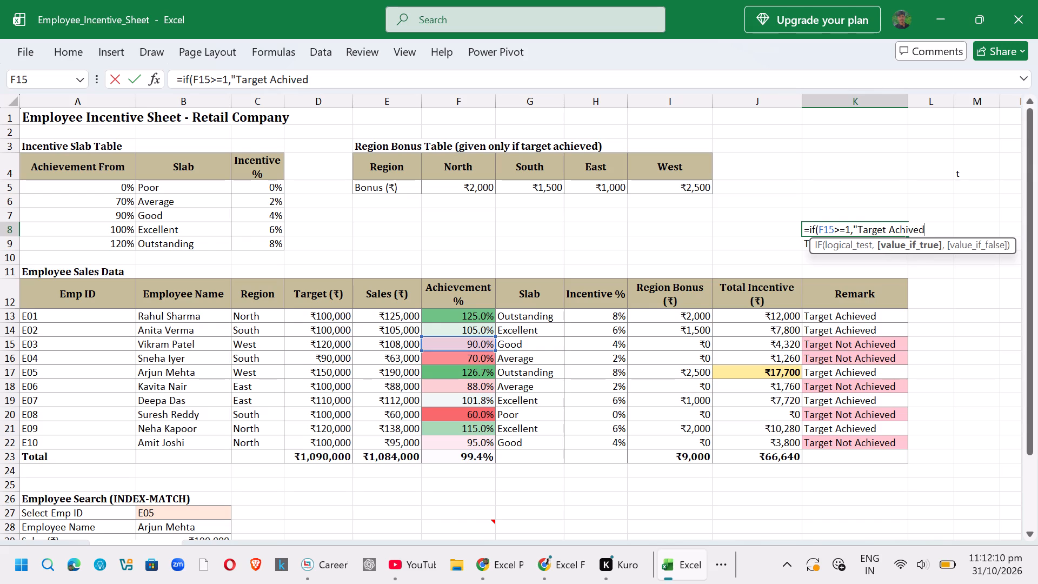
pyautogui.write('",')
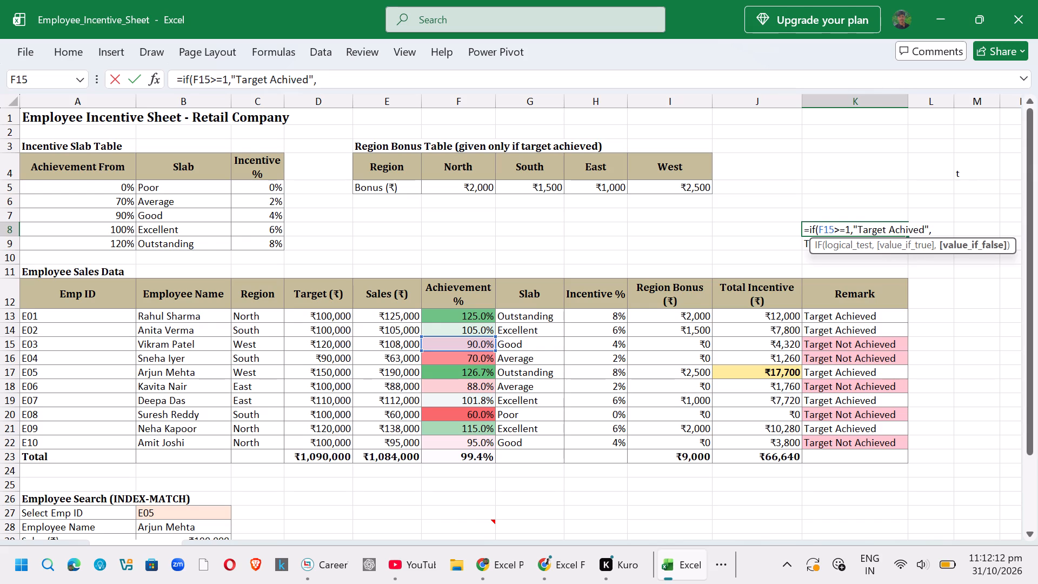
pyautogui.hotkey('shift', '"')
pyautogui.write('TArget Not Achived')
pyautogui.hotkey('shift', '"')
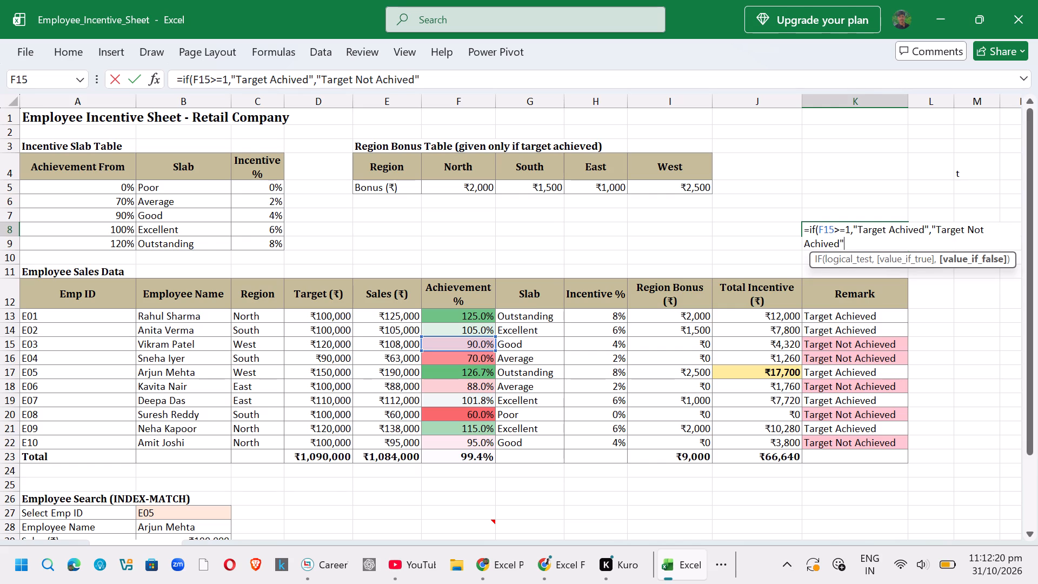
pyautogui.hotkey('shift', ')')
pyautogui.press('Return')
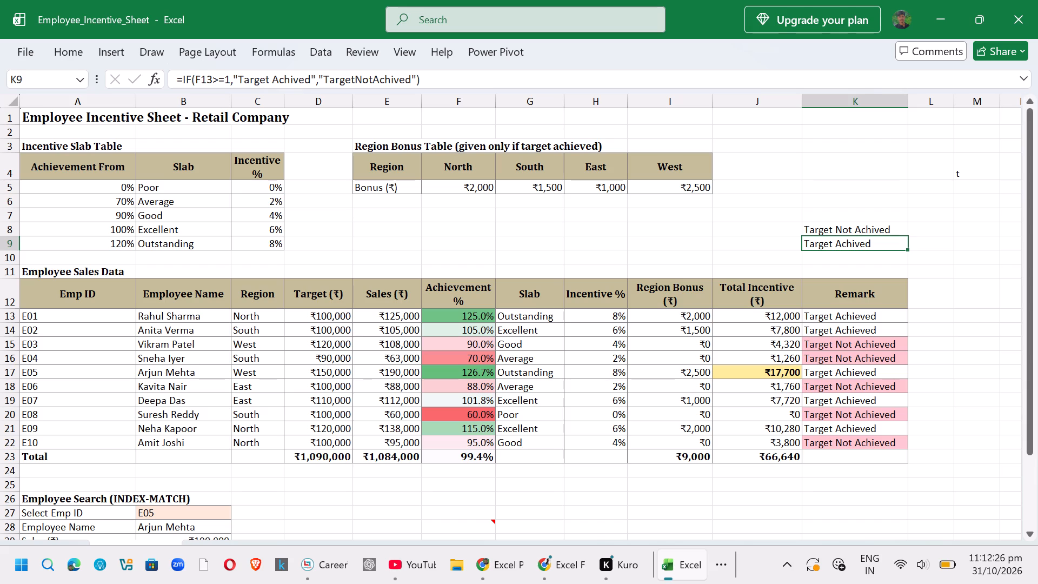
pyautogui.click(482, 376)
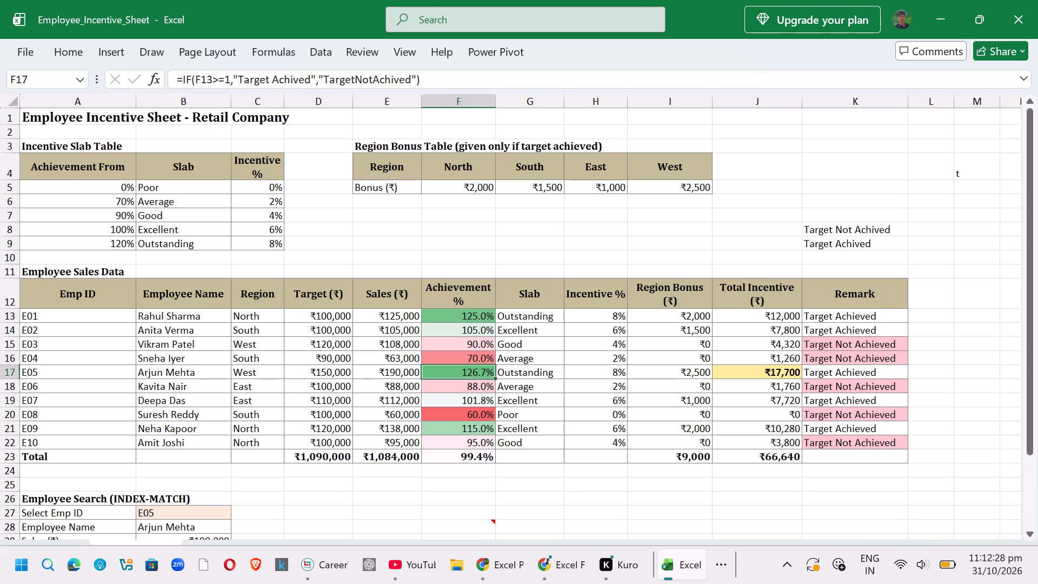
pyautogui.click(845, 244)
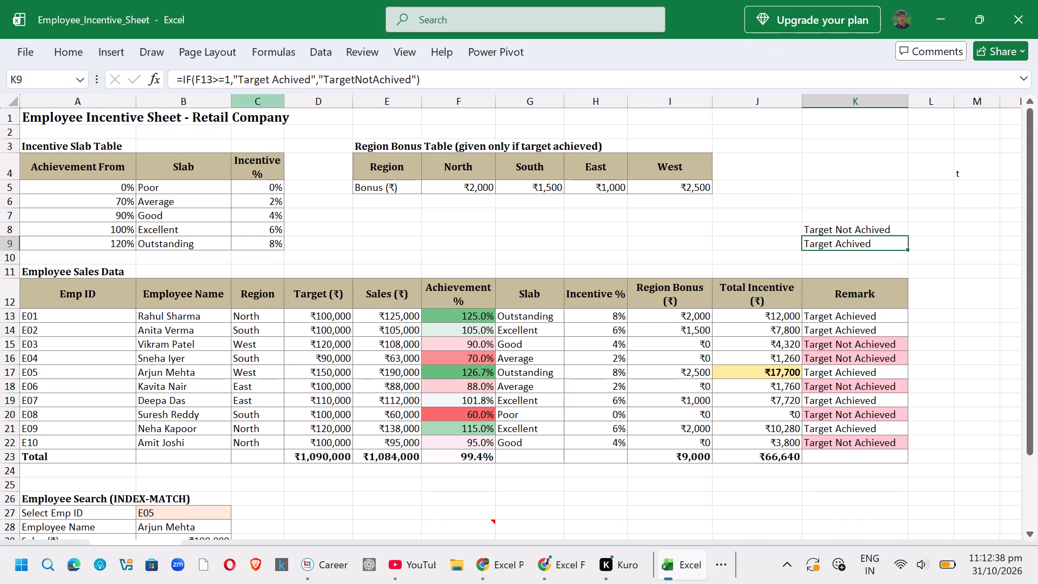
# Clear the practice IF formulas from cells K8 and K9.
pyautogui.click(849, 233)
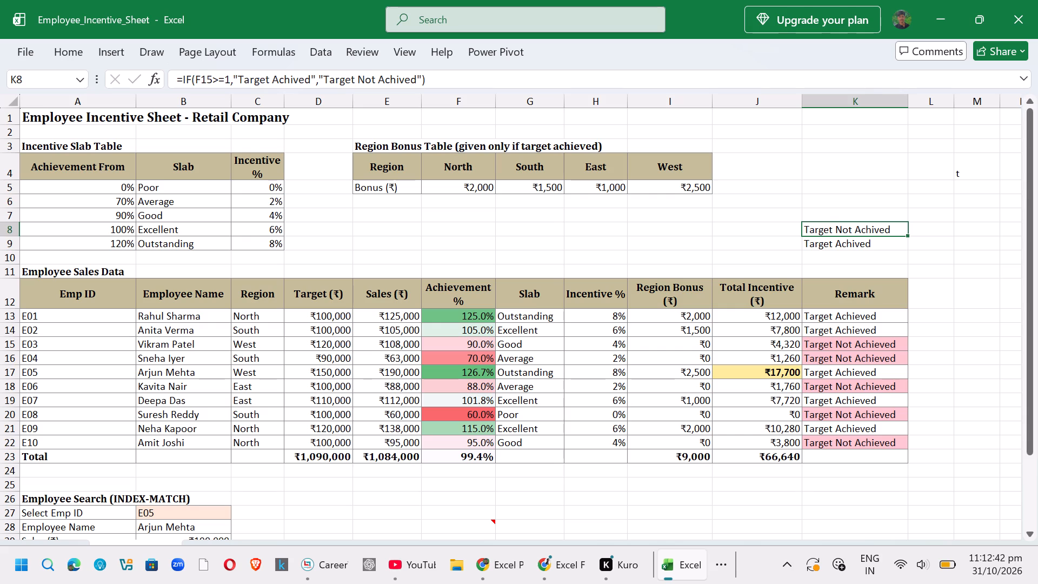
pyautogui.click(475, 345)
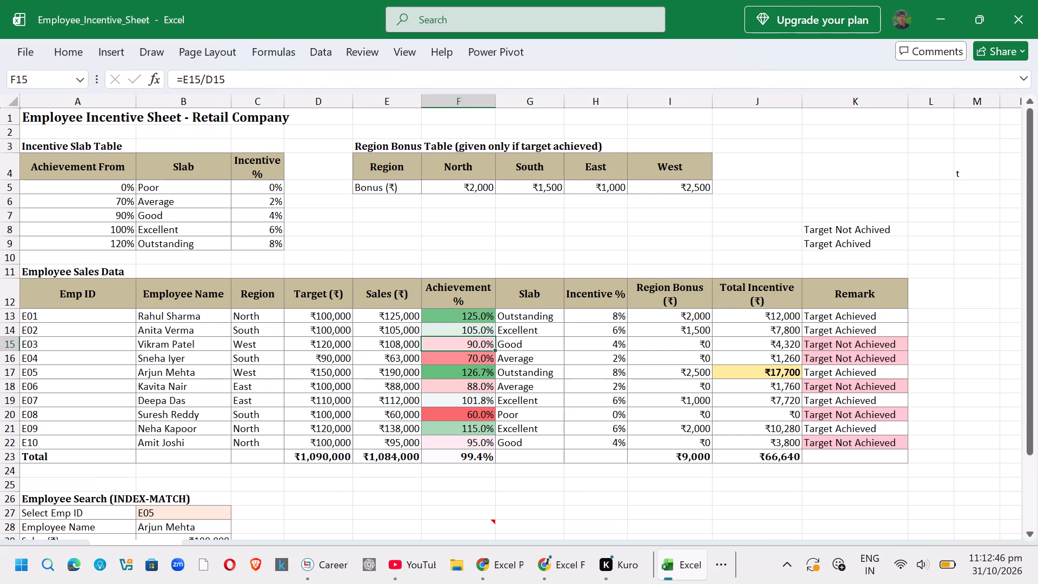
pyautogui.click(848, 348)
pyautogui.click(868, 227)
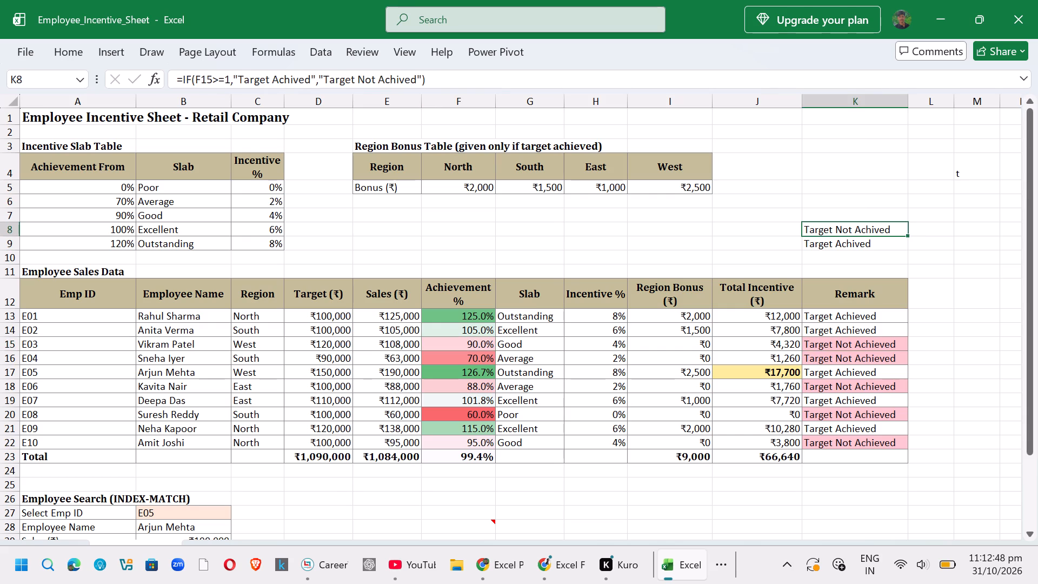
pyautogui.press('BackSpace')
pyautogui.press('Down')
pyautogui.press('BackSpace')
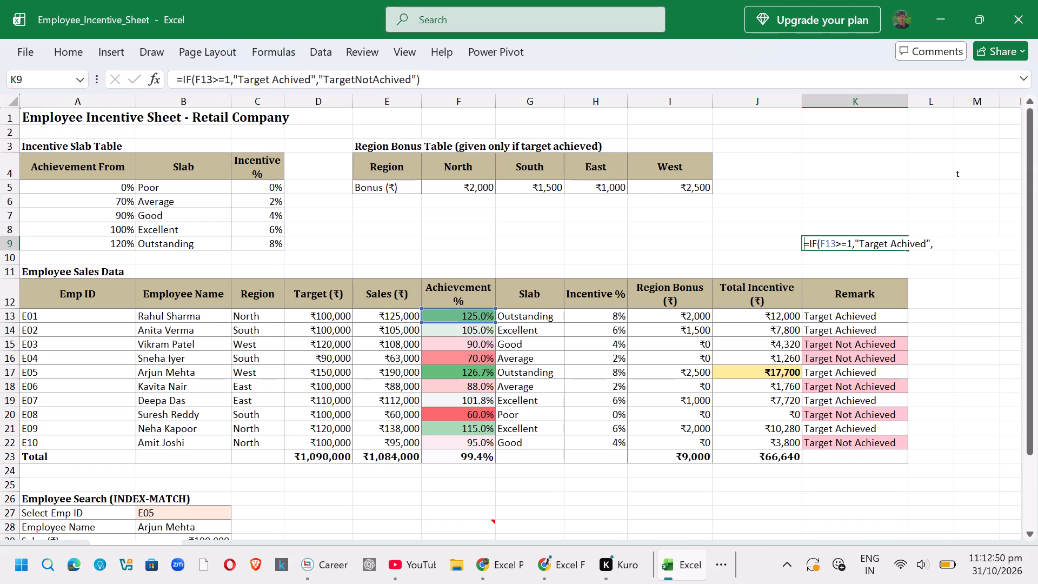
pyautogui.click(729, 227)
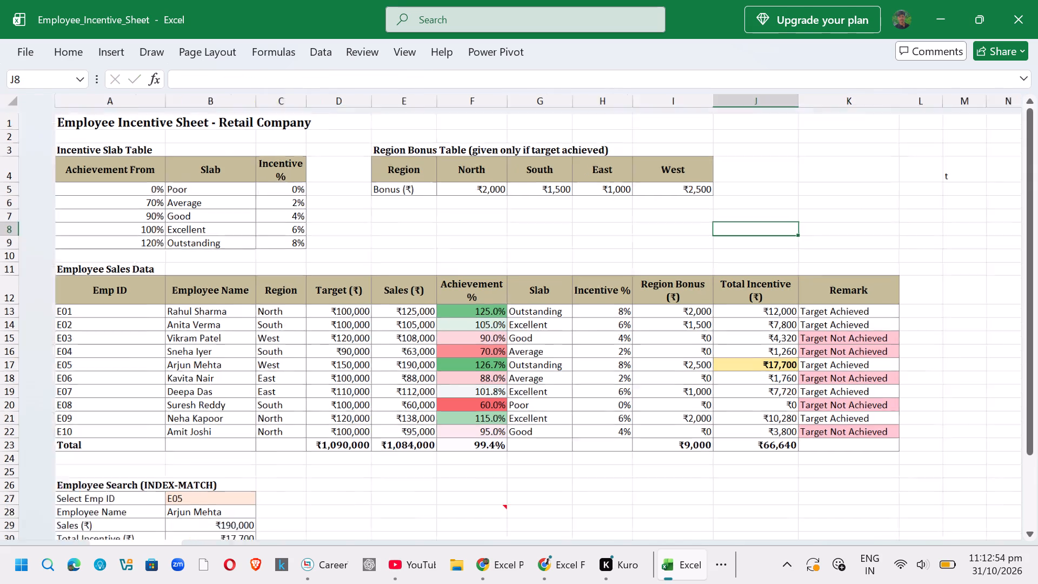
# Examine the Employee Search block's Employee Name and Sales INDEX-MATCH formulas and the Emp ID selector in B27 they depend on.
pyautogui.hscroll(3, 269, 328)
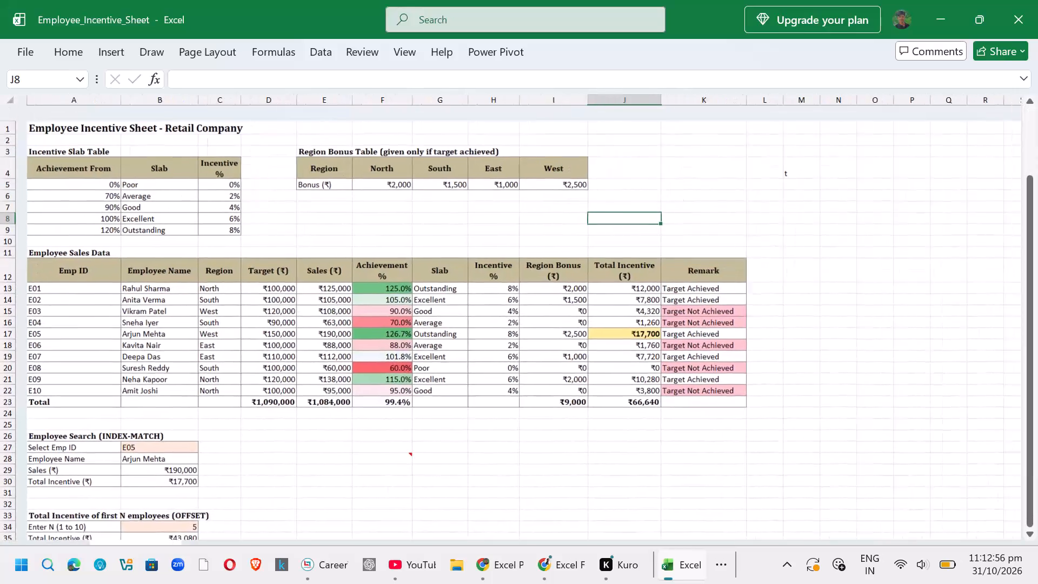
pyautogui.click(139, 449)
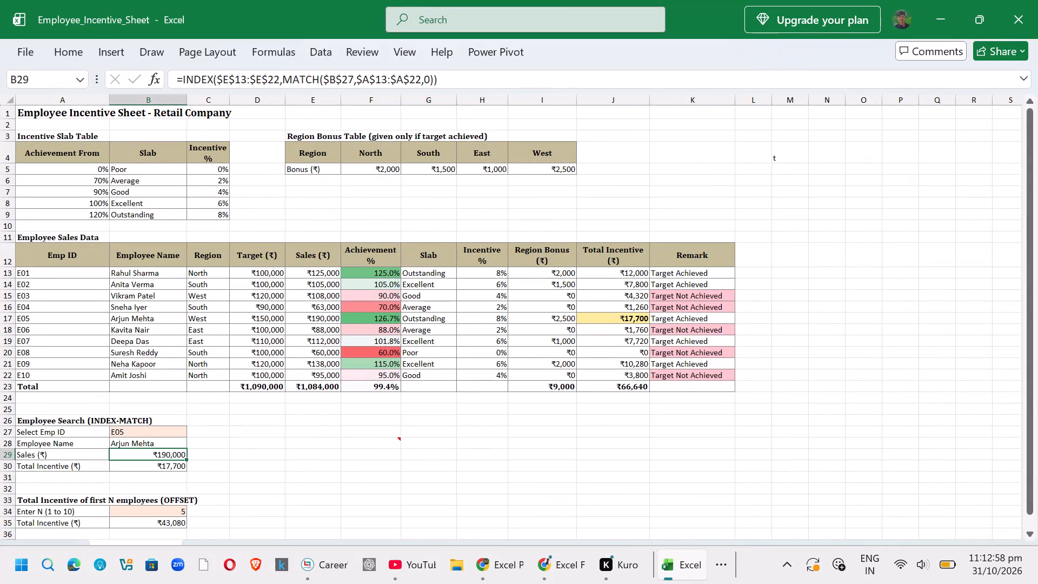
pyautogui.click(150, 441)
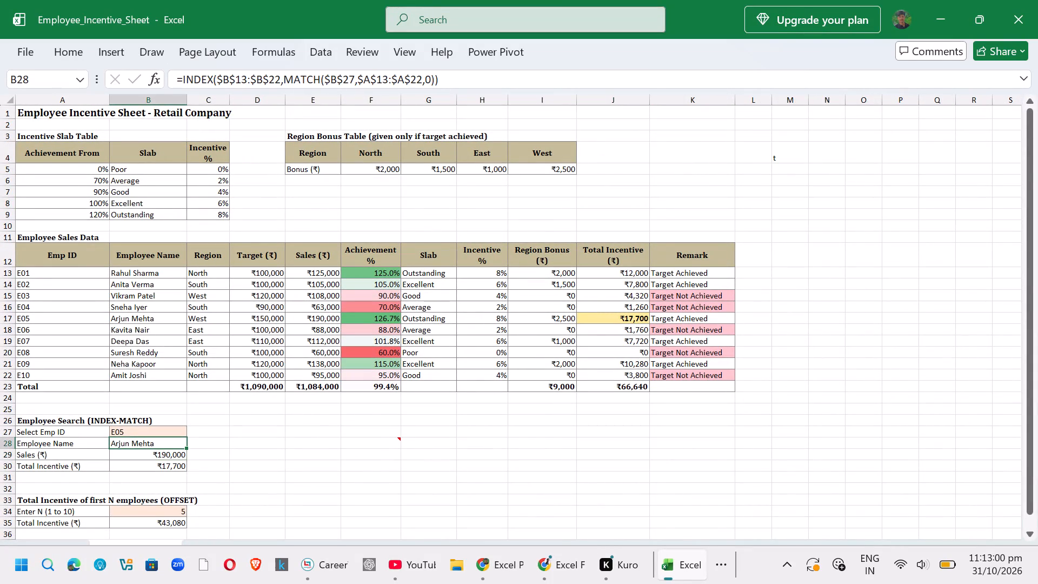
pyautogui.doubleClick(164, 432)
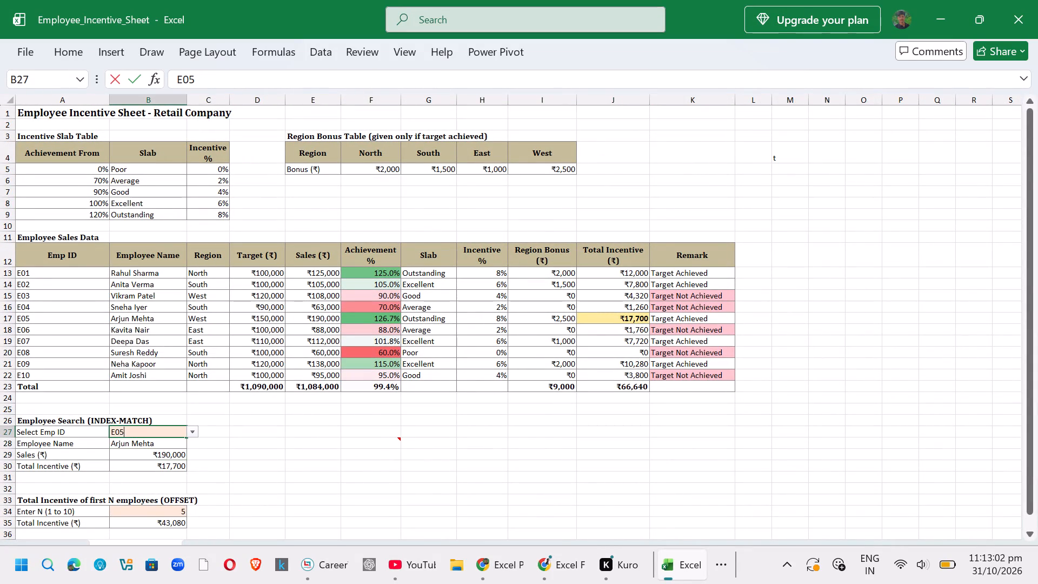
pyautogui.click(141, 446)
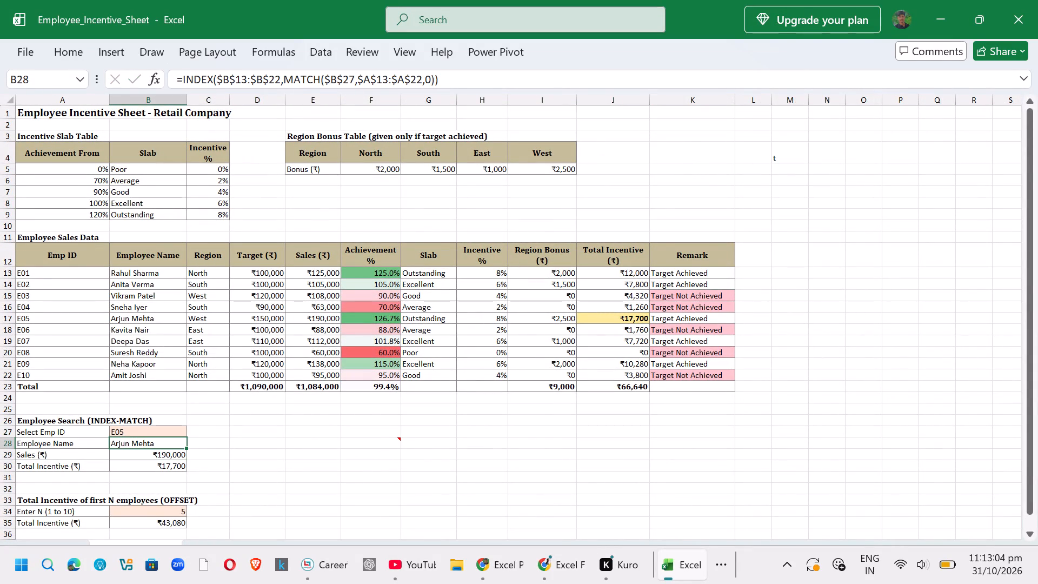
pyautogui.click(149, 434)
pyautogui.click(138, 443)
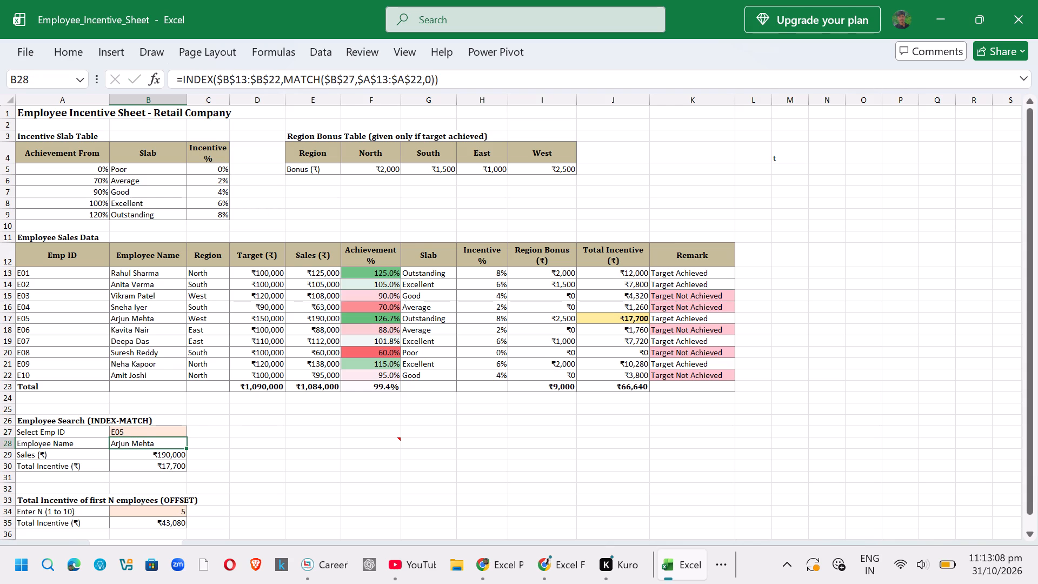
pyautogui.hscroll(1, 138, 443)
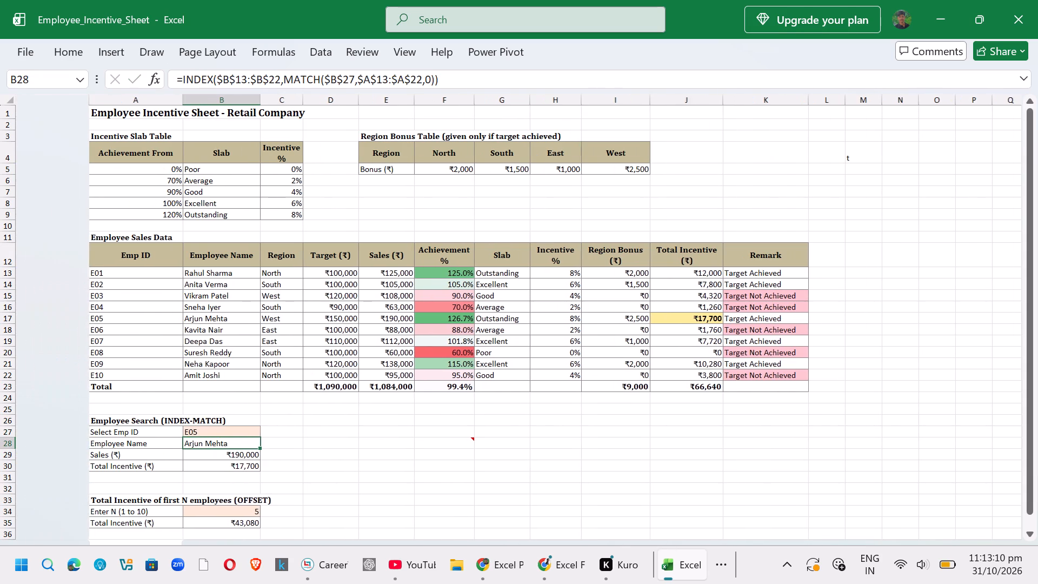
pyautogui.hscroll(1, 138, 443)
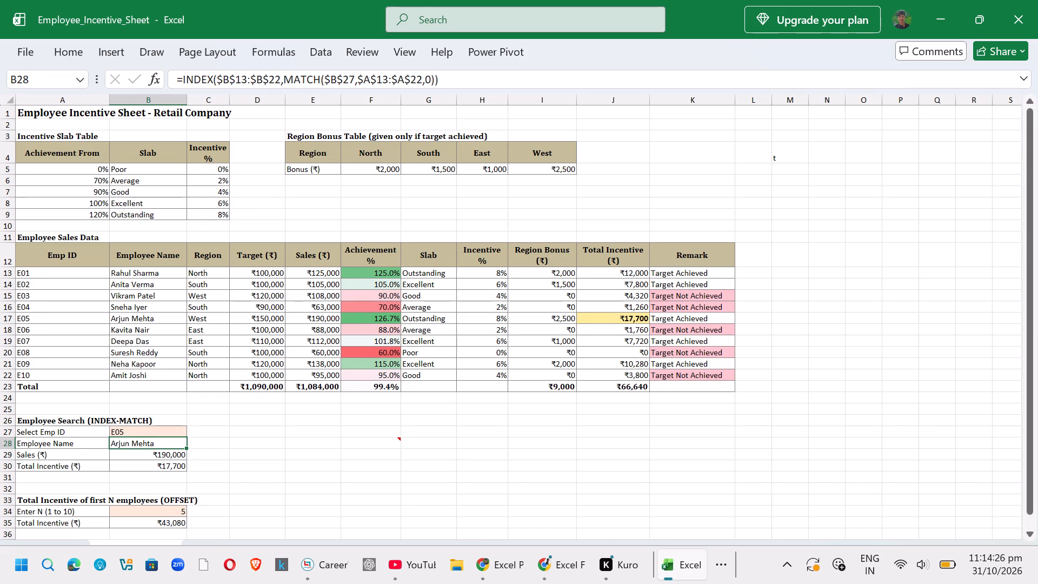
pyautogui.hscroll(1, 156, 203)
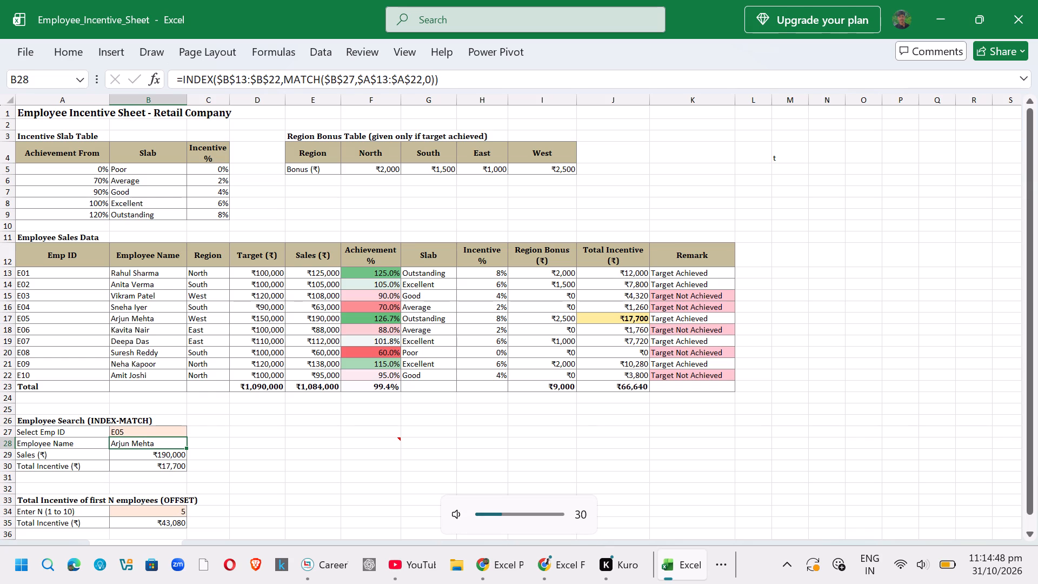
# Examine the Sales and Total Incentive INDEX-MATCH formulas in B29 and B30, and the OFFSET total in B35 with its N input.
pyautogui.click(343, 363)
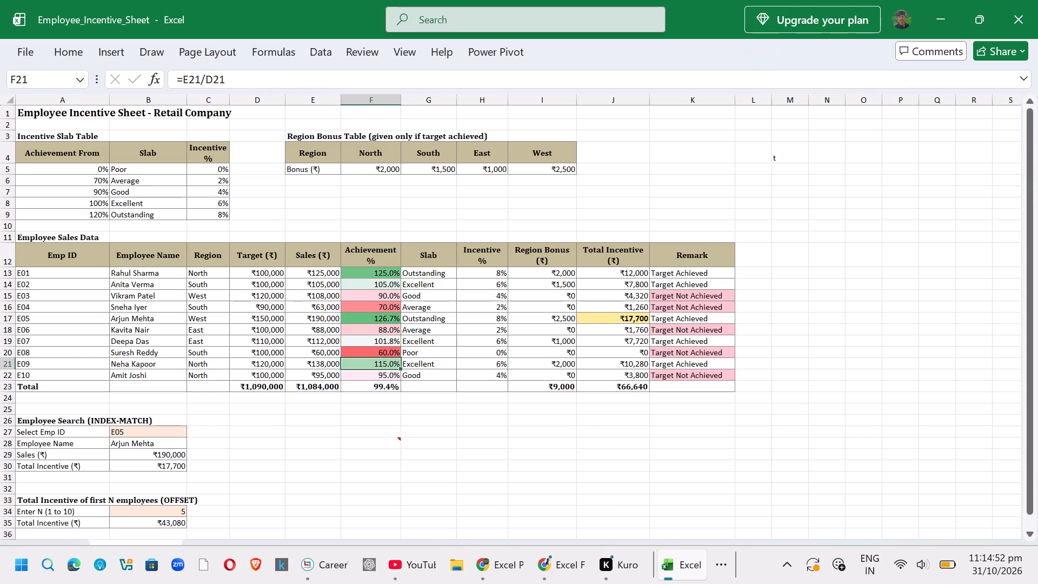
pyautogui.click(149, 317)
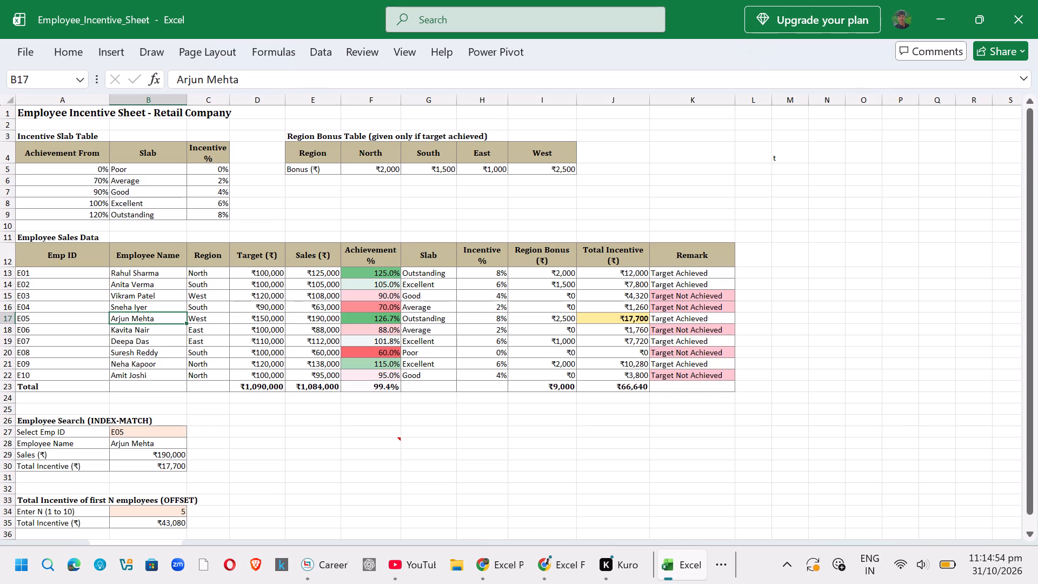
pyautogui.click(162, 456)
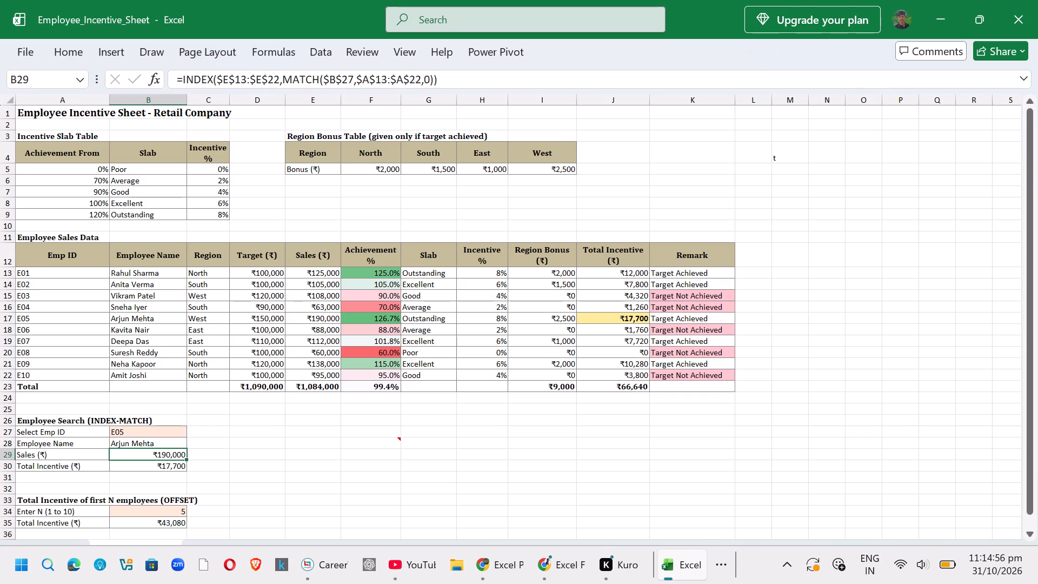
pyautogui.click(152, 468)
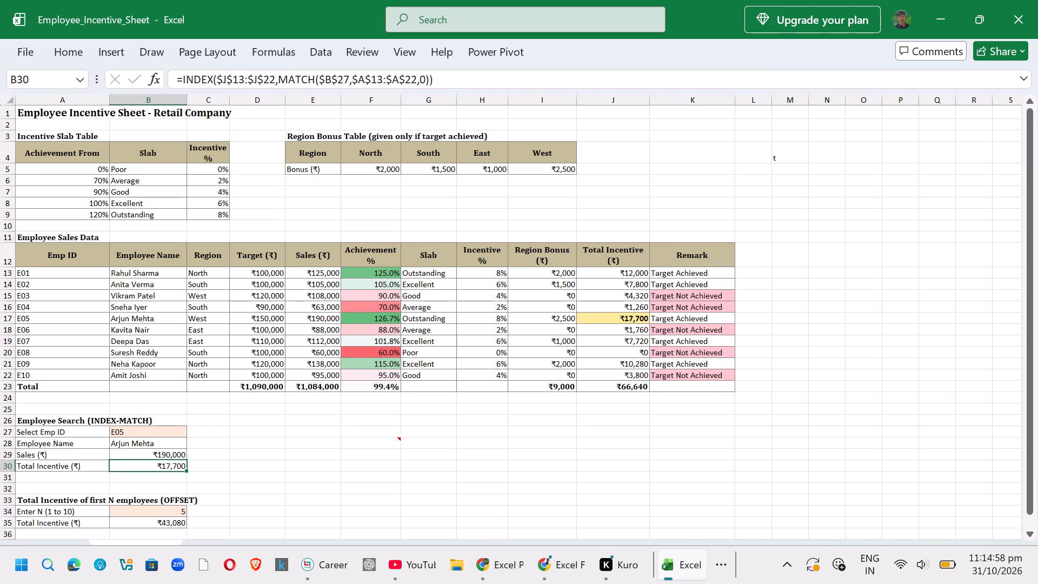
pyautogui.click(155, 450)
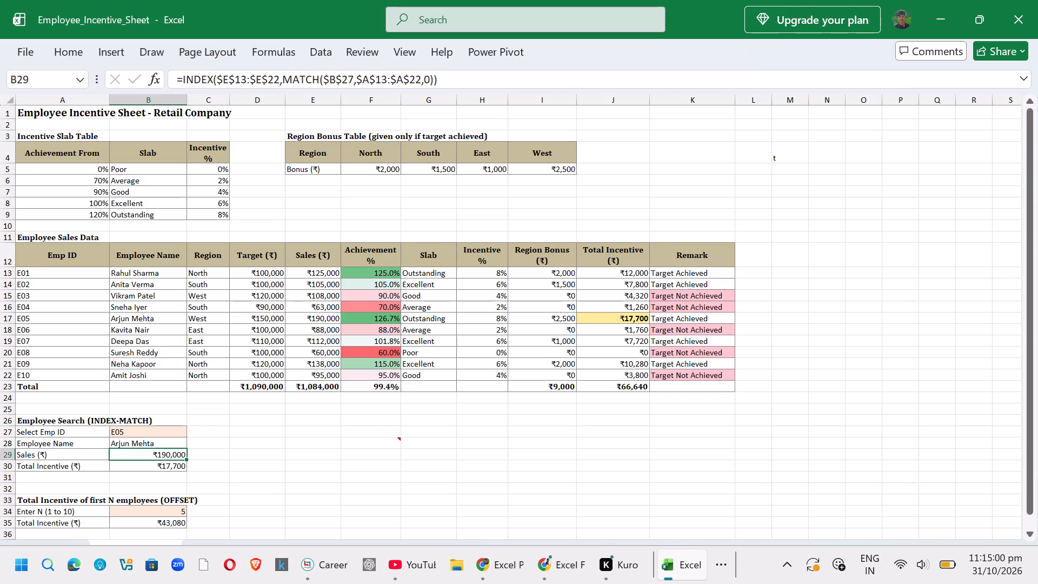
pyautogui.click(149, 523)
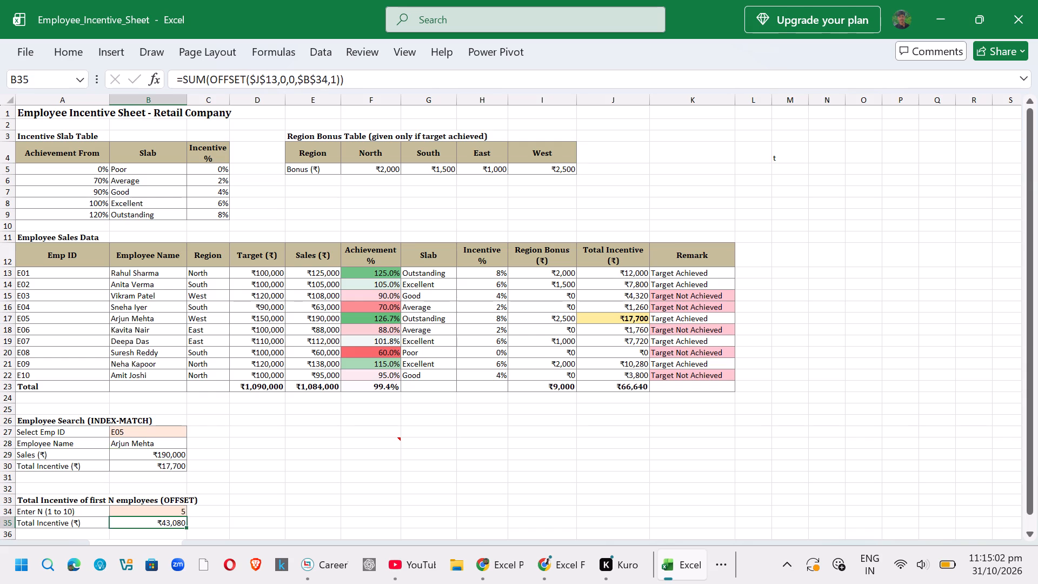
pyautogui.click(156, 516)
pyautogui.click(151, 509)
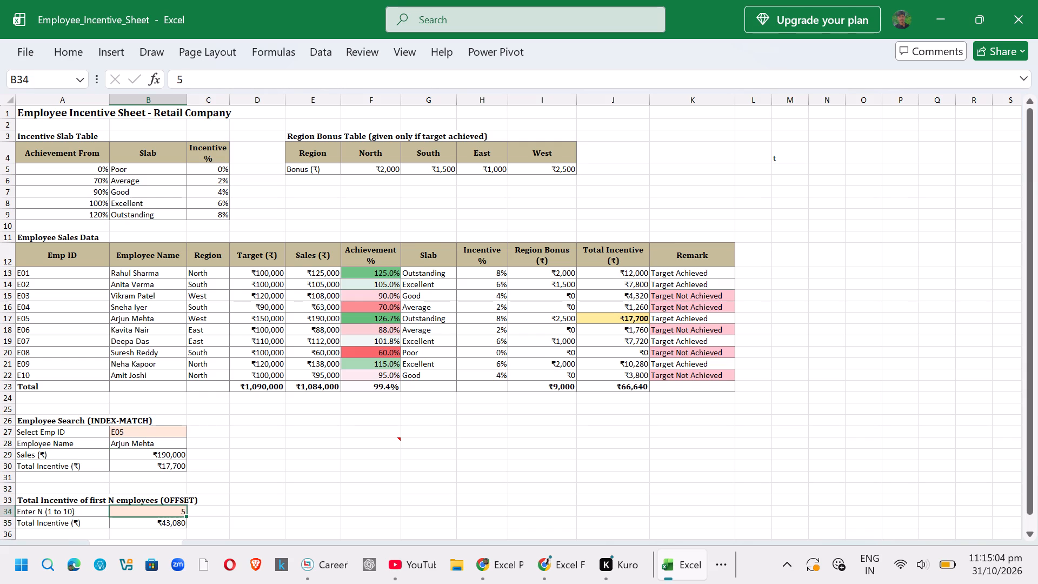
pyautogui.click(154, 463)
pyautogui.click(162, 452)
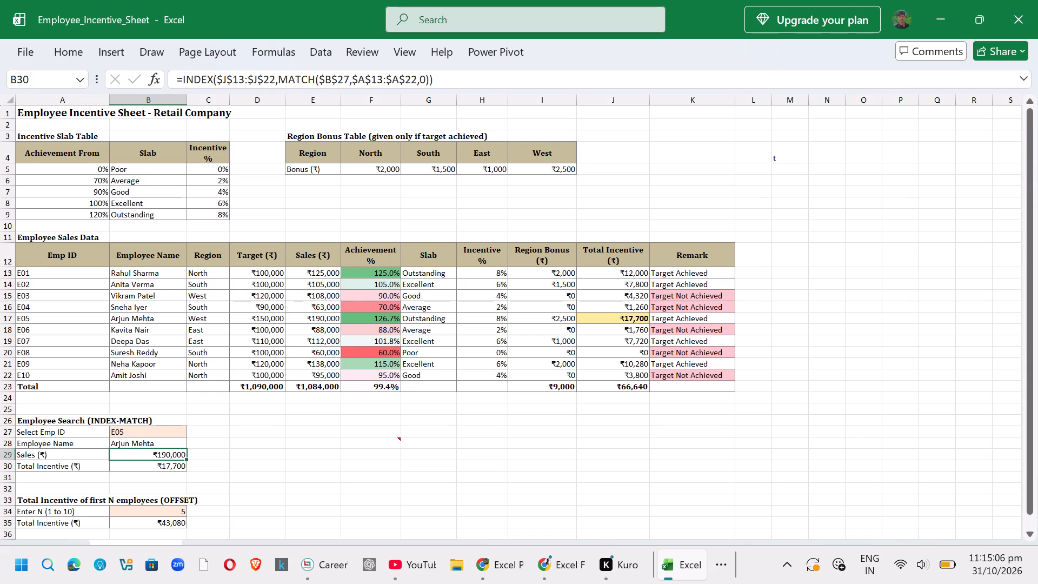
pyautogui.click(203, 455)
pyautogui.press('Left')
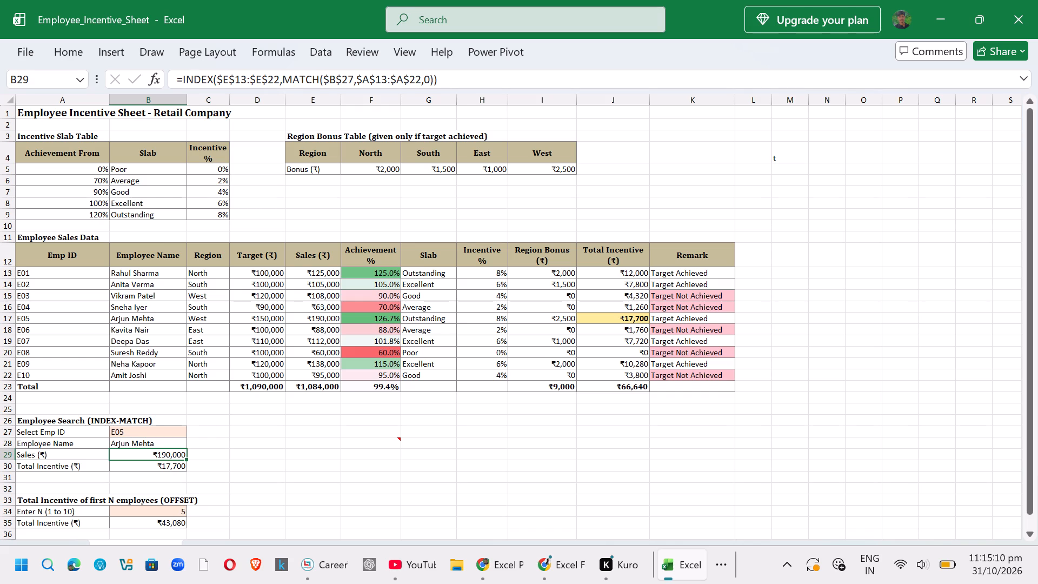
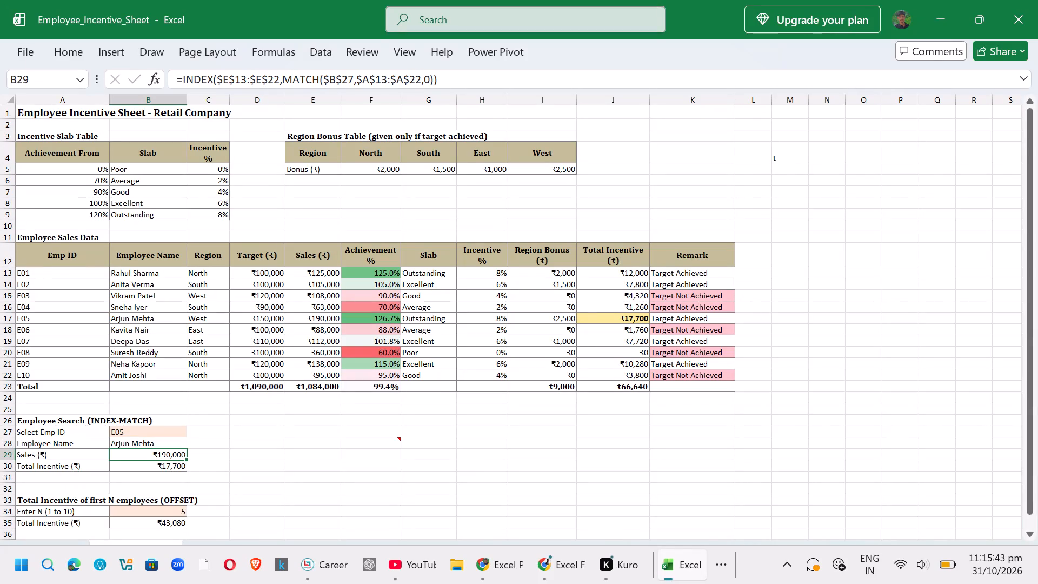
pyautogui.click(158, 444)
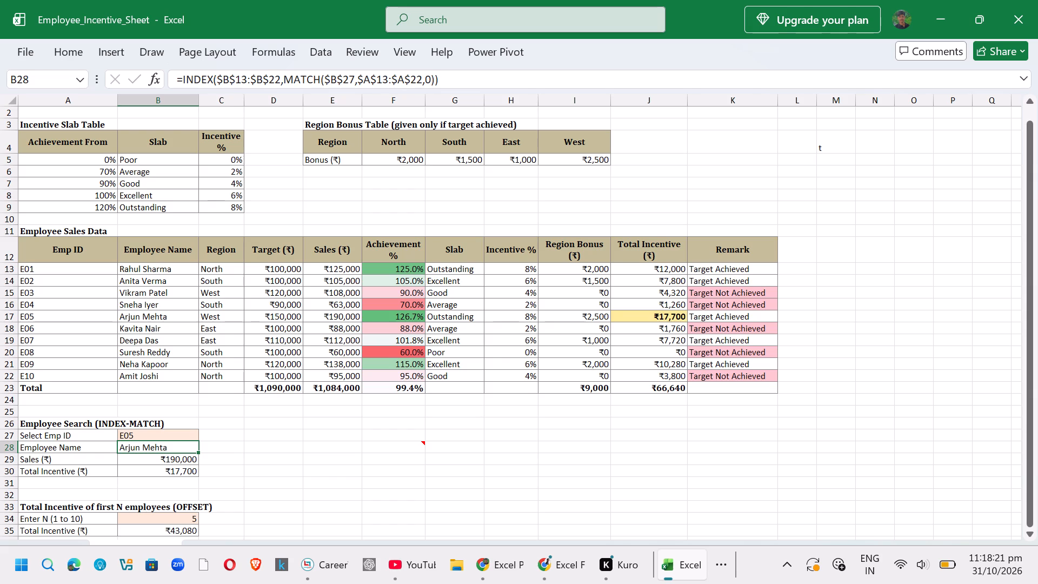
# Enter the practice formula =INDEX(B13:K22,MATCH(B27,B13:B22,0)) in E26, accepting Excel's closing-bracket correction.
pyautogui.click(348, 428)
pyautogui.press('=')
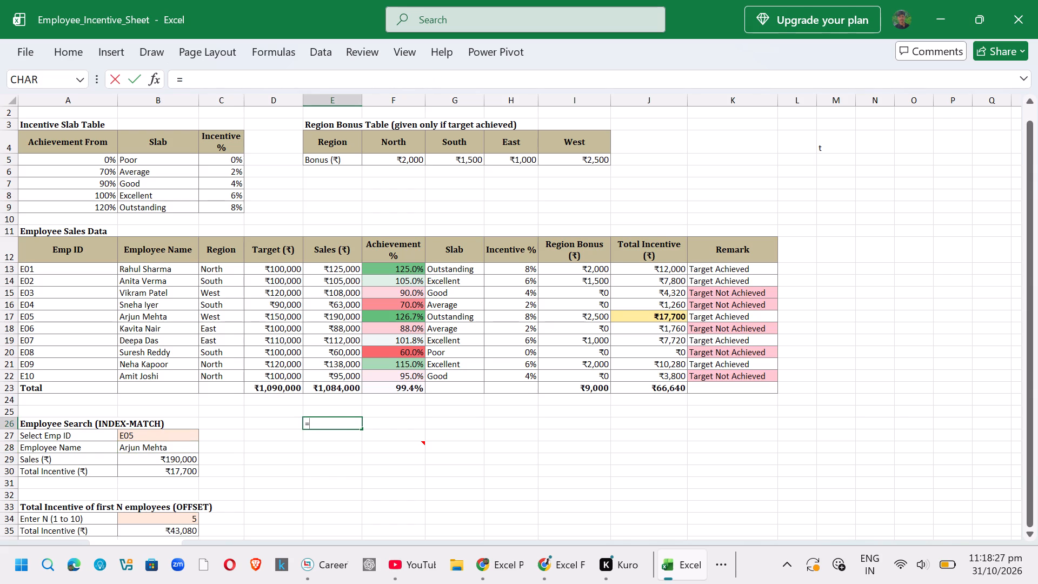
pyautogui.write('Index(')
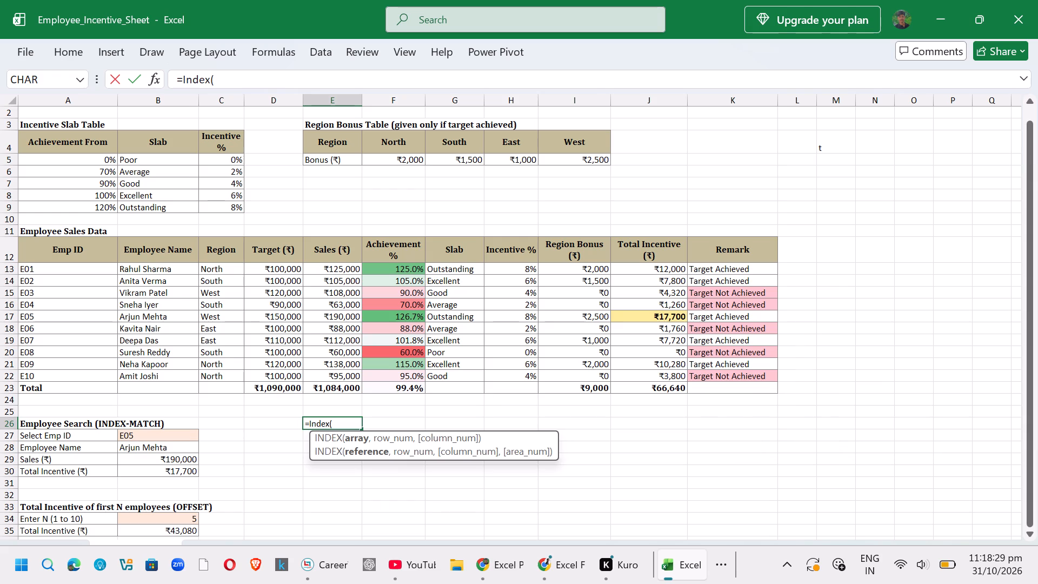
pyautogui.moveTo(121, 268); pyautogui.dragTo(727, 371)
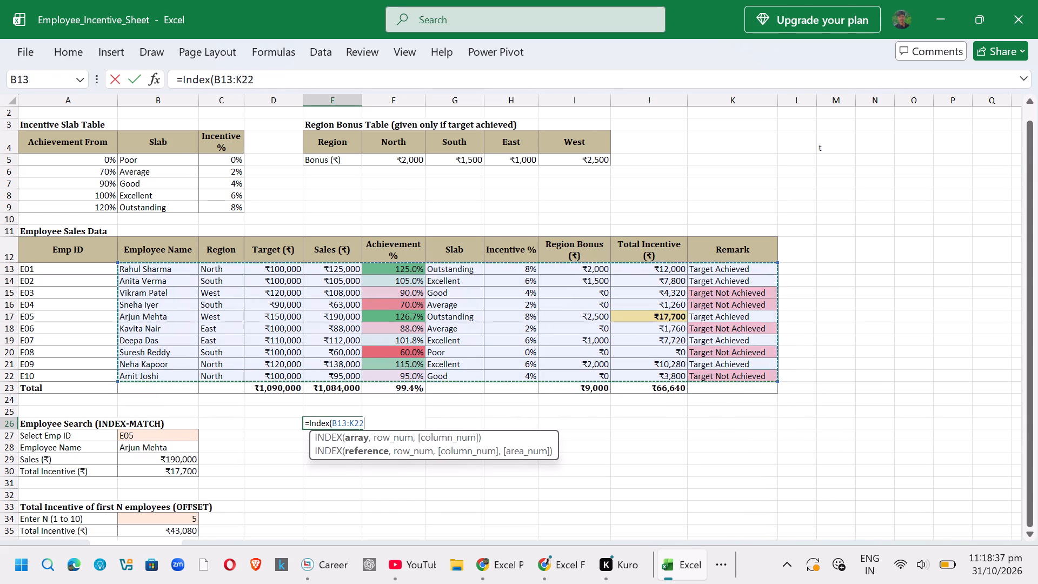
pyautogui.write(',match')
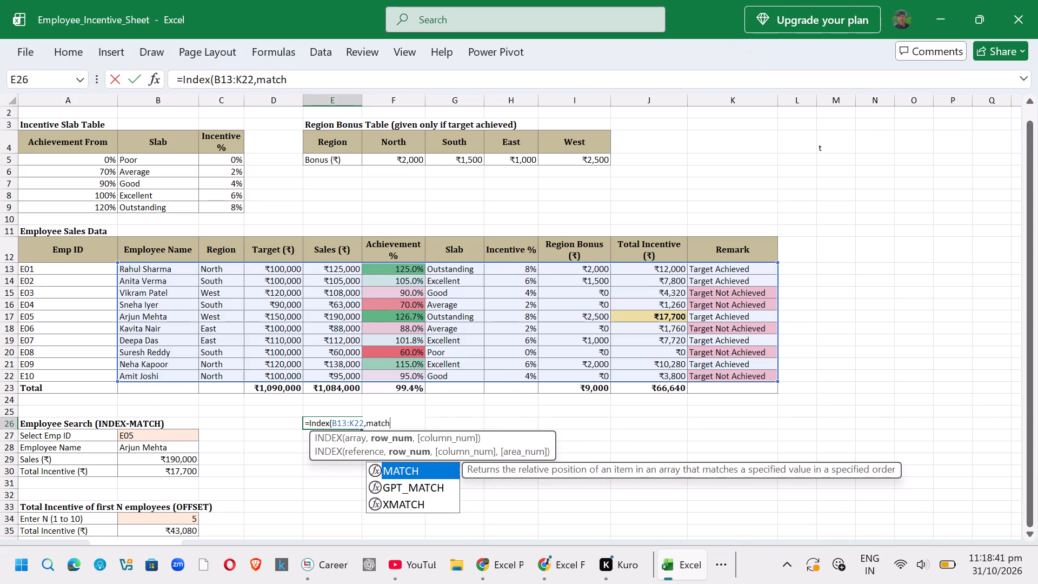
pyautogui.click(421, 479)
pyautogui.click(427, 471)
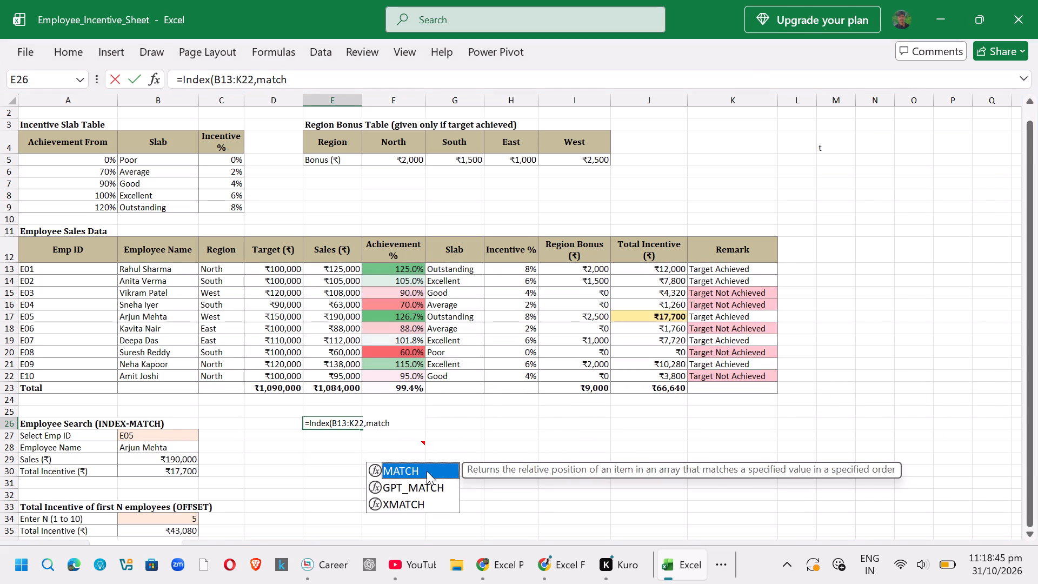
pyautogui.doubleClick(427, 471)
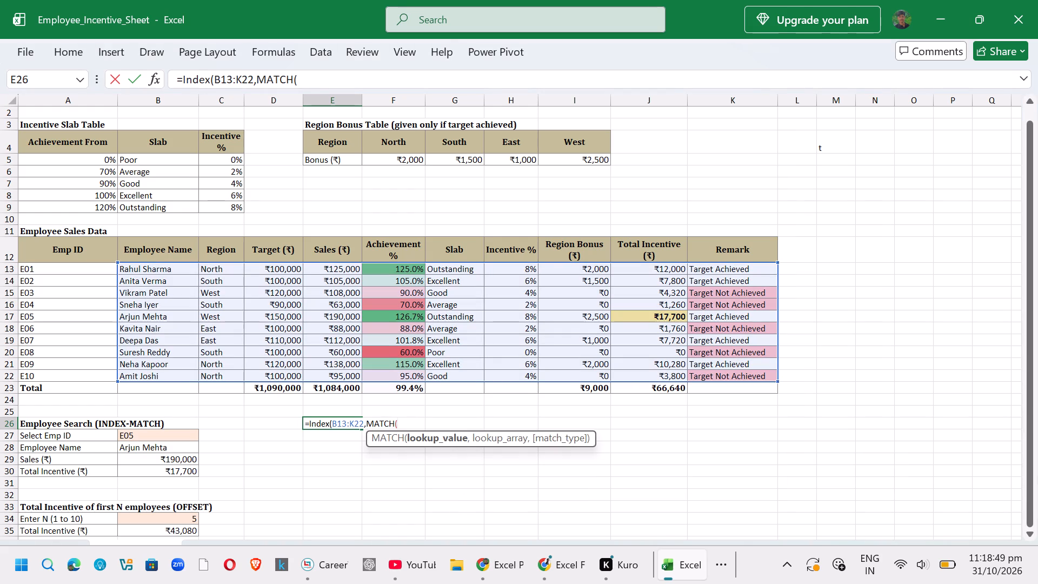
pyautogui.click(146, 435)
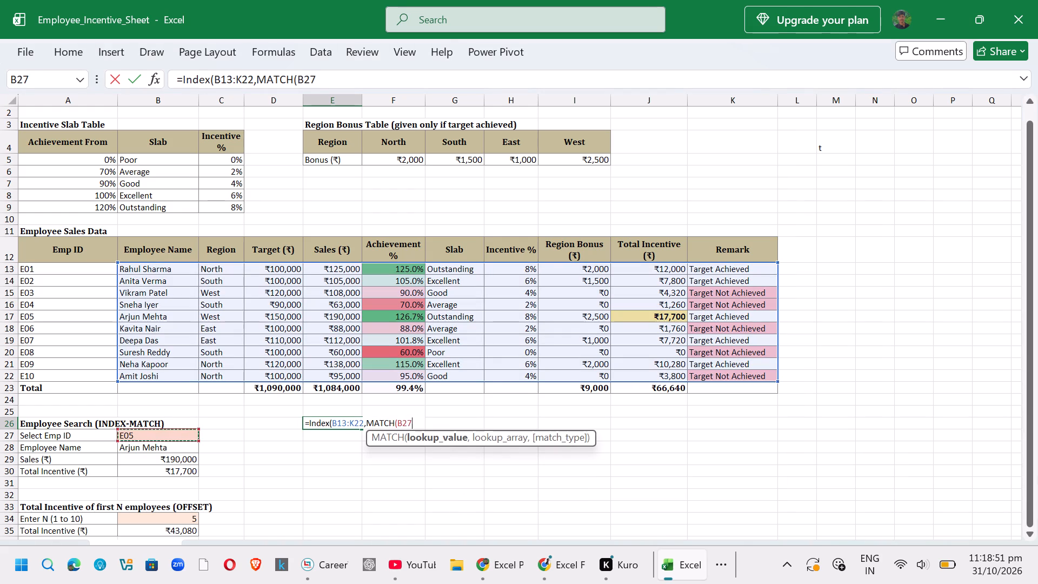
pyautogui.press(',')
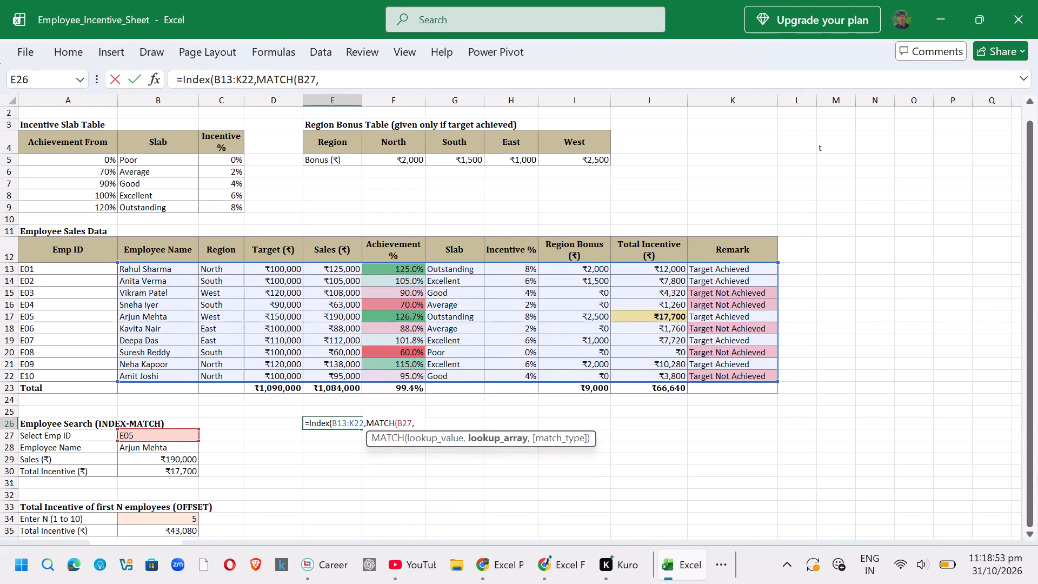
pyautogui.moveTo(122, 266); pyautogui.dragTo(172, 378)
pyautogui.hotkey('shift', ')')
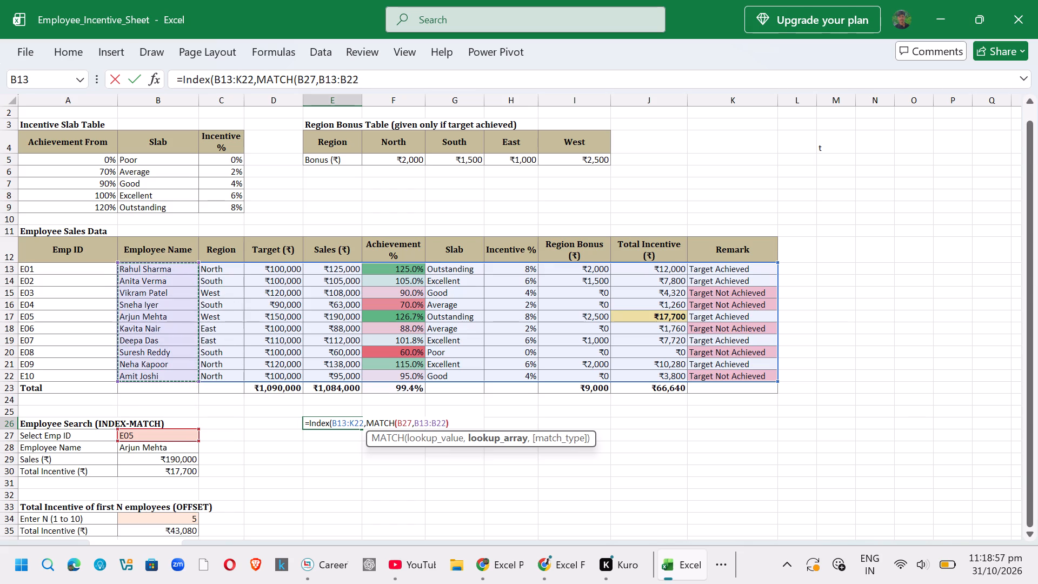
pyautogui.press('BackSpace')
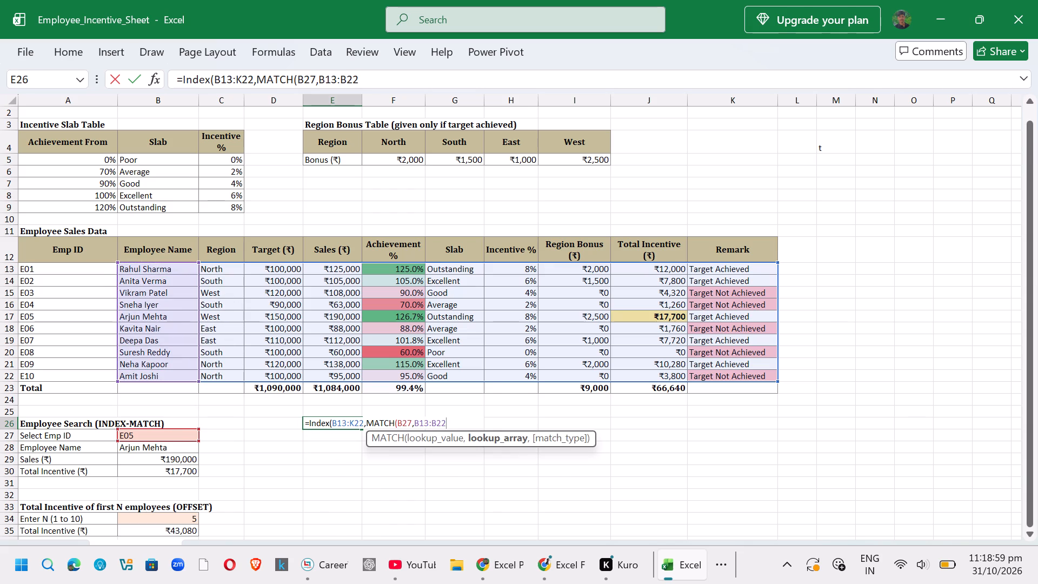
pyautogui.write(',00')
pyautogui.press('BackSpace')
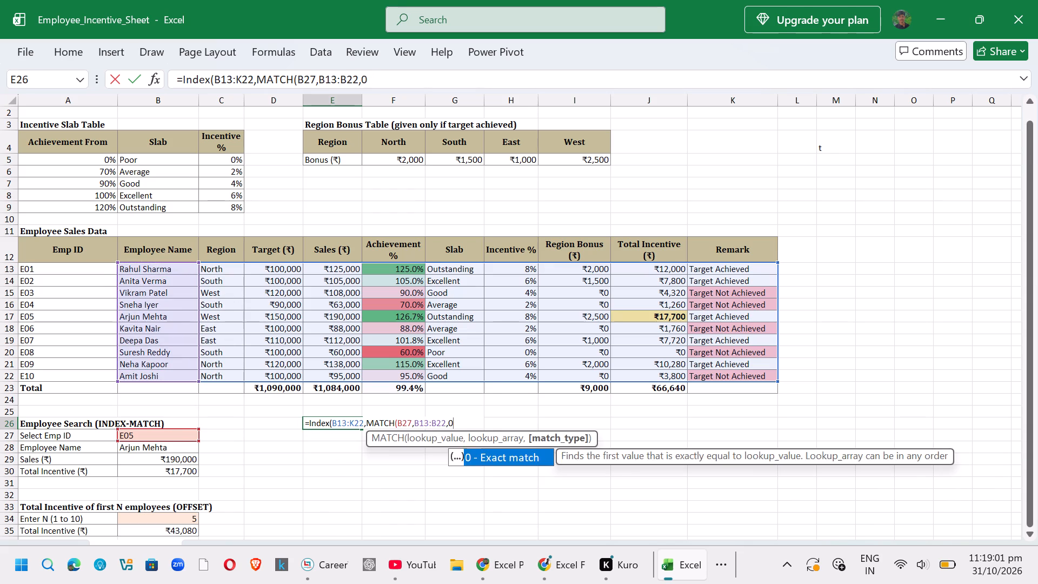
pyautogui.hotkey('shift', ')')
pyautogui.press('Return')
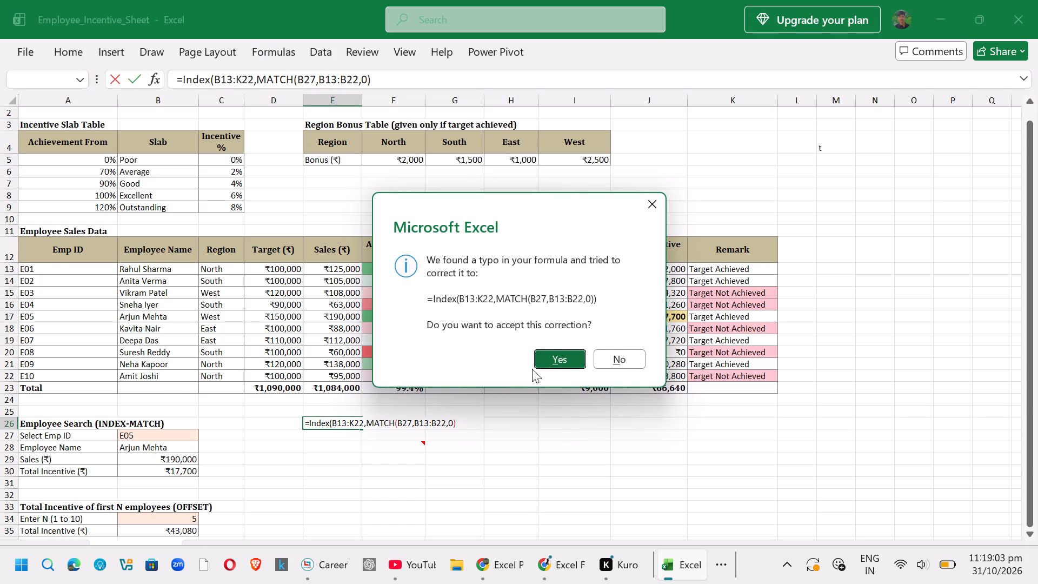
pyautogui.click(554, 359)
# Compare the practice INDEX-MATCH formula in E26 with the original Employee Name formula in B28.
pyautogui.doubleClick(334, 427)
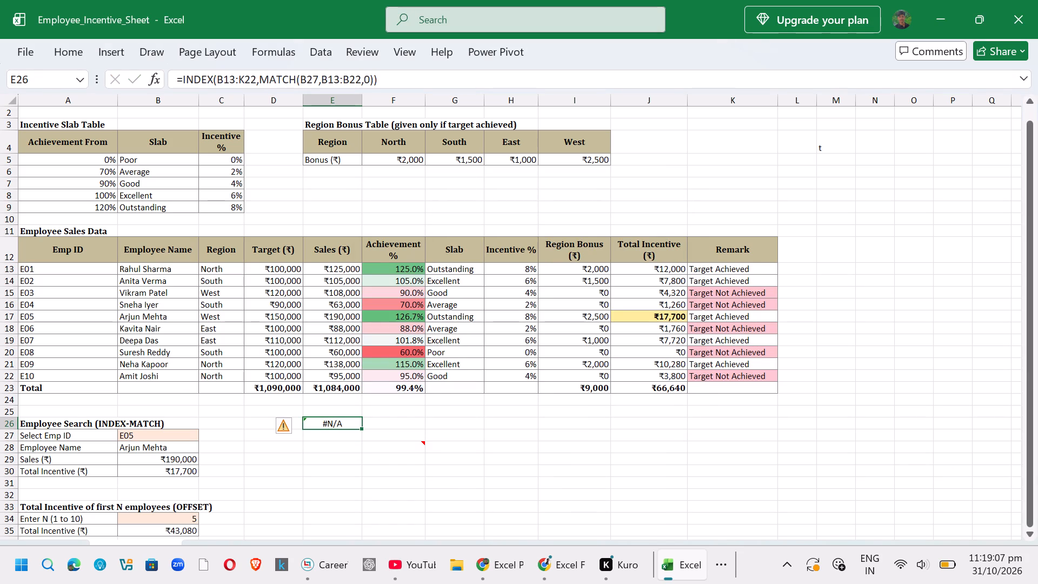
pyautogui.click(184, 450)
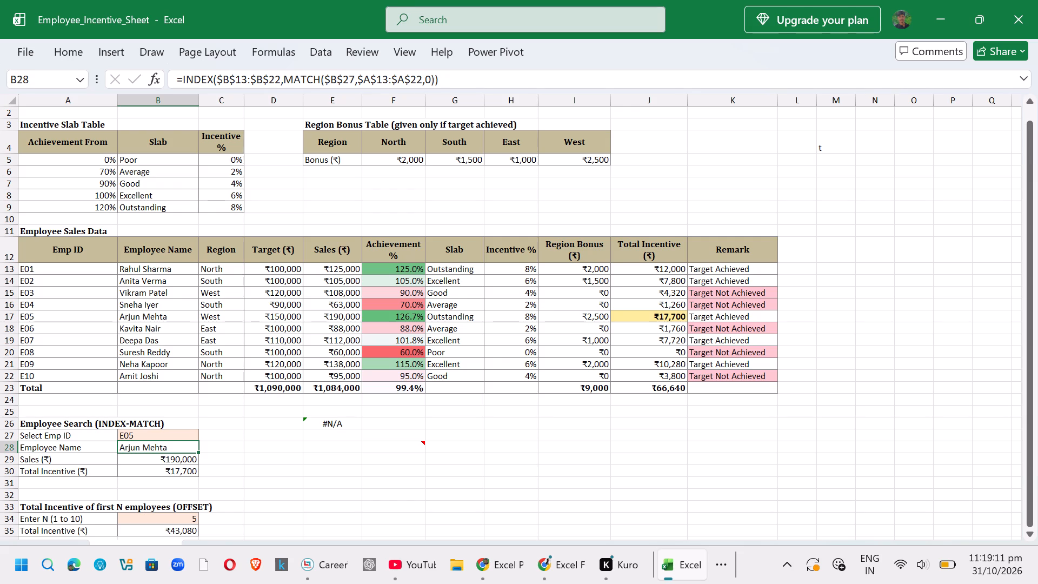
pyautogui.click(331, 431)
pyautogui.click(340, 422)
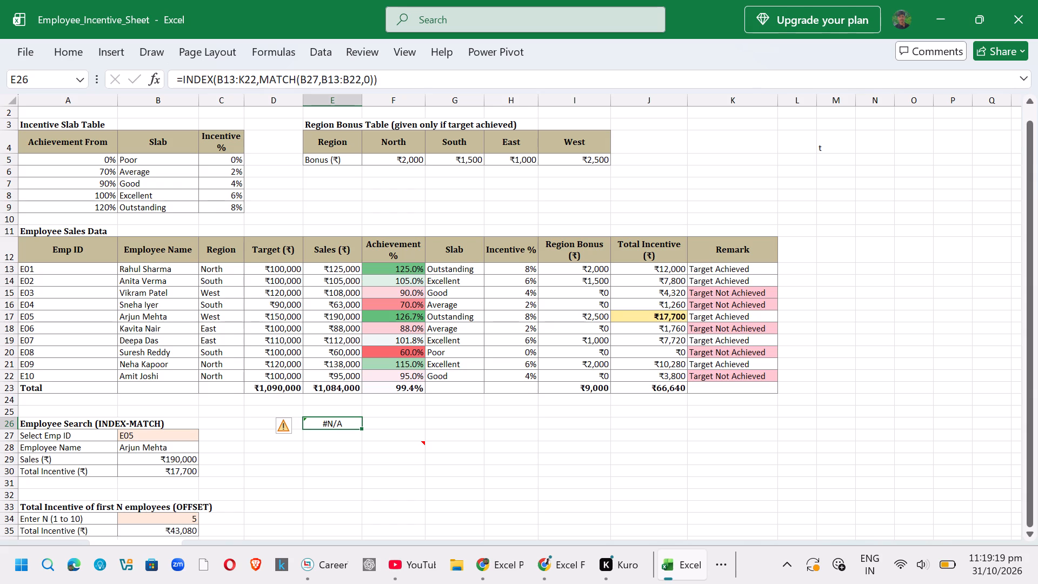
pyautogui.click(158, 449)
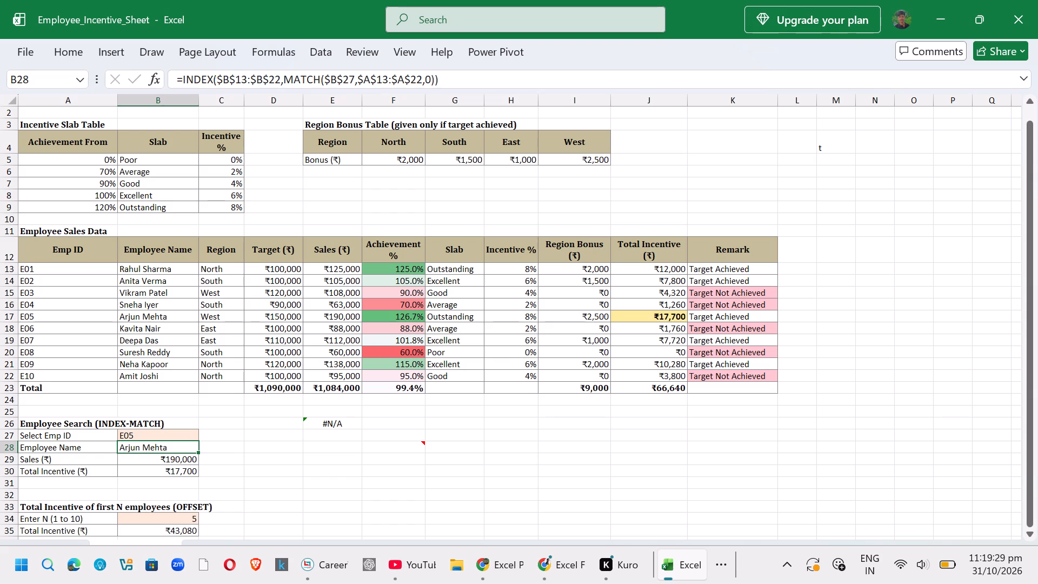
# Change the INDEX array in the E26 practice formula to B13:B22.
pyautogui.click(346, 428)
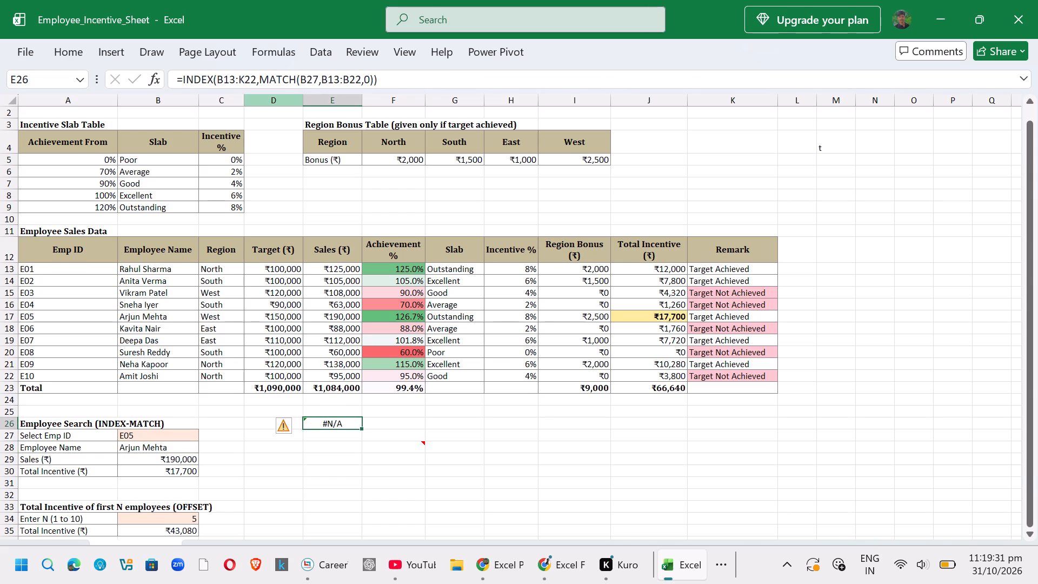
pyautogui.click(254, 81)
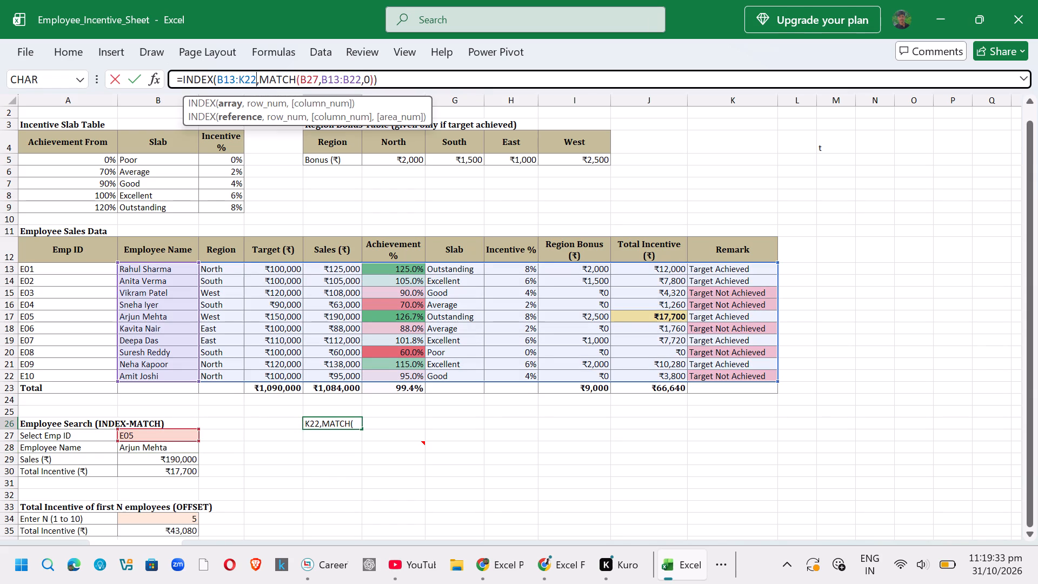
pyautogui.press('Left')
pyautogui.press('Left')
pyautogui.press('BackSpace')
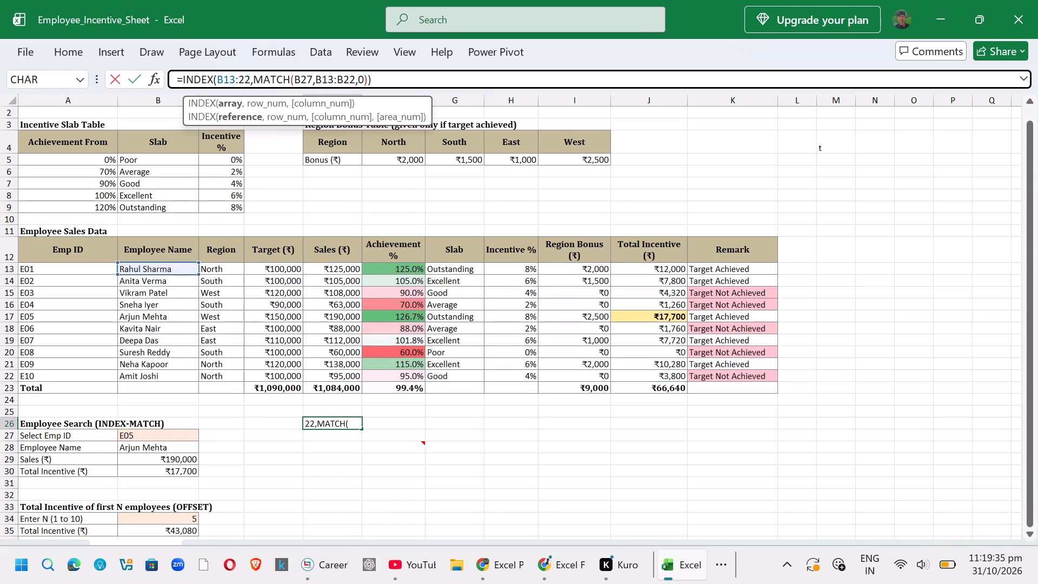
pyautogui.hotkey('shift', 'b')
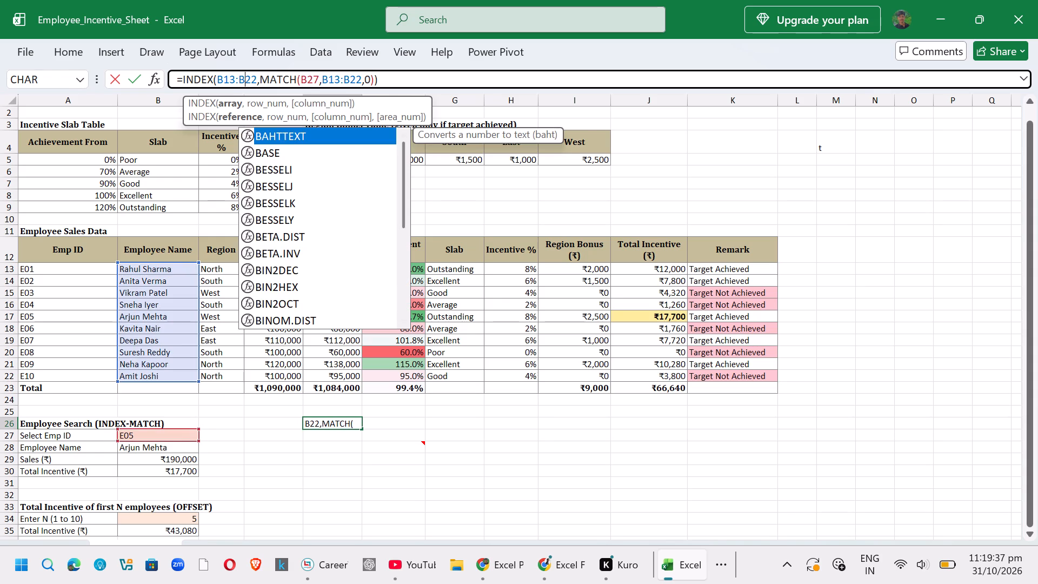
pyautogui.click(408, 415)
pyautogui.click(337, 433)
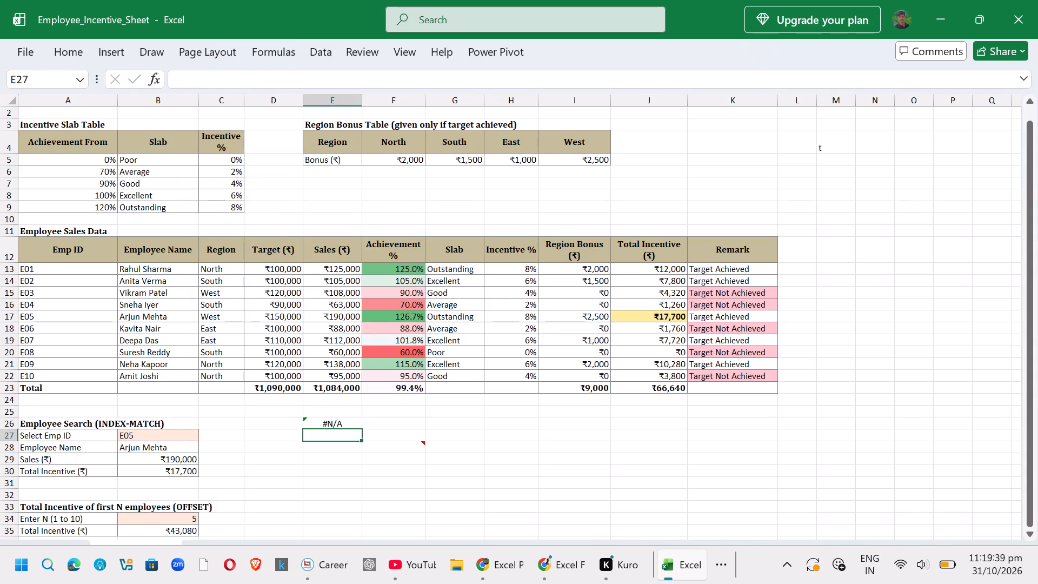
pyautogui.click(340, 427)
pyautogui.click(348, 418)
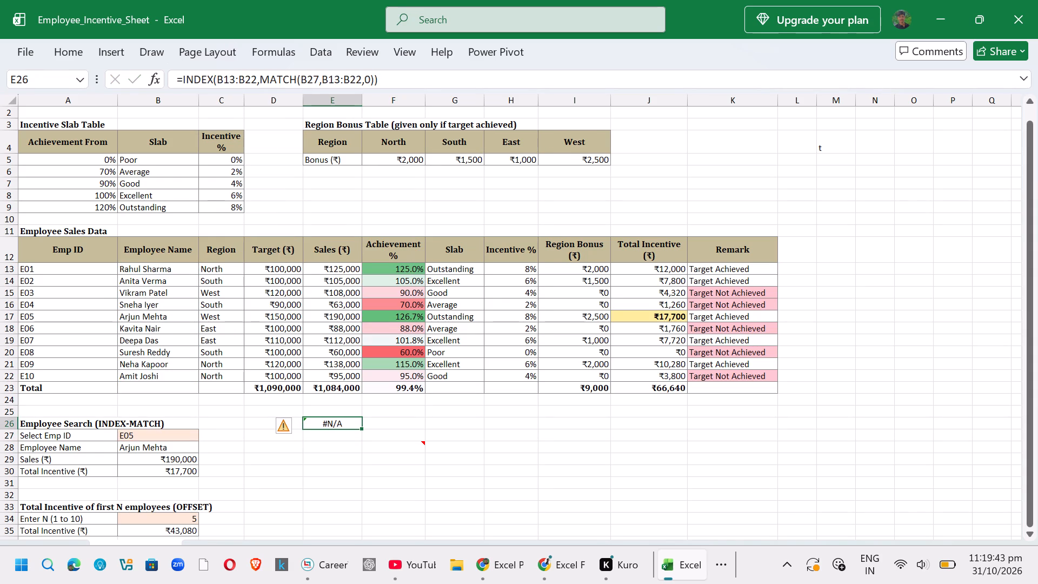
# Check the original Employee Name formula in B28 and change the MATCH lookup array in E26 to the Emp ID range A13:A22.
pyautogui.click(166, 442)
pyautogui.click(179, 431)
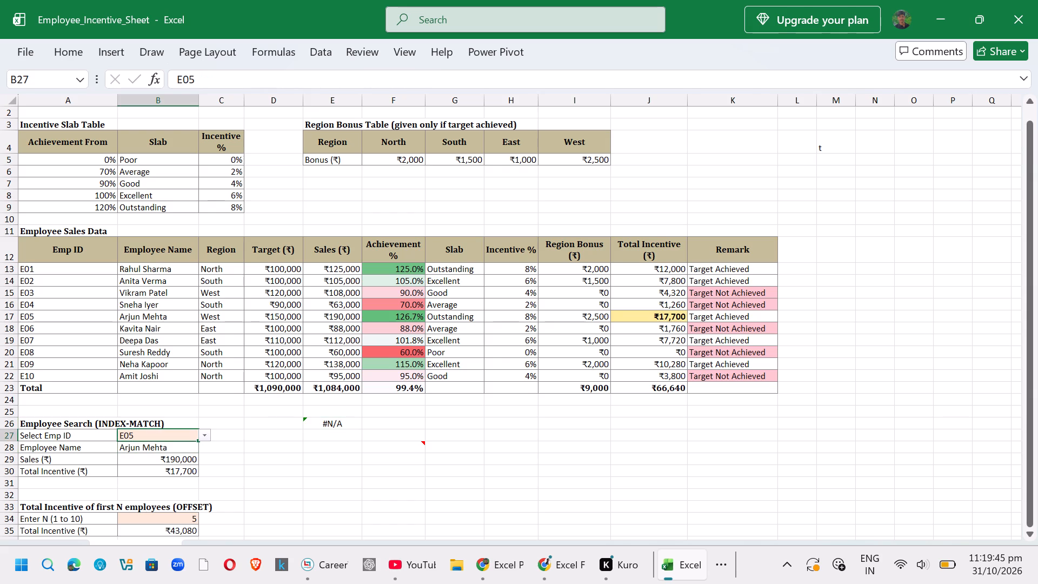
pyautogui.click(159, 460)
pyautogui.click(173, 446)
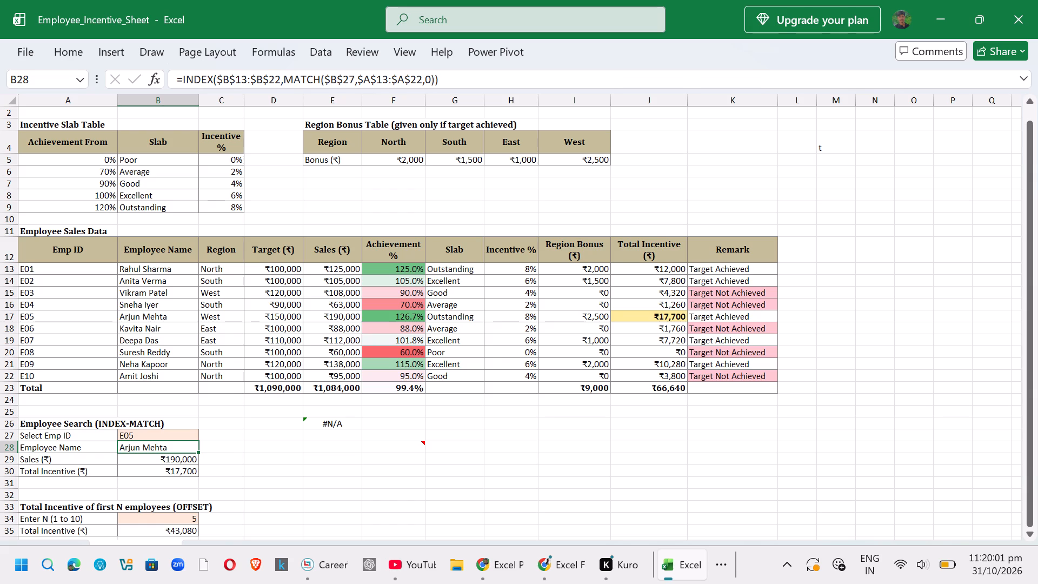
pyautogui.click(328, 424)
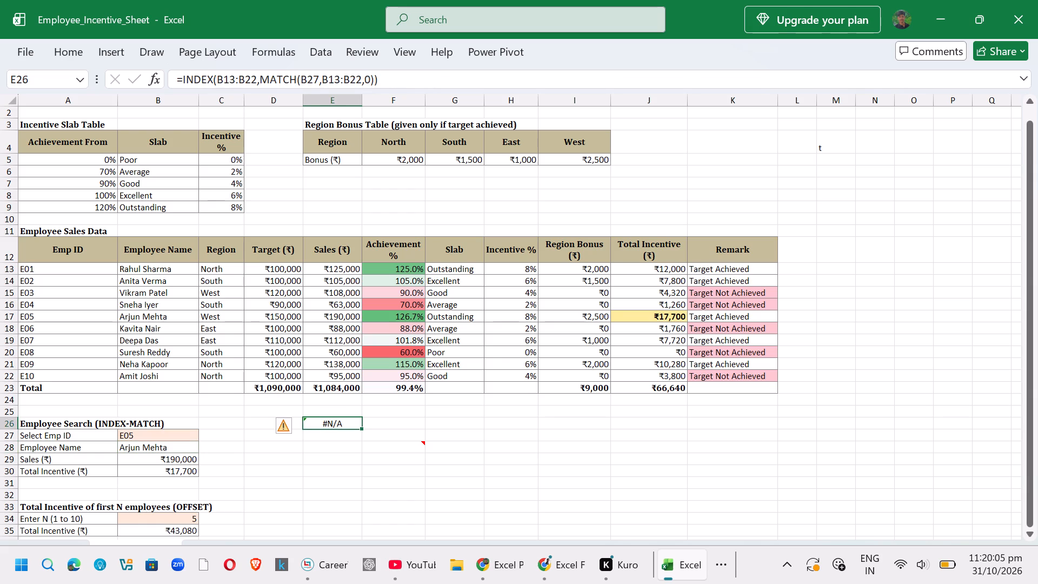
pyautogui.click(331, 79)
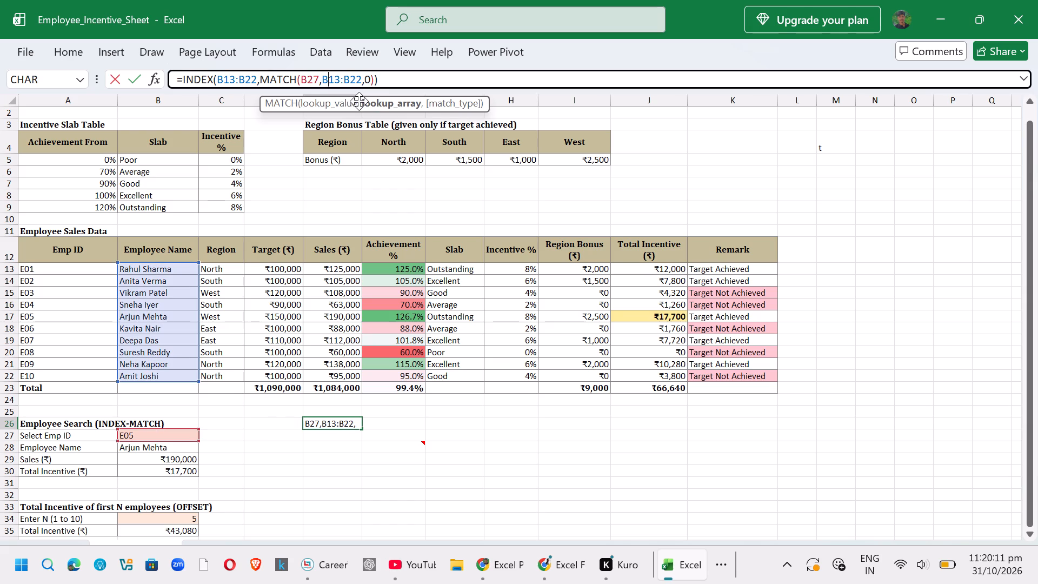
pyautogui.press('Right')
pyautogui.press('Right')
pyautogui.press('Right')
pyautogui.press('Right')
pyautogui.press('Right')
pyautogui.press('Right')
pyautogui.press('BackSpace')
pyautogui.press('BackSpace')
pyautogui.press('BackSpace')
pyautogui.press('BackSpace')
pyautogui.press('BackSpace')
pyautogui.press('BackSpace')
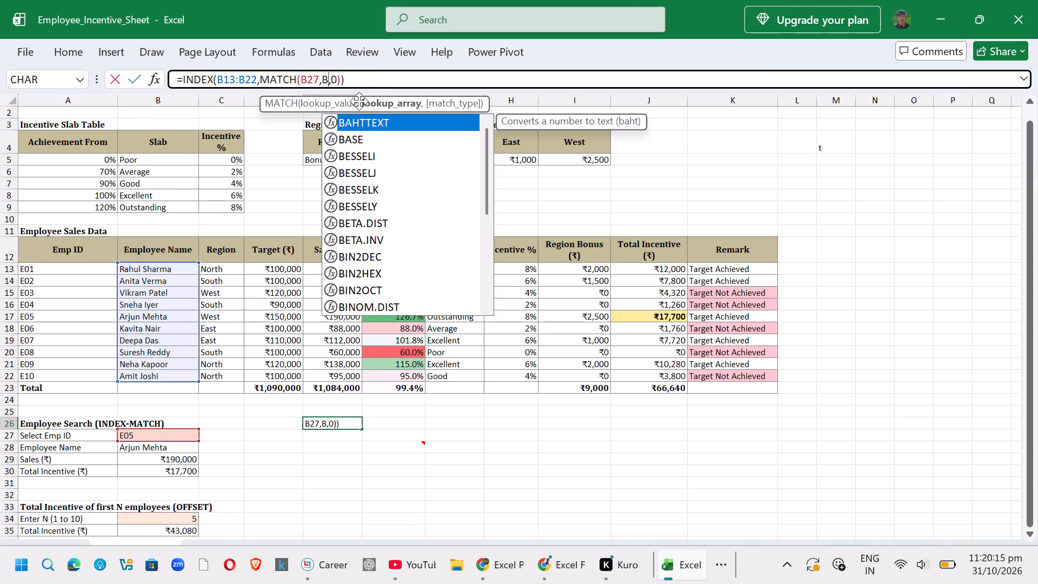
pyautogui.press('BackSpace')
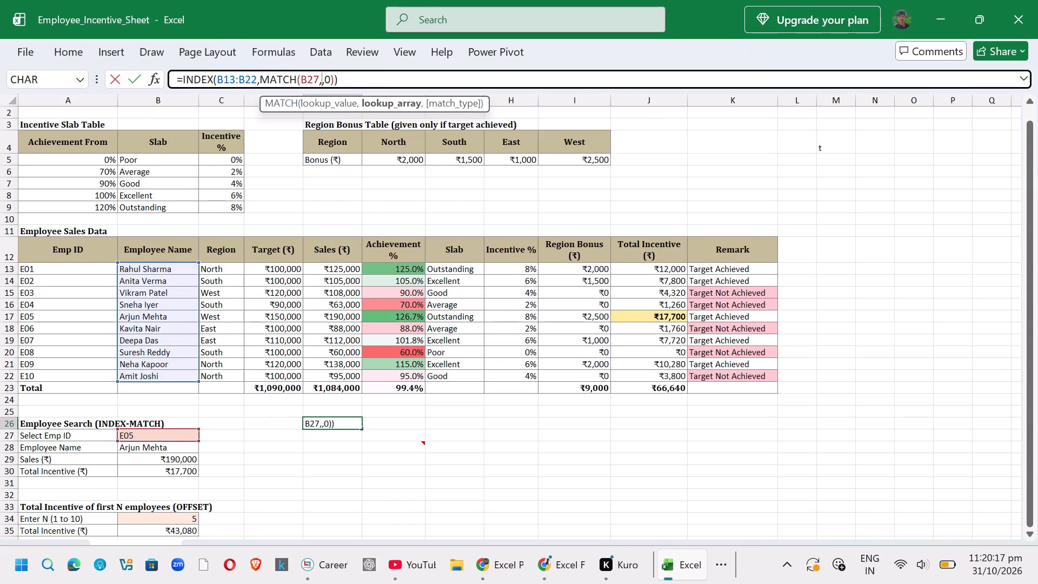
pyautogui.moveTo(23, 267); pyautogui.dragTo(86, 376)
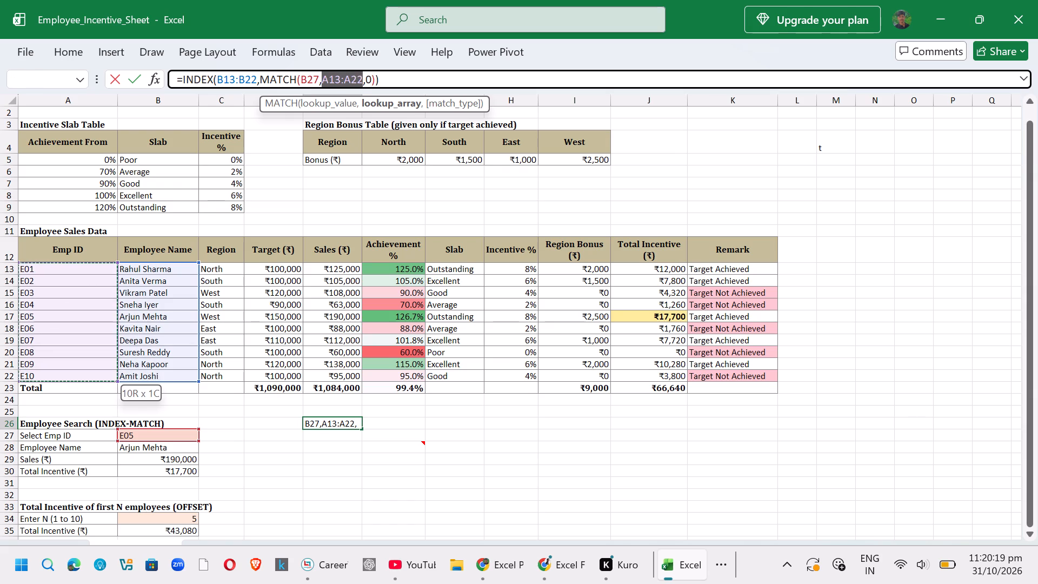
pyautogui.moveTo(86, 376); pyautogui.dragTo(85, 379)
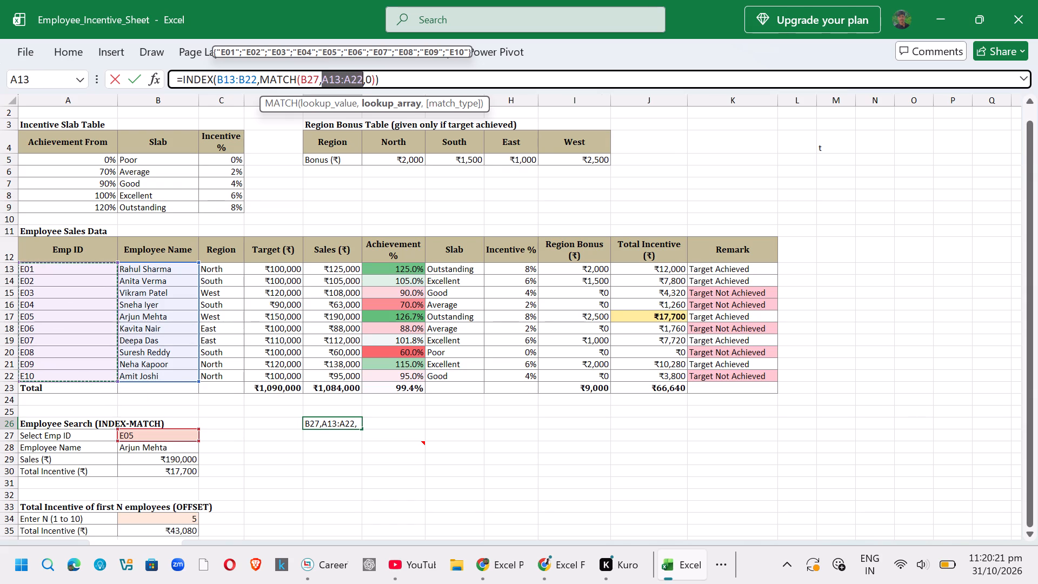
pyautogui.press('Return')
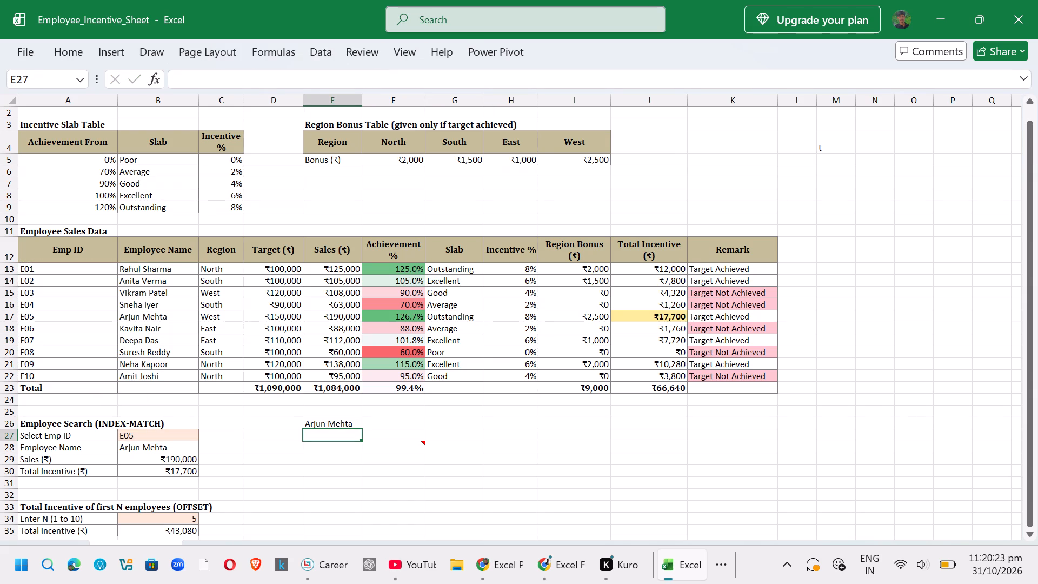
pyautogui.click(327, 419)
# Rebuild the lookup in E27 as =INDEX(B13:B22,MATCH(B27,A13:A22,0)), accepting the closing-bracket correction, and review the entered formula.
pyautogui.click(330, 440)
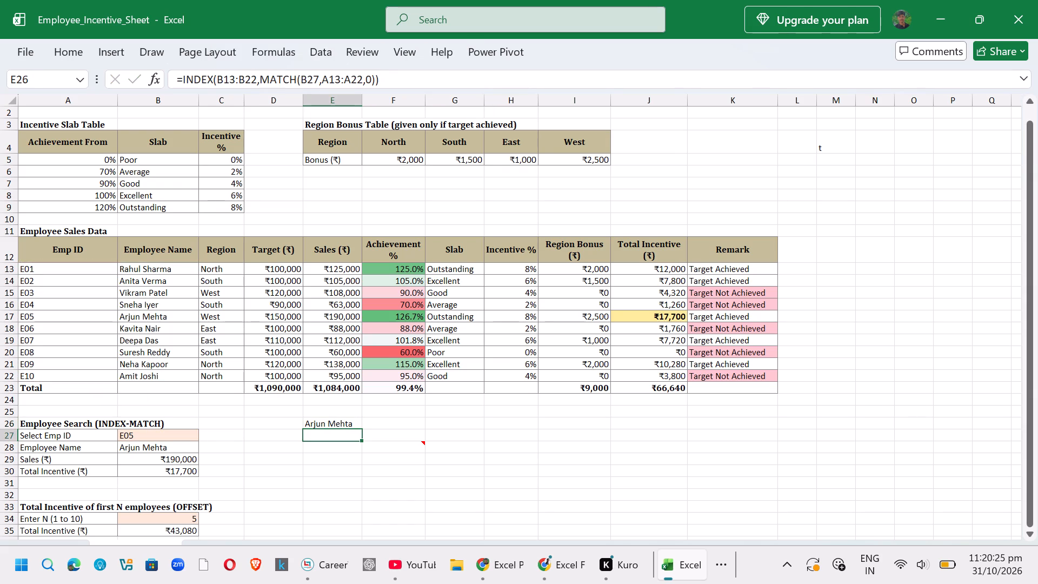
pyautogui.press('=')
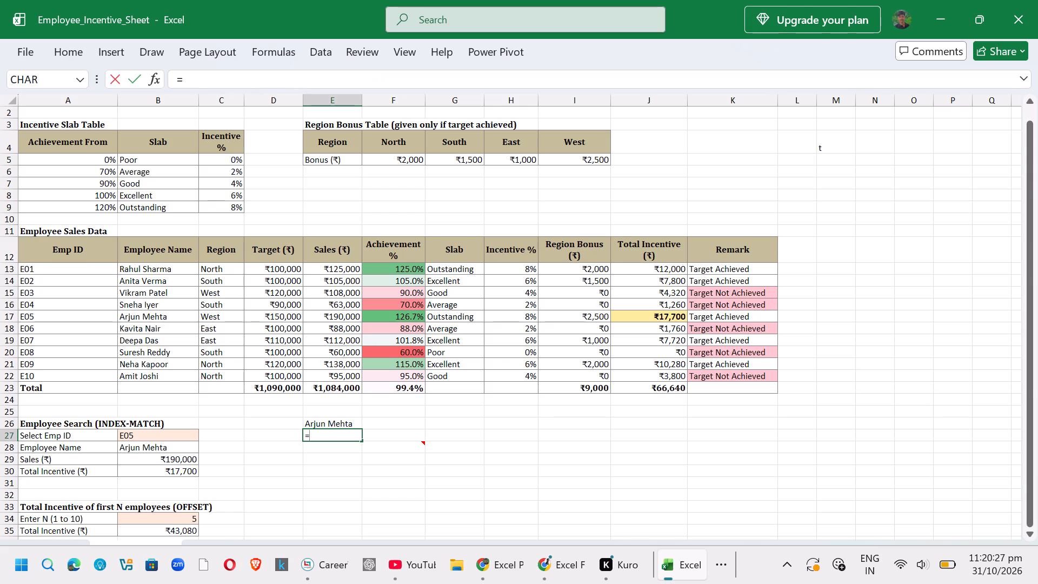
pyautogui.write('Indde')
pyautogui.press('BackSpace')
pyautogui.press('BackSpace')
pyautogui.write('ex(')
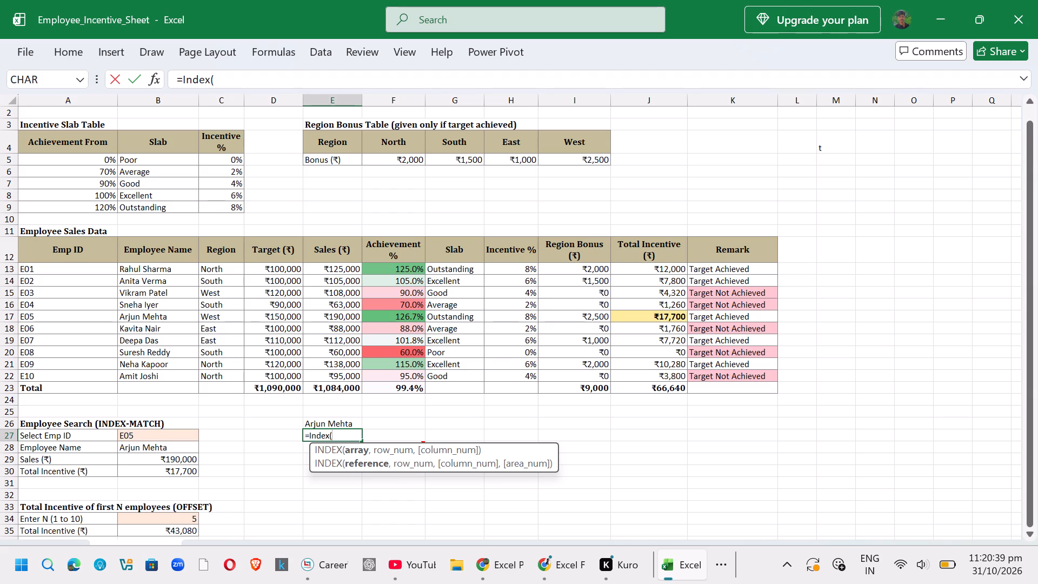
pyautogui.moveTo(118, 264); pyautogui.dragTo(721, 387)
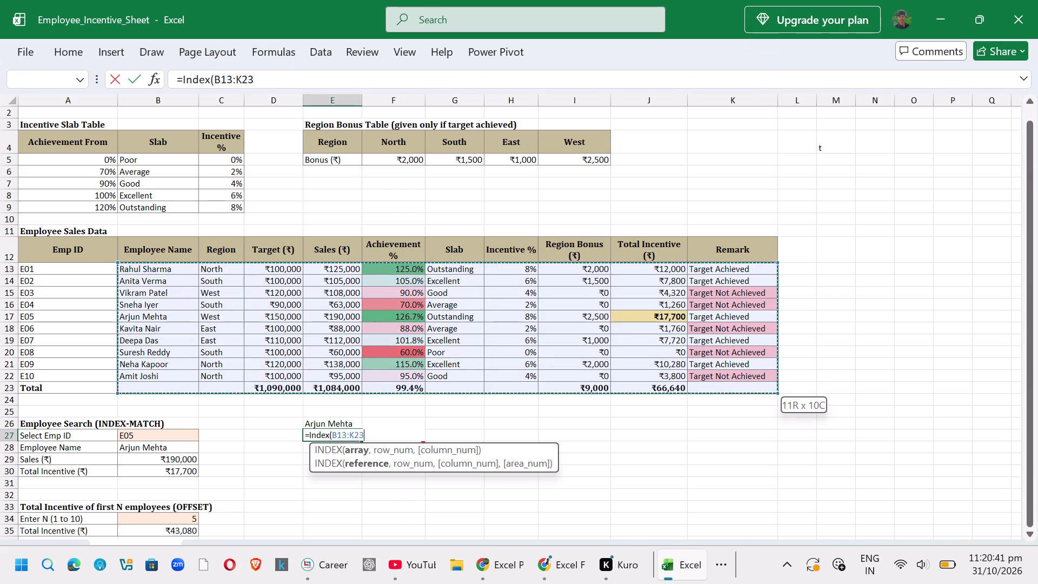
pyautogui.moveTo(721, 387); pyautogui.dragTo(149, 374)
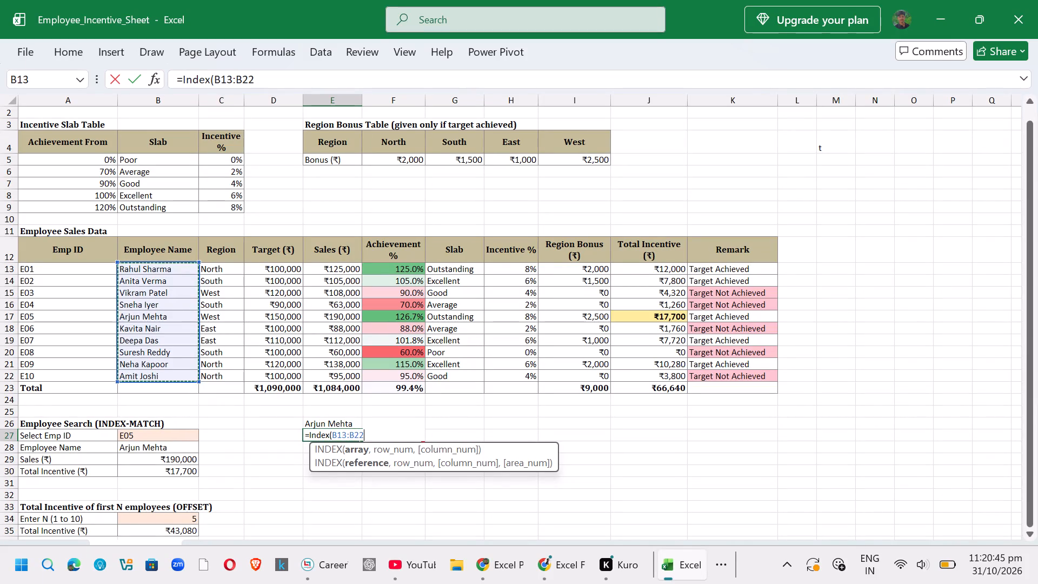
pyautogui.write(',MAtch')
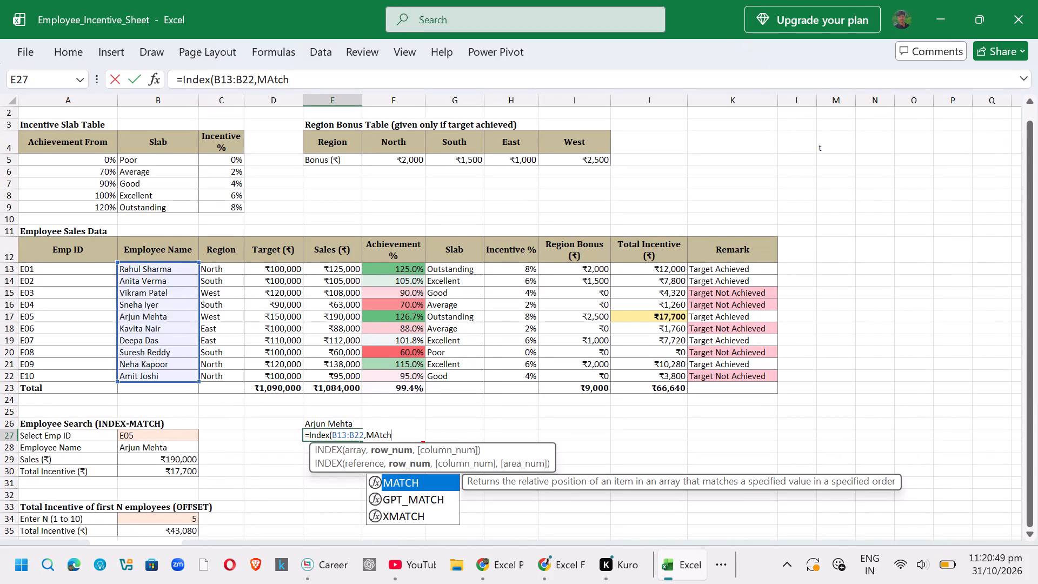
pyautogui.doubleClick(422, 482)
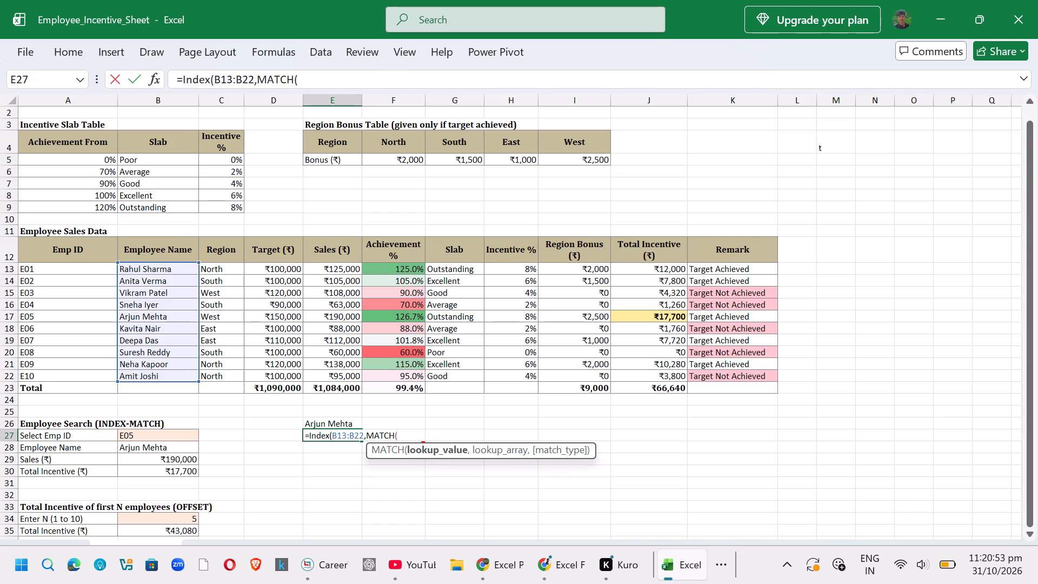
pyautogui.click(163, 435)
pyautogui.press(',')
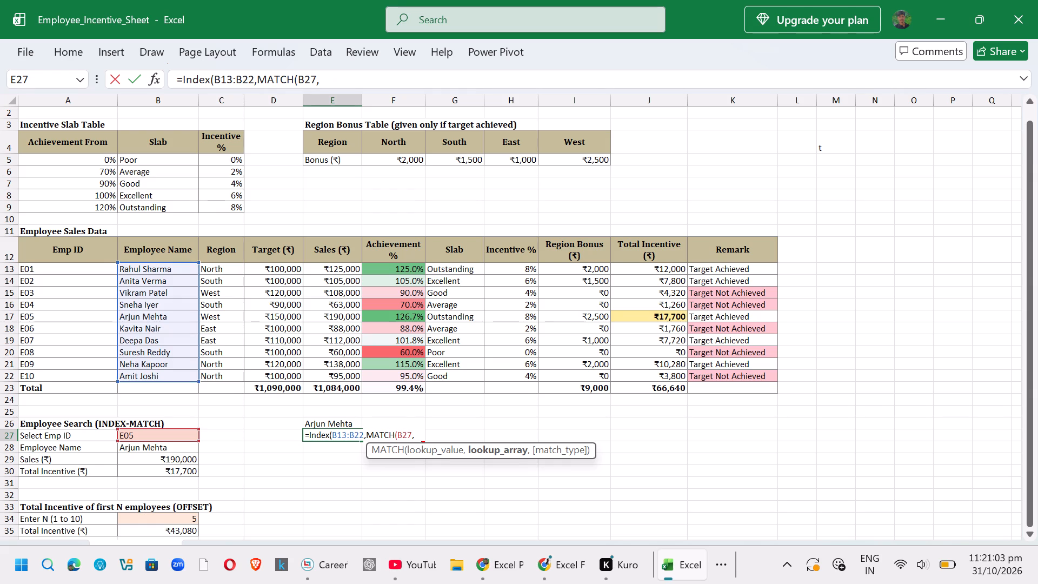
pyautogui.moveTo(22, 269); pyautogui.dragTo(101, 370)
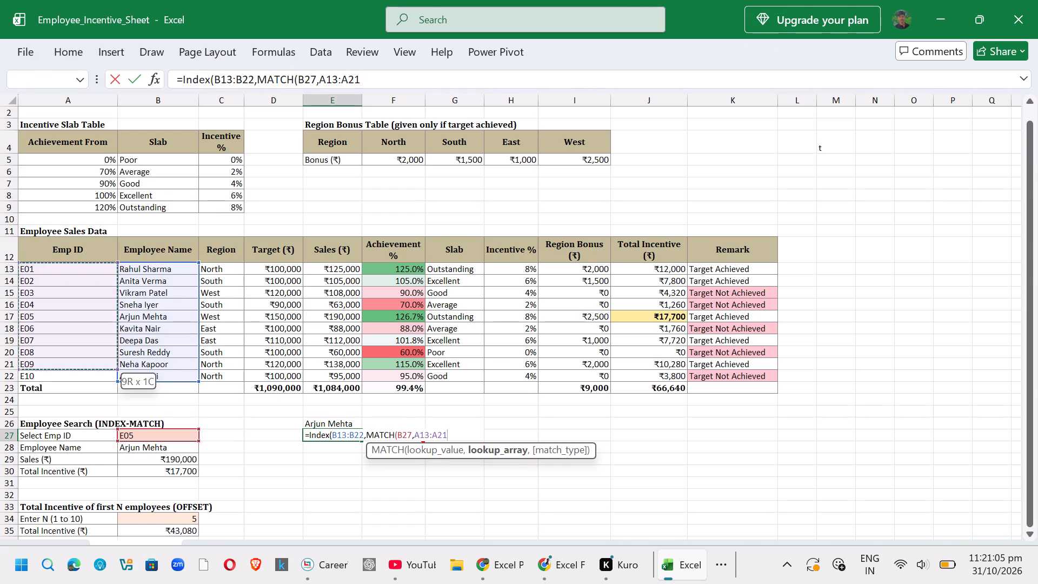
pyautogui.moveTo(101, 370); pyautogui.dragTo(94, 379)
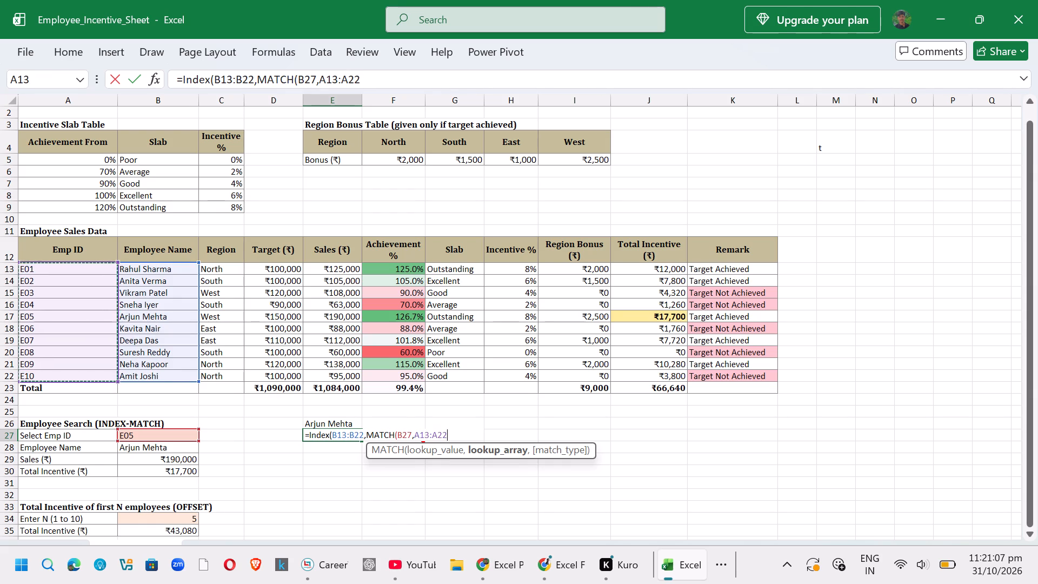
pyautogui.press(',')
pyautogui.write('0)')
pyautogui.press('Return')
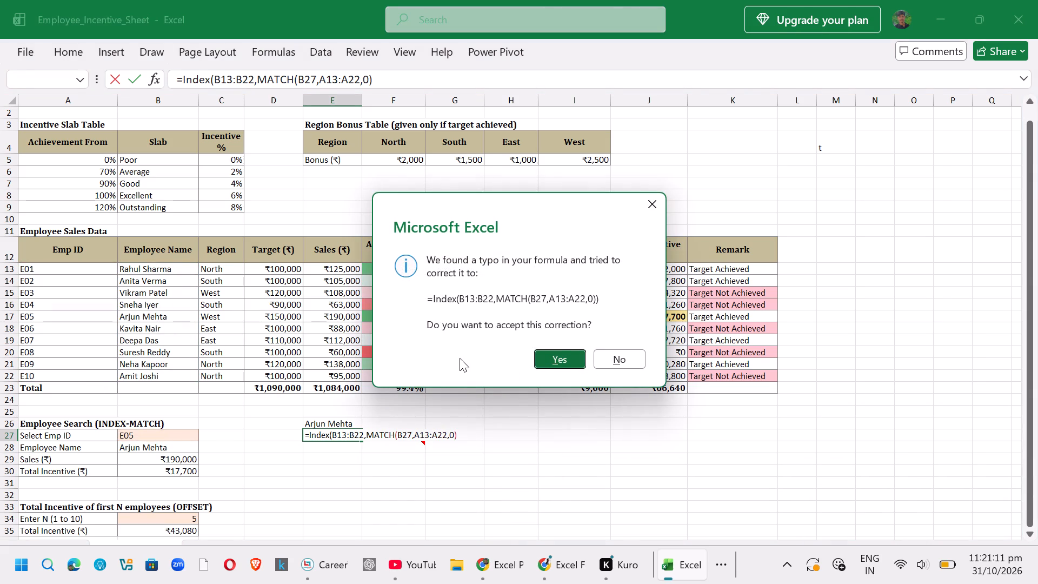
pyautogui.click(564, 350)
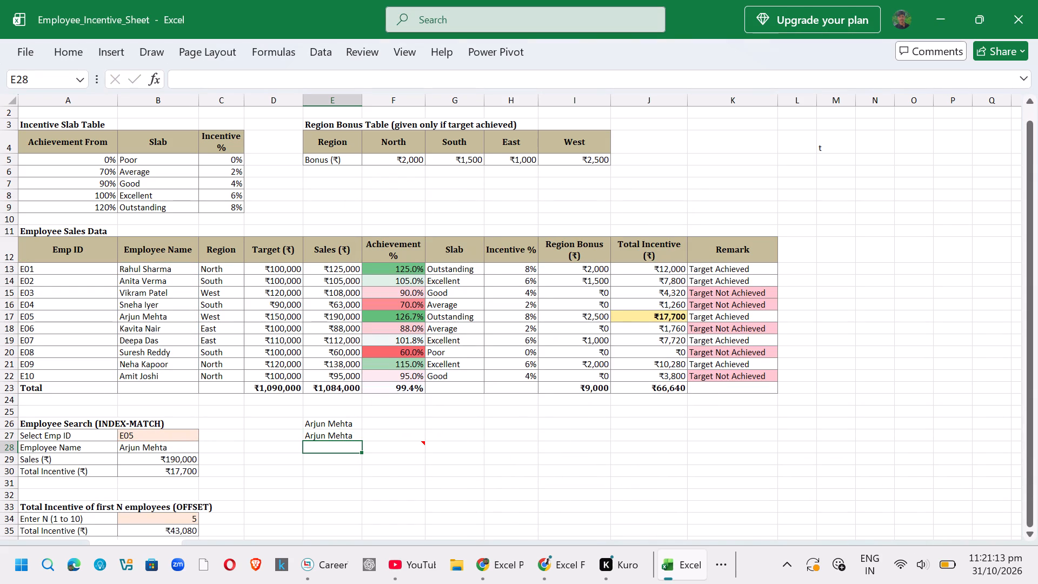
pyautogui.click(337, 440)
pyautogui.click(344, 437)
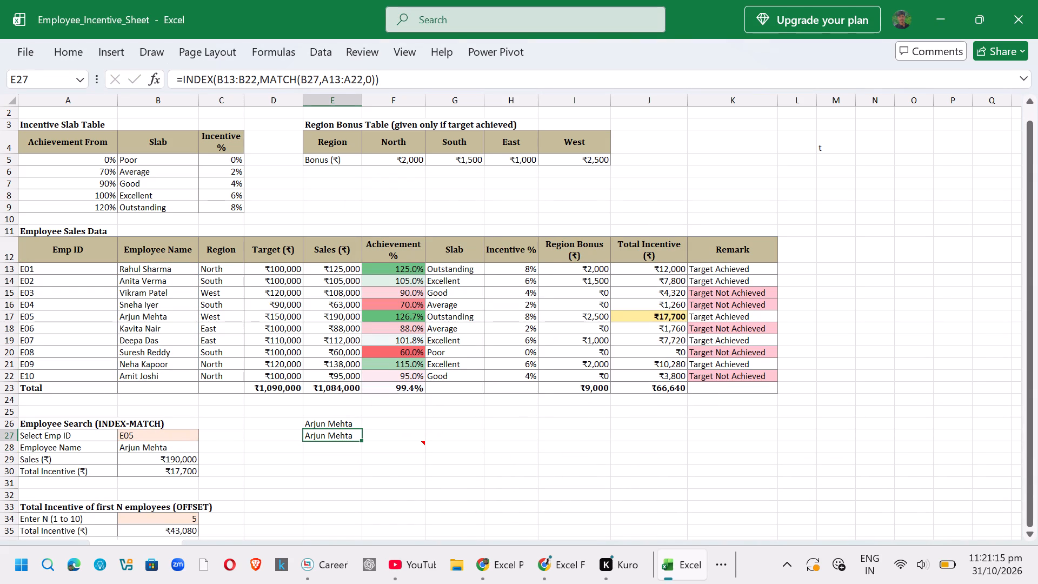
pyautogui.click(372, 455)
pyautogui.click(328, 434)
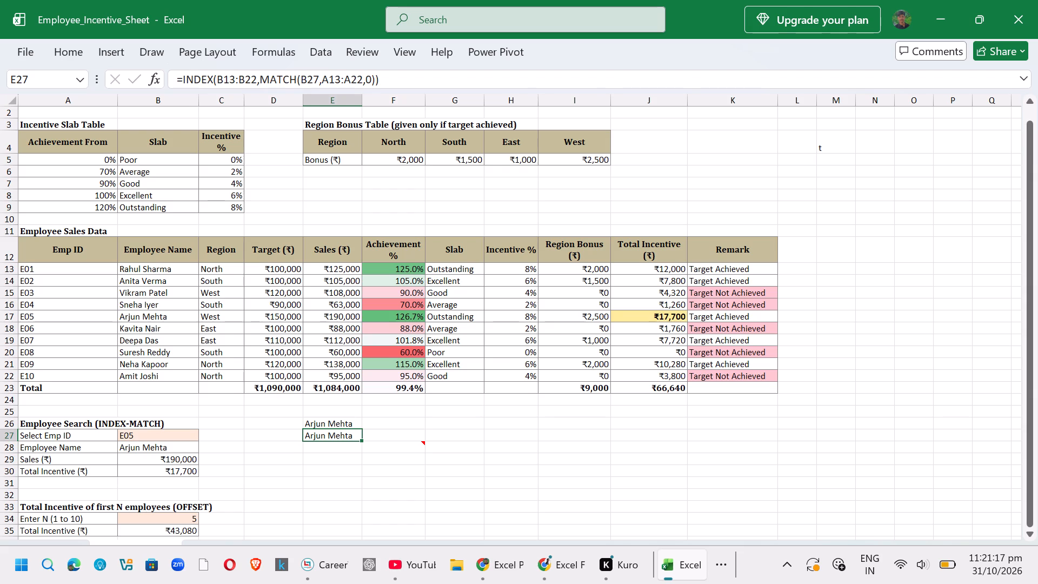
# Enter =INDEX(B13:B22,MATCH(B27,A13:A22,0)) in E29 to look up the employee name, accepting the closing-bracket correction.
pyautogui.click(329, 455)
pyautogui.press('=')
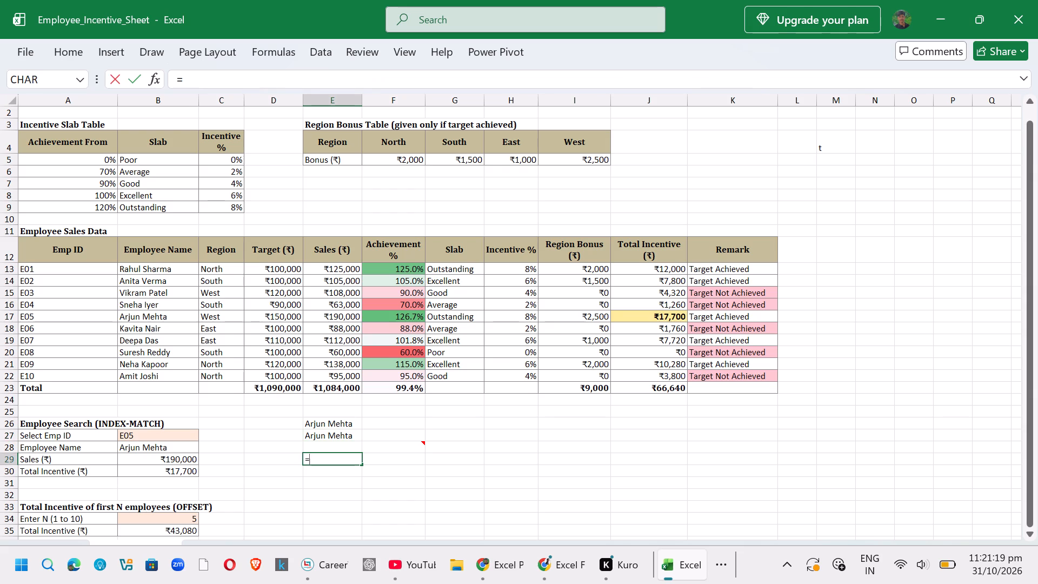
pyautogui.write('Index')
pyautogui.hotkey('shift', '(')
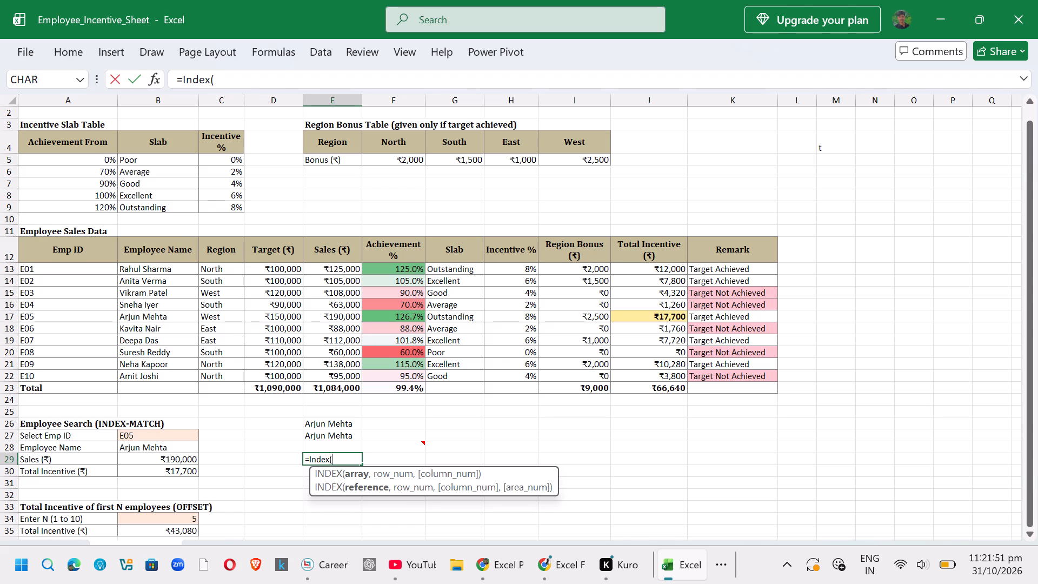
pyautogui.moveTo(119, 265); pyautogui.dragTo(176, 370)
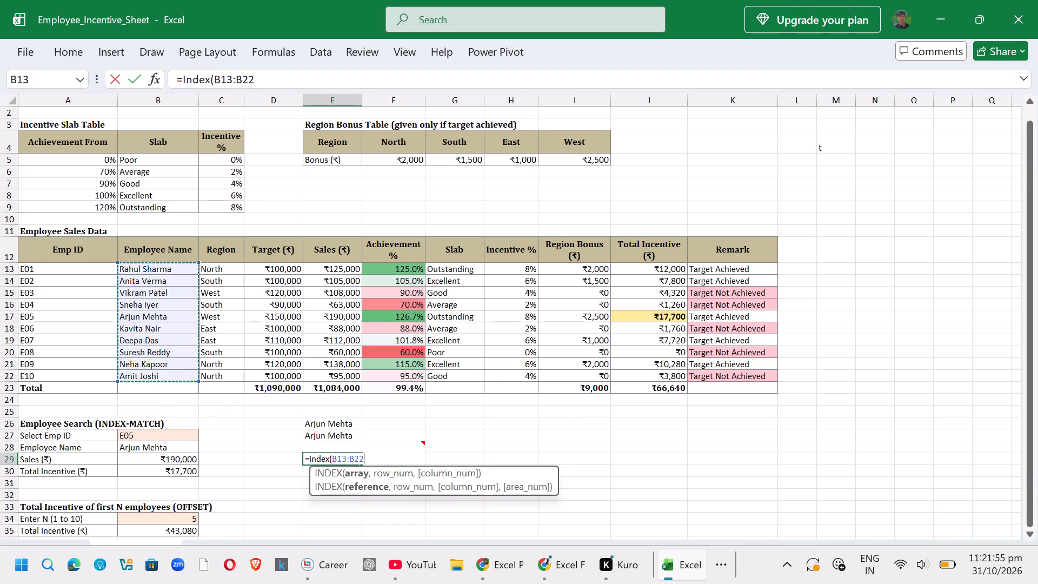
pyautogui.press(',')
pyautogui.write('Match')
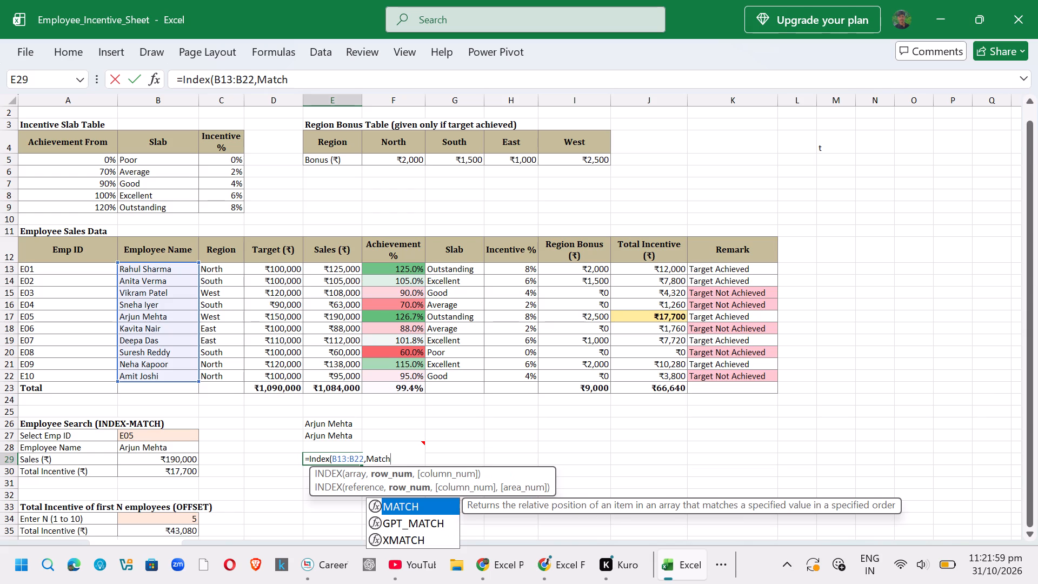
pyautogui.hotkey('shift', '(')
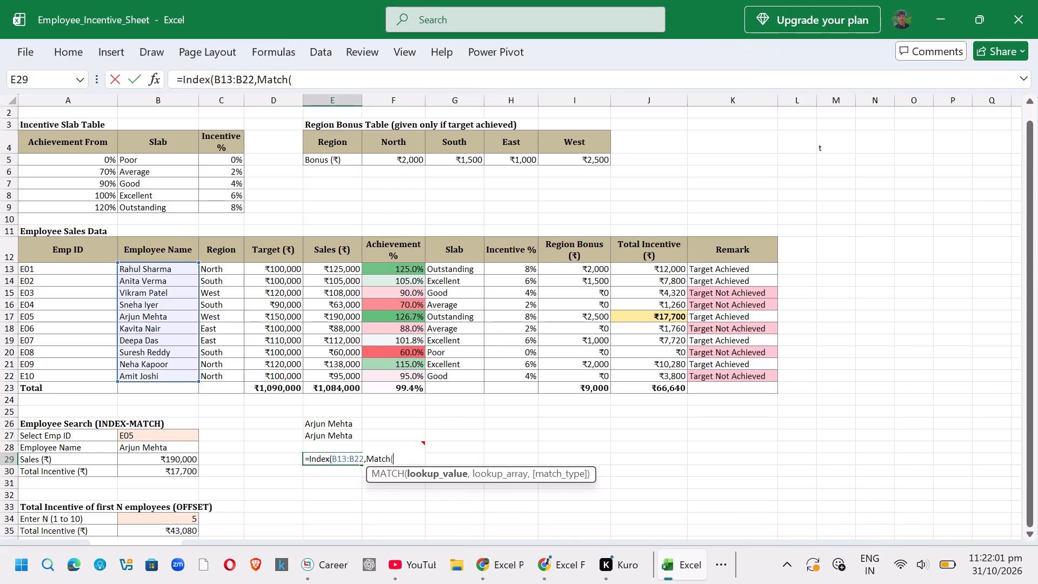
pyautogui.click(141, 437)
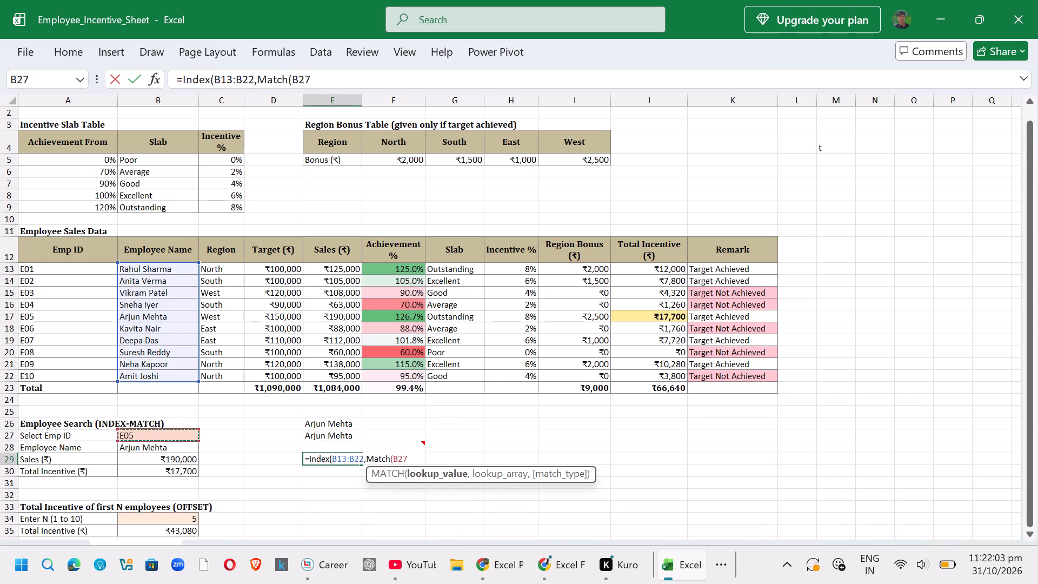
pyautogui.press(',')
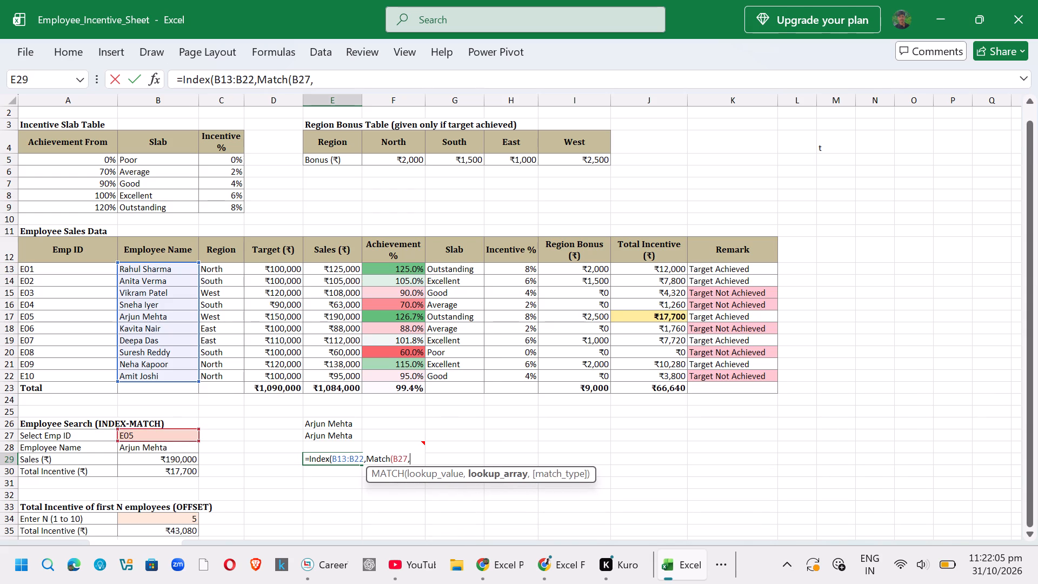
pyautogui.moveTo(22, 267); pyautogui.dragTo(97, 378)
pyautogui.write(',0)')
pyautogui.press('Return')
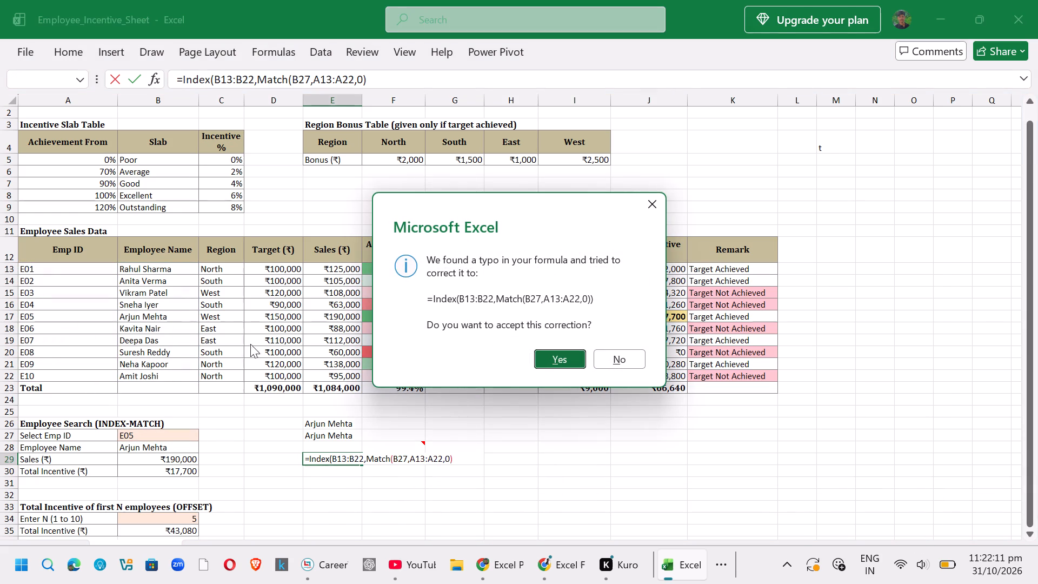
pyautogui.click(562, 353)
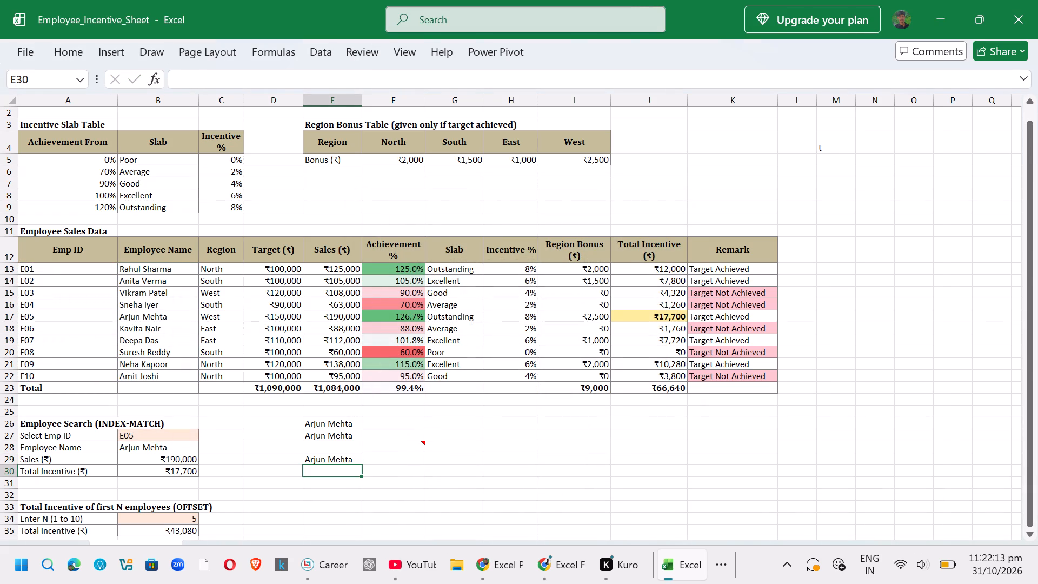
# Start another practice lookup in E30 with the employee name range B13:B22 followed by the MATCH function.
pyautogui.click(347, 461)
pyautogui.press('Down')
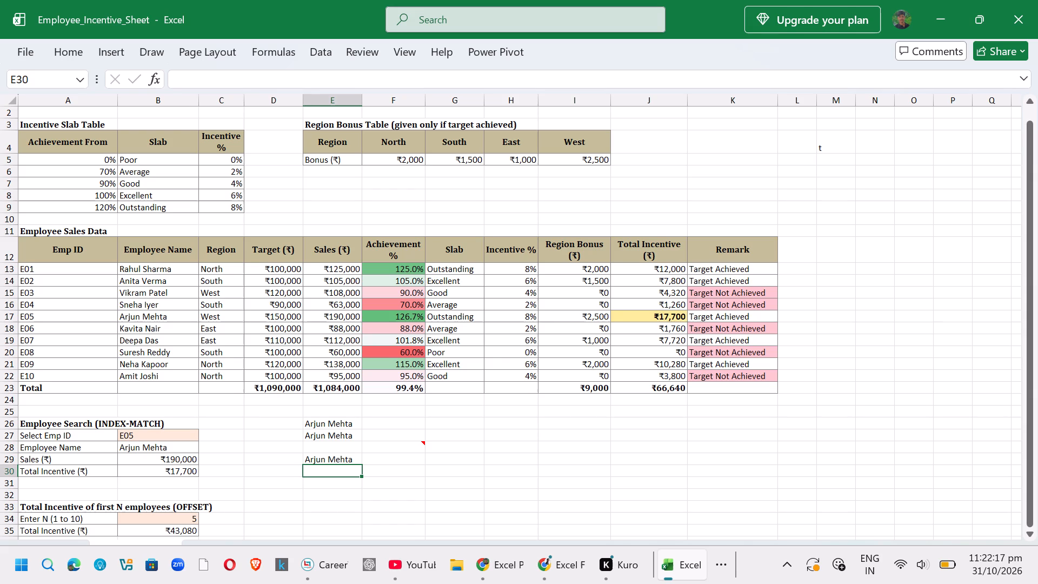
pyautogui.press('=')
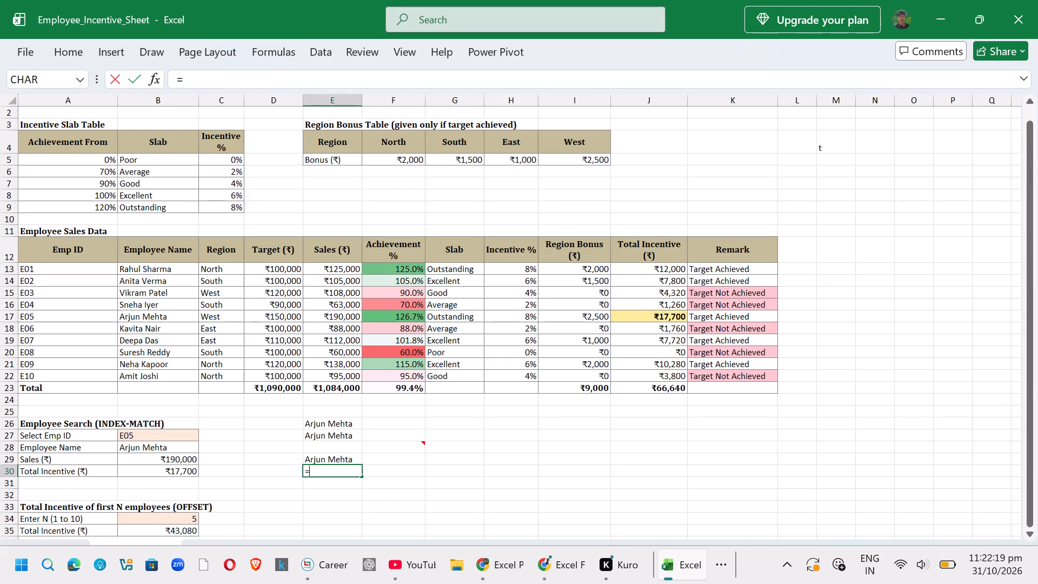
pyautogui.moveTo(117, 266); pyautogui.dragTo(186, 369)
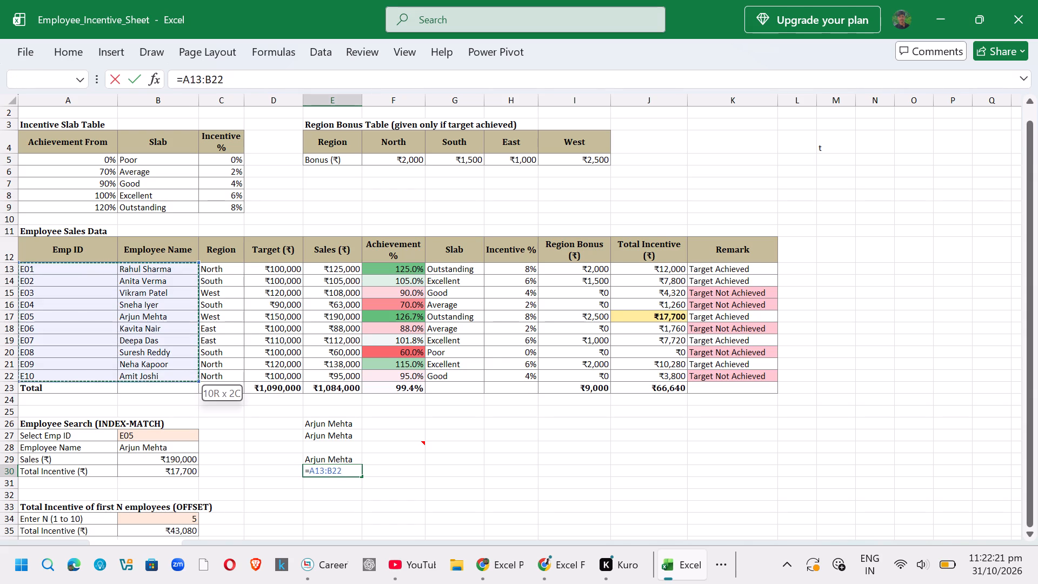
pyautogui.moveTo(186, 369); pyautogui.dragTo(177, 373)
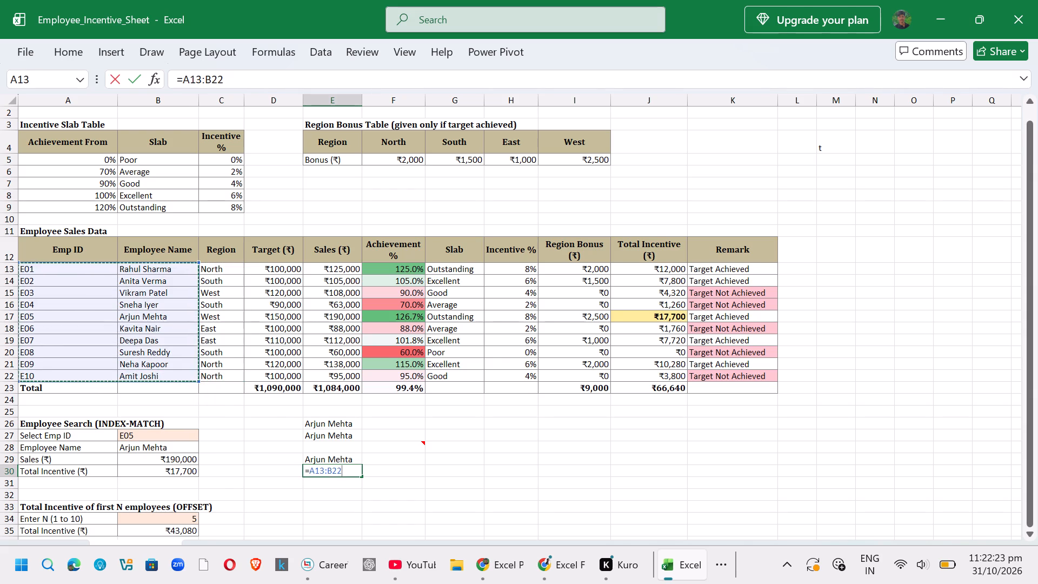
pyautogui.click(126, 284)
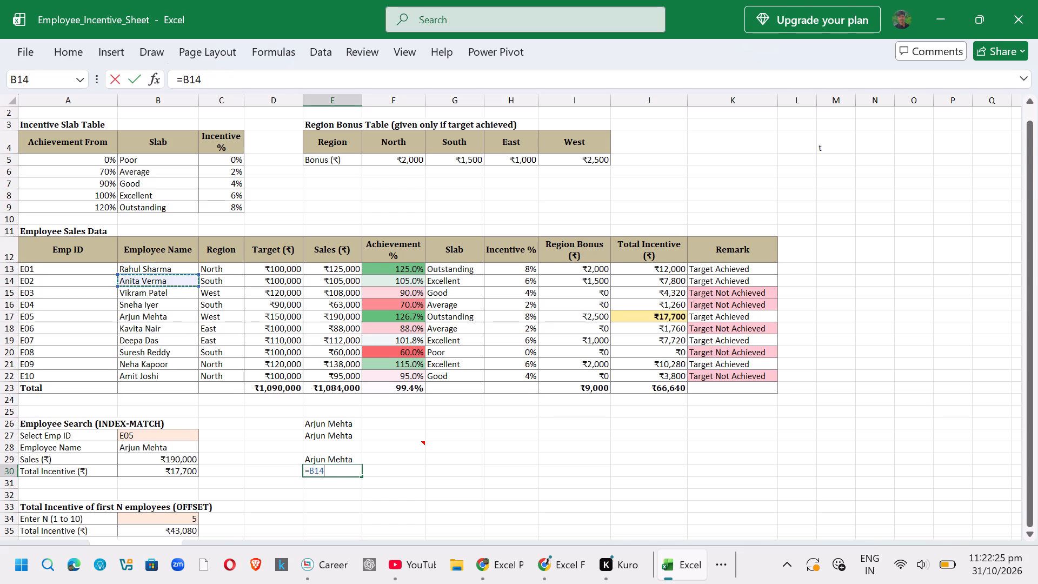
pyautogui.moveTo(119, 267); pyautogui.dragTo(163, 381)
pyautogui.write(',MAtch')
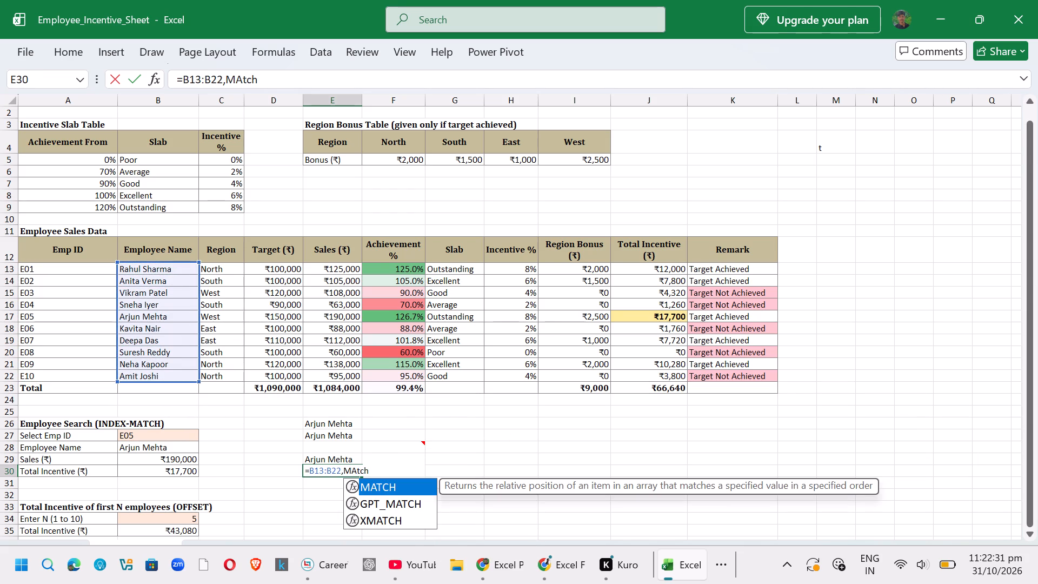
pyautogui.doubleClick(374, 486)
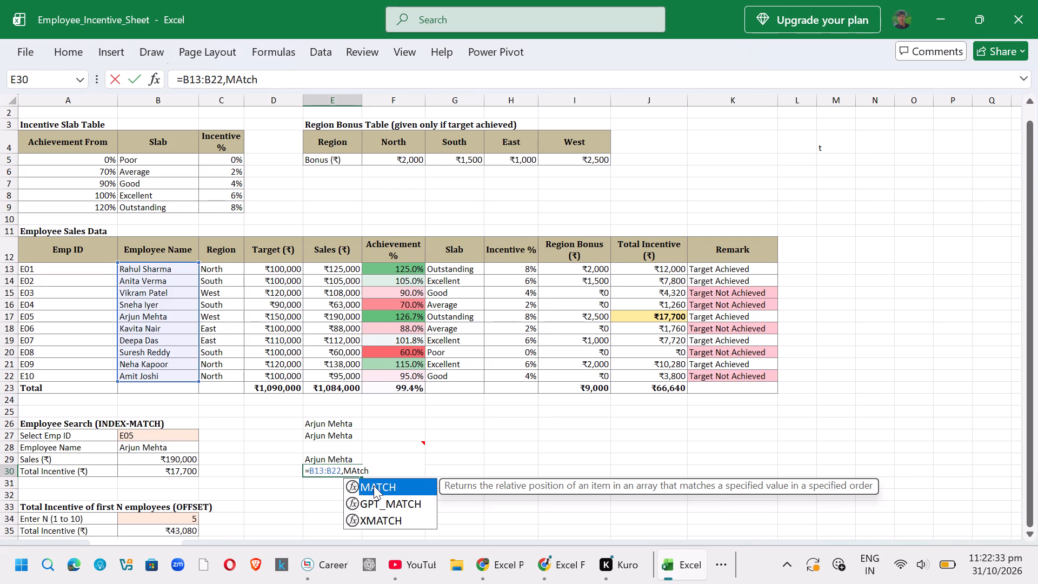
# Fill the MATCH in E30 with lookup value B27, Emp ID range A13:A22 and match type 0, and try to enter the formula.
pyautogui.click(150, 434)
pyautogui.press(',')
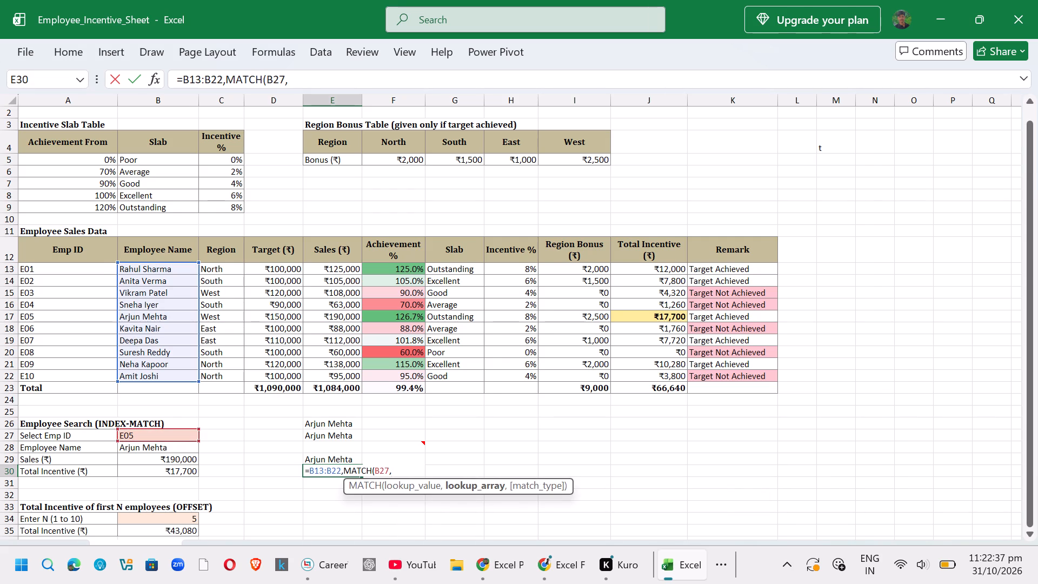
pyautogui.moveTo(21, 266); pyautogui.dragTo(76, 336)
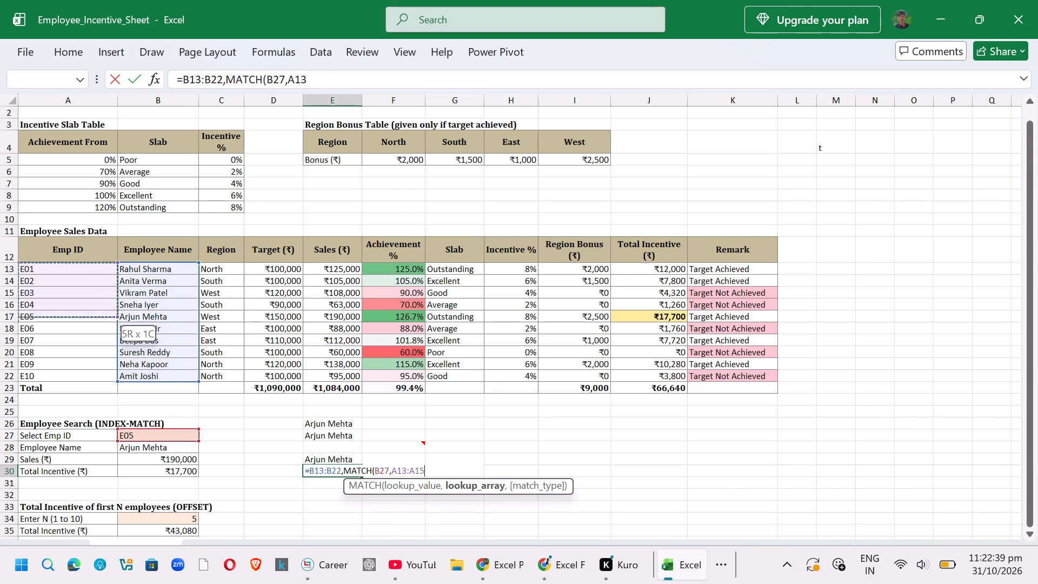
pyautogui.moveTo(76, 336); pyautogui.dragTo(90, 376)
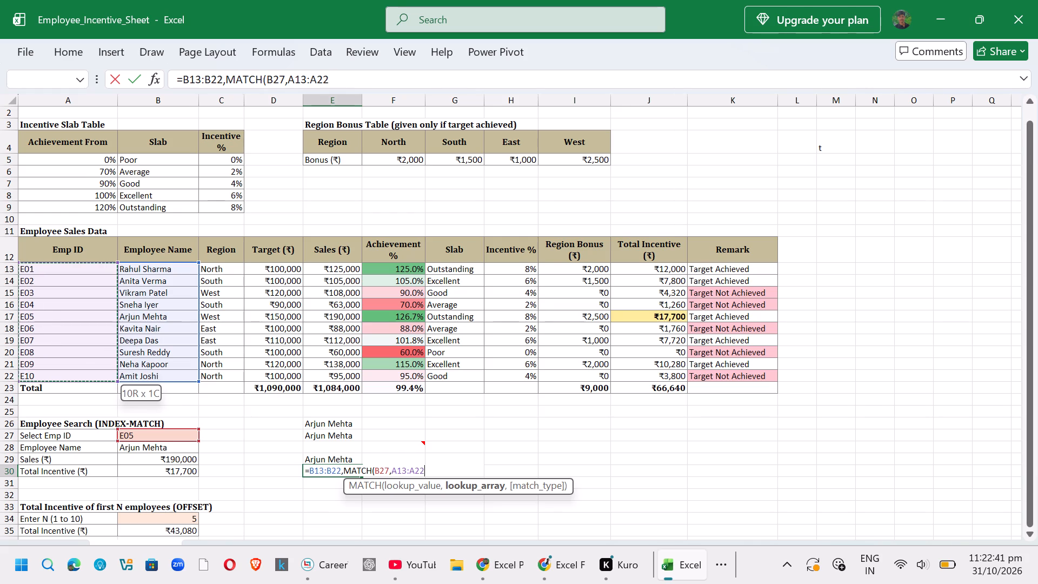
pyautogui.moveTo(90, 376); pyautogui.dragTo(89, 374)
pyautogui.write(',)')
pyautogui.press('0')
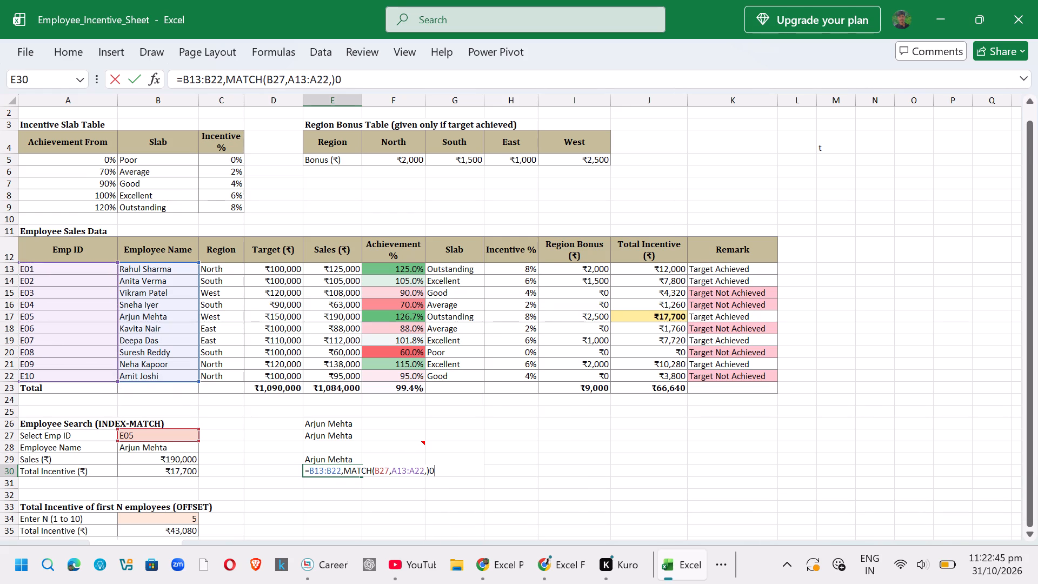
pyautogui.press('BackSpace')
pyautogui.press('BackSpace')
pyautogui.press('0')
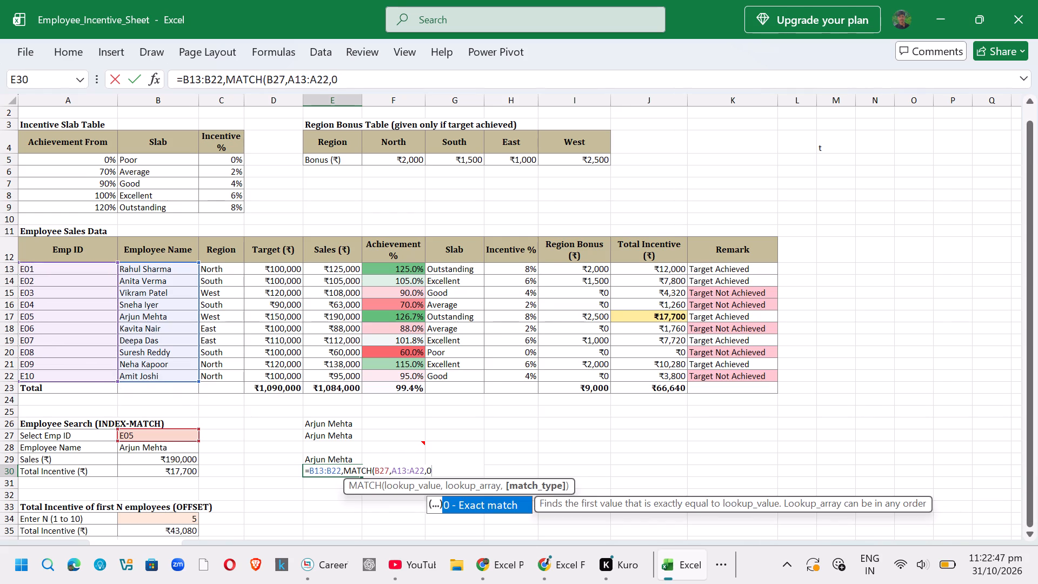
pyautogui.hotkey('shift', ')')
pyautogui.press('Return')
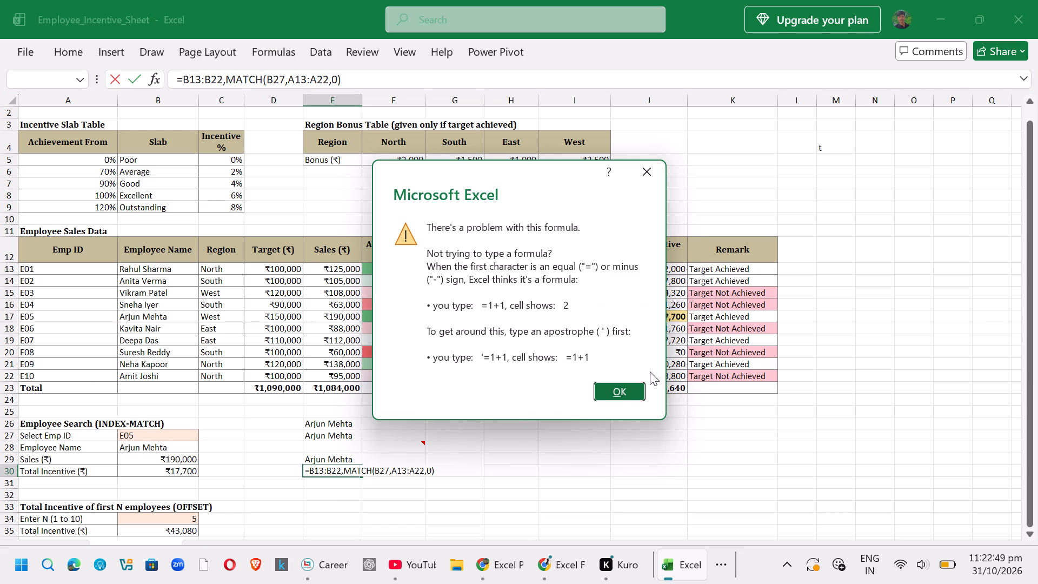
pyautogui.click(622, 395)
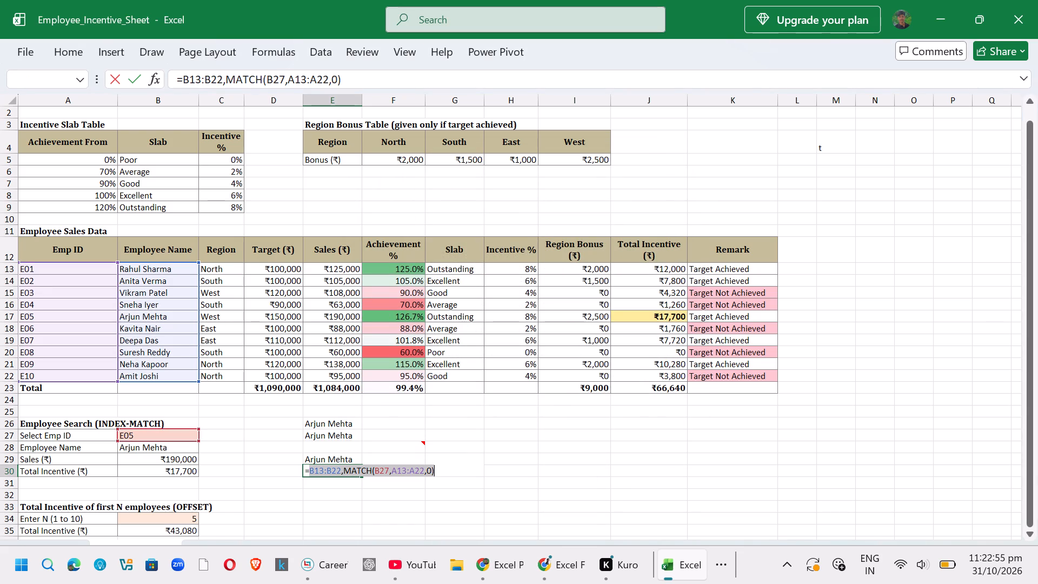
# Add the missing INDEX( before B13:B22 in the E30 formula, accept the closing-bracket correction and review the entered formula.
pyautogui.click(308, 471)
pyautogui.write('Index(')
pyautogui.press('Return')
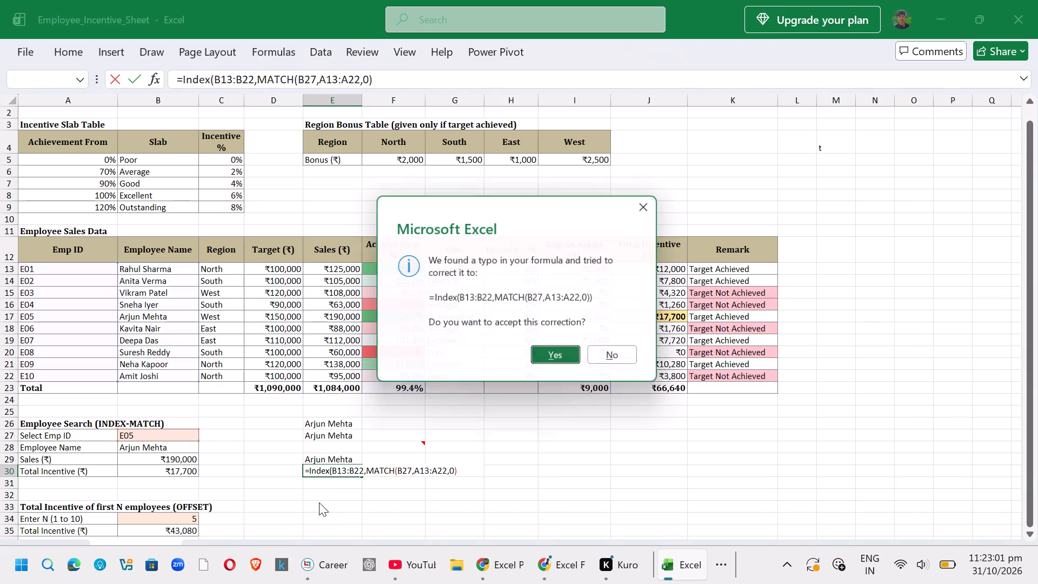
pyautogui.click(562, 353)
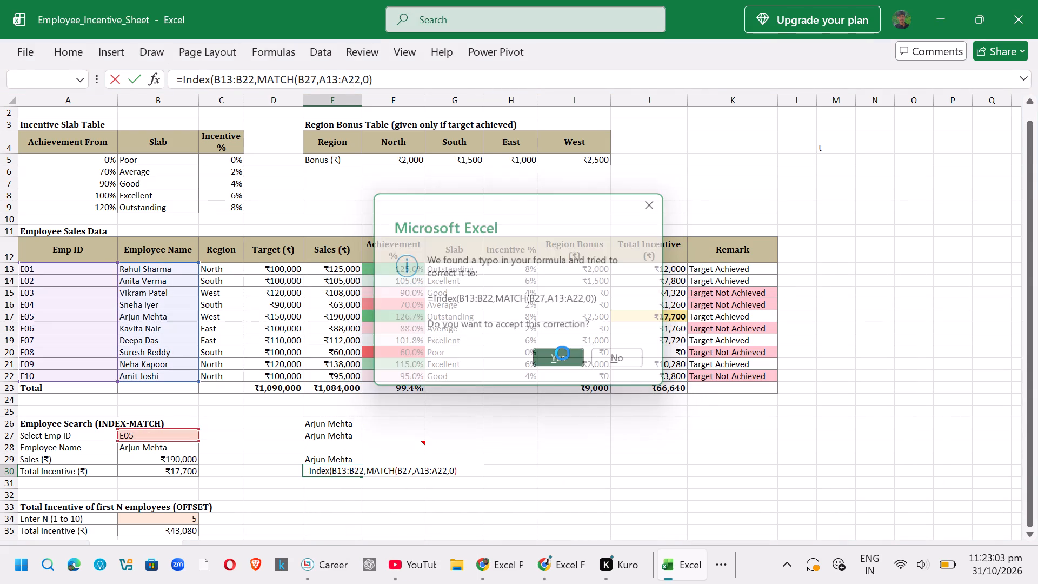
pyautogui.click(360, 472)
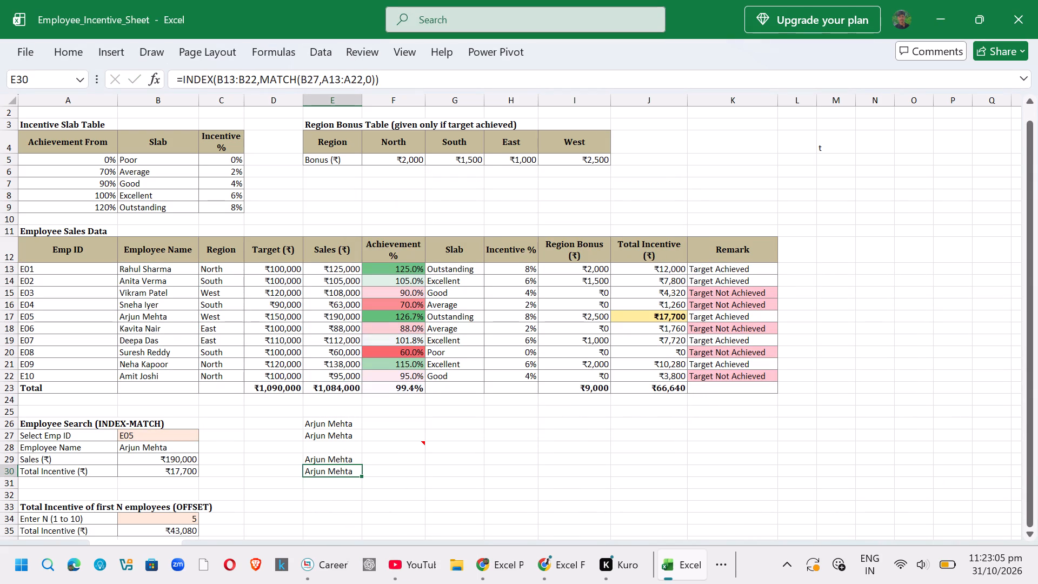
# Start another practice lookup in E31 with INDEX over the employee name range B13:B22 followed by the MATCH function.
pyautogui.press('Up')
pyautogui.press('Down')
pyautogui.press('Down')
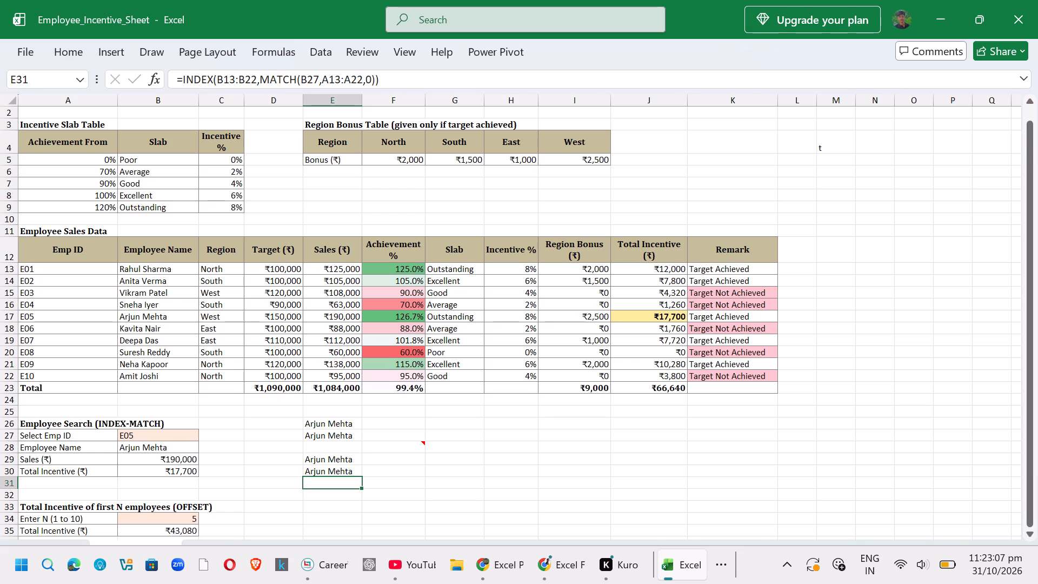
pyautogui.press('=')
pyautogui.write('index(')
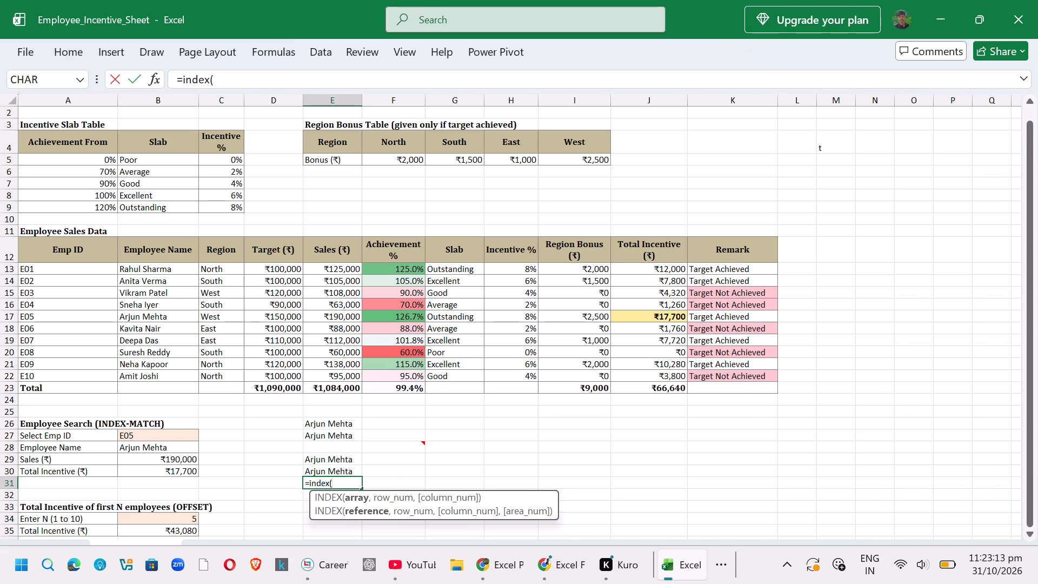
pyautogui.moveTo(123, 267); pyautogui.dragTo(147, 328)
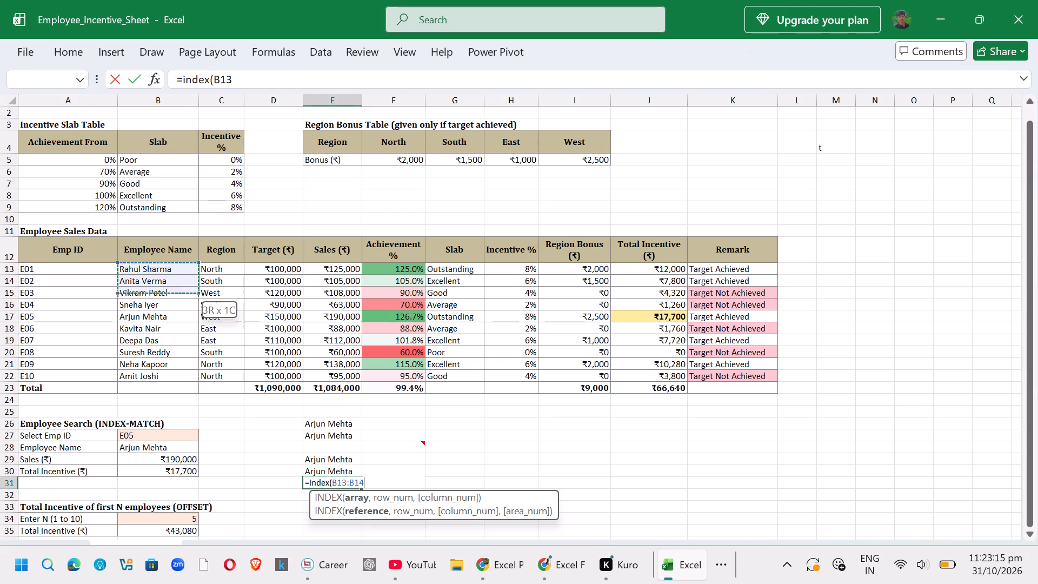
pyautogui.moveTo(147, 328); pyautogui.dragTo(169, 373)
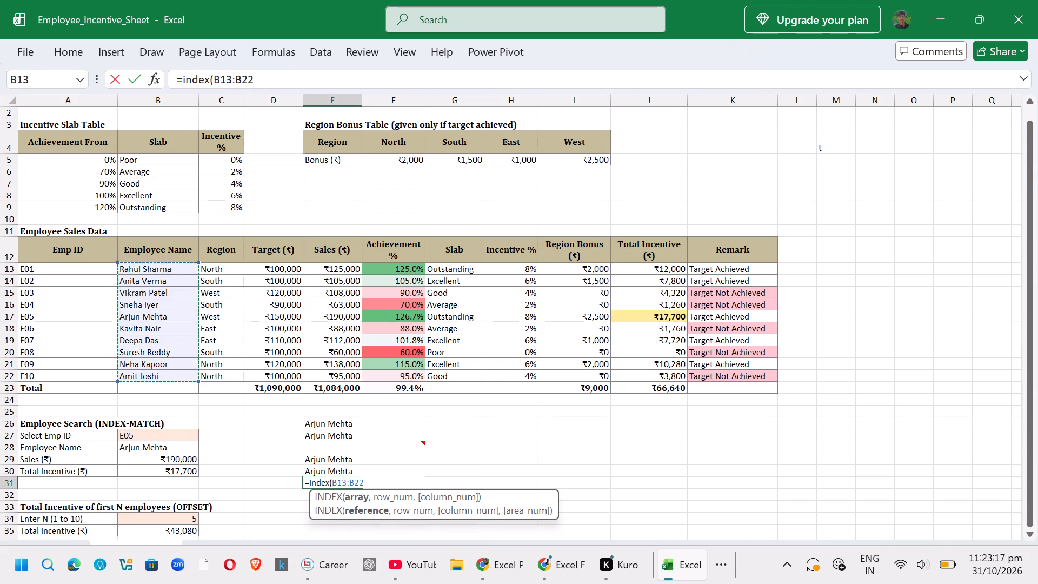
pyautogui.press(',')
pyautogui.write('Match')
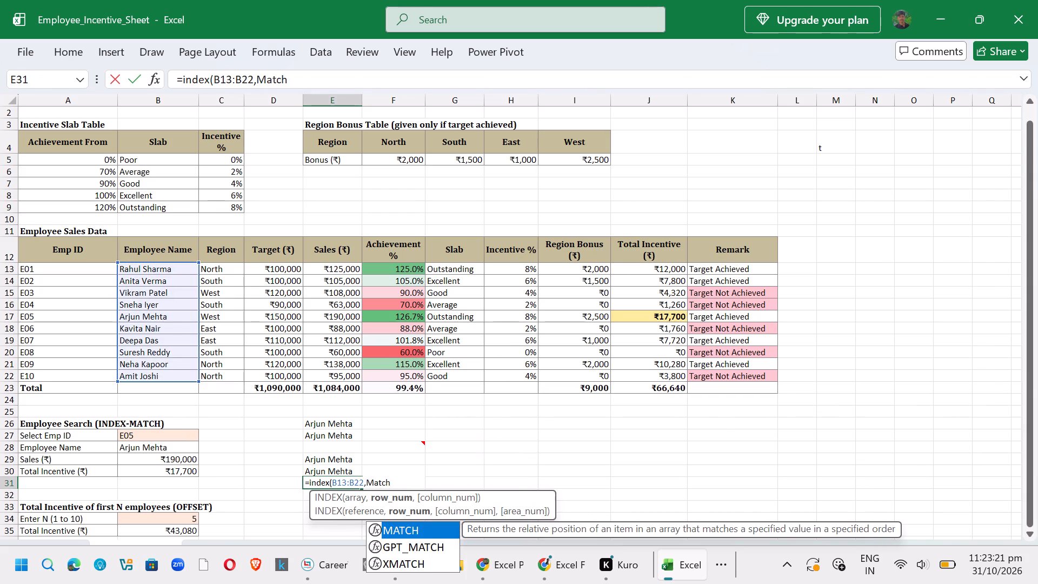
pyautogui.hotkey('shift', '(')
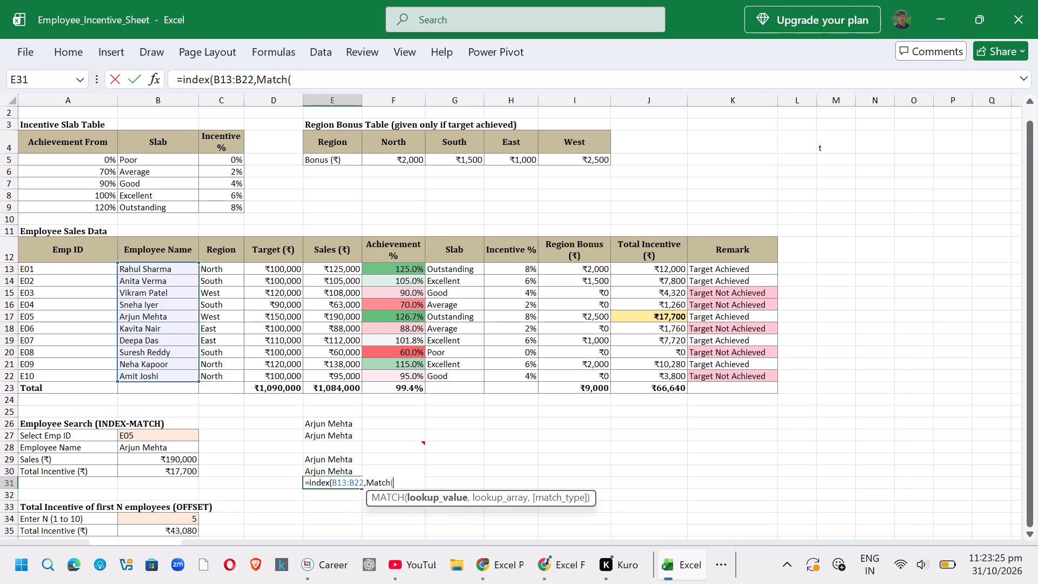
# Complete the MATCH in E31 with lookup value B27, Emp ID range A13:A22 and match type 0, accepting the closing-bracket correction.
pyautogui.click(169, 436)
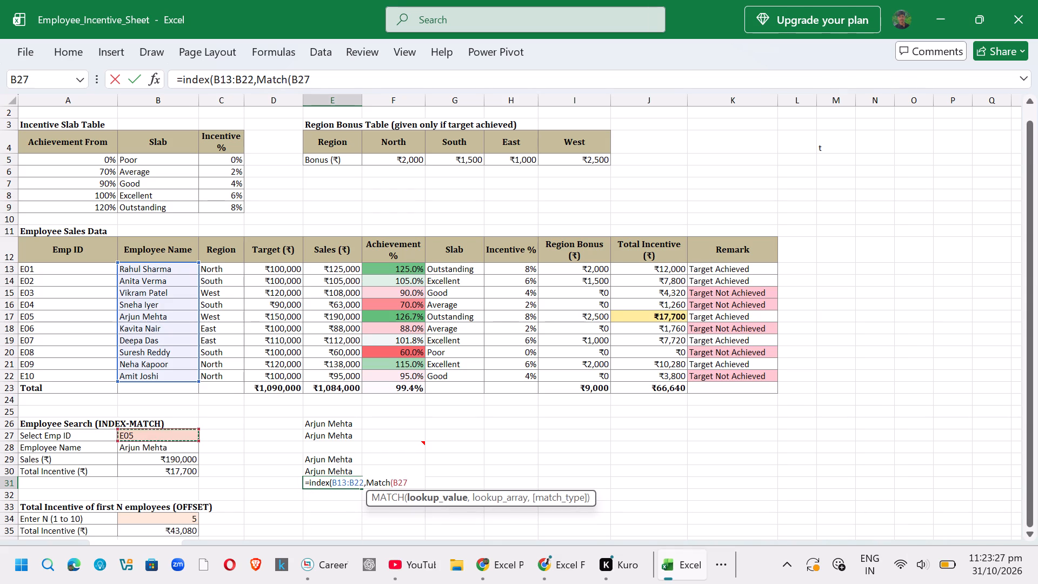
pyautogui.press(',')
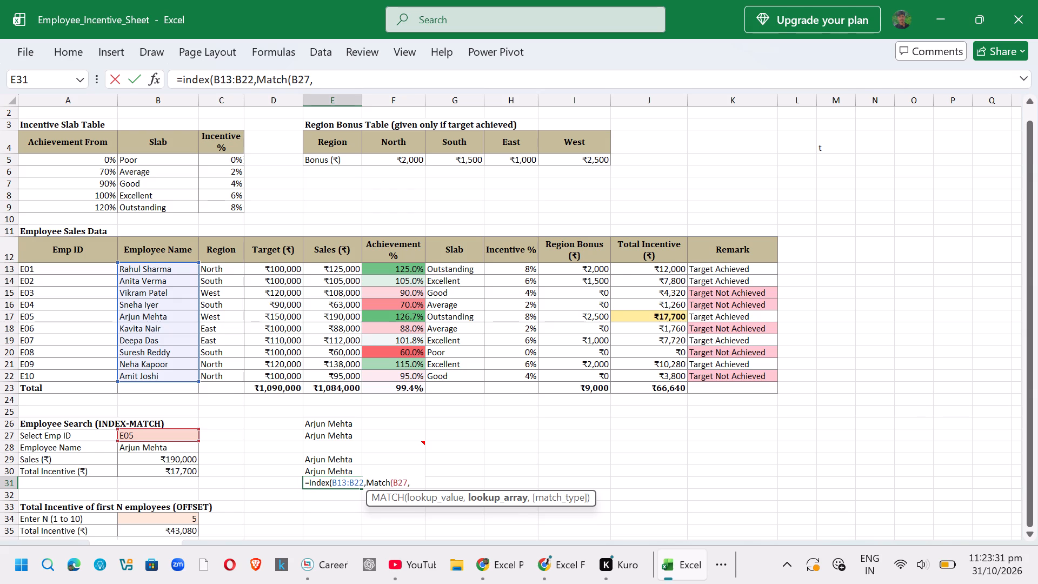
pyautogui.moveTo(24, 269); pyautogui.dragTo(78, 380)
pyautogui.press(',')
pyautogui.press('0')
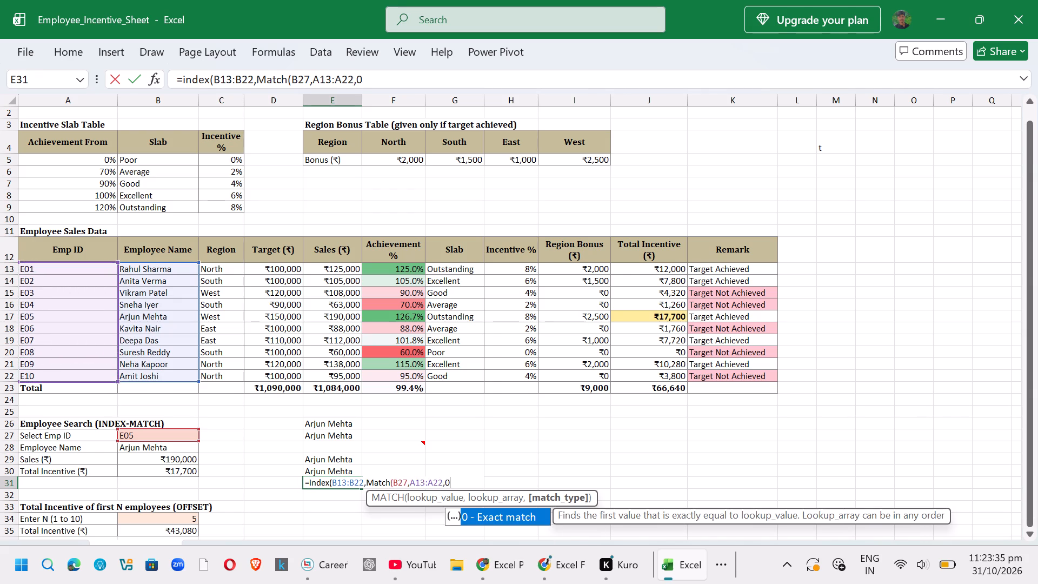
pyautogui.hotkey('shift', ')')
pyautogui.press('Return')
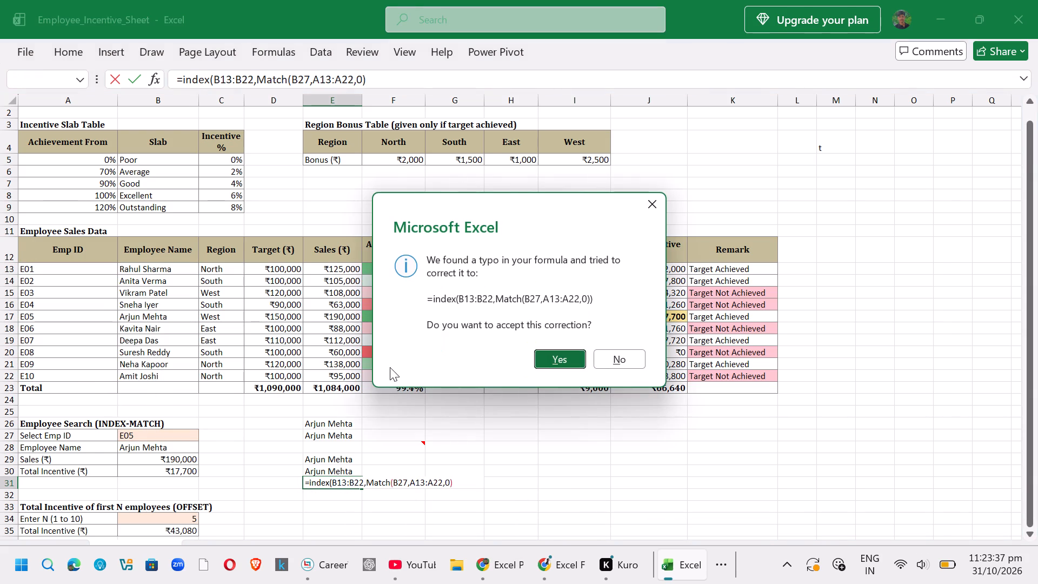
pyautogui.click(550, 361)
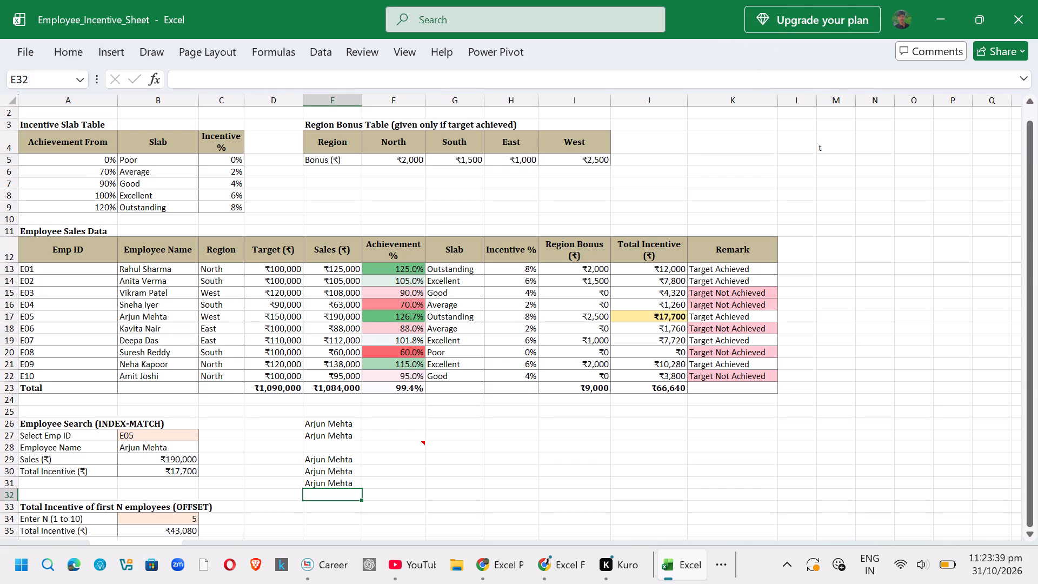
# Delete the practice lookup cells E26 to E31 with the Shift cells left option.
pyautogui.moveTo(309, 421); pyautogui.dragTo(340, 503)
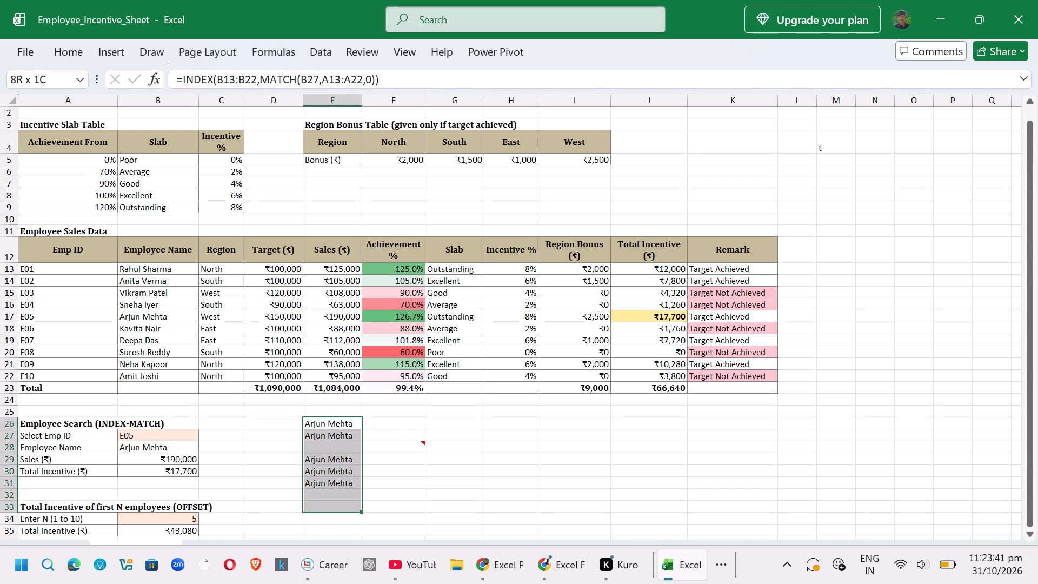
pyautogui.moveTo(340, 503); pyautogui.dragTo(340, 487)
pyautogui.rightClick(340, 487)
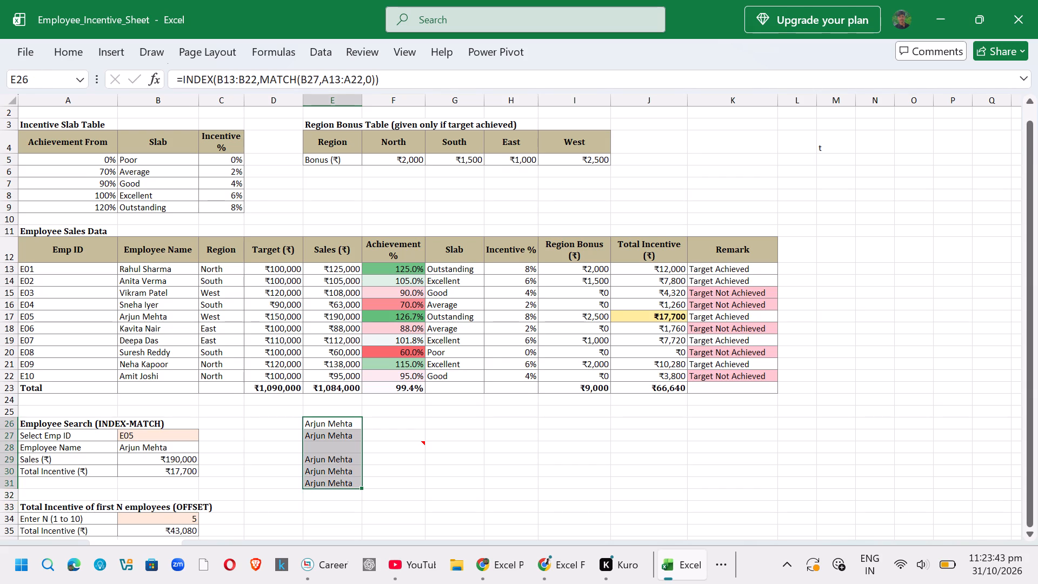
pyautogui.moveTo(340, 487); pyautogui.dragTo(337, 441)
pyautogui.rightClick(340, 487)
pyautogui.rightClick(337, 441)
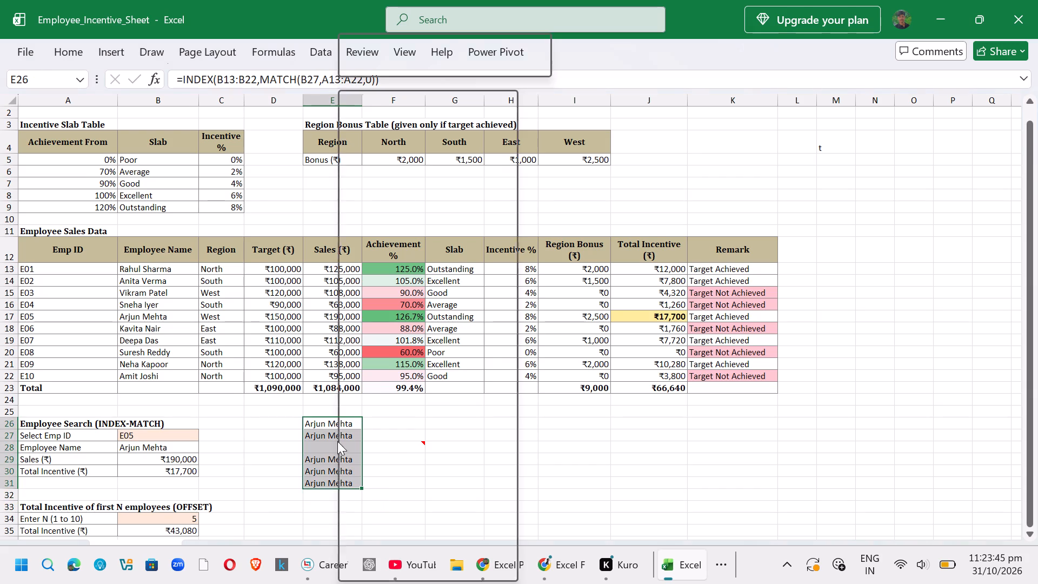
pyautogui.moveTo(337, 441); pyautogui.dragTo(421, 271)
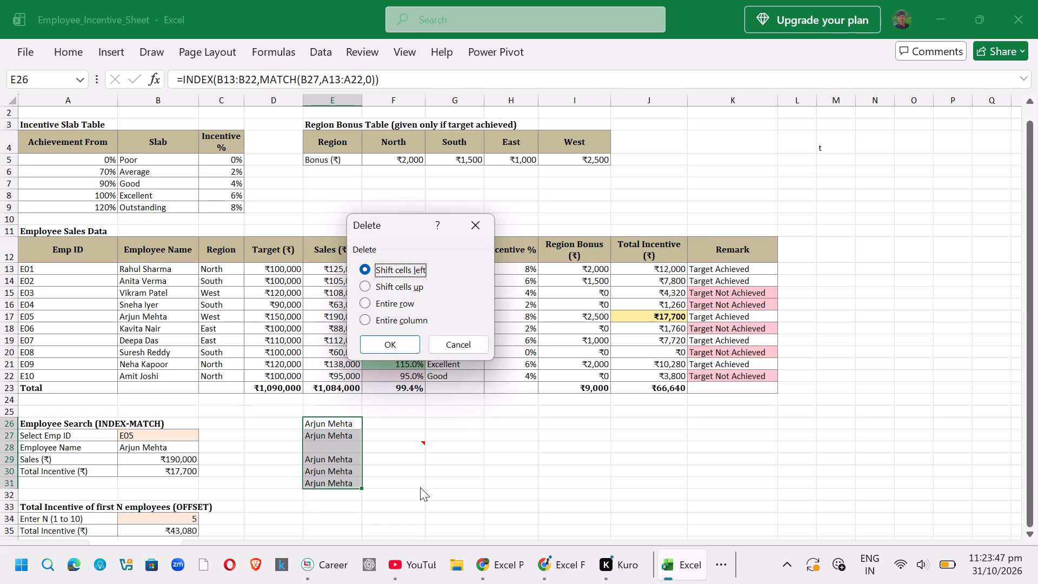
pyautogui.click(389, 336)
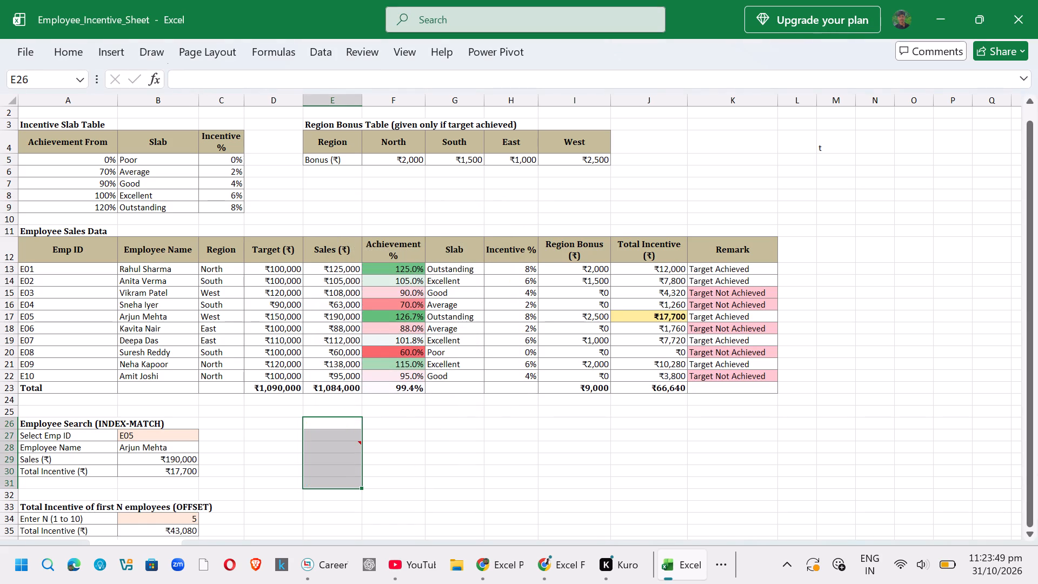
pyautogui.click(401, 483)
pyautogui.click(298, 453)
pyautogui.click(336, 455)
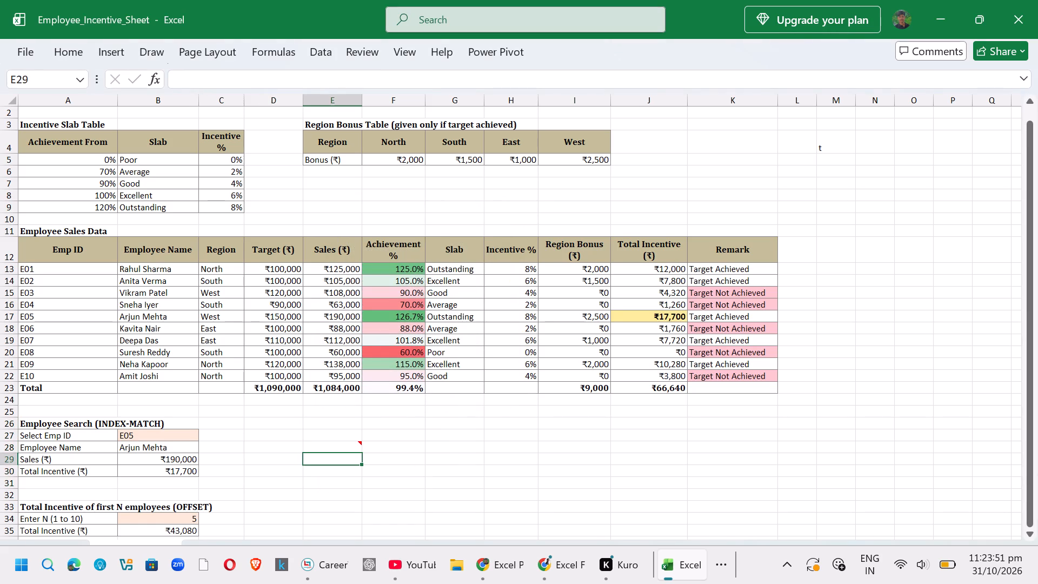
# Examine the INDEX-MATCH formula behind the Sales result in B29, ending on the empty cell E28.
pyautogui.scroll(-1, 336, 455)
pyautogui.click(167, 434)
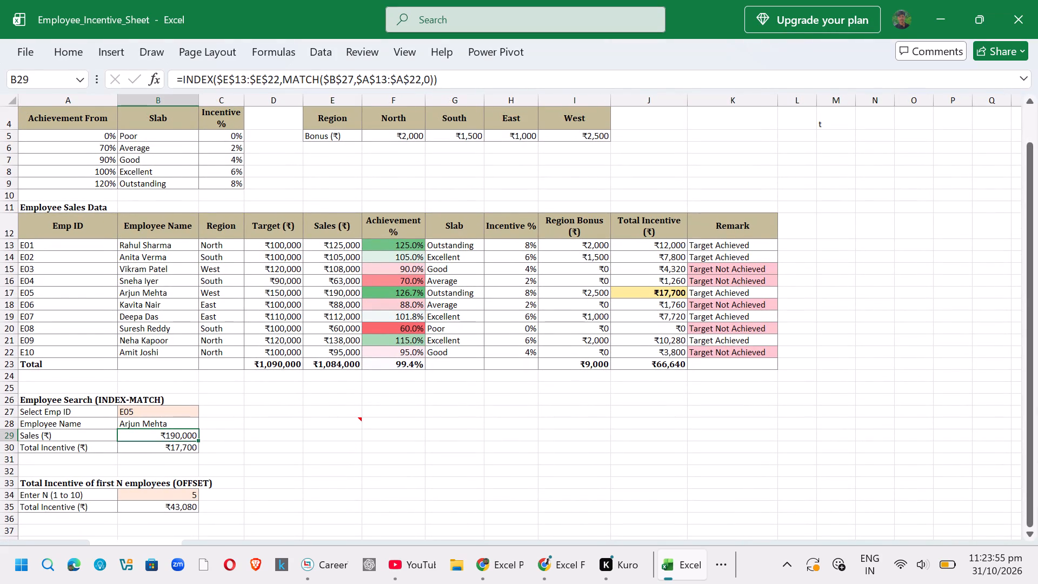
pyautogui.click(557, 476)
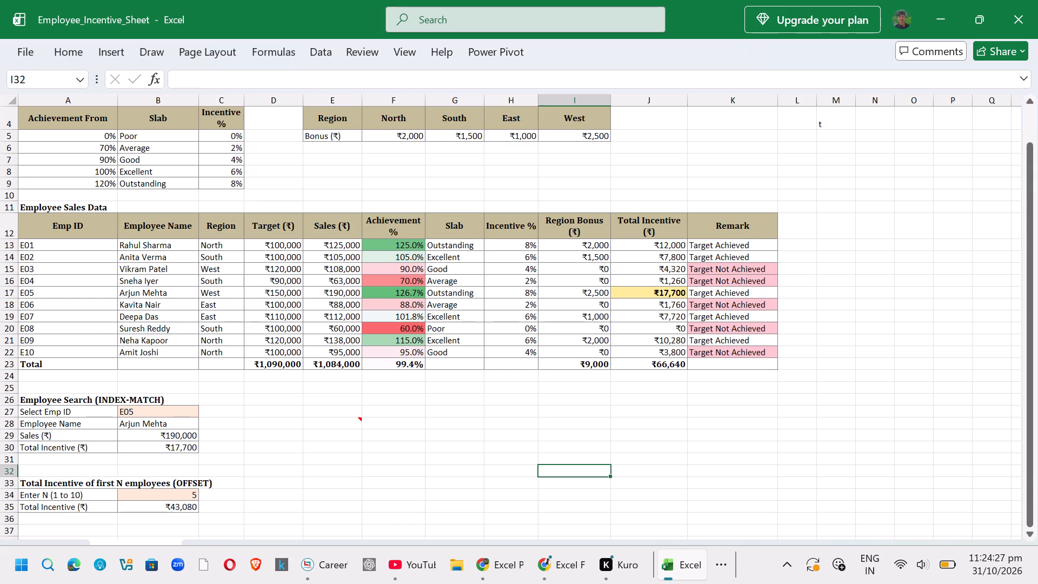
pyautogui.click(182, 439)
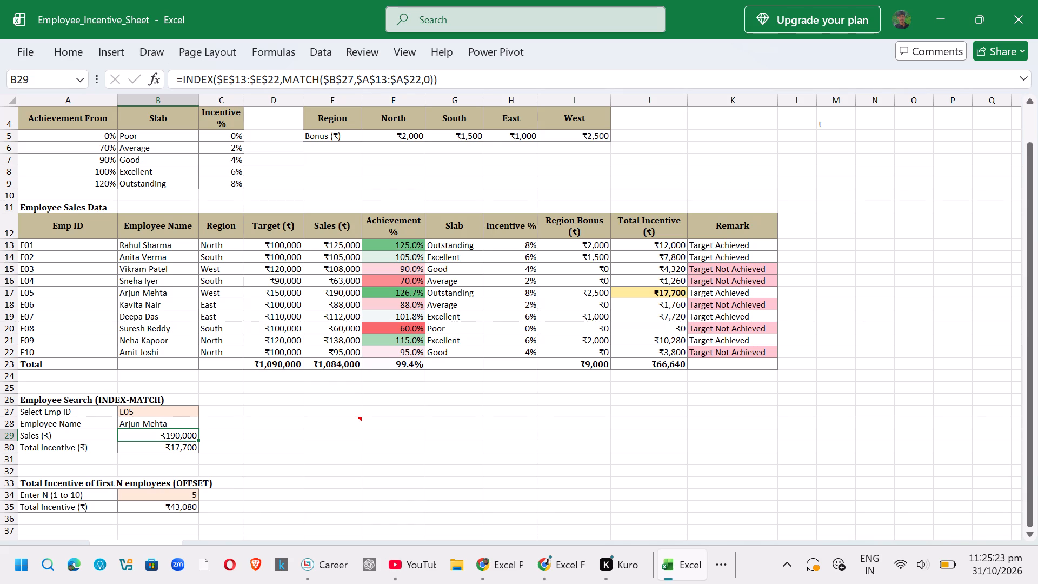
pyautogui.click(322, 426)
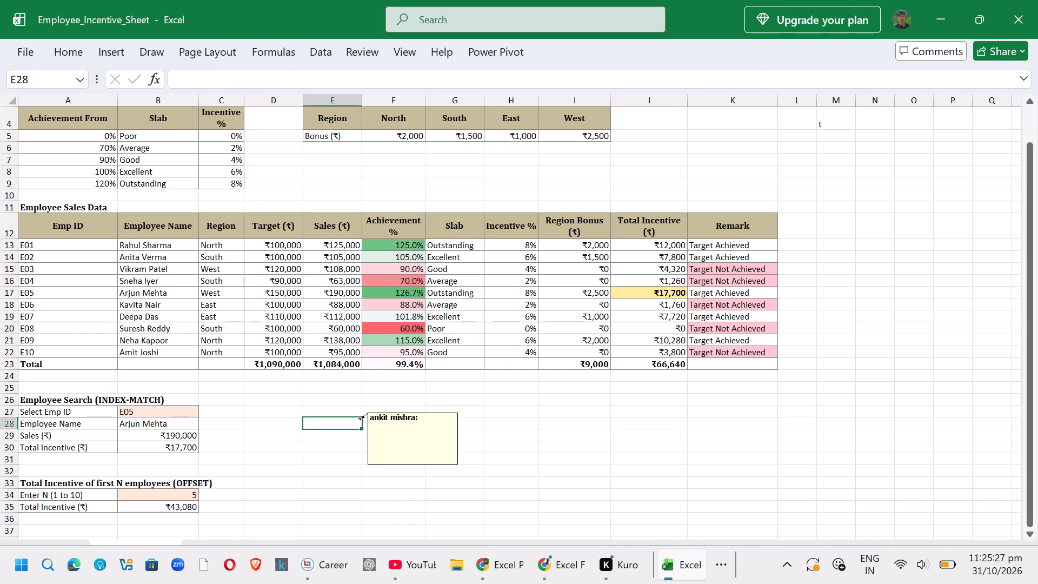
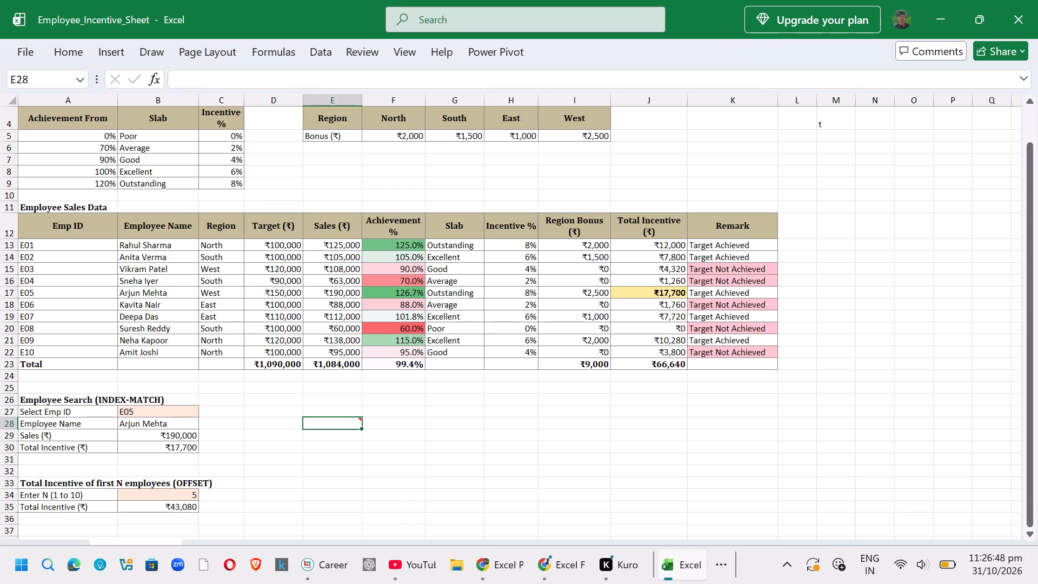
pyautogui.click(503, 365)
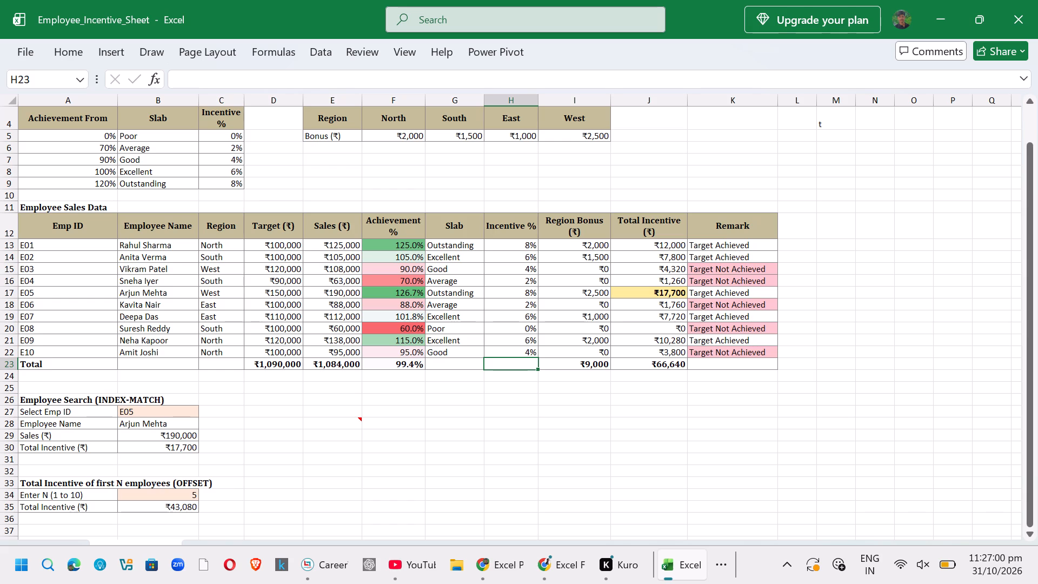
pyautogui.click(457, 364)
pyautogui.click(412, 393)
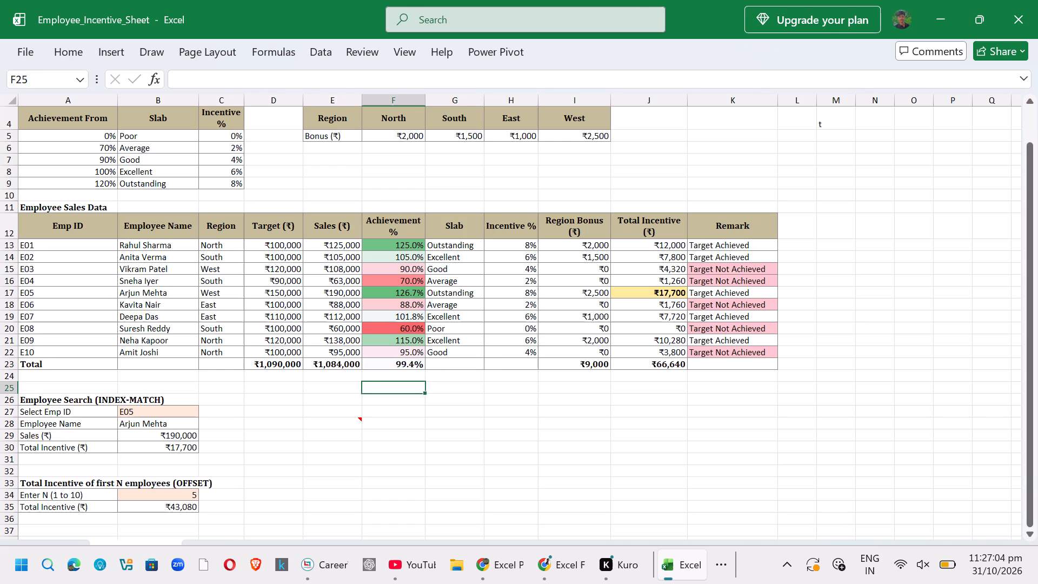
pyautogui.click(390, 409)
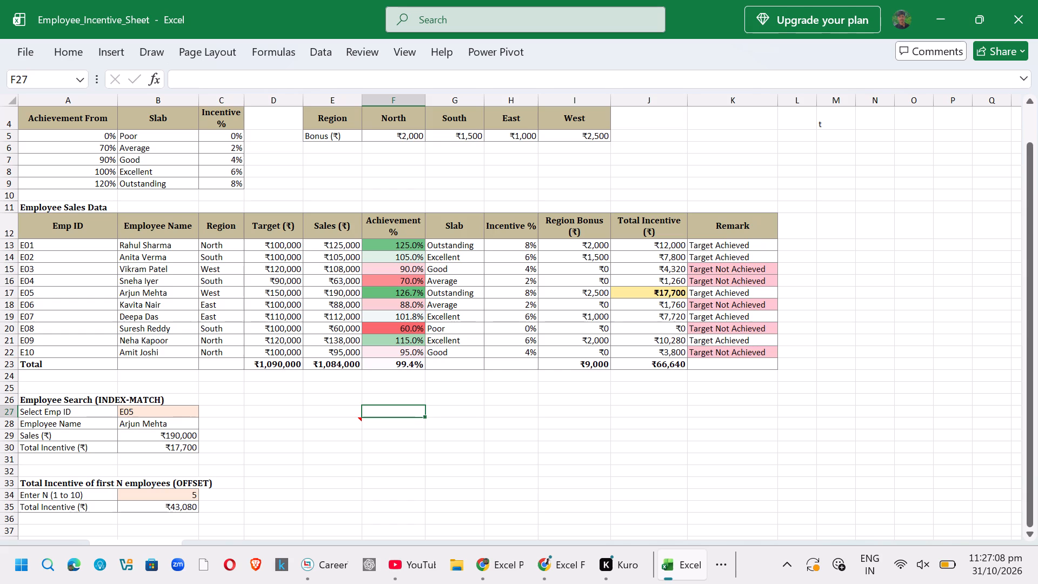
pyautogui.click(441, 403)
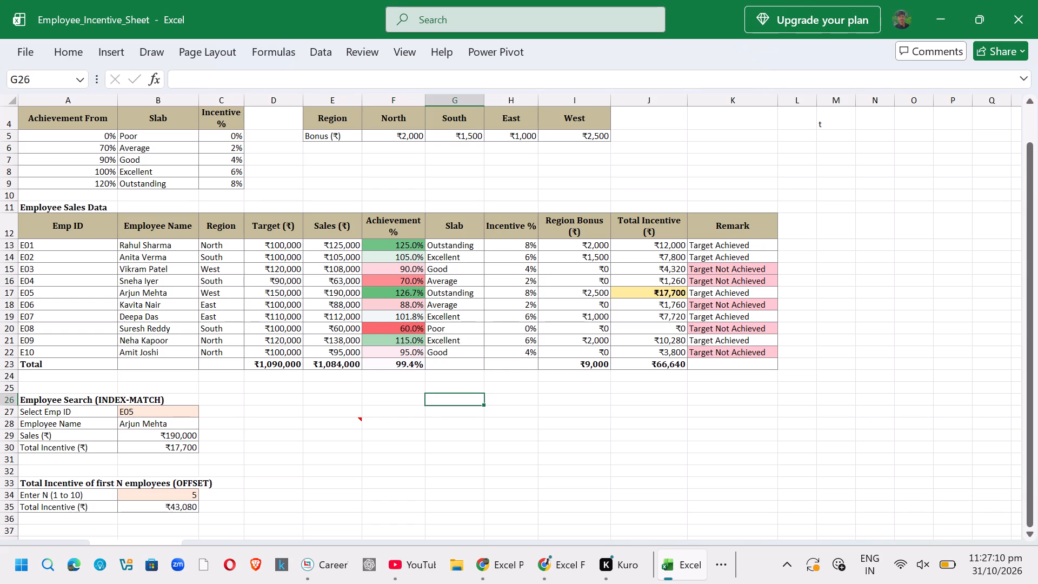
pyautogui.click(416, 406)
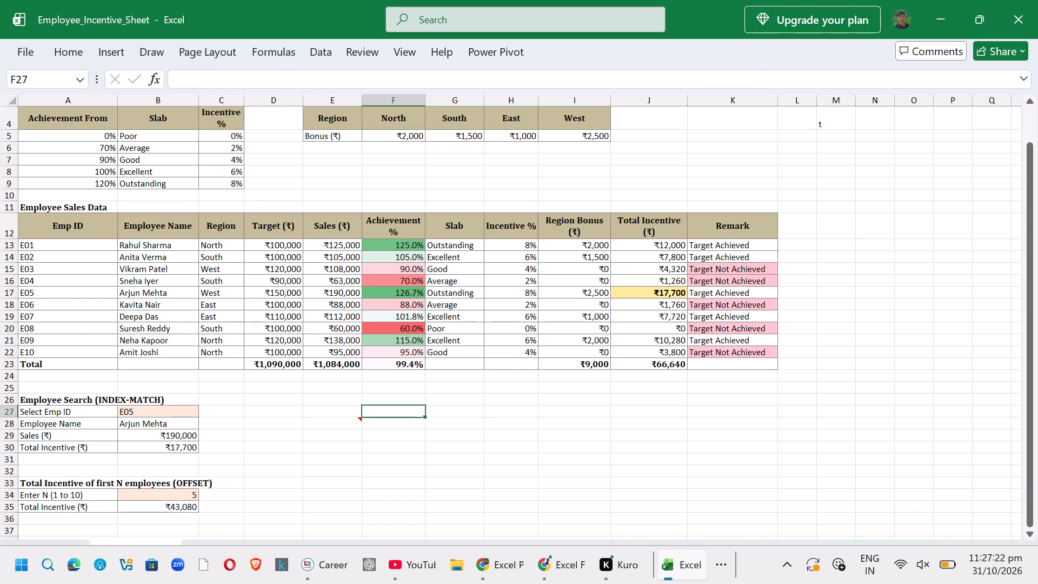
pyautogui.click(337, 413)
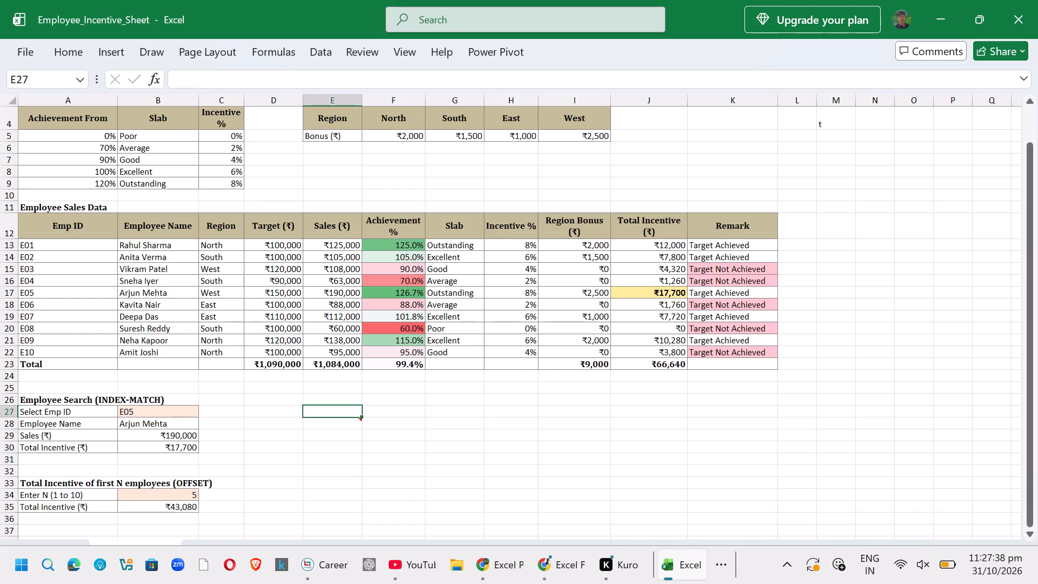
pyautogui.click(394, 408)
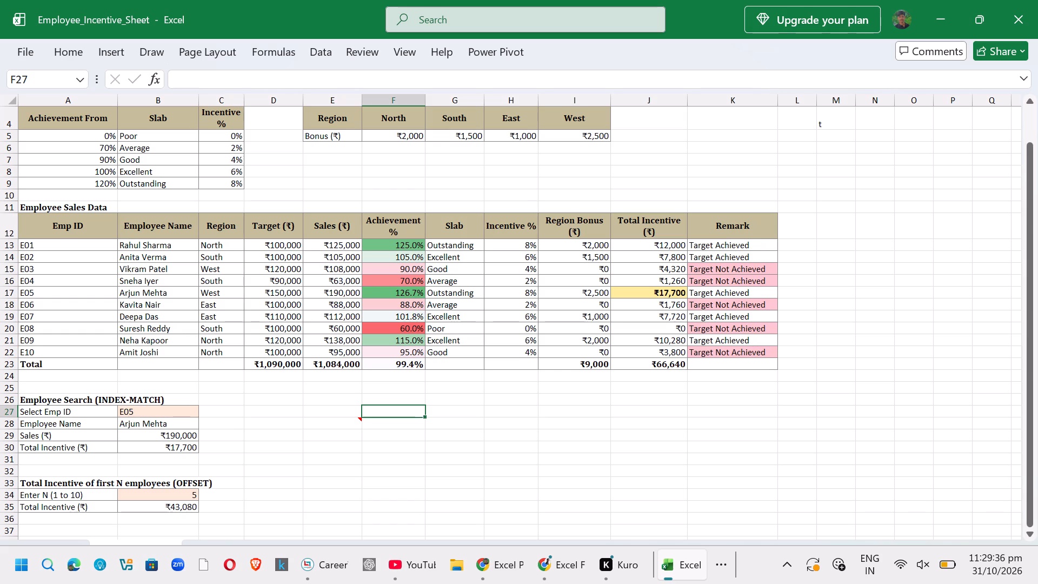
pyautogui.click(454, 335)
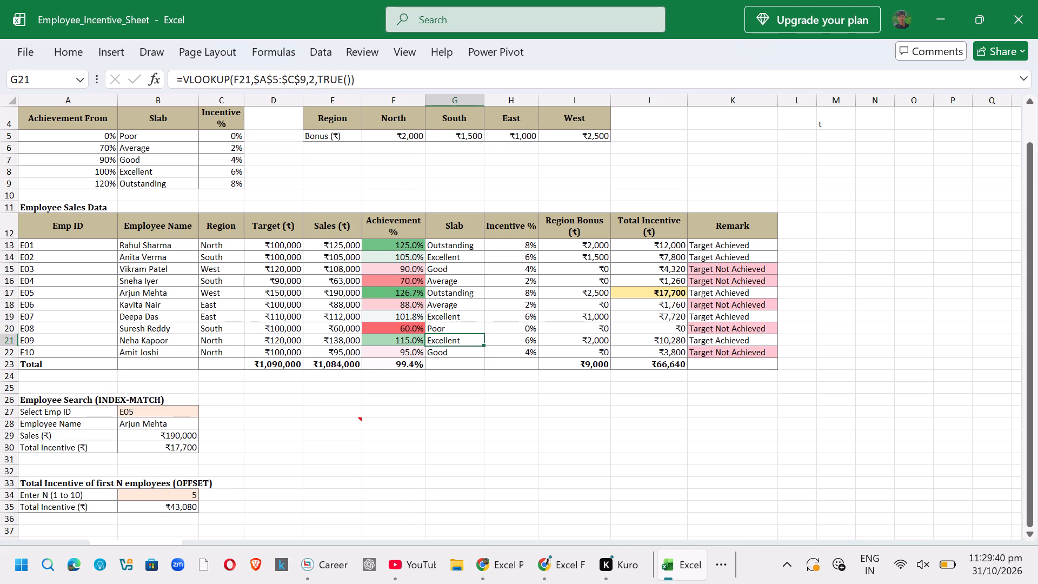
# Review the INDEX-MATCH formula behind the Sales result in B29 again.
pyautogui.click(175, 436)
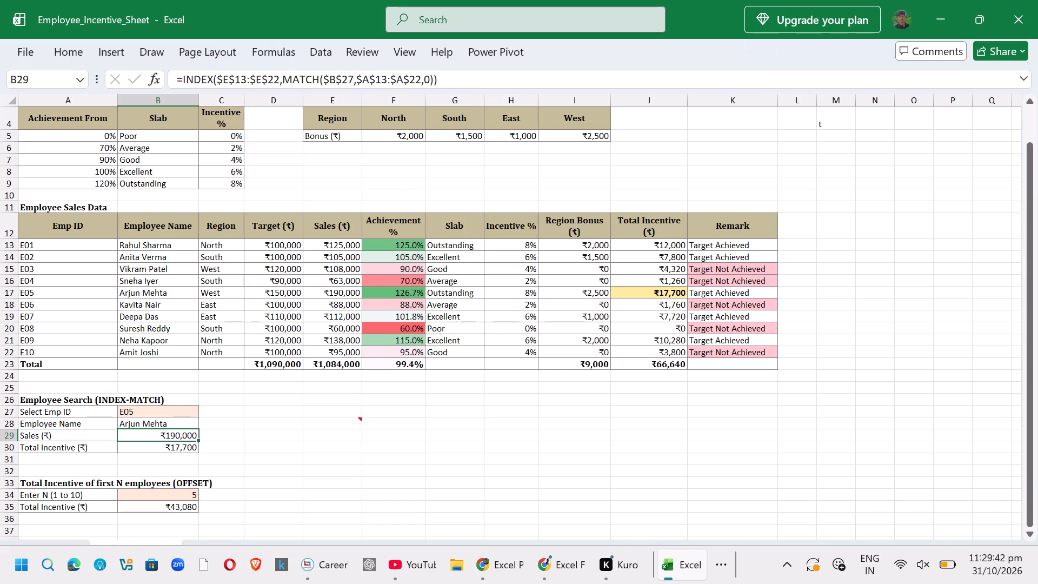
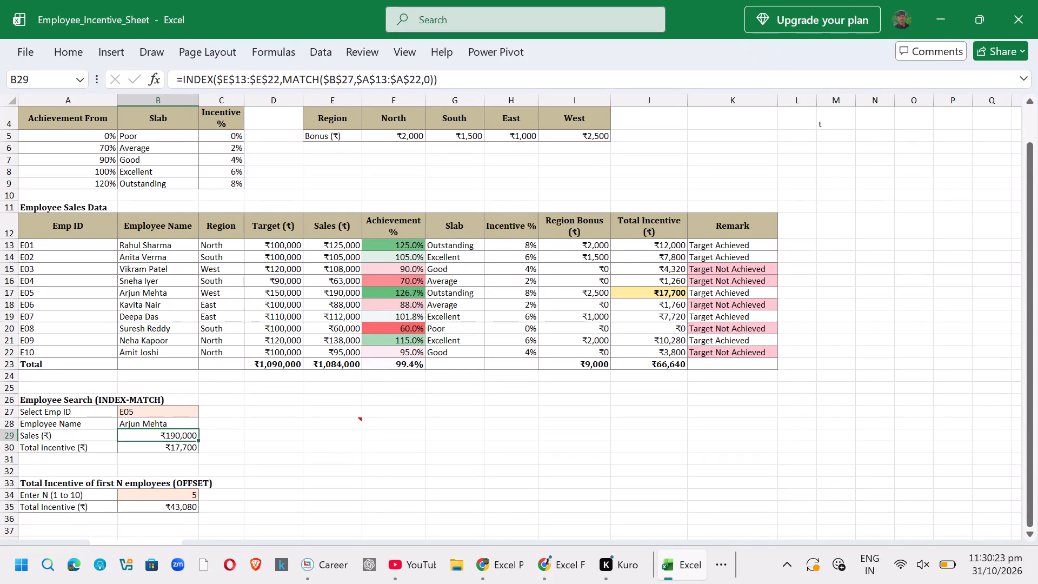
# Examine the formulas in the Slab, Incentive %, Region Bonus and Remark columns of the Employee Sales Data table.
pyautogui.click(511, 331)
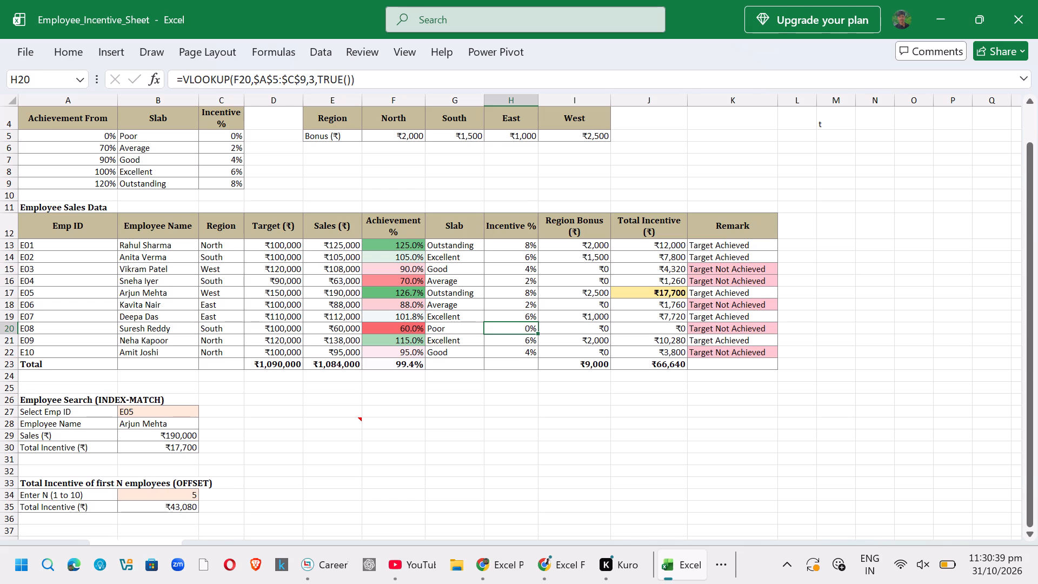
pyautogui.click(715, 319)
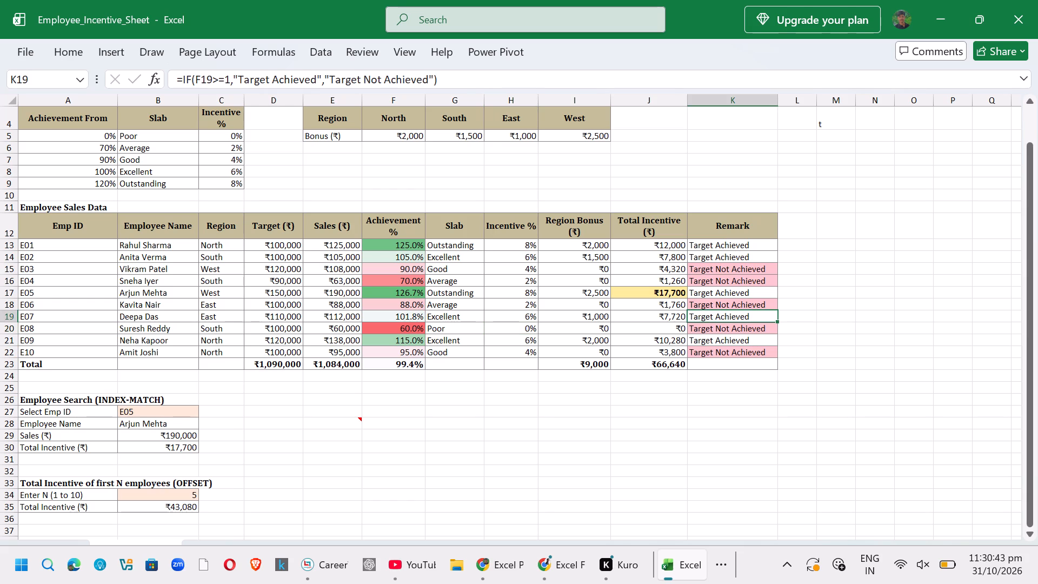
pyautogui.click(747, 280)
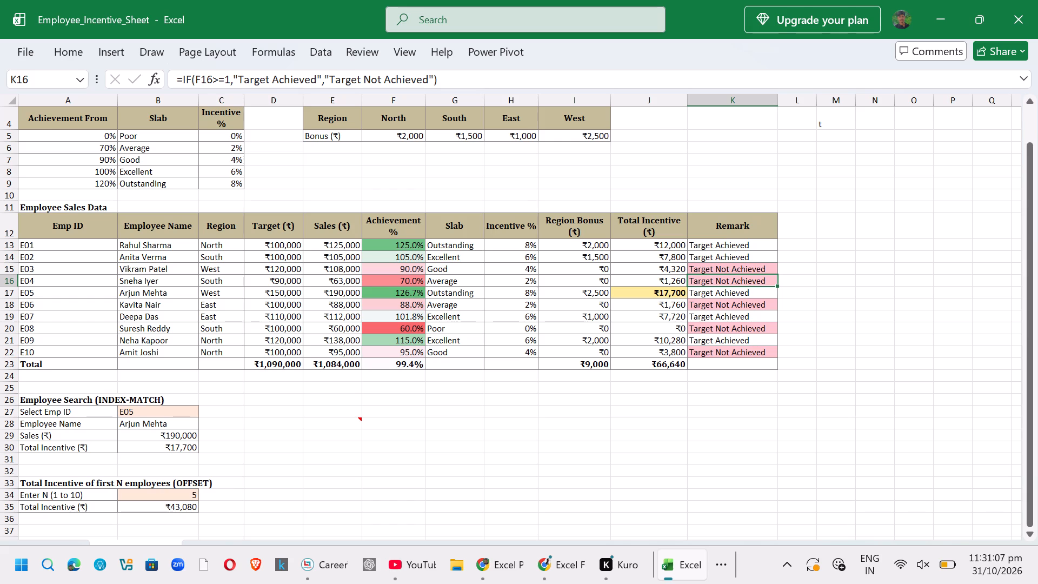
pyautogui.click(557, 302)
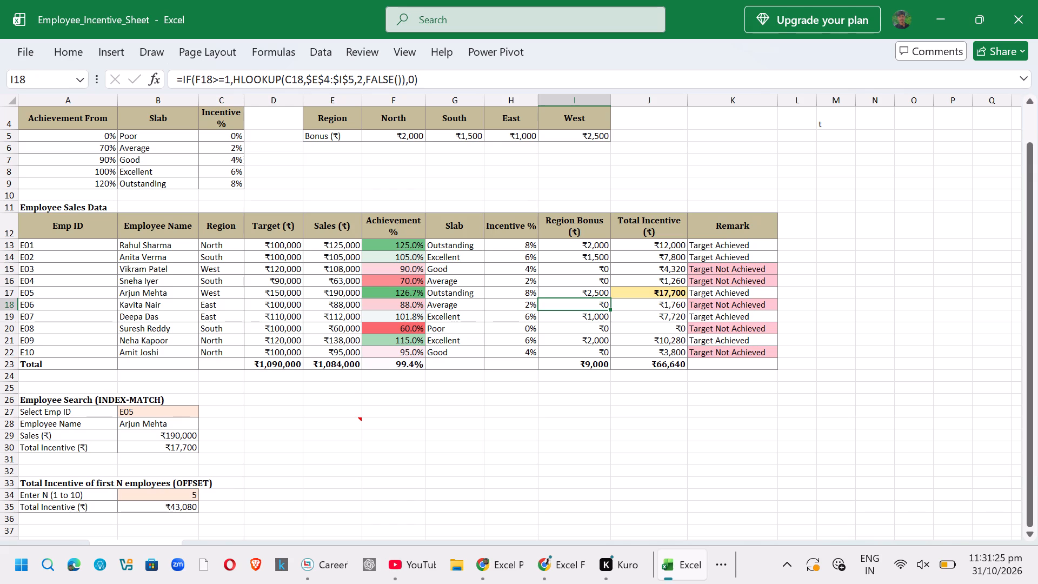
pyautogui.click(485, 310)
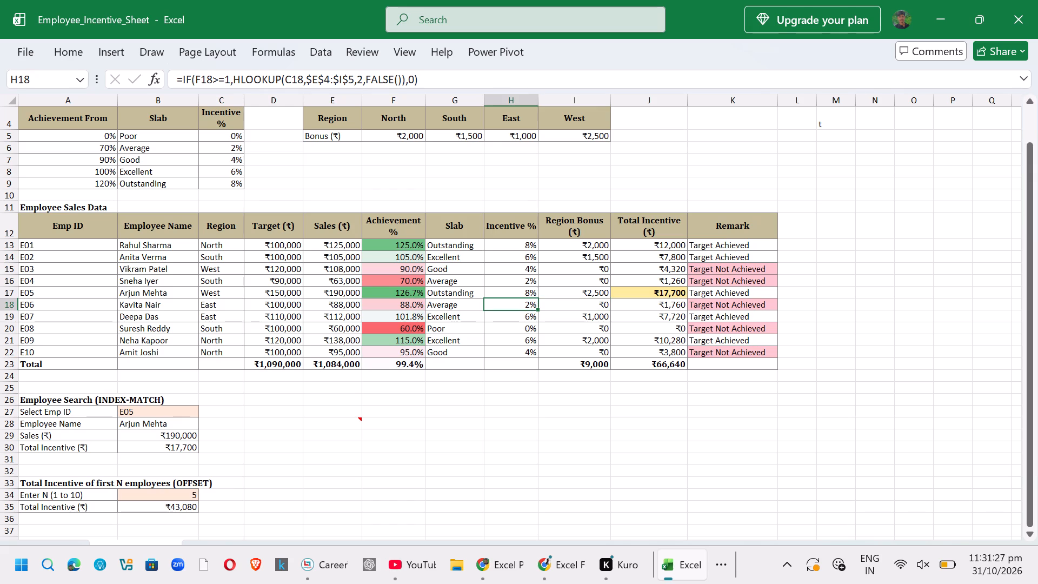
pyautogui.click(467, 307)
pyautogui.click(513, 296)
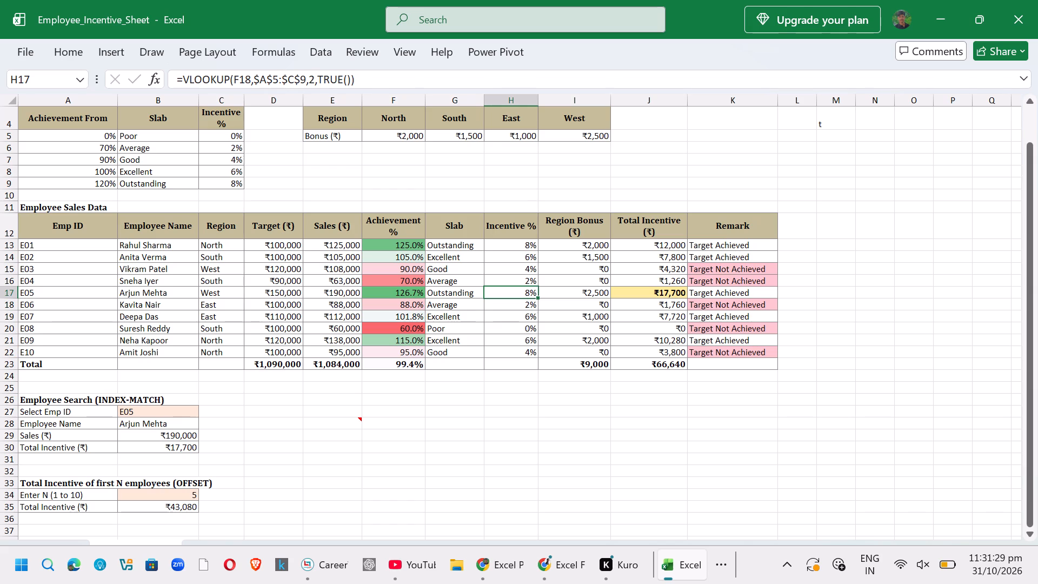
pyautogui.click(448, 296)
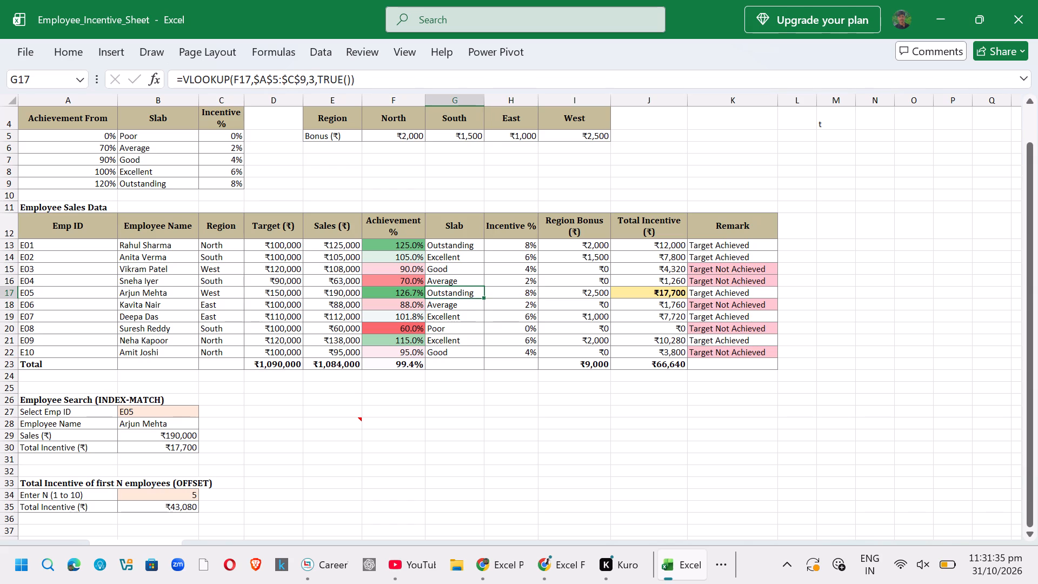
pyautogui.click(497, 295)
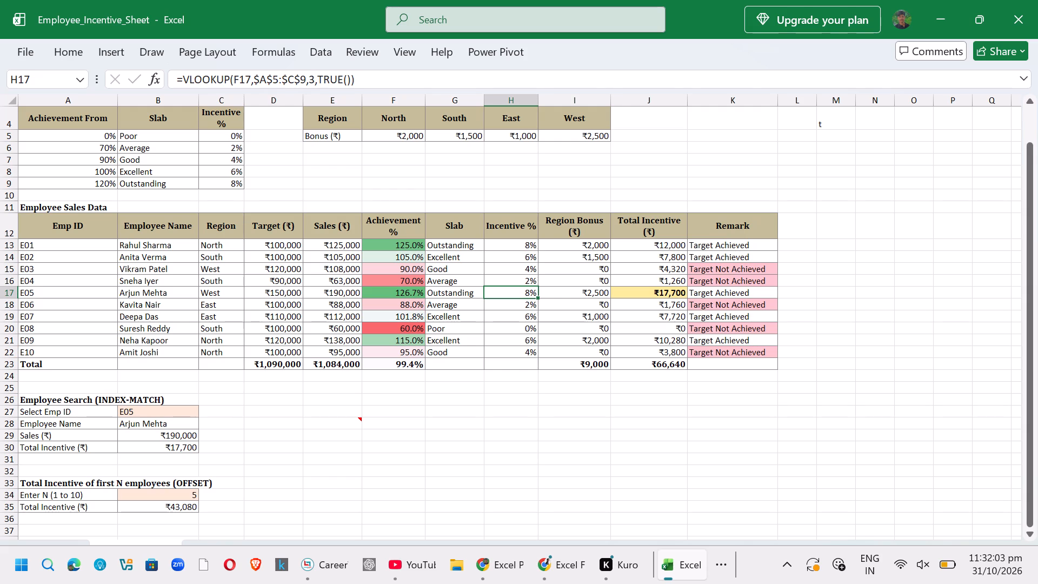
pyautogui.click(495, 277)
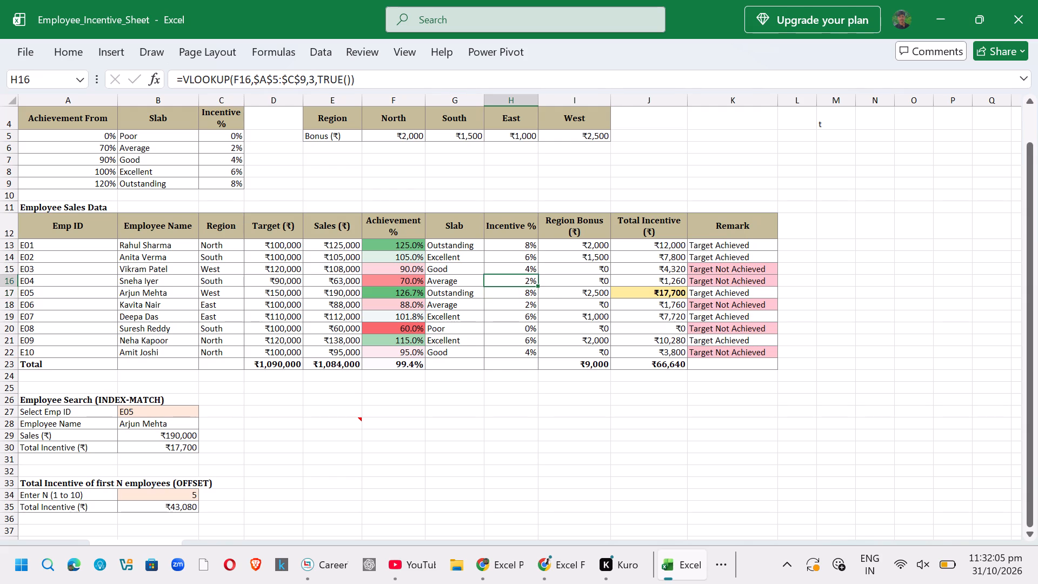
pyautogui.click(457, 271)
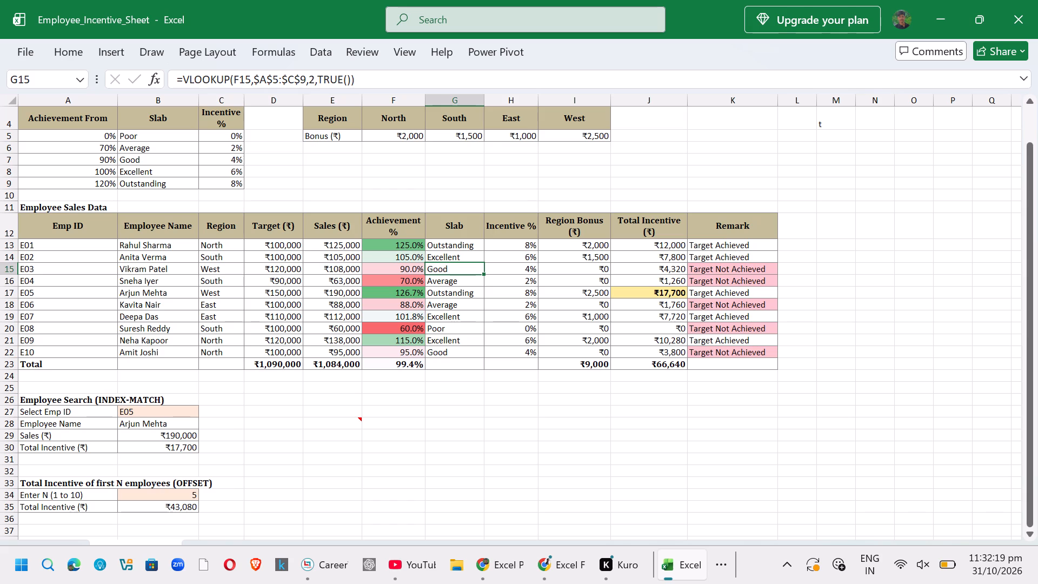
pyautogui.click(460, 270)
pyautogui.click(458, 311)
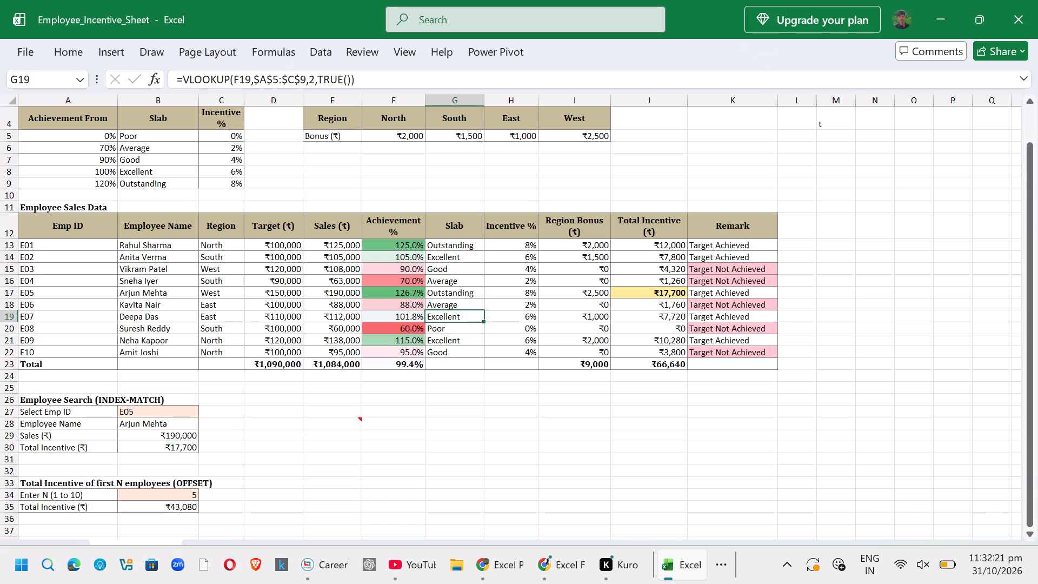
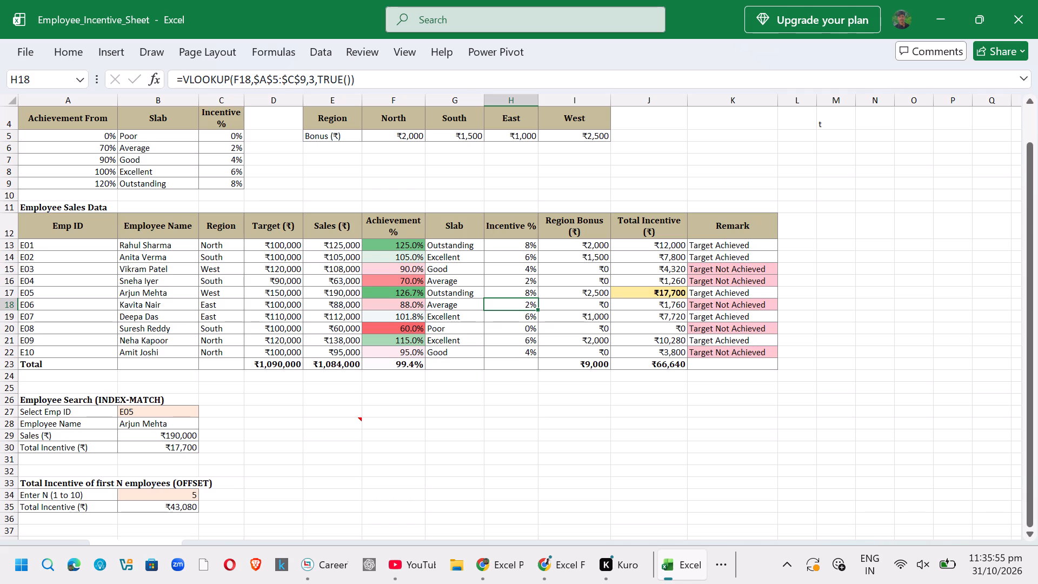
# View the Achievement % formula in the E05 row of the Employee Sales Data table.
pyautogui.click(420, 289)
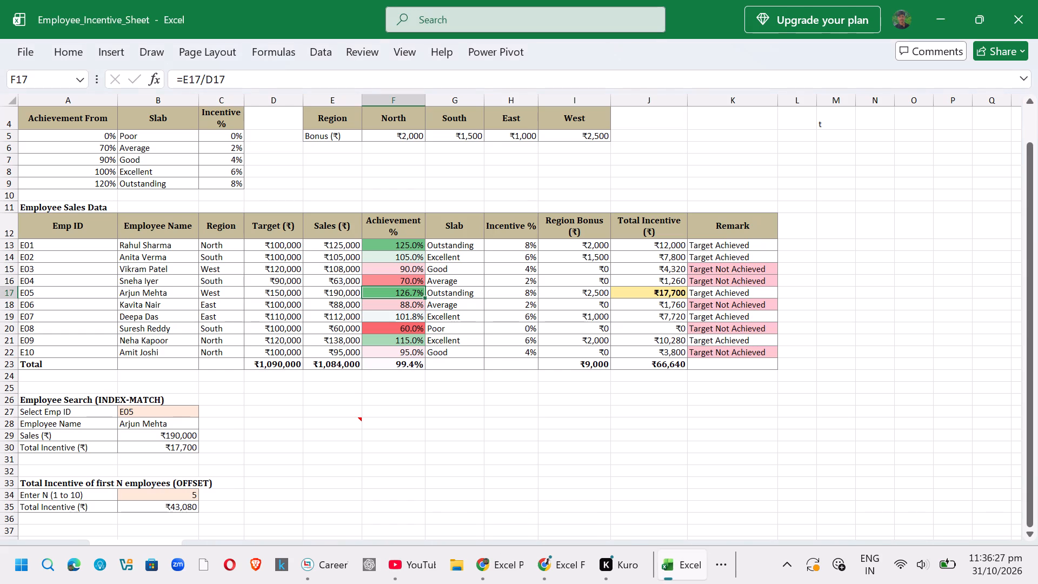
# Switch to YouTube and play the Shamiyana New Bhojpuri Song 2026 from the Lahanga Se Mahanga mix.
pyautogui.click(415, 569)
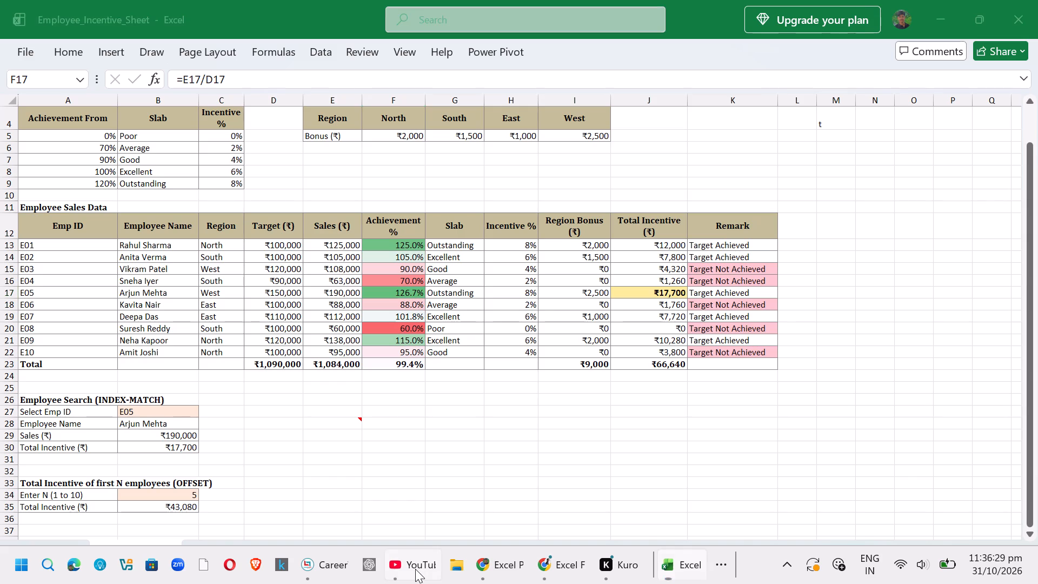
pyautogui.click(408, 278)
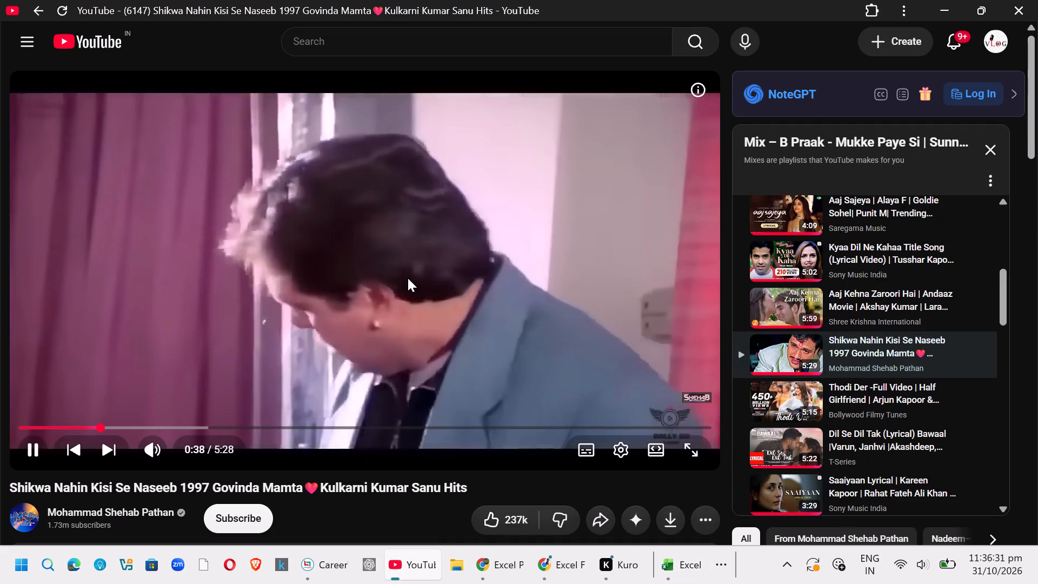
pyautogui.click(69, 44)
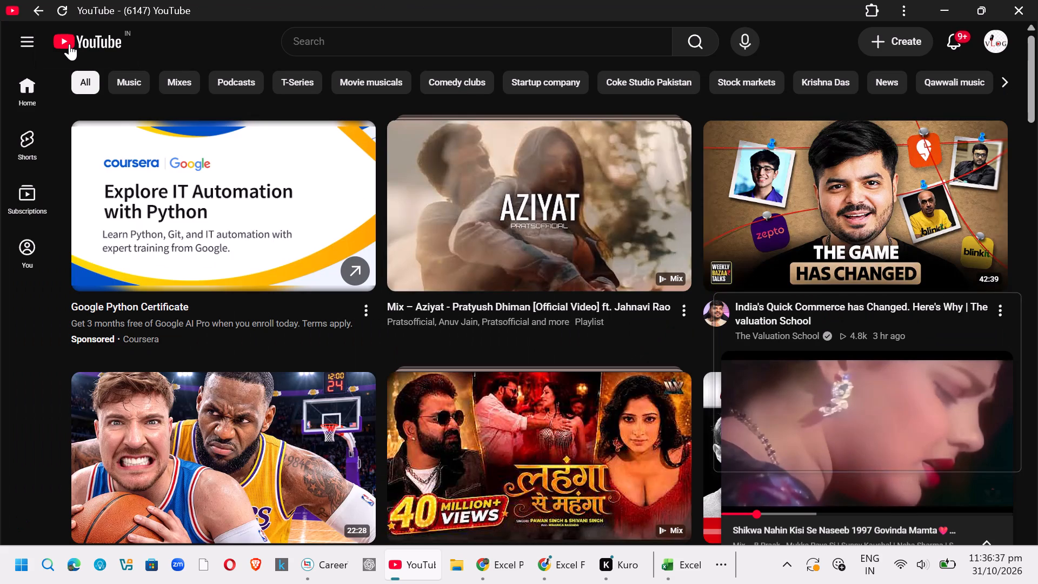
pyautogui.click(492, 430)
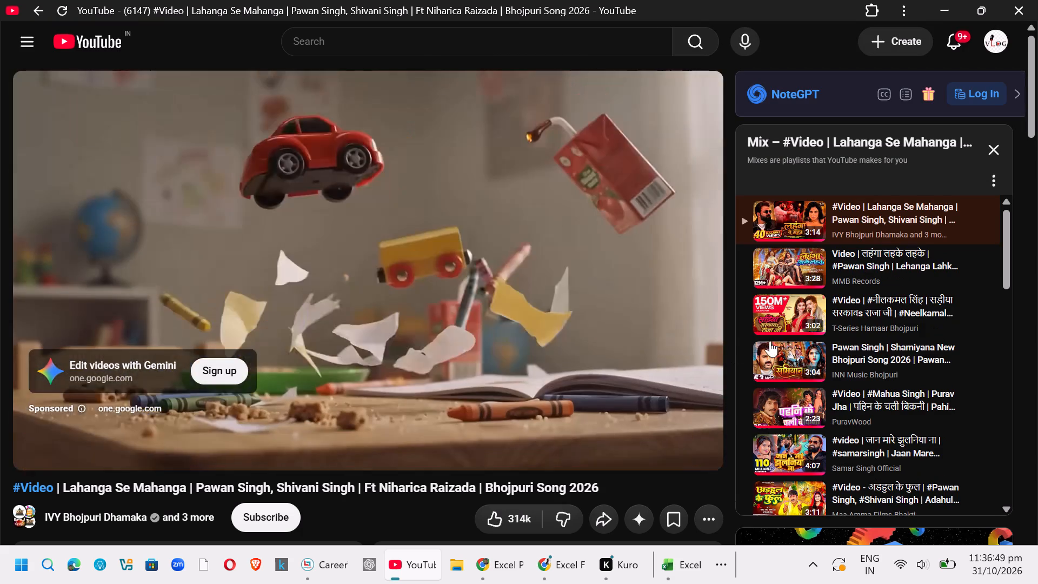
pyautogui.click(789, 355)
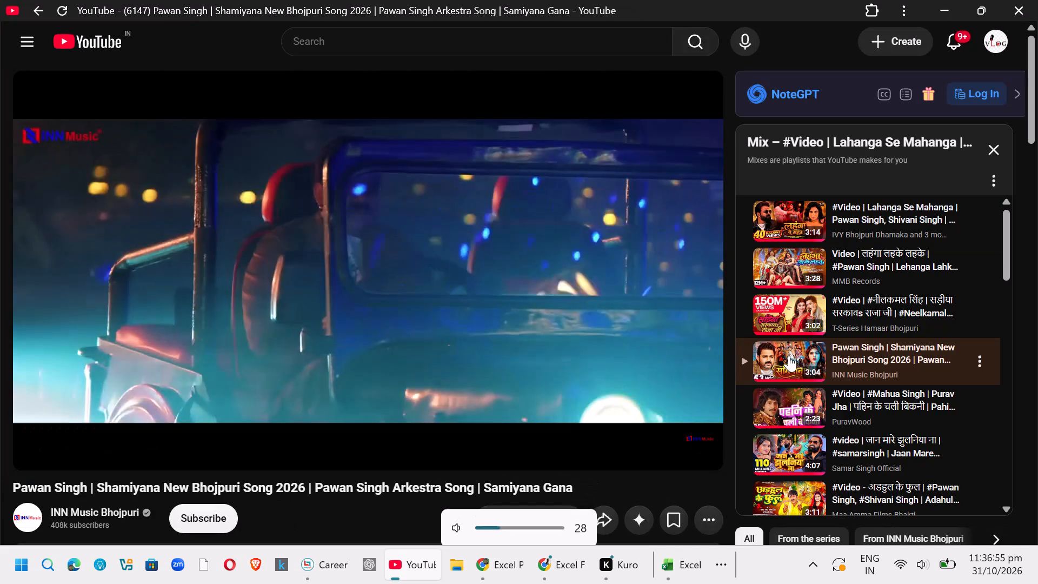
# Return to the Employee_Incentive_Sheet workbook and examine the Incentive %, Region Bonus and Total Incentive formulas in the E06 row.
pyautogui.click(533, 87)
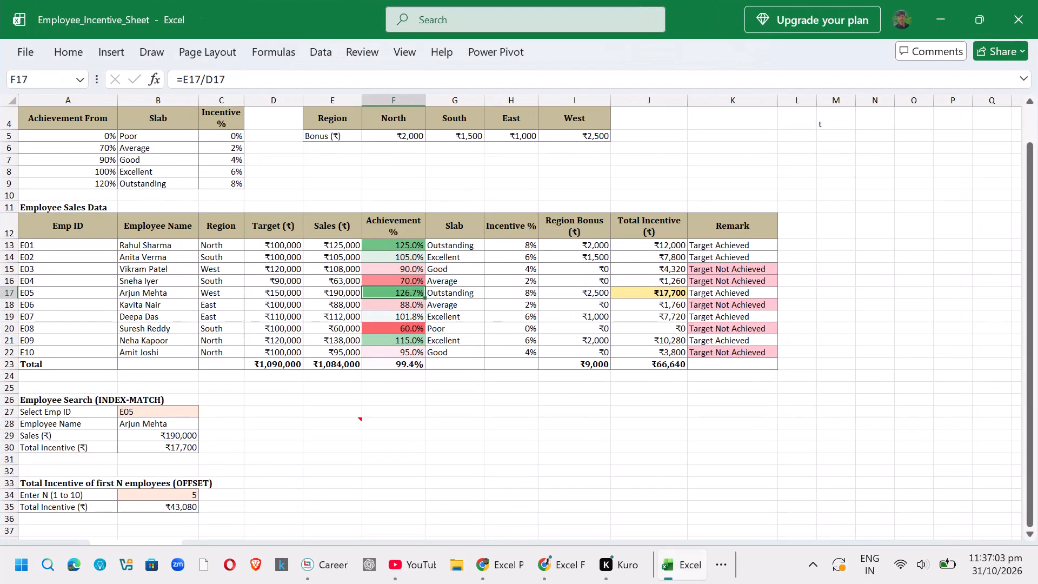
pyautogui.click(498, 303)
pyautogui.click(557, 309)
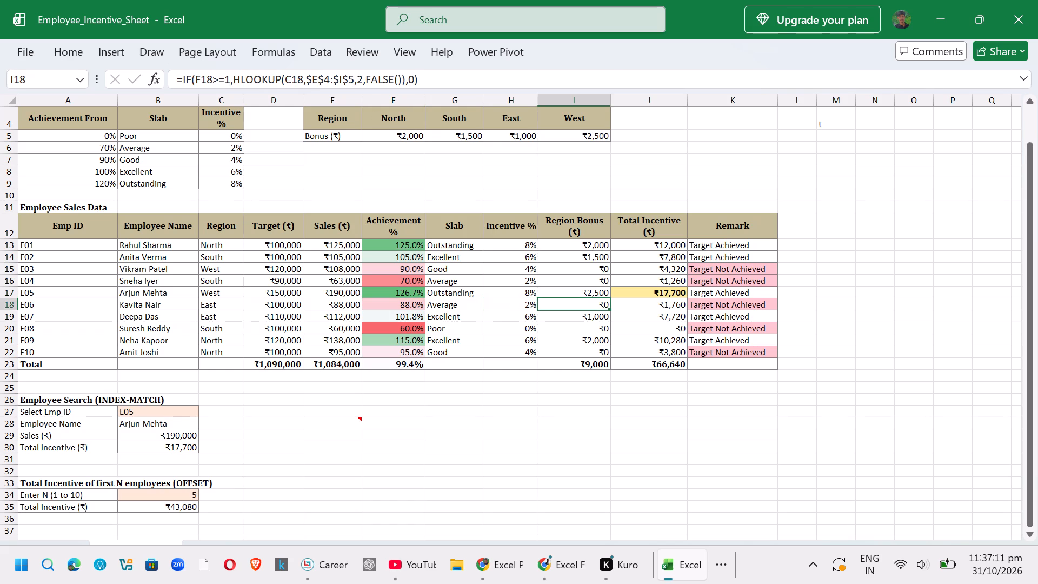
pyautogui.press('Right')
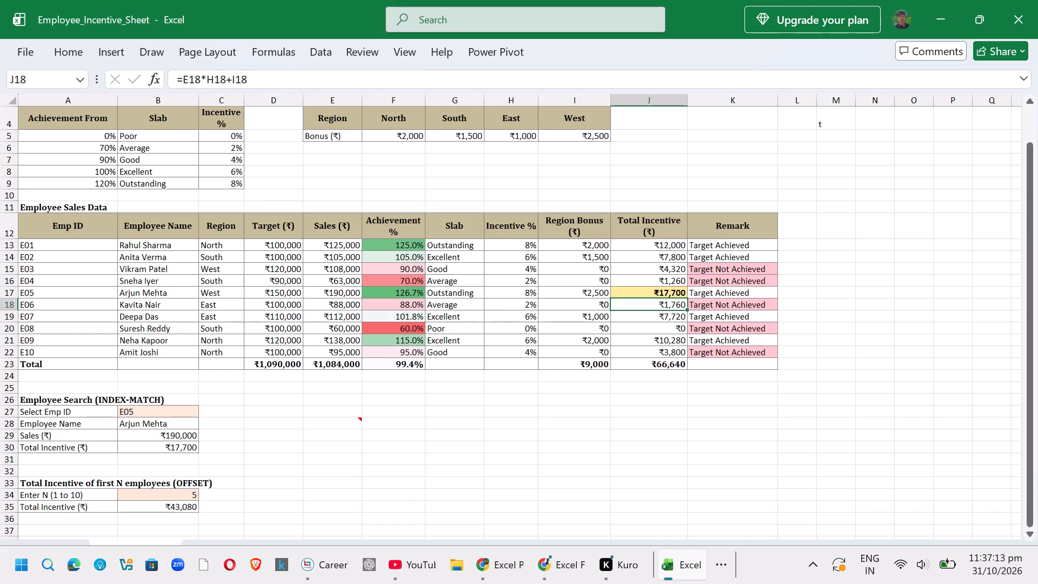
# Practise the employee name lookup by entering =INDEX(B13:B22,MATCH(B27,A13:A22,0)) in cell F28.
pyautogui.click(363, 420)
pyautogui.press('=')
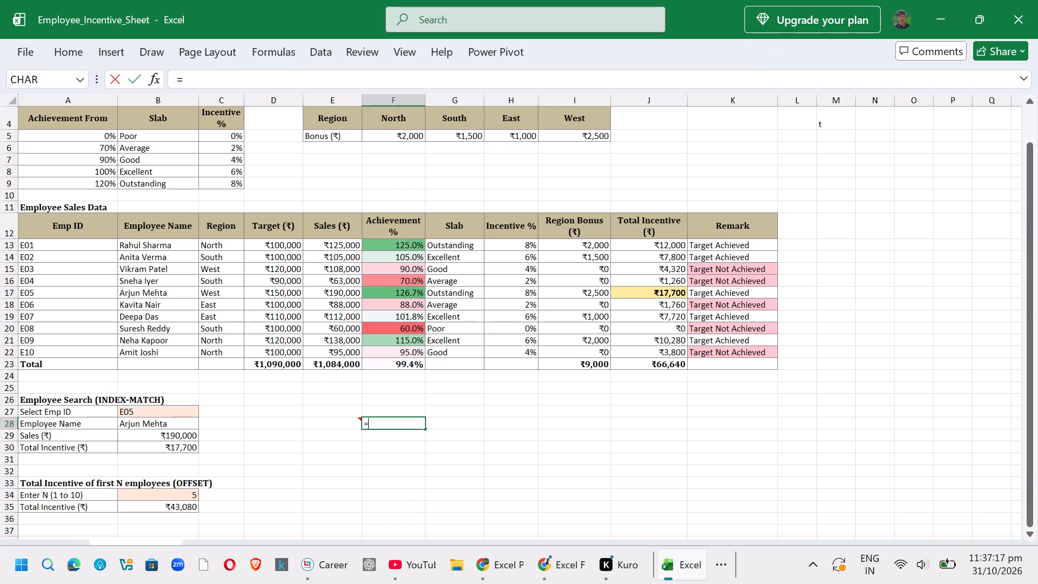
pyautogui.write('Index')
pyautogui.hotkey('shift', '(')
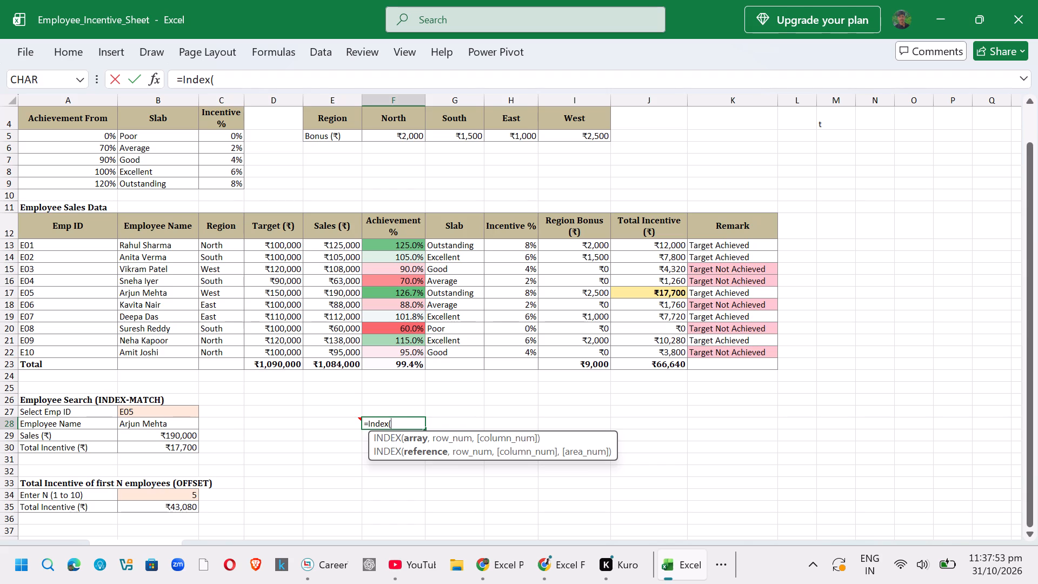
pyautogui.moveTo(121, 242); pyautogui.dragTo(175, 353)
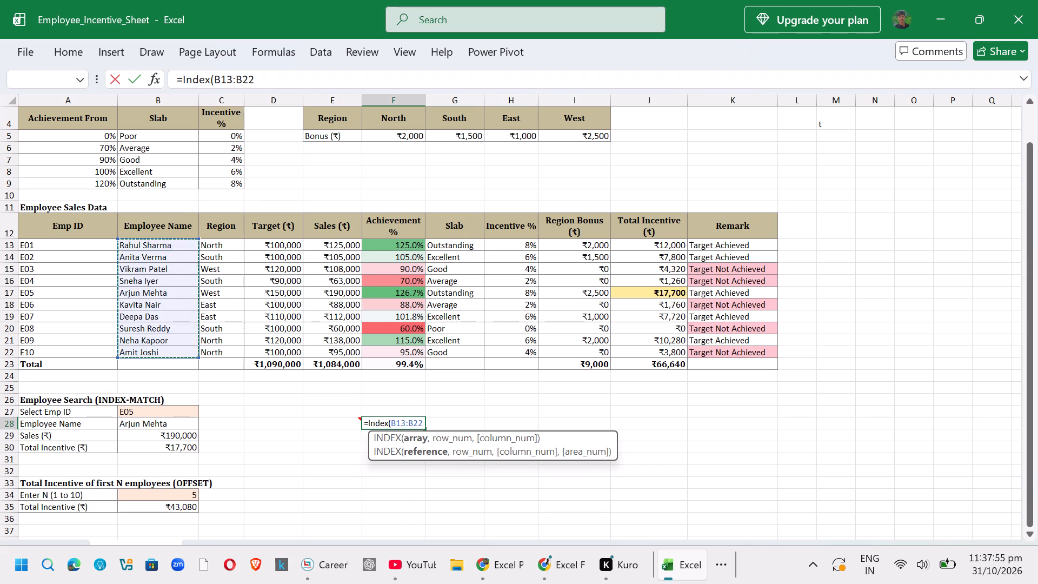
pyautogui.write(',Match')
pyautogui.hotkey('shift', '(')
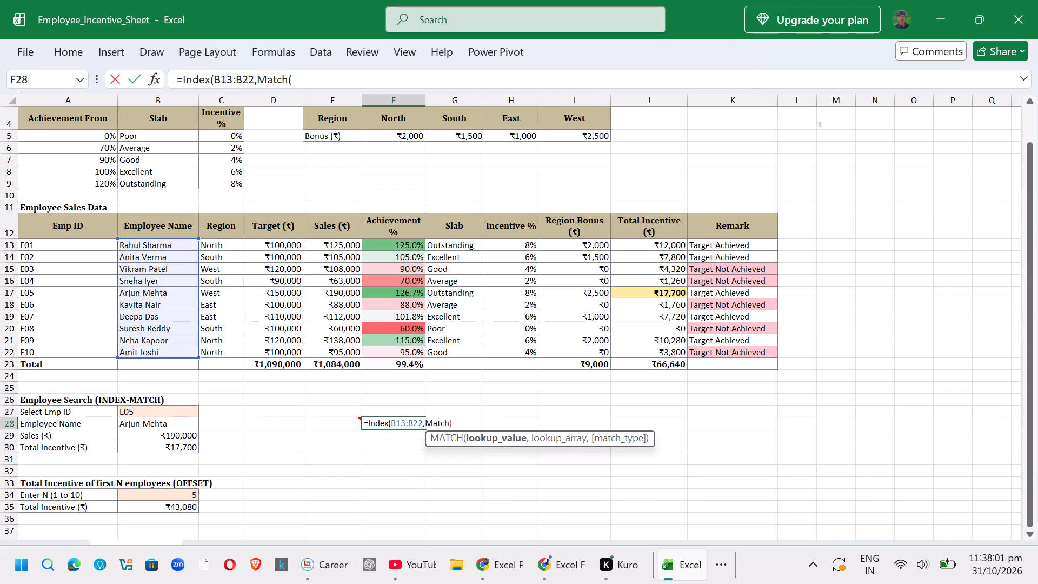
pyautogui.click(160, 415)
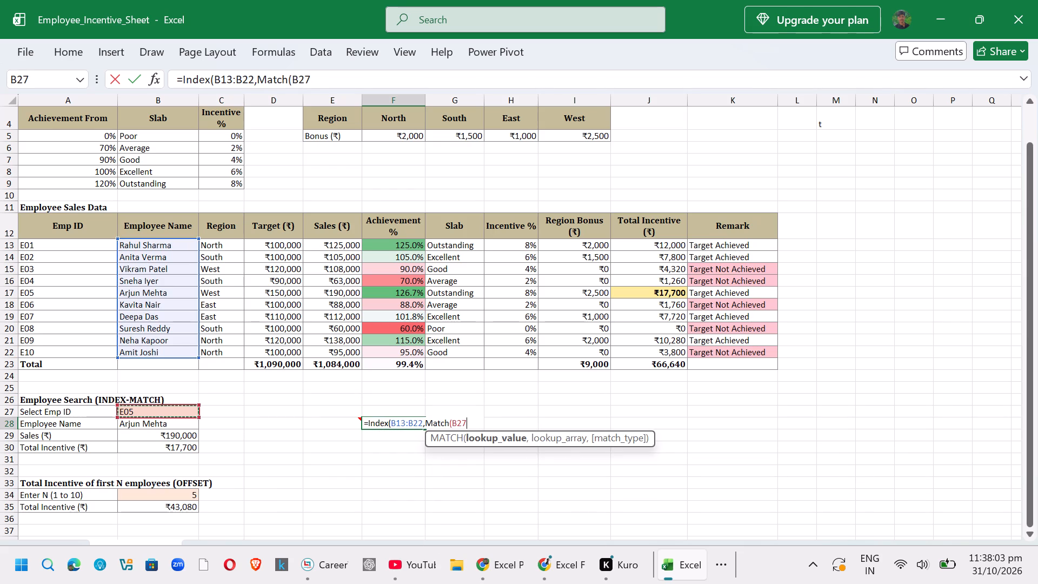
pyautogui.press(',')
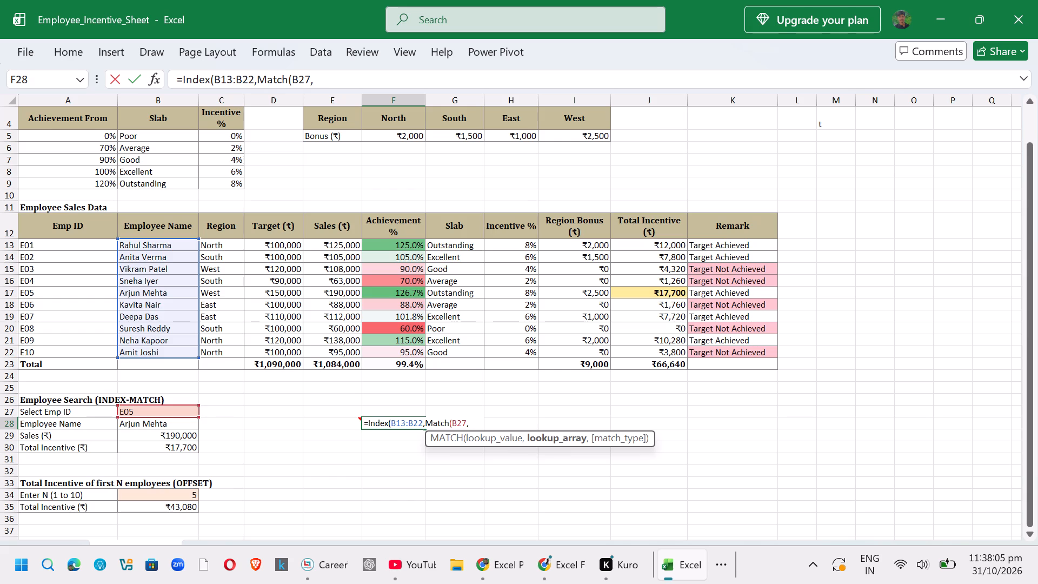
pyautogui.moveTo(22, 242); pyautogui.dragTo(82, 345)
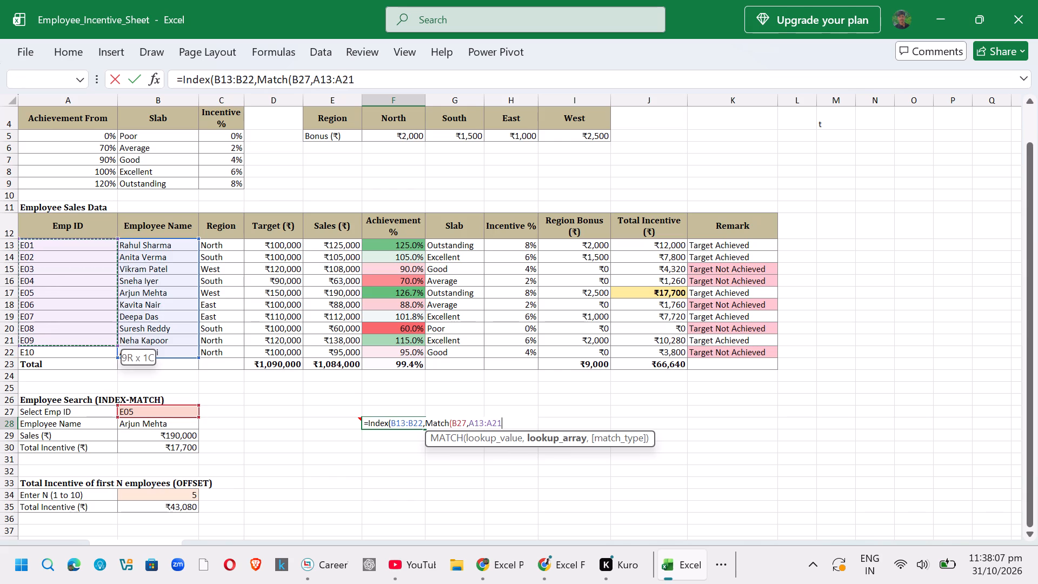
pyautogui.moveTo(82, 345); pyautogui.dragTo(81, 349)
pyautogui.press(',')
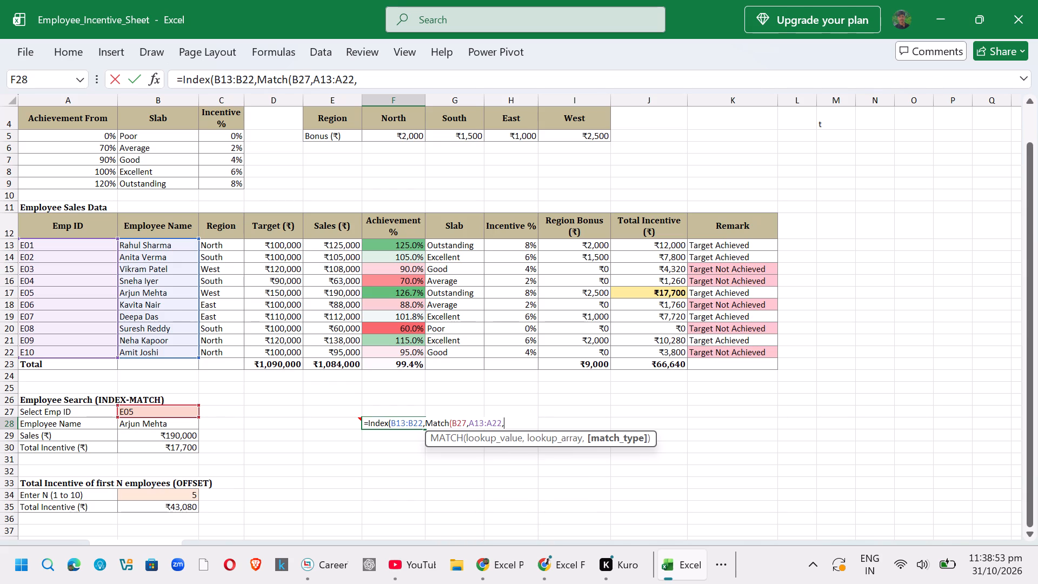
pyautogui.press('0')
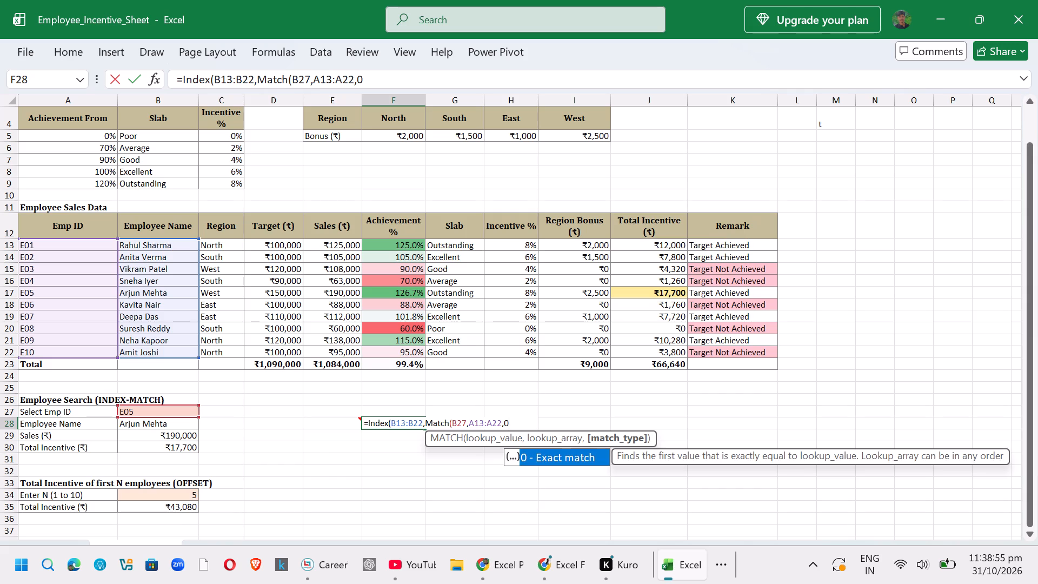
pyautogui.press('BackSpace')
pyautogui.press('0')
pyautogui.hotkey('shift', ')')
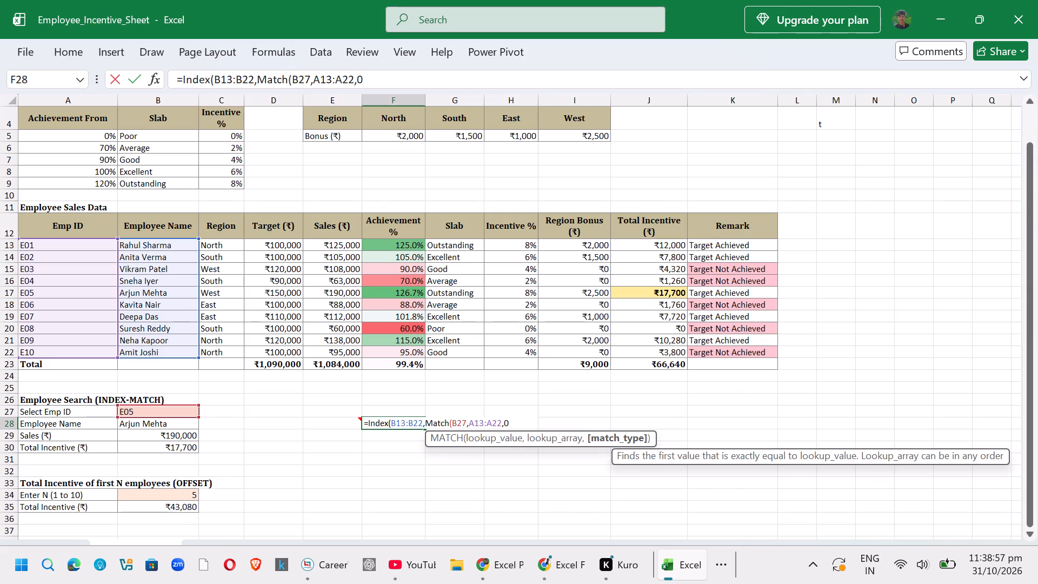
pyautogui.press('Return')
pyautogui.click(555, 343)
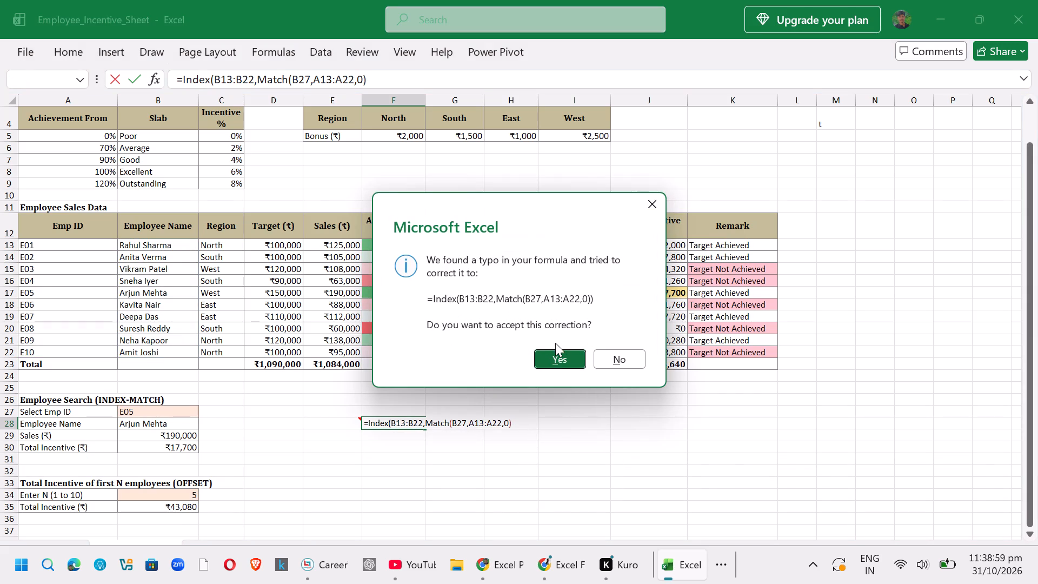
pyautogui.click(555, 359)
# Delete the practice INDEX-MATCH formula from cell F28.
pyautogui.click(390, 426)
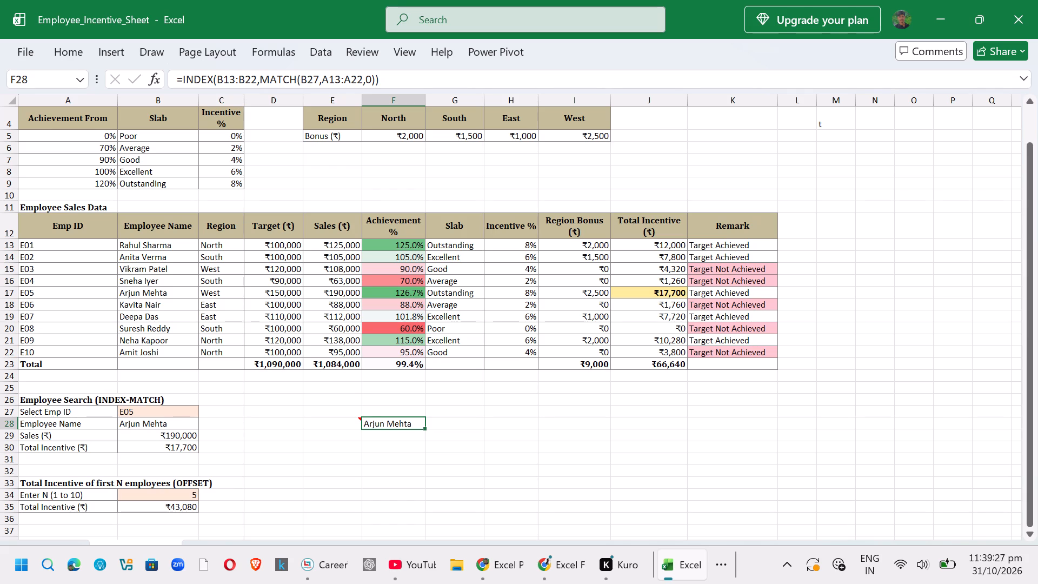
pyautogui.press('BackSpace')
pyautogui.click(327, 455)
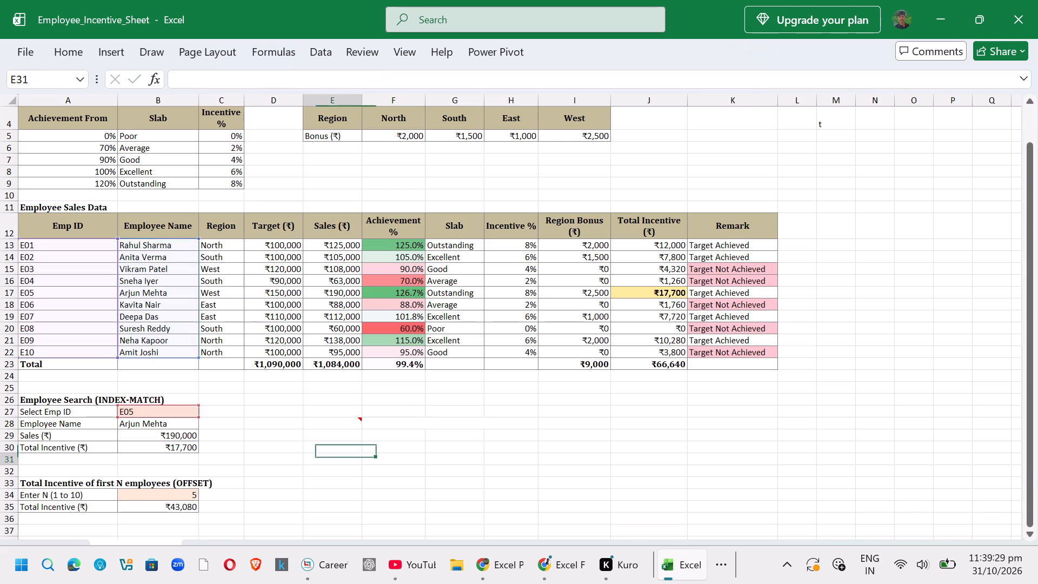
# Examine the INDEX-MATCH formulas behind Sales and Total Incentive in the Employee Search block.
pyautogui.click(173, 439)
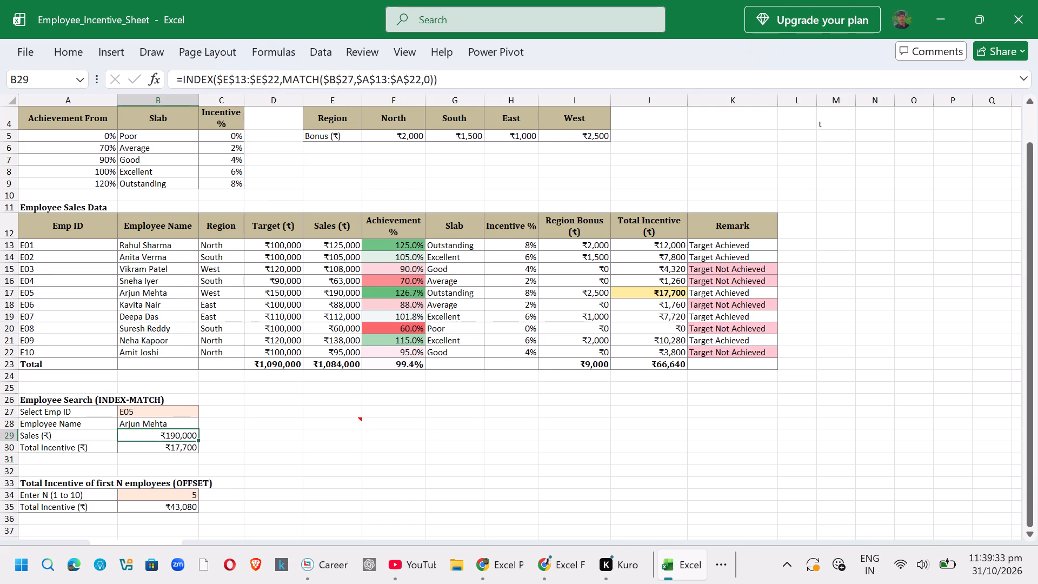
pyautogui.doubleClick(175, 439)
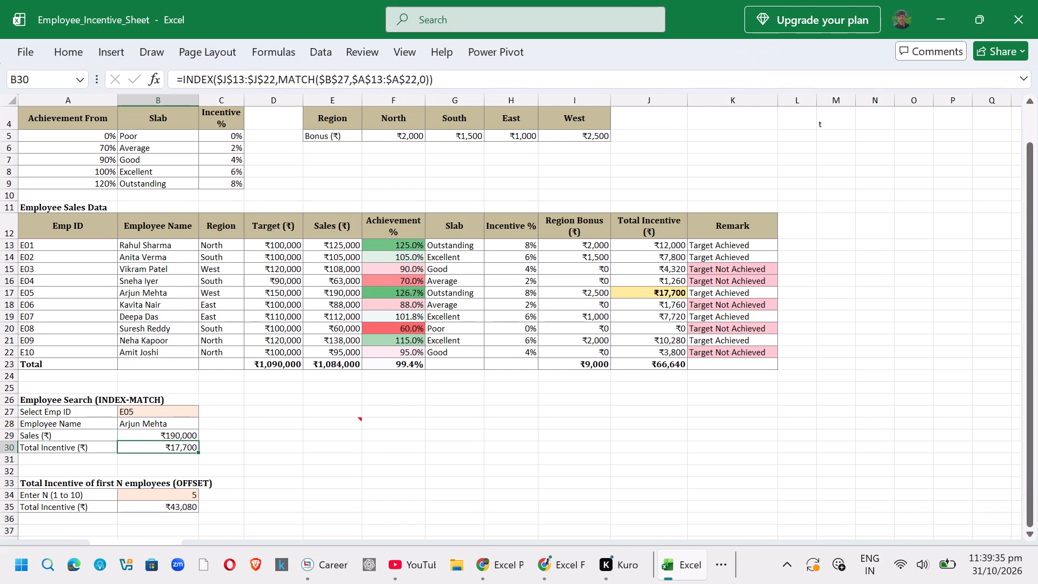
pyautogui.doubleClick(187, 436)
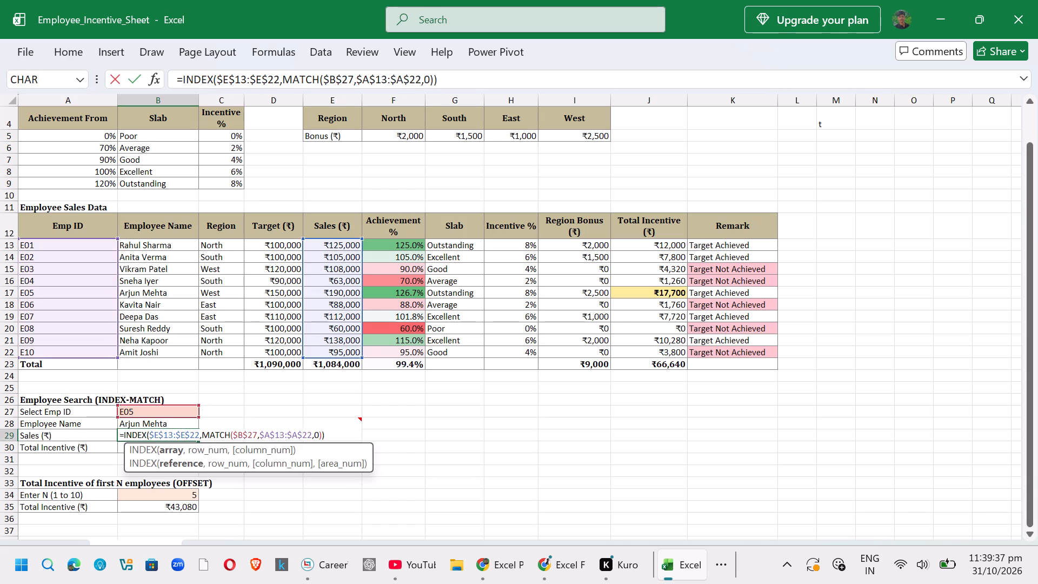
pyautogui.click(447, 446)
pyautogui.click(174, 437)
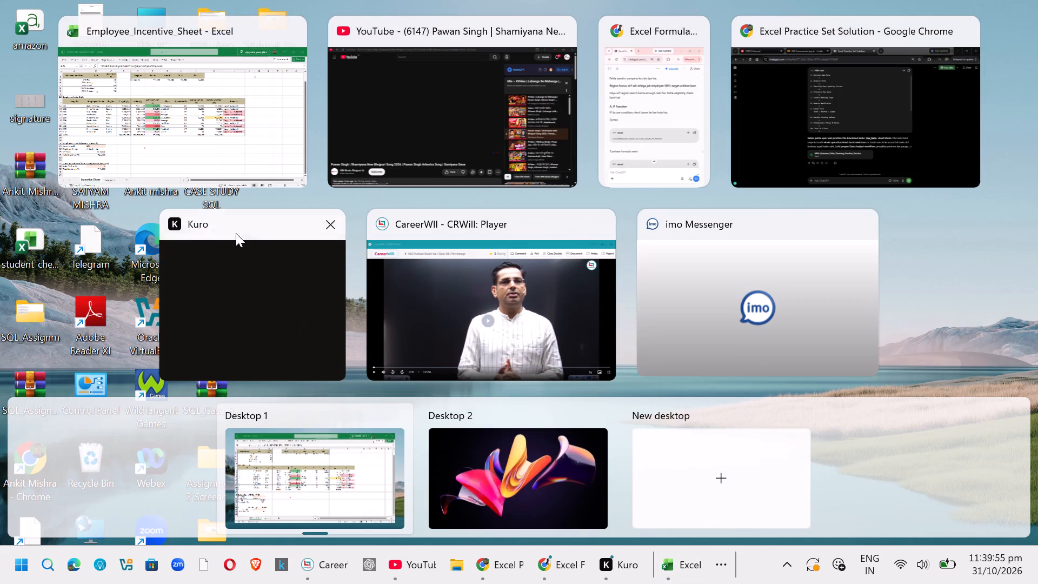
# Return to the Employee_Incentive_Sheet workbook and view the Slab formula in the E06 row.
pyautogui.click(231, 122)
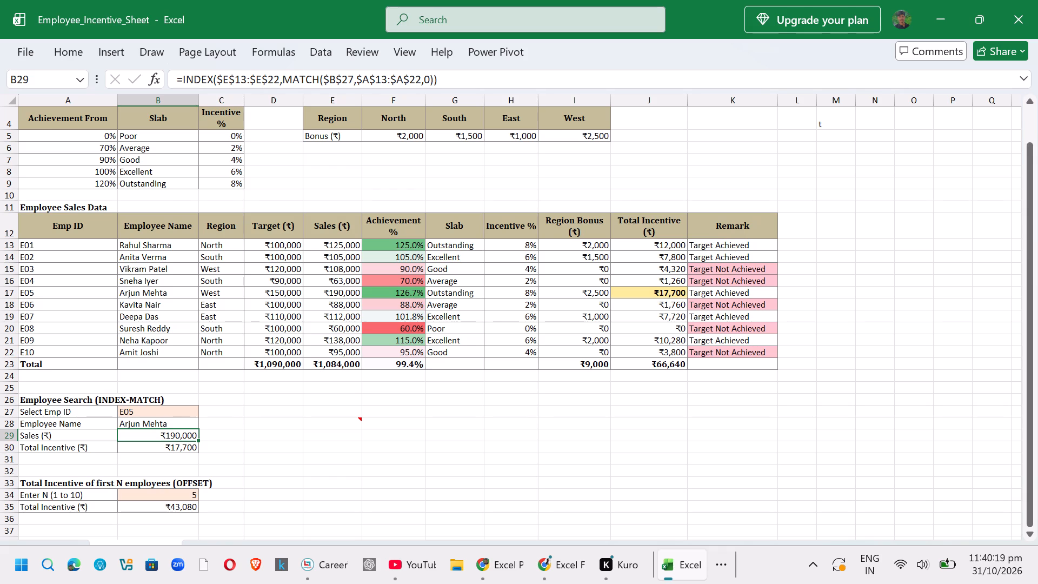
pyautogui.click(446, 307)
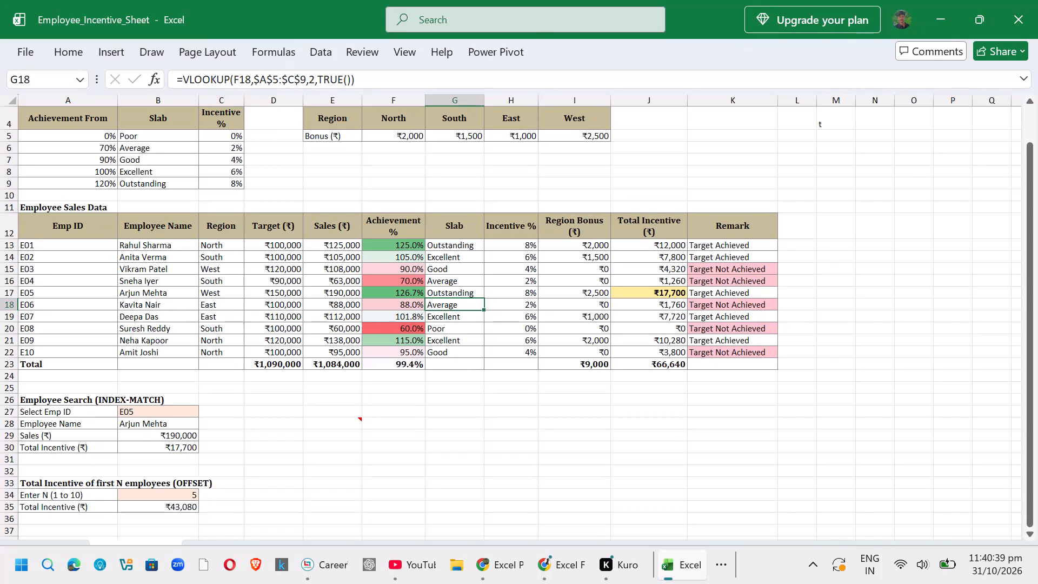
# Switch to YouTube, leave the playing video for the home feed, and close its mini player.
pyautogui.click(429, 112)
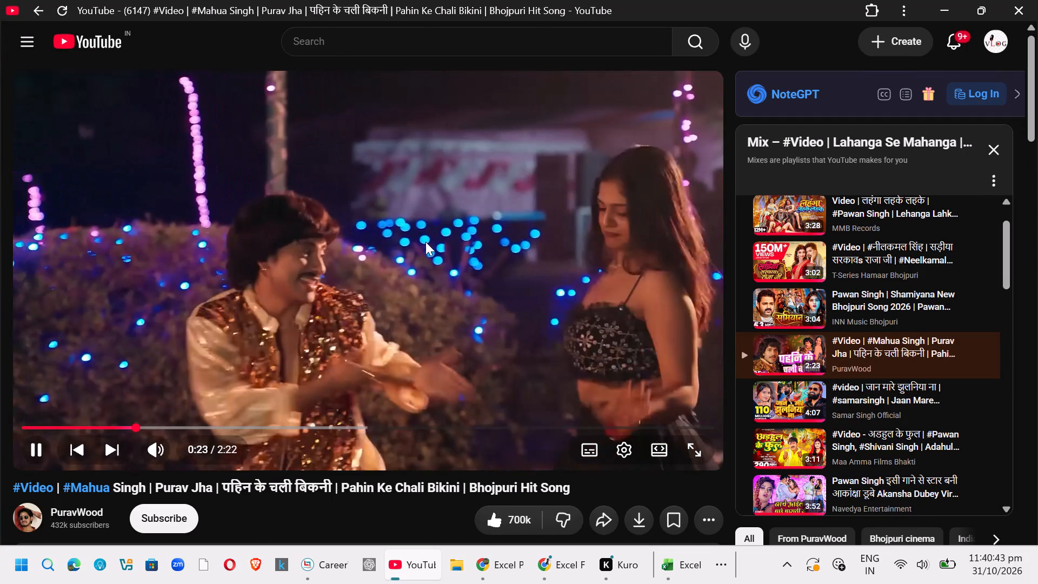
pyautogui.click(320, 198)
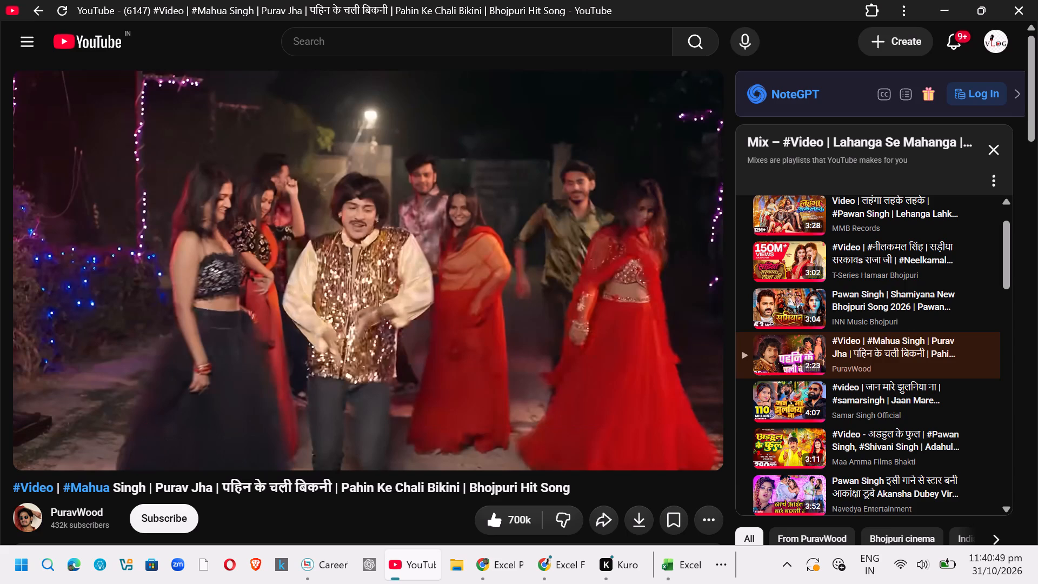
pyautogui.click(72, 42)
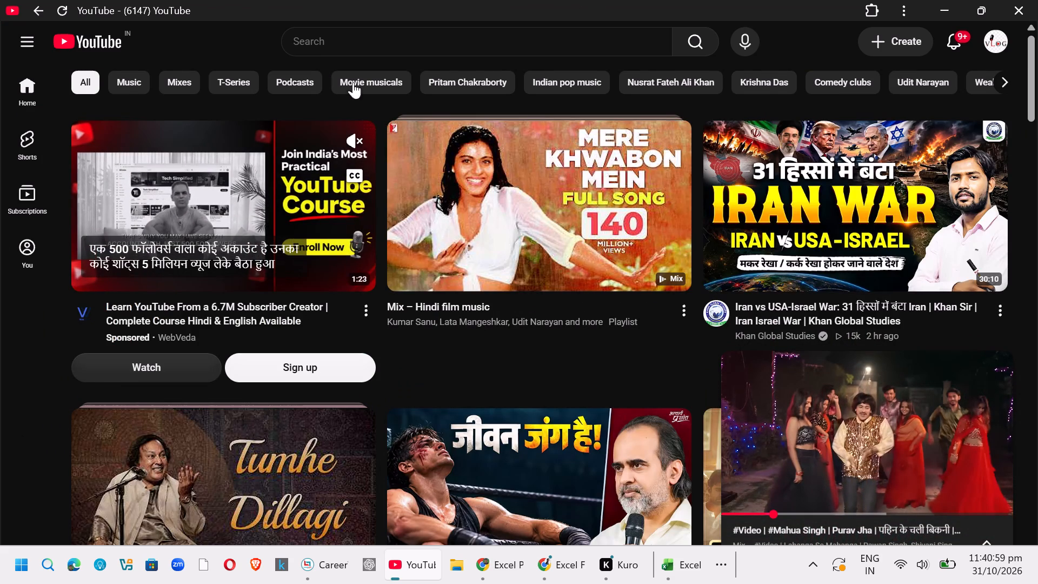
pyautogui.scroll(-3, 624, 188)
pyautogui.scroll(-1, 704, 215)
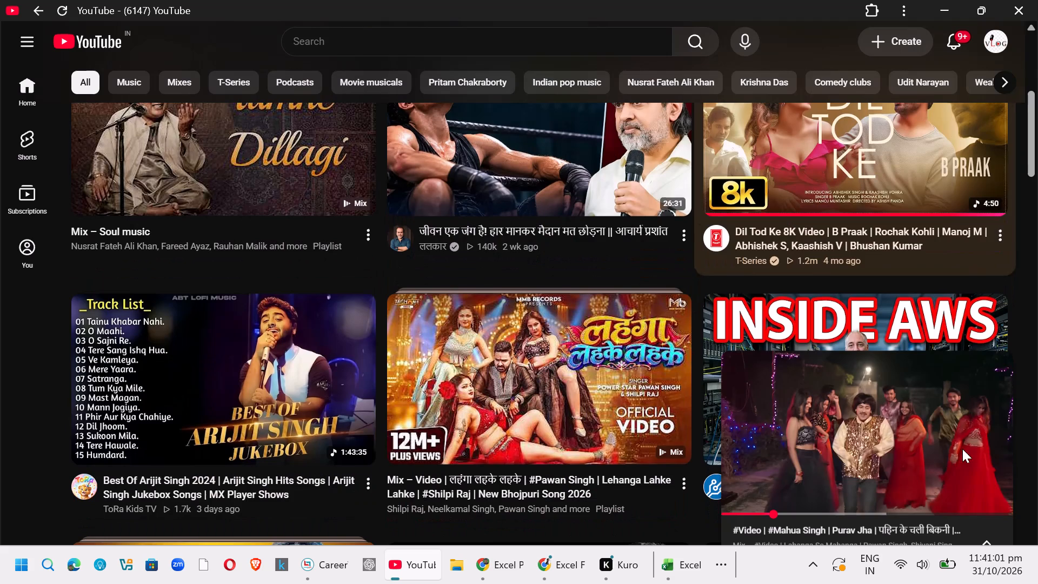
pyautogui.click(996, 366)
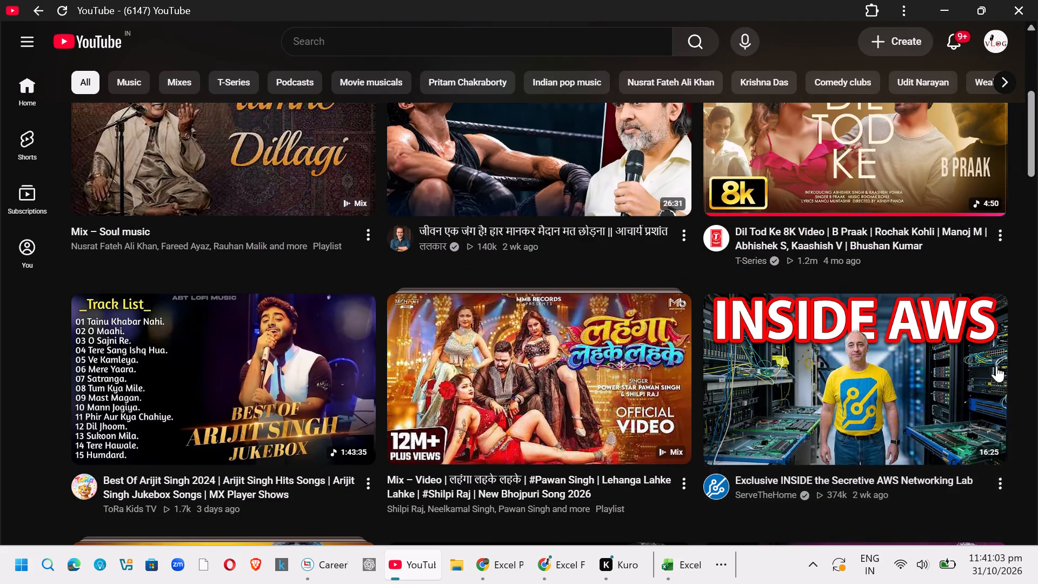
# Browse the home recommendations and play the "Mix – Aziyat - Pratyush Dhiman [Official Video]" playlist.
pyautogui.scroll(-2, 857, 260)
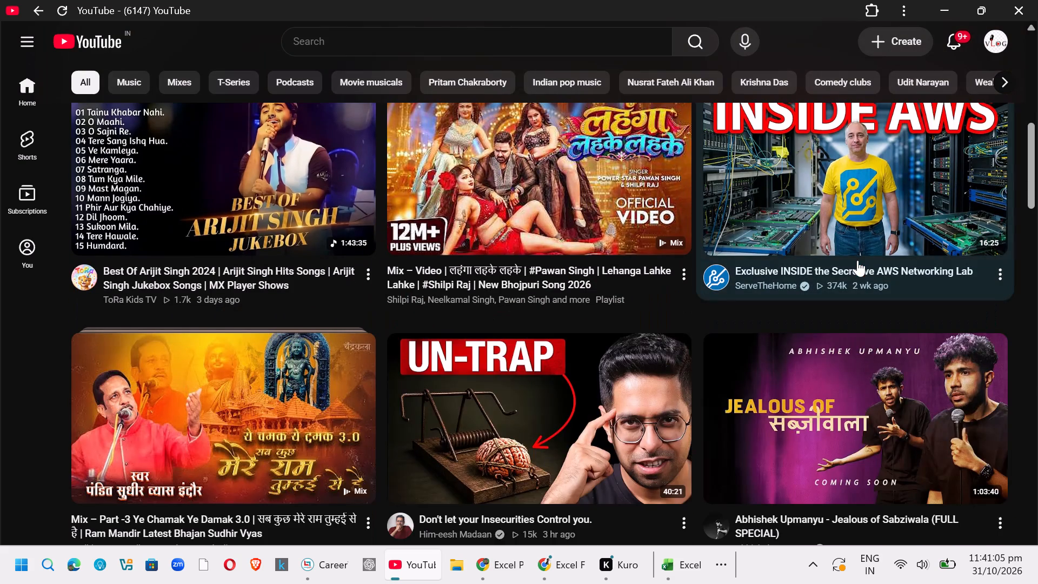
pyautogui.scroll(-2, 978, 288)
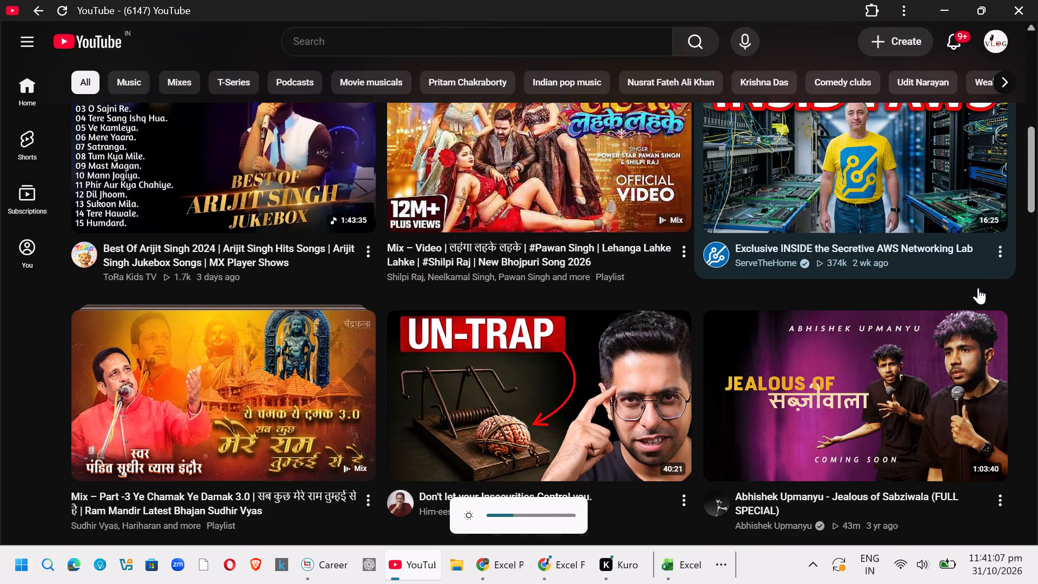
pyautogui.scroll(-4, 1037, 284)
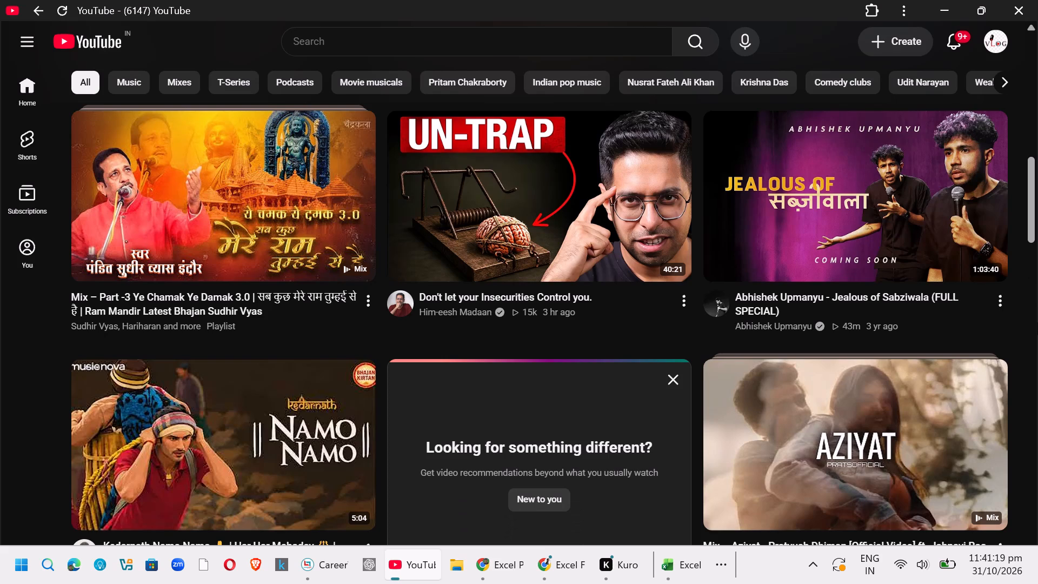
pyautogui.scroll(-1, 712, 291)
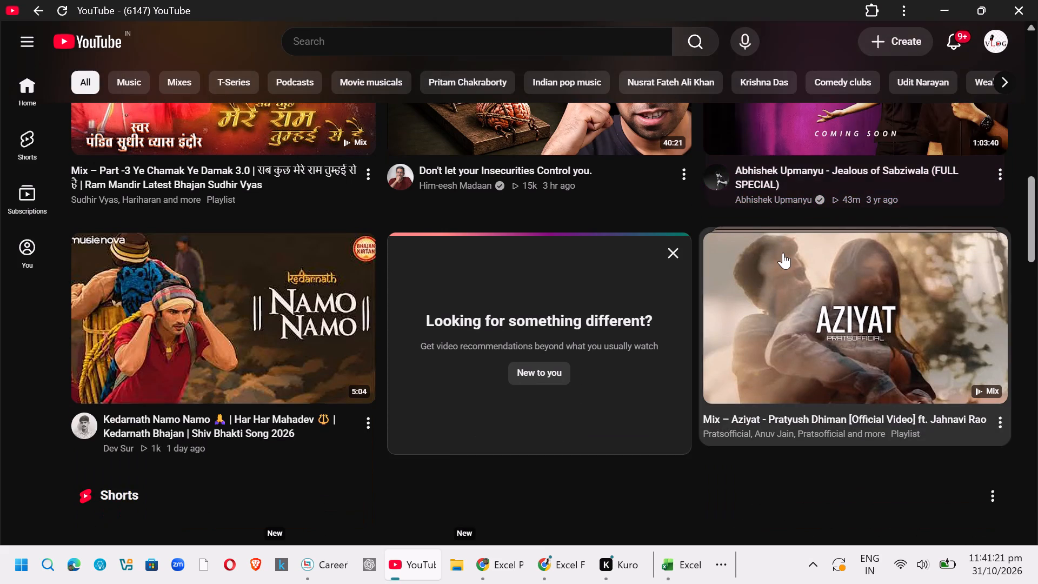
pyautogui.scroll(1, 783, 253)
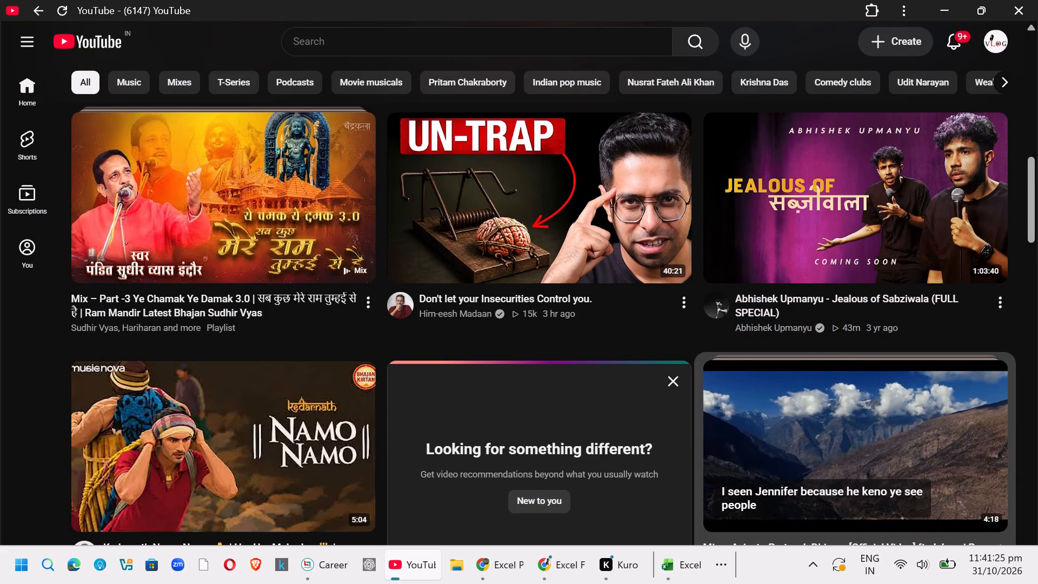
pyautogui.scroll(-1, 845, 424)
pyautogui.click(822, 397)
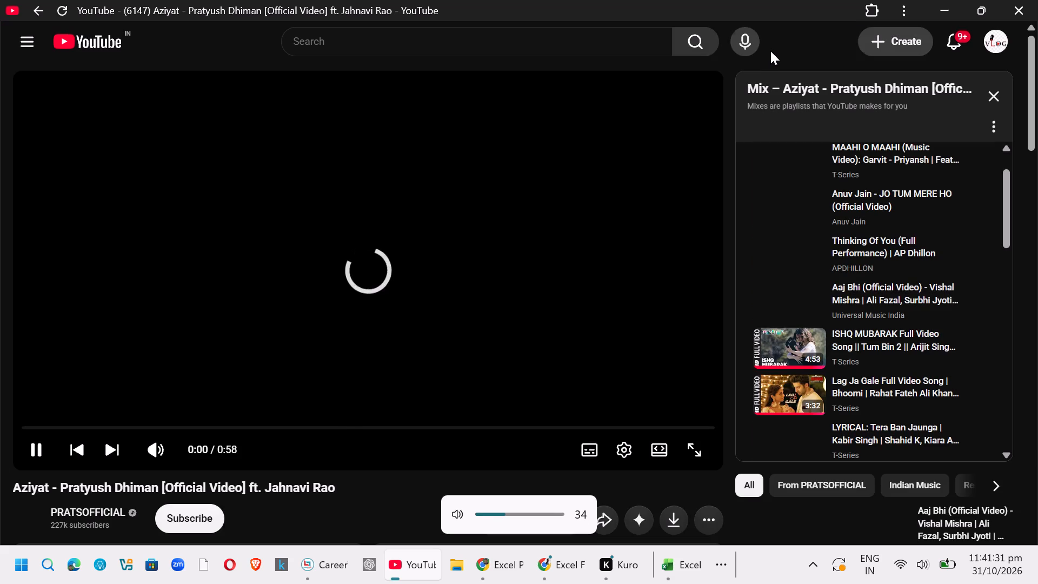
# Collapse the sponsored card, skip the ad, and jump ahead in the Aziyat video.
pyautogui.click(770, 51)
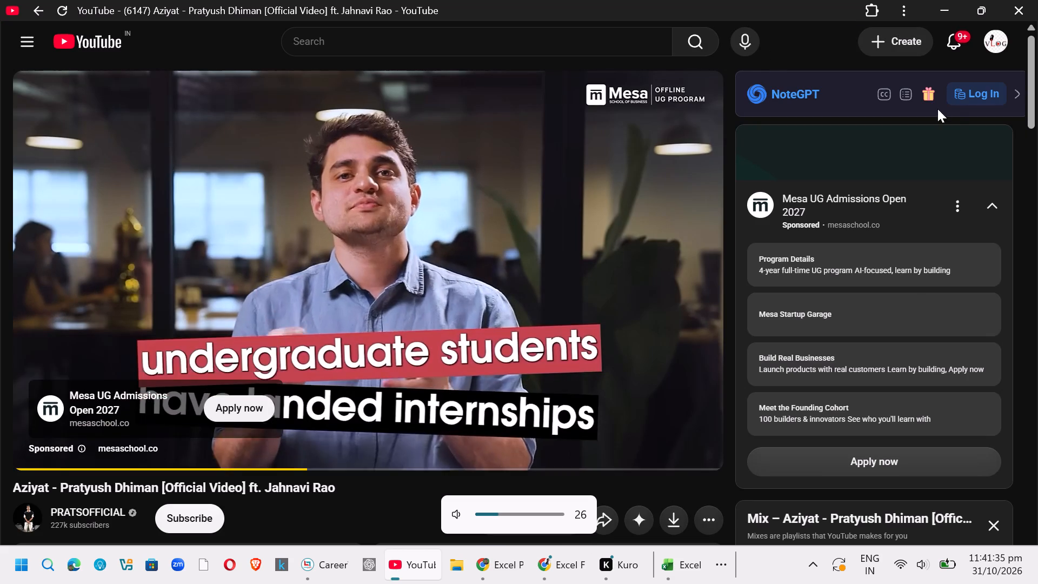
pyautogui.click(992, 211)
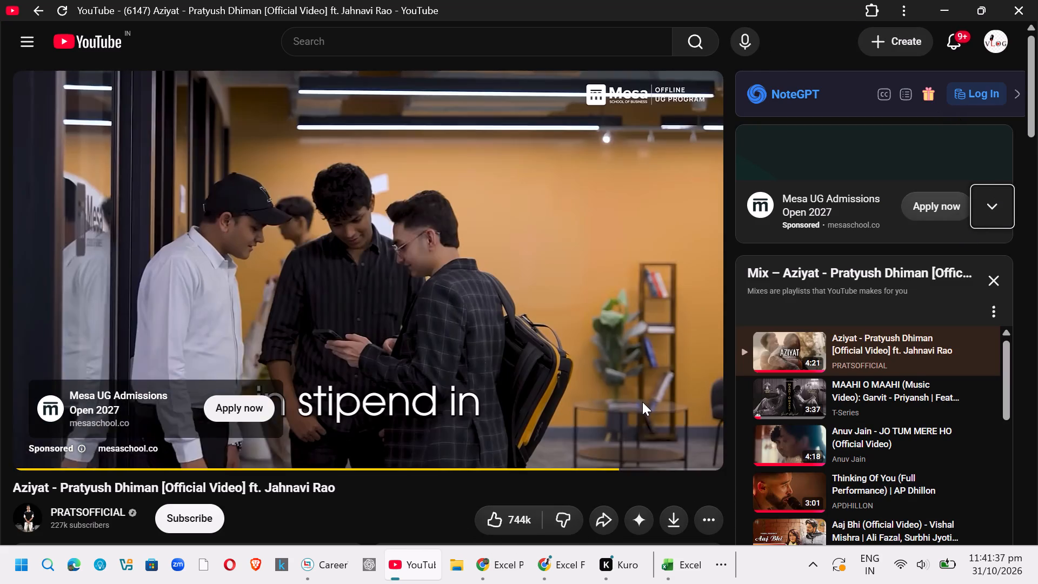
pyautogui.click(695, 404)
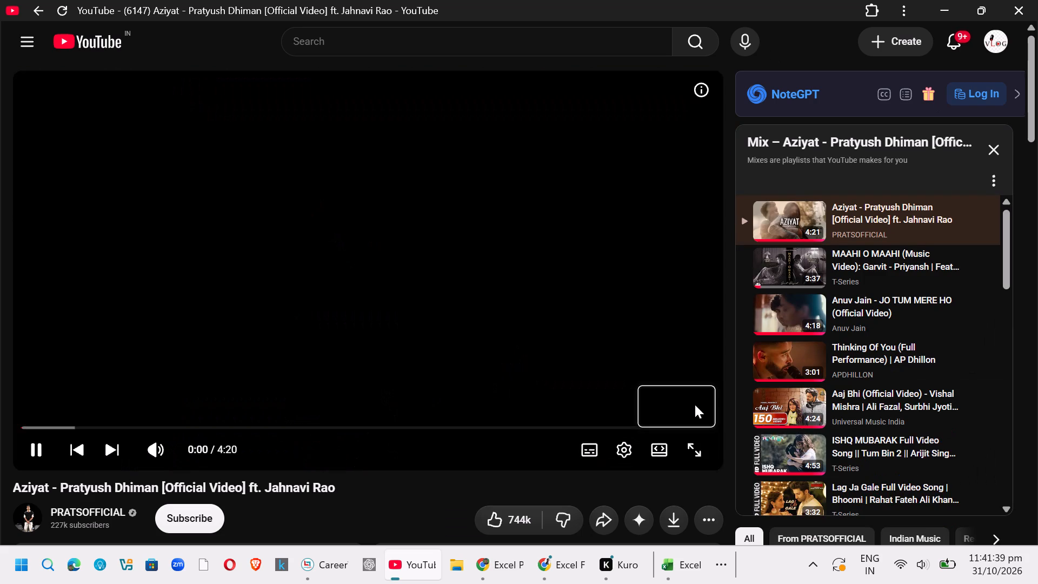
pyautogui.press('Right')
pyautogui.press('Right')
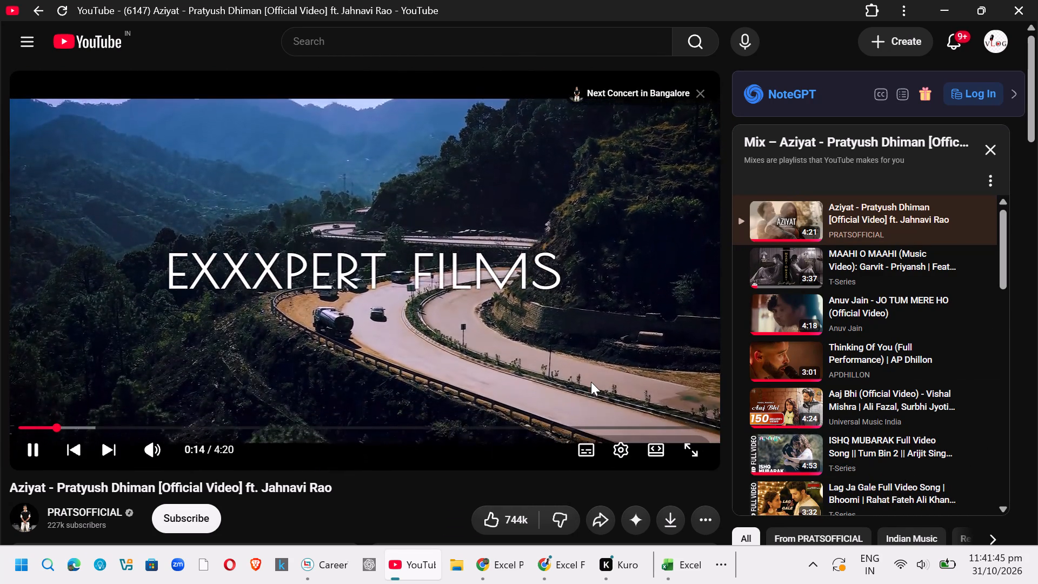
pyautogui.click(480, 334)
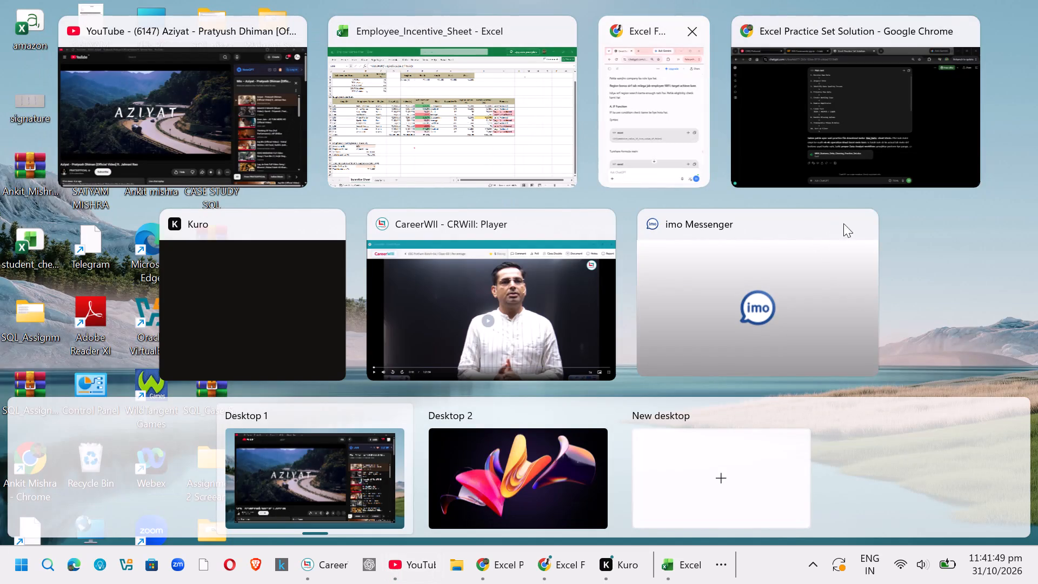
# Close the imo Messenger window.
pyautogui.click(866, 223)
# Return to the Employee_Incentive_Sheet workbook and view the Total Incentive formula in the E06 row and the Sales formula in Employee Search.
pyautogui.click(448, 125)
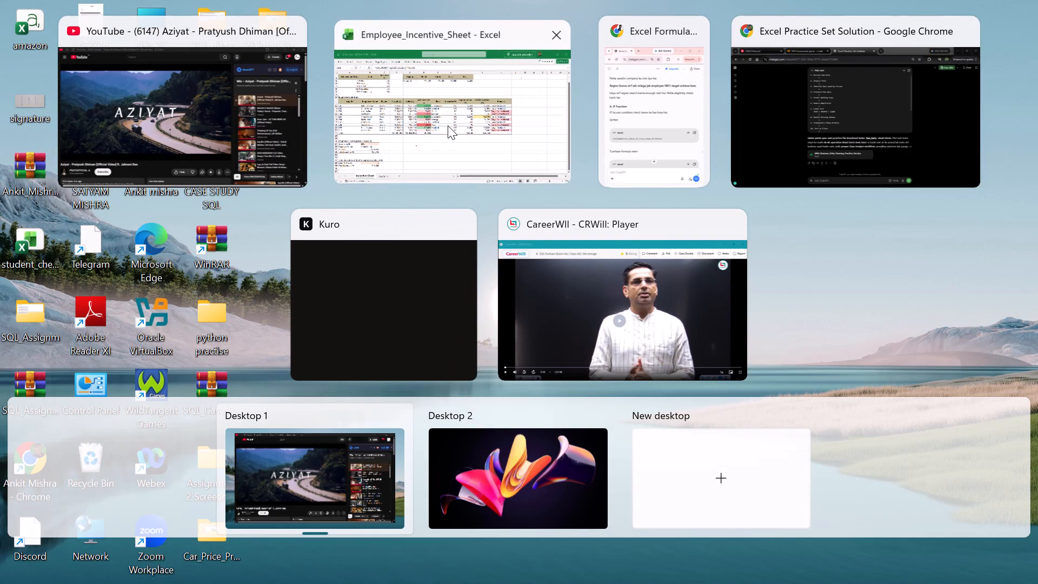
pyautogui.click(537, 443)
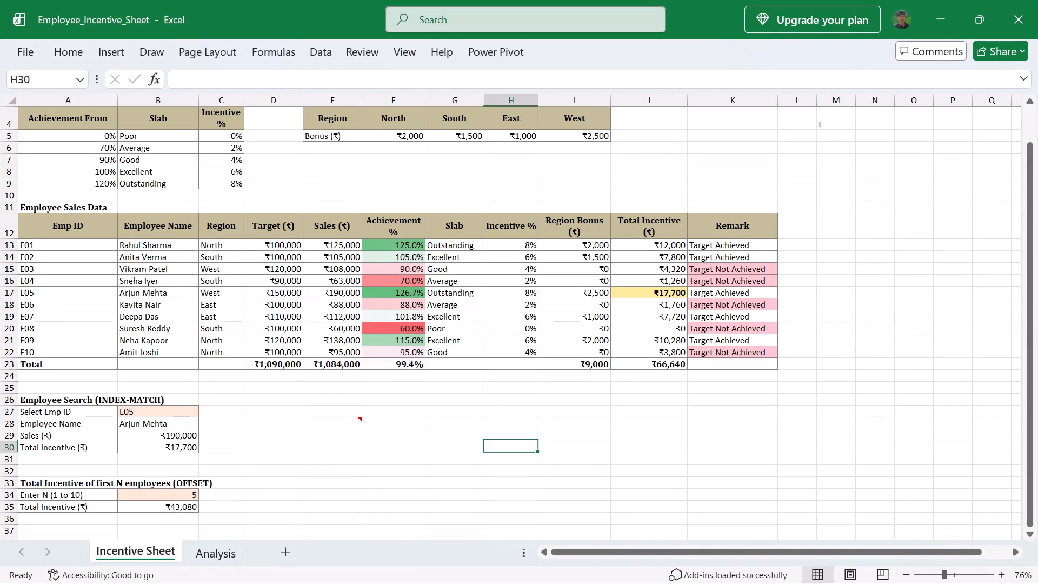
pyautogui.click(664, 307)
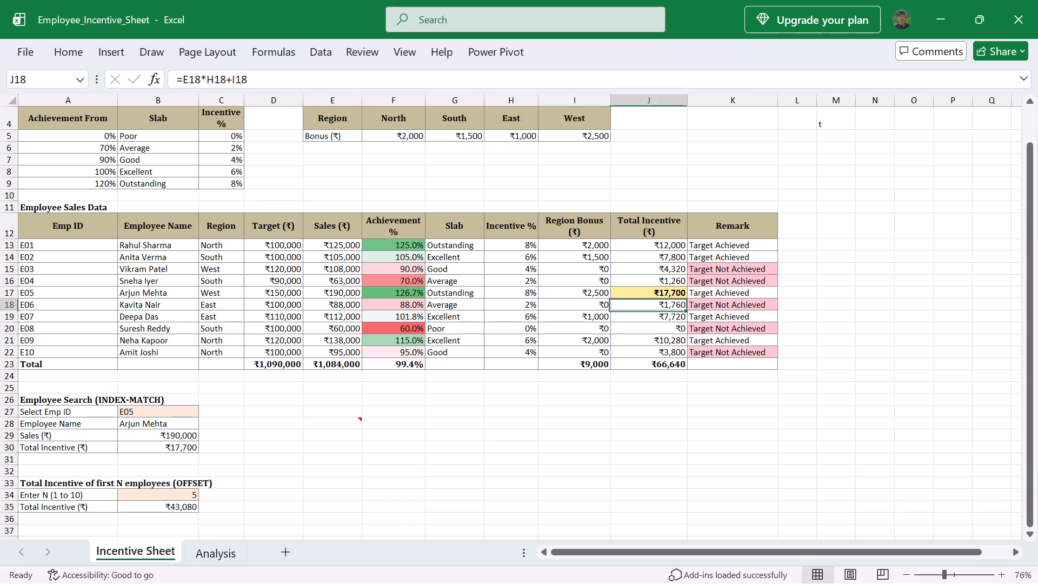
pyautogui.click(187, 435)
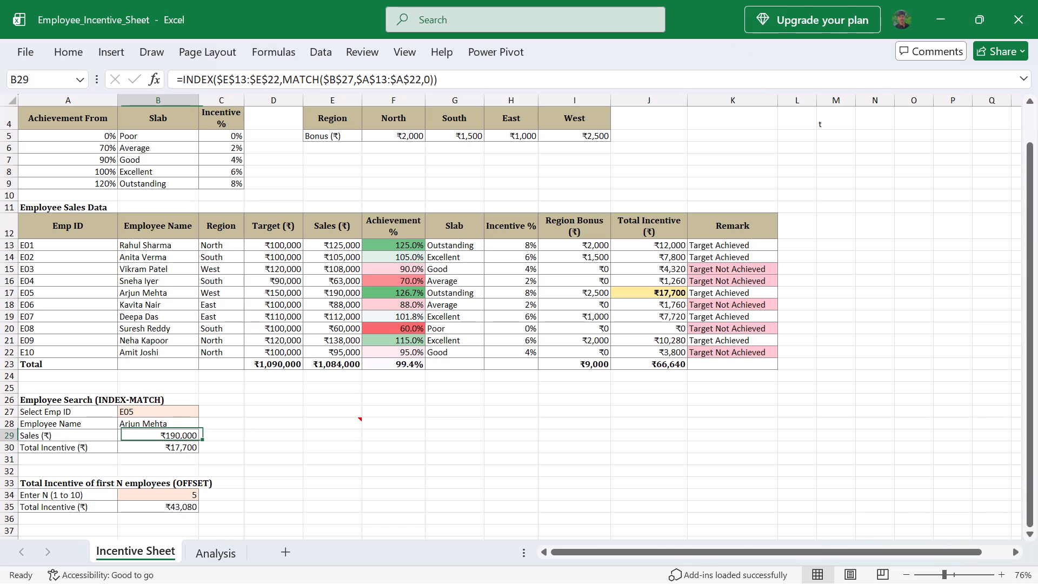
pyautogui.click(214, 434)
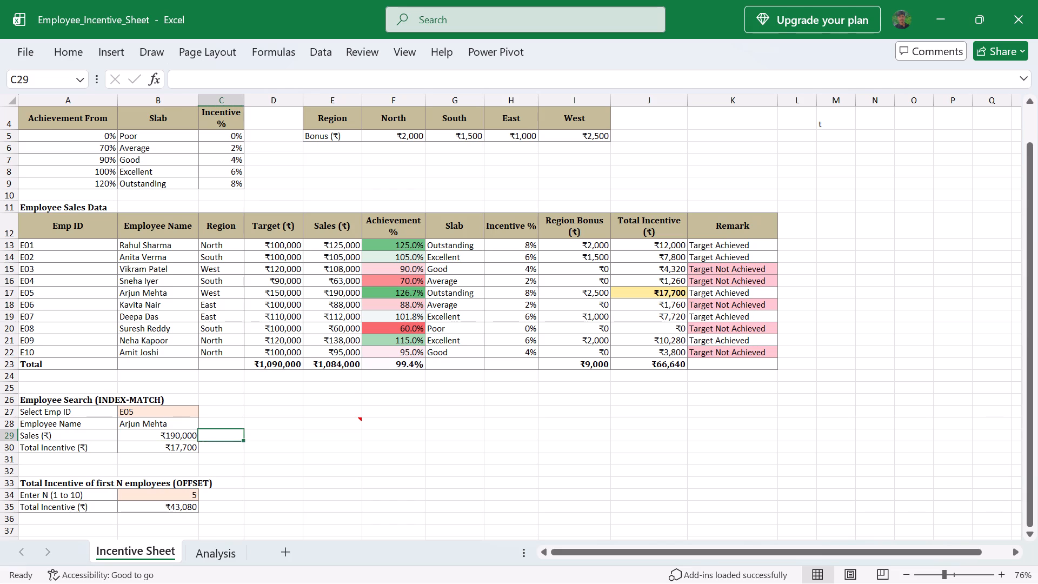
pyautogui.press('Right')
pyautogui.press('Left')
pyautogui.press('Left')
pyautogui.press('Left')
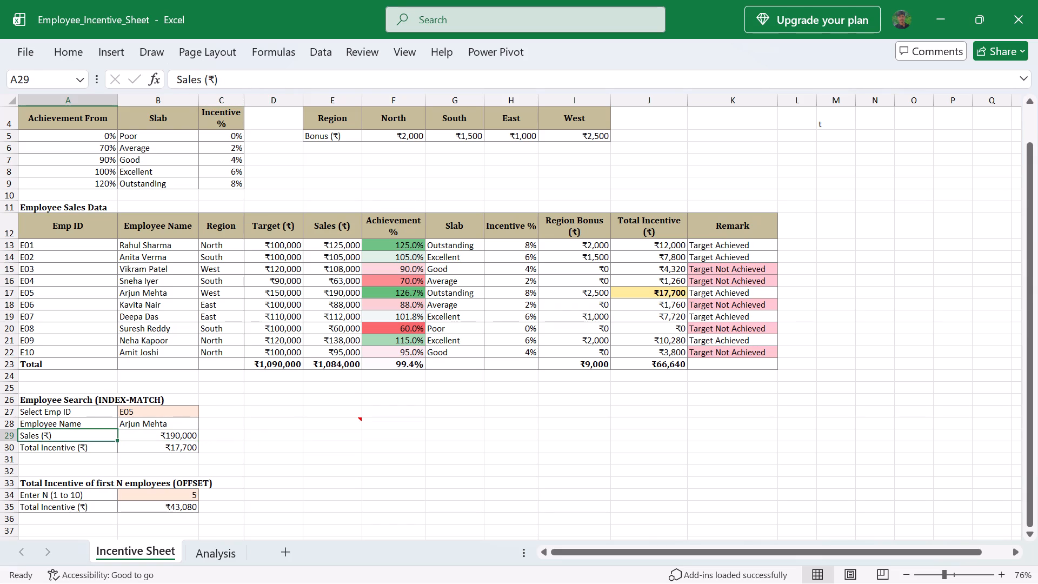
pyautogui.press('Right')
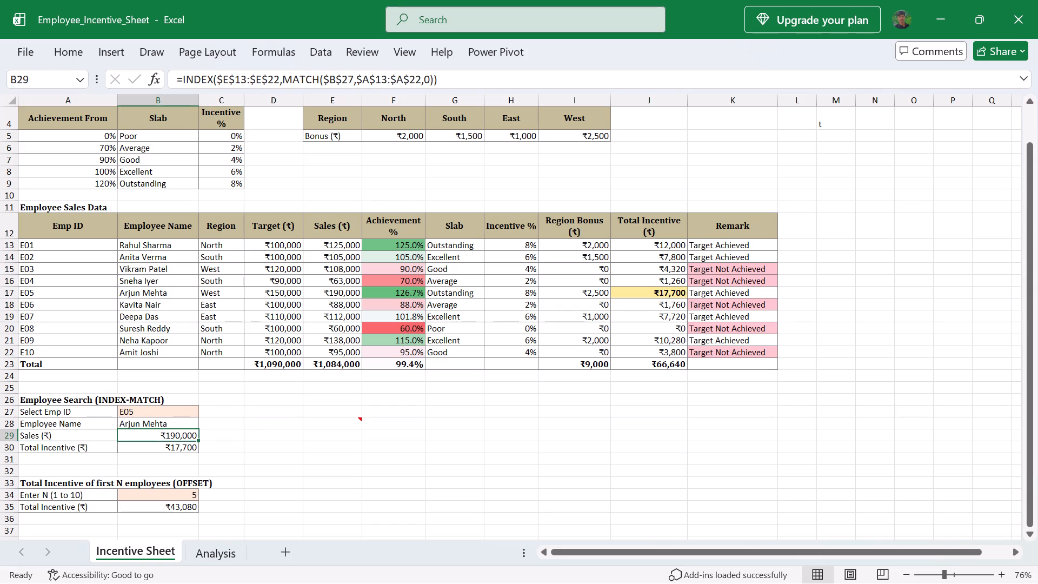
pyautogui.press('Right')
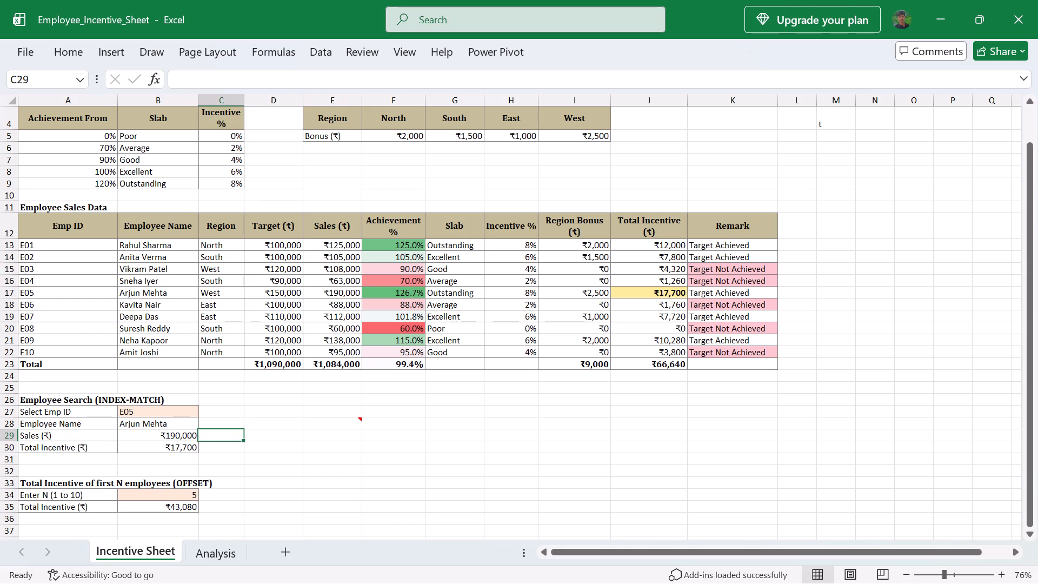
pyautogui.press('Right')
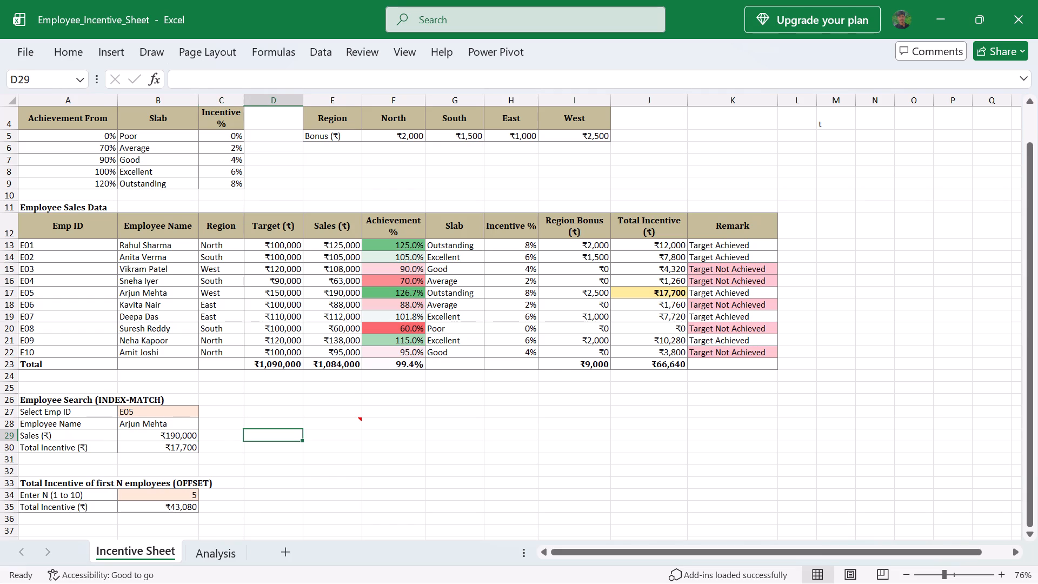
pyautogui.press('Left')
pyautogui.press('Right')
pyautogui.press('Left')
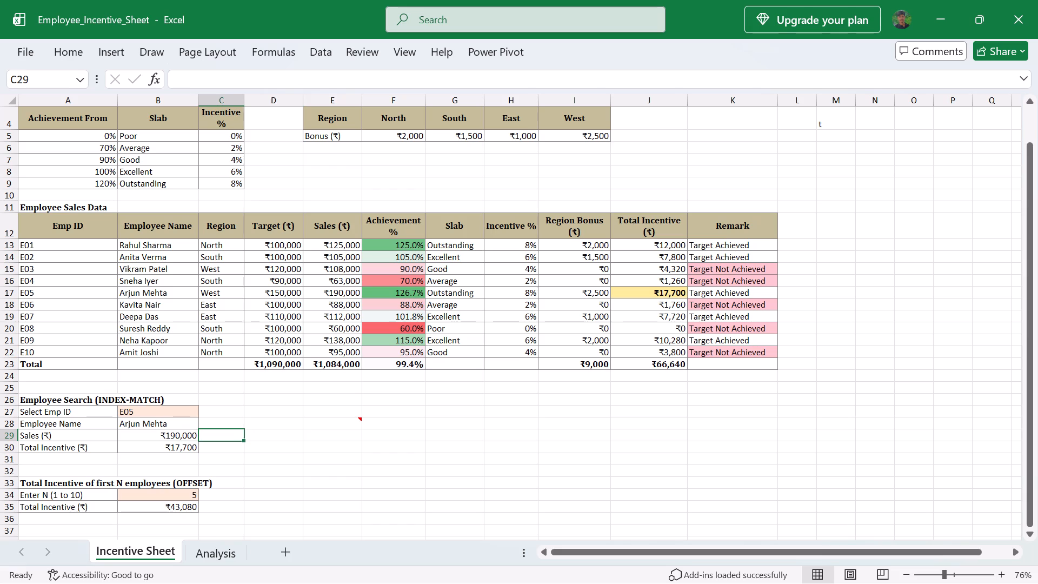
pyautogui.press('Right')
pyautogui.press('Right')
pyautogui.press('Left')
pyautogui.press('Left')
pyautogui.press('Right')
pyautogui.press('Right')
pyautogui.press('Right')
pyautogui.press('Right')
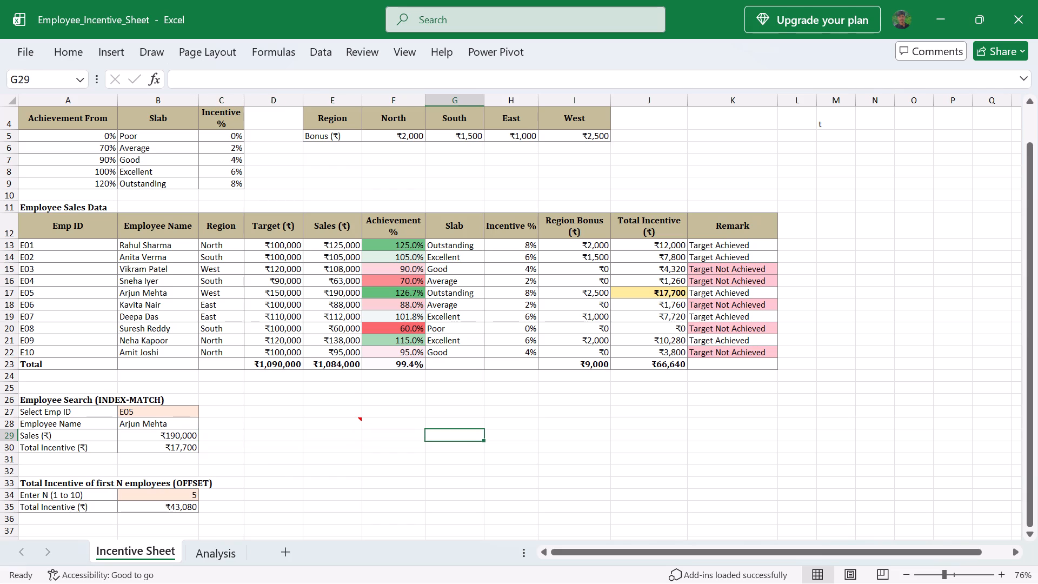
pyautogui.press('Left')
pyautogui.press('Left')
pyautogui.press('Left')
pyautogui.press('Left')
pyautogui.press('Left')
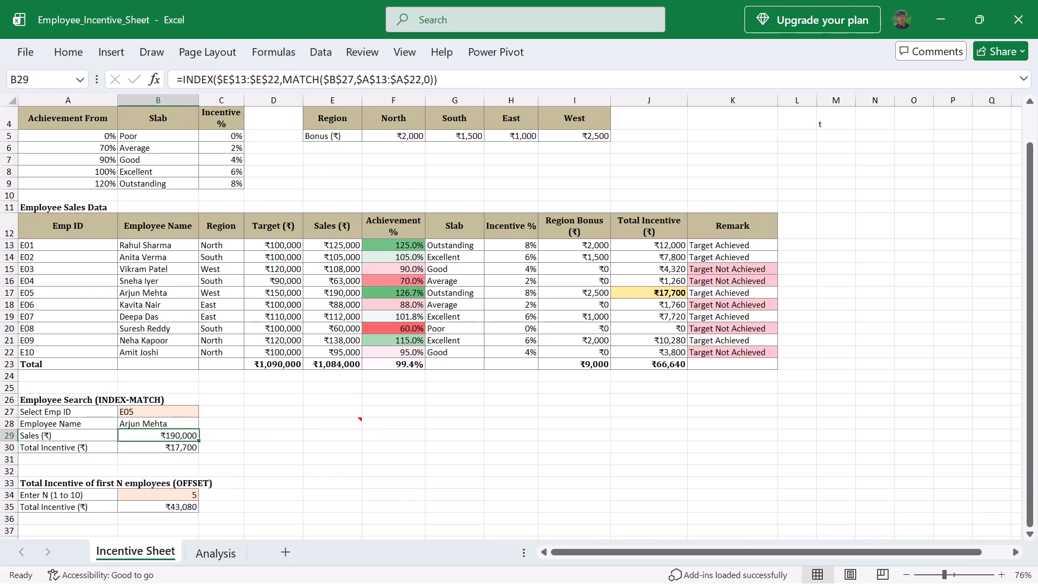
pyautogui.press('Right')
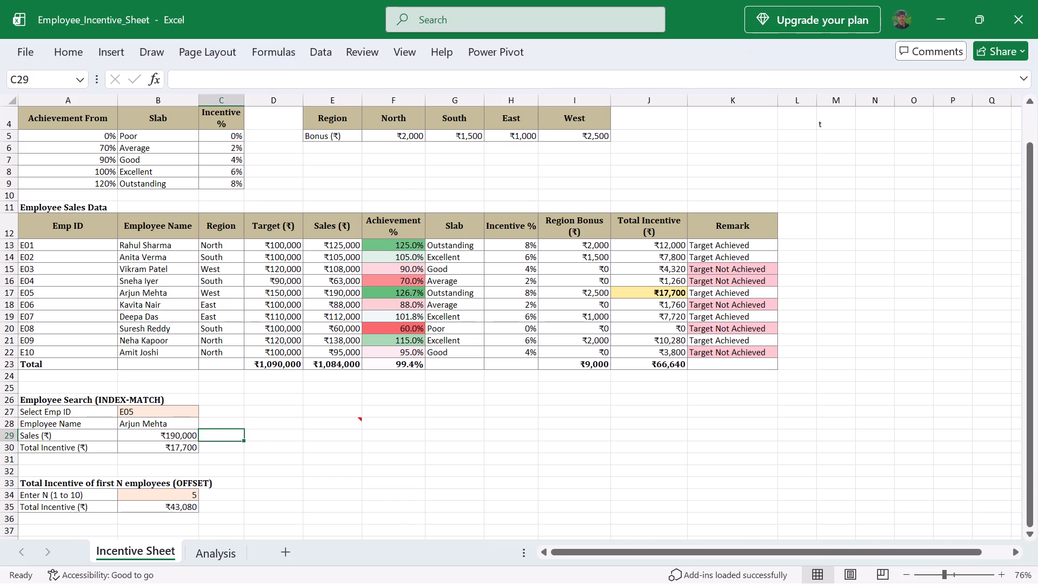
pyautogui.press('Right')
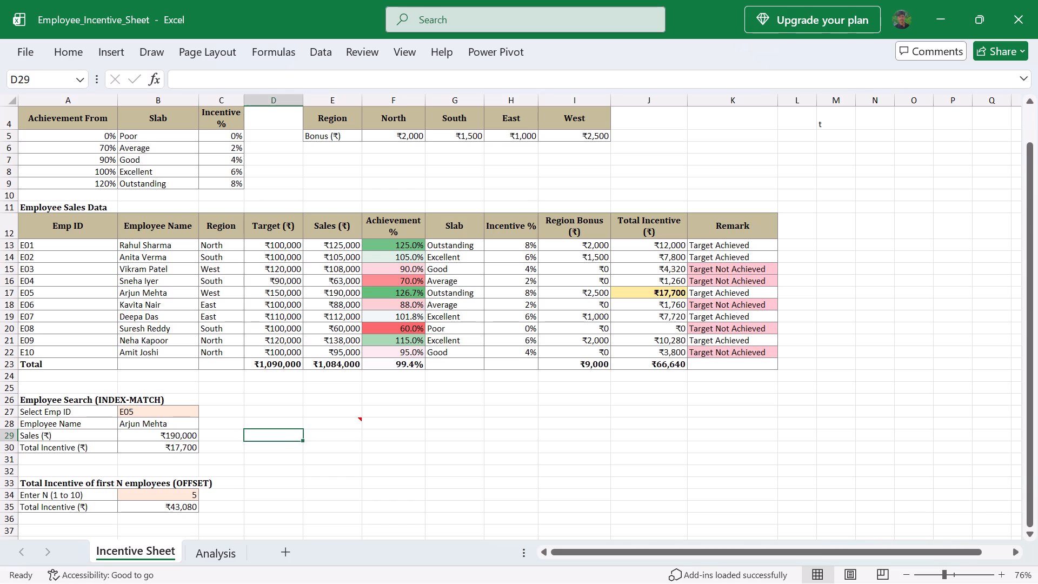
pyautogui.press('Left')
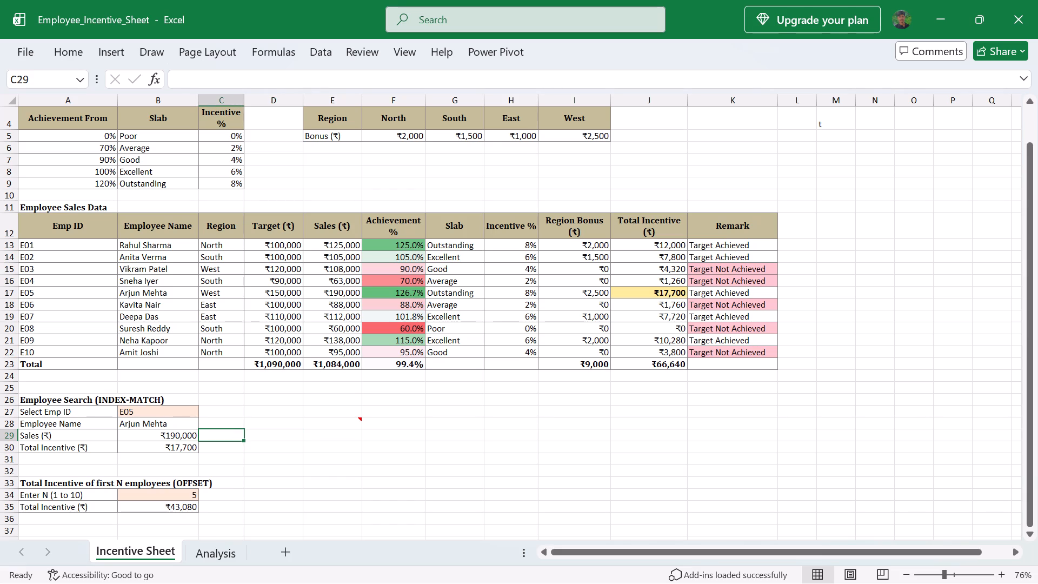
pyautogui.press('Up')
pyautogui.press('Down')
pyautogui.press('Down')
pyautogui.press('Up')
# Examine the INDEX-MATCH formula in the Sales cell of Employee Search alongside its label and the Employee Sales Data table.
pyautogui.press('Right')
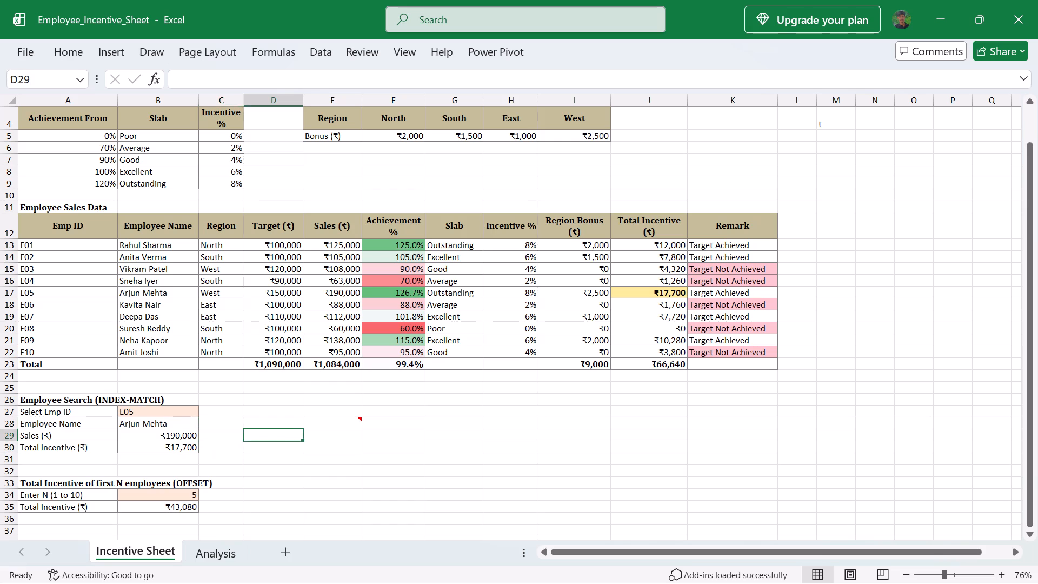
pyautogui.press('Left')
pyautogui.press('Left')
pyautogui.press('Right')
pyautogui.press('Left')
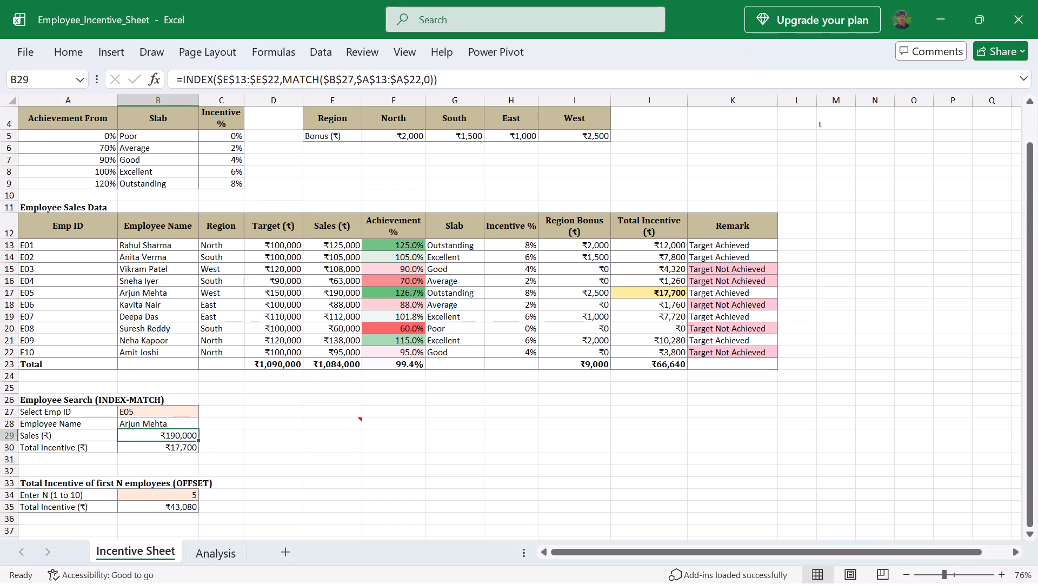
pyautogui.press('Right')
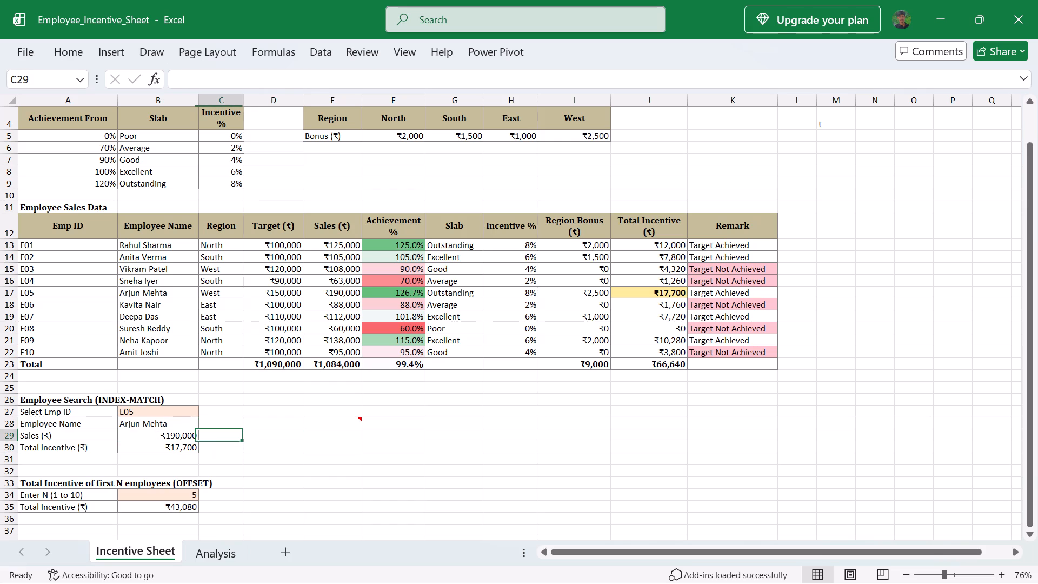
pyautogui.click(164, 436)
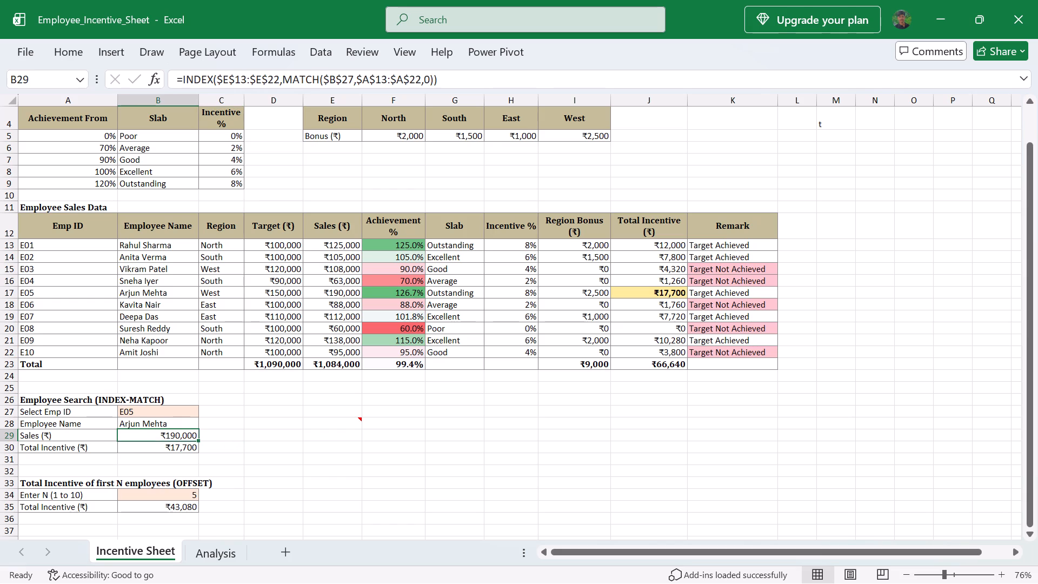
pyautogui.click(93, 432)
pyautogui.click(155, 436)
pyautogui.click(90, 435)
pyautogui.click(67, 435)
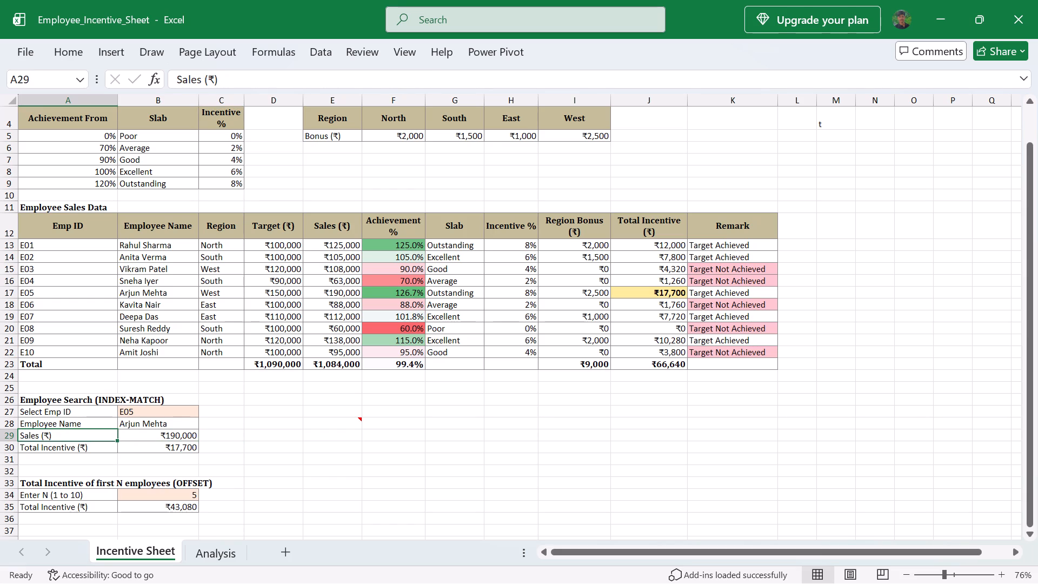
pyautogui.click(149, 439)
pyautogui.scroll(1, 245, 420)
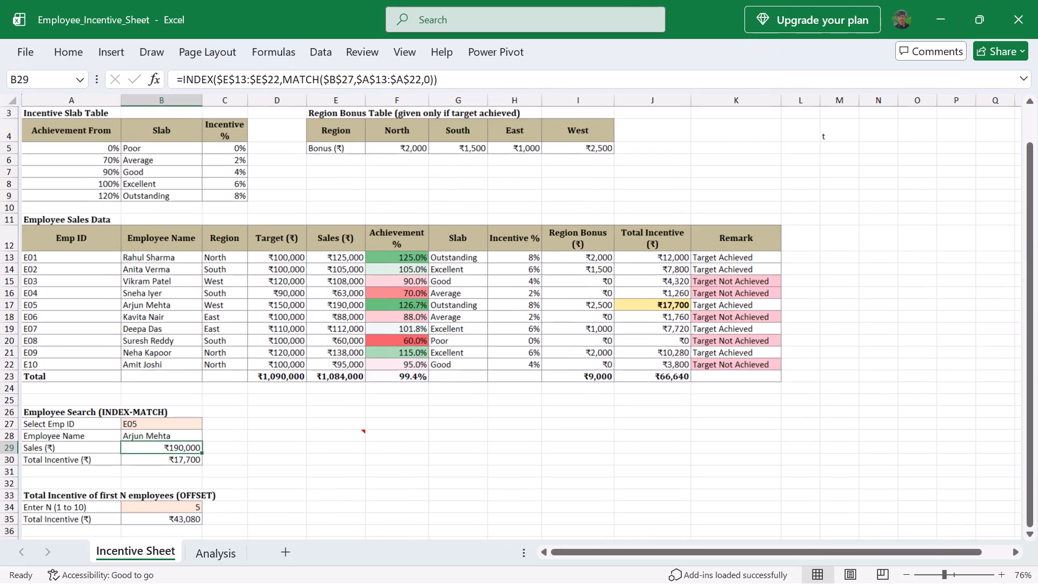
pyautogui.scroll(1, 245, 420)
pyautogui.scroll(-2, 210, 426)
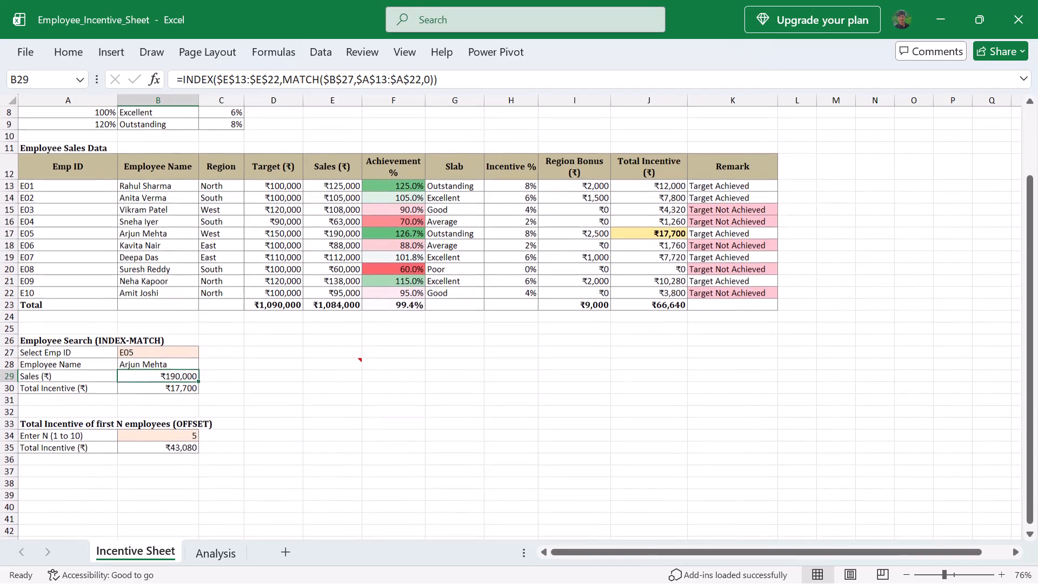
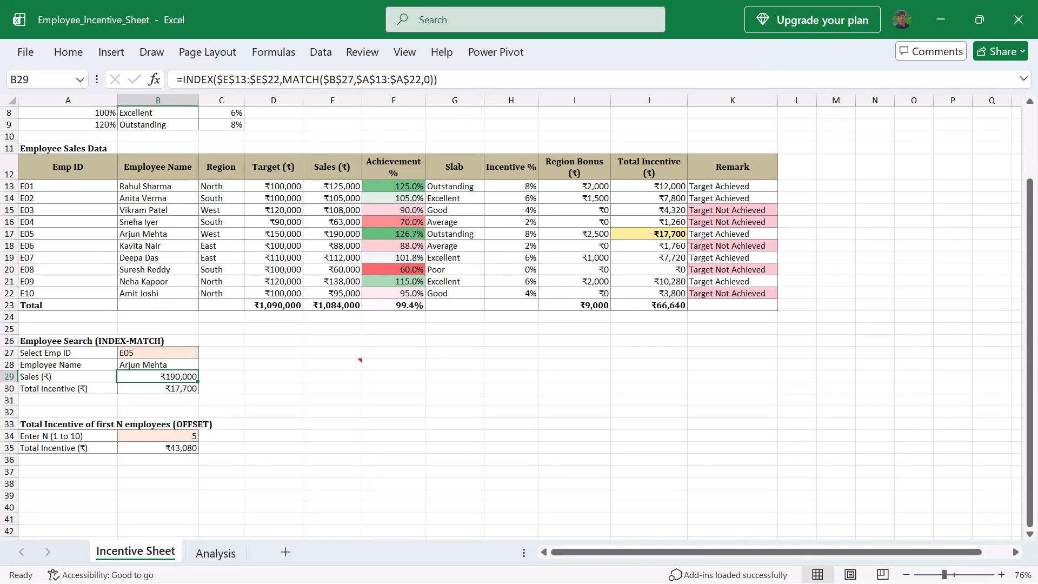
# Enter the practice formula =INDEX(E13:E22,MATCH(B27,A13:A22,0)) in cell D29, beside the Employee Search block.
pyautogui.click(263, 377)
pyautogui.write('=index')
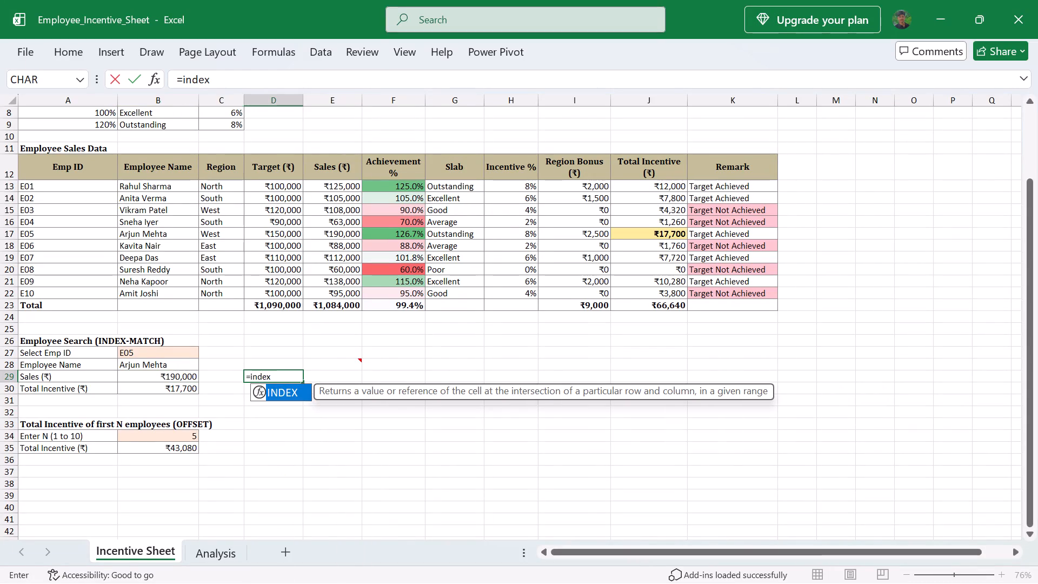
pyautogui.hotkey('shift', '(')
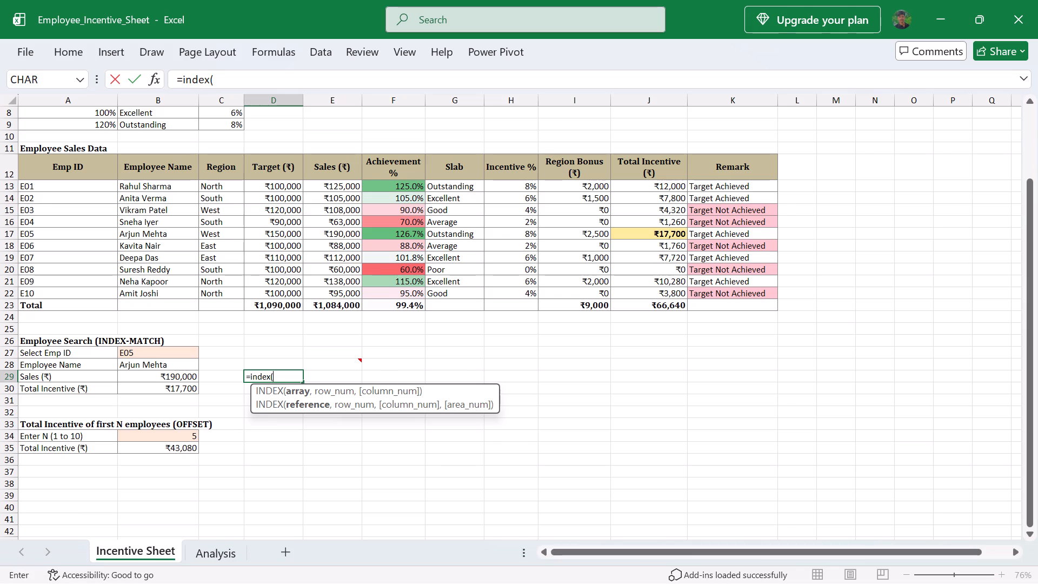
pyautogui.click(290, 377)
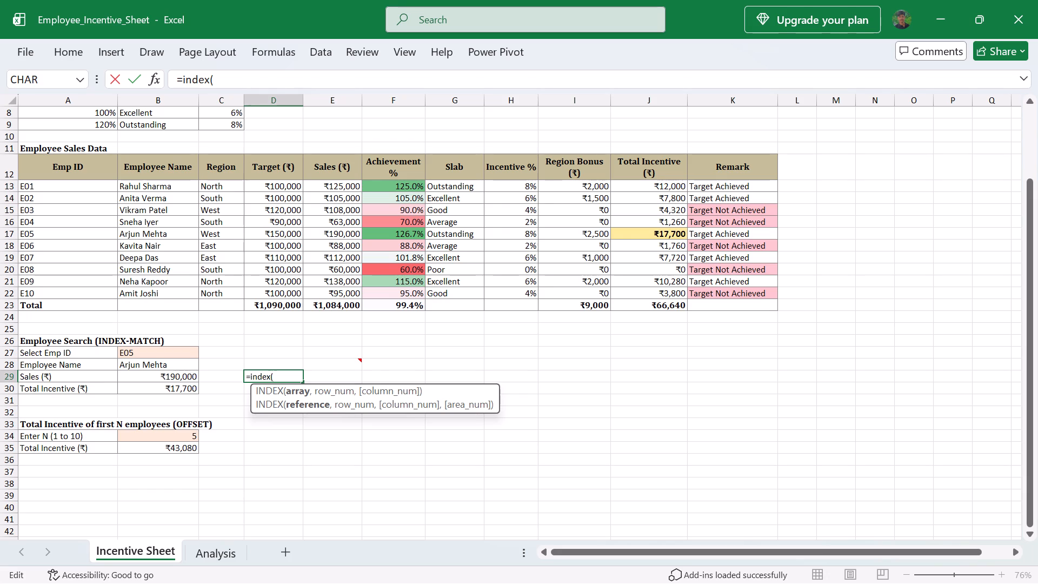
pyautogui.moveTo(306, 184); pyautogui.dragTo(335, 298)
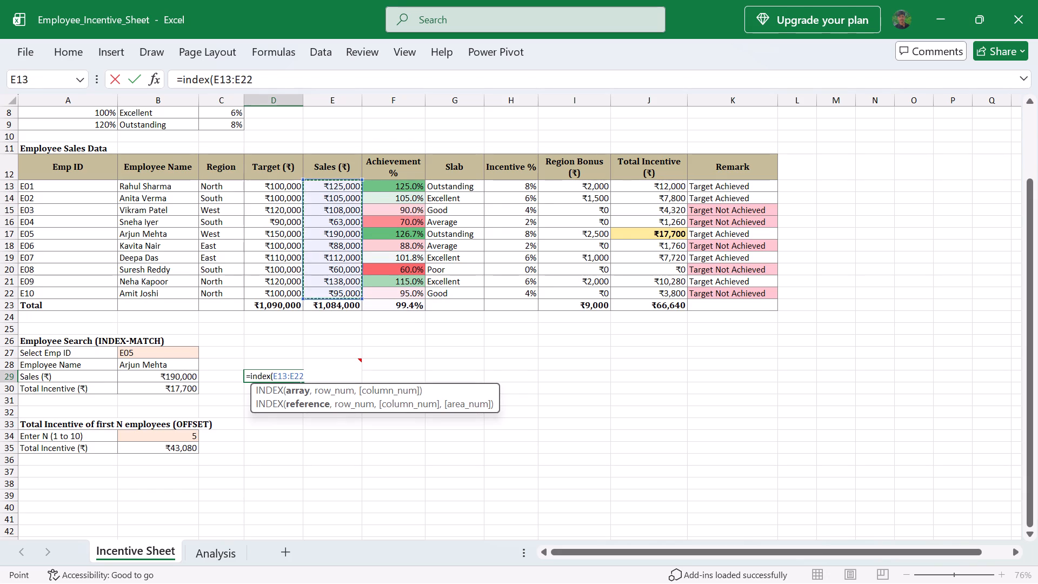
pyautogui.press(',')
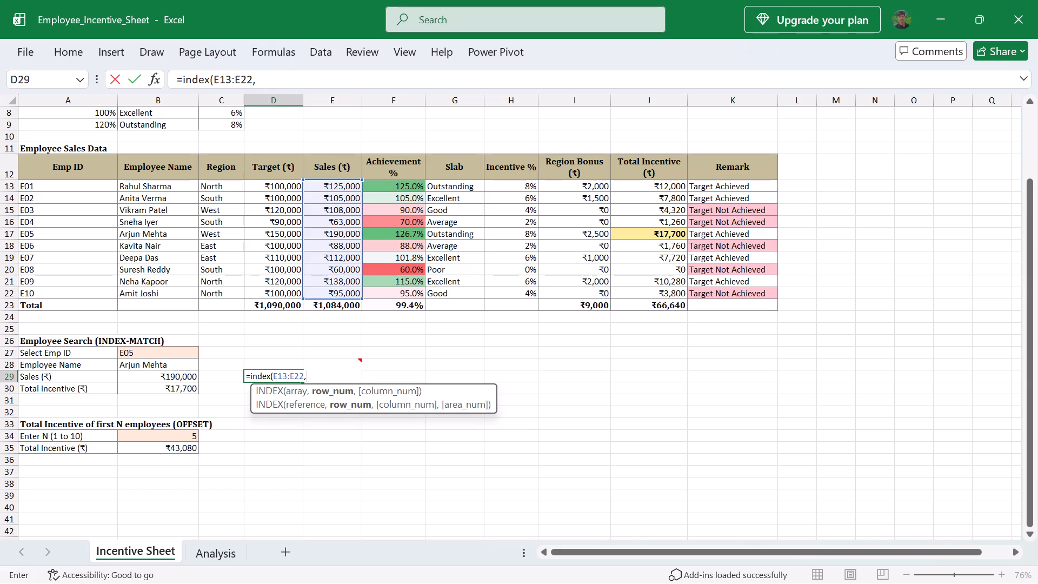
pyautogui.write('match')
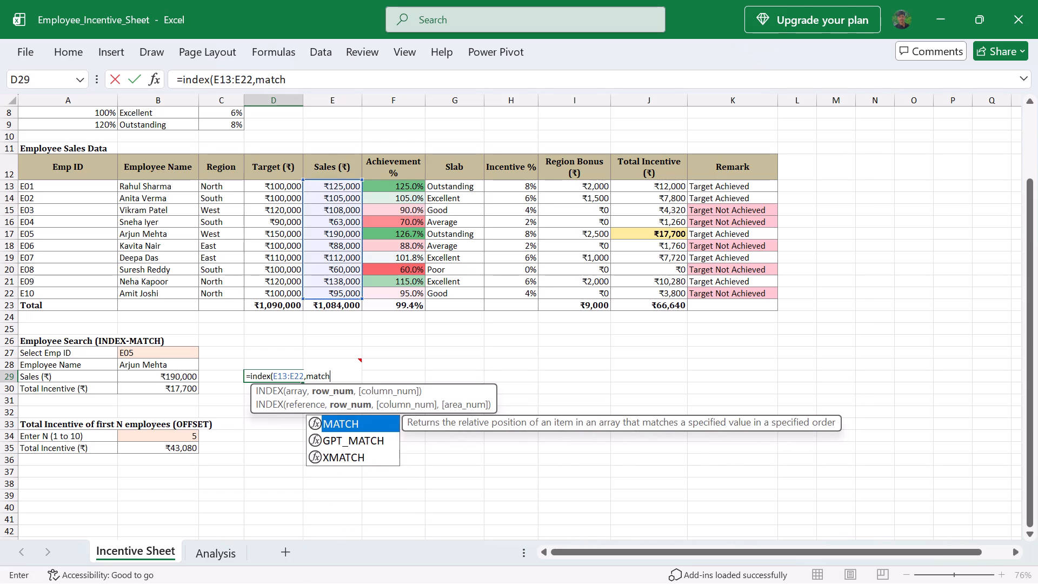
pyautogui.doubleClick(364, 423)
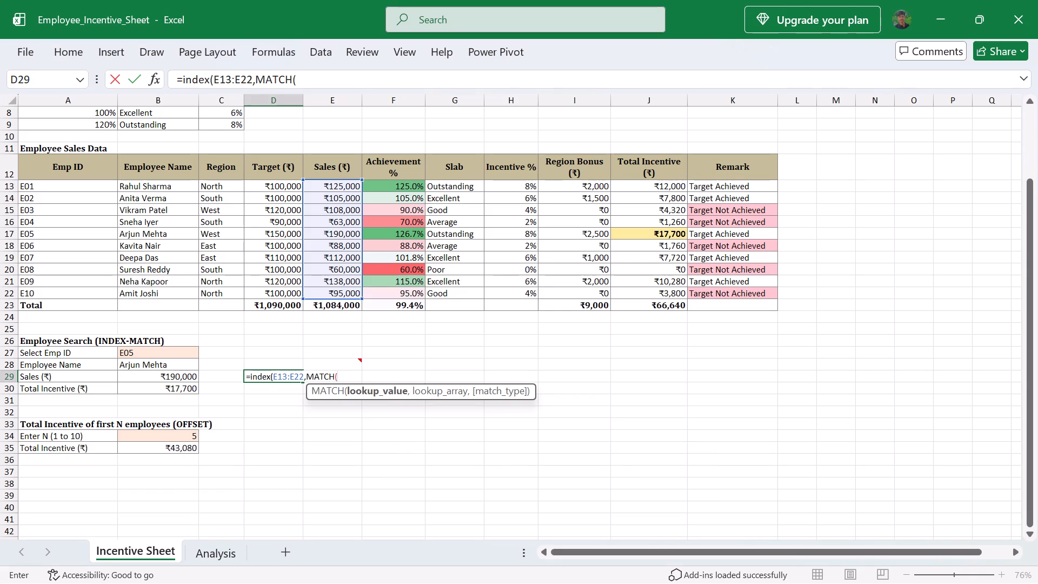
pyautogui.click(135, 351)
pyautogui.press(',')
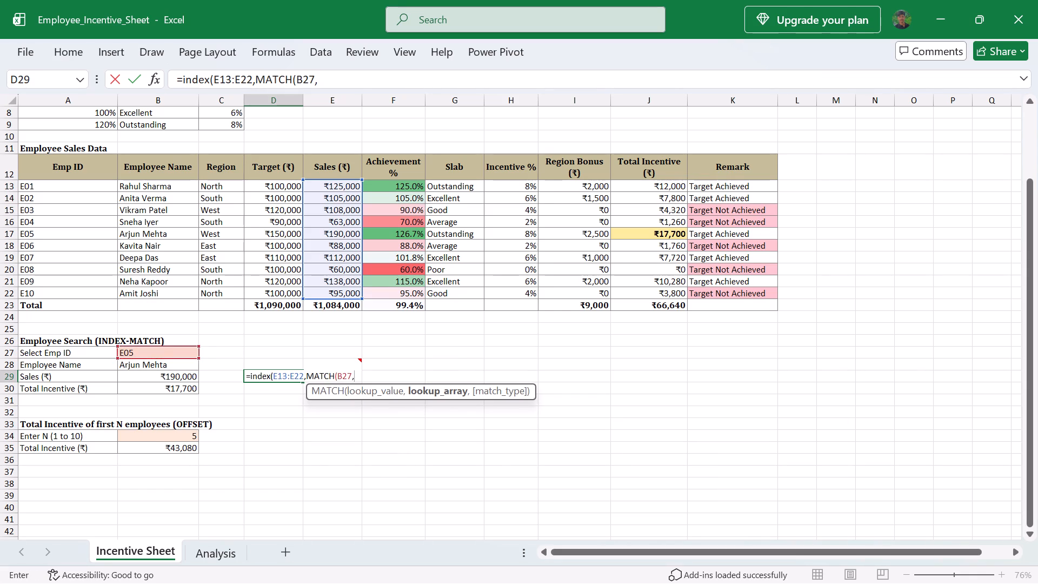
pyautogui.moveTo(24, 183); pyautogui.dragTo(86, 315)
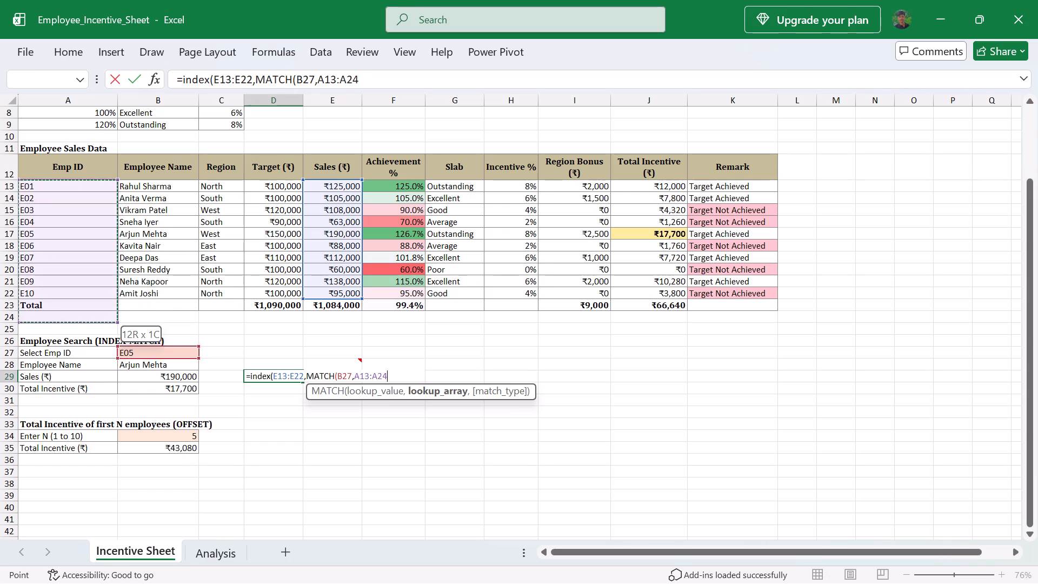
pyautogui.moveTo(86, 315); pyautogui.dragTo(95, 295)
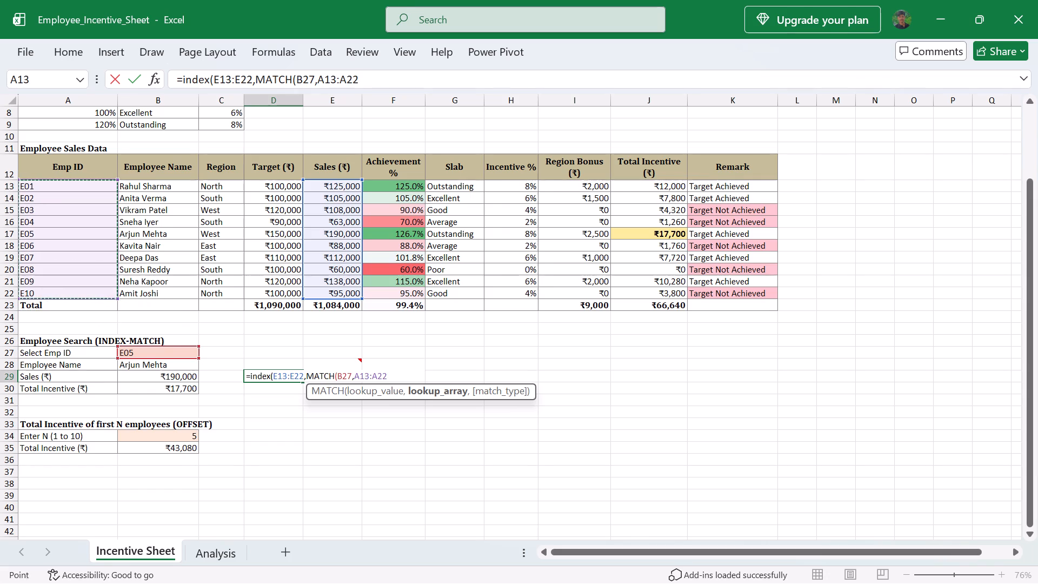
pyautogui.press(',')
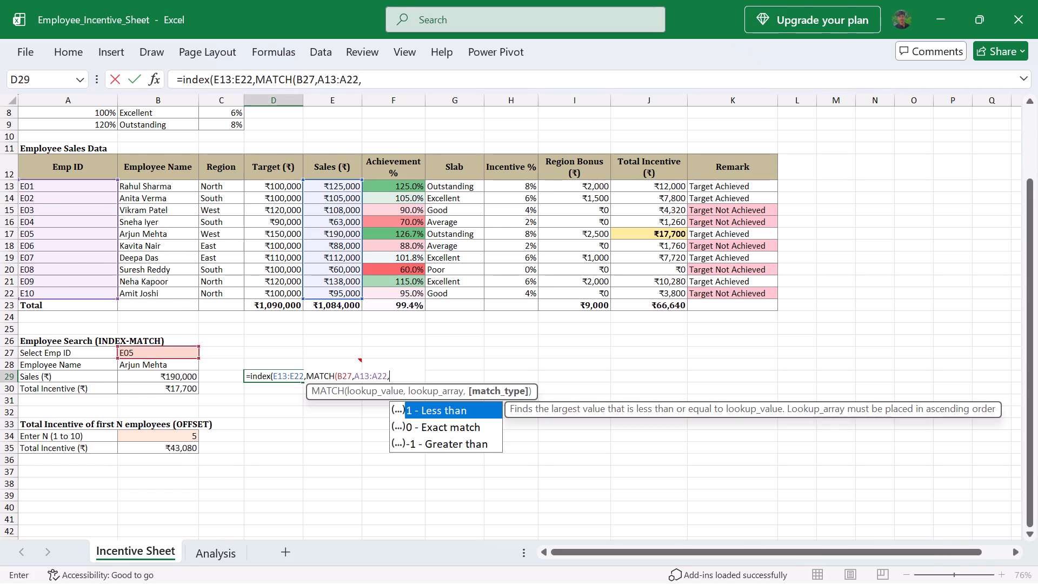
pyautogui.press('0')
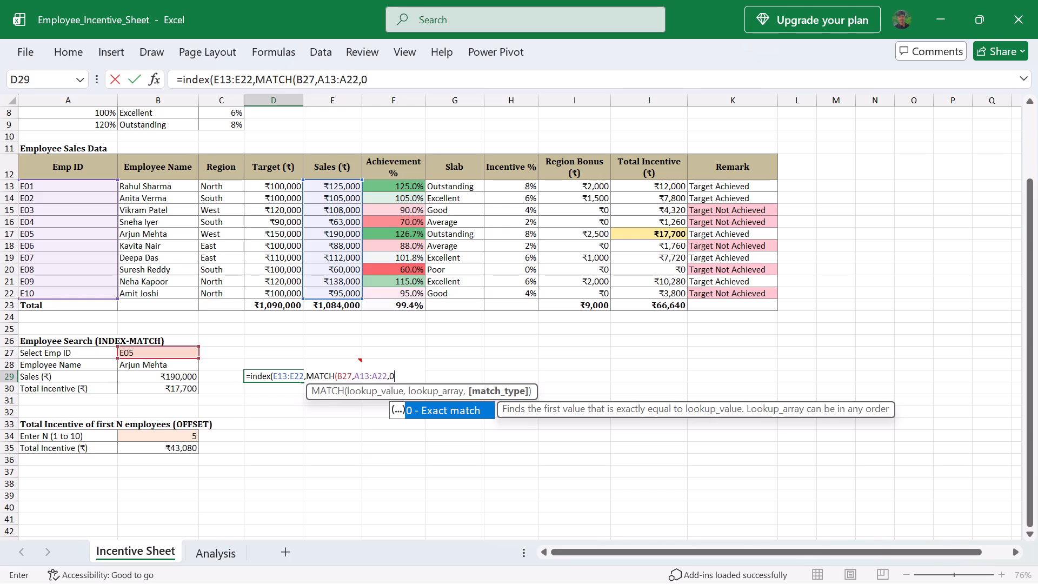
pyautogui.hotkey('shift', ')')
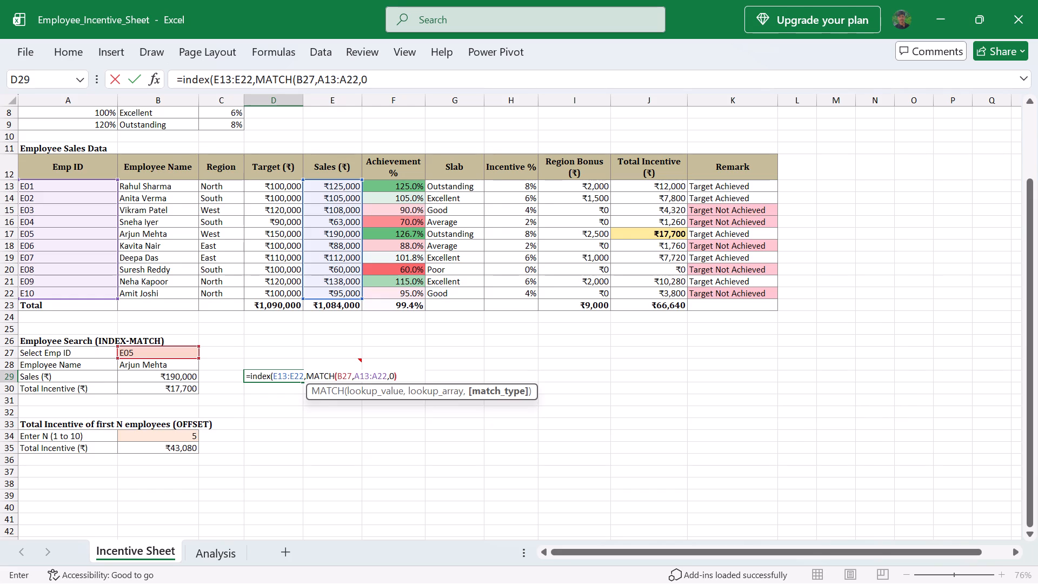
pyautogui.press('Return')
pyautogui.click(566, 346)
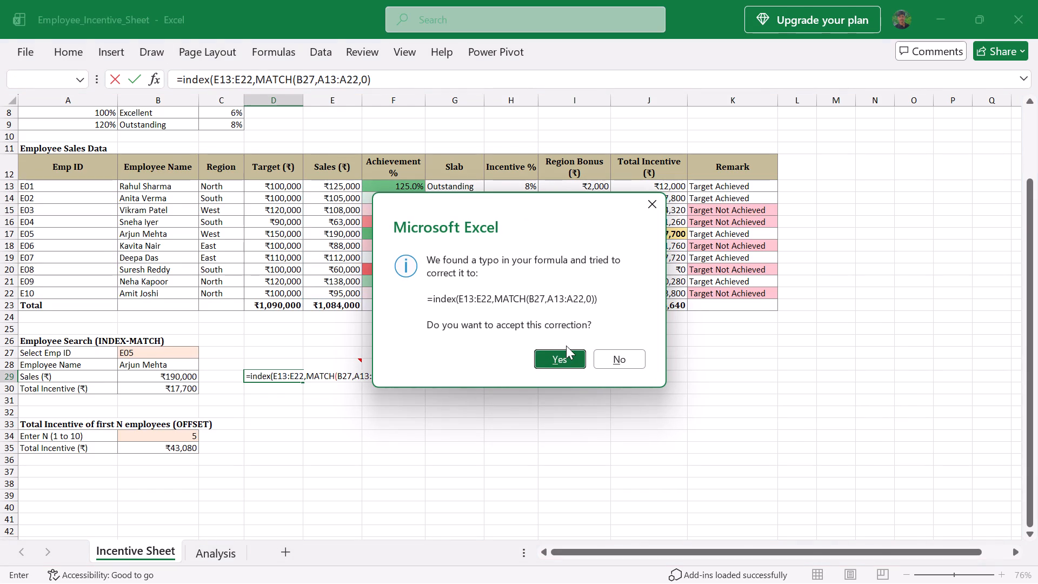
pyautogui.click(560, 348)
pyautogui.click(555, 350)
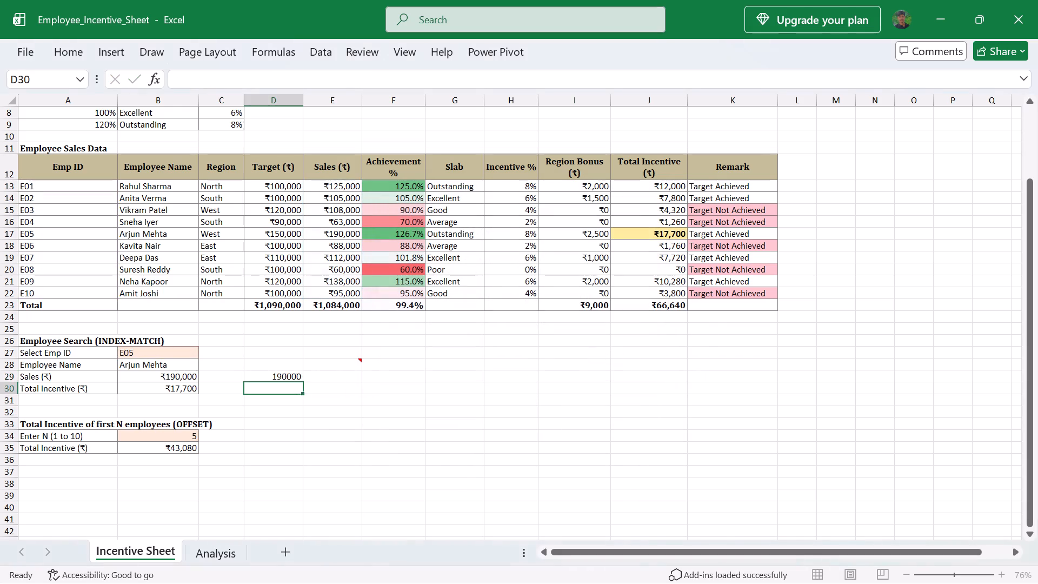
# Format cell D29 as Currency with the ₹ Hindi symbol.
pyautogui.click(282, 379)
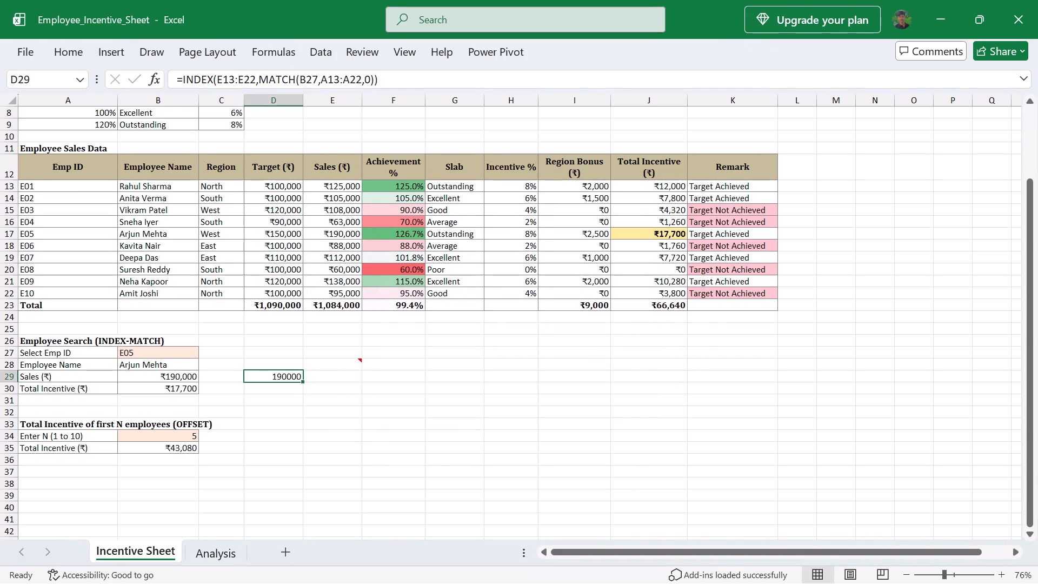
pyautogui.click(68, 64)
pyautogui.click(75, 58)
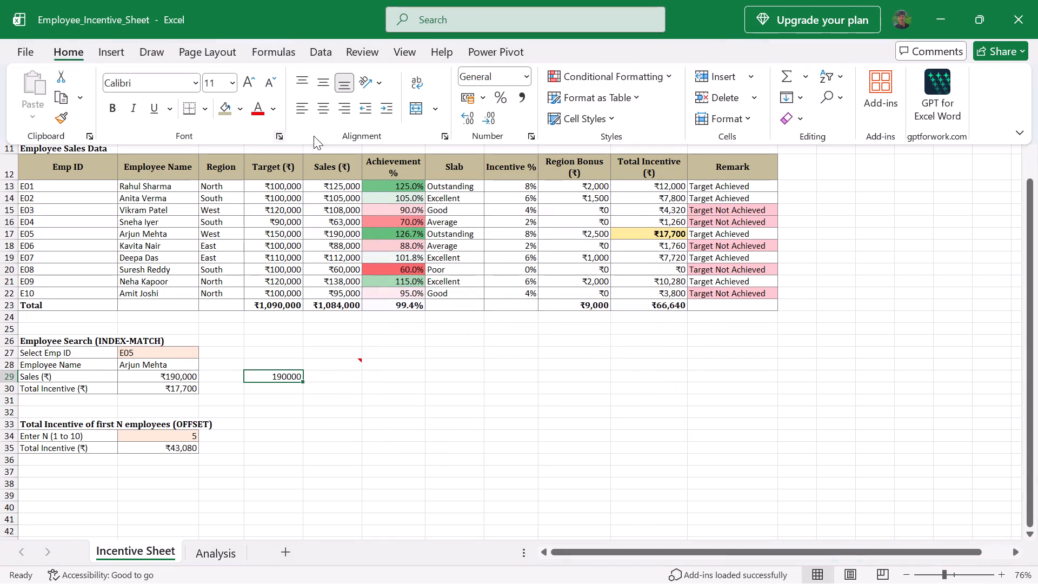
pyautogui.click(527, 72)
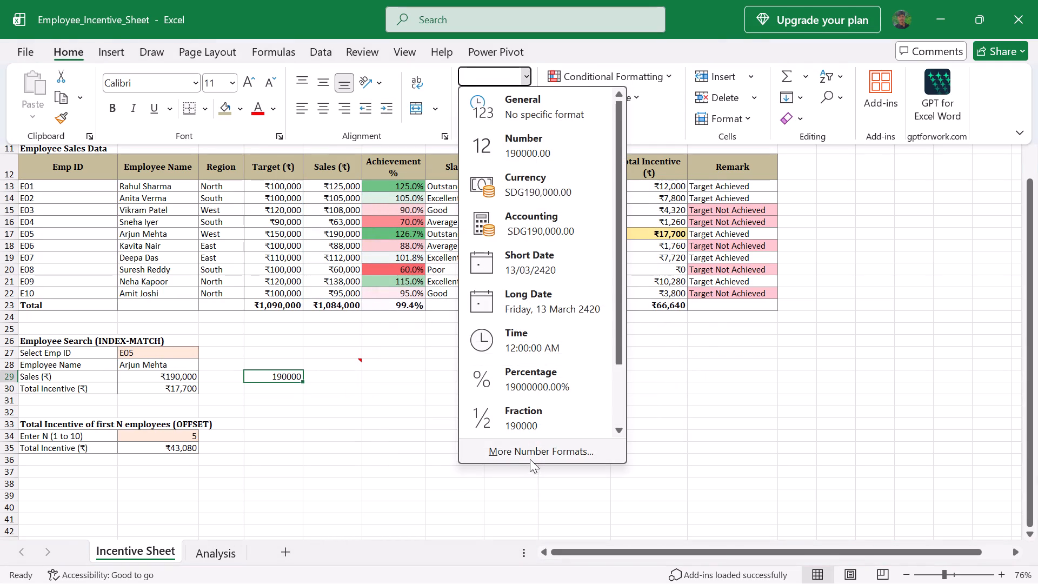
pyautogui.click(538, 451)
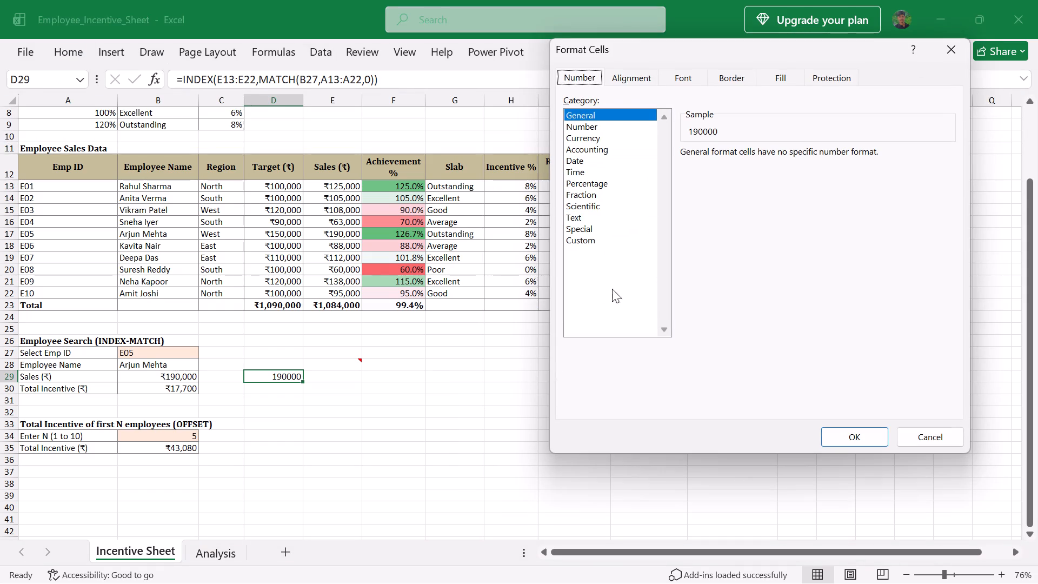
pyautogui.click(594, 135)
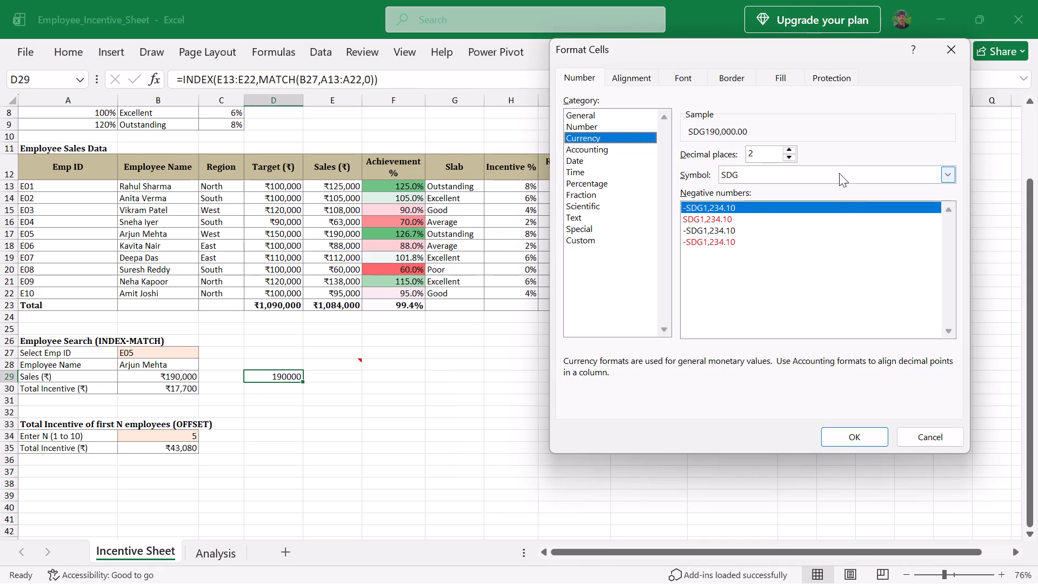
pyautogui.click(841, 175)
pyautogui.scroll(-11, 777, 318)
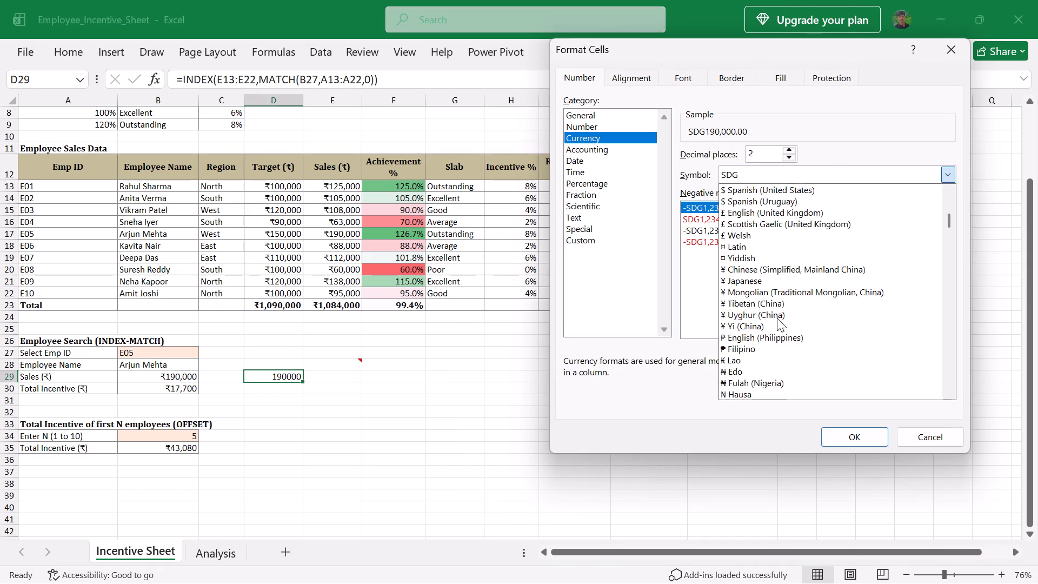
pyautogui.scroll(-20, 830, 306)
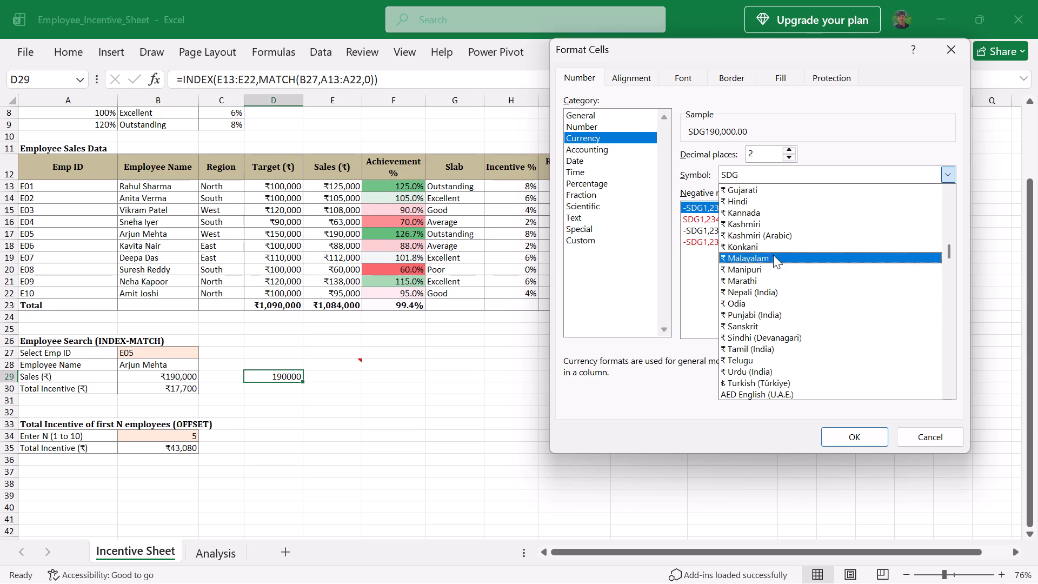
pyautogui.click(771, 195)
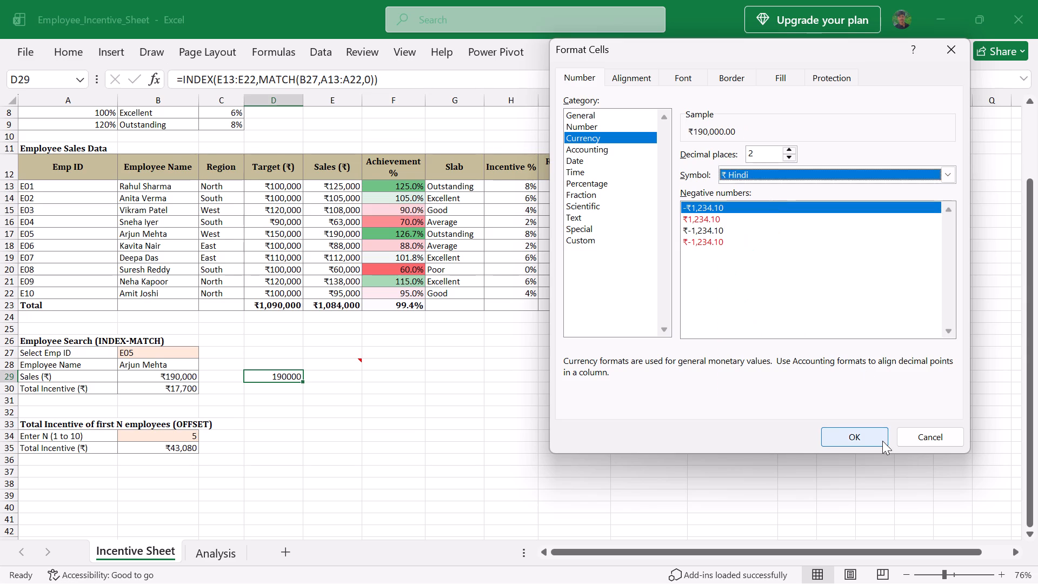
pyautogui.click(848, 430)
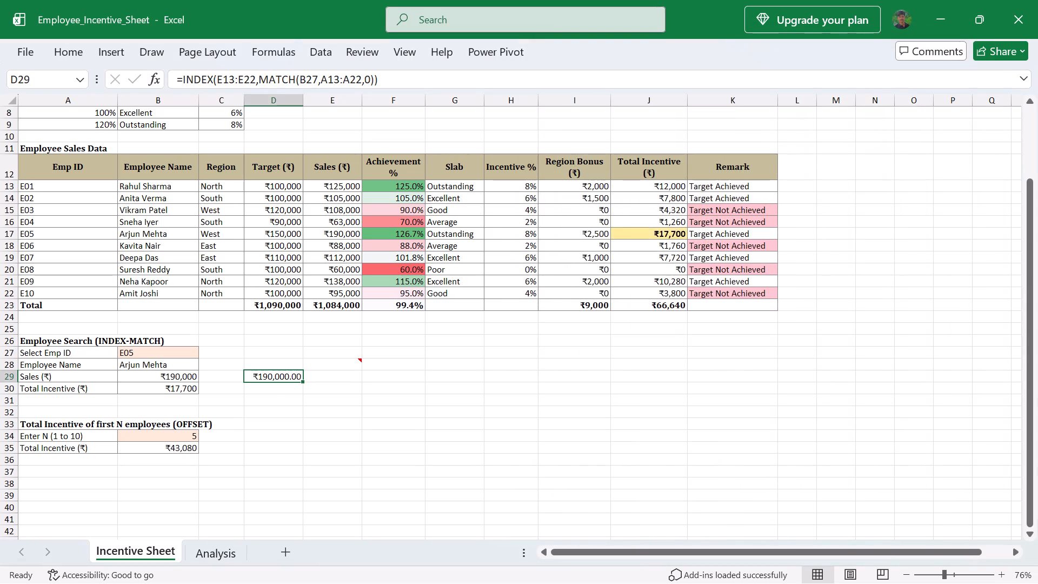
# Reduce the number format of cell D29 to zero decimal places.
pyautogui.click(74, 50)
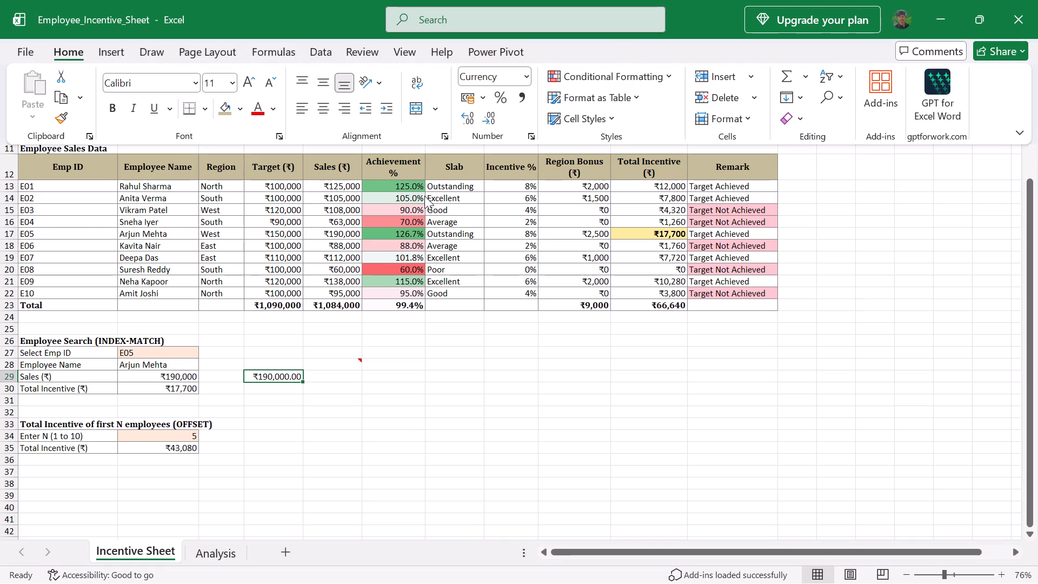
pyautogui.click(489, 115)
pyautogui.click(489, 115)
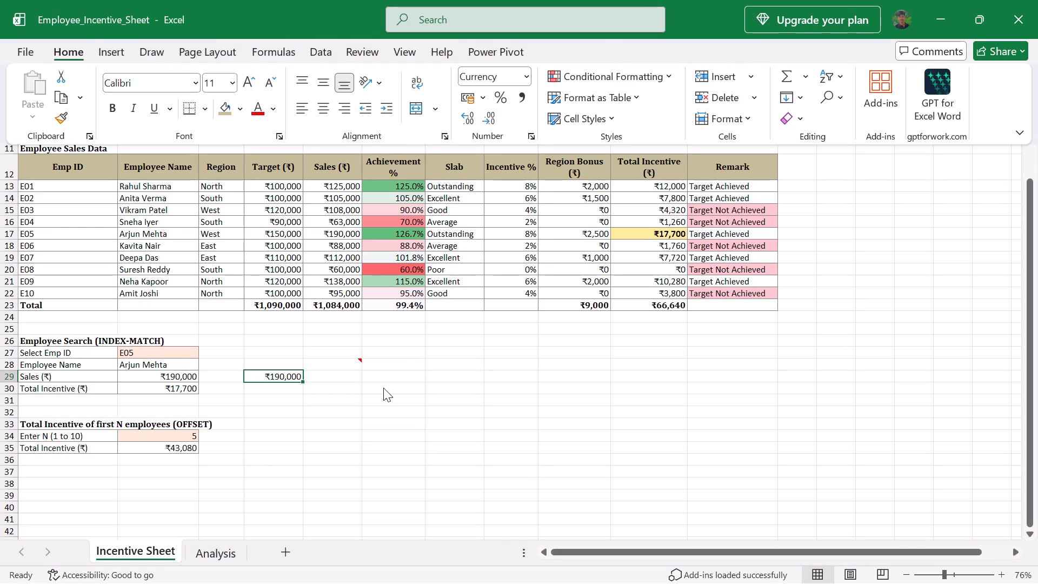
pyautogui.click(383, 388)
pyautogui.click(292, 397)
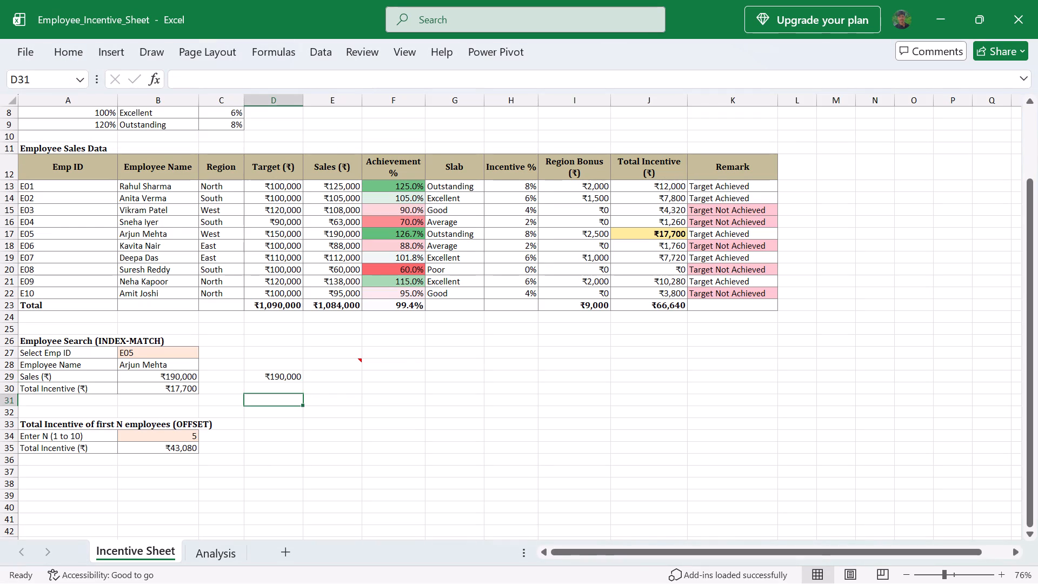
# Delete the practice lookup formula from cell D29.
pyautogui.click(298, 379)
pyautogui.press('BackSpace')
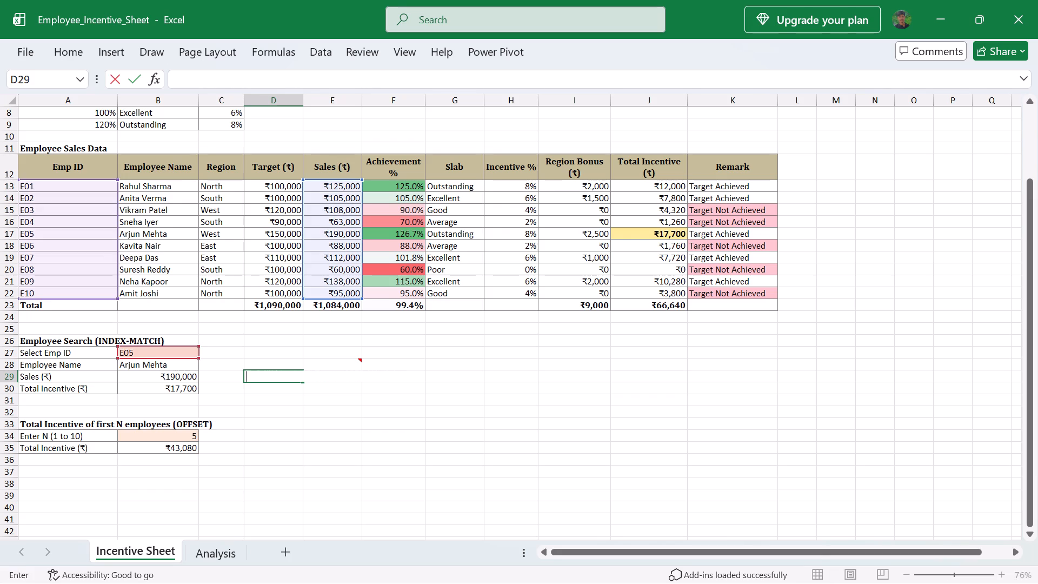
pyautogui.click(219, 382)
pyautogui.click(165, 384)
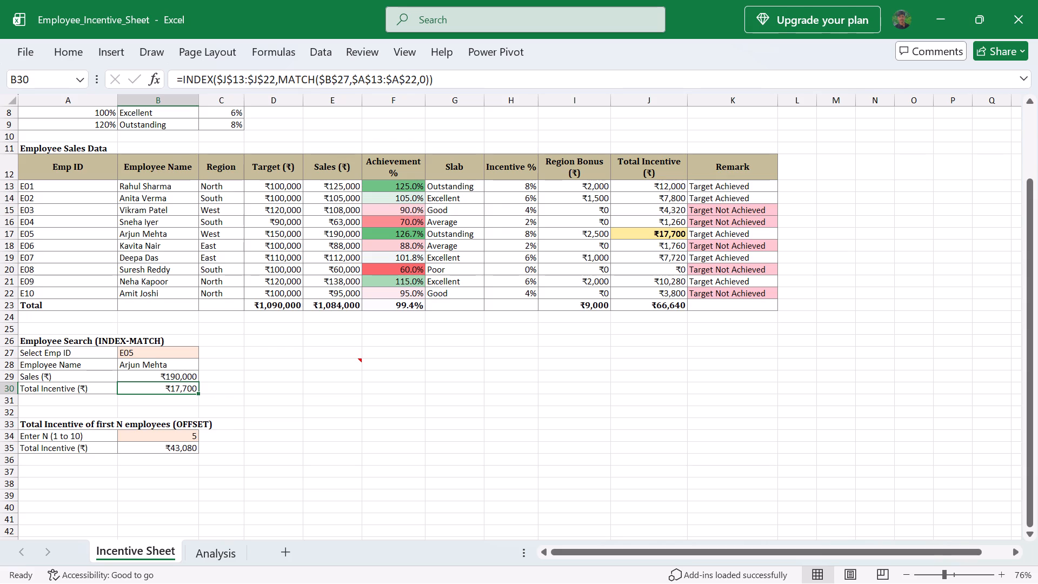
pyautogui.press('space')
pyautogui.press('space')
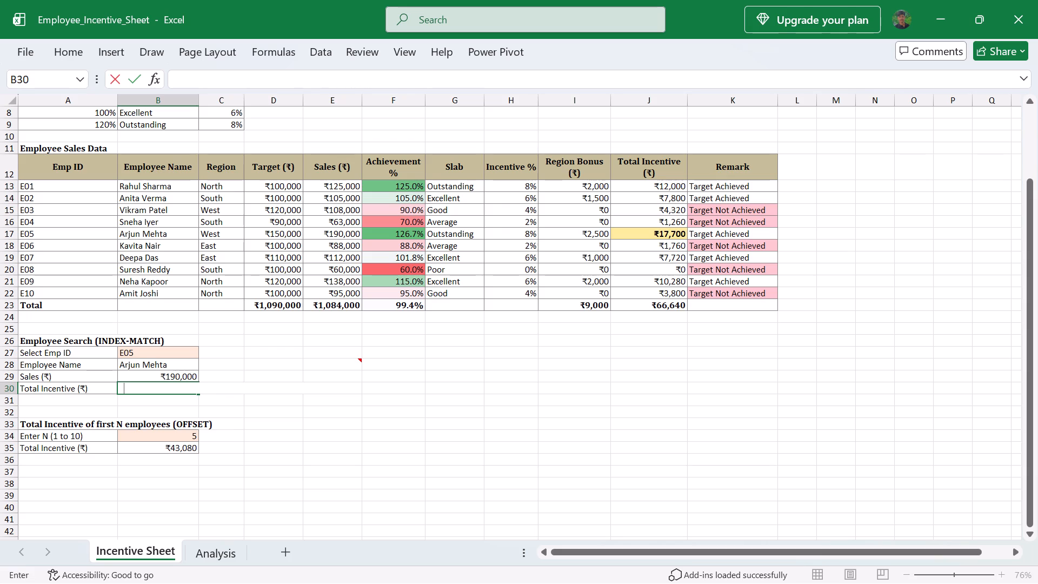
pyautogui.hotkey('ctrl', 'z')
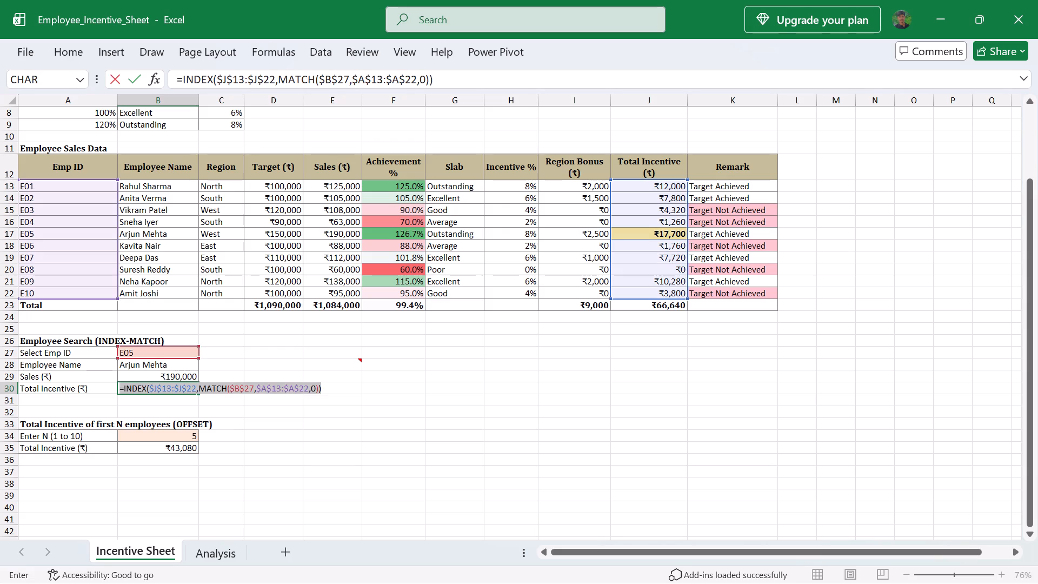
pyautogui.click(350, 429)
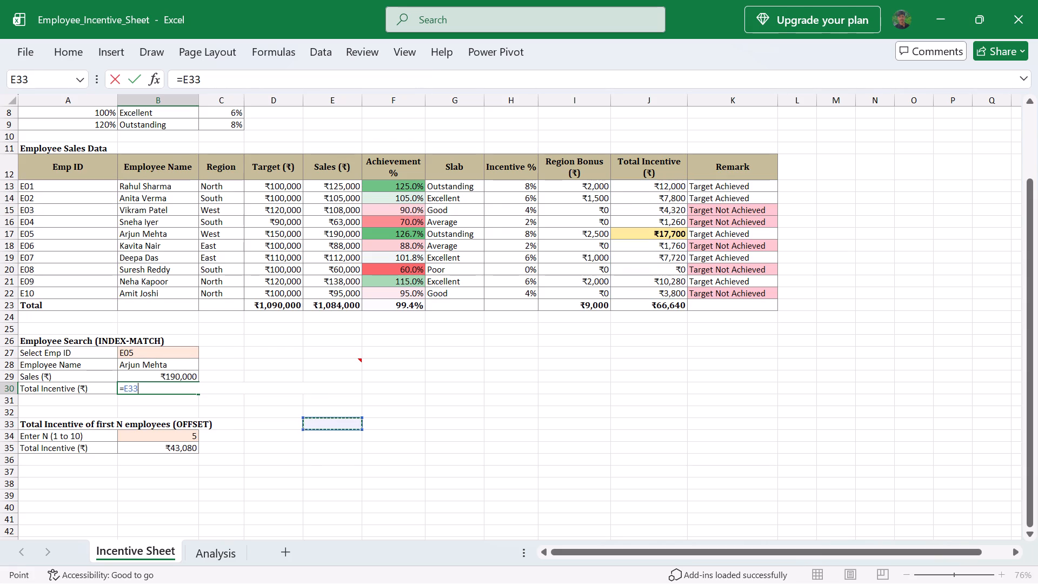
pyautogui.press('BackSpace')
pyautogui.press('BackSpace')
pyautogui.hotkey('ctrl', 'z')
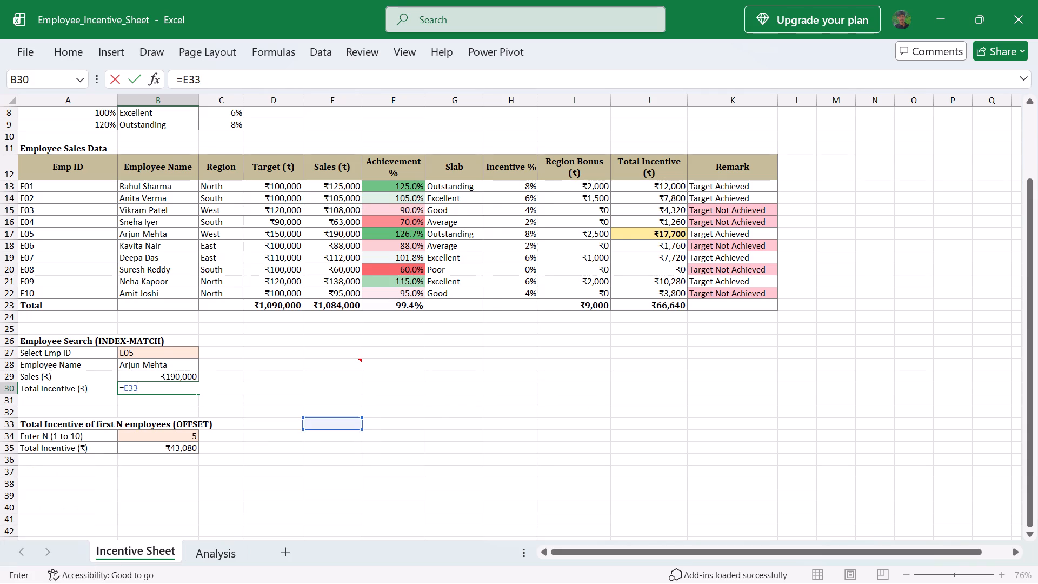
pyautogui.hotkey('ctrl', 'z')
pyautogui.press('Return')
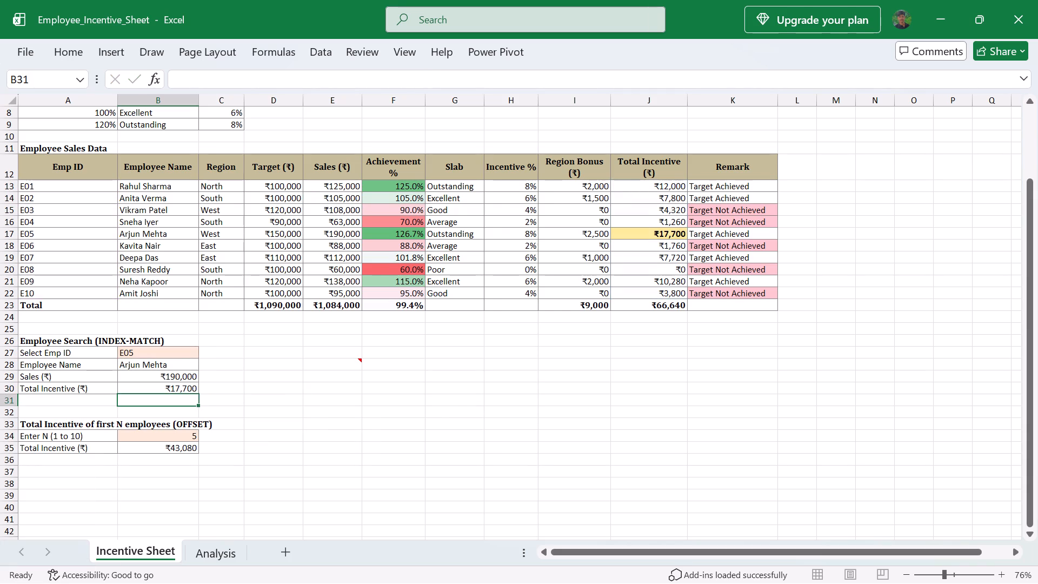
# View the INDEX-MATCH formula in the Total Incentive cell of Employee Search.
pyautogui.click(180, 386)
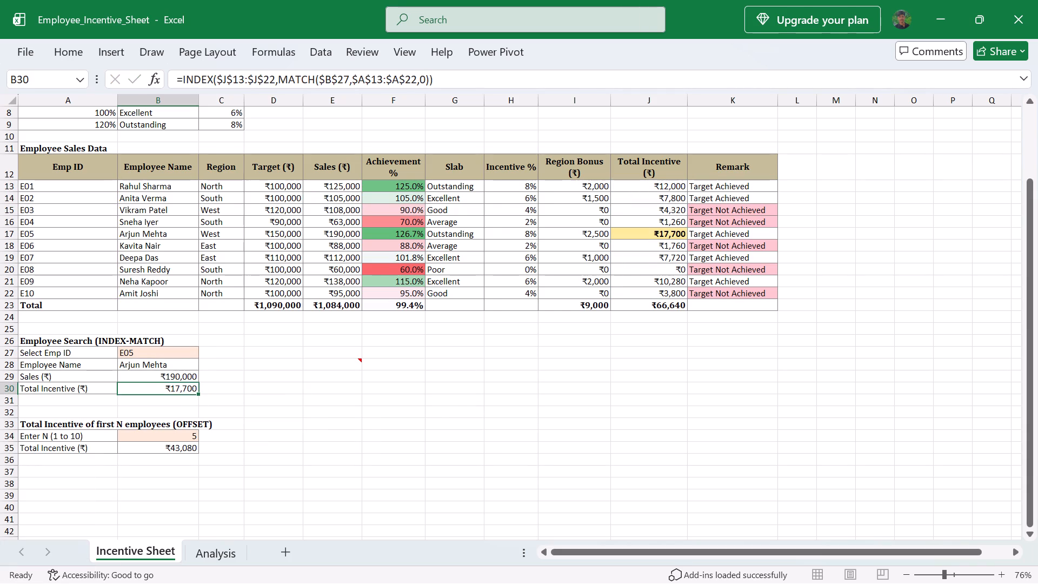
# Examine the INDEX-MATCH formula behind the Total Incentive result in cell B30 of Employee Search.
pyautogui.click(229, 388)
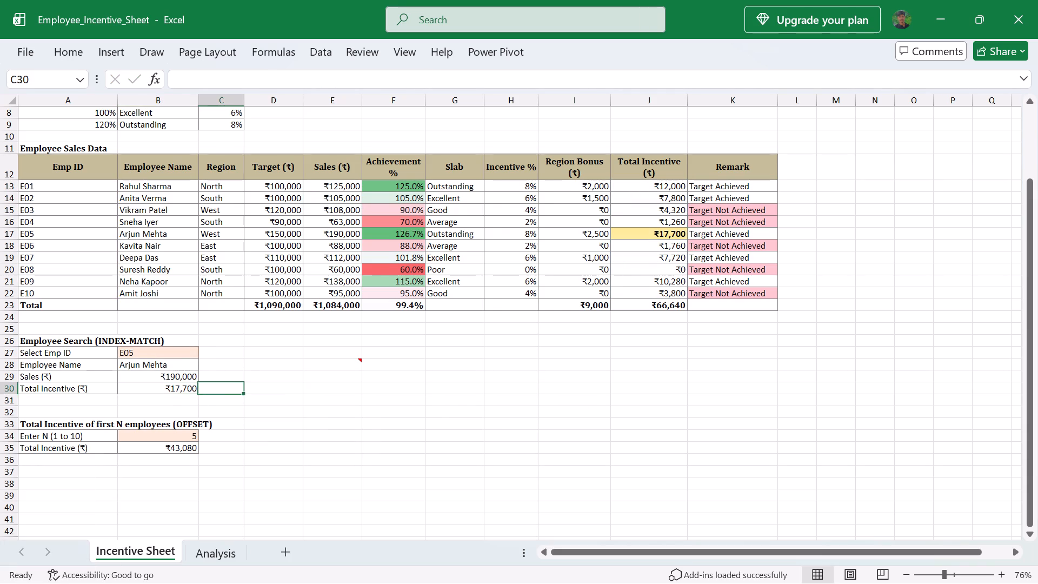
pyautogui.press('Left')
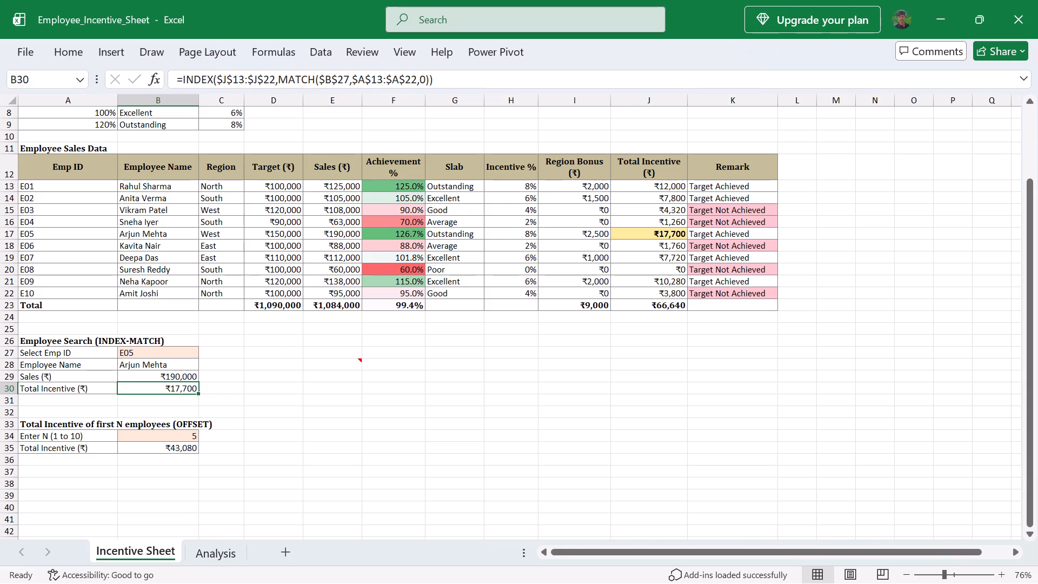
pyautogui.click(229, 384)
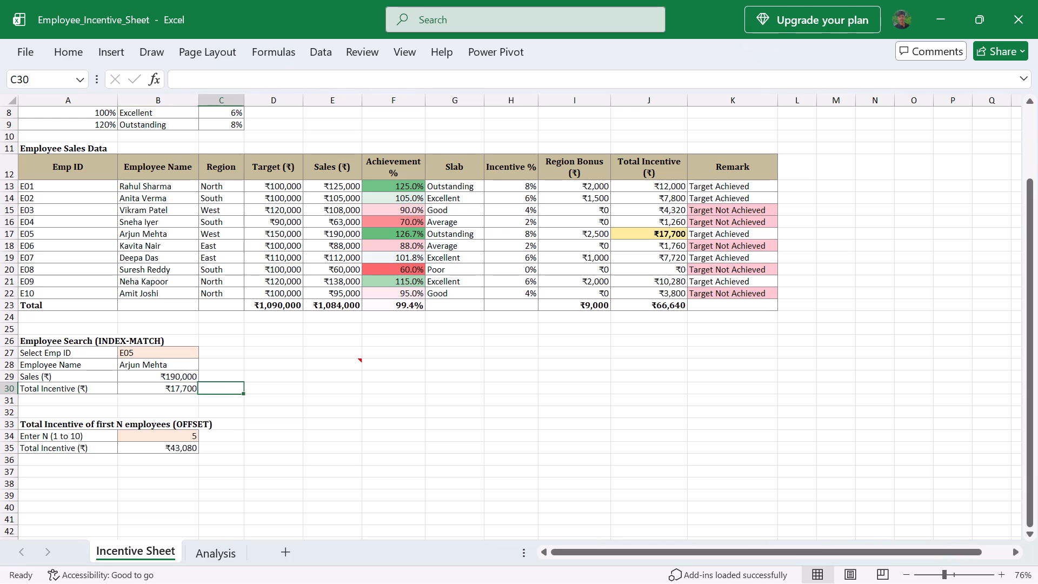
pyautogui.press('Left')
pyautogui.press('Left')
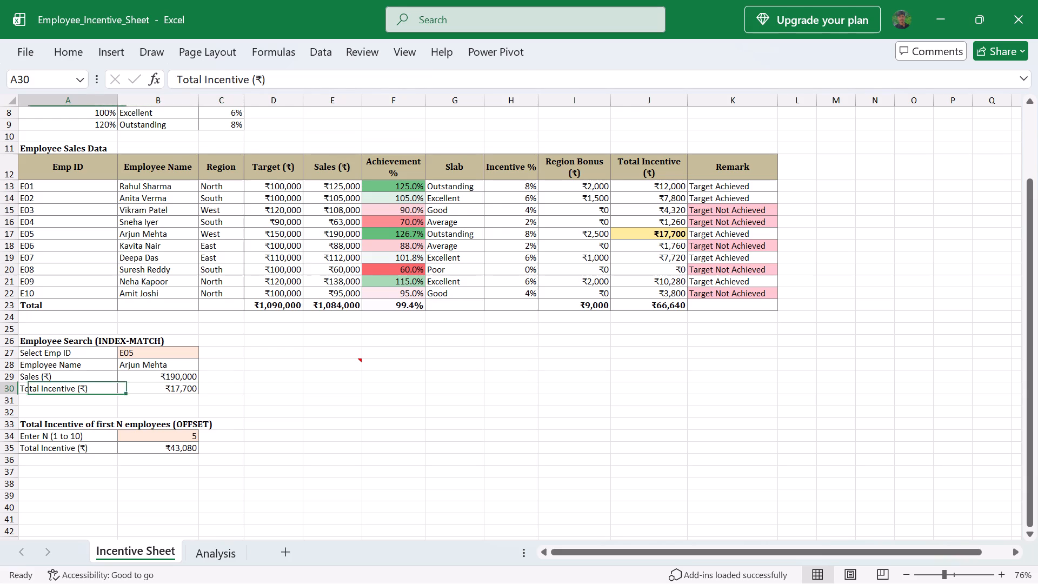
pyautogui.press('Right')
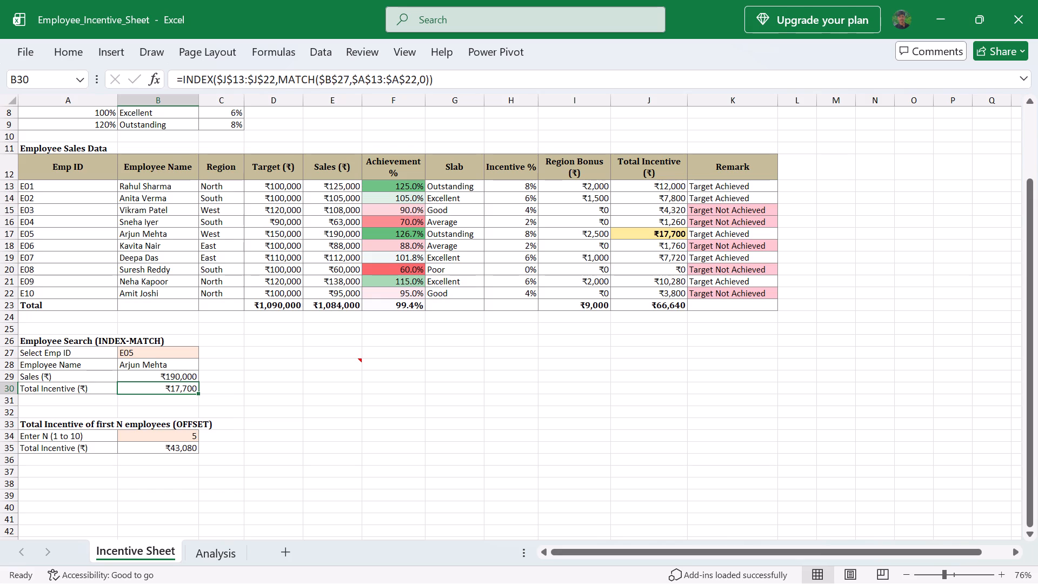
pyautogui.click(216, 392)
pyautogui.press('Left')
pyautogui.click(667, 54)
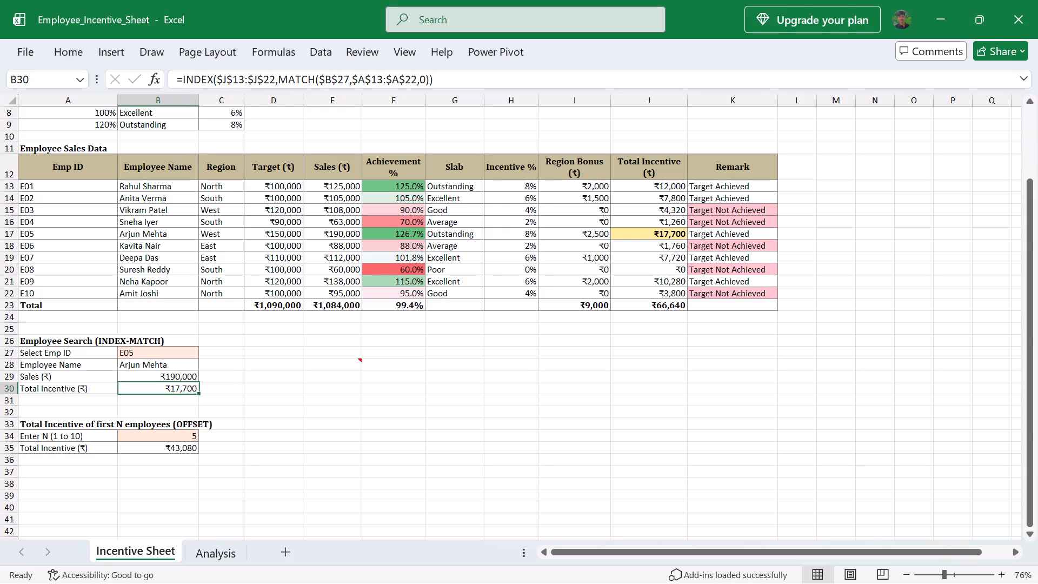
pyautogui.click(367, 379)
pyautogui.click(186, 393)
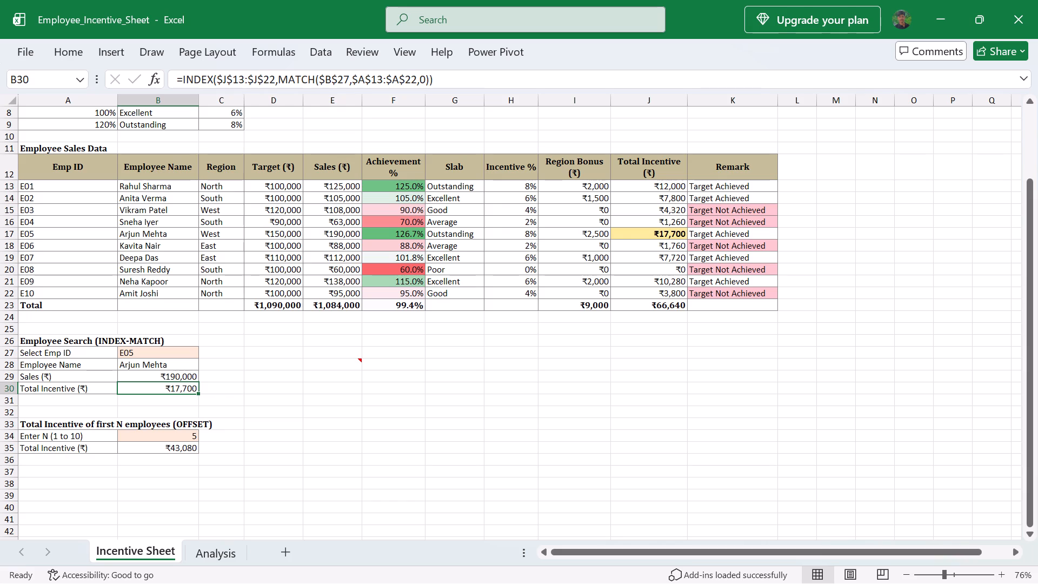
# Enter the practice lookup formula =INDEX(J13:J22,MATCH(B27,A13:A22,0)) in cell D30 for the selected employee's total incentive.
pyautogui.click(270, 357)
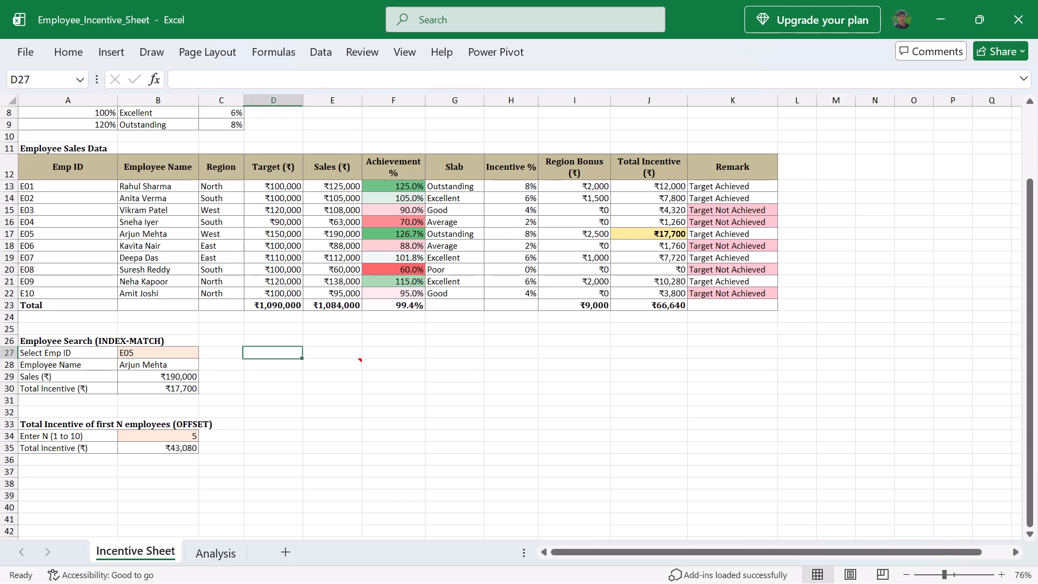
pyautogui.click(261, 388)
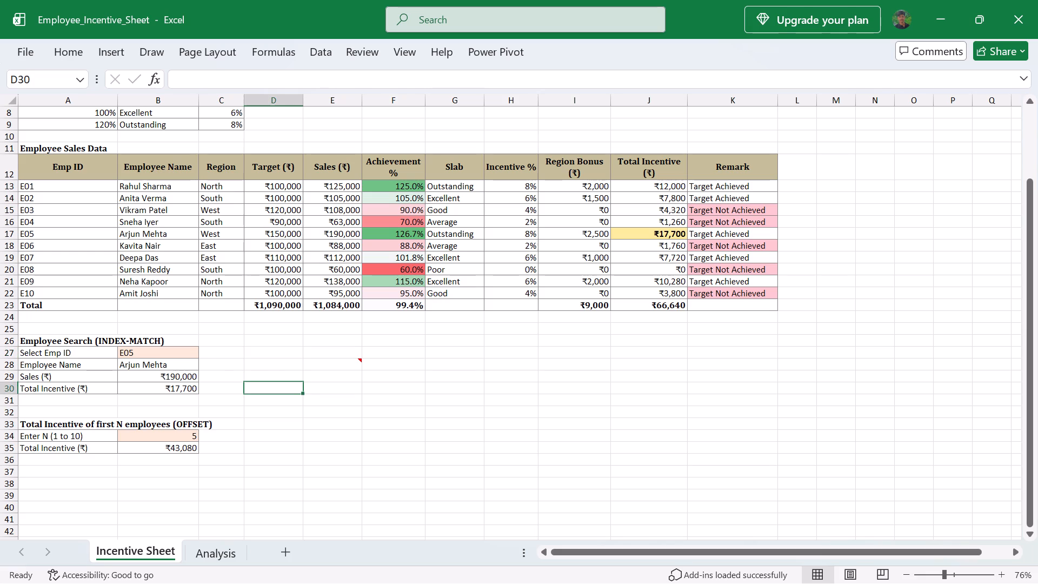
pyautogui.press('=')
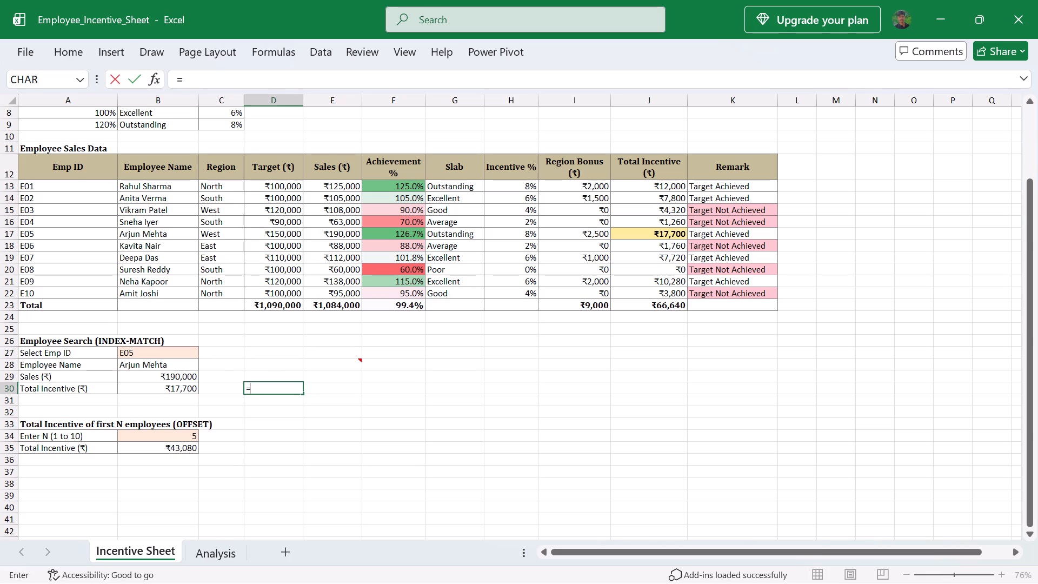
pyautogui.write('index(')
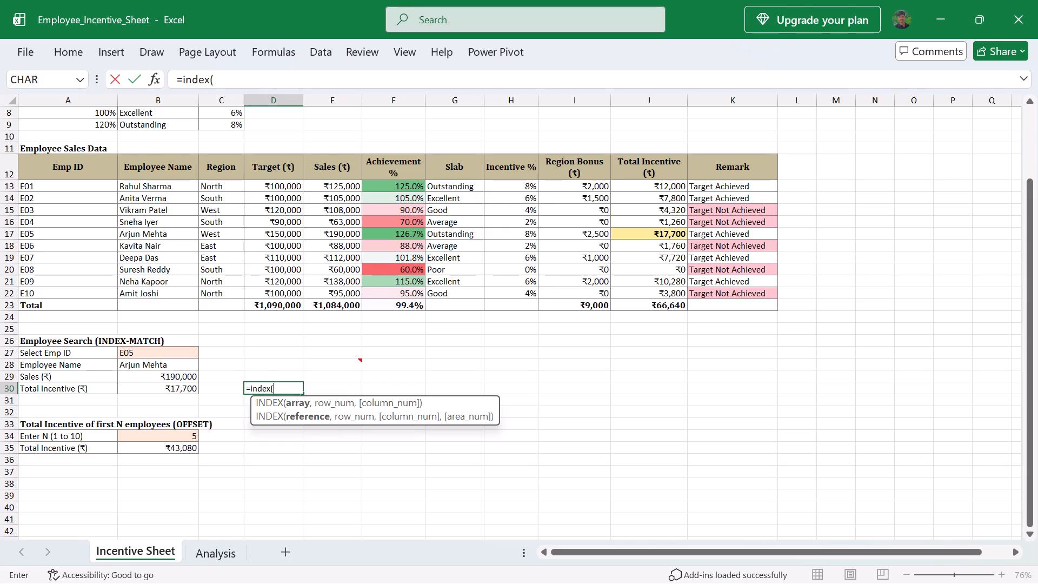
pyautogui.moveTo(614, 182); pyautogui.dragTo(667, 296)
pyautogui.press(',')
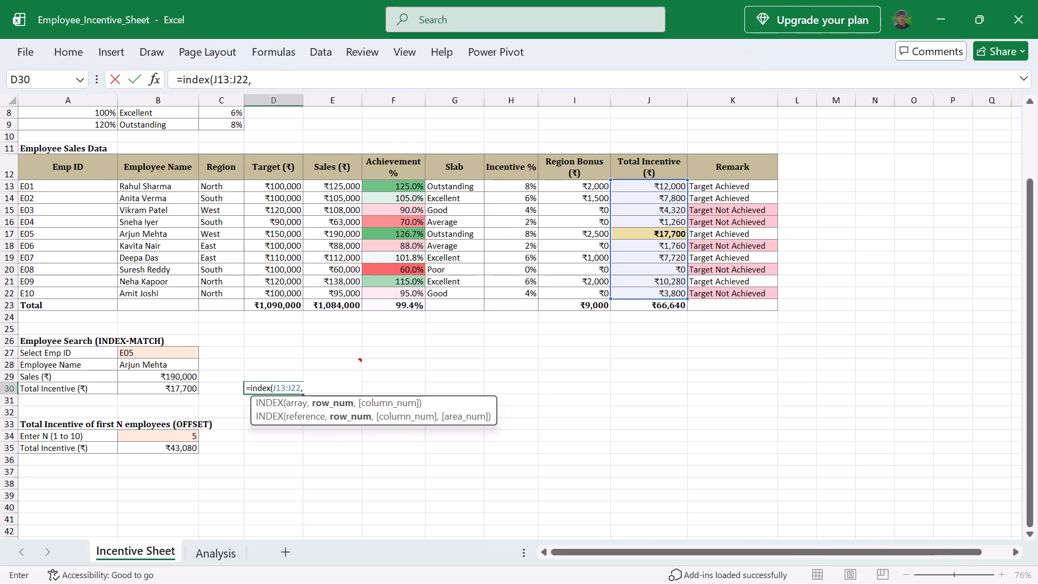
pyautogui.write('match(')
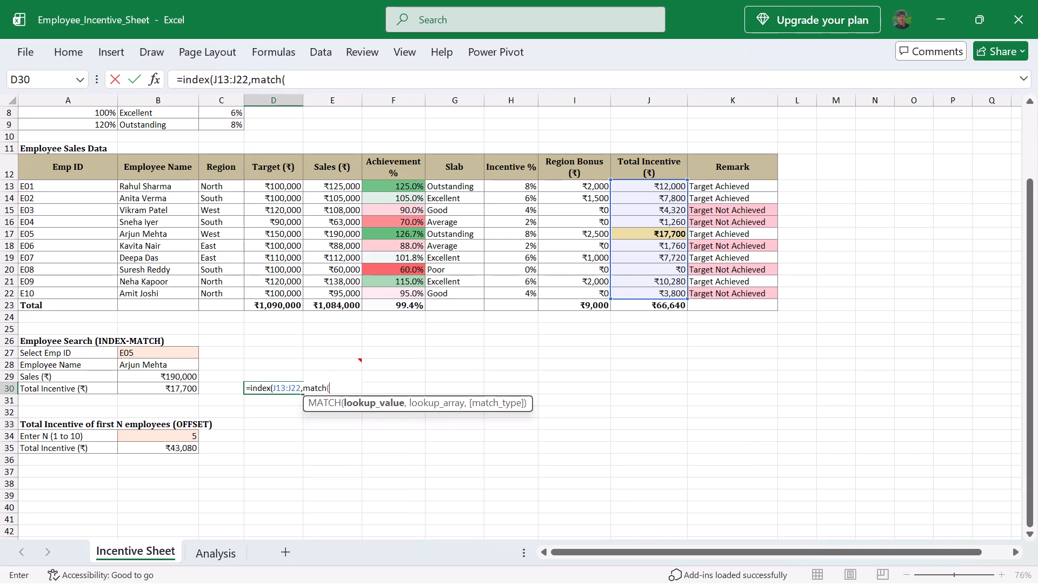
pyautogui.click(157, 356)
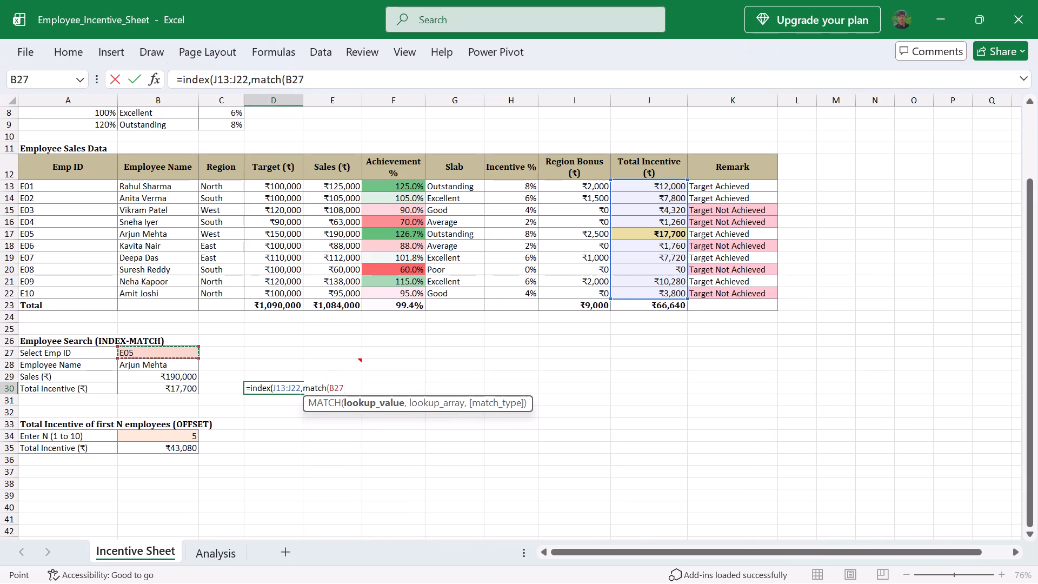
pyautogui.press(',')
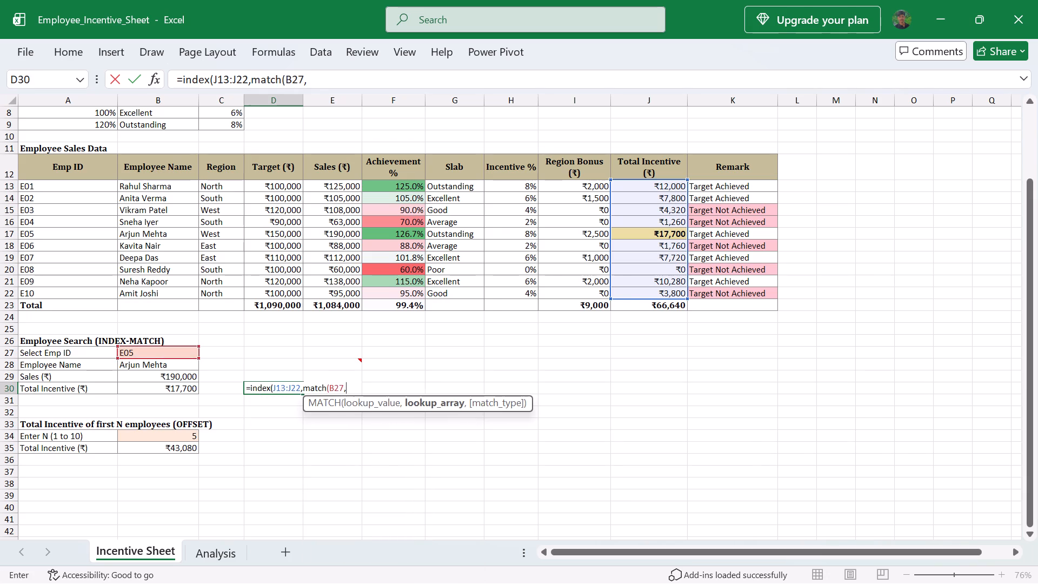
pyautogui.moveTo(21, 180); pyautogui.dragTo(109, 298)
pyautogui.click(109, 298)
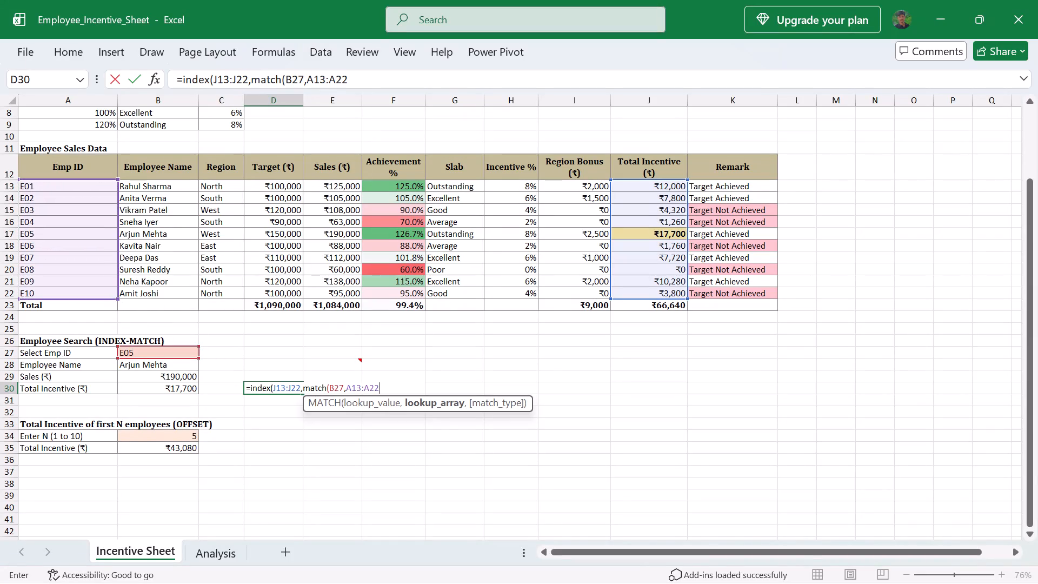
pyautogui.write(',0')
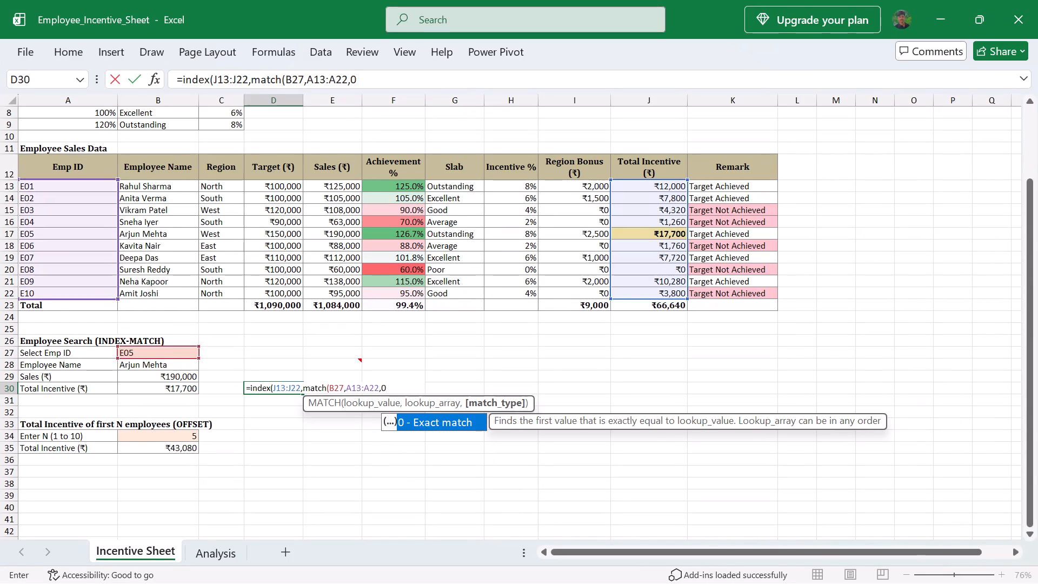
pyautogui.hotkey('shift', ')')
pyautogui.press('Return')
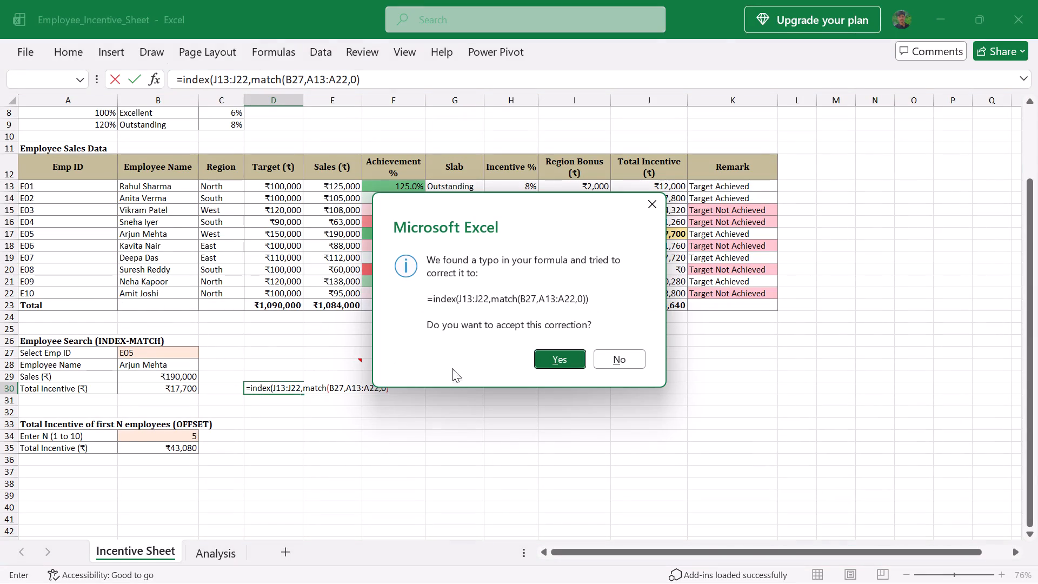
pyautogui.click(555, 362)
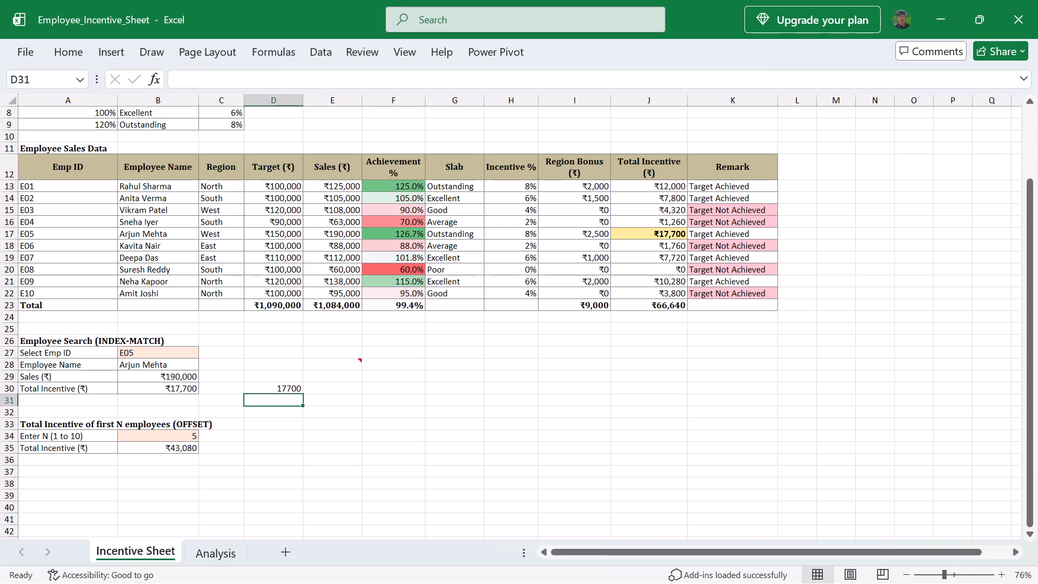
# Review the practice INDEX-MATCH formula in cell D30.
pyautogui.click(287, 391)
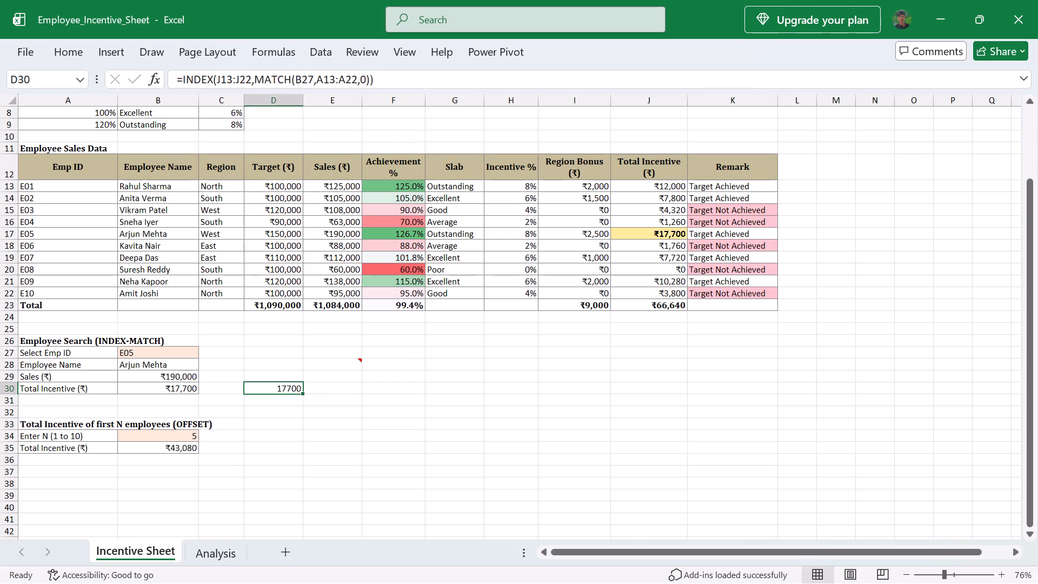
pyautogui.click(252, 371)
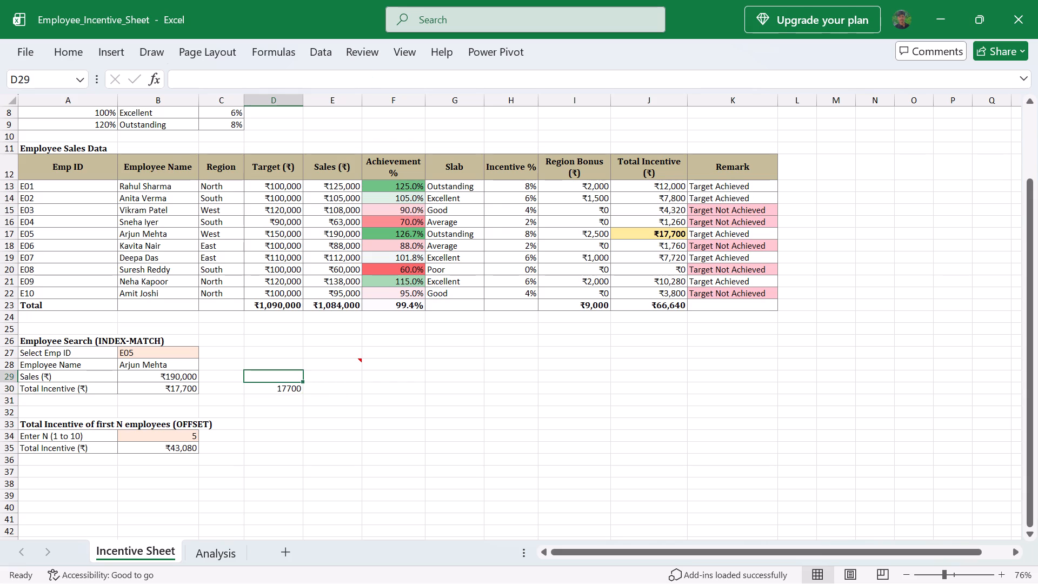
pyautogui.click(256, 391)
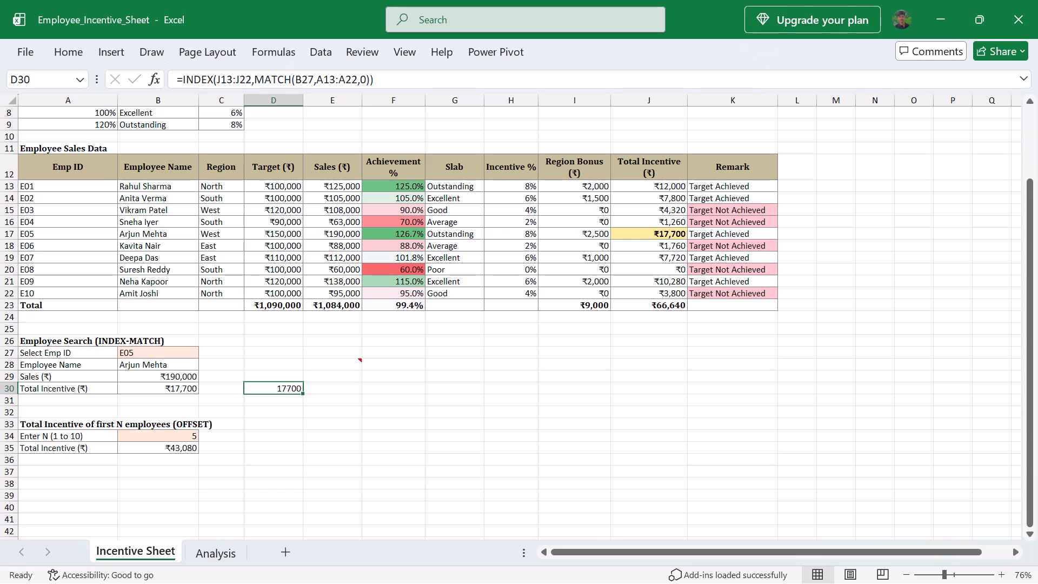
pyautogui.click(272, 381)
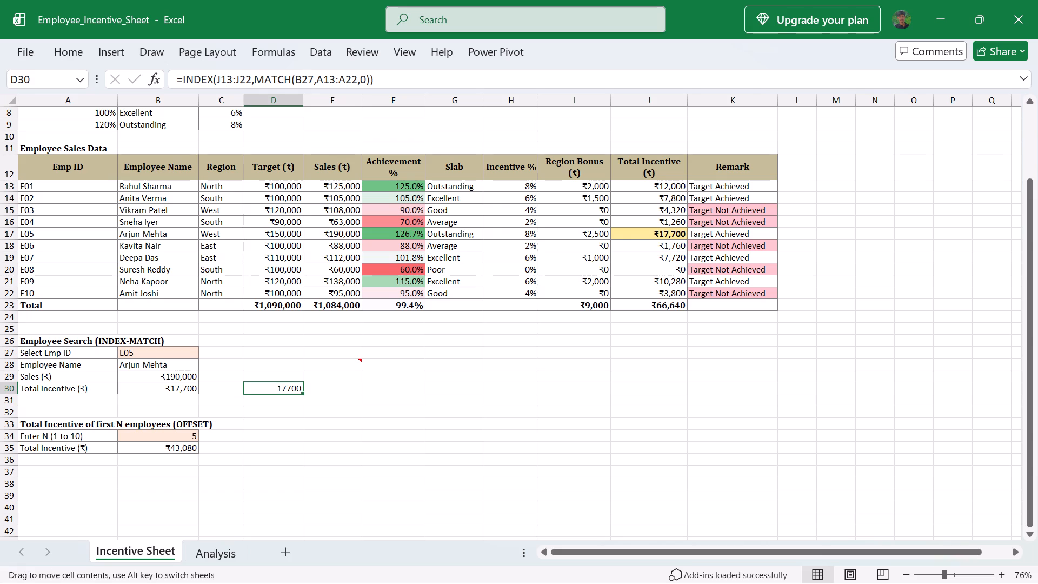
pyautogui.click(280, 374)
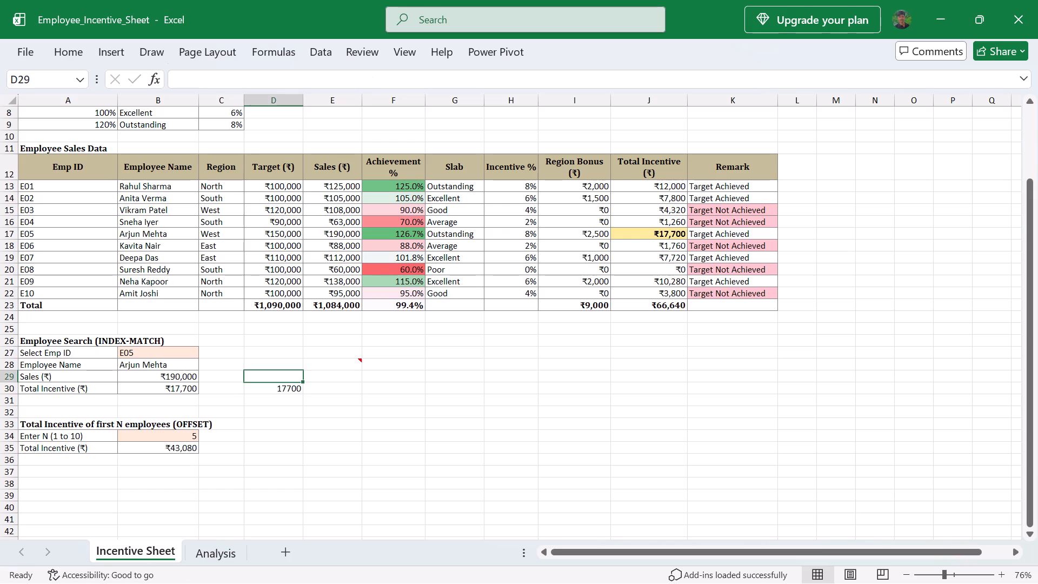
pyautogui.click(263, 392)
pyautogui.press('Down')
pyautogui.press('Up')
pyautogui.press('Down')
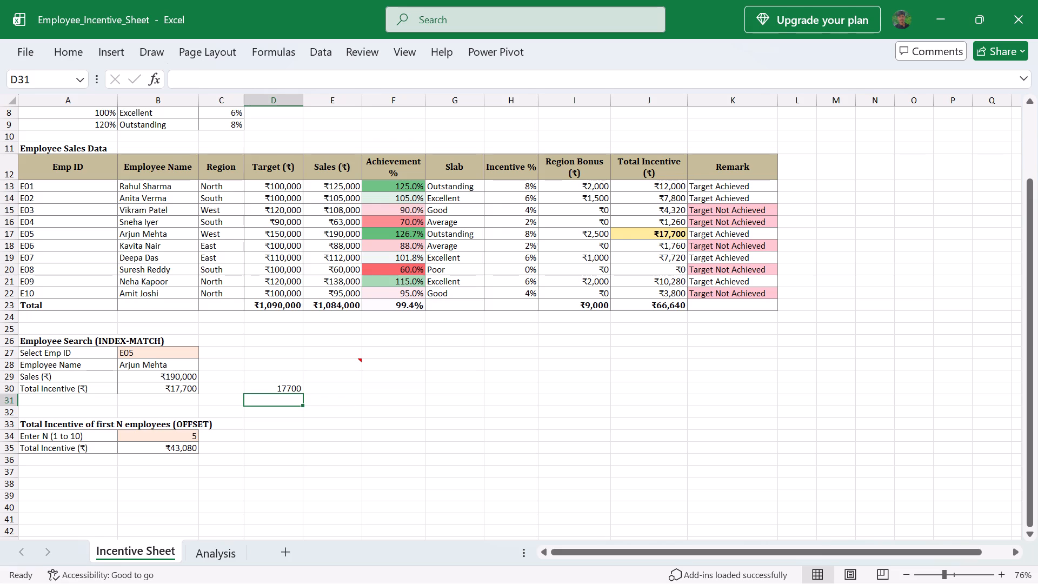
pyautogui.press('Up')
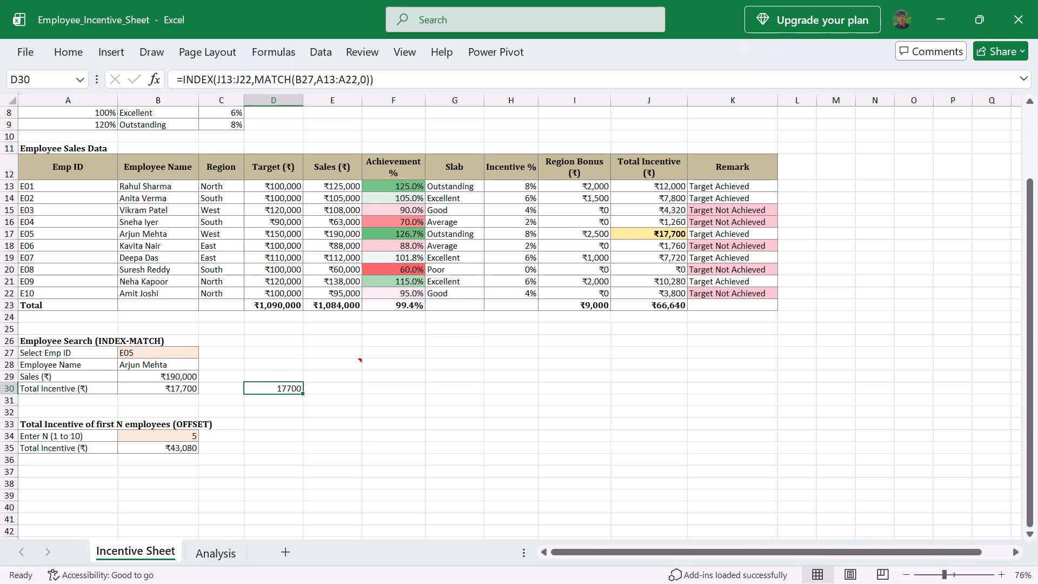
pyautogui.press('Down')
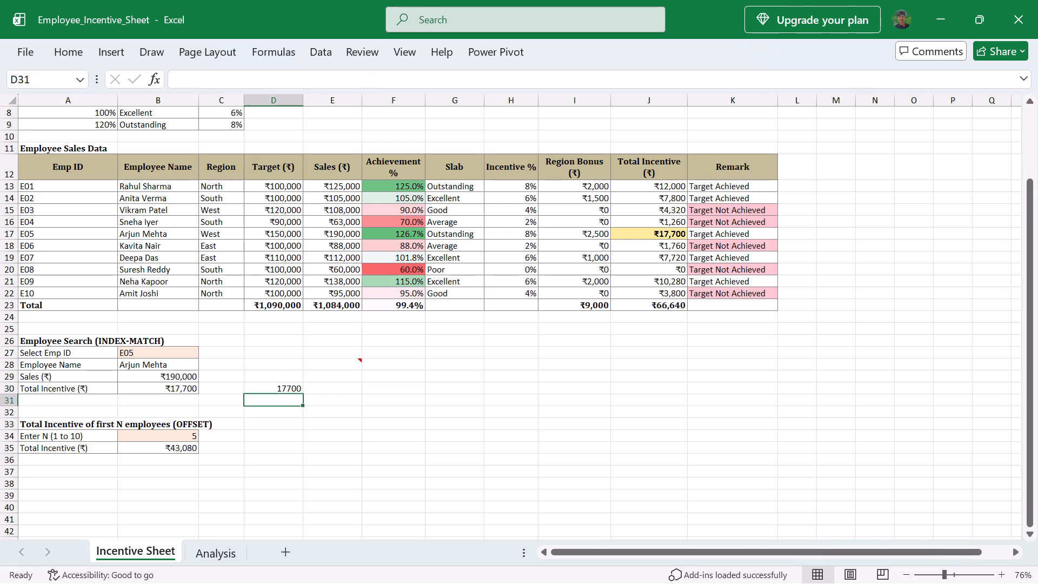
pyautogui.press('Up')
pyautogui.press('Up')
pyautogui.press('Up')
pyautogui.press('Up')
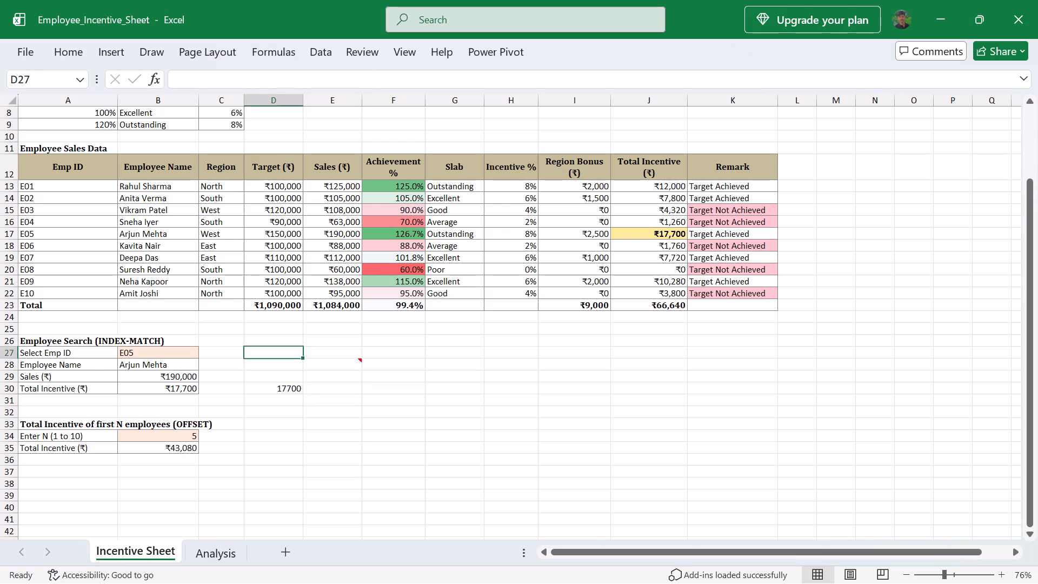
pyautogui.press('Down')
pyautogui.press('Down')
pyautogui.press('Down')
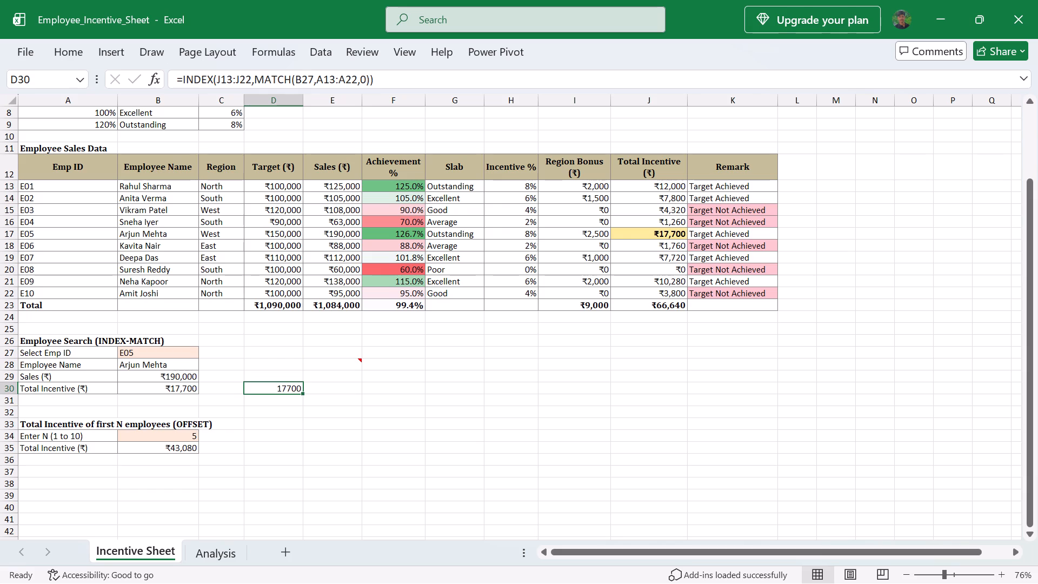
# Compare the practice lookup in D30 with the original Total Incentive formula in B30.
pyautogui.press('Right')
pyautogui.press('Left')
pyautogui.press('Left')
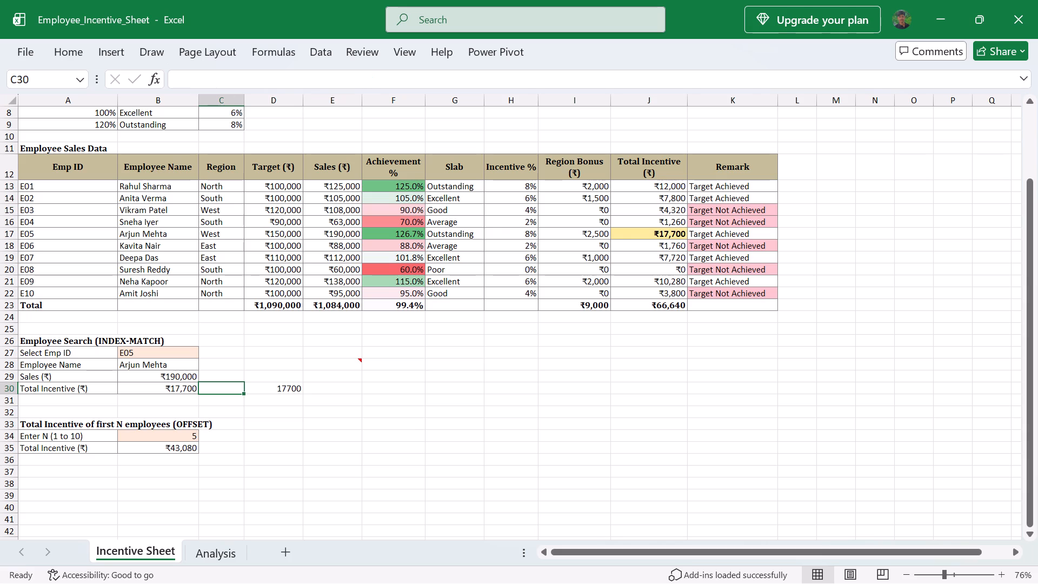
pyautogui.press('Left')
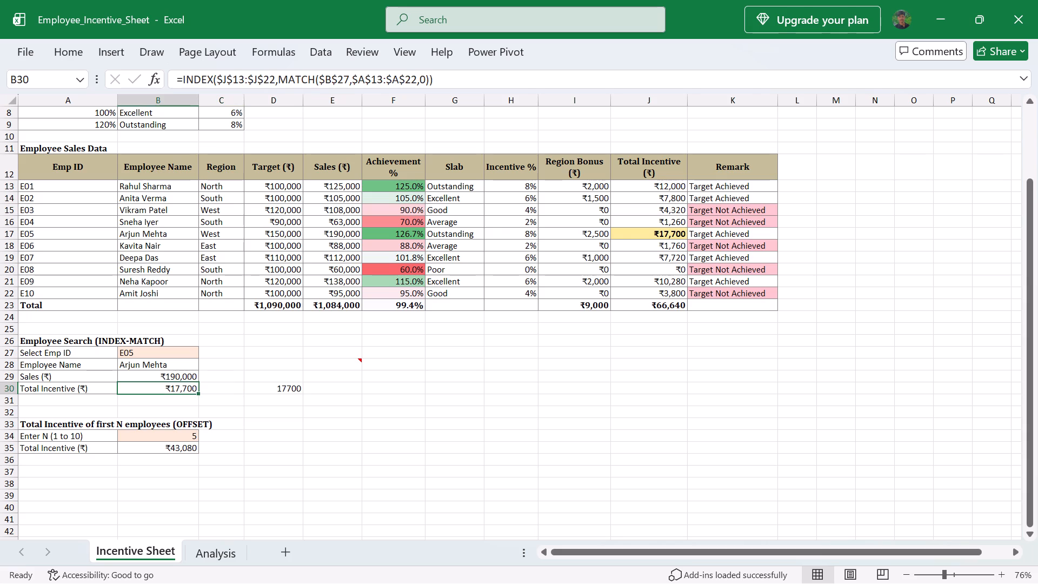
pyautogui.press('Right')
pyautogui.press('Right')
pyautogui.press('Left')
pyautogui.press('Left')
pyautogui.press('Right')
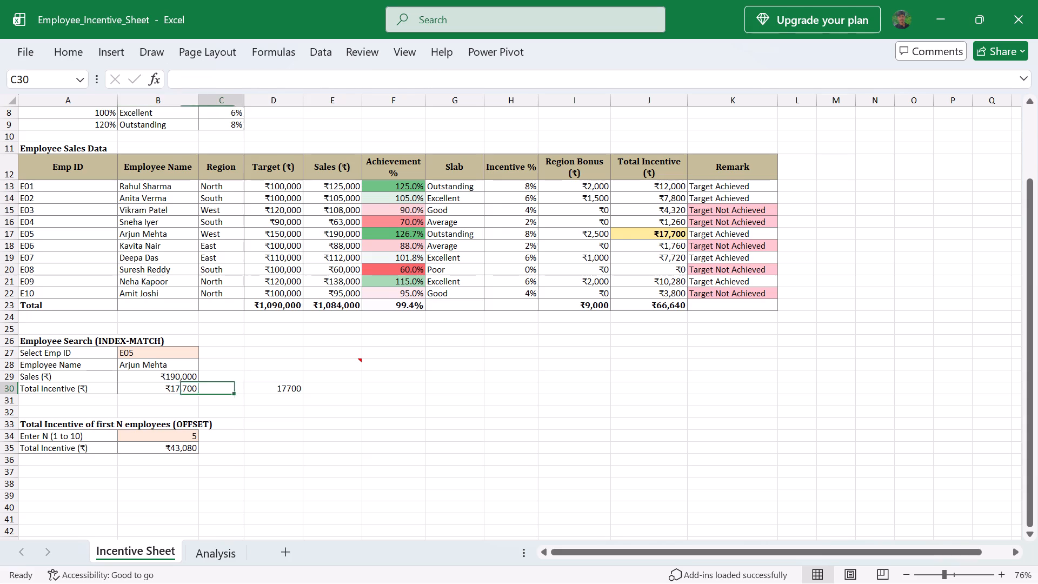
pyautogui.press('Right')
pyautogui.press('Left')
pyautogui.press('Left')
pyautogui.press('Right')
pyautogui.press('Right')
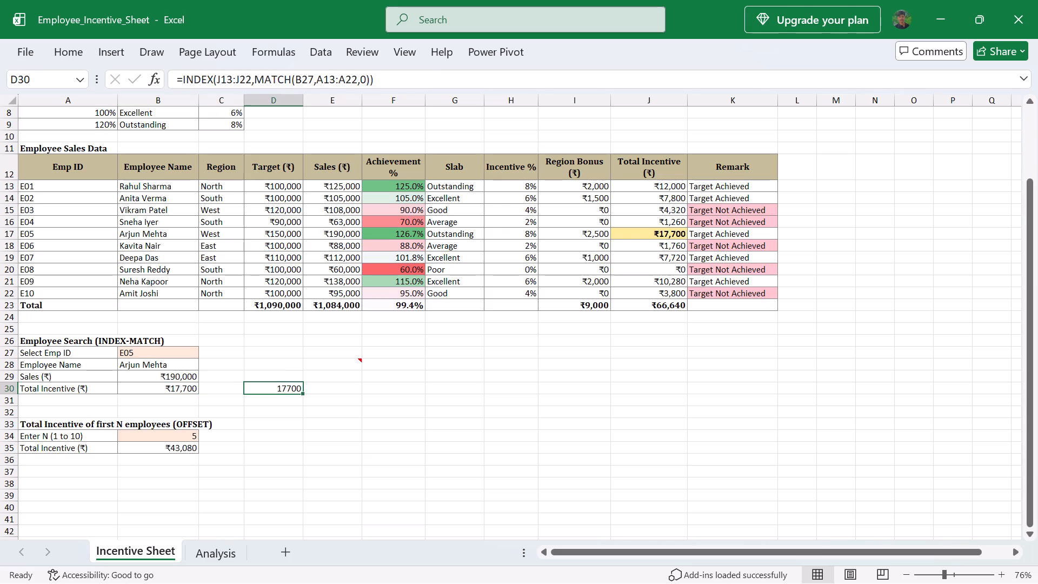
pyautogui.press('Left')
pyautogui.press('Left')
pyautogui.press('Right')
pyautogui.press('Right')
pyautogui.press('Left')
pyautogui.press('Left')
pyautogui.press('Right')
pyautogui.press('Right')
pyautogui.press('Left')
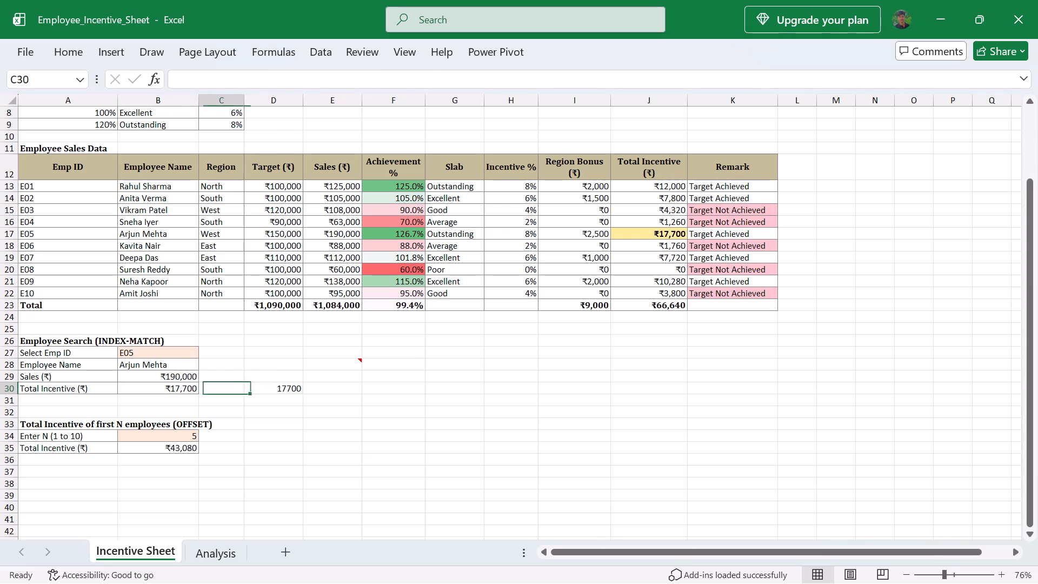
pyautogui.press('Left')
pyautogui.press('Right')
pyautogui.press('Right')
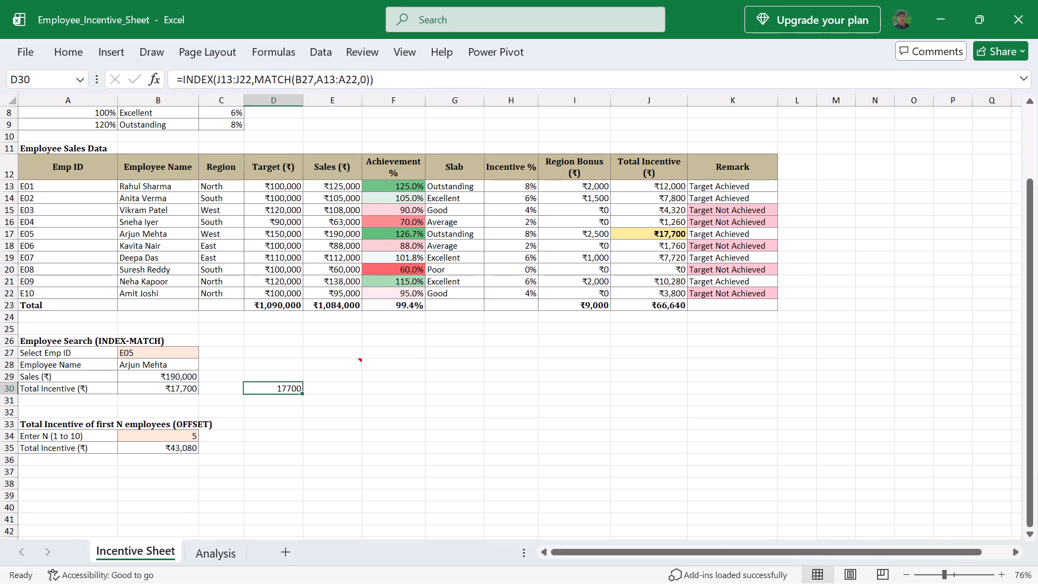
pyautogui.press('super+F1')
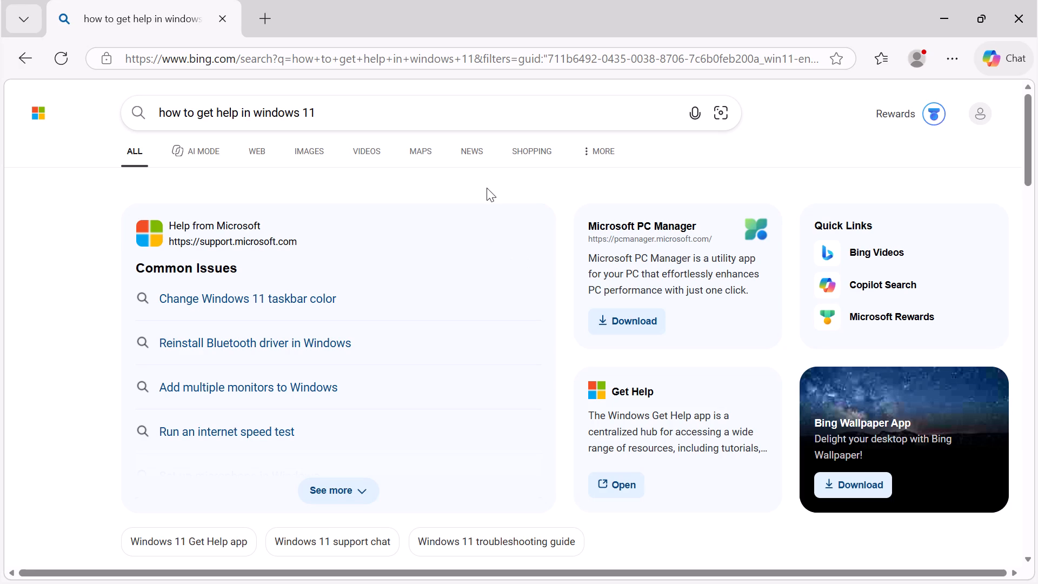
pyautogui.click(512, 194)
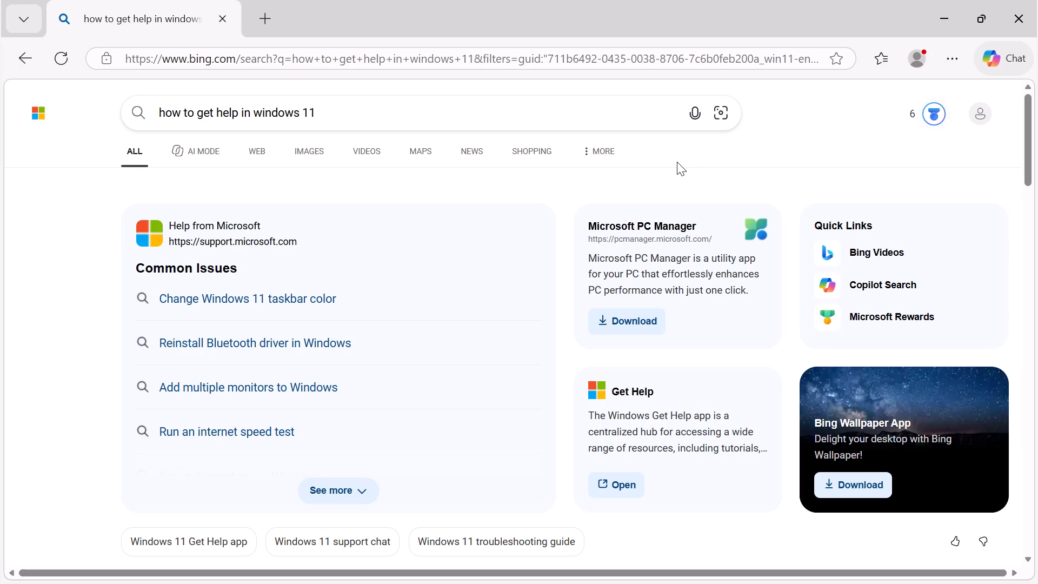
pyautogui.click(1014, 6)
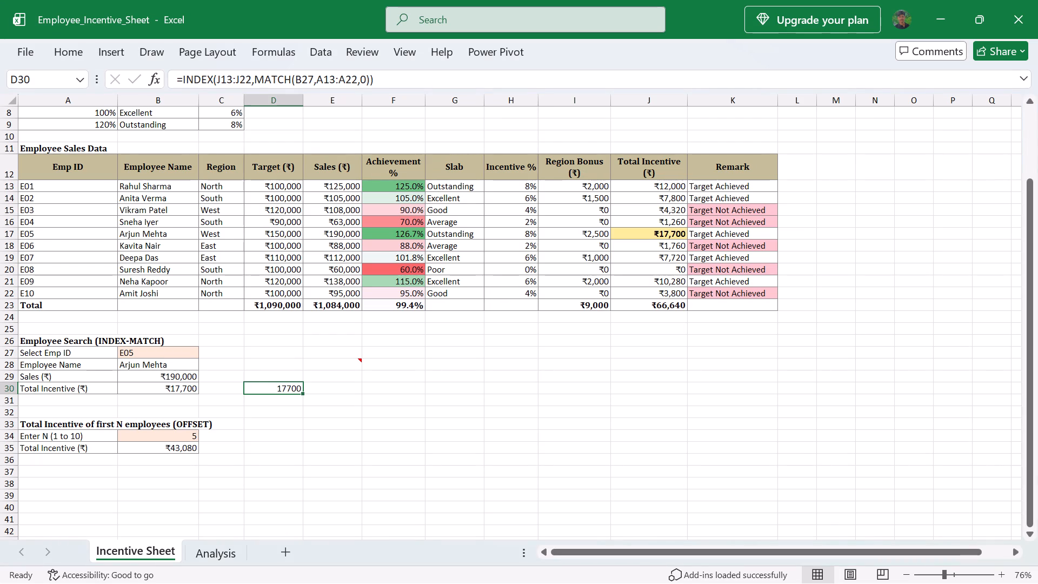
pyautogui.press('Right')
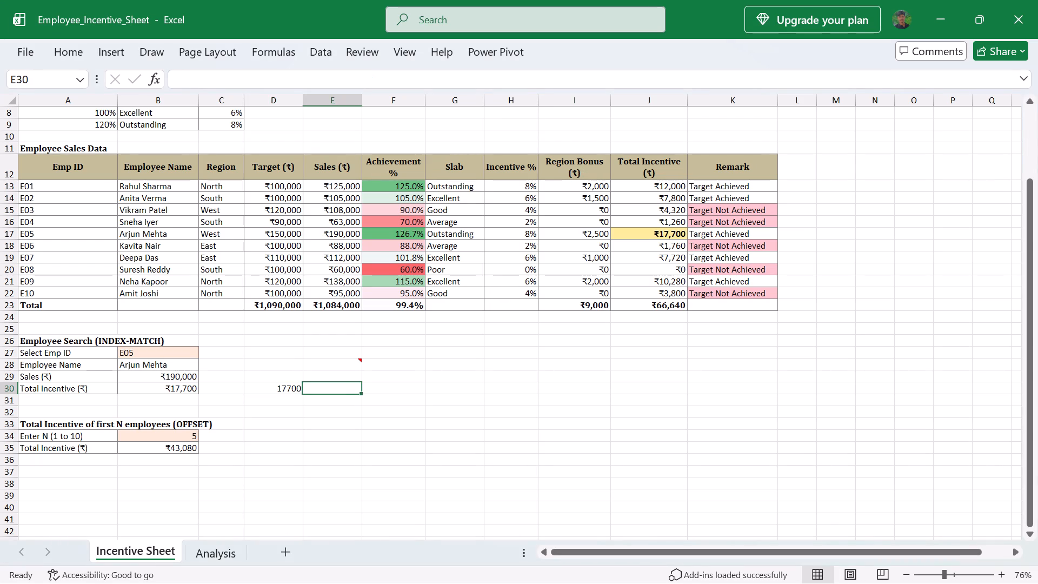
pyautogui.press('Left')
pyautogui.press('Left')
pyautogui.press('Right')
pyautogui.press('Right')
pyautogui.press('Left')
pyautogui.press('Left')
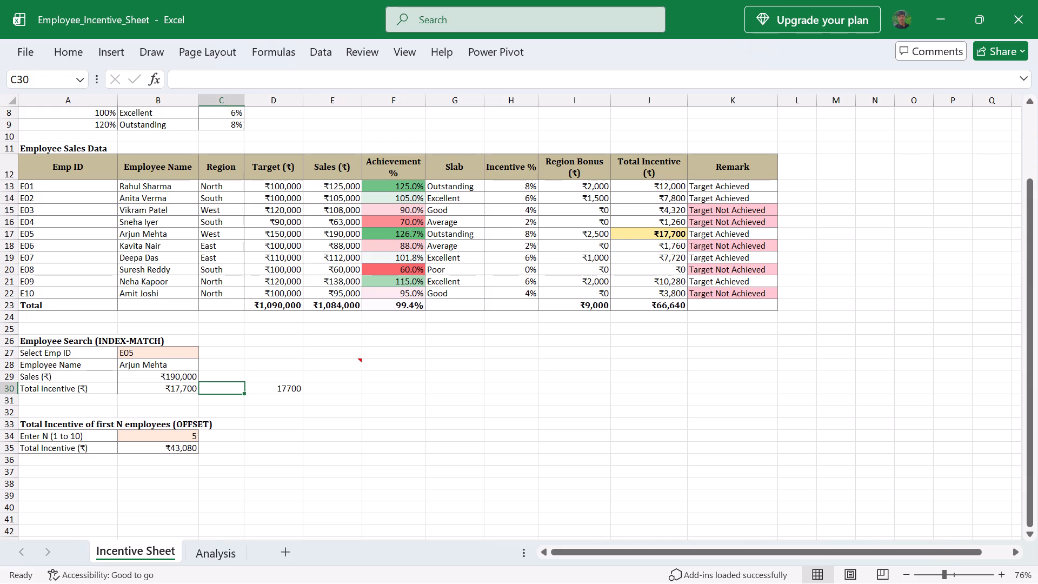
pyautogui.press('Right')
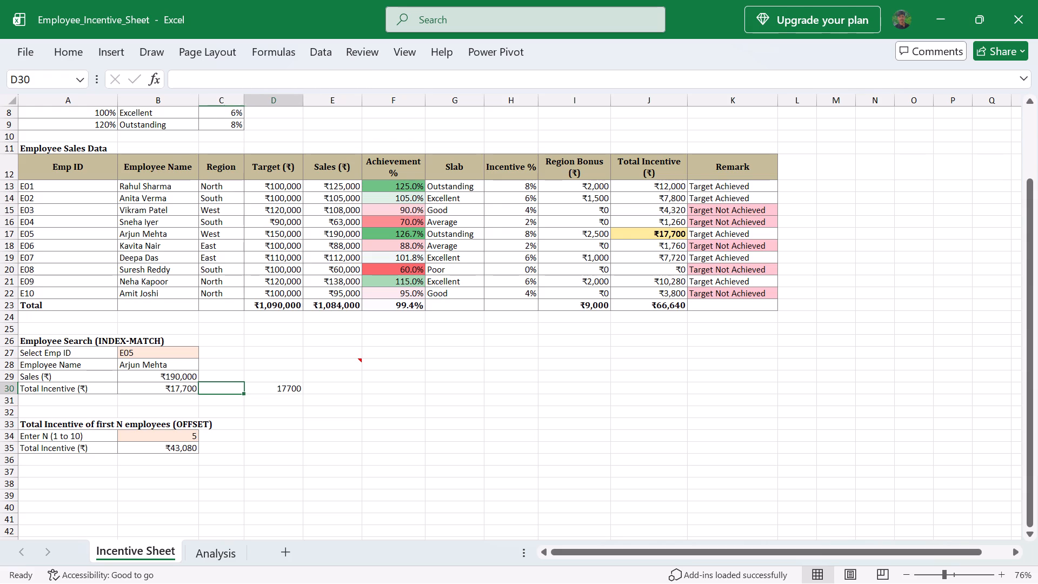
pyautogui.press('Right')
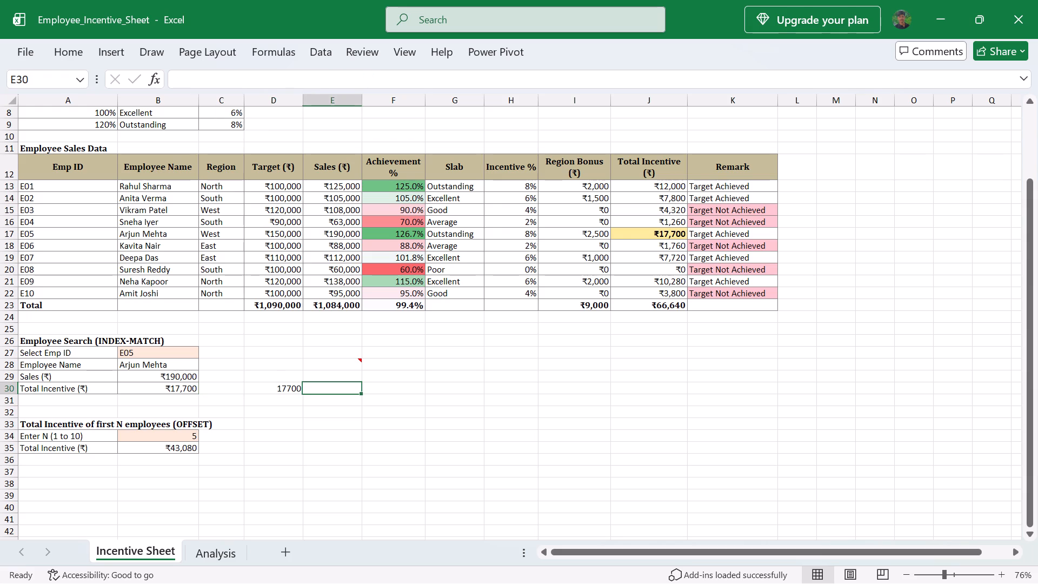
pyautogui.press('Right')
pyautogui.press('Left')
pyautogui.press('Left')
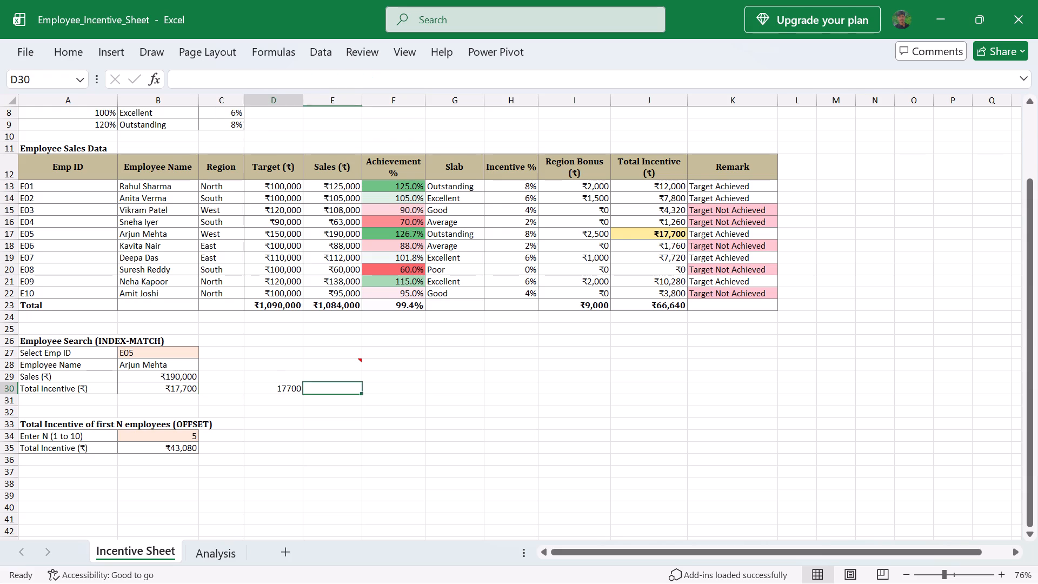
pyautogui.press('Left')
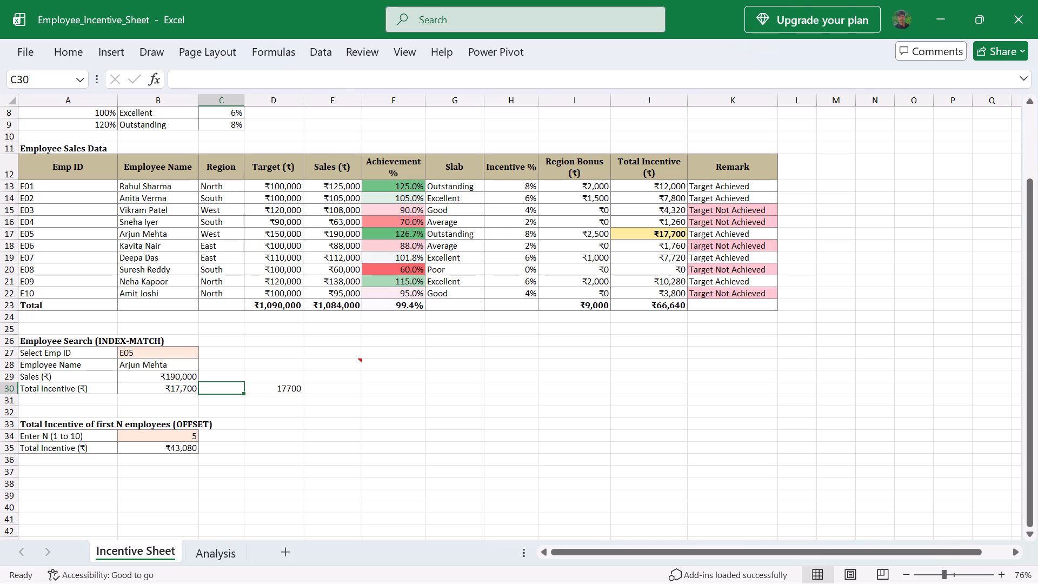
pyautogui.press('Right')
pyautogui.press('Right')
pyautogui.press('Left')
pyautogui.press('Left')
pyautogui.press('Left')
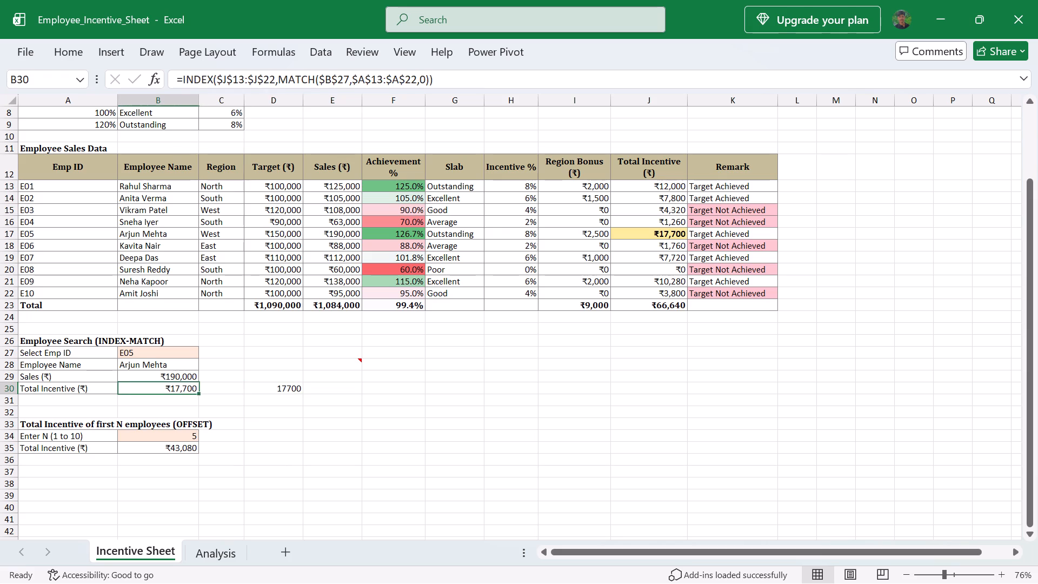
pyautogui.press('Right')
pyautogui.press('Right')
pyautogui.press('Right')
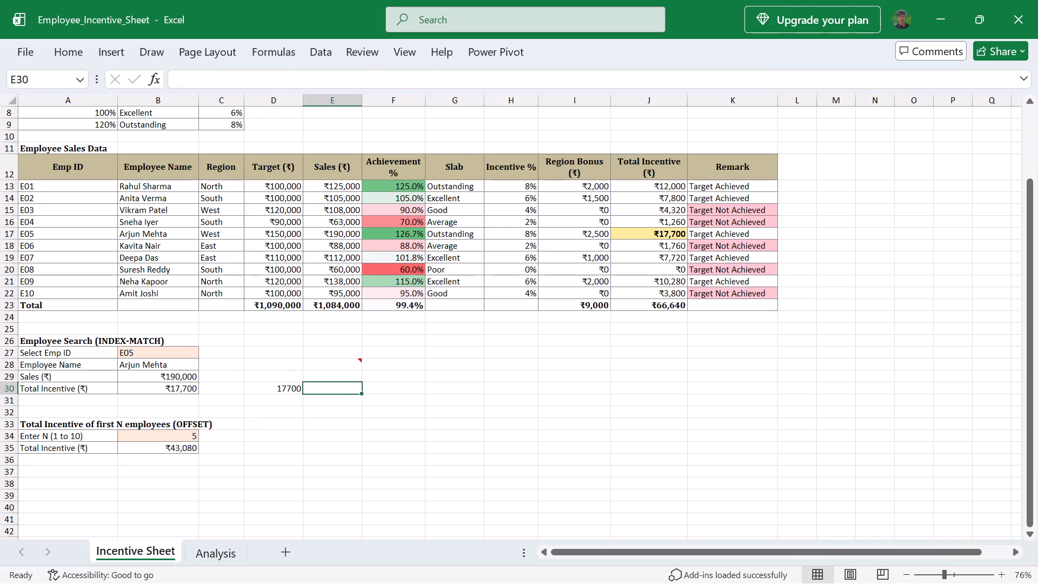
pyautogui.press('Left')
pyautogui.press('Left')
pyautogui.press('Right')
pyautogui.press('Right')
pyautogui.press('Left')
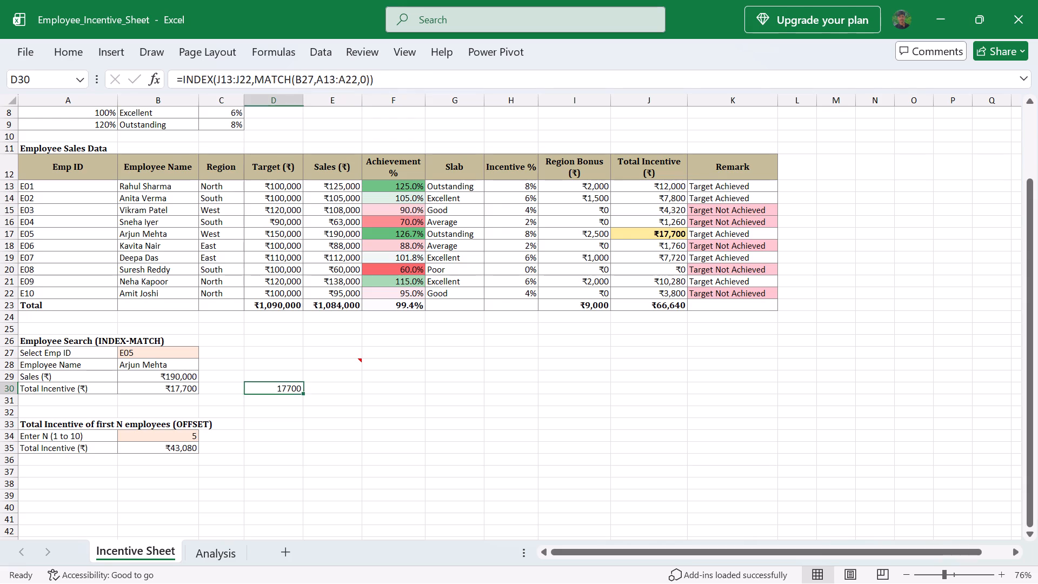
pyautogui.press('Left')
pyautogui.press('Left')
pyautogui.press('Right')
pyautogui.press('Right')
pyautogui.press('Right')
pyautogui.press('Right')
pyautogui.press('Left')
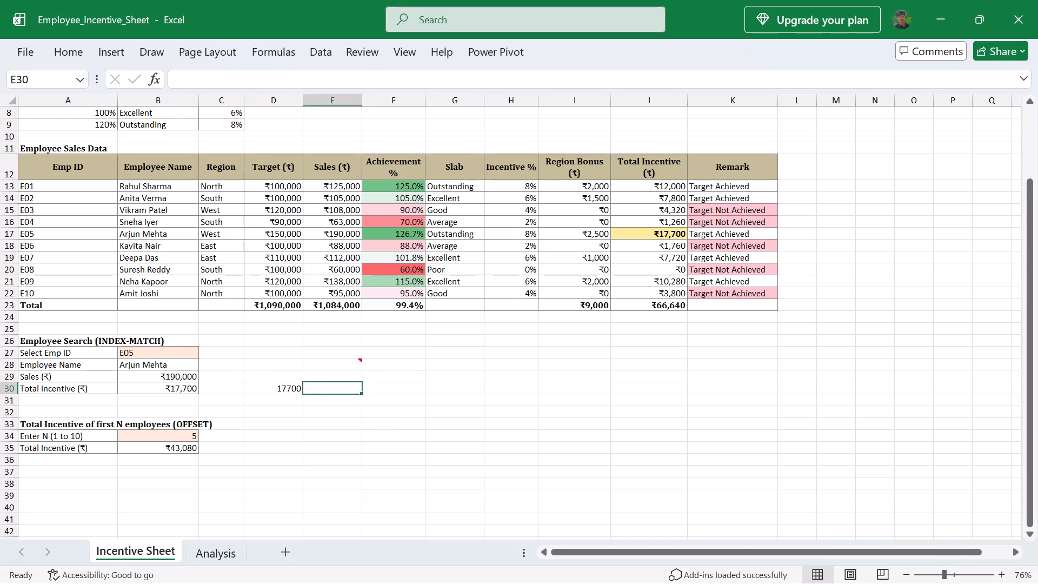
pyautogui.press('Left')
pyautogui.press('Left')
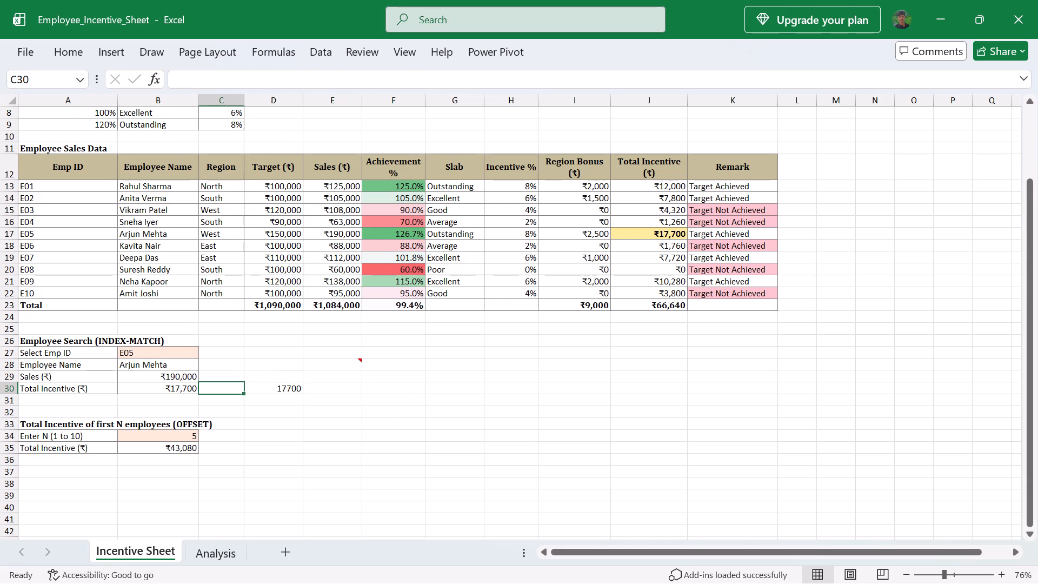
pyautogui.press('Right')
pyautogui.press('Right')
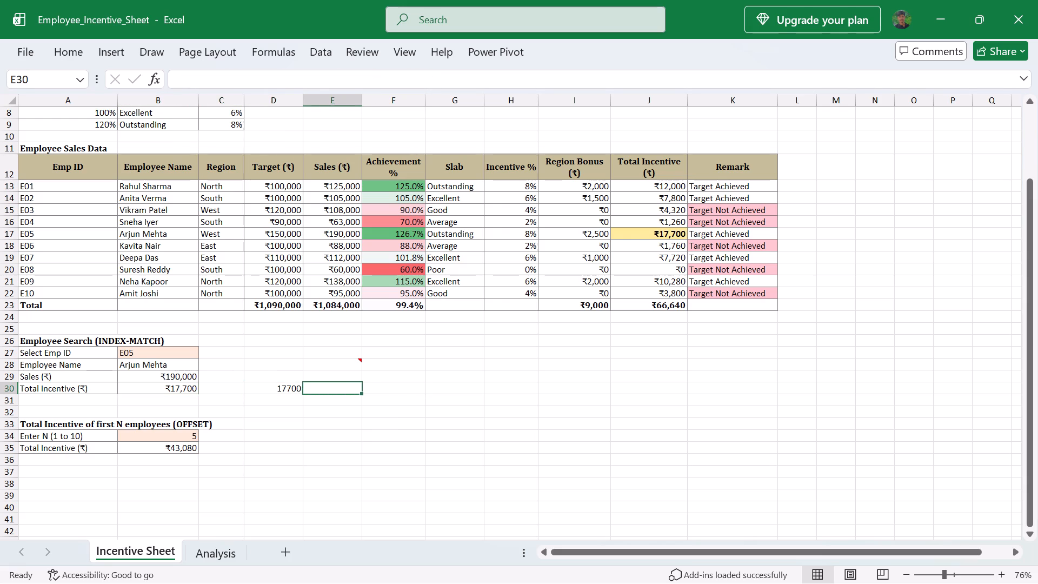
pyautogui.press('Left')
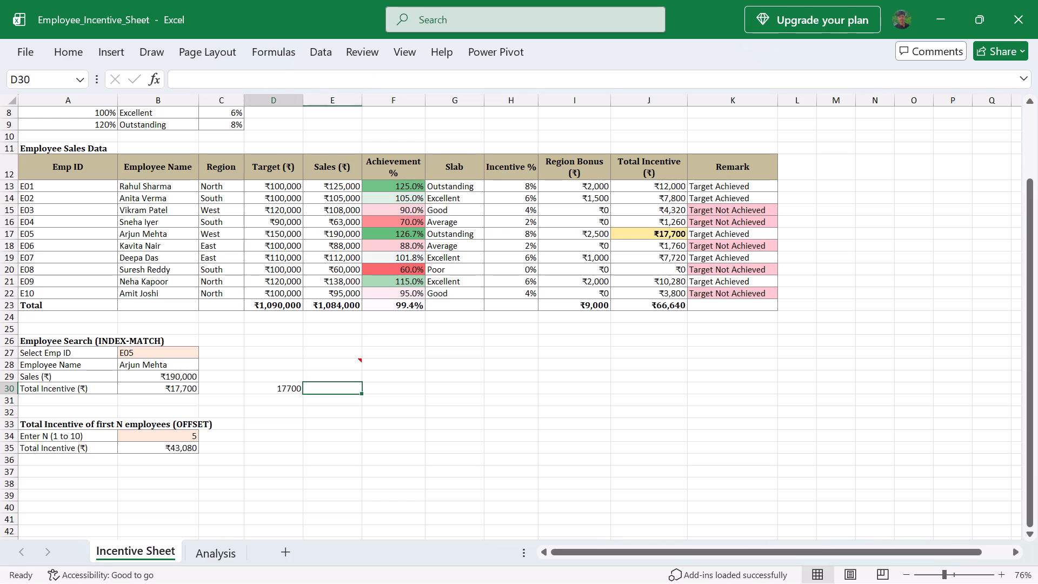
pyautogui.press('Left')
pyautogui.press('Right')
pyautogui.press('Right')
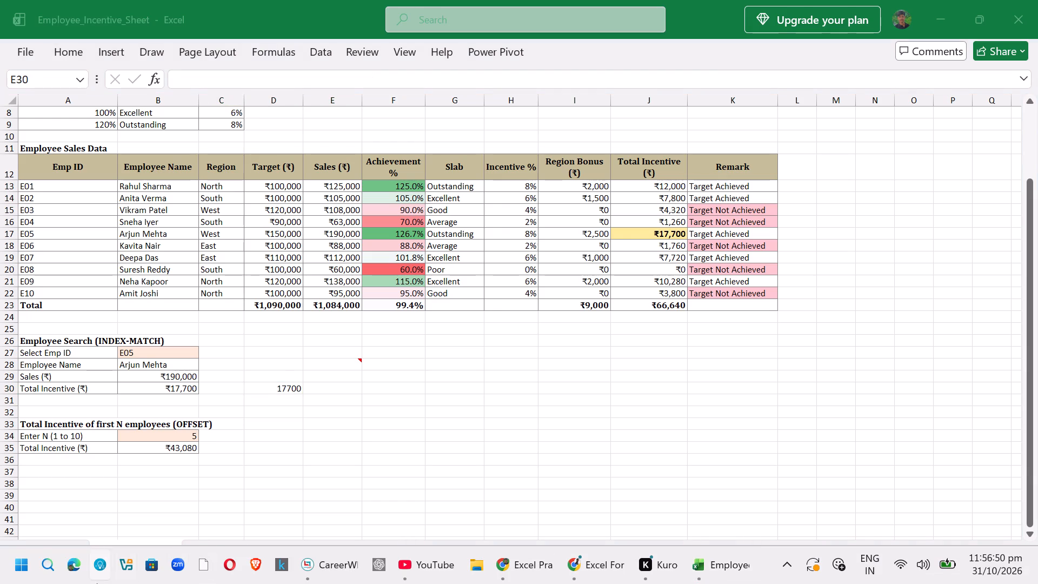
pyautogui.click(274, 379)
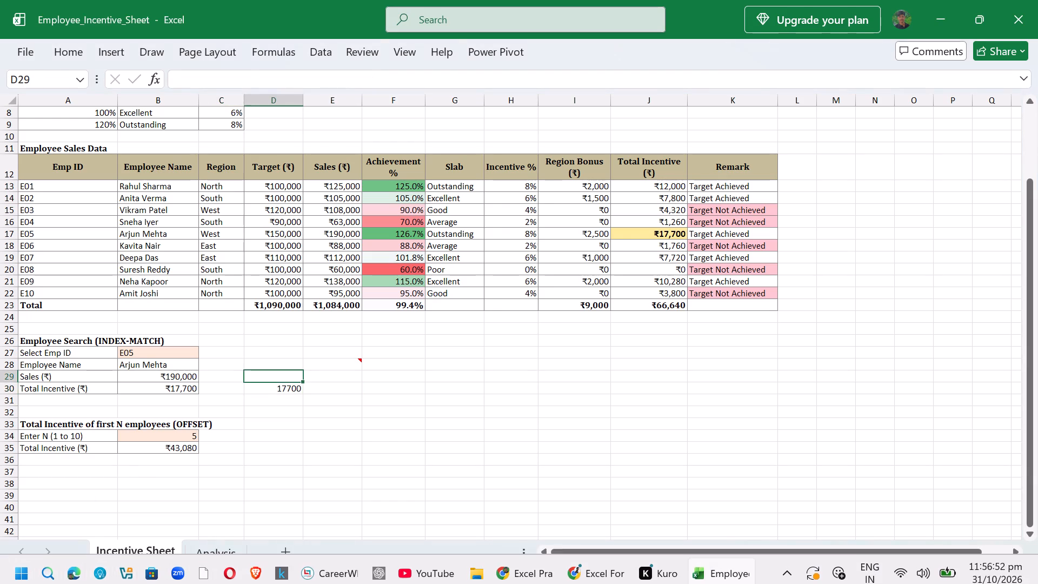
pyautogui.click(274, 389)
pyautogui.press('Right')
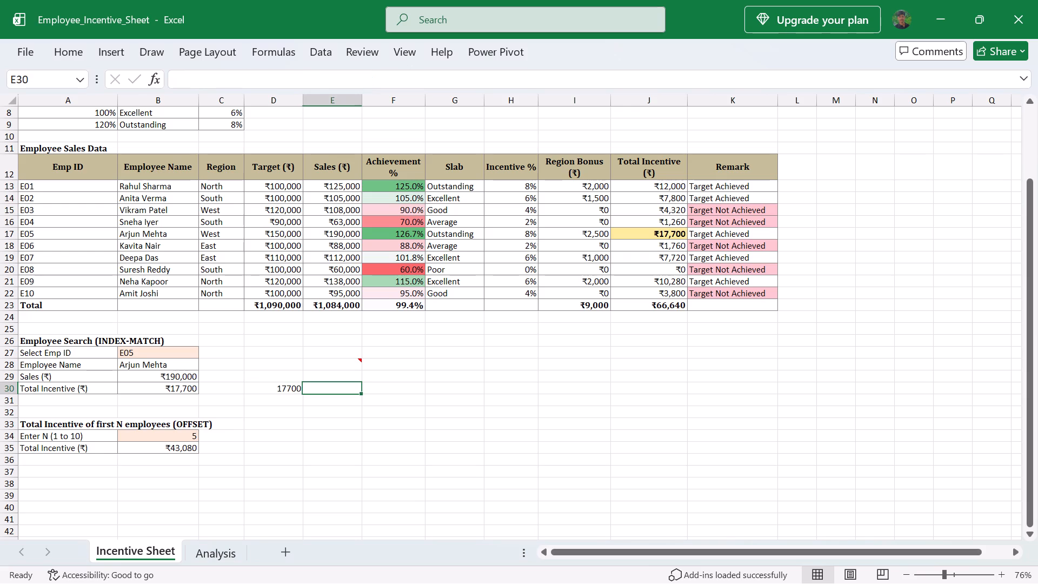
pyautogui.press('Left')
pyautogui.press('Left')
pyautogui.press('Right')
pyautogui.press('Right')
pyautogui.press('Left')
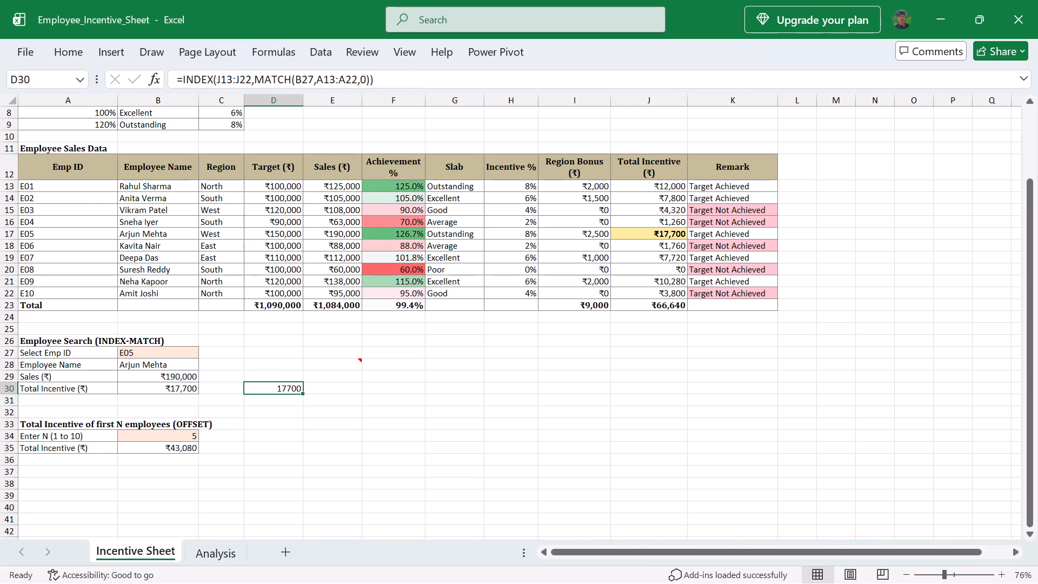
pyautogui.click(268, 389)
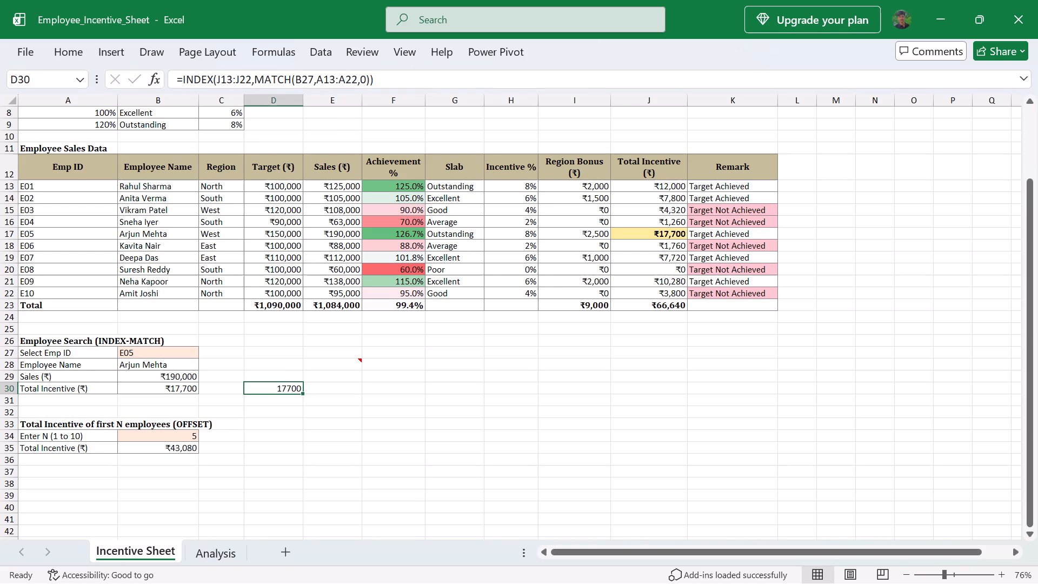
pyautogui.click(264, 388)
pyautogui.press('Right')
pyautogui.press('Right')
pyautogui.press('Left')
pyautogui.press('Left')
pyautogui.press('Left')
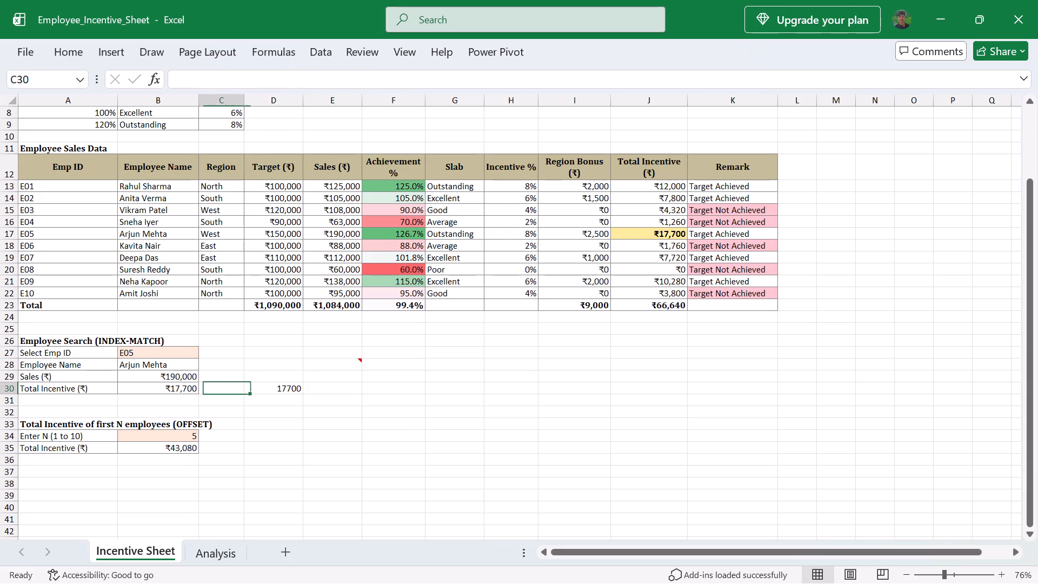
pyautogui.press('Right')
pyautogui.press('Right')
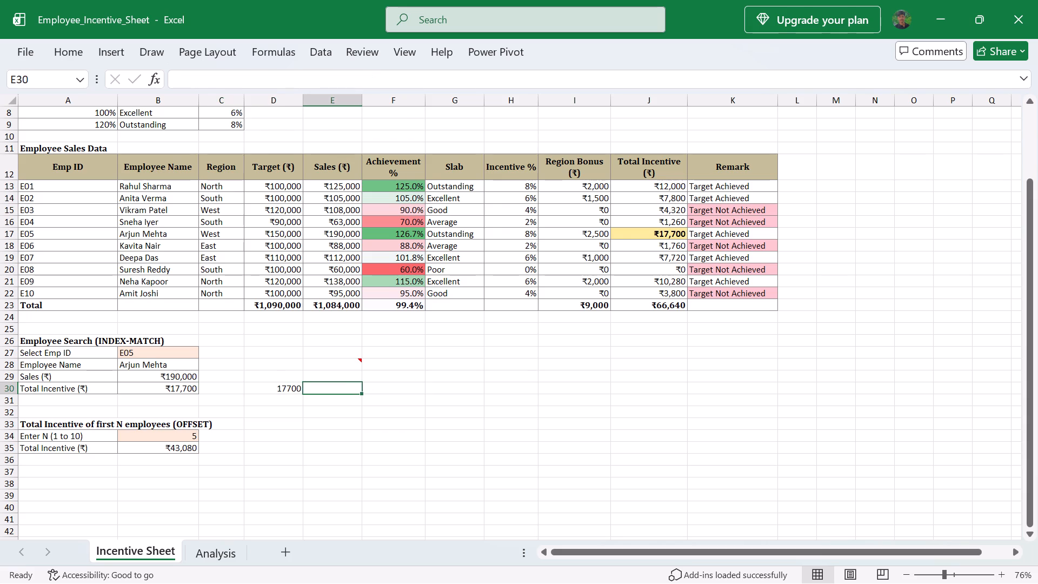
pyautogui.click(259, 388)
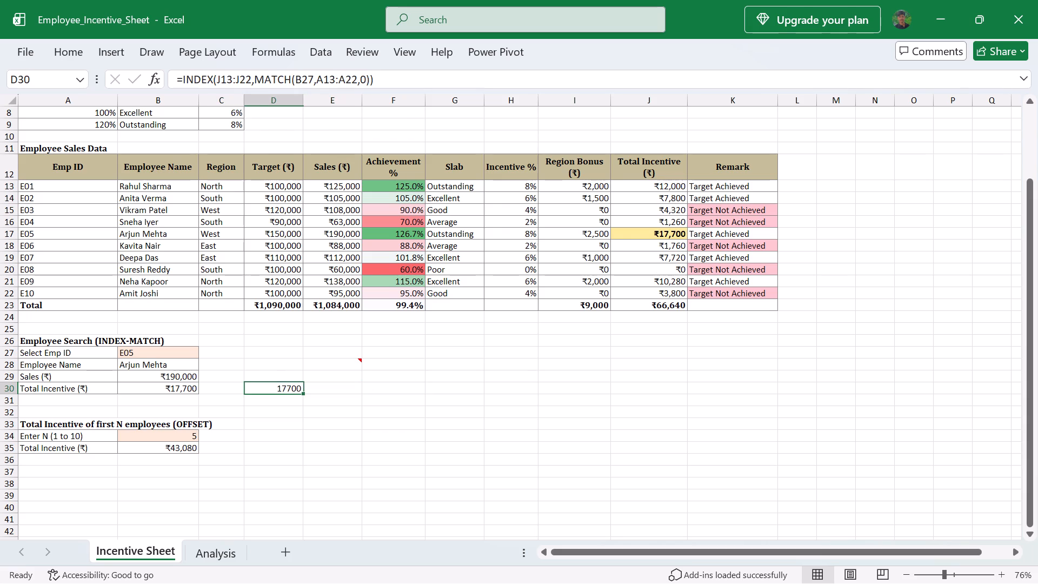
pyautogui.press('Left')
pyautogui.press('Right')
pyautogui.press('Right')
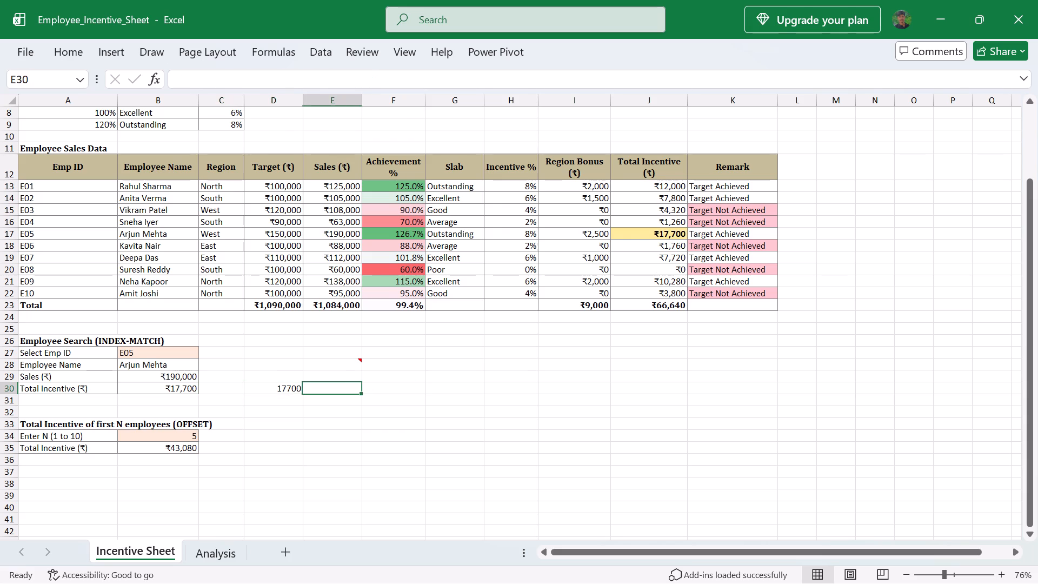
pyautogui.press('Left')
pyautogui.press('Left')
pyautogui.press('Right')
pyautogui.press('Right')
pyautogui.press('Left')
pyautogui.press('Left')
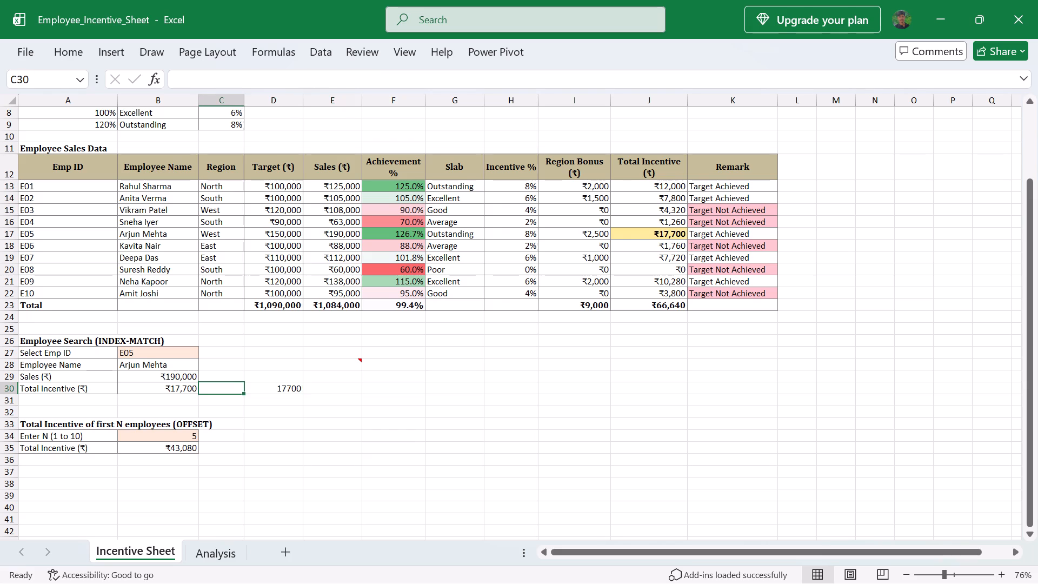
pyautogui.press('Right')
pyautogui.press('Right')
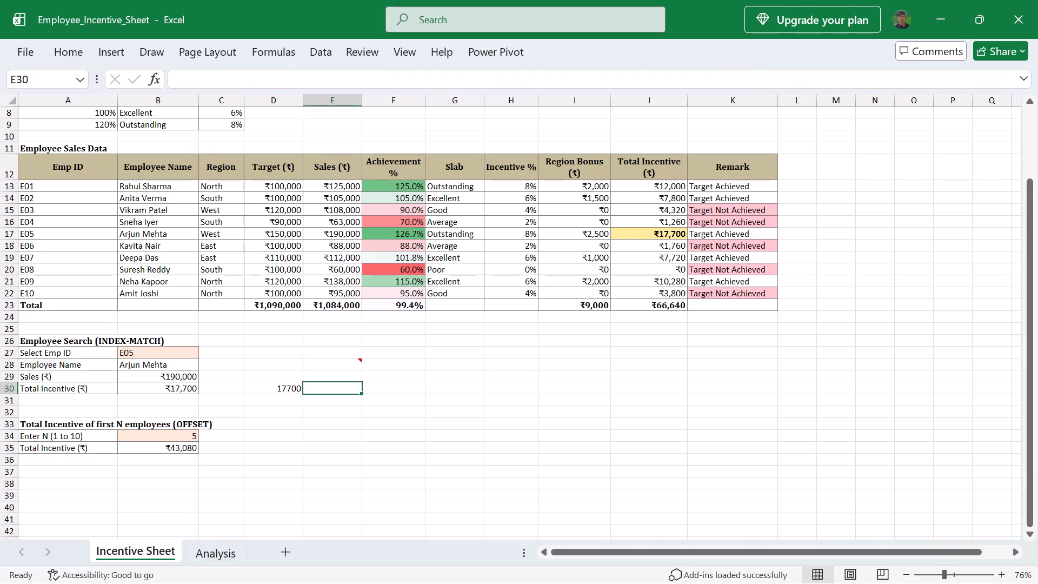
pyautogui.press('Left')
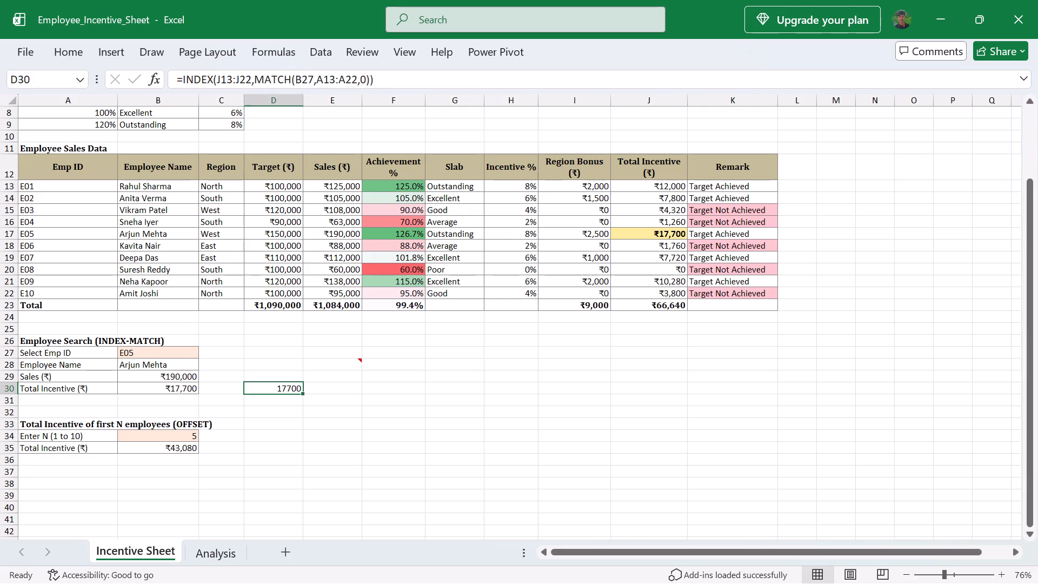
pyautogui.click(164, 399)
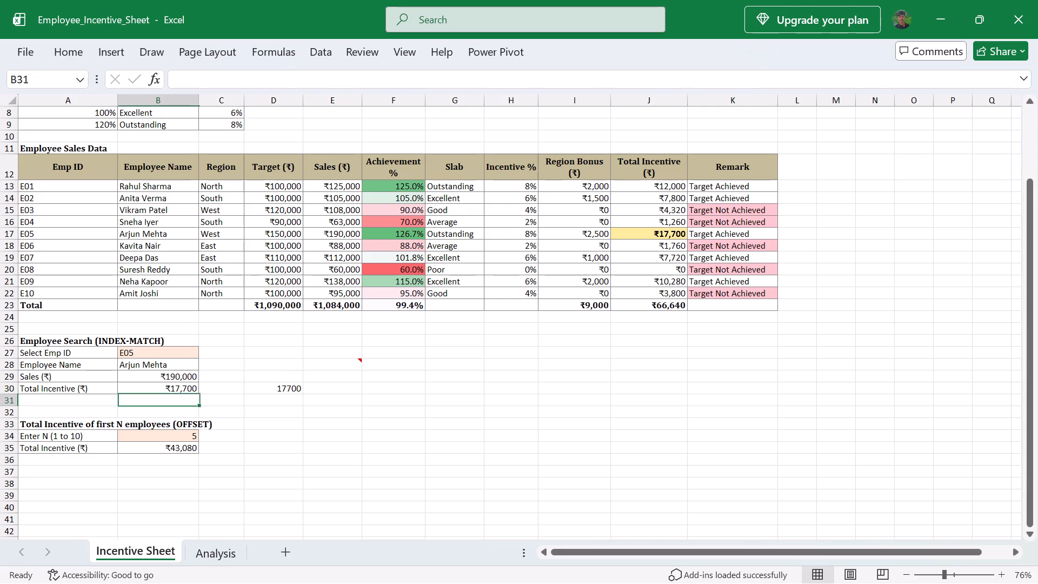
# Start a practice lookup in cell E30 with INDEX over J13:J22 and a MATCH on the selected Emp ID in B27.
pyautogui.click(292, 383)
pyautogui.press('Right')
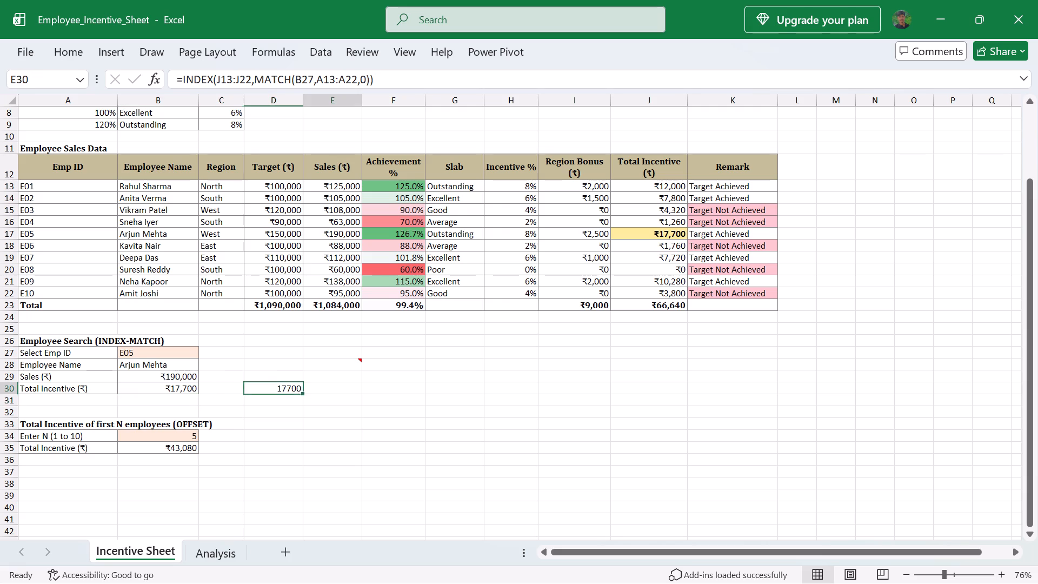
pyautogui.press('=')
pyautogui.write('index(')
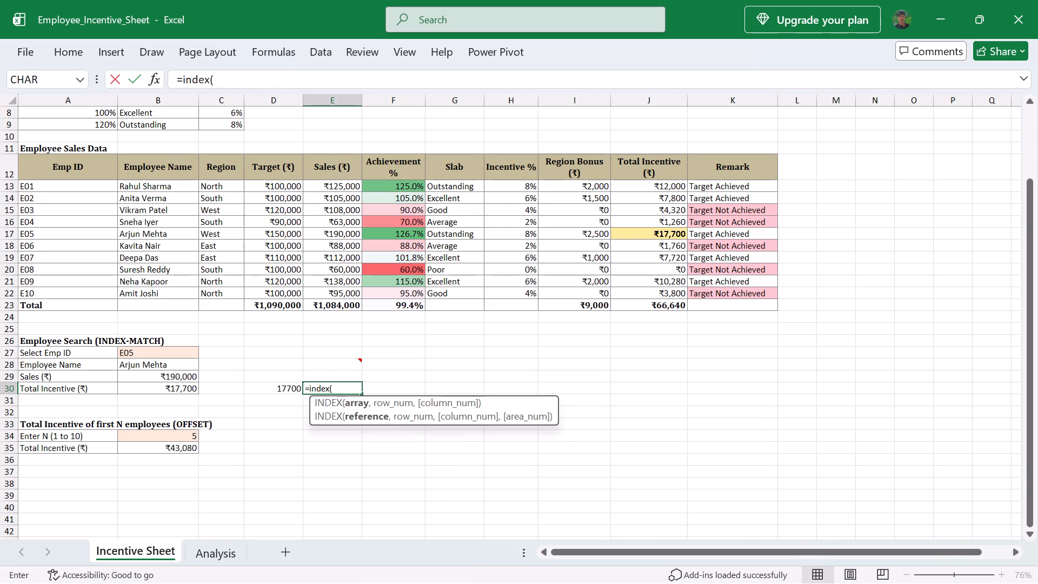
pyautogui.moveTo(616, 182); pyautogui.dragTo(663, 261)
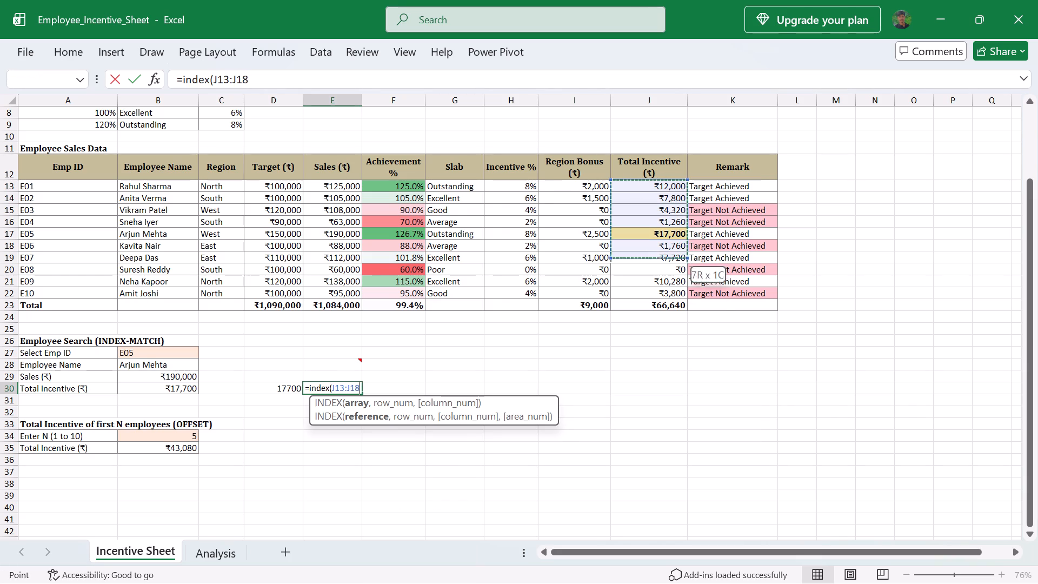
pyautogui.moveTo(663, 261); pyautogui.dragTo(661, 294)
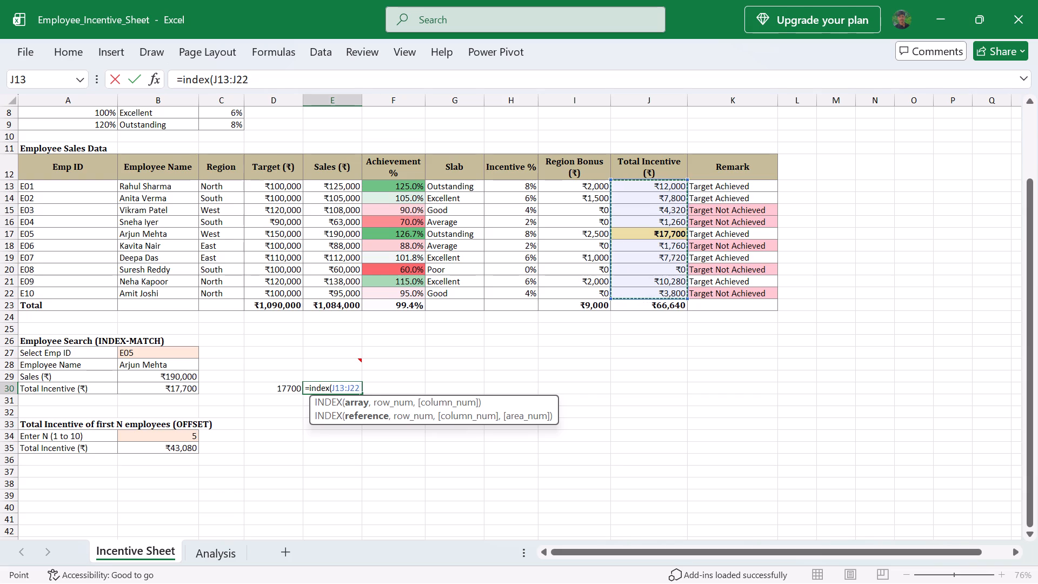
pyautogui.write(',Matc')
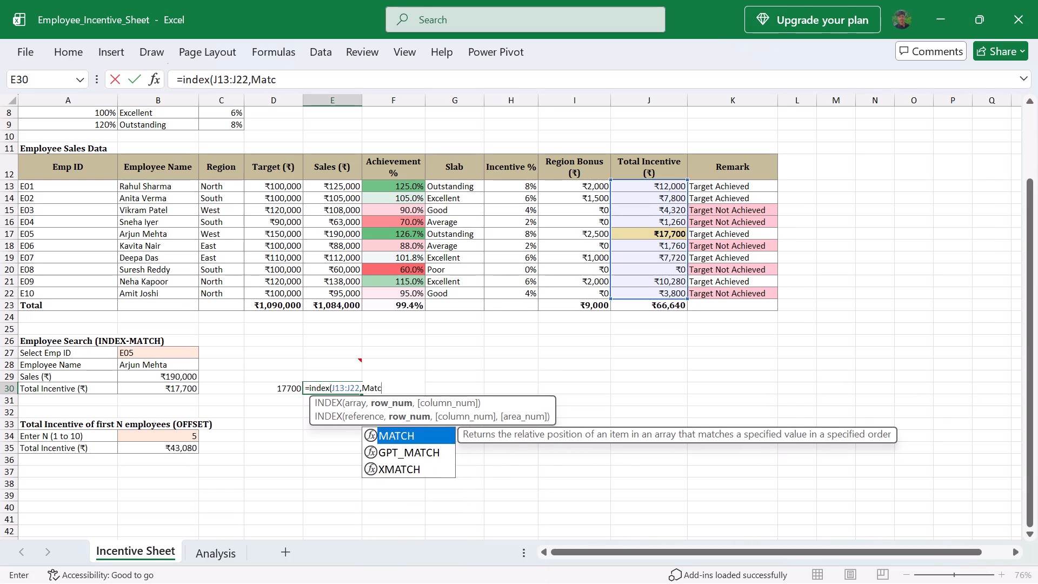
pyautogui.doubleClick(426, 436)
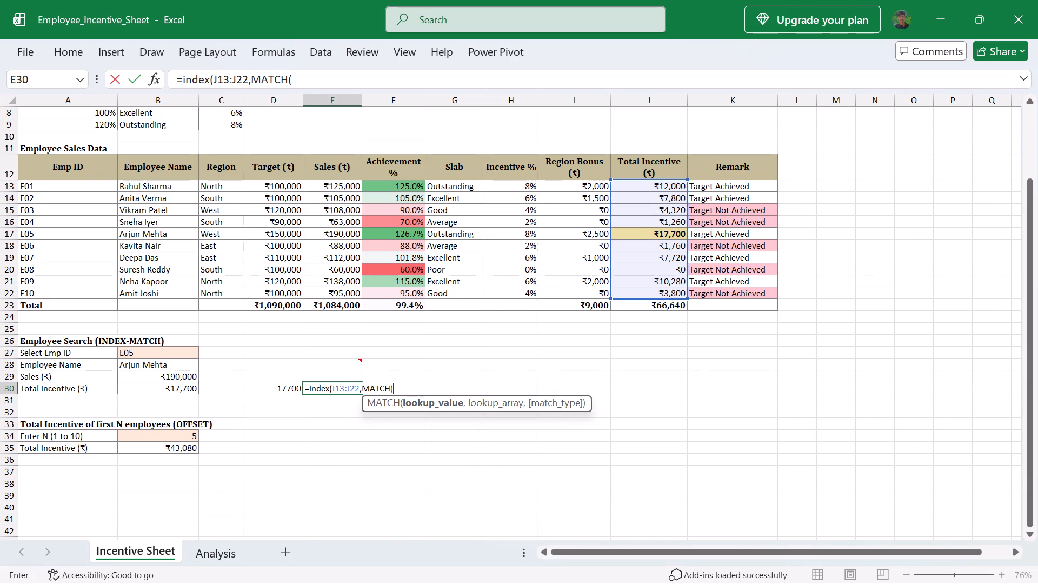
pyautogui.click(141, 355)
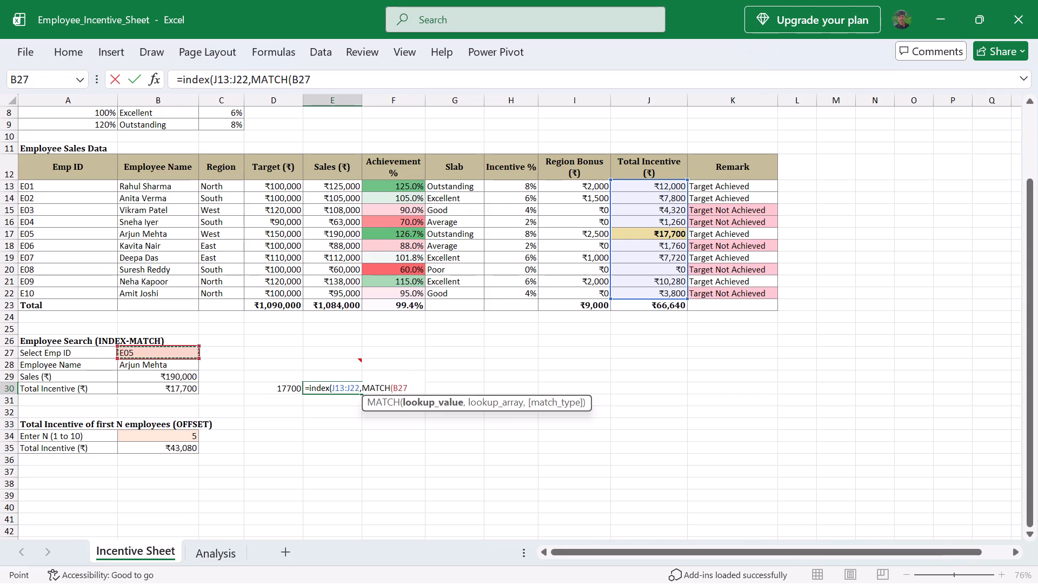
pyautogui.press(',')
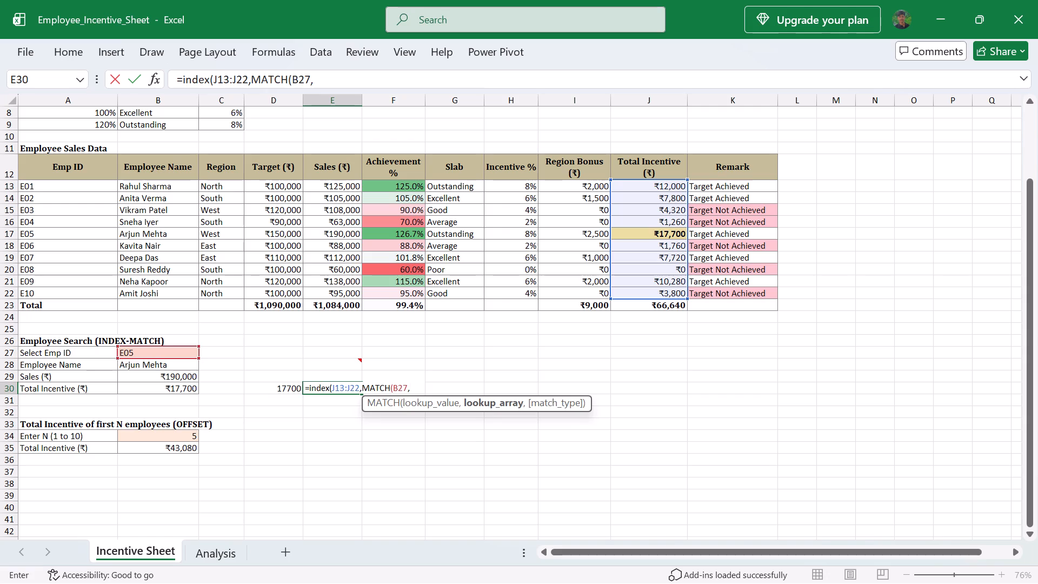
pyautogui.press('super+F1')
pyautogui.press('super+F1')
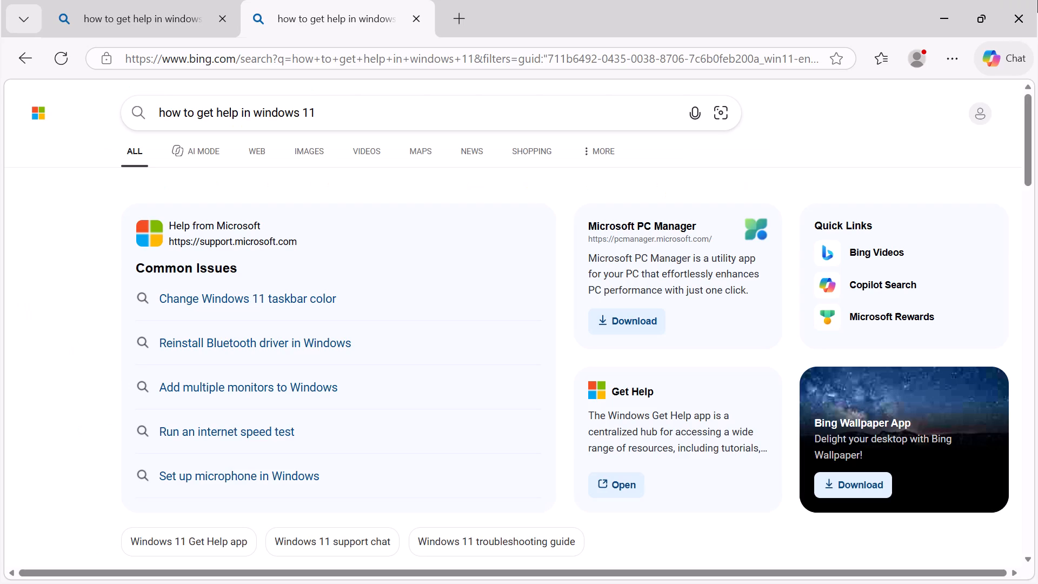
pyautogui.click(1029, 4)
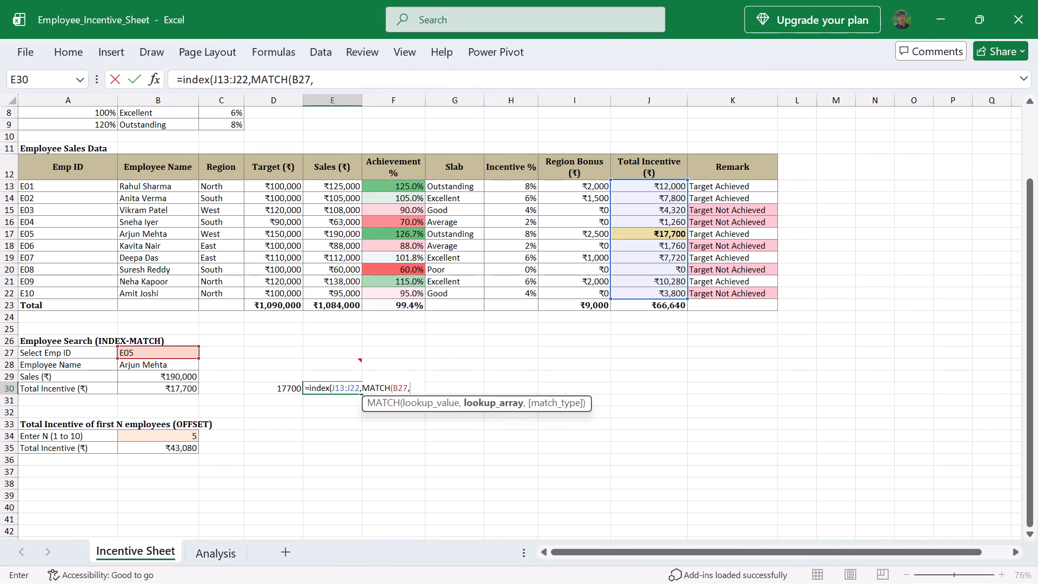
# Complete the E30 lookup as =INDEX(J13:J22,MATCH(B27,A13:A22)), accepting the closing-bracket correction.
pyautogui.moveTo(18, 183); pyautogui.dragTo(93, 294)
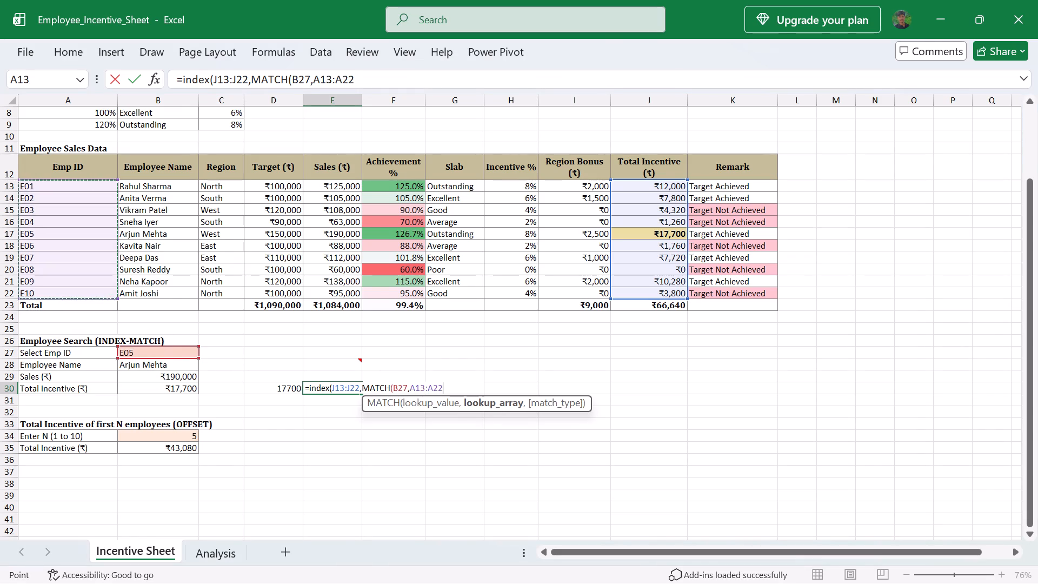
pyautogui.hotkey('shift', ')')
pyautogui.press('Return')
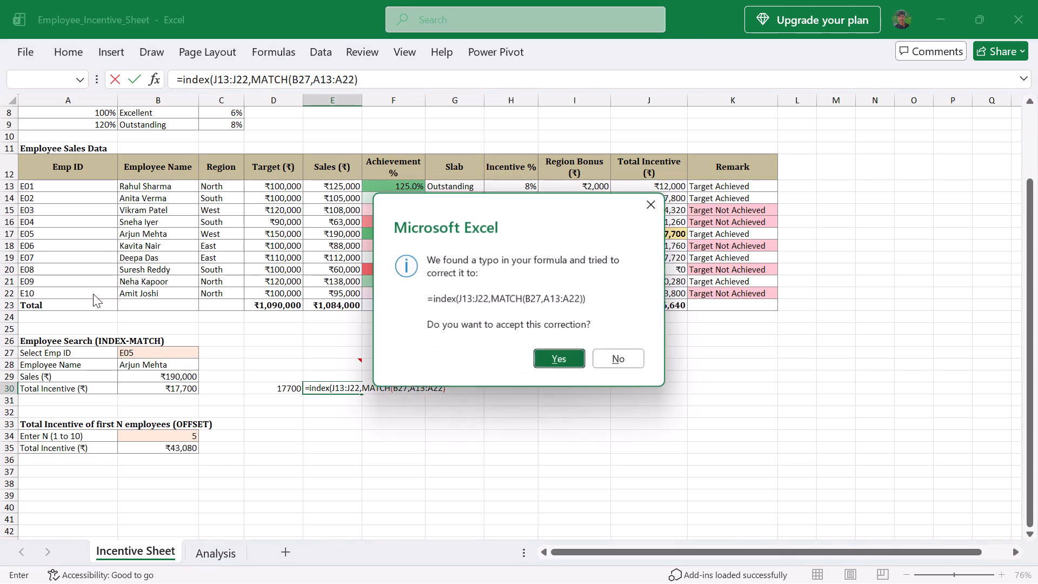
pyautogui.click(547, 355)
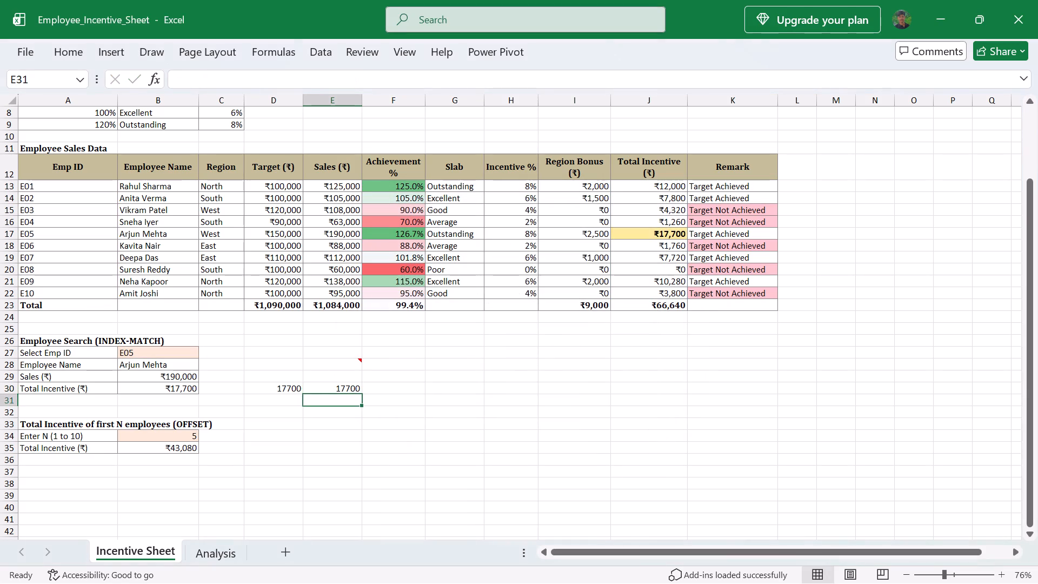
# Add the exact-match type 0 to the MATCH in cell E30's formula.
pyautogui.click(333, 388)
pyautogui.doubleClick(338, 389)
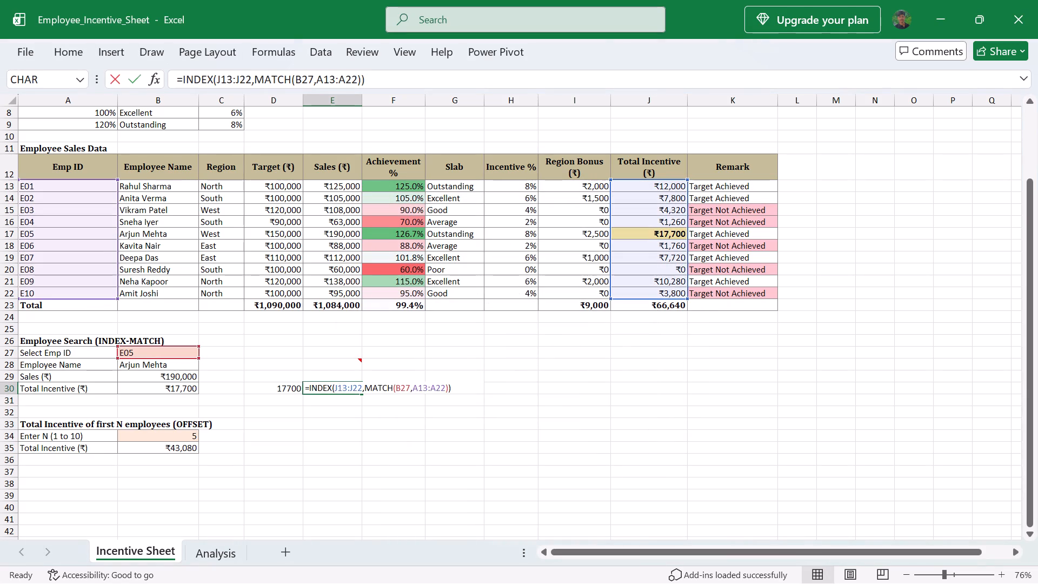
pyautogui.click(464, 392)
pyautogui.press('Left')
pyautogui.press('Left')
pyautogui.write(',0')
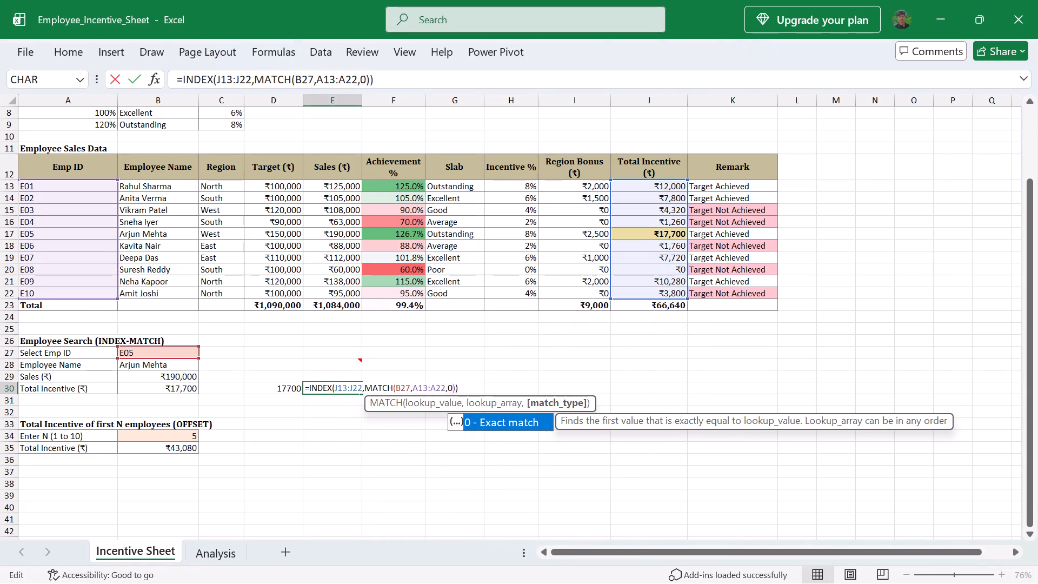
pyautogui.press('Return')
# Format the practice result in cell E30 as Currency, finding the Indian rupee (₹) among the currency symbols.
pyautogui.click(340, 388)
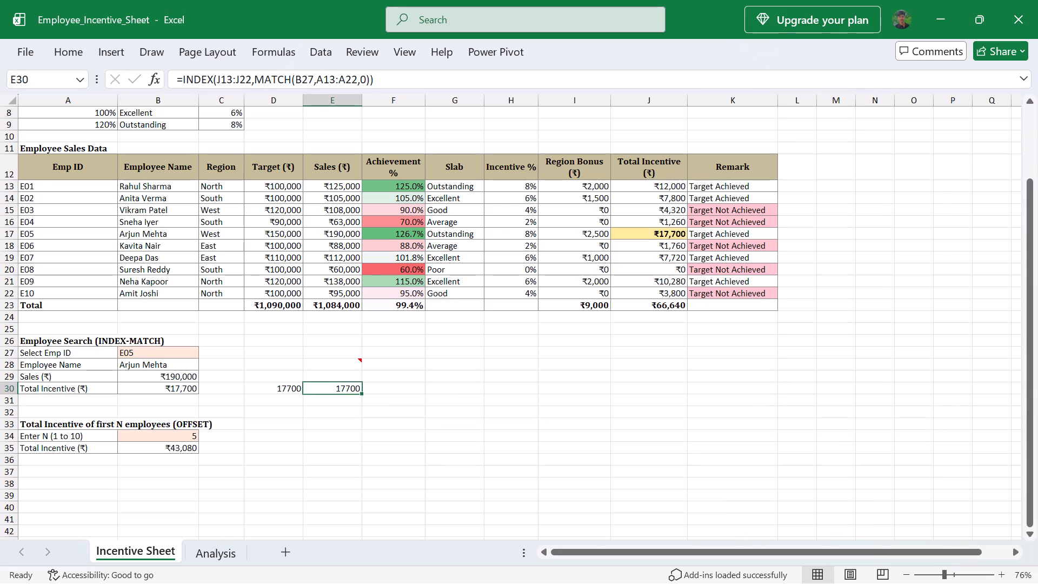
pyautogui.click(66, 63)
pyautogui.click(69, 52)
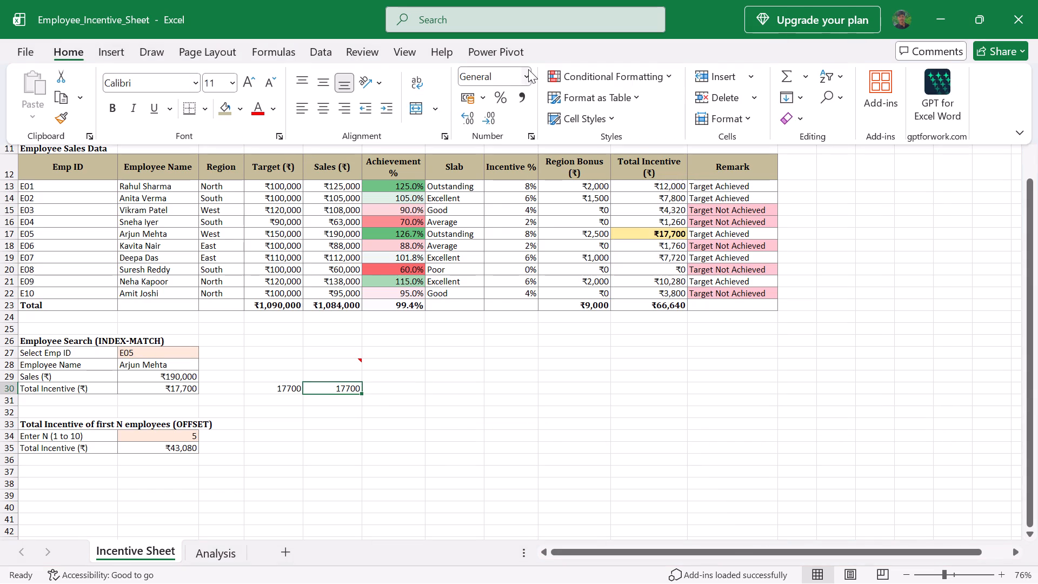
pyautogui.click(528, 69)
pyautogui.click(529, 453)
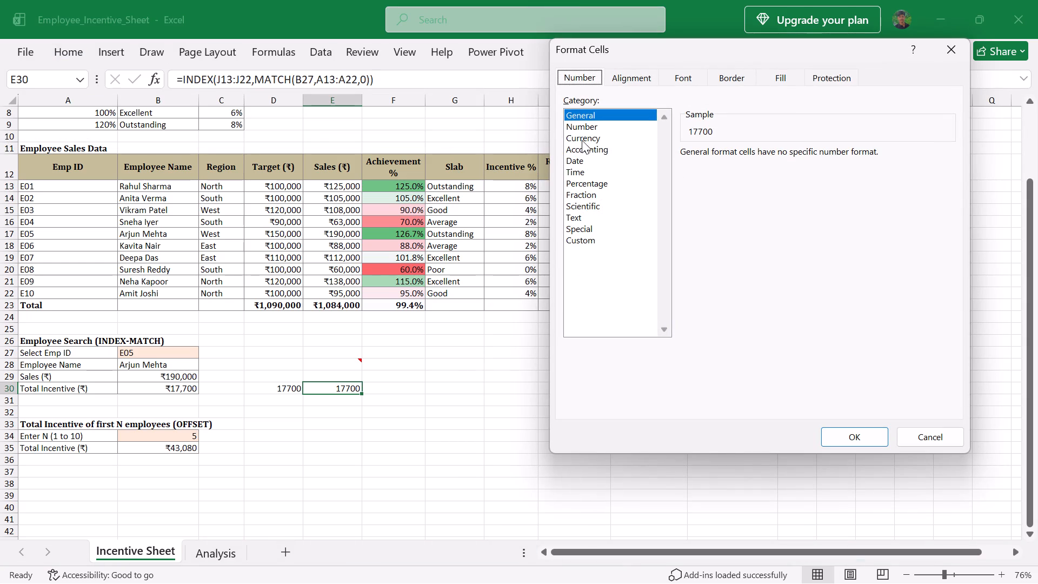
pyautogui.click(582, 140)
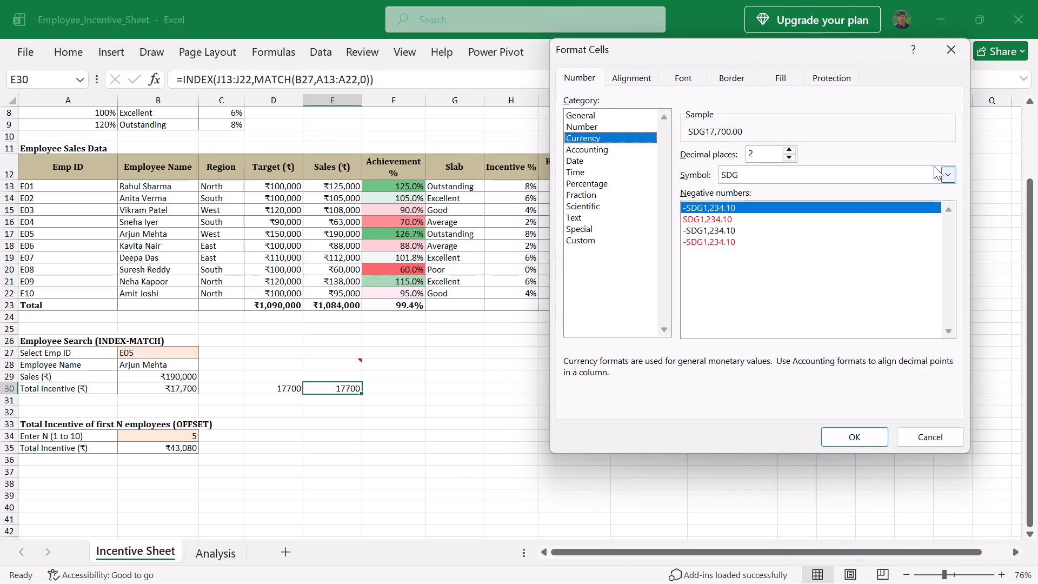
pyautogui.click(943, 169)
pyautogui.scroll(-7, 780, 310)
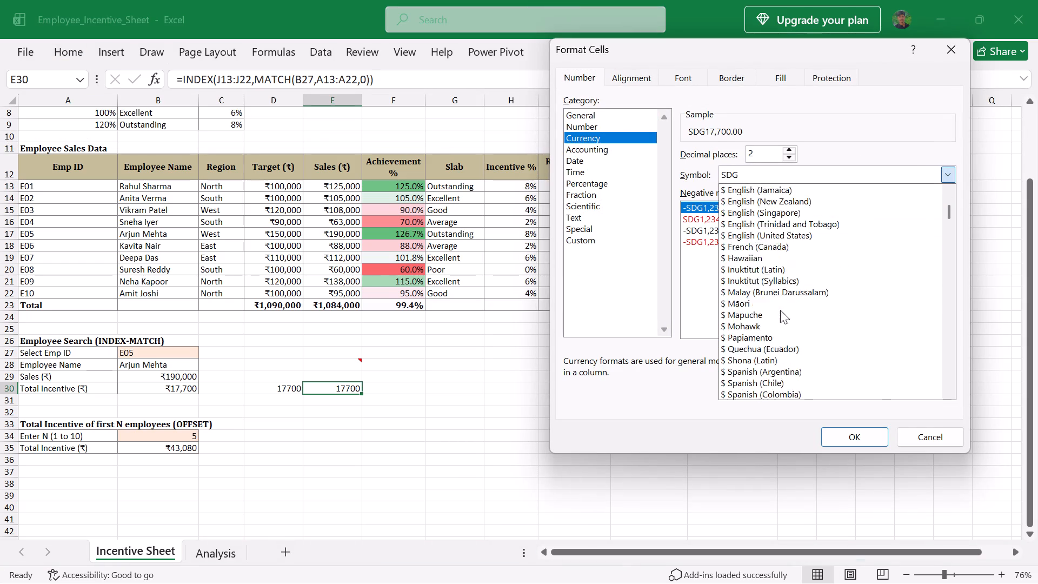
pyautogui.scroll(-14, 780, 310)
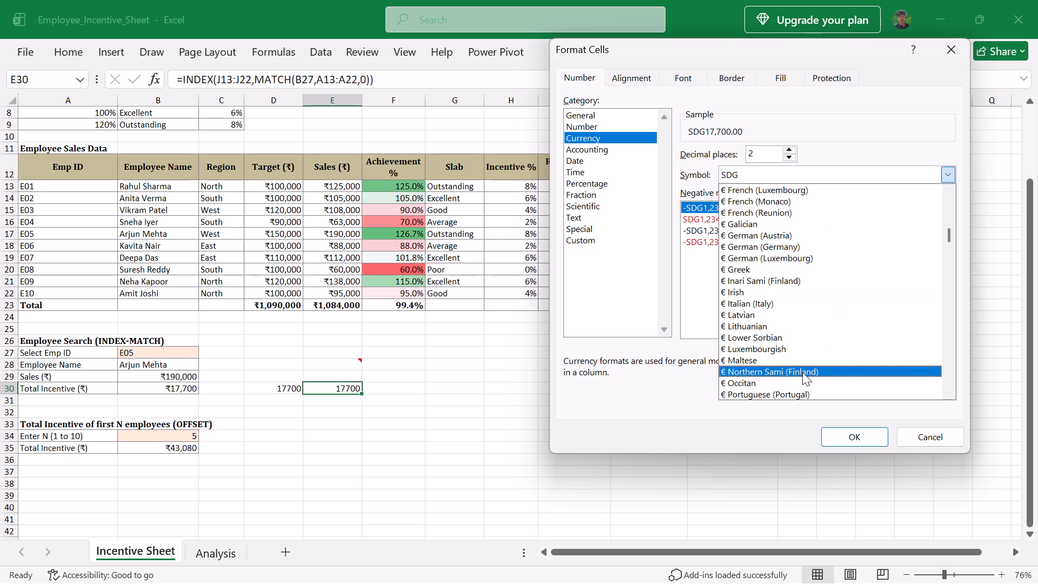
pyautogui.scroll(-7, 802, 372)
pyautogui.scroll(-5, 817, 279)
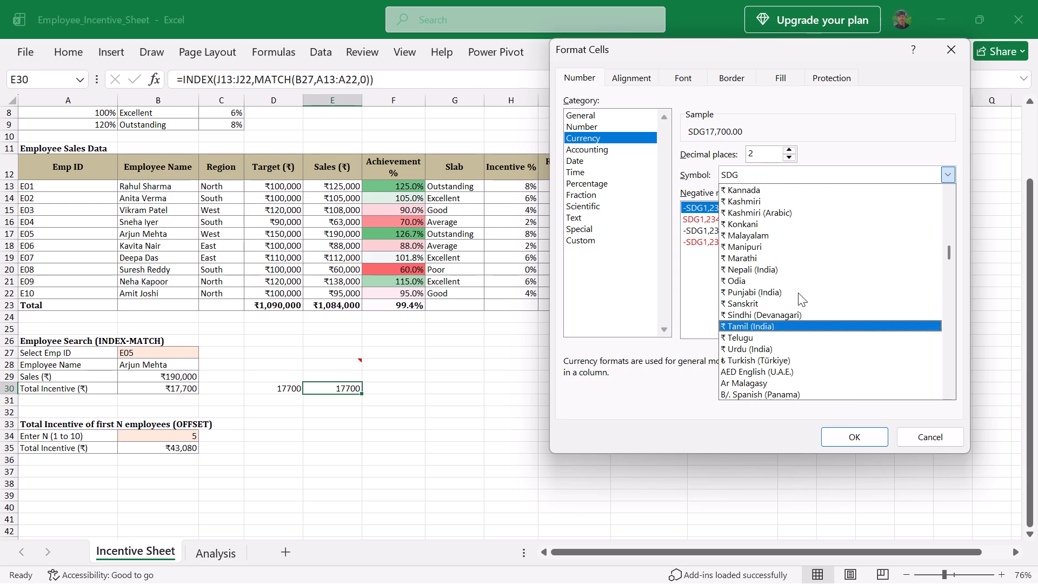
pyautogui.scroll(1, 792, 267)
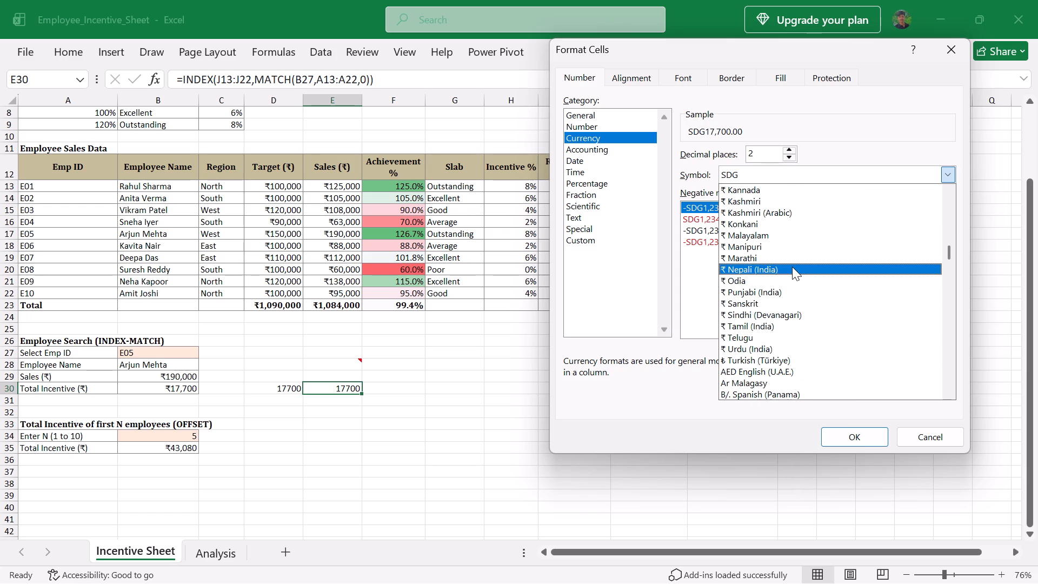
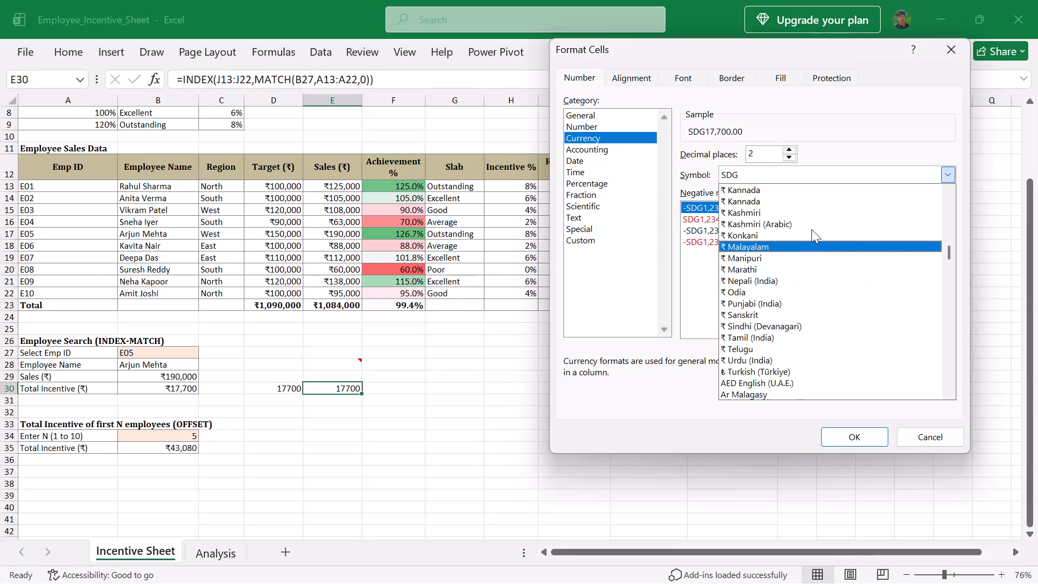
# Apply the ₹ Hindi symbol to the currency format of the lookup result in cell E30.
pyautogui.scroll(1, 766, 256)
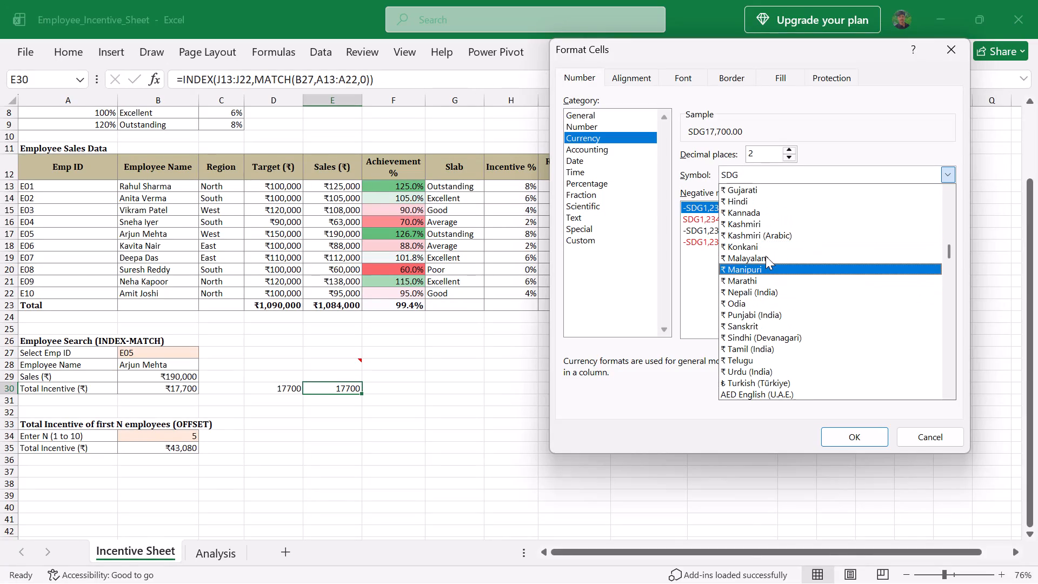
pyautogui.scroll(1, 766, 256)
pyautogui.click(764, 198)
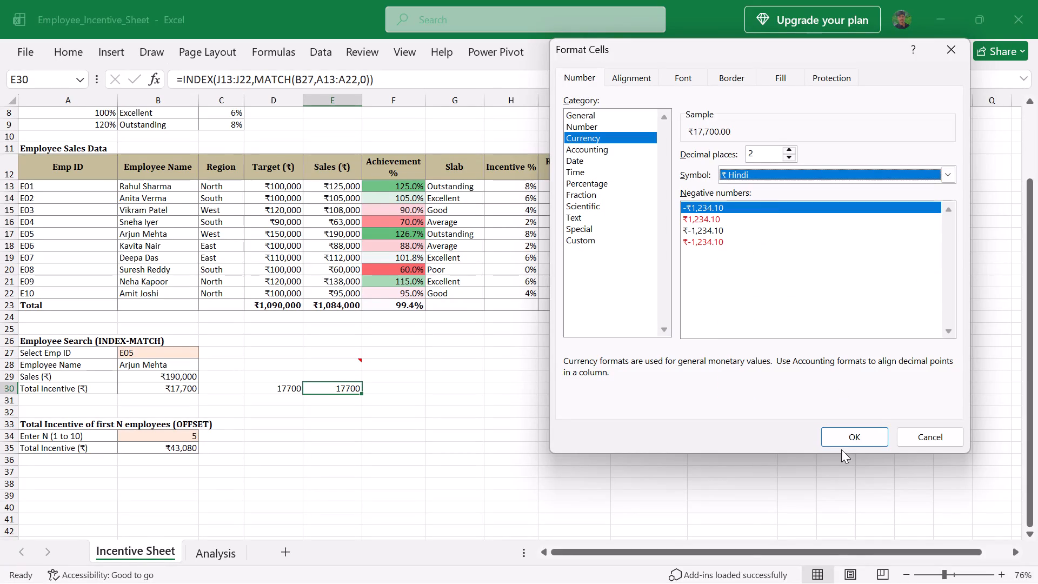
pyautogui.click(849, 434)
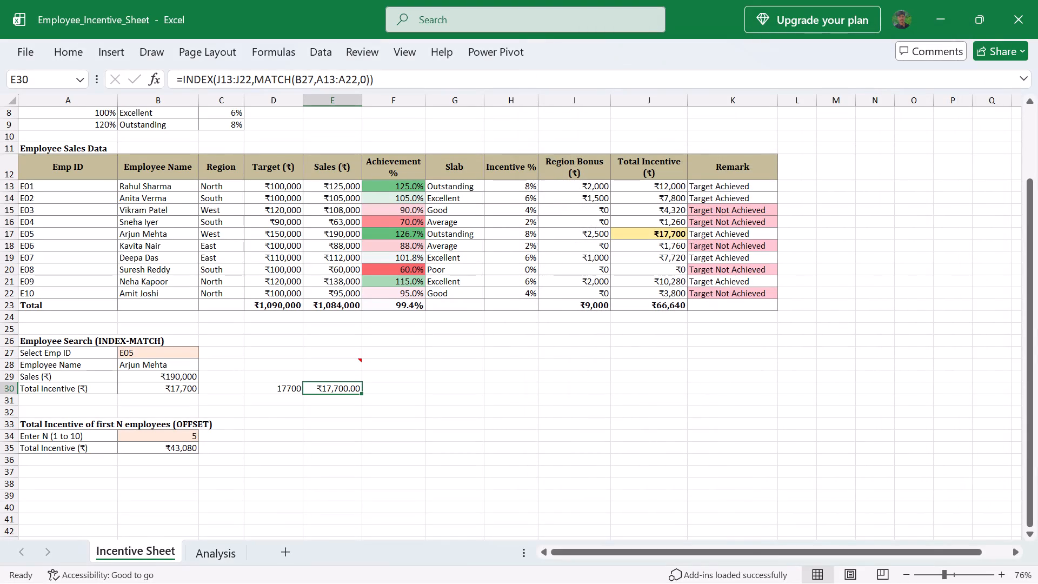
# Reduce cell E30's currency format to zero decimal places.
pyautogui.click(57, 49)
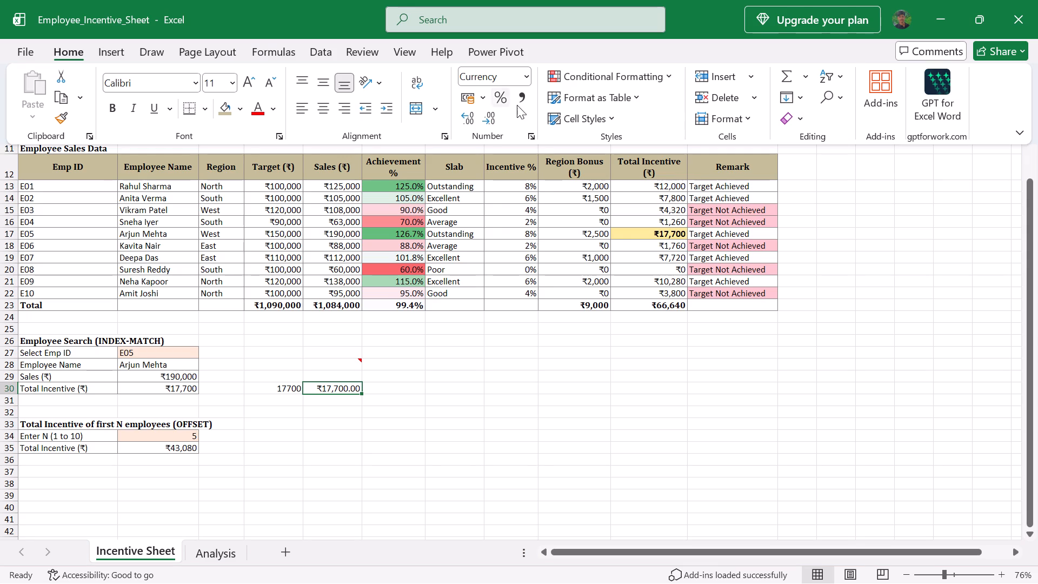
pyautogui.click(486, 121)
pyautogui.click(486, 121)
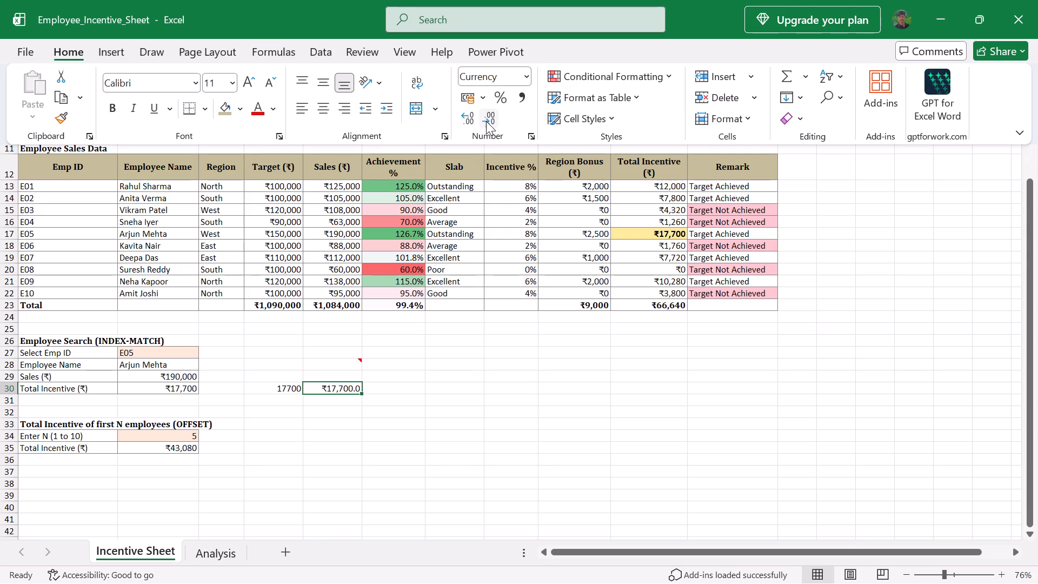
pyautogui.click(486, 121)
pyautogui.click(398, 453)
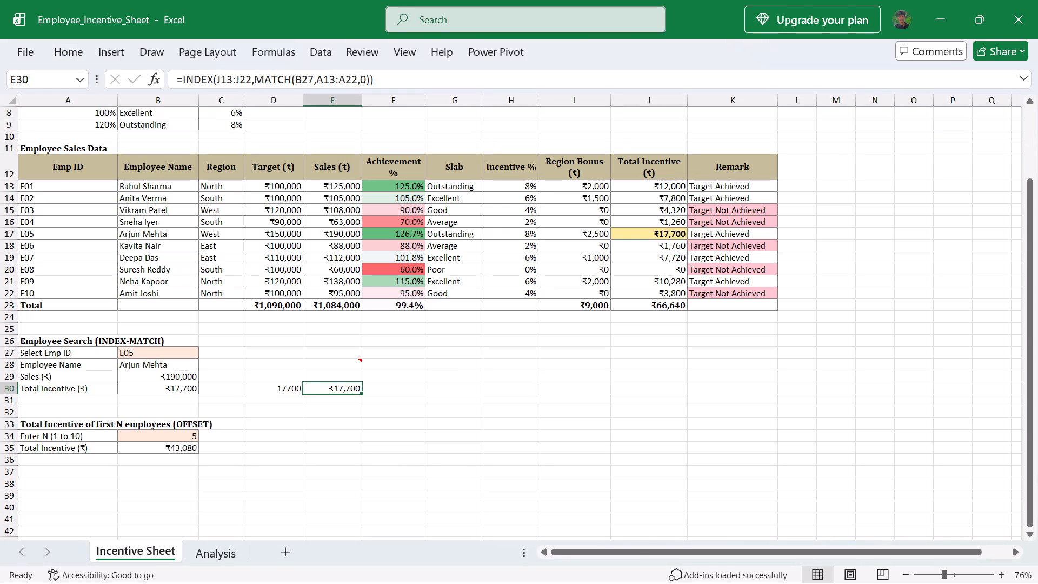
pyautogui.click(73, 62)
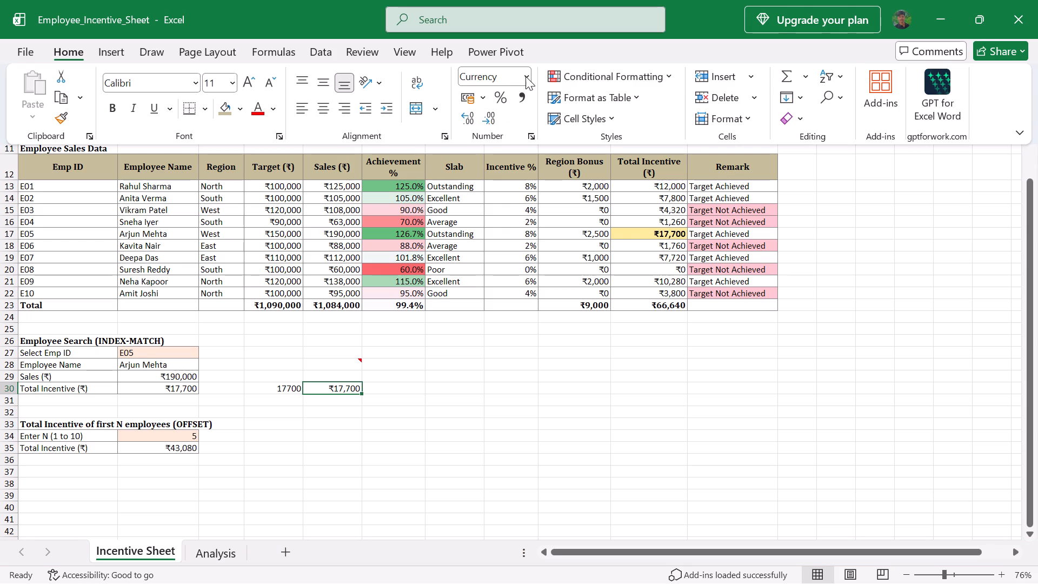
# Clear the practice lookup results from cells E30 and D30.
pyautogui.press('BackSpace')
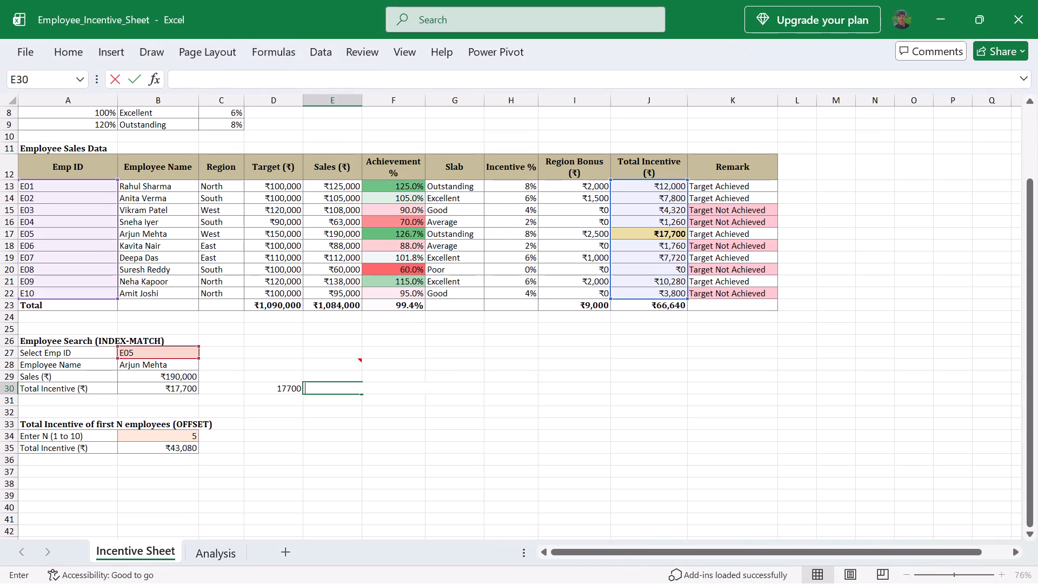
pyautogui.press('Left')
pyautogui.press('BackSpace')
pyautogui.click(317, 402)
pyautogui.click(281, 368)
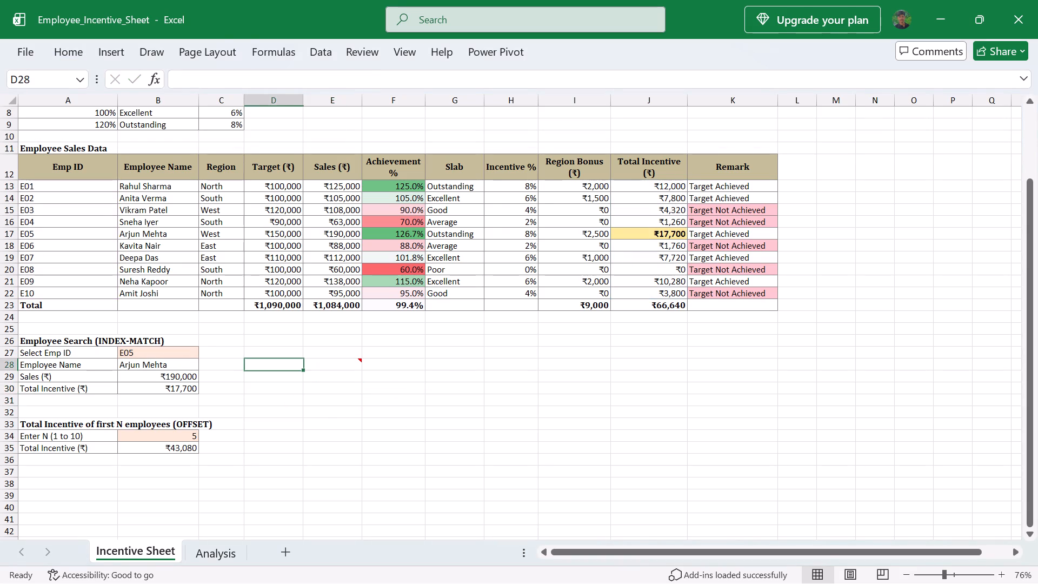
# Review the INDEX-MATCH formulas for Total Incentive in B30 and Sales in B29 of the Employee Search block.
pyautogui.click(187, 390)
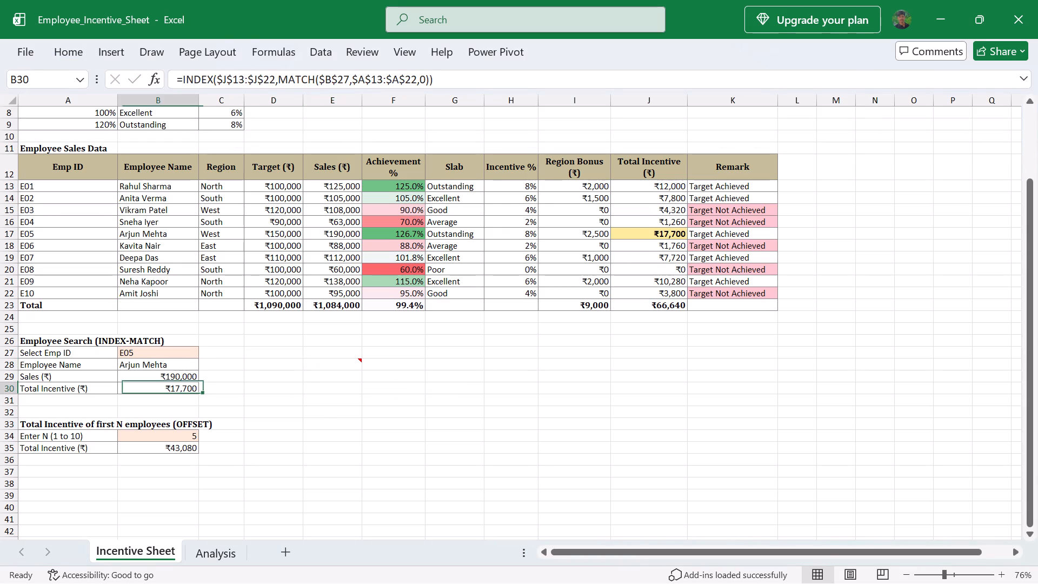
pyautogui.click(187, 380)
pyautogui.click(172, 379)
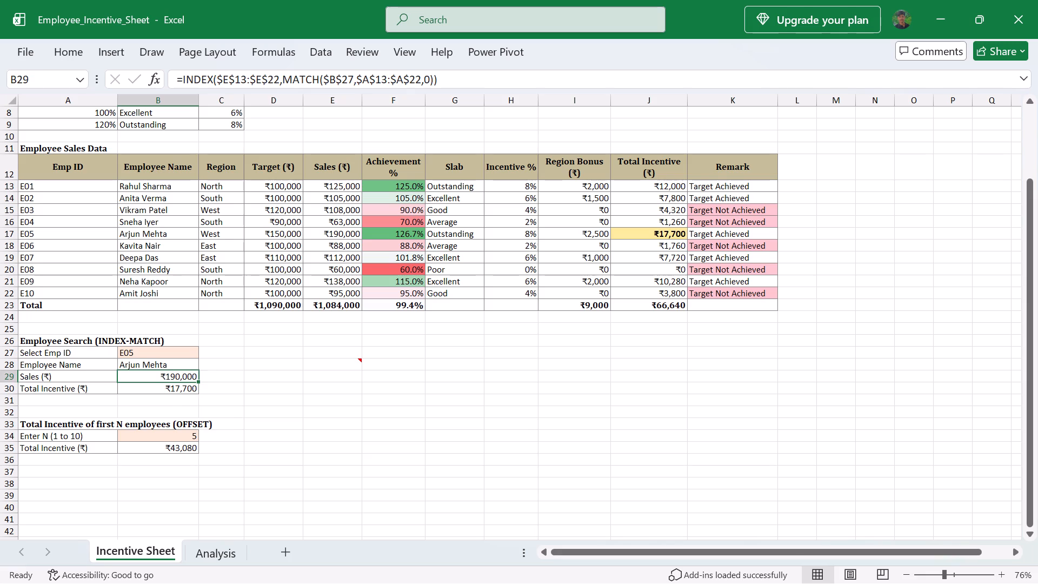
pyautogui.press('Down')
pyautogui.press('Down')
pyautogui.press('Down')
pyautogui.press('Down')
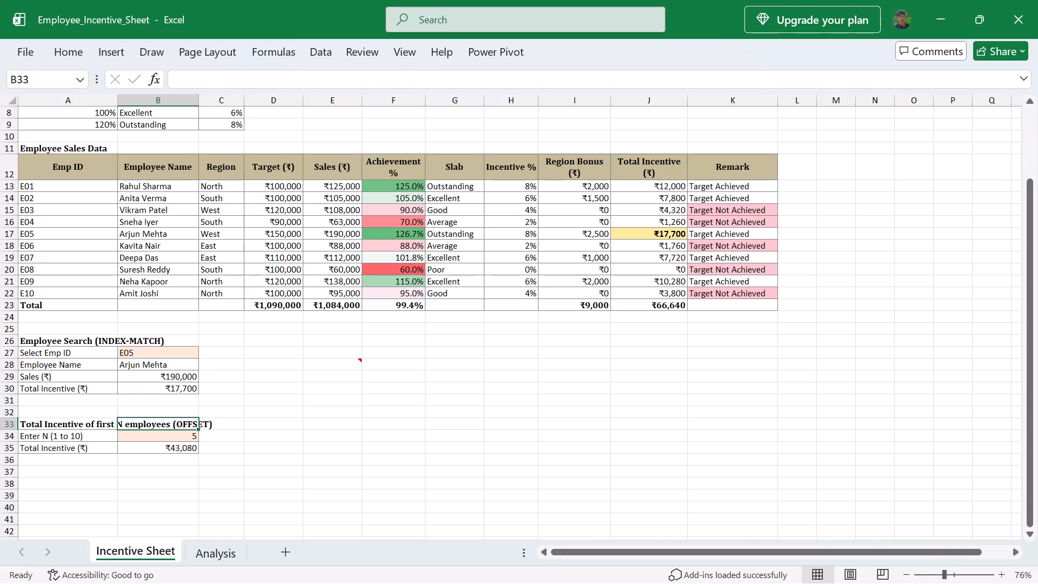
# Examine the OFFSET-based Total Incentive formula in B35 and its employee-count input in B34.
pyautogui.click(164, 432)
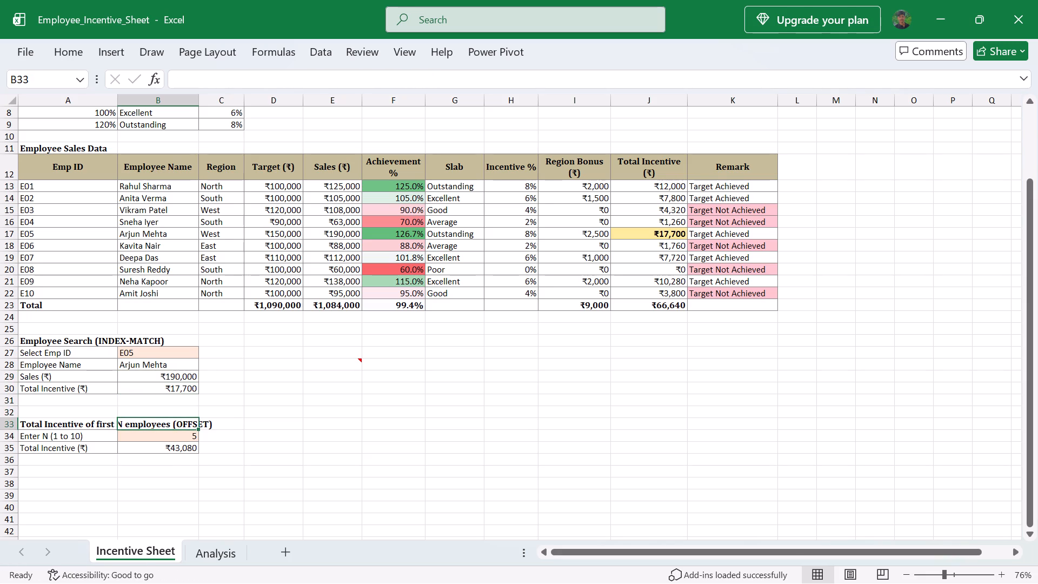
pyautogui.click(163, 443)
pyautogui.click(168, 441)
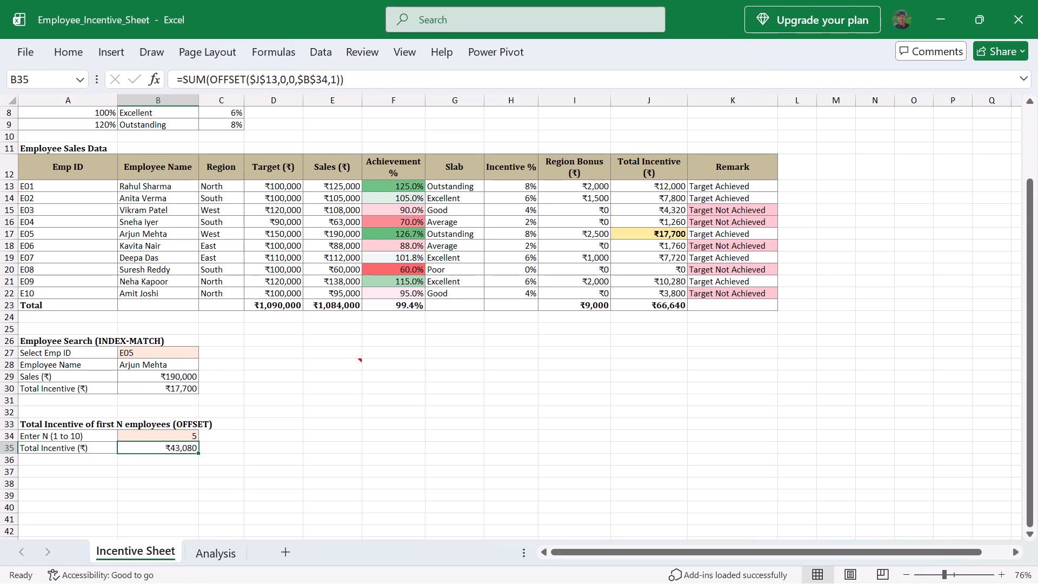
pyautogui.press('Up')
pyautogui.press('Down')
pyautogui.press('Right')
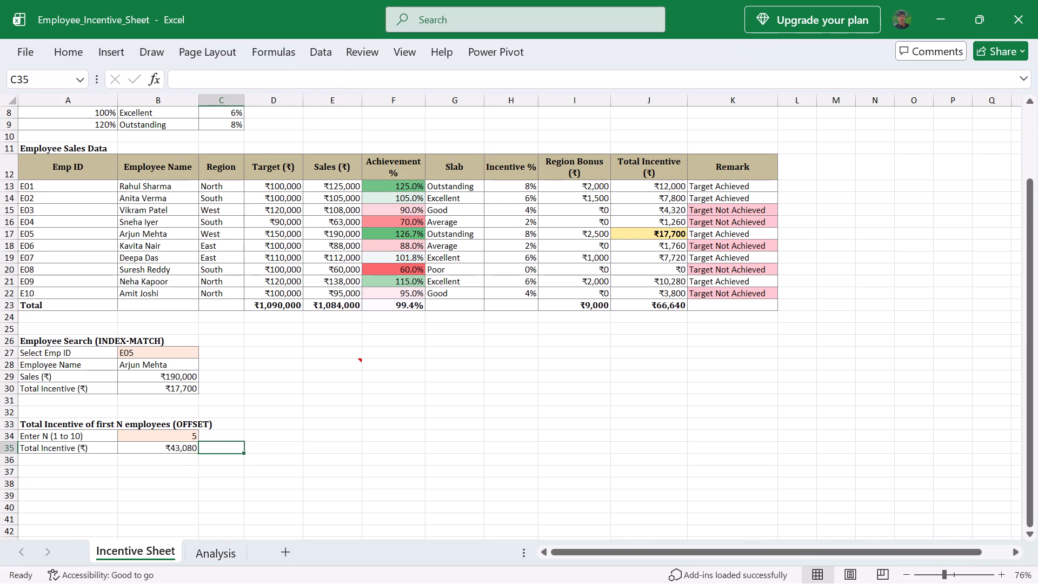
pyautogui.press('Left')
pyautogui.press('Left')
pyautogui.press('Left')
pyautogui.press('Right')
pyautogui.press('Right')
pyautogui.press('Left')
pyautogui.press('Down')
pyautogui.press('Up')
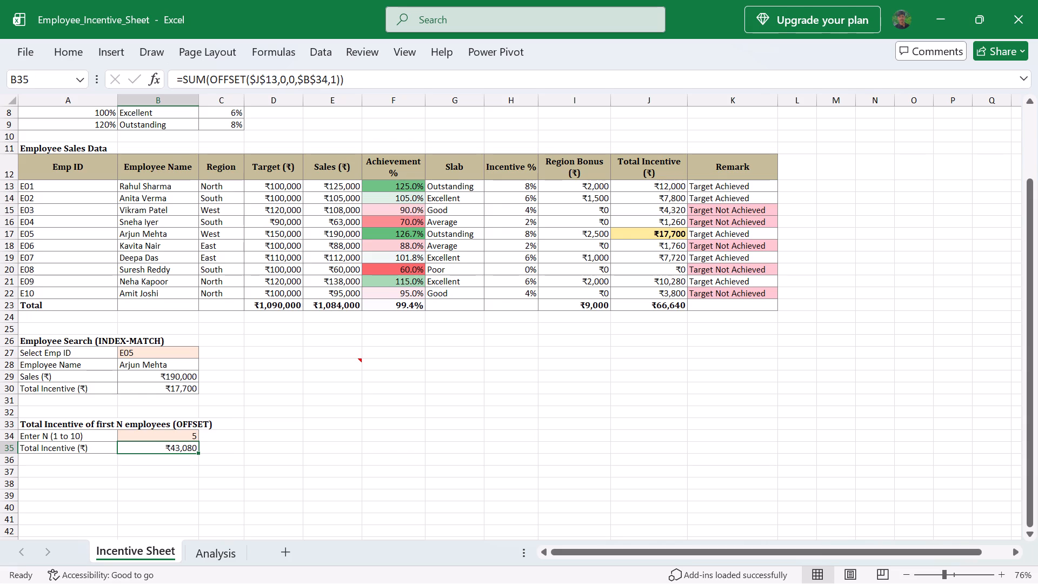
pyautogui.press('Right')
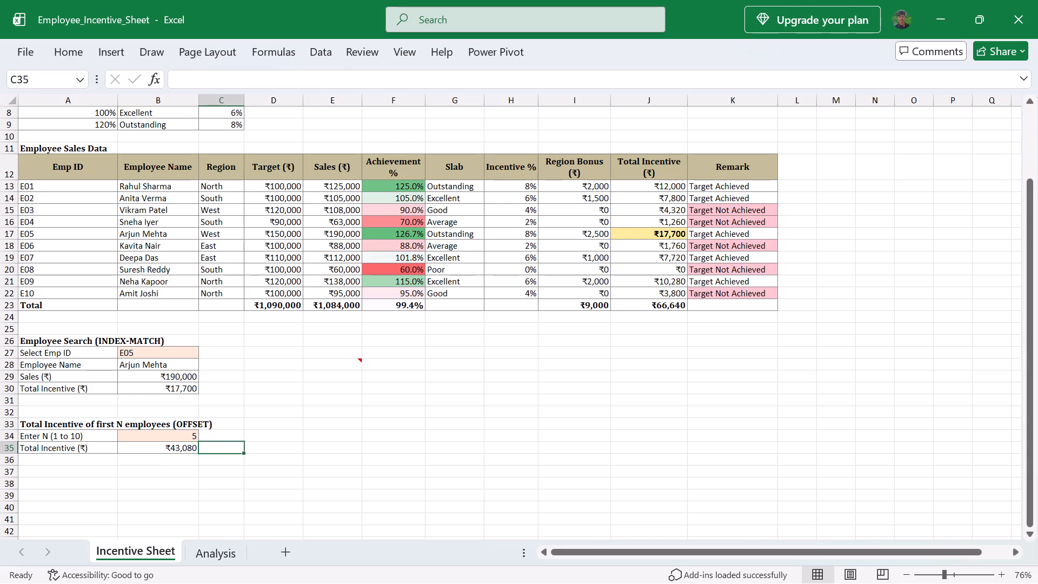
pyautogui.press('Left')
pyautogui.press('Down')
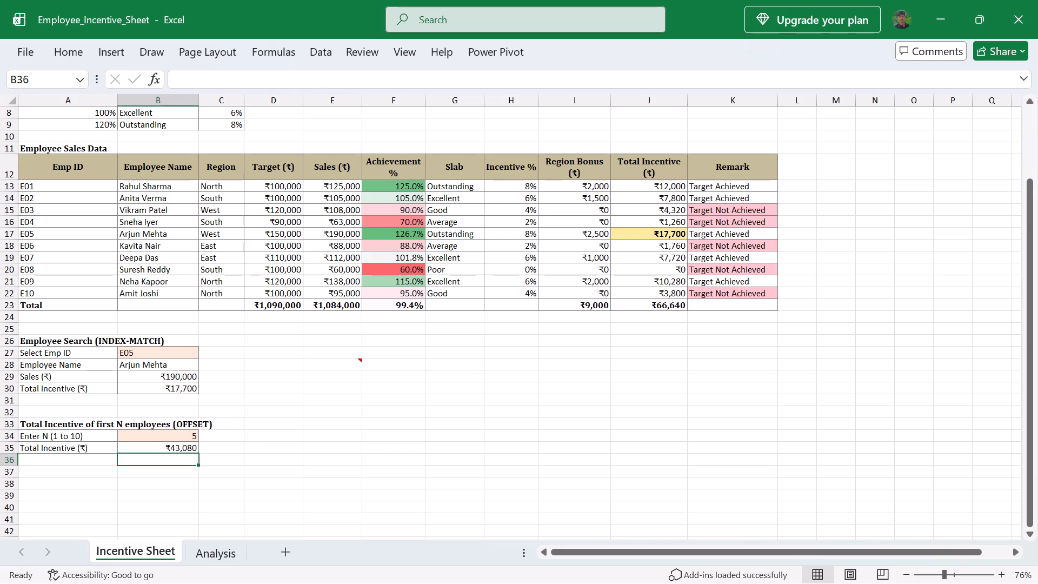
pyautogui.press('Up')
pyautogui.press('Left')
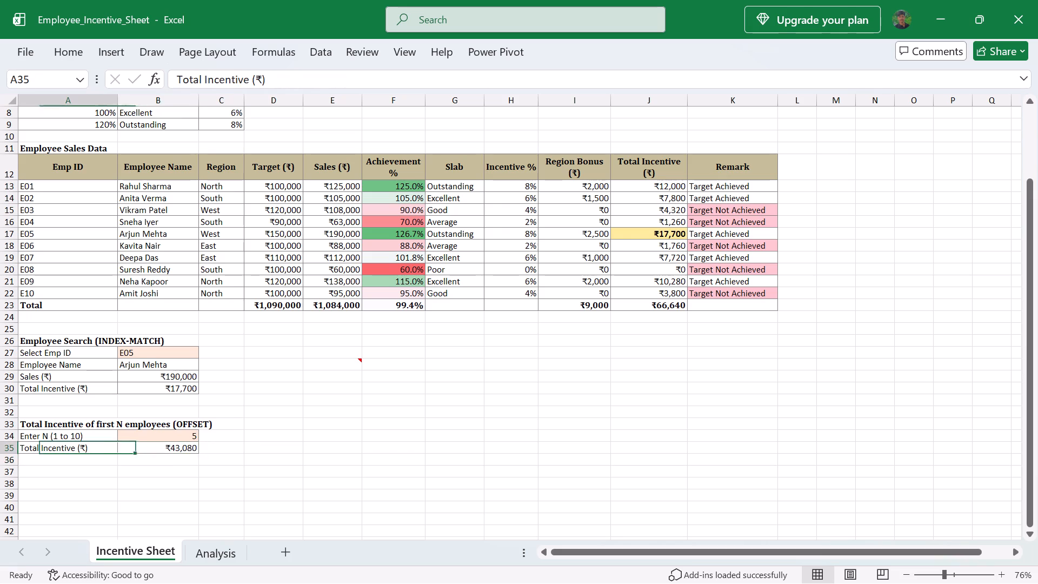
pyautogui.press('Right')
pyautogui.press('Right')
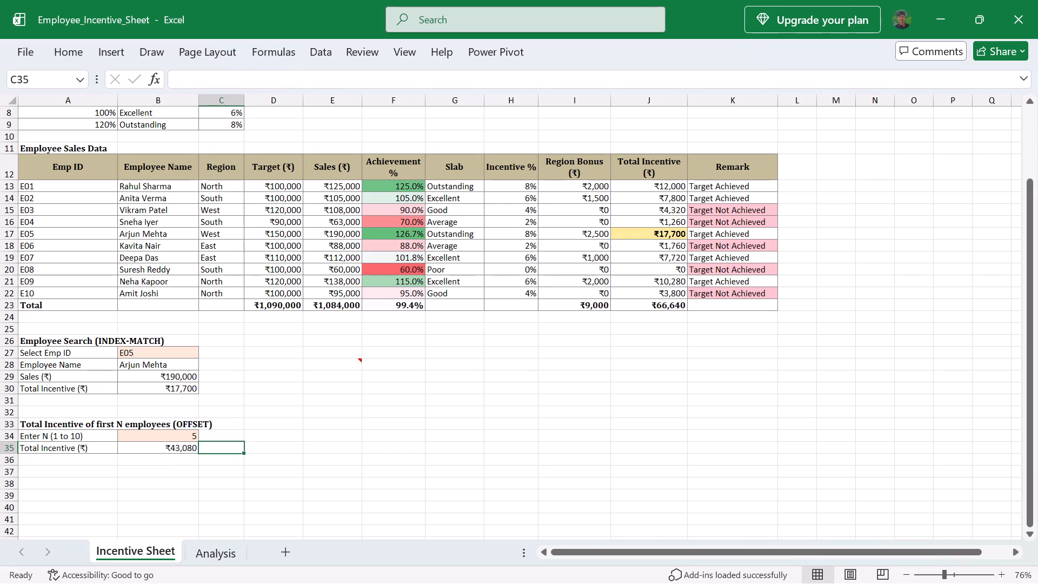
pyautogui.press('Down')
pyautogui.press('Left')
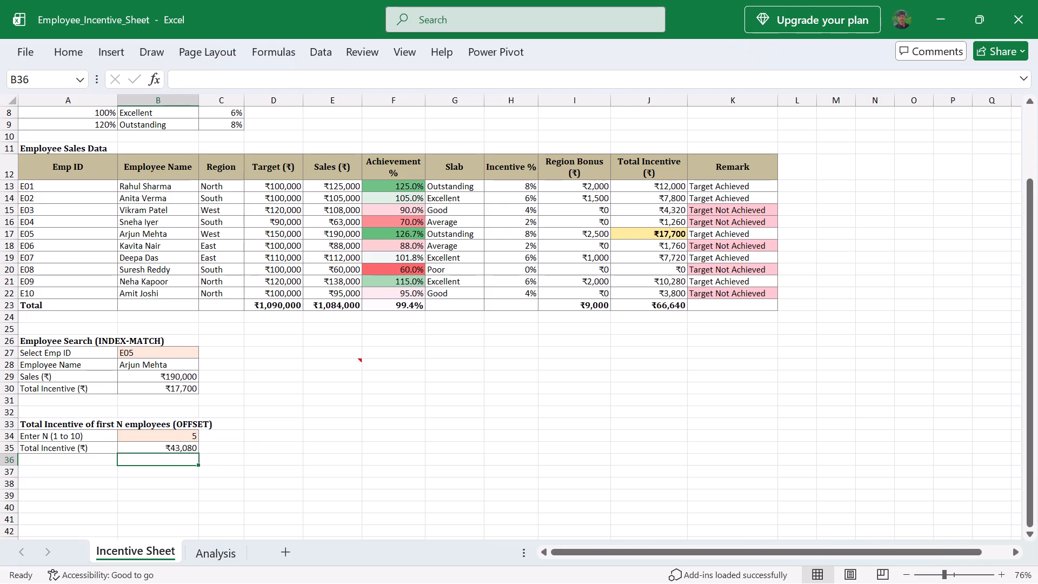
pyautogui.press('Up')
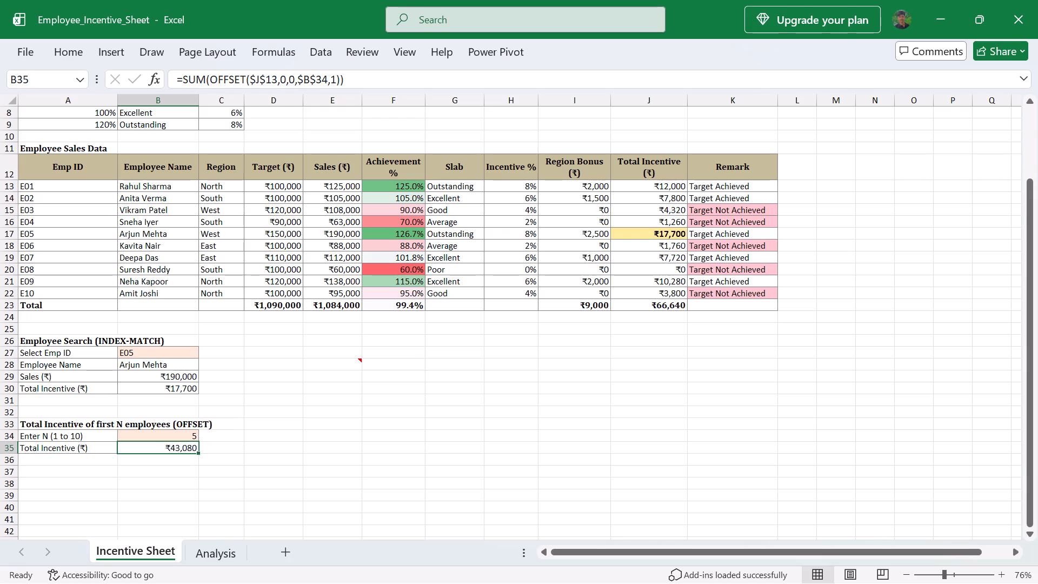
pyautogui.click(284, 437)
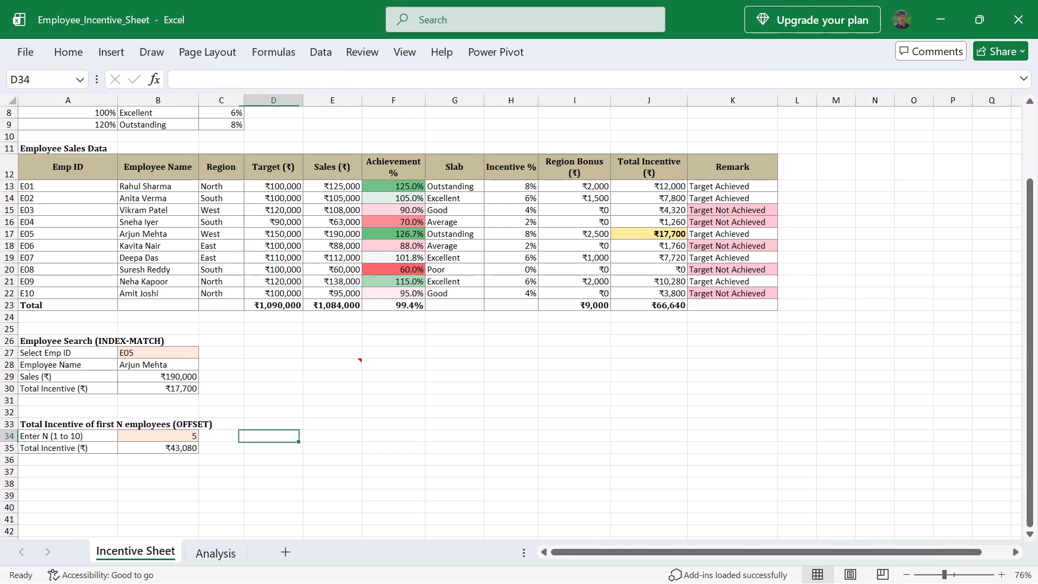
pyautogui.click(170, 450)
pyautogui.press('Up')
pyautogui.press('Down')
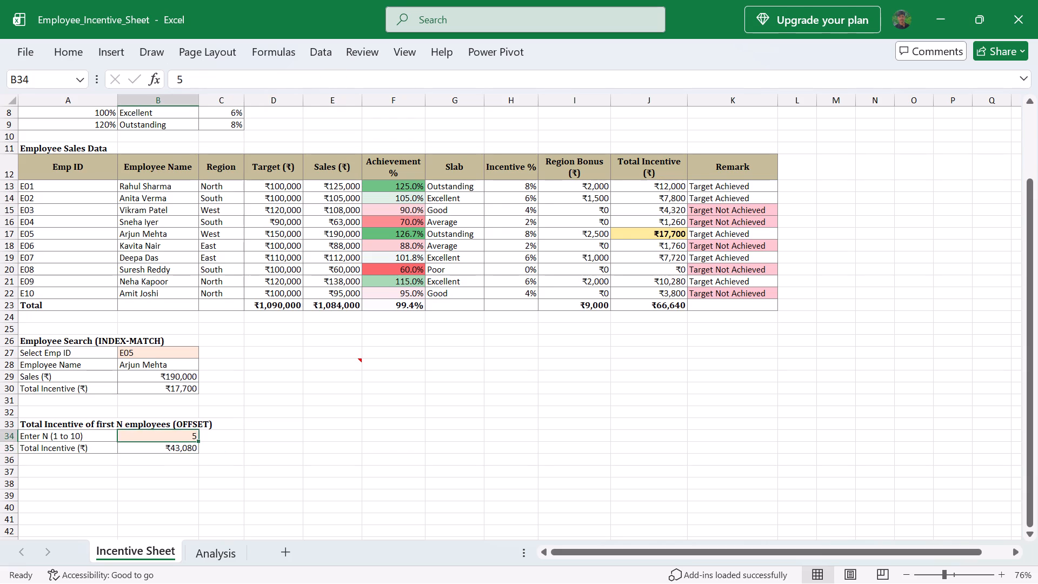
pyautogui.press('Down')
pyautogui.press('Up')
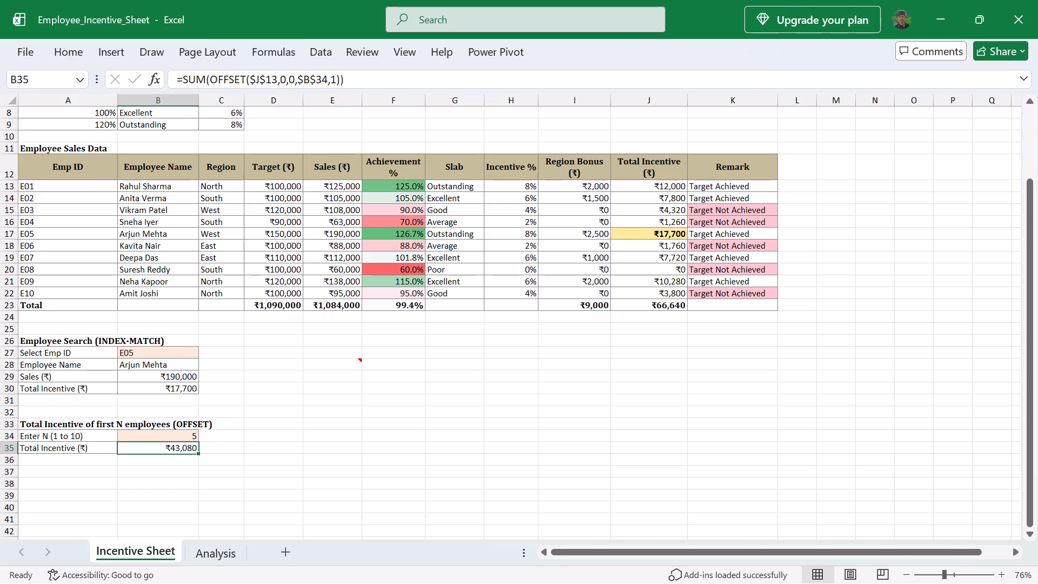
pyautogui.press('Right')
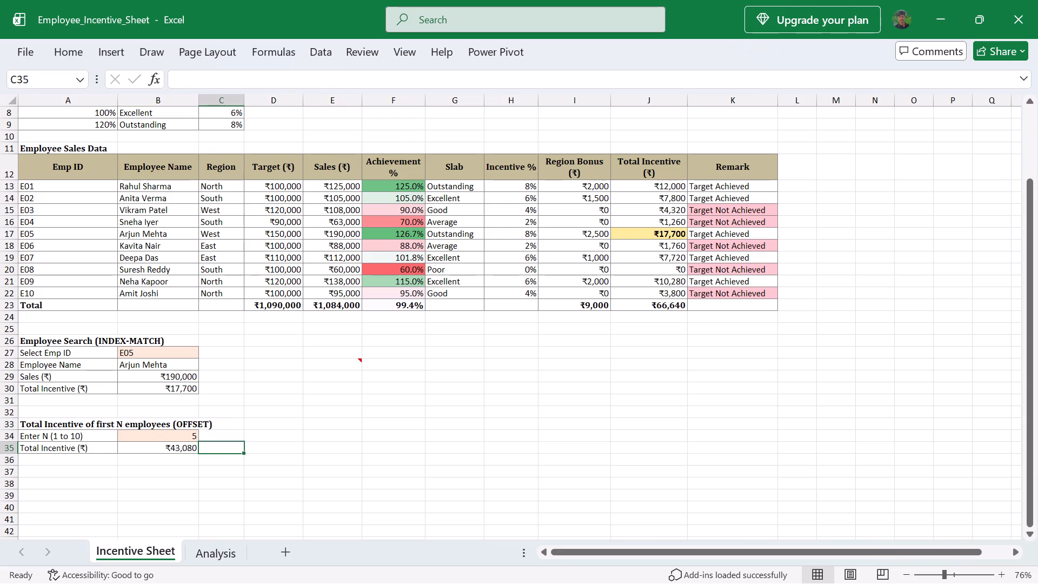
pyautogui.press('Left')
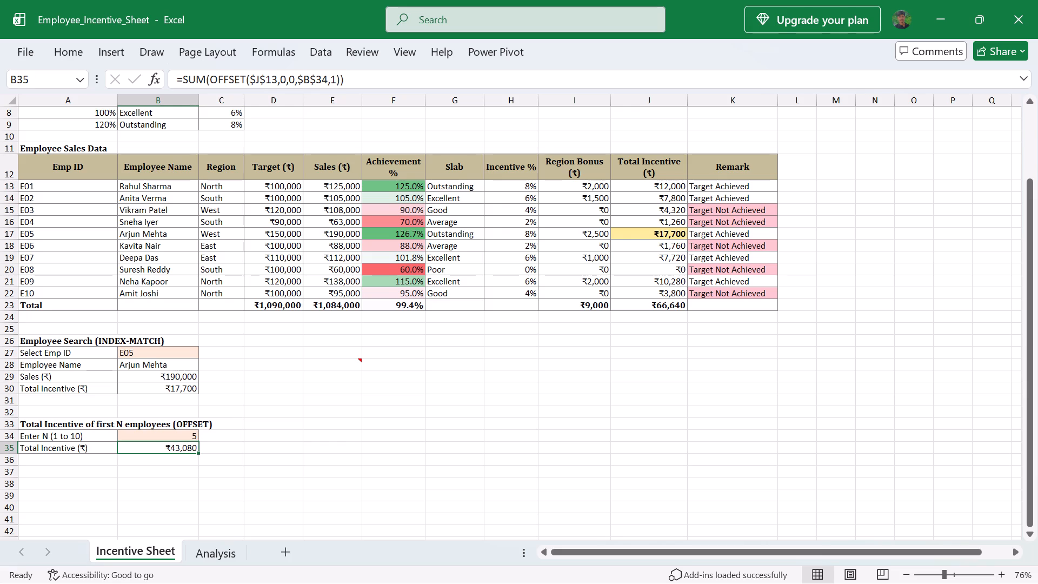
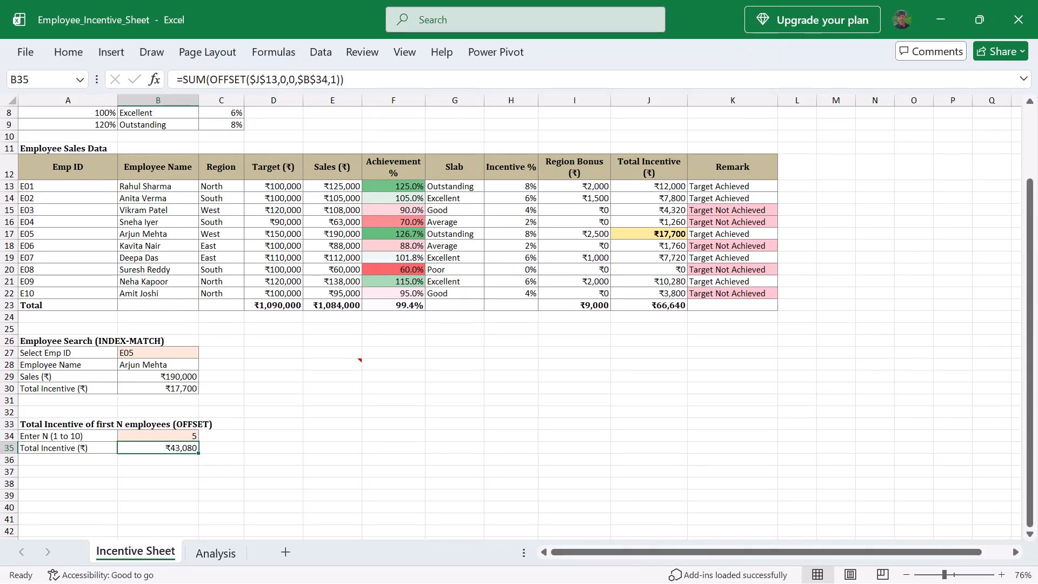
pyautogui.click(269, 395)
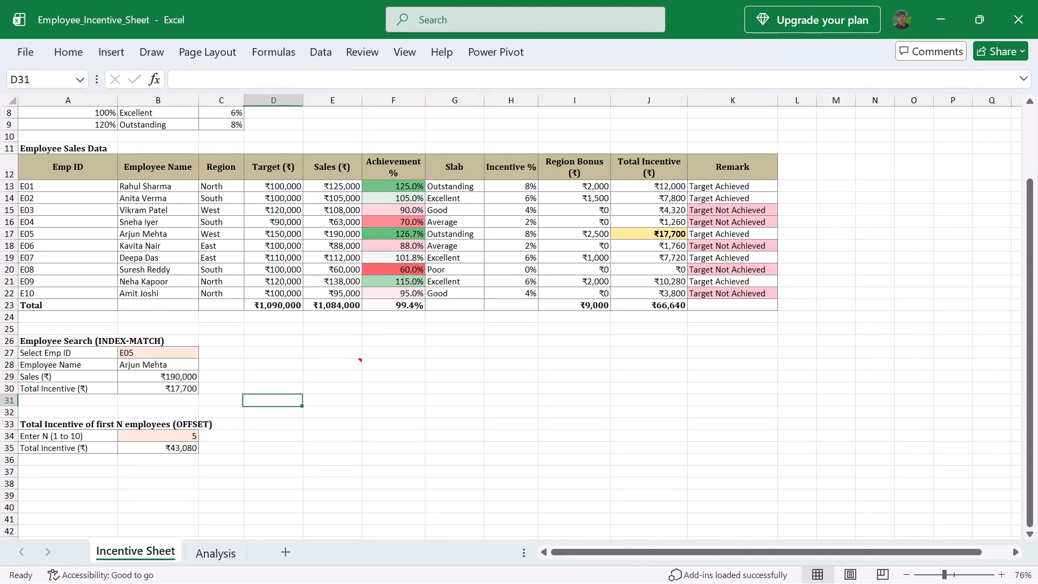
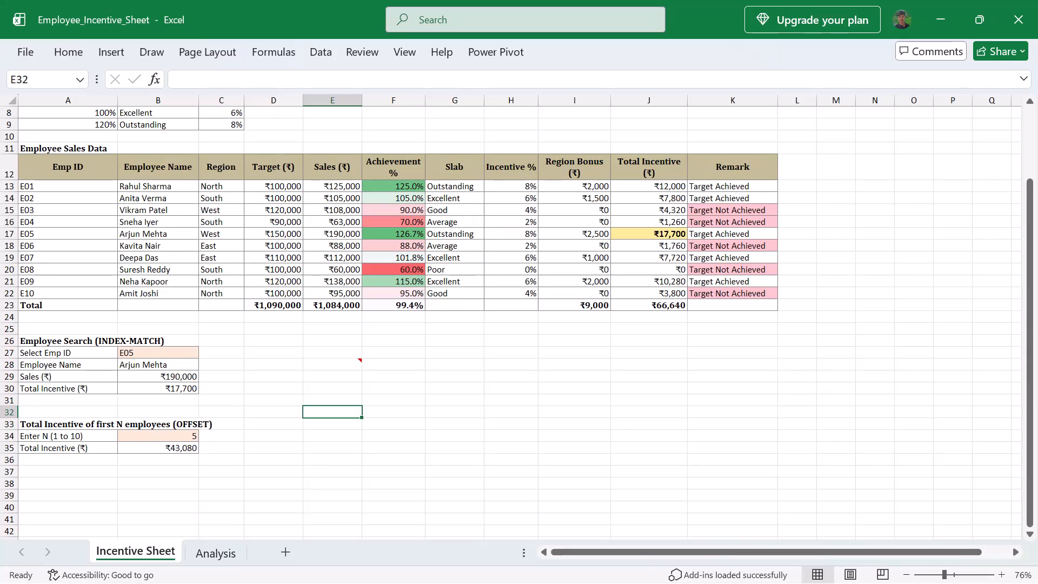
# Examine the OFFSET-based formula in cell B35 that totals the incentive of the first N employees.
pyautogui.press('Down')
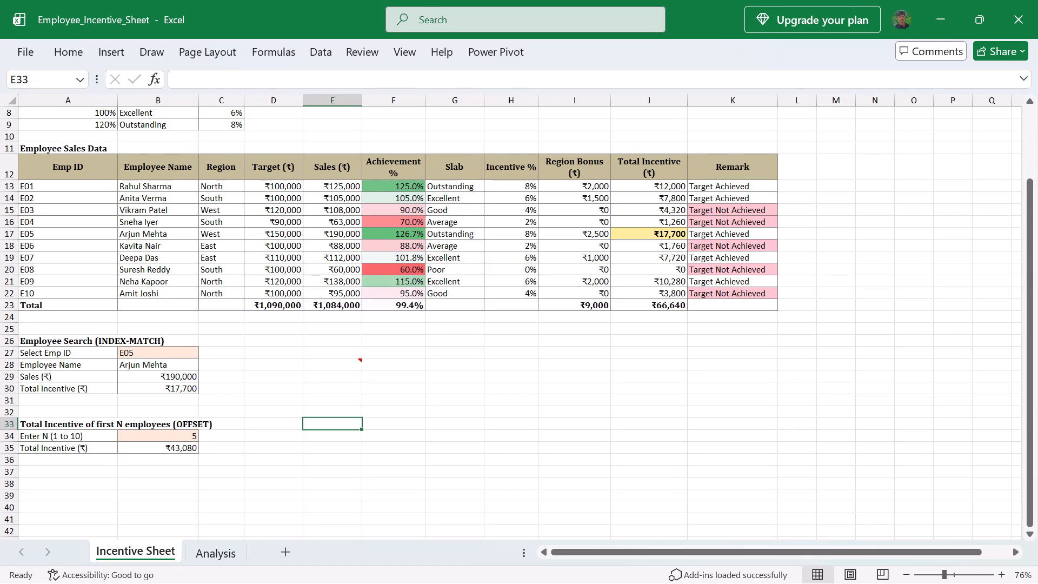
pyautogui.press('Down')
pyautogui.press('Down')
pyautogui.press('Left')
pyautogui.press('Left')
pyautogui.press('Left')
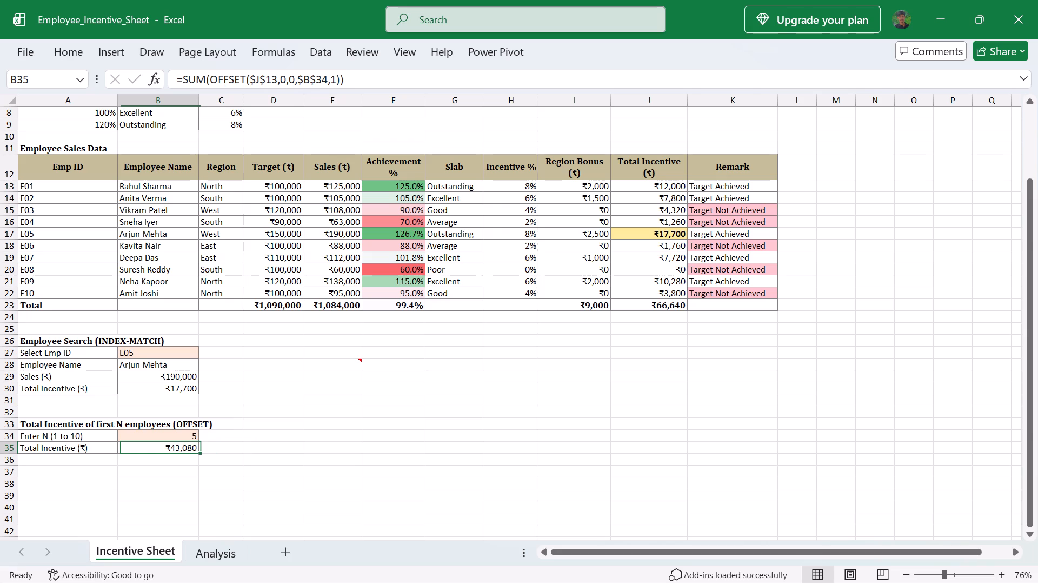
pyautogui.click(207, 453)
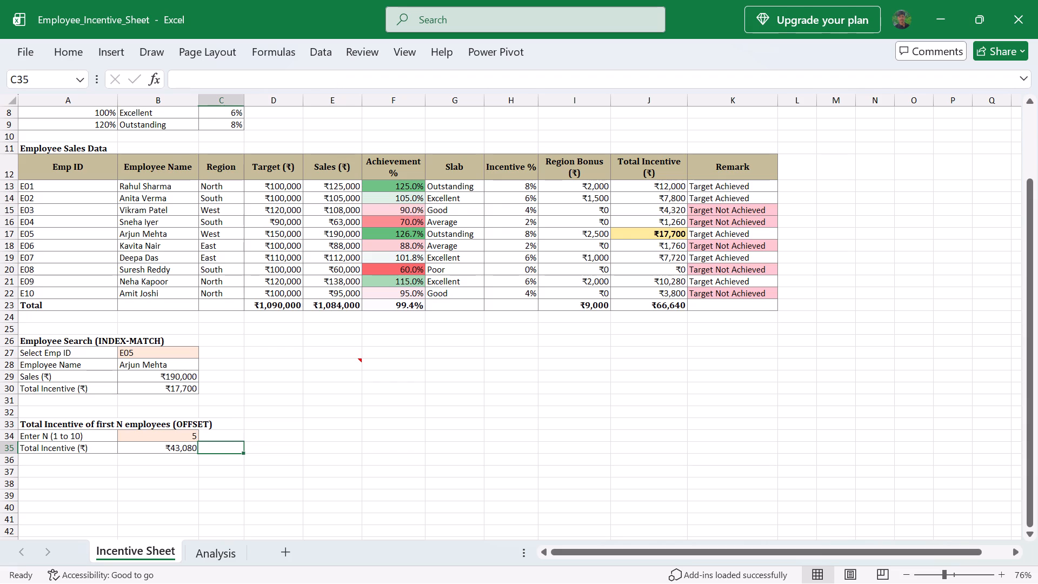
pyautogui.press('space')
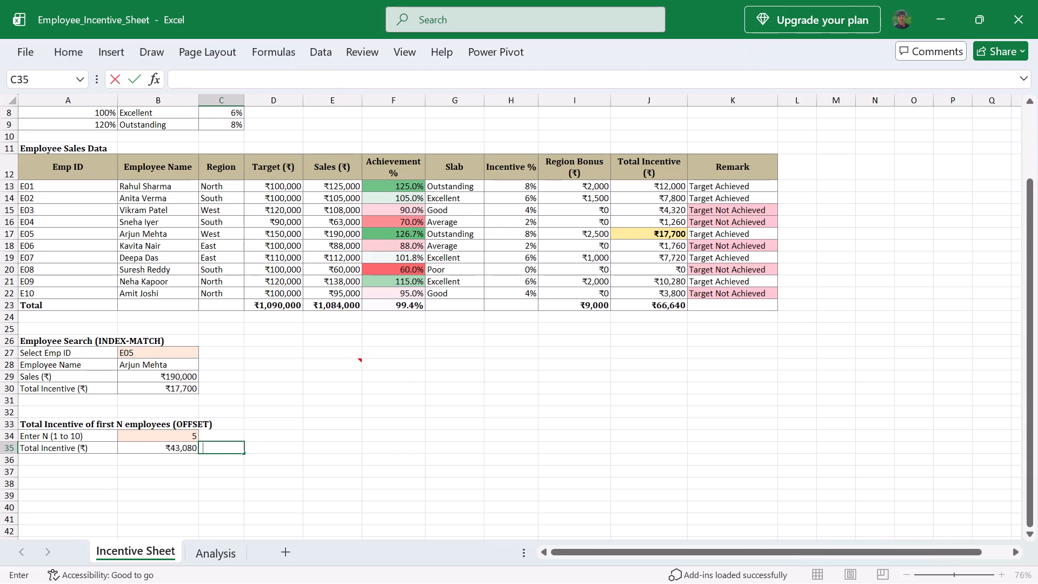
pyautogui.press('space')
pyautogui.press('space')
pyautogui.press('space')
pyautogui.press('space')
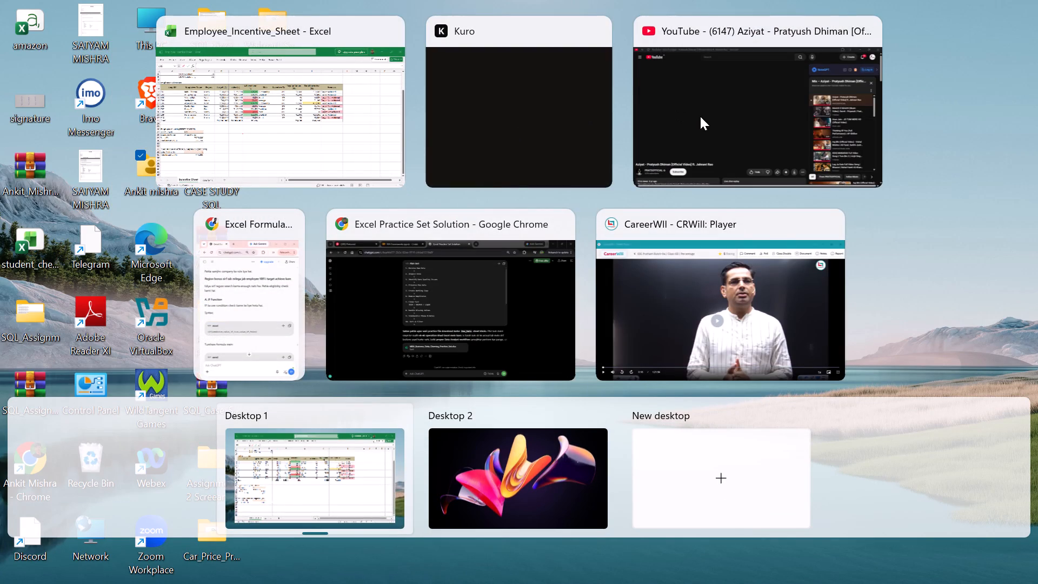
# Switch to YouTube, skip ahead in the Aziyat music video, and pause it at 0:40 before returning to the workbook.
pyautogui.click(663, 133)
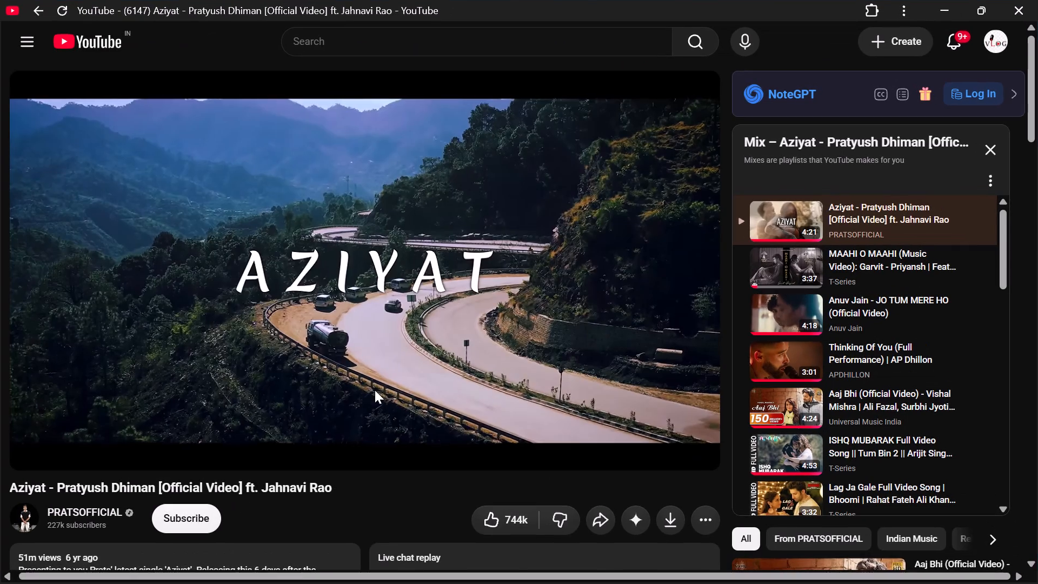
pyautogui.click(438, 330)
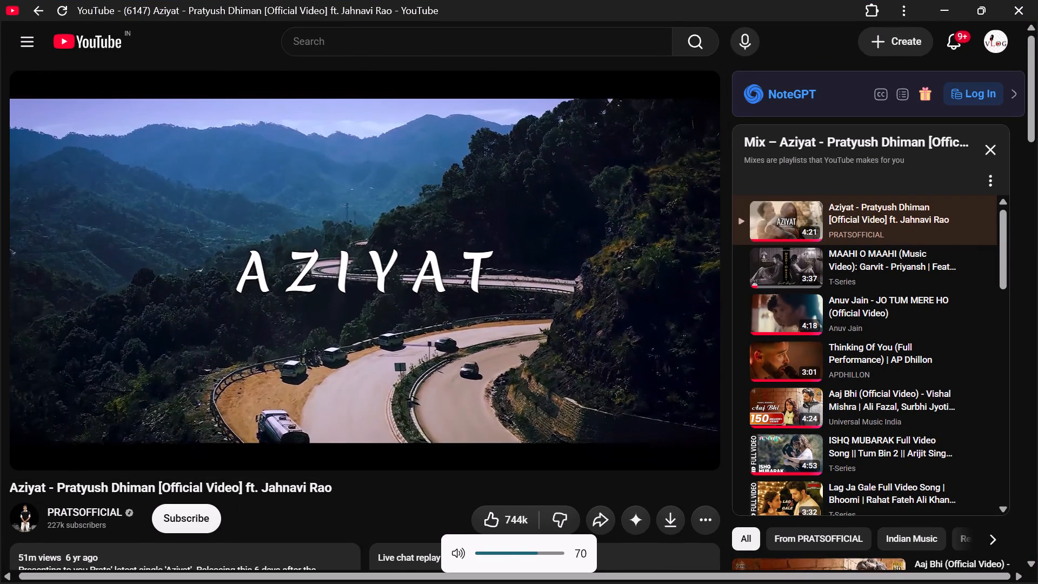
pyautogui.press('Right')
pyautogui.press('Right')
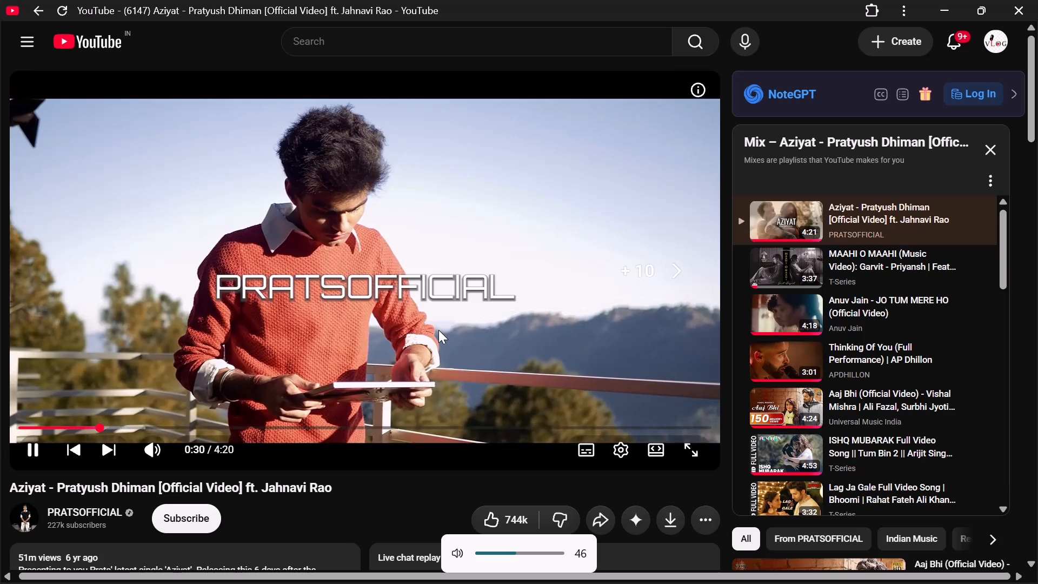
pyautogui.press('Right')
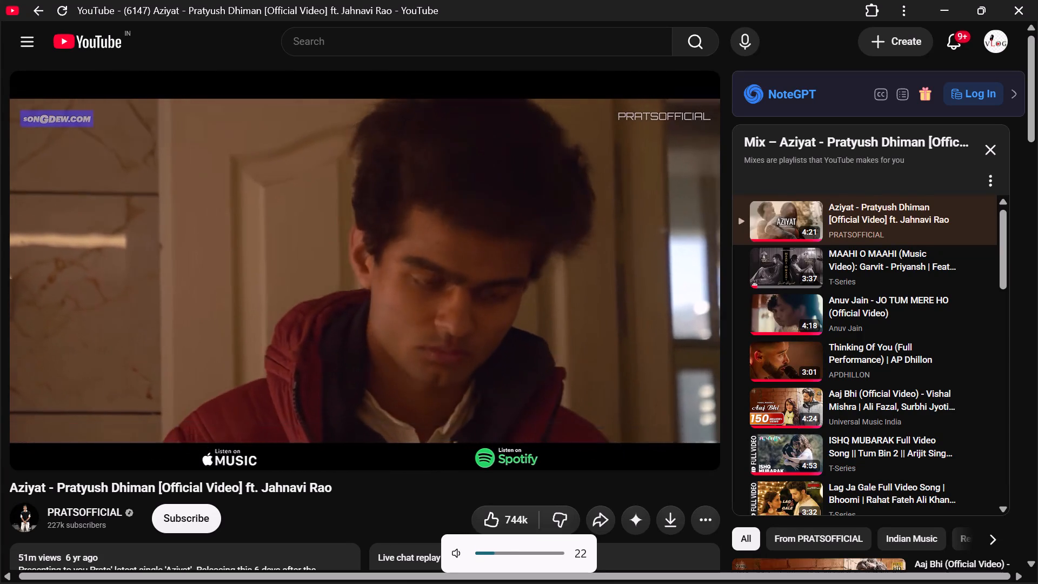
pyautogui.press('space')
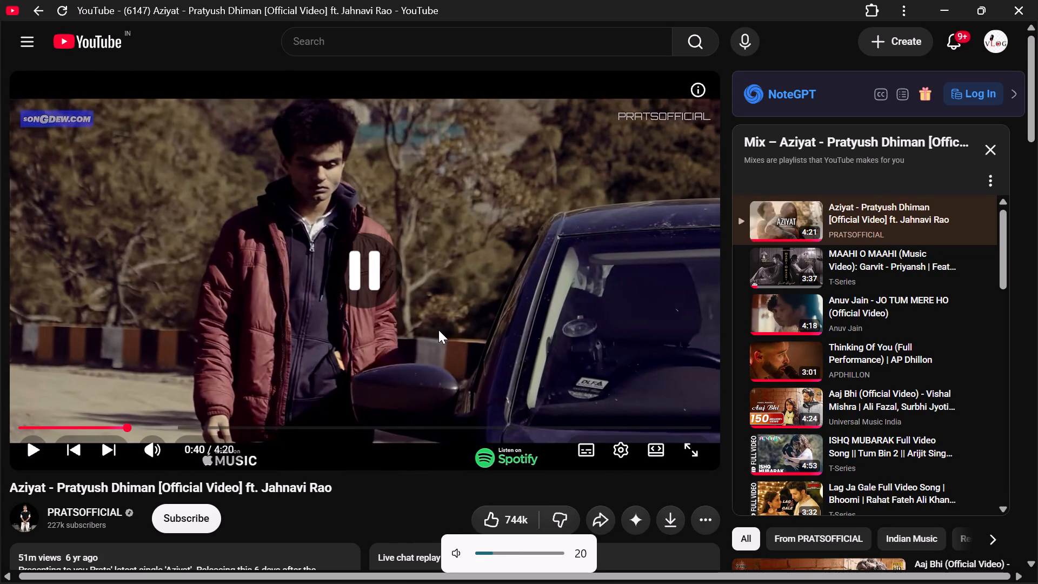
pyautogui.click(793, 54)
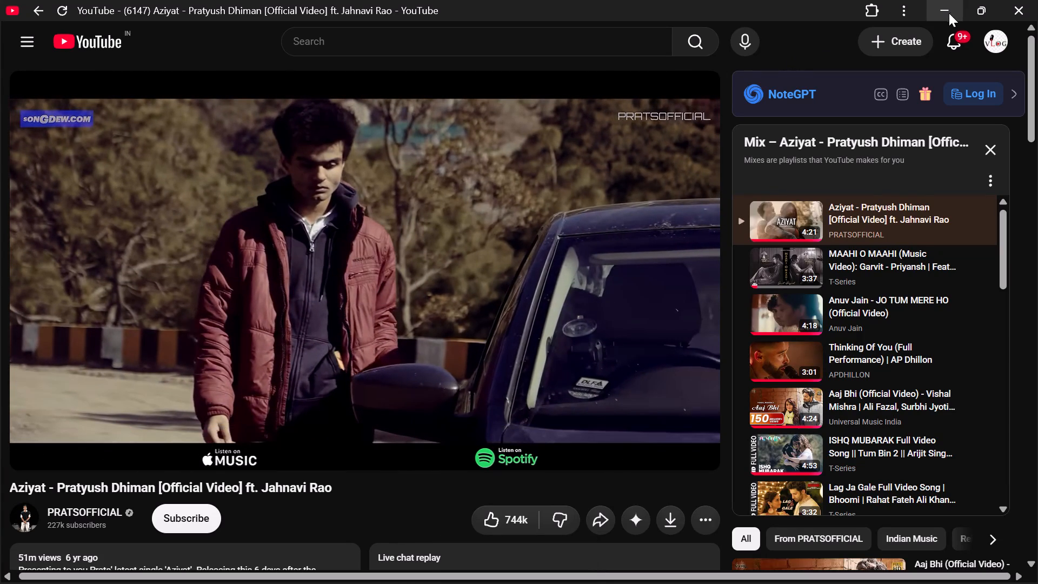
pyautogui.click(950, 12)
# Examine the Total Incentive of first N employees block again, including its input label and the OFFSET formula in B35.
pyautogui.click(338, 315)
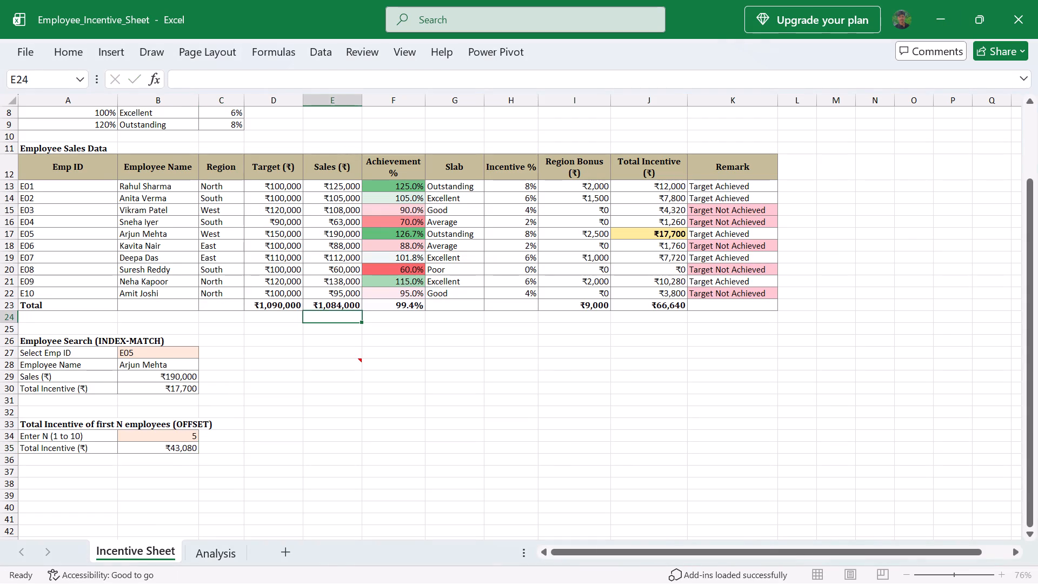
pyautogui.click(166, 447)
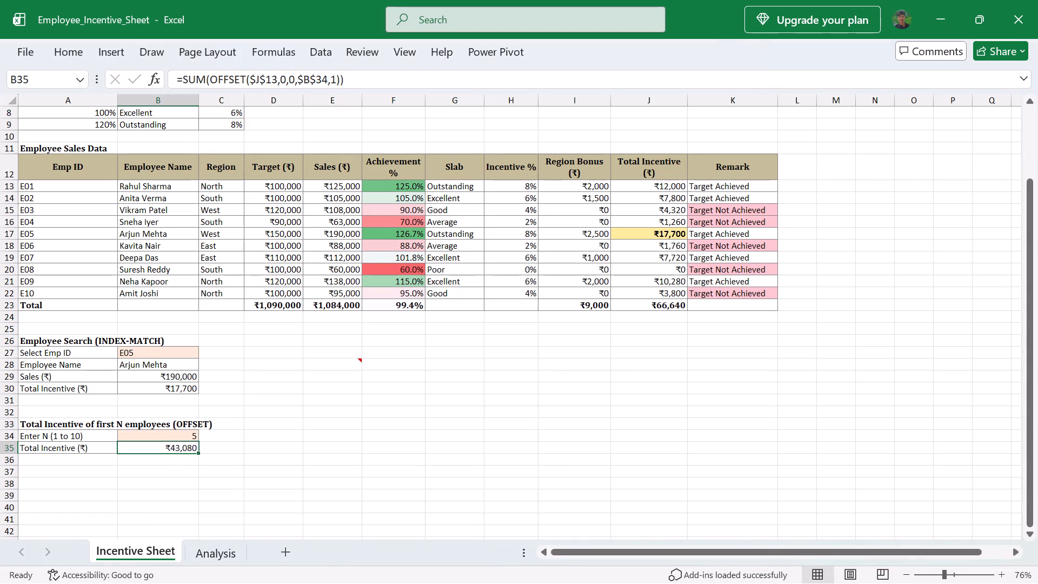
pyautogui.press('Right')
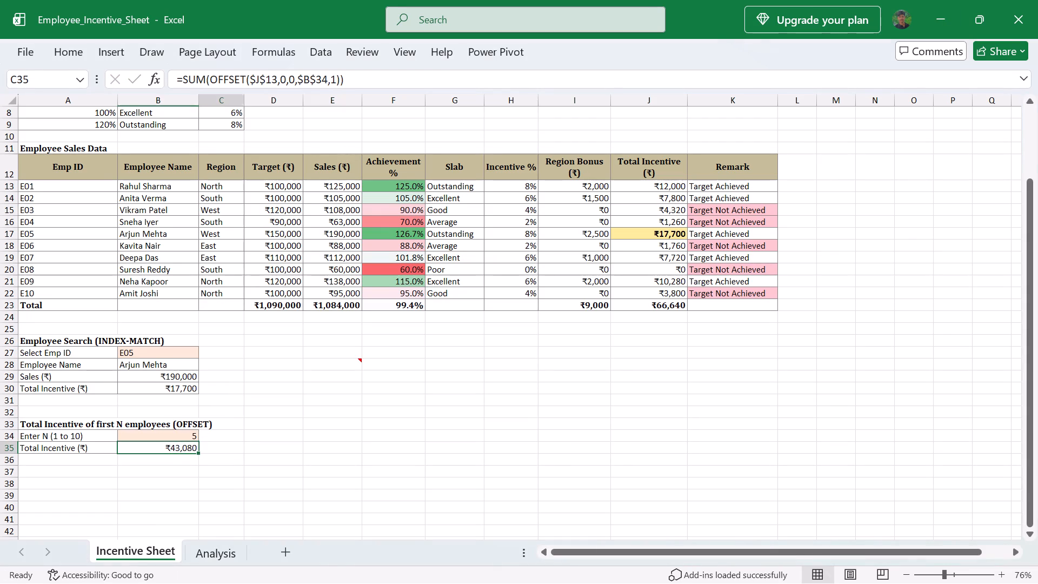
pyautogui.press('Left')
pyautogui.press('Left')
pyautogui.press('Up')
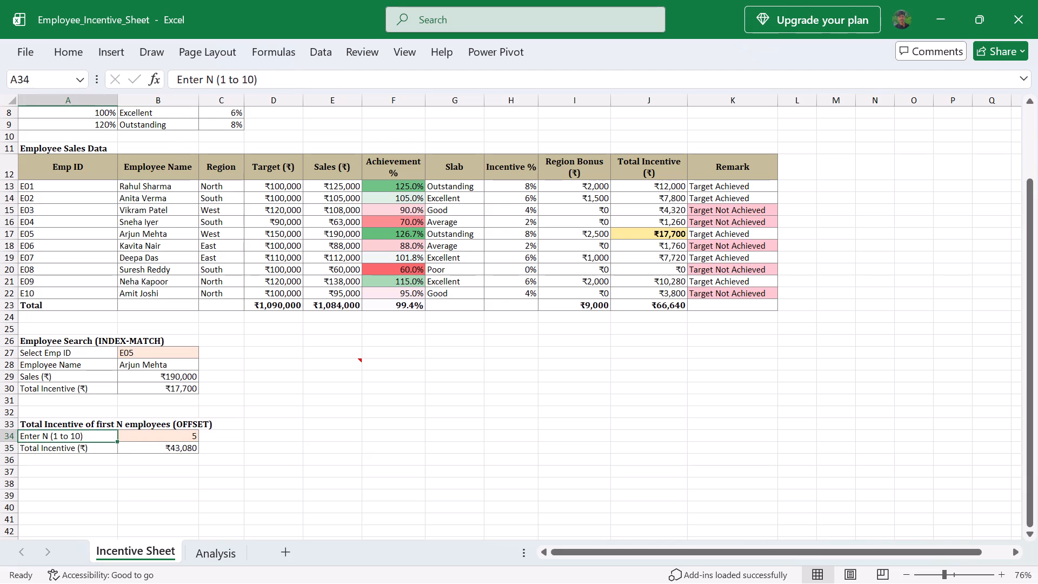
pyautogui.press('Up')
pyautogui.press('Down')
pyautogui.press('Down')
pyautogui.press('Down')
pyautogui.press('Down')
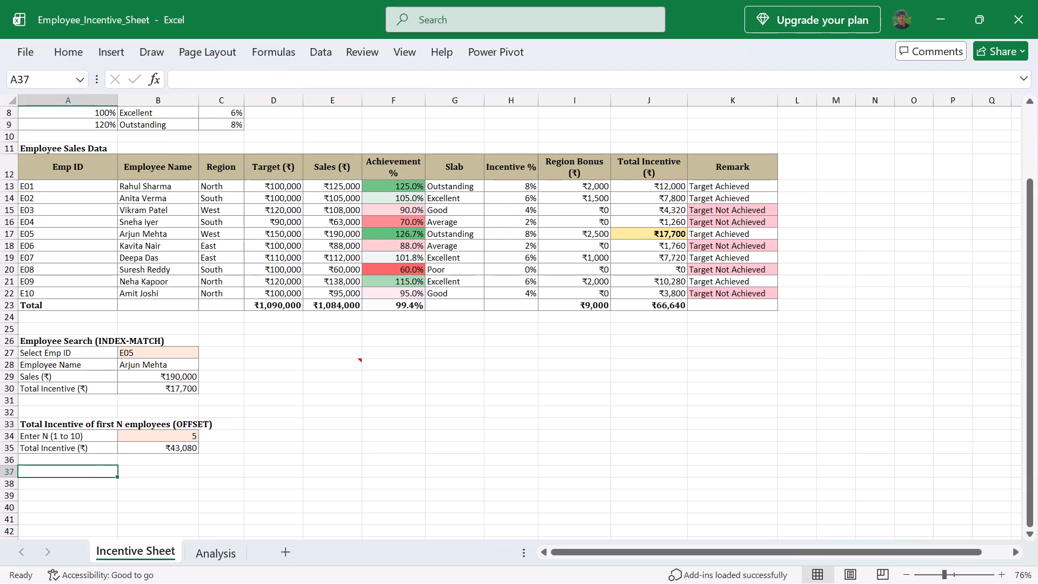
pyautogui.press('Right')
pyautogui.press('Right')
pyautogui.press('Left')
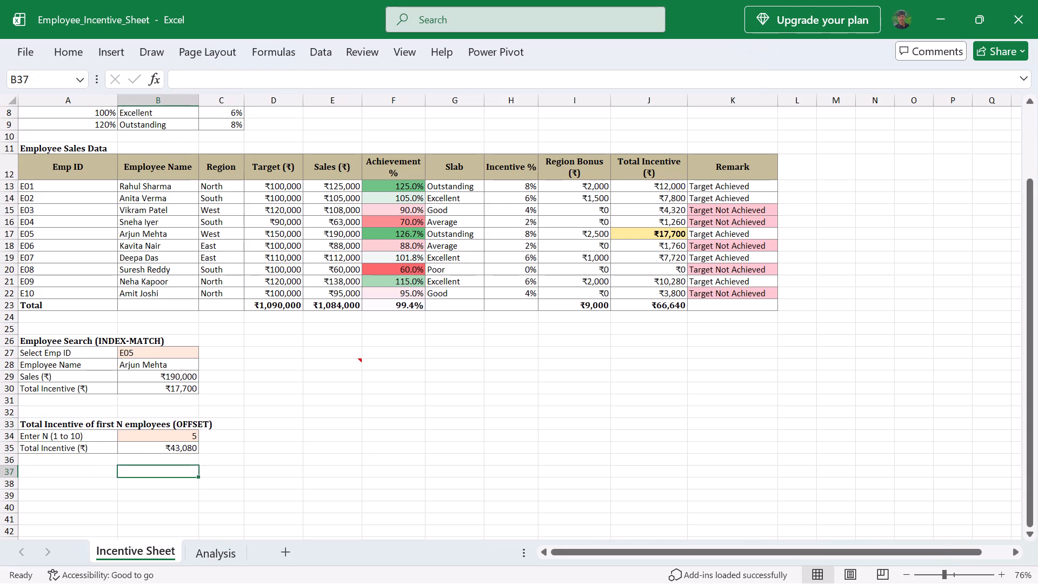
pyautogui.press('Up')
pyautogui.press('Up')
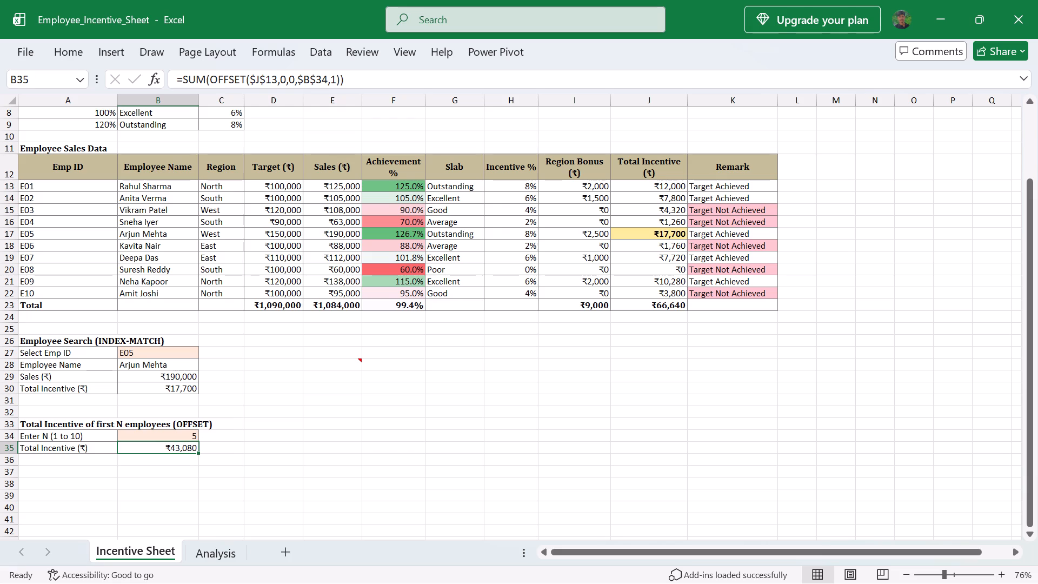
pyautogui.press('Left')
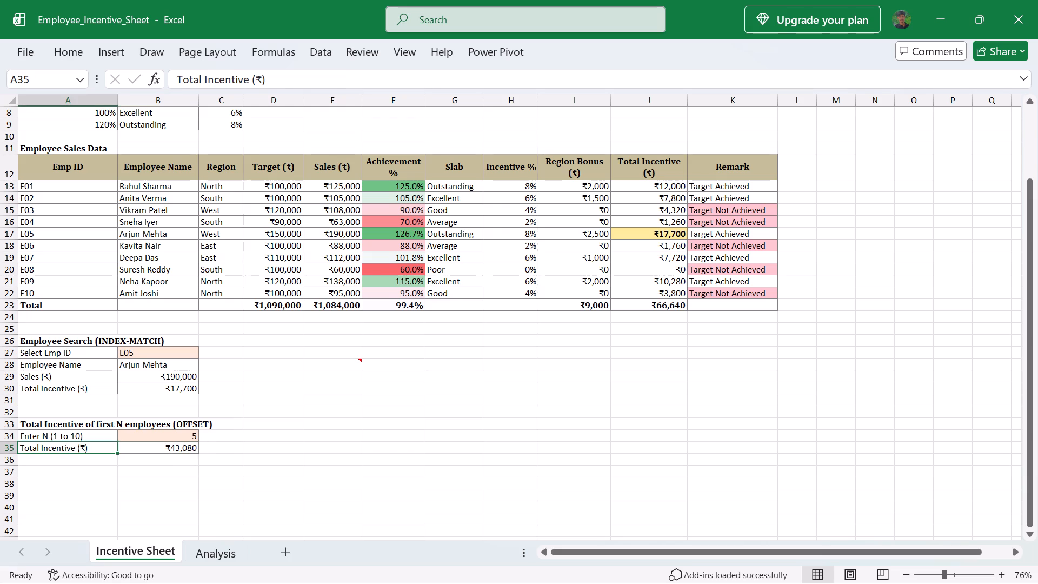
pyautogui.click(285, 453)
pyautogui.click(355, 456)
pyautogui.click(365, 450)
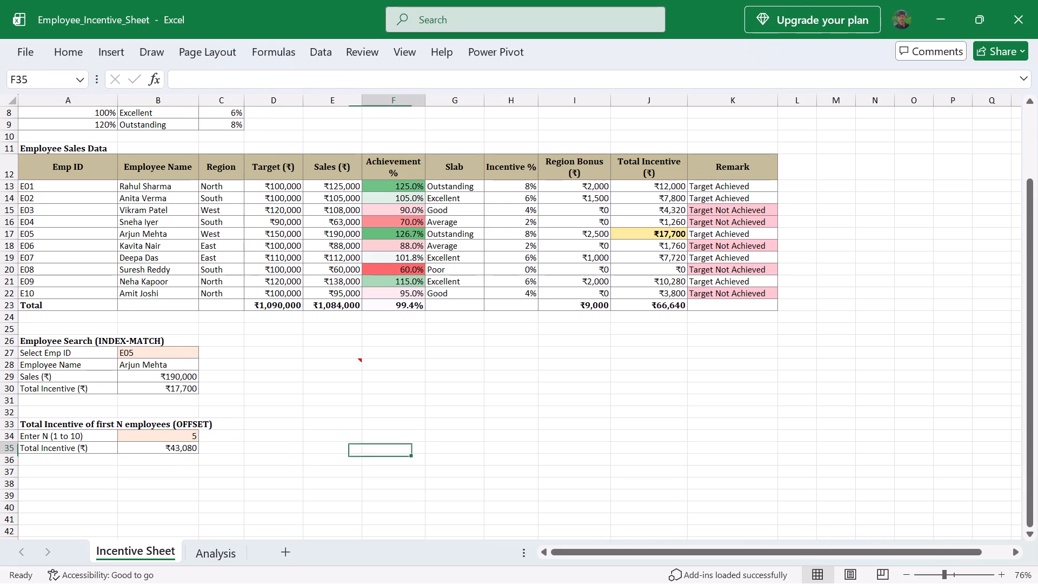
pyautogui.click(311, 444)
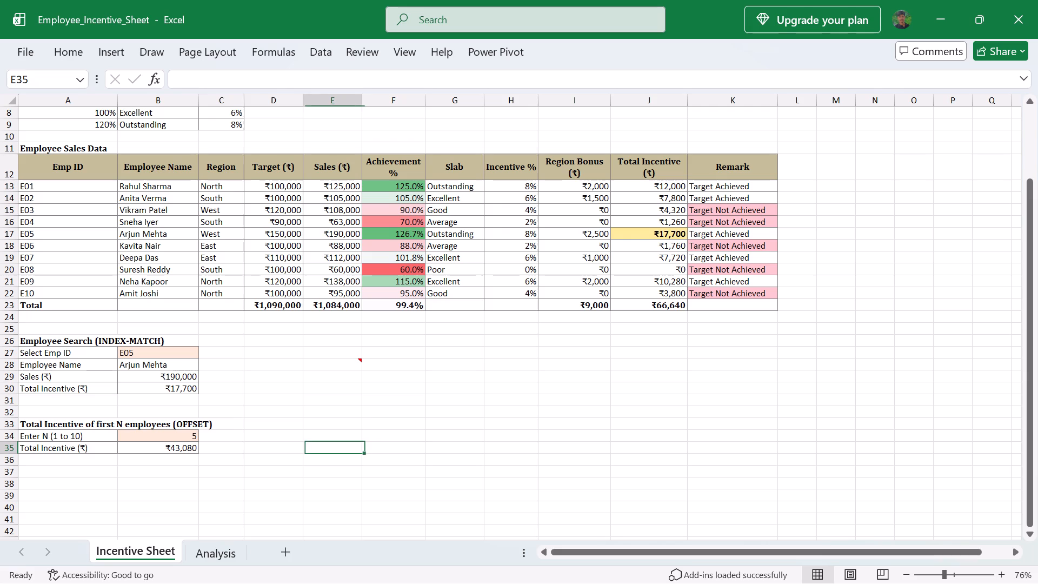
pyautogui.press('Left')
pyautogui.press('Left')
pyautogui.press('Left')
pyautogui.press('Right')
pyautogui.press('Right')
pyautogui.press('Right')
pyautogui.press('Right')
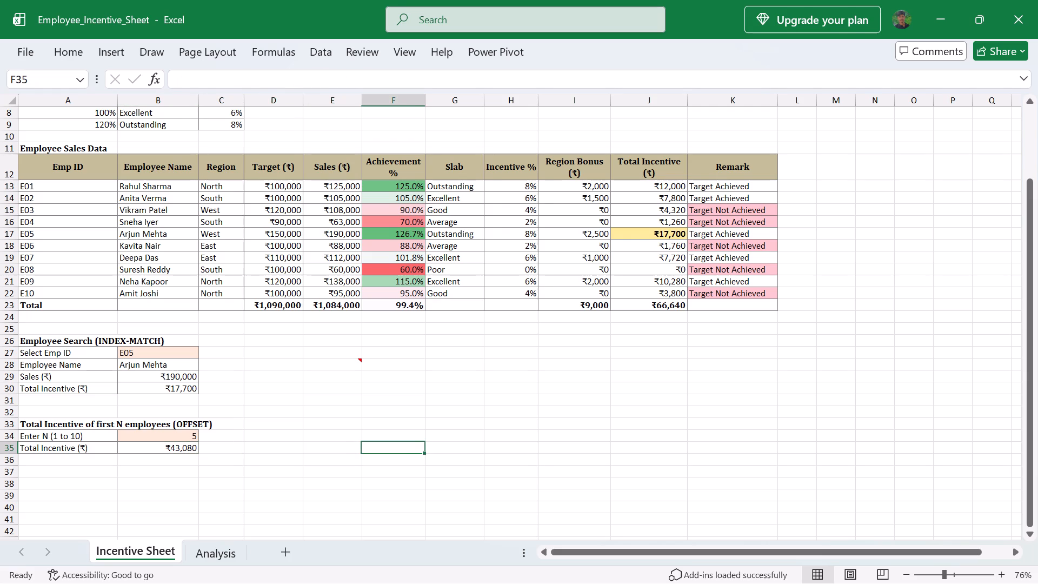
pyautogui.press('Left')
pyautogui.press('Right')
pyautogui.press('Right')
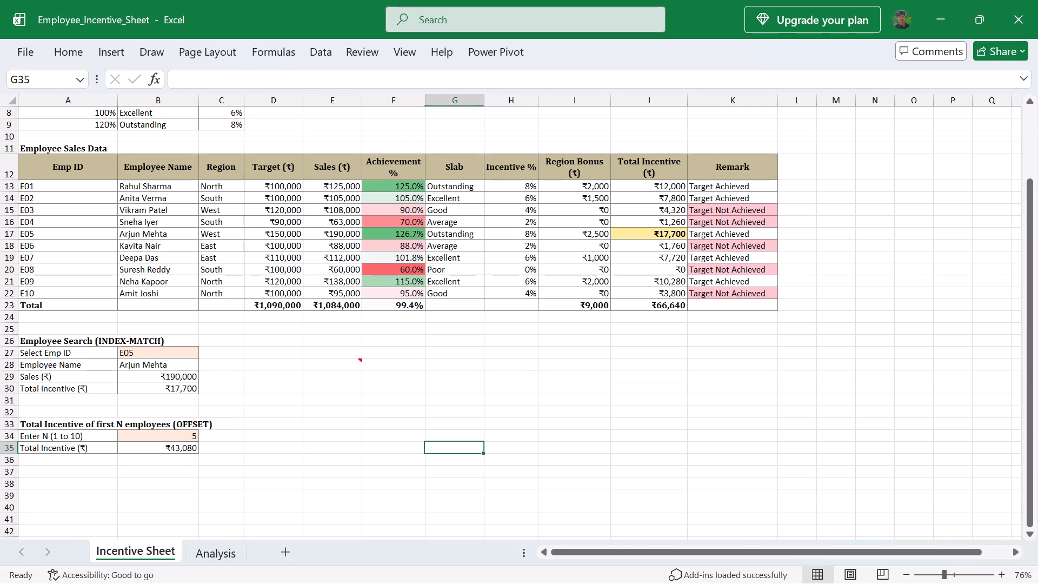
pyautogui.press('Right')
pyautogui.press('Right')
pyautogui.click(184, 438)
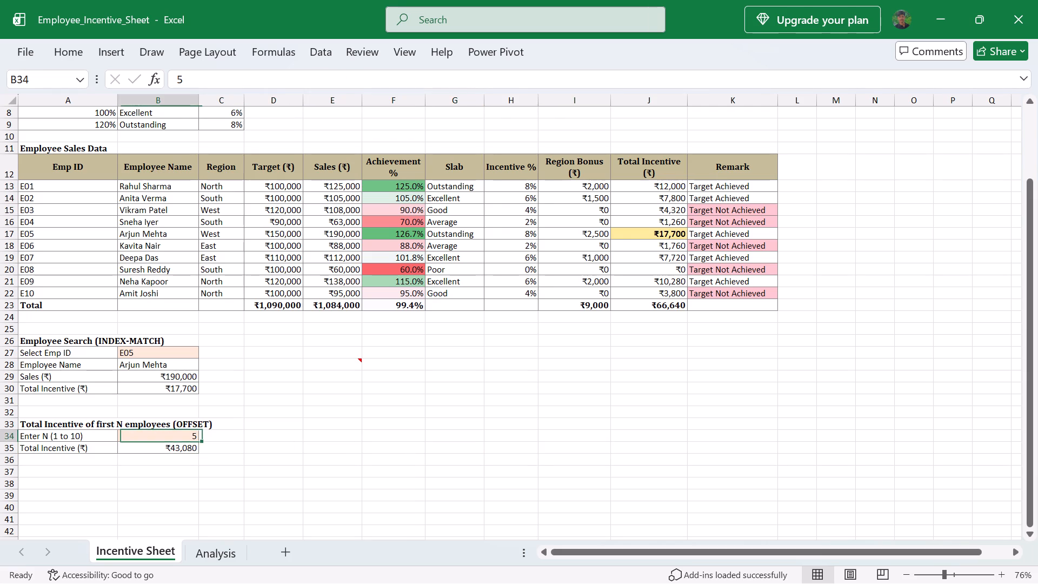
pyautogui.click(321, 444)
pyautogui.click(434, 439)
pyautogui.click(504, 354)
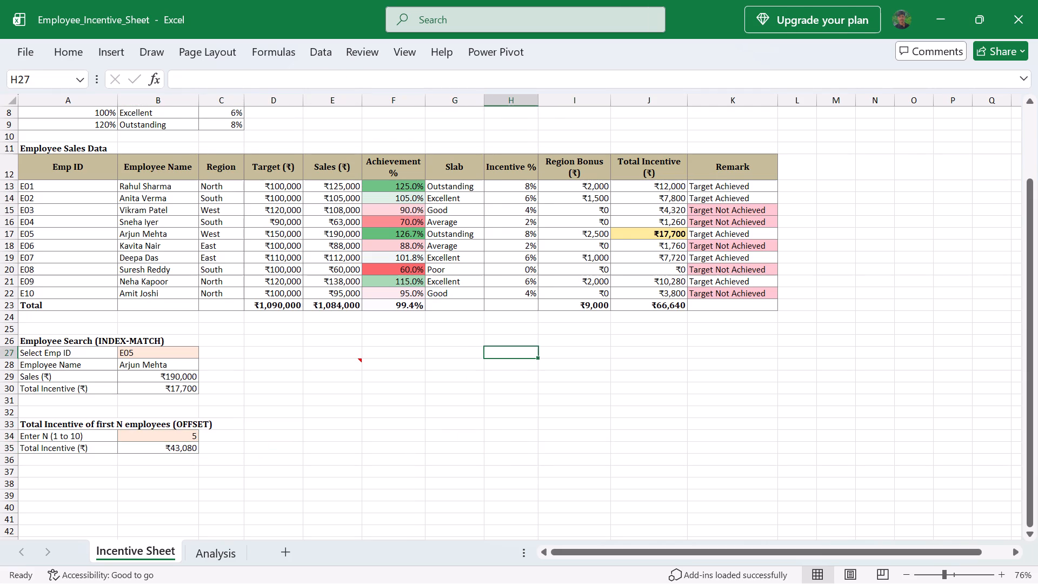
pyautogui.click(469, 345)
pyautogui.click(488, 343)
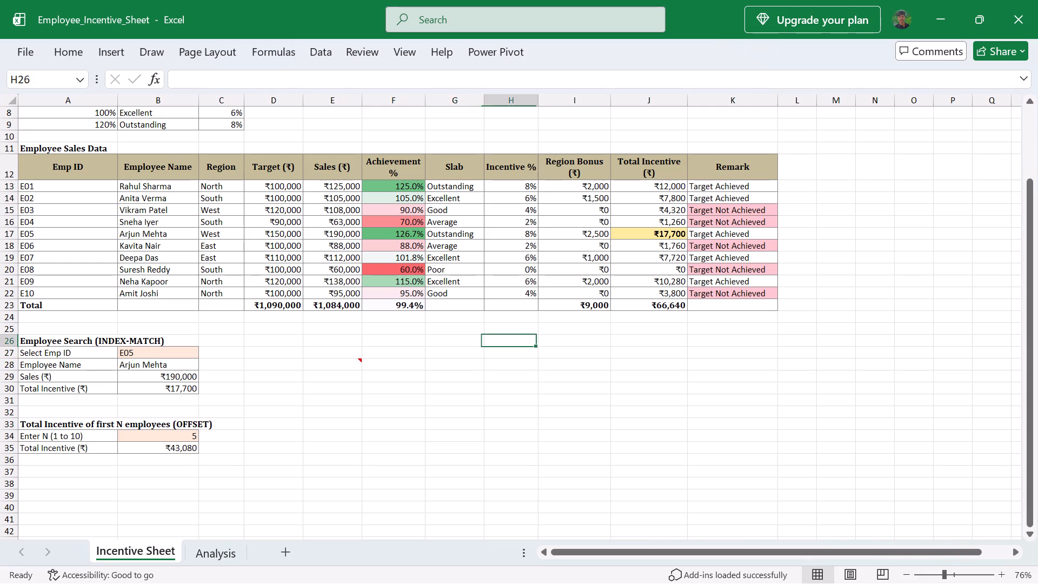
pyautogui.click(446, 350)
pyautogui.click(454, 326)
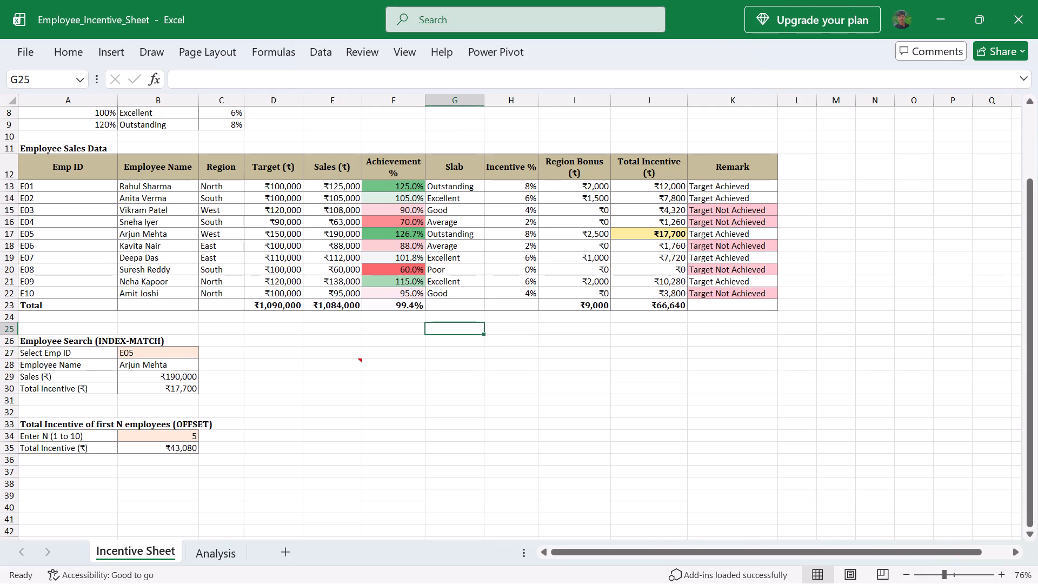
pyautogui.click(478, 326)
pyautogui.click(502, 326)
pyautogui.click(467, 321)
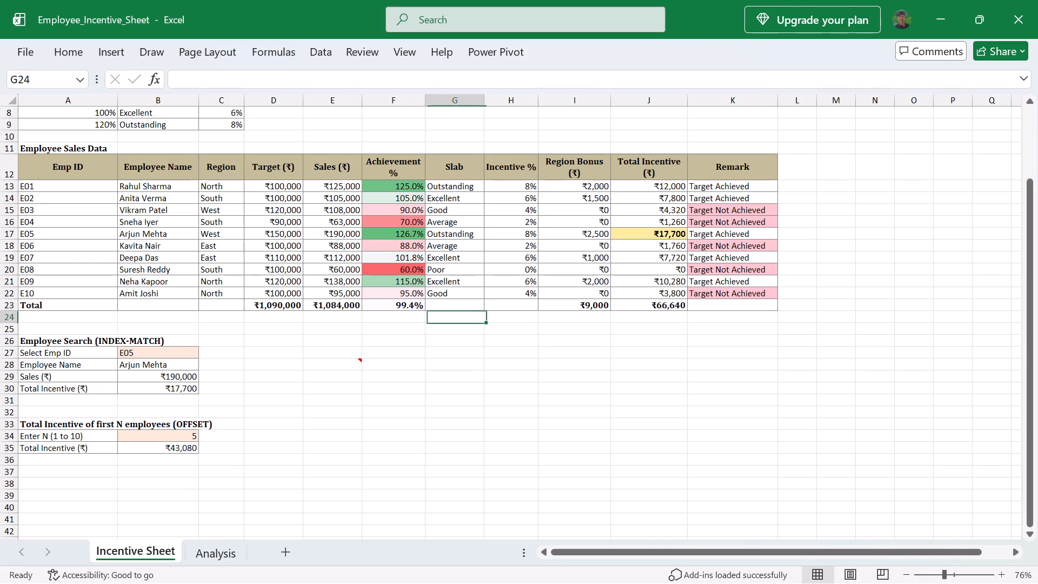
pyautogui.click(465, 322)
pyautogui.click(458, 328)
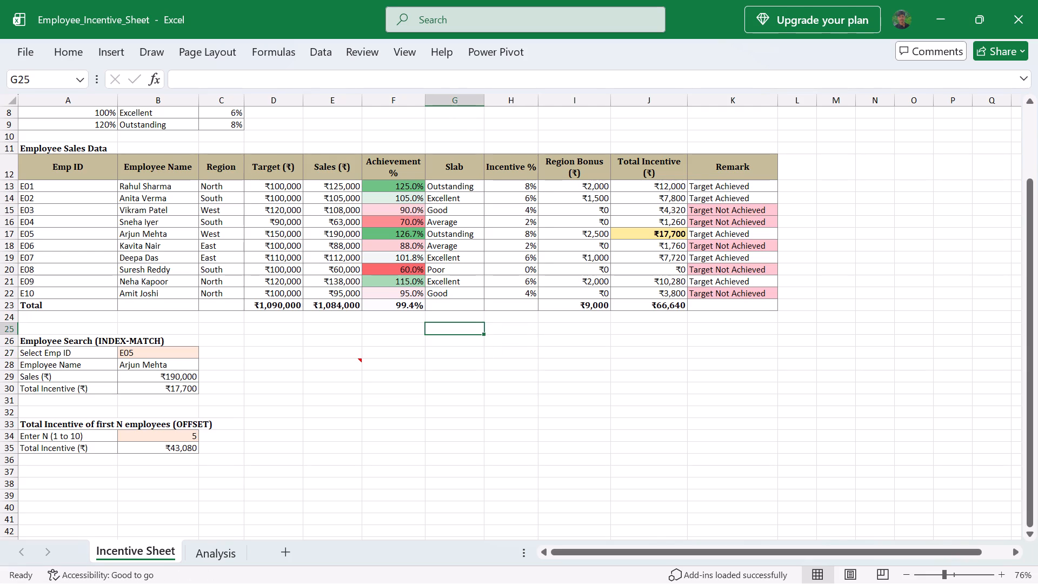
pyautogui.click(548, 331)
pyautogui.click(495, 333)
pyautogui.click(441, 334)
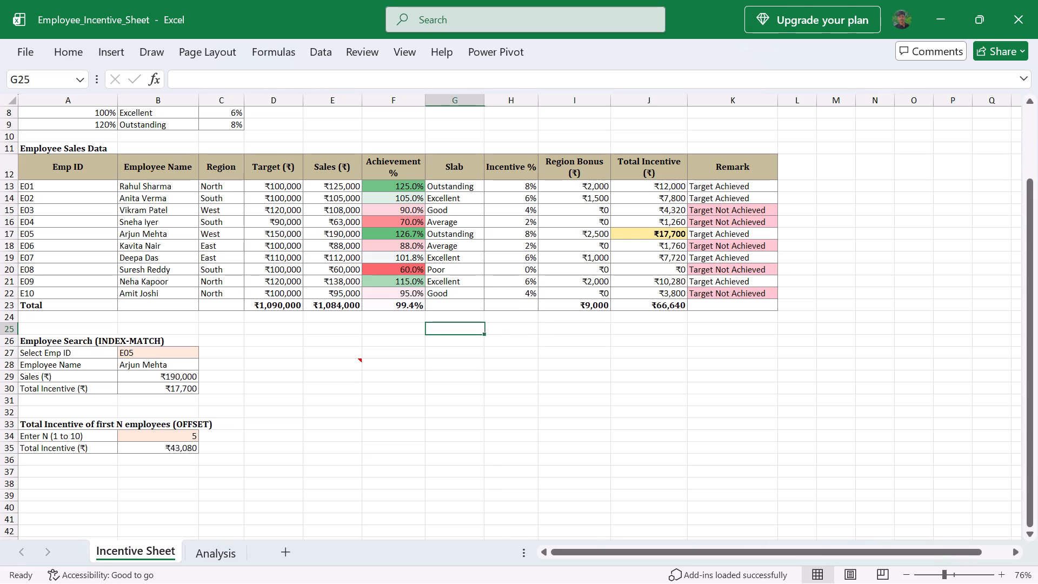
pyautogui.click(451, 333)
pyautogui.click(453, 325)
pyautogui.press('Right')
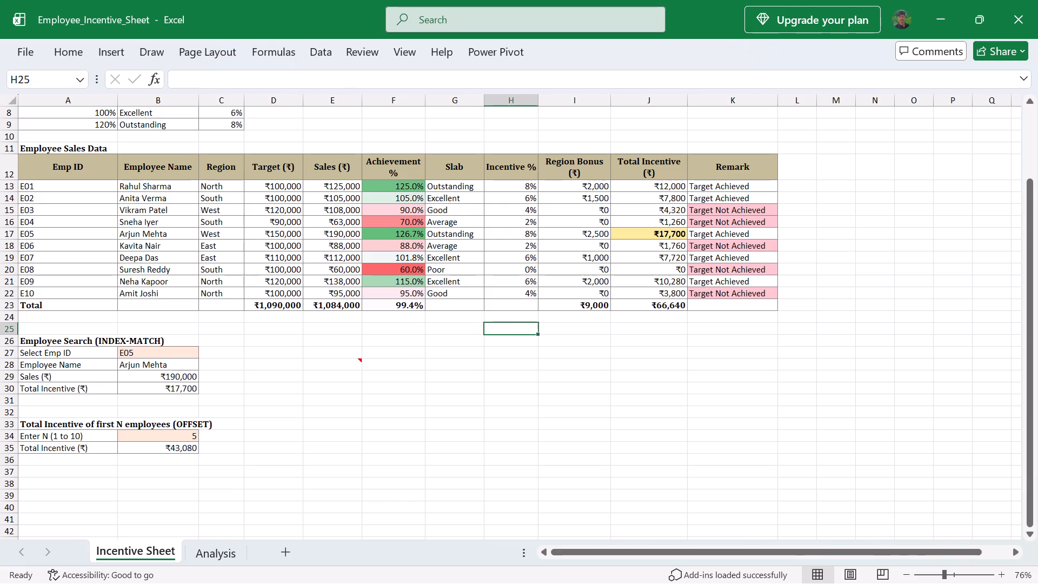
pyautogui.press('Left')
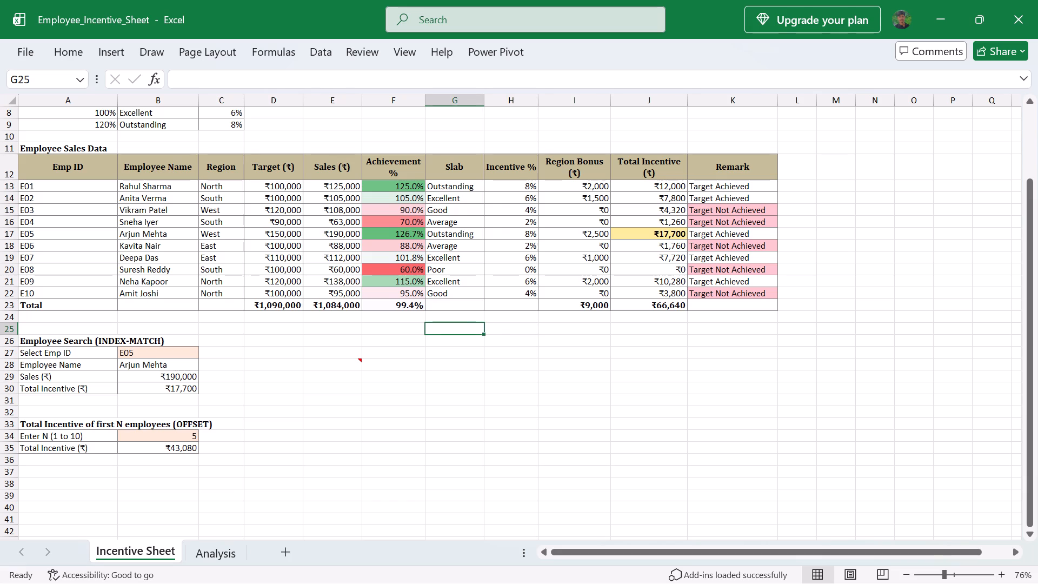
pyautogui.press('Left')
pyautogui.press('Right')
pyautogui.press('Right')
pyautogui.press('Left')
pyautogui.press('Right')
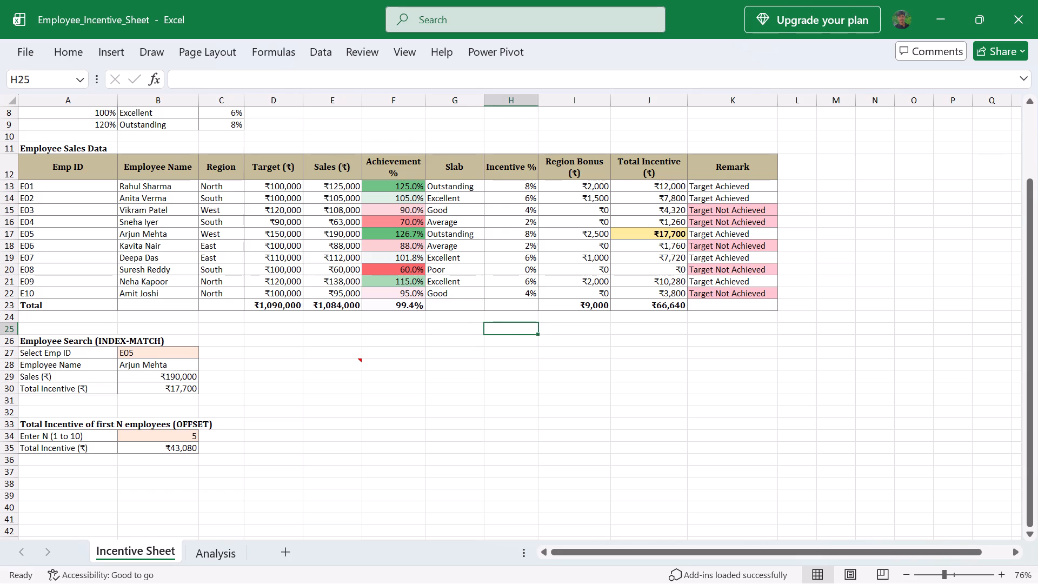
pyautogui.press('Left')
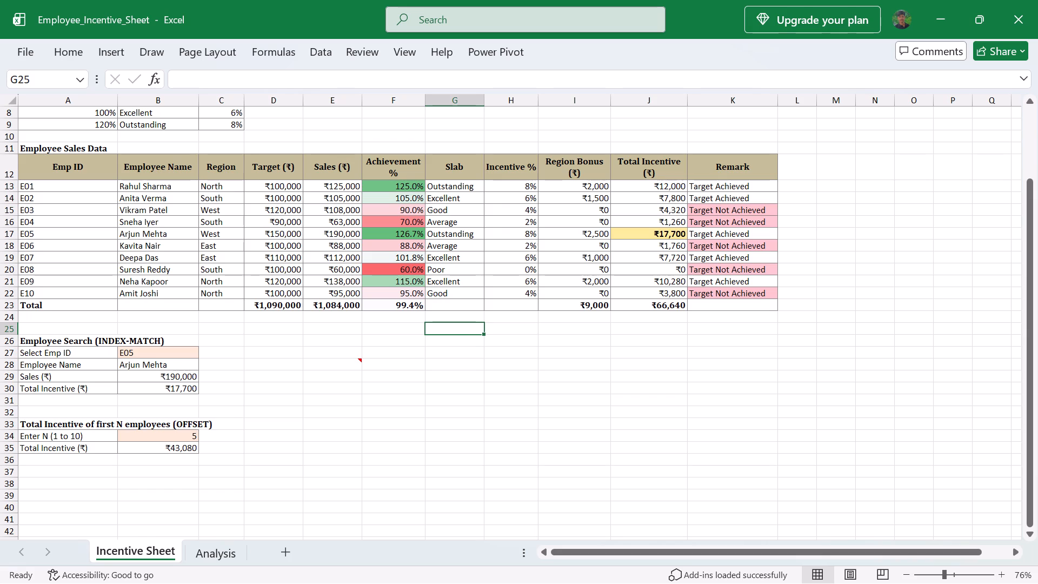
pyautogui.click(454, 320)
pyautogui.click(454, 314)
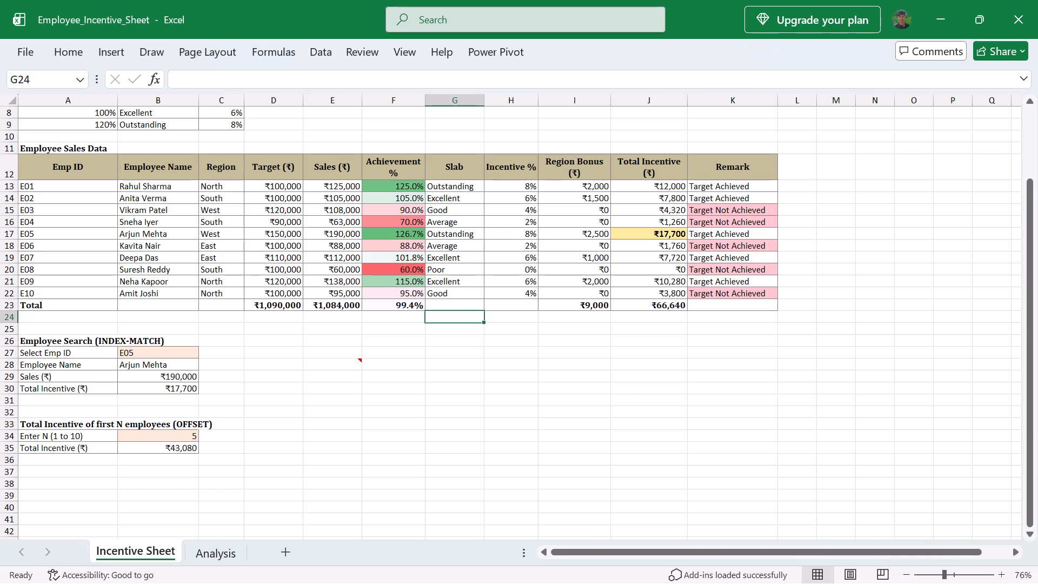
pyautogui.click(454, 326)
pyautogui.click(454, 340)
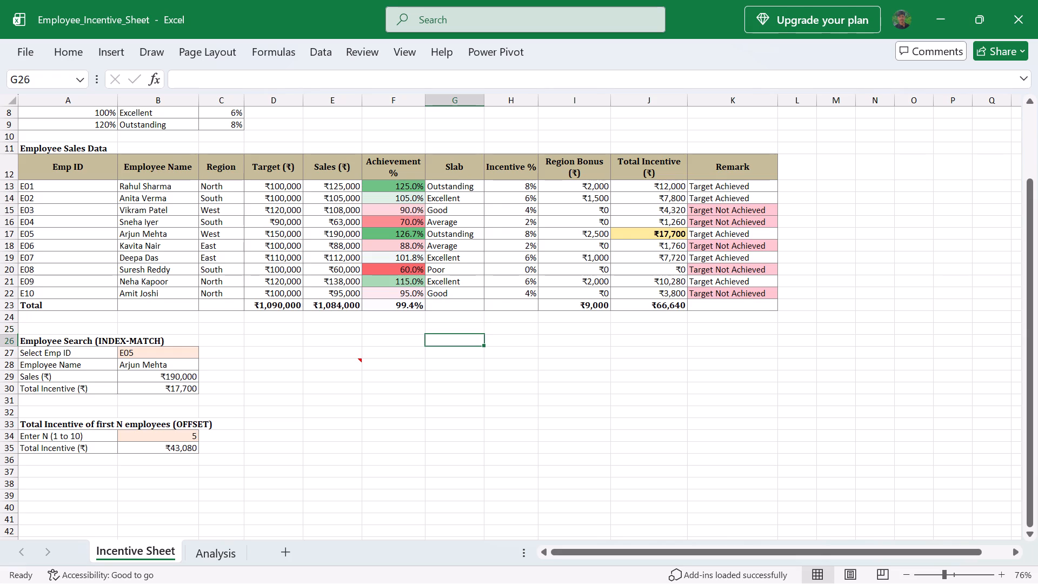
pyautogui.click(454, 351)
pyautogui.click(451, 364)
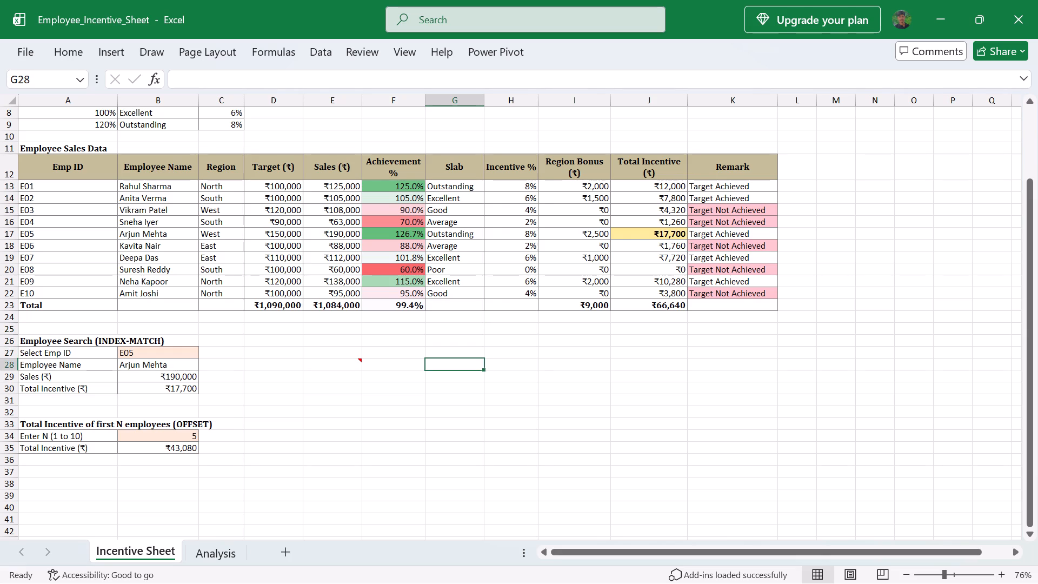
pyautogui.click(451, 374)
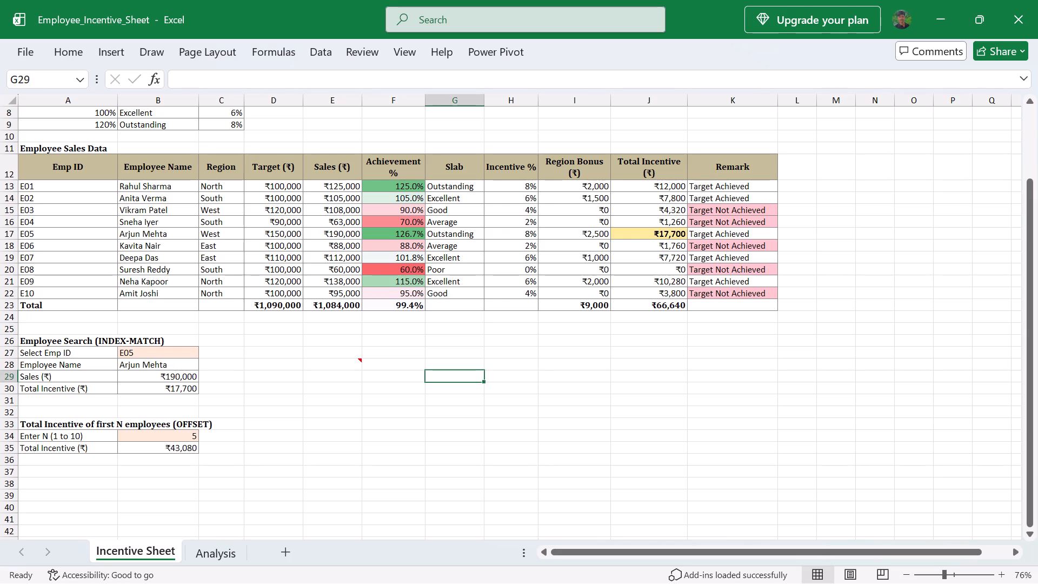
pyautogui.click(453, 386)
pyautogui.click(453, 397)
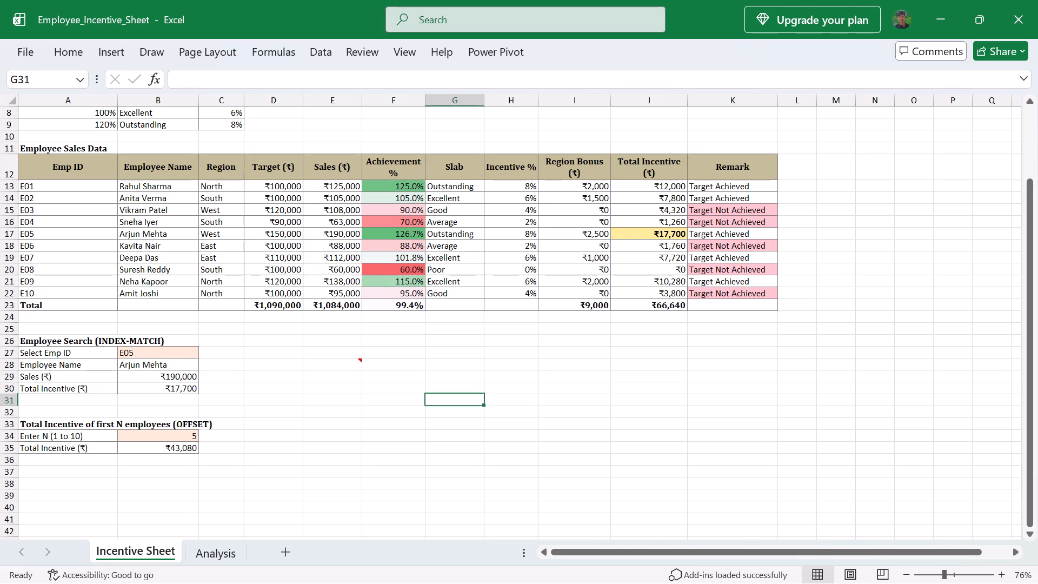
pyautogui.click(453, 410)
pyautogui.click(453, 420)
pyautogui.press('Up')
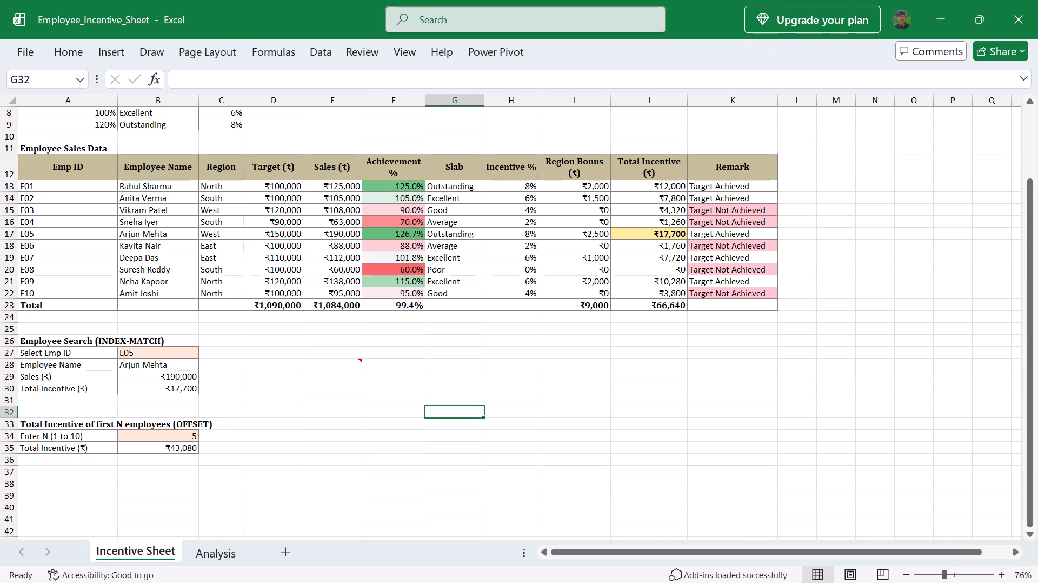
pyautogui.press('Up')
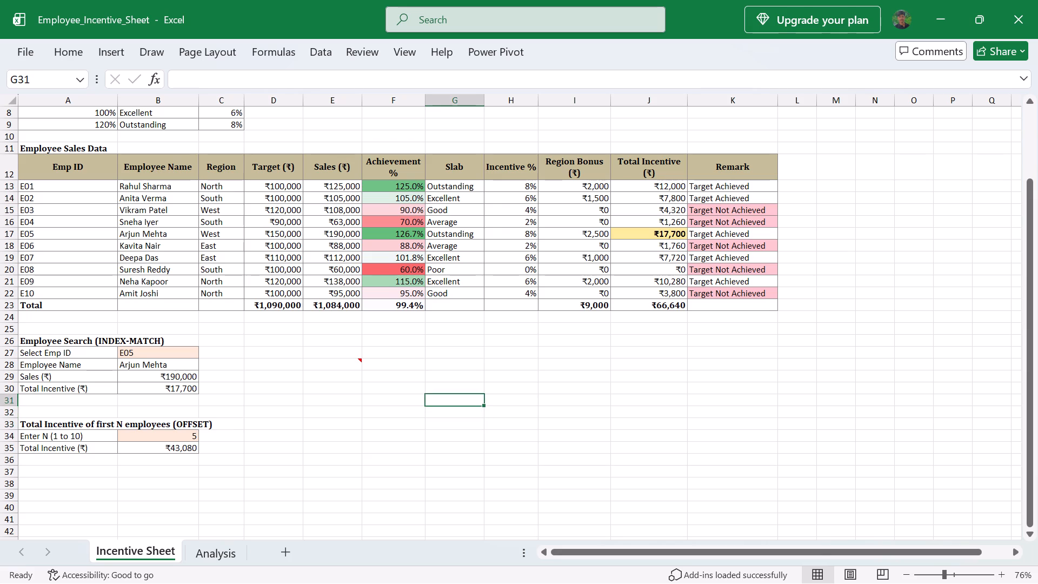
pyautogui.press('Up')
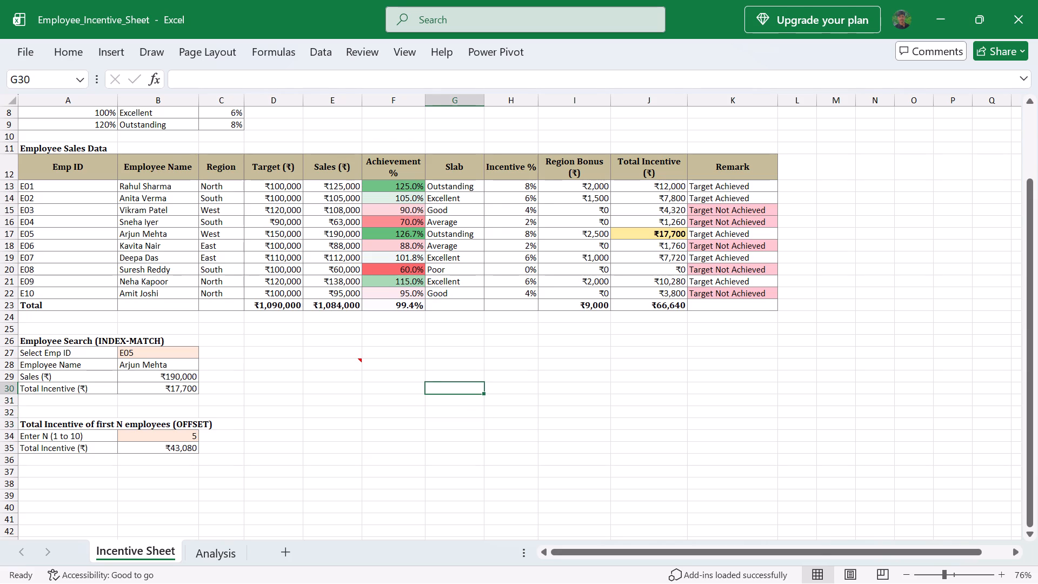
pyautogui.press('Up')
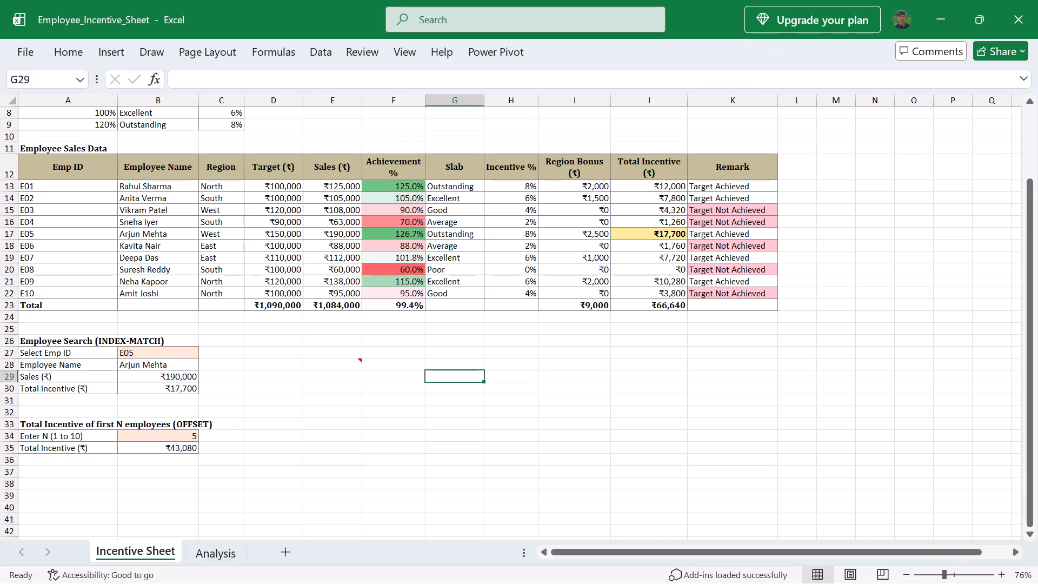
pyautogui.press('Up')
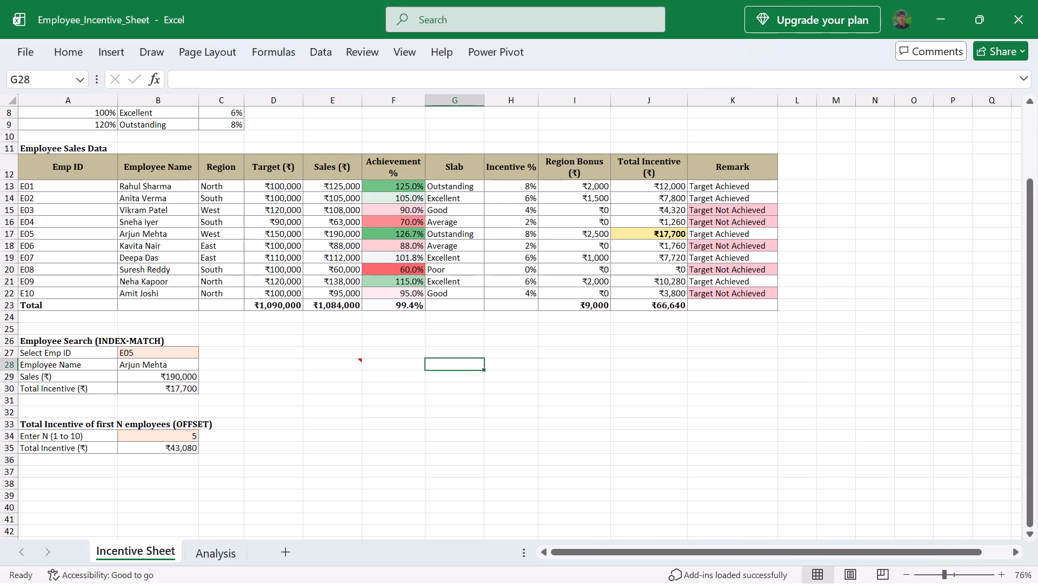
# Set the Incentive Sheet's zoom to 70% and bring all of its tables into view from row 1.
pyautogui.hscroll(2, 380, 388)
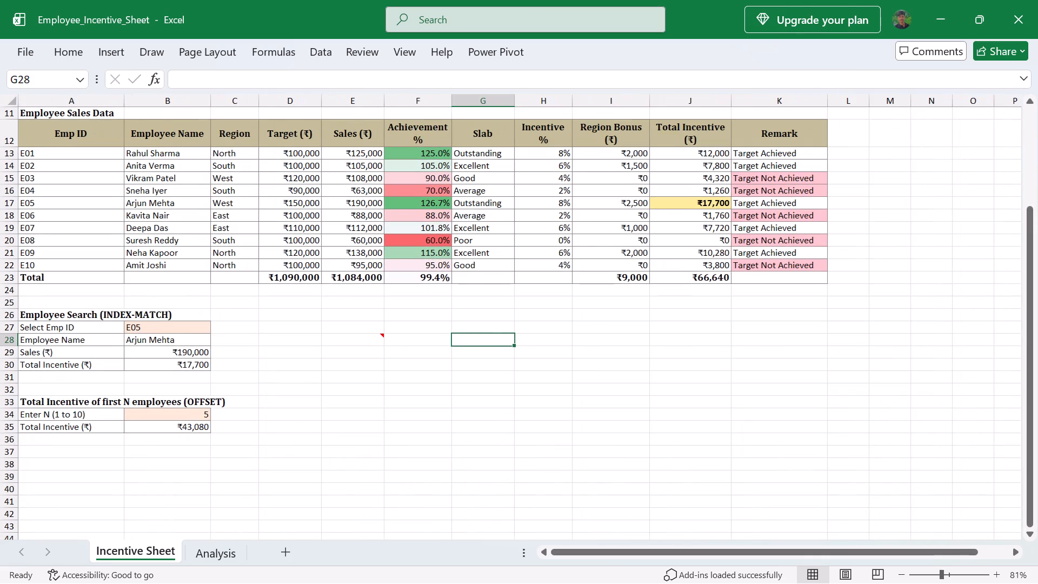
pyautogui.hscroll(3, 364, 384)
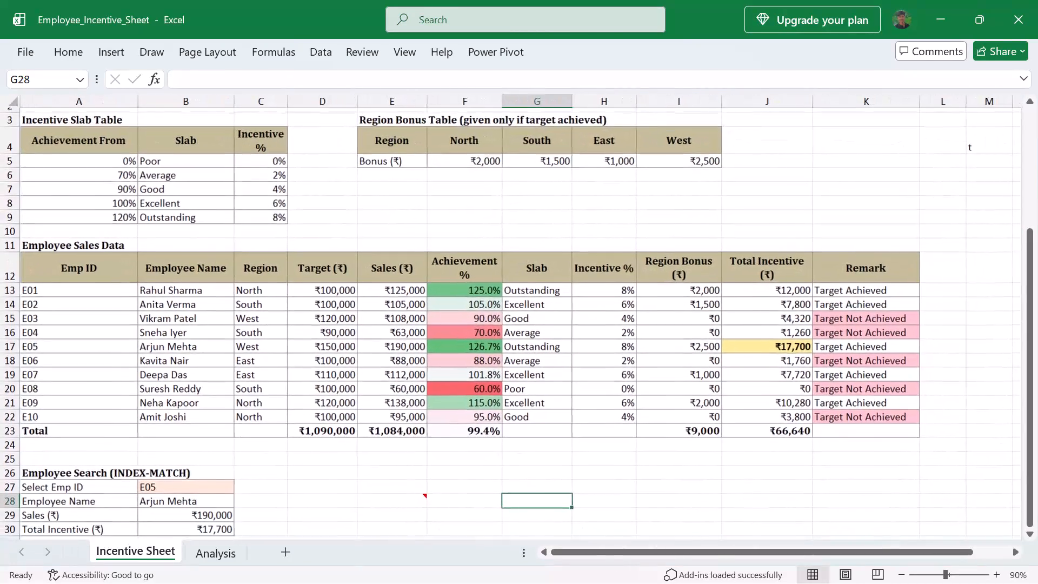
pyautogui.scroll(-1, 364, 384)
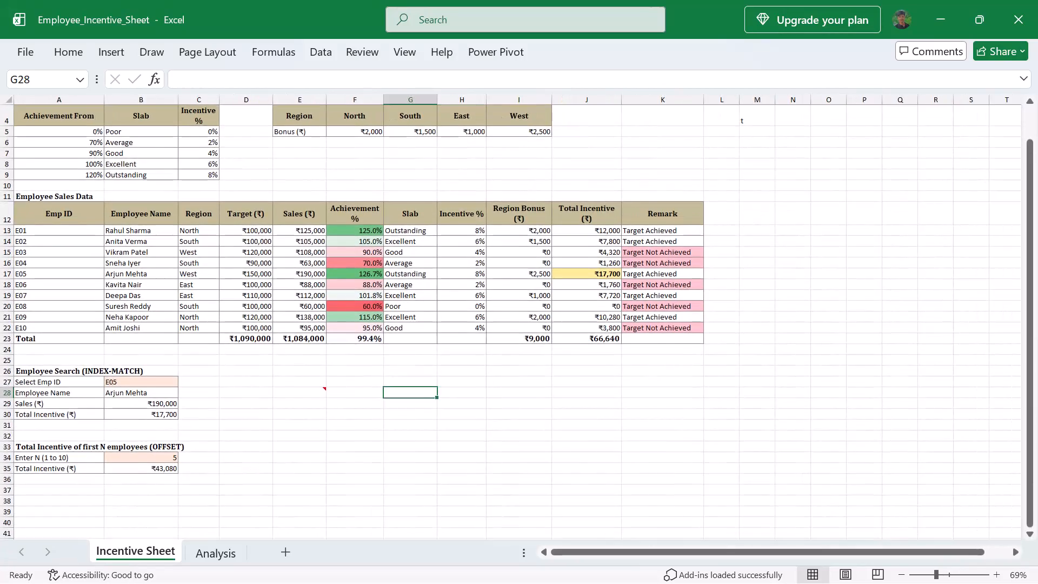
pyautogui.scroll(1, 401, 375)
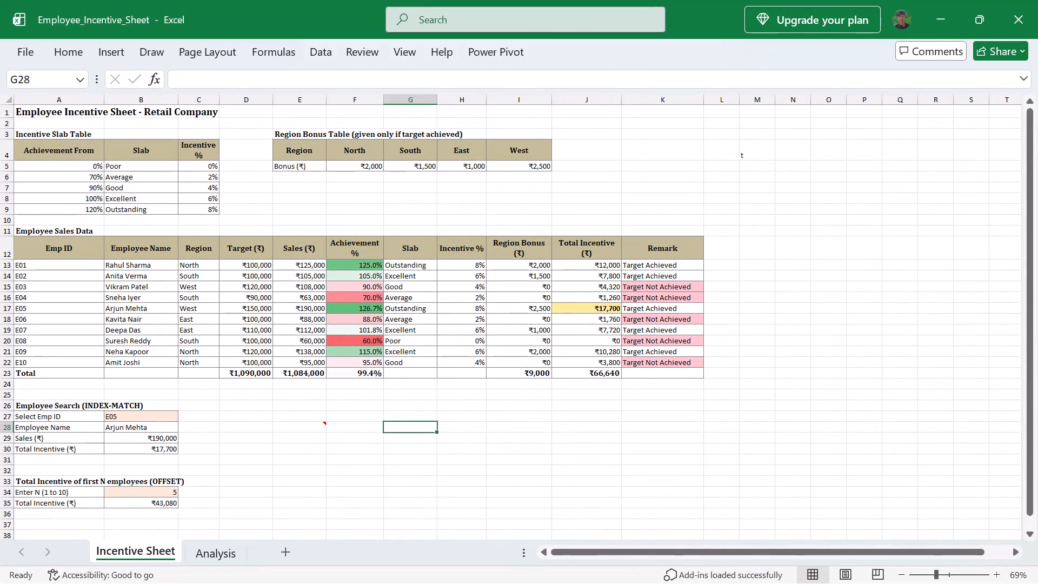
pyautogui.click(996, 576)
pyautogui.click(449, 547)
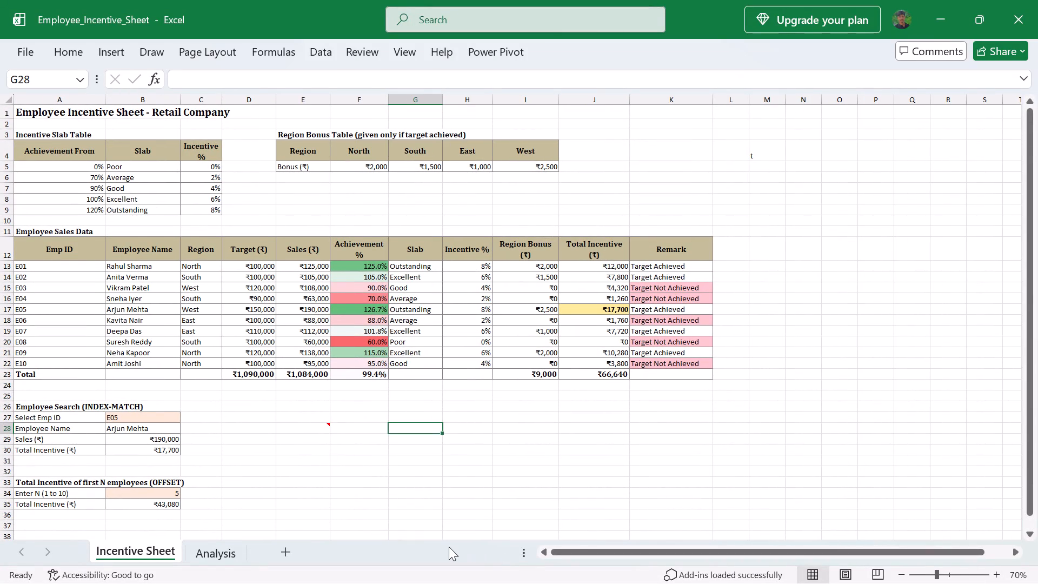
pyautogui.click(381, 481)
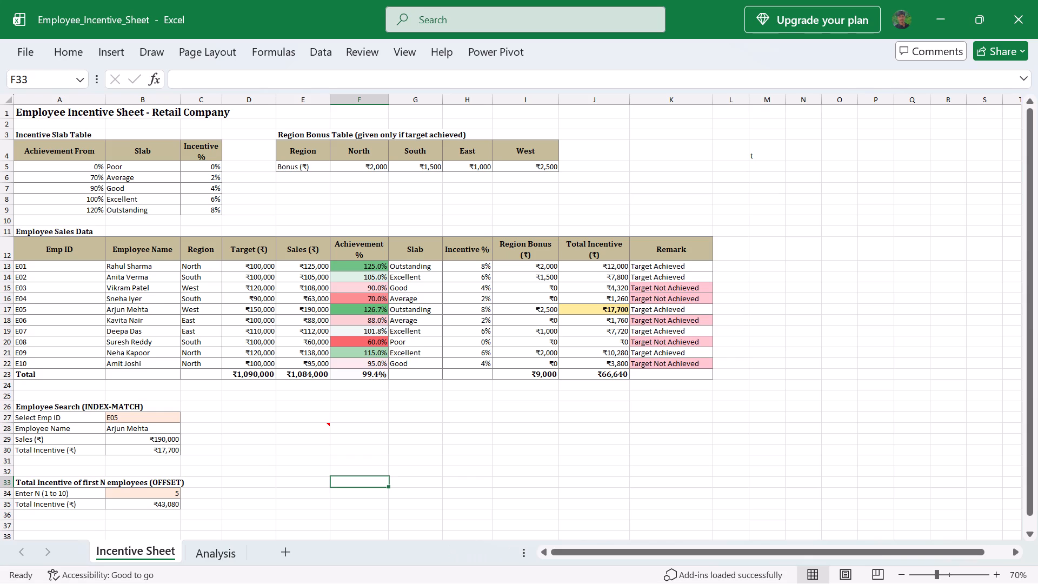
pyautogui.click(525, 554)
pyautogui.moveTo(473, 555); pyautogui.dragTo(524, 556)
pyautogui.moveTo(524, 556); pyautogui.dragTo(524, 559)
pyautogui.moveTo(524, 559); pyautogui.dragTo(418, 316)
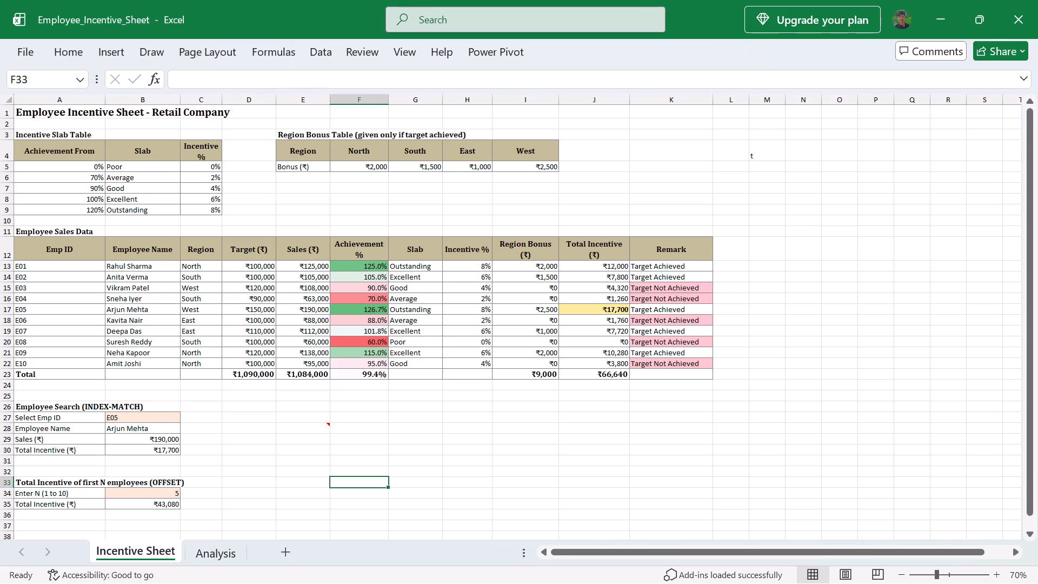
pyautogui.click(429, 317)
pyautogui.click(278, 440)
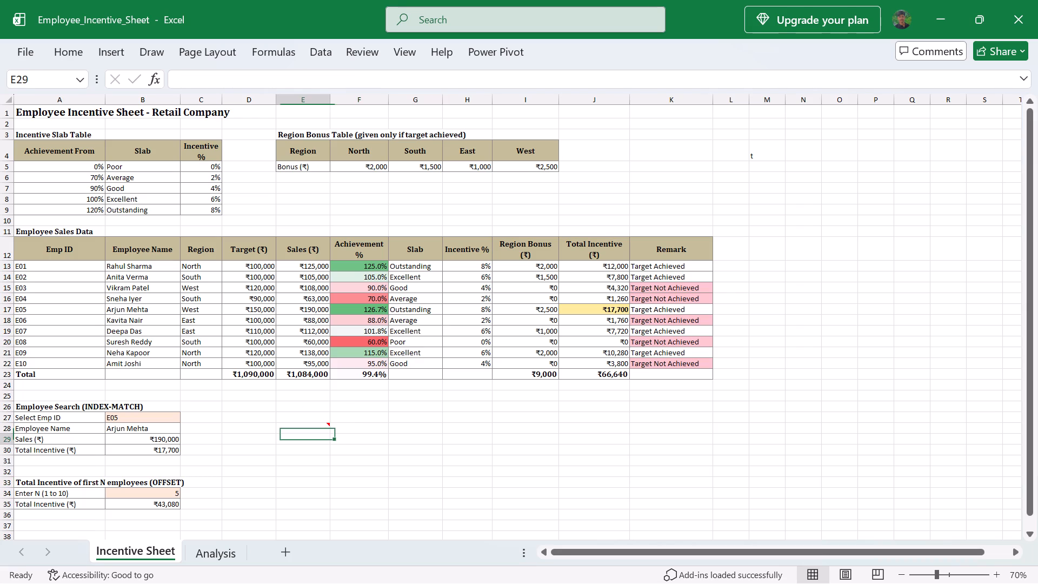
# Examine the N input in B34 and the OFFSET-based total incentive formula in B35.
pyautogui.click(169, 495)
pyautogui.click(163, 505)
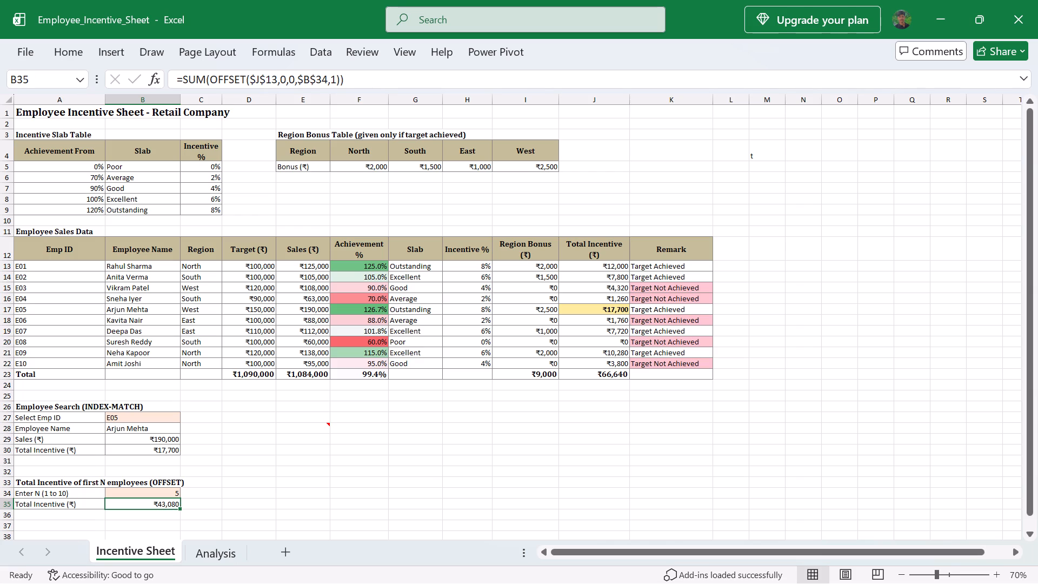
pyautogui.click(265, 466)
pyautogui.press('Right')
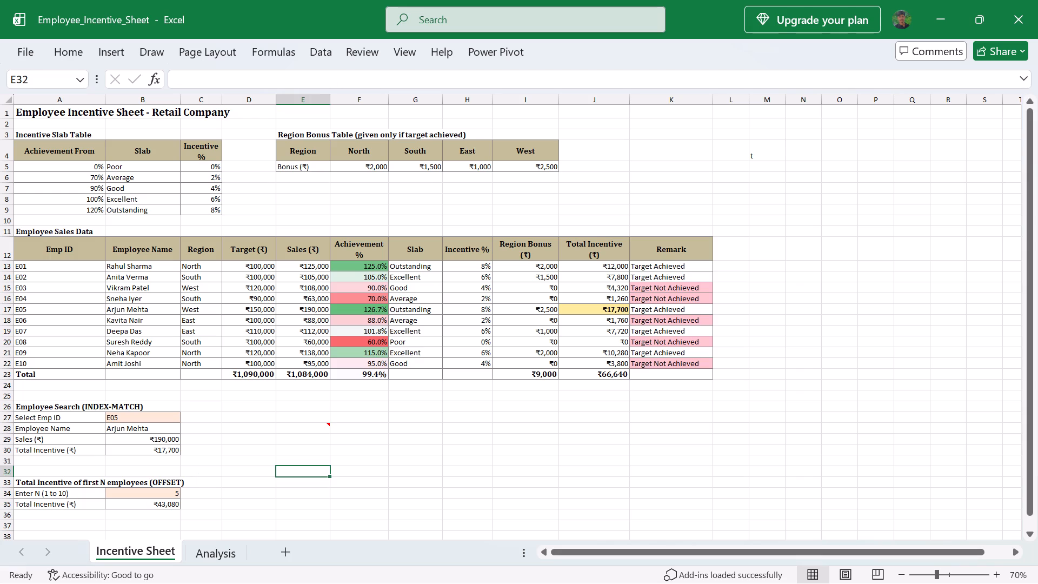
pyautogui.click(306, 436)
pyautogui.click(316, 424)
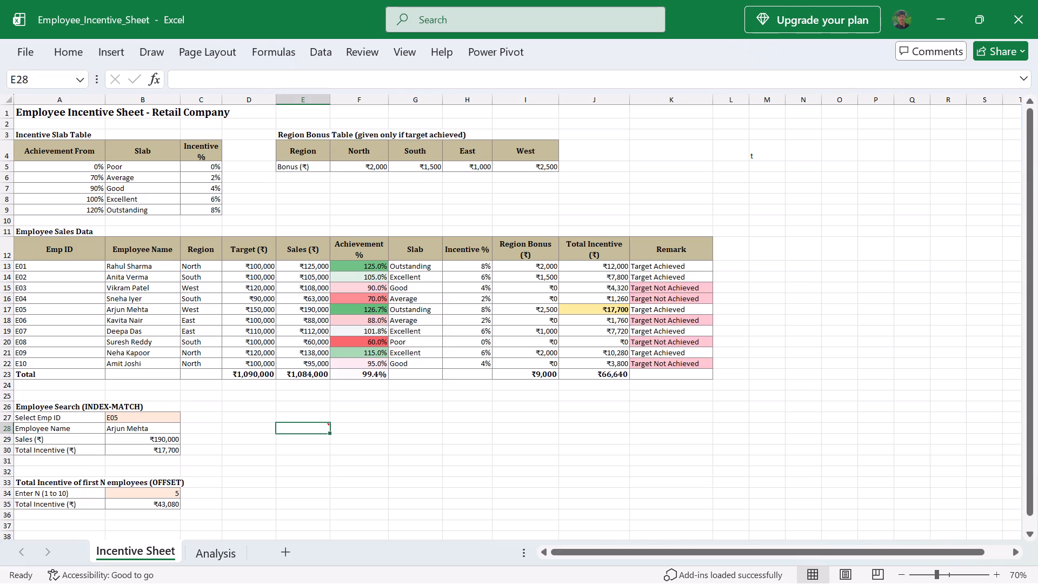
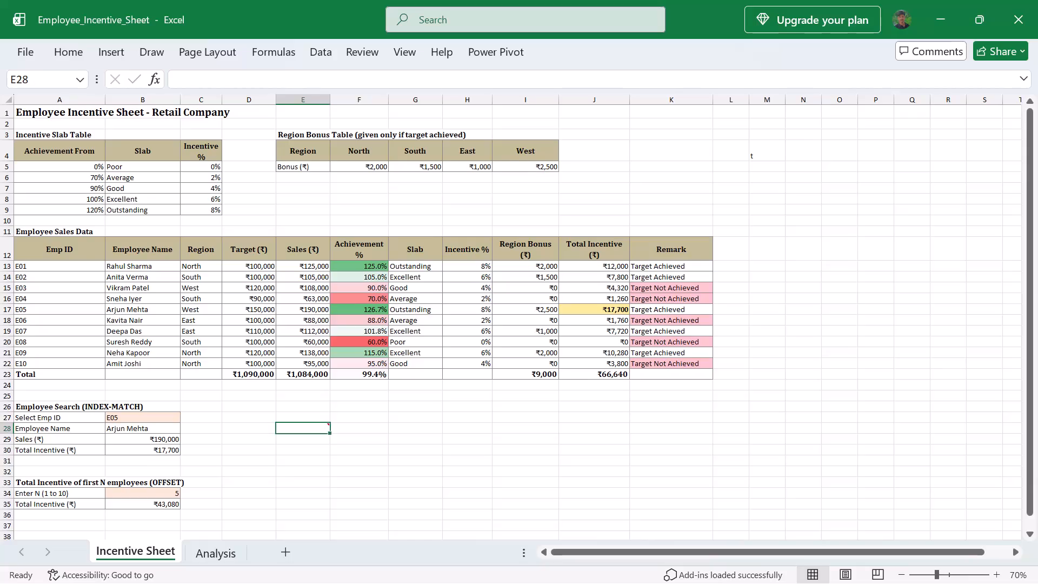
# Examine the note attached to the empty cell E28 and the cells around it.
pyautogui.click(326, 420)
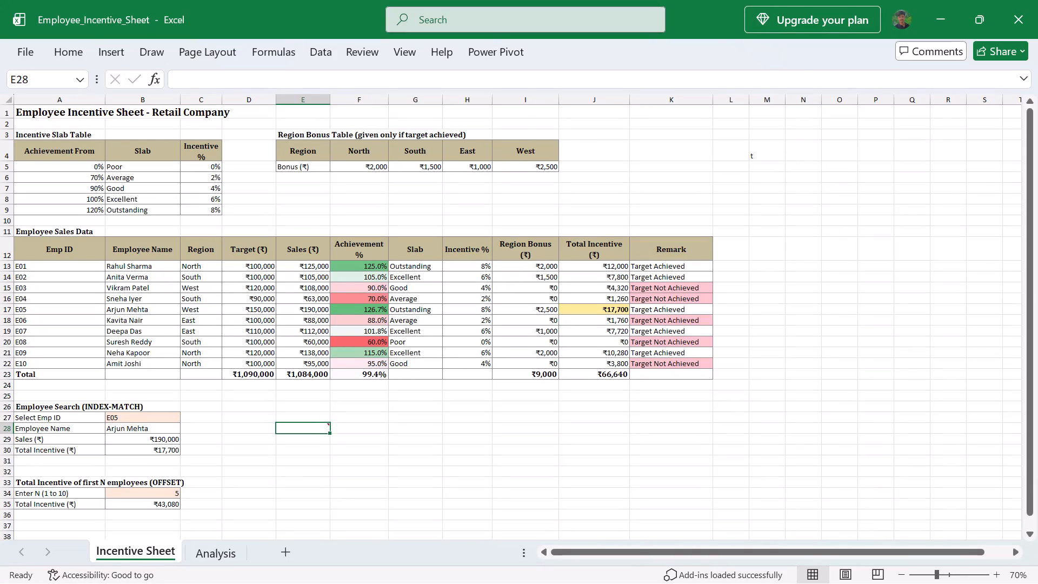
pyautogui.click(326, 421)
pyautogui.click(326, 422)
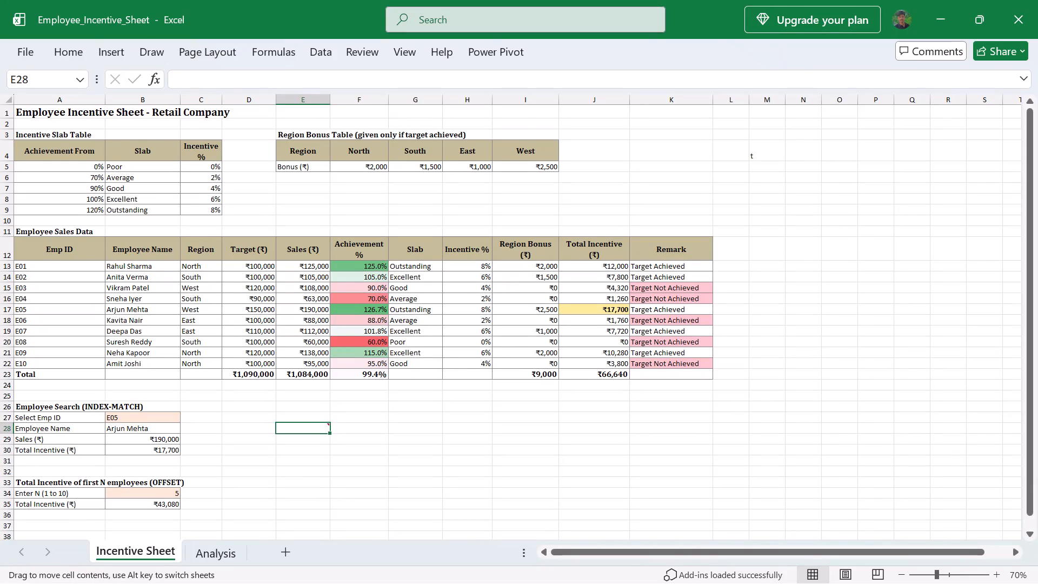
pyautogui.click(330, 423)
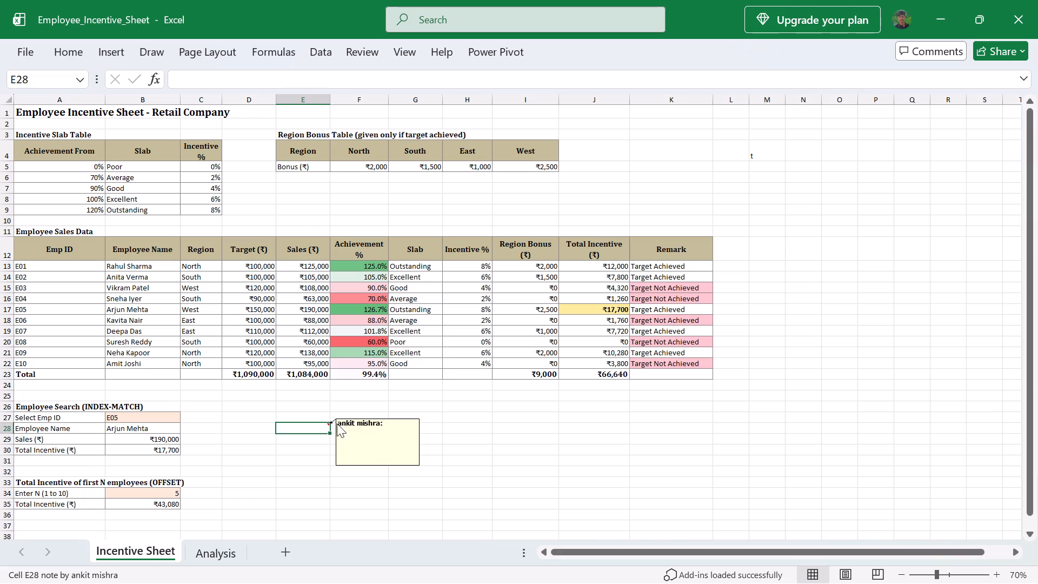
pyautogui.click(352, 418)
pyautogui.click(355, 421)
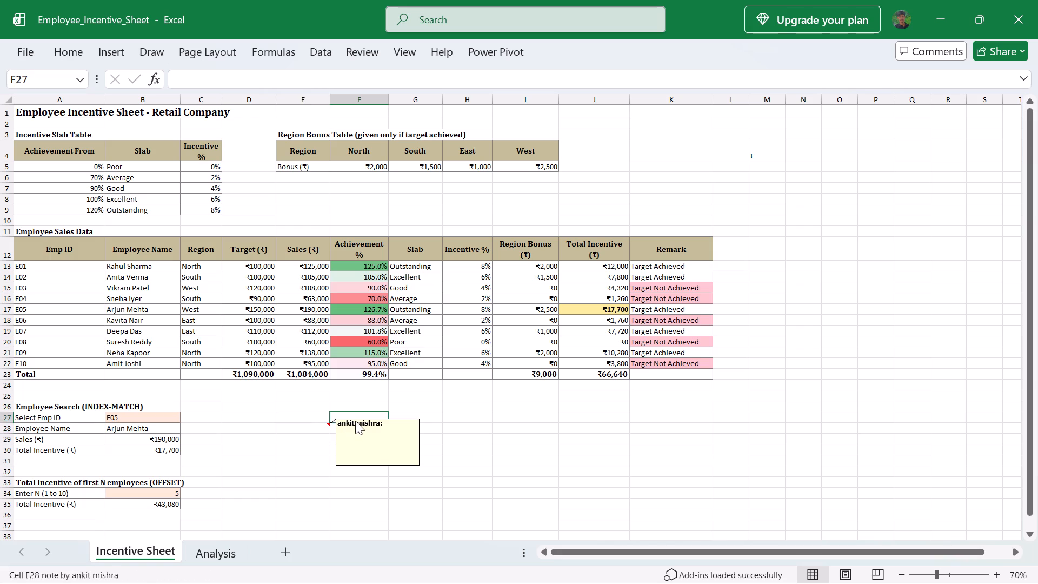
pyautogui.doubleClick(392, 421)
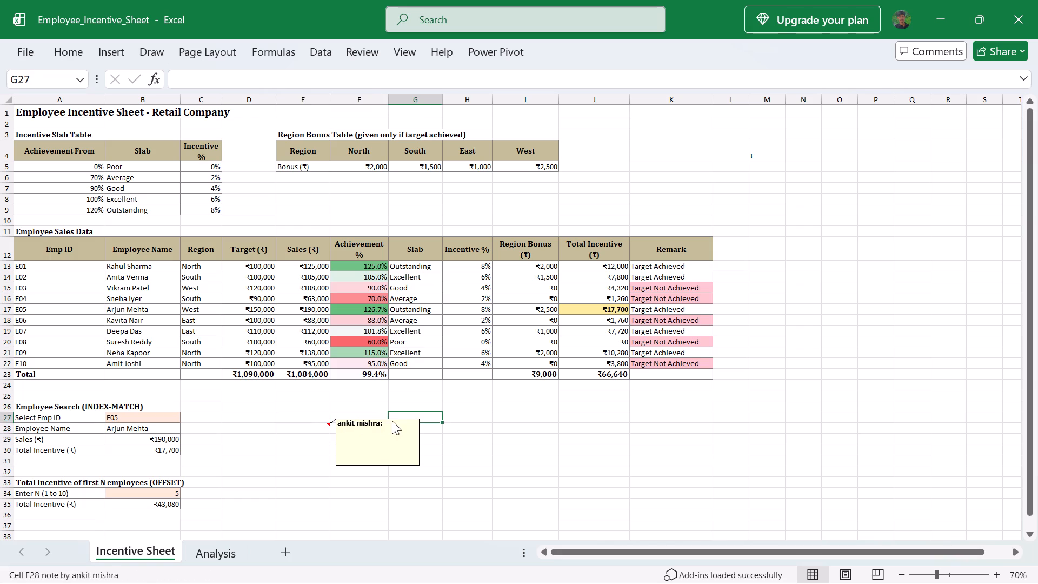
pyautogui.click(368, 421)
pyautogui.doubleClick(368, 421)
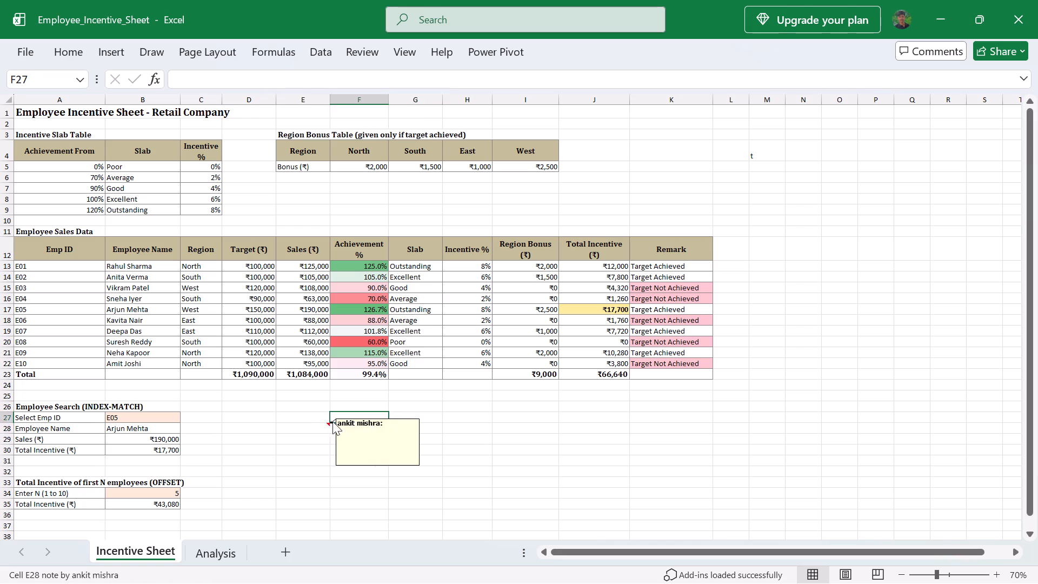
pyautogui.click(331, 424)
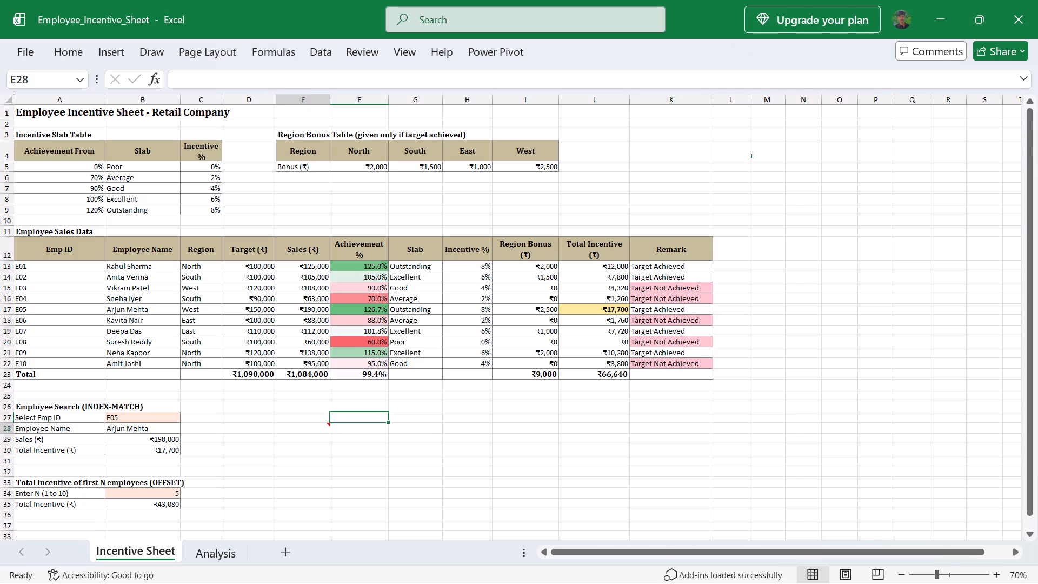
pyautogui.click(320, 424)
pyautogui.click(327, 421)
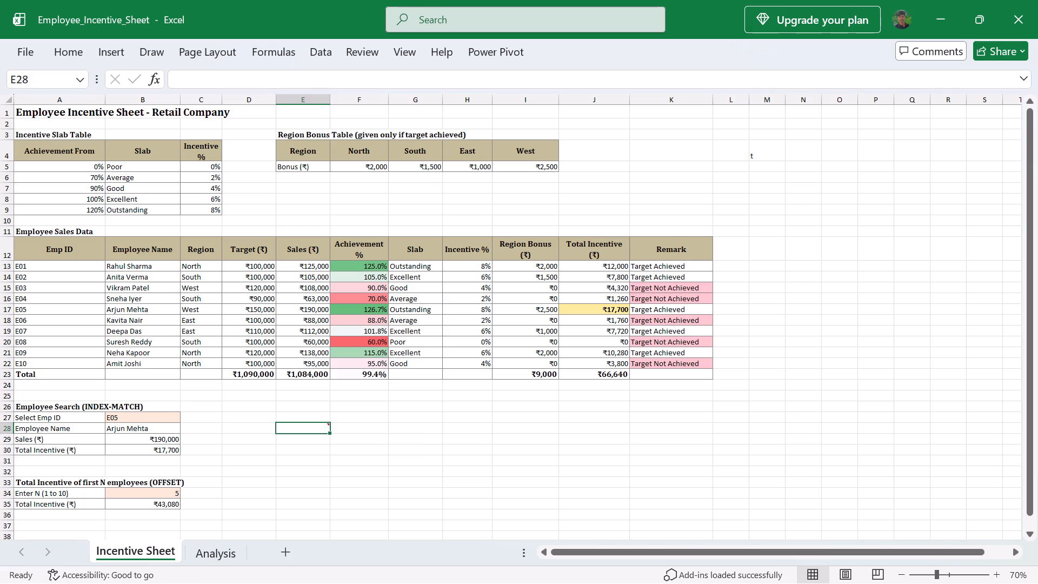
pyautogui.doubleClick(327, 421)
pyautogui.click(316, 428)
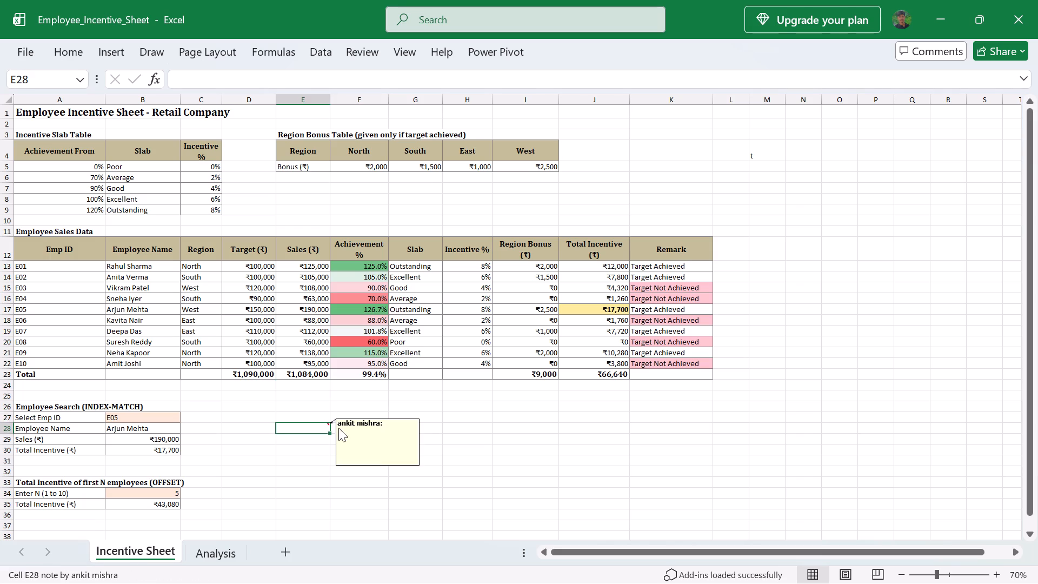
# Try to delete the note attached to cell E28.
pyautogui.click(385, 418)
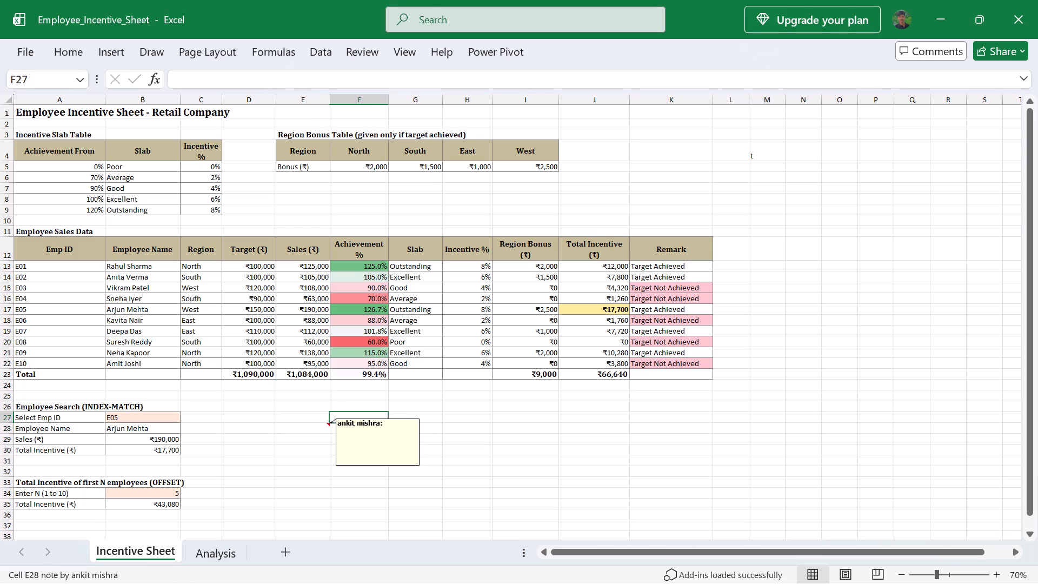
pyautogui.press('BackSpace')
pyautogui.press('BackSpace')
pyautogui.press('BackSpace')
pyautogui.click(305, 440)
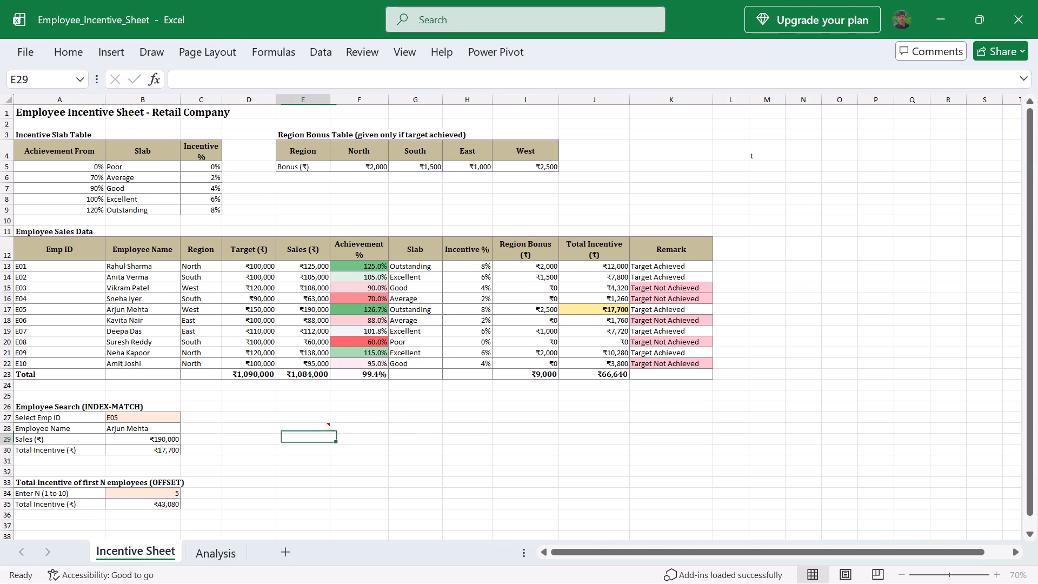
pyautogui.click(315, 435)
pyautogui.press('Up')
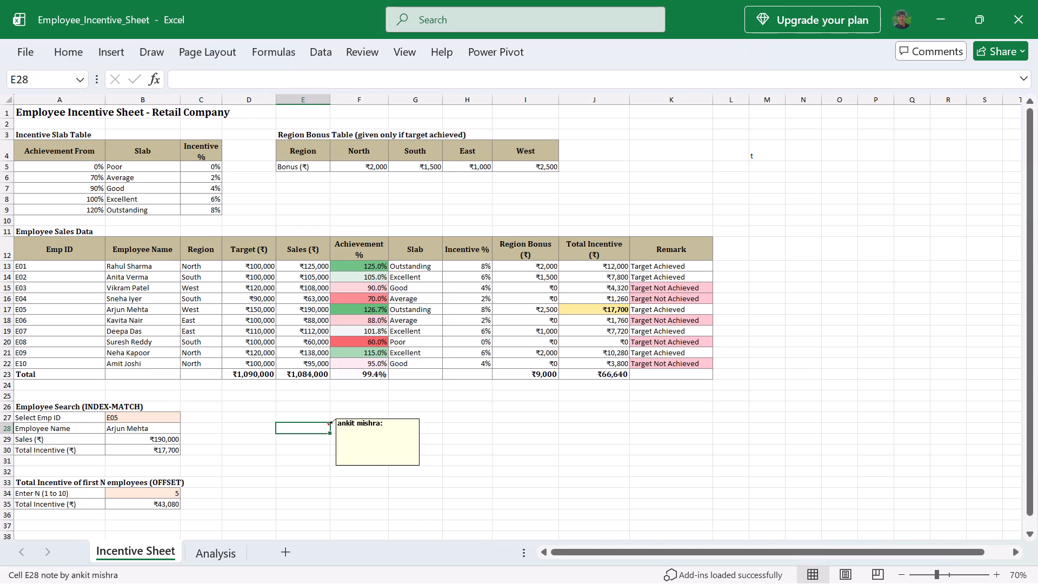
pyautogui.press('Down')
pyautogui.press('Up')
pyautogui.press('Up')
pyautogui.press('Down')
pyautogui.click(328, 422)
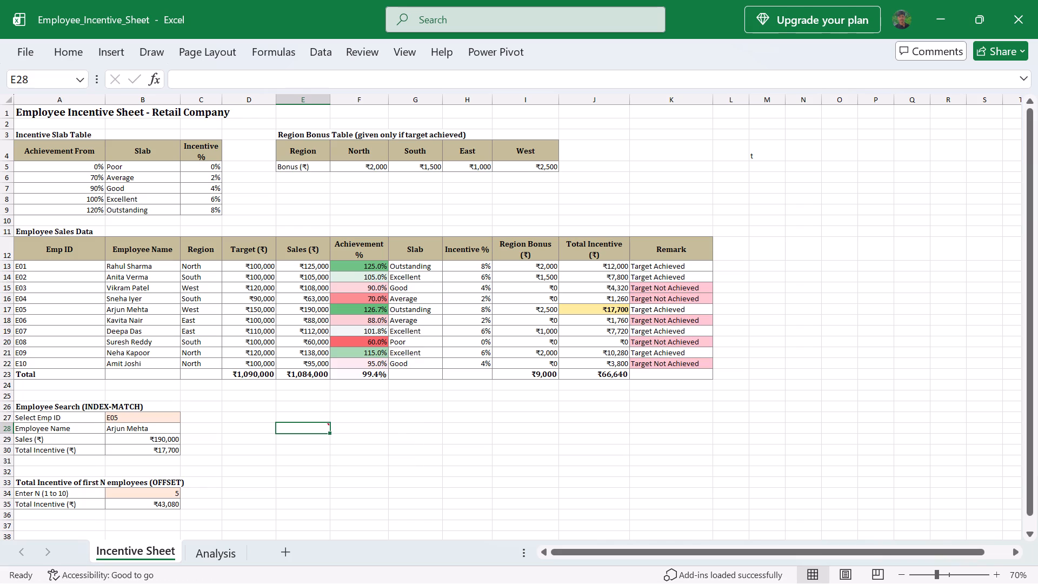
pyautogui.doubleClick(328, 422)
pyautogui.click(300, 428)
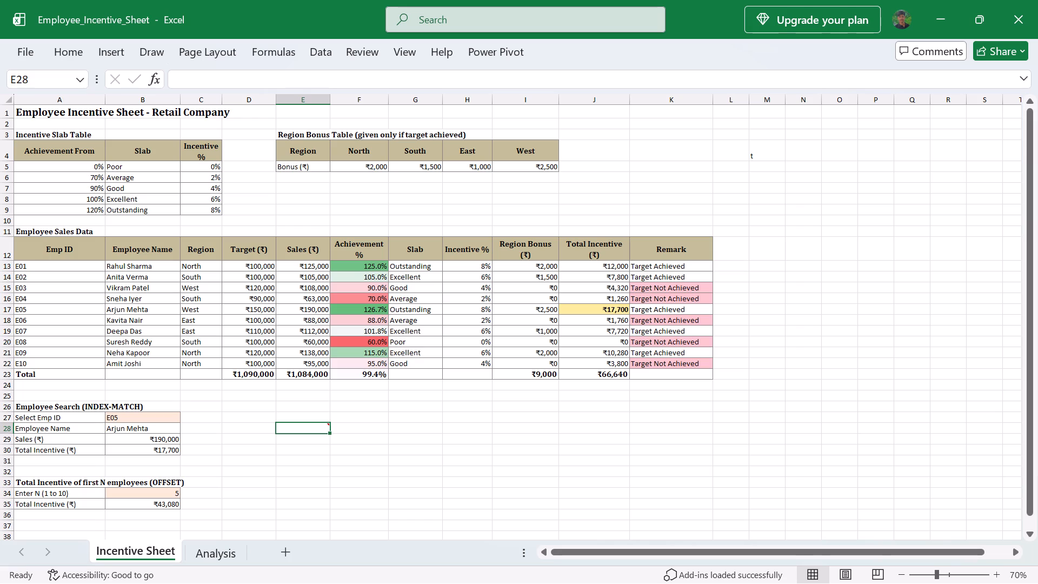
pyautogui.click(322, 424)
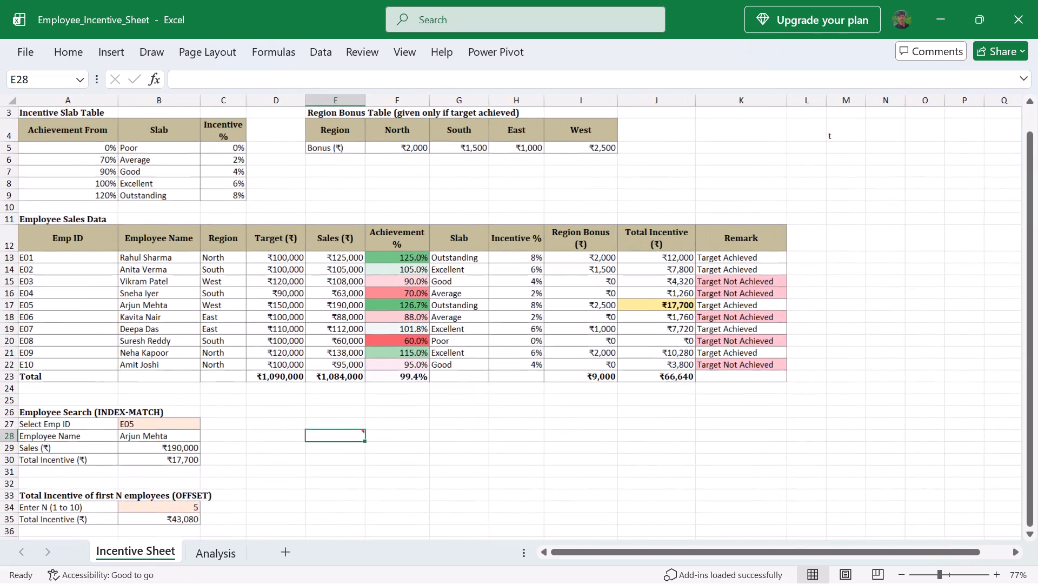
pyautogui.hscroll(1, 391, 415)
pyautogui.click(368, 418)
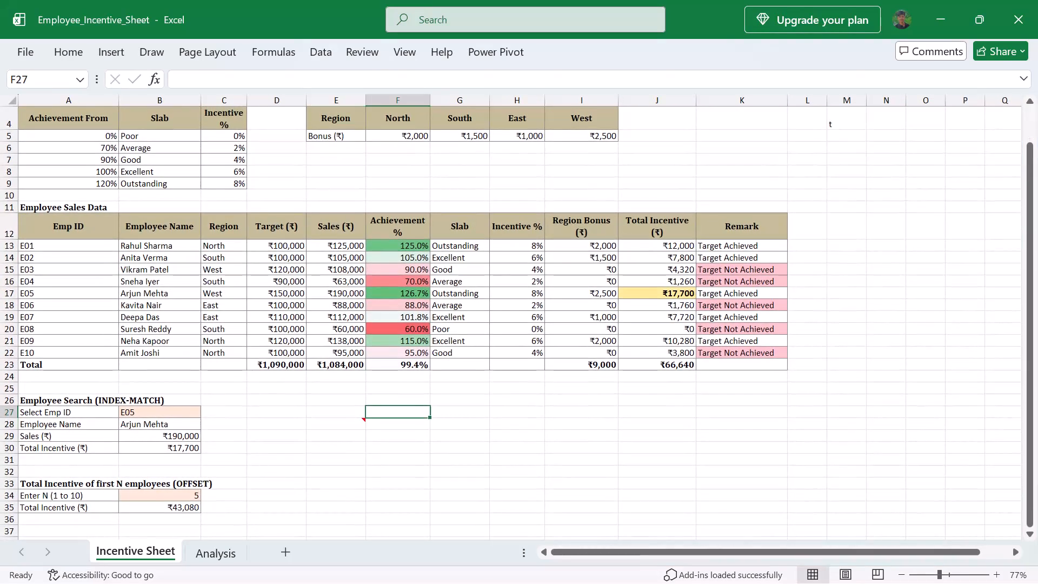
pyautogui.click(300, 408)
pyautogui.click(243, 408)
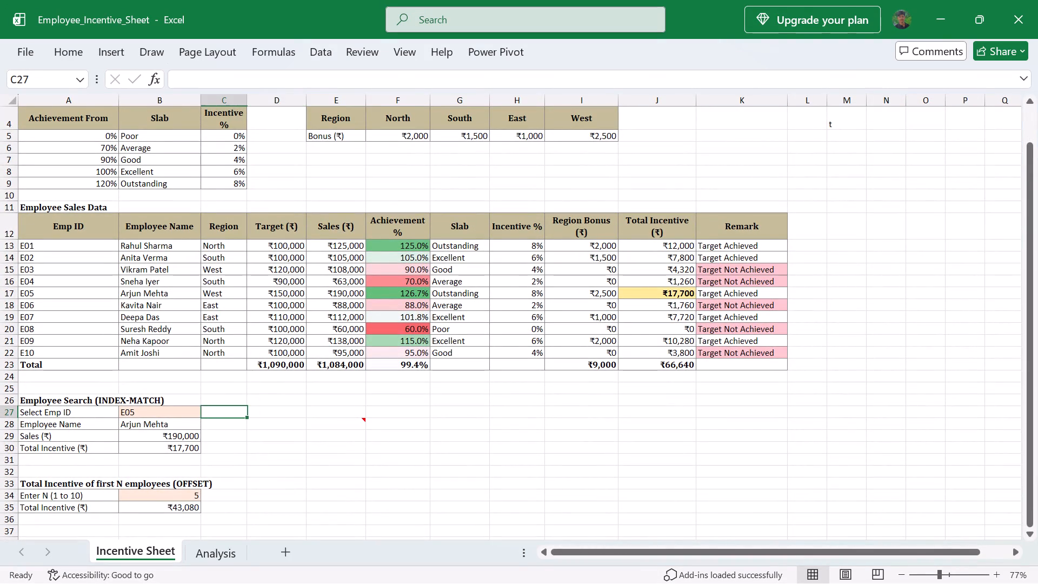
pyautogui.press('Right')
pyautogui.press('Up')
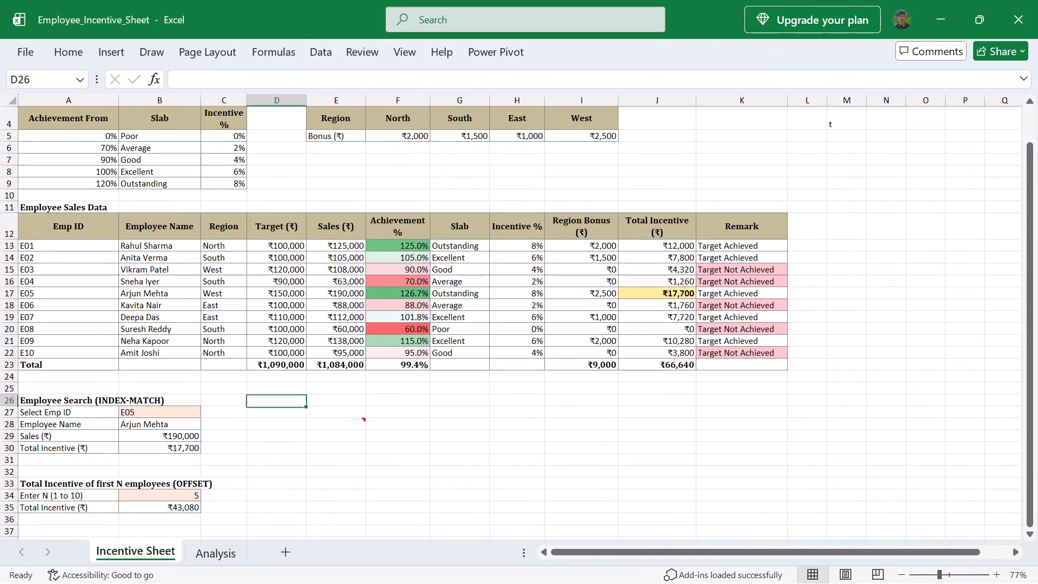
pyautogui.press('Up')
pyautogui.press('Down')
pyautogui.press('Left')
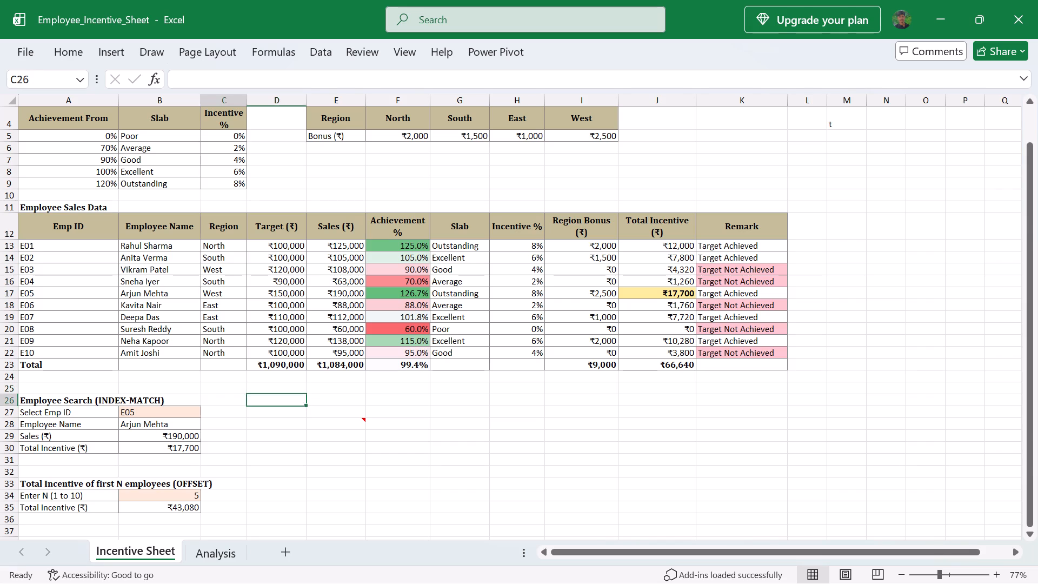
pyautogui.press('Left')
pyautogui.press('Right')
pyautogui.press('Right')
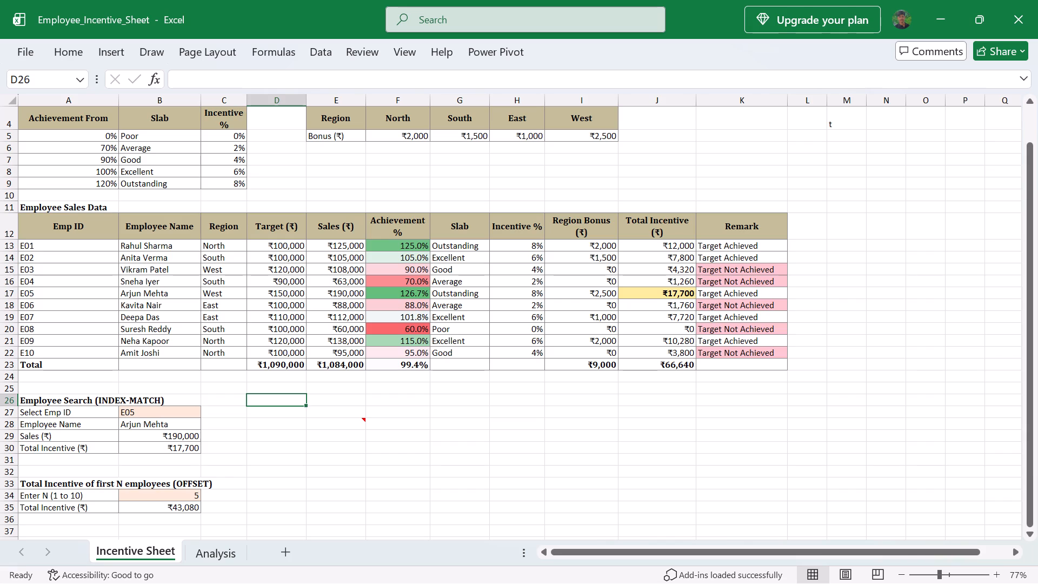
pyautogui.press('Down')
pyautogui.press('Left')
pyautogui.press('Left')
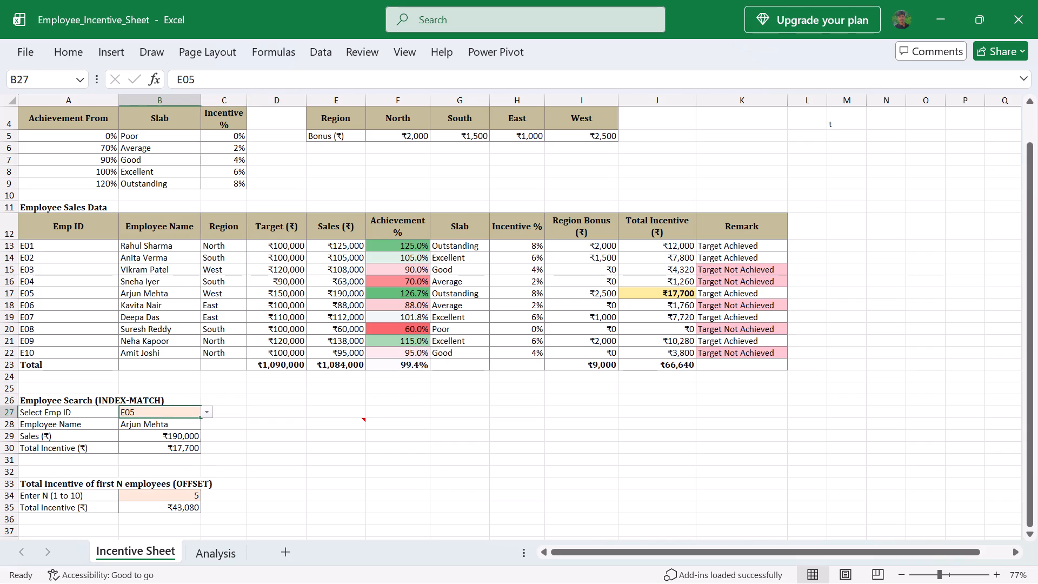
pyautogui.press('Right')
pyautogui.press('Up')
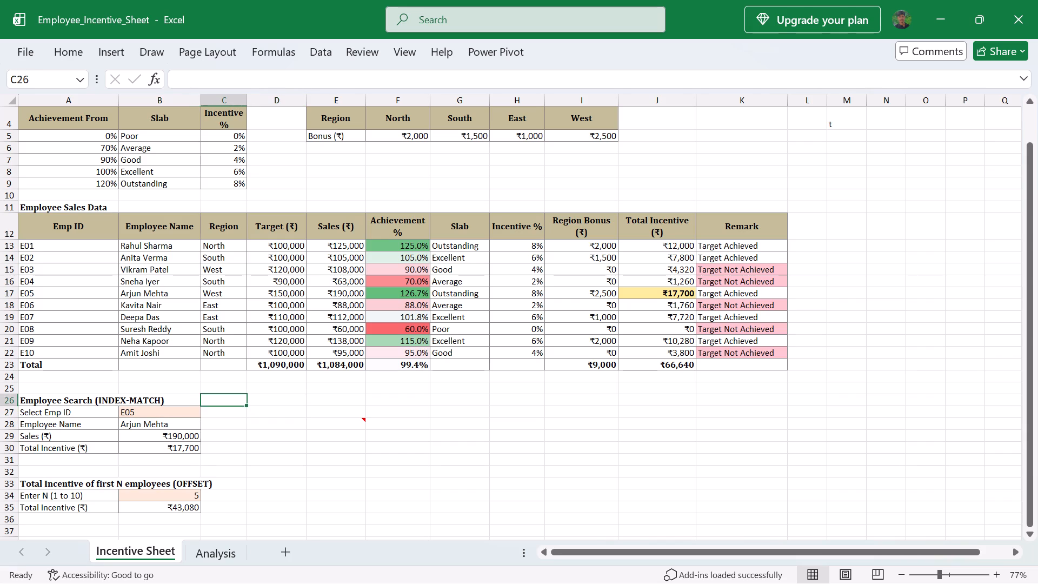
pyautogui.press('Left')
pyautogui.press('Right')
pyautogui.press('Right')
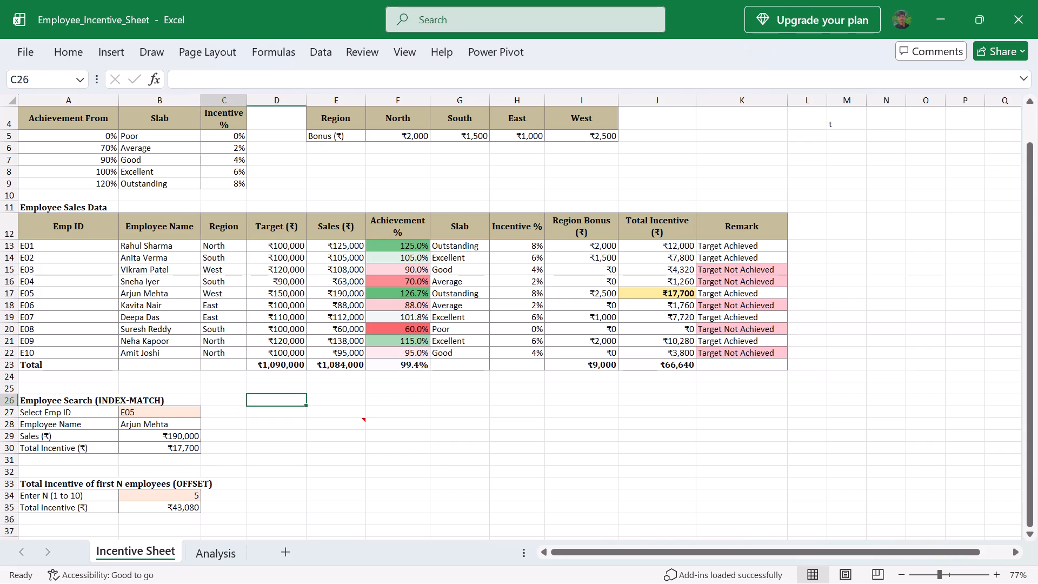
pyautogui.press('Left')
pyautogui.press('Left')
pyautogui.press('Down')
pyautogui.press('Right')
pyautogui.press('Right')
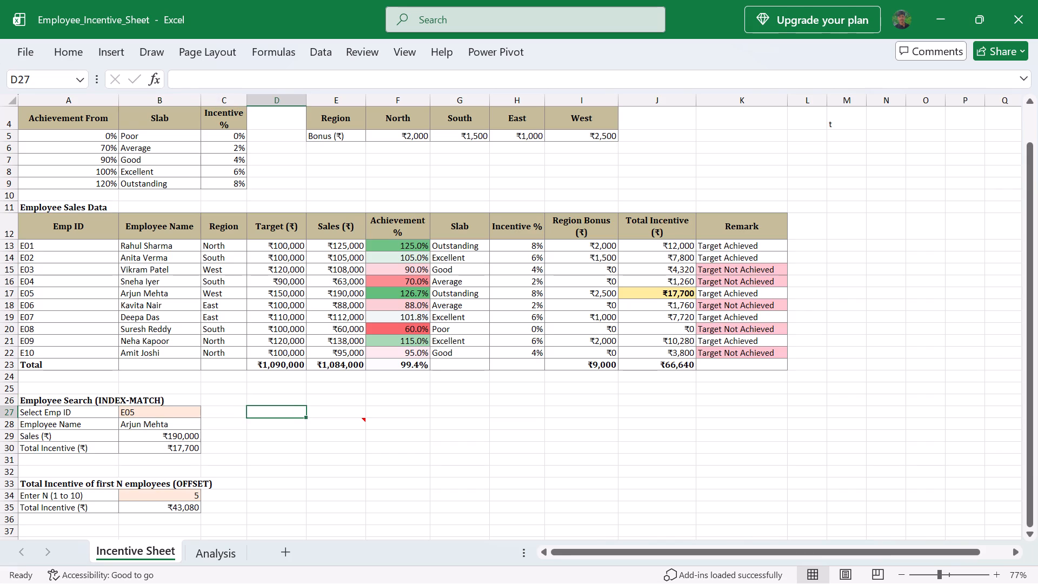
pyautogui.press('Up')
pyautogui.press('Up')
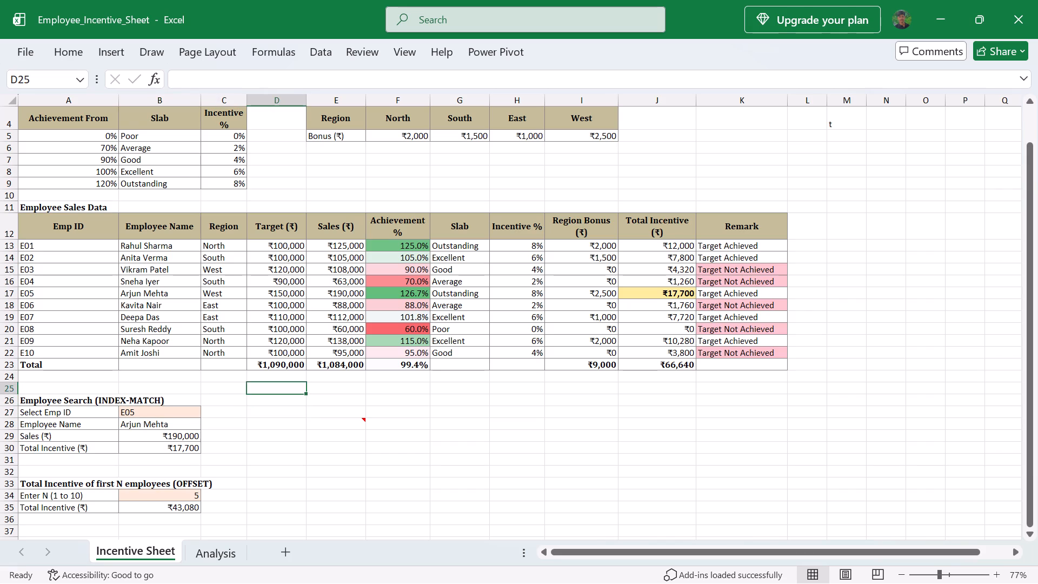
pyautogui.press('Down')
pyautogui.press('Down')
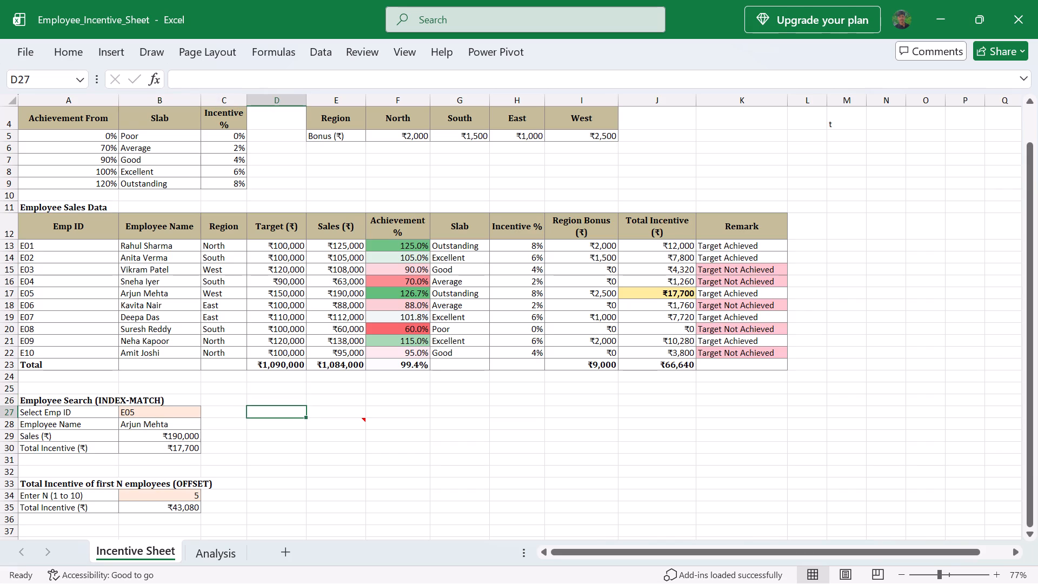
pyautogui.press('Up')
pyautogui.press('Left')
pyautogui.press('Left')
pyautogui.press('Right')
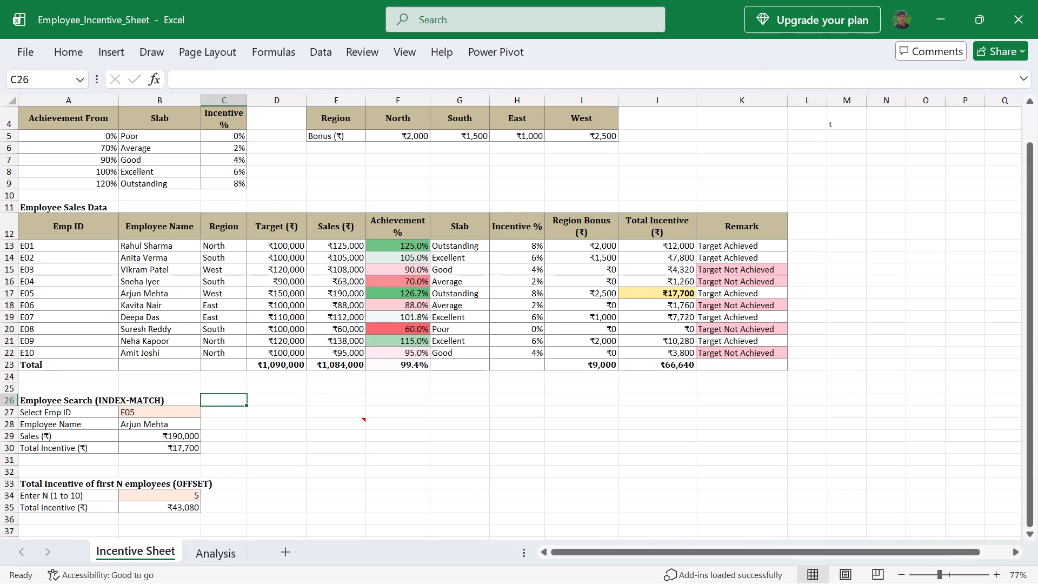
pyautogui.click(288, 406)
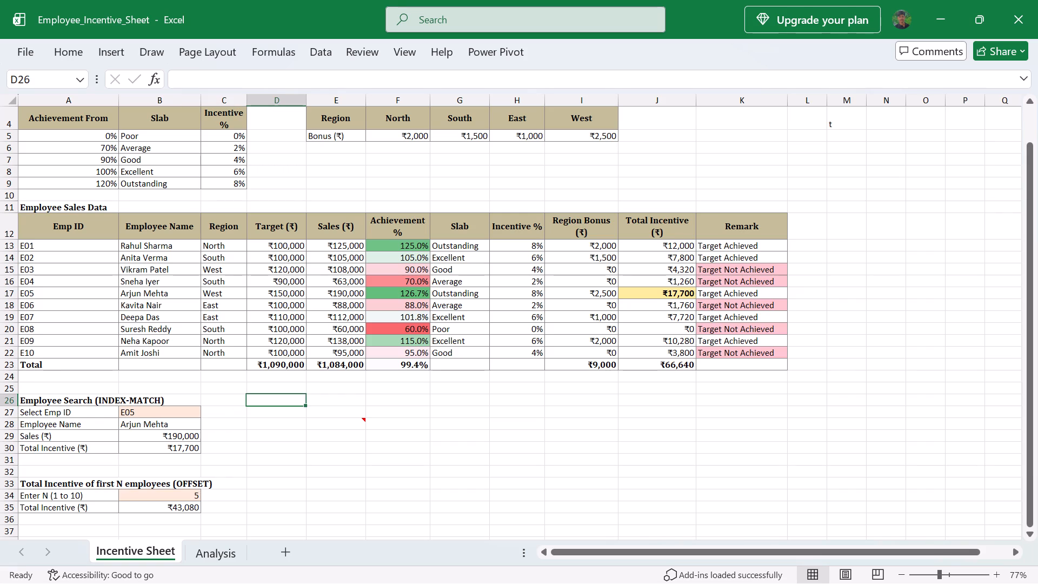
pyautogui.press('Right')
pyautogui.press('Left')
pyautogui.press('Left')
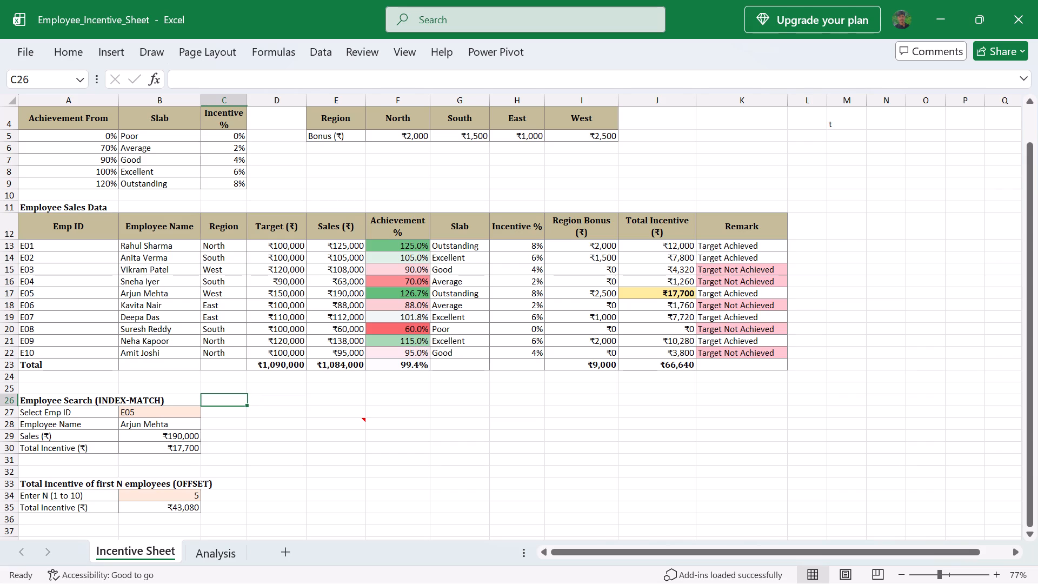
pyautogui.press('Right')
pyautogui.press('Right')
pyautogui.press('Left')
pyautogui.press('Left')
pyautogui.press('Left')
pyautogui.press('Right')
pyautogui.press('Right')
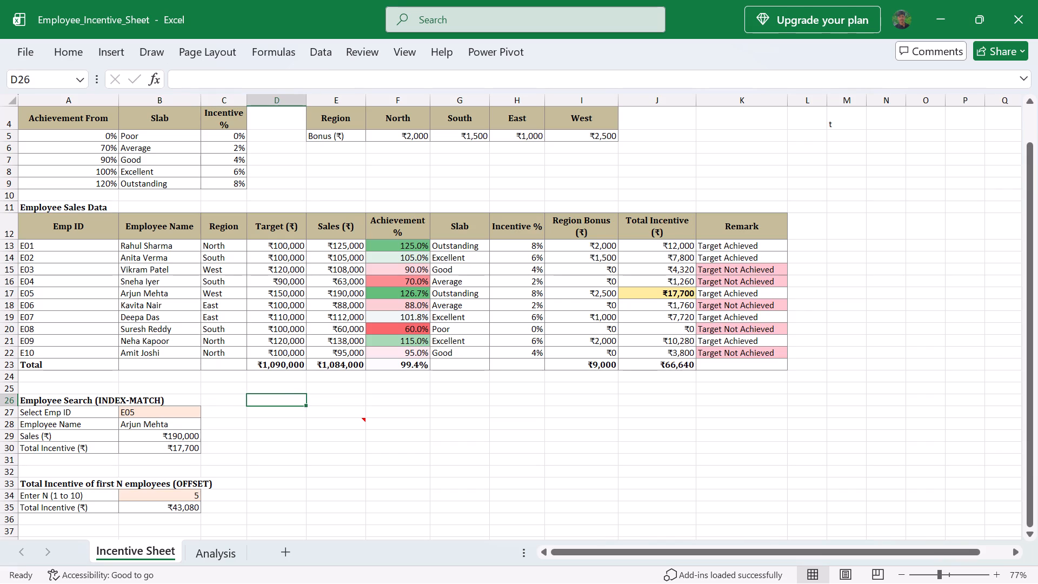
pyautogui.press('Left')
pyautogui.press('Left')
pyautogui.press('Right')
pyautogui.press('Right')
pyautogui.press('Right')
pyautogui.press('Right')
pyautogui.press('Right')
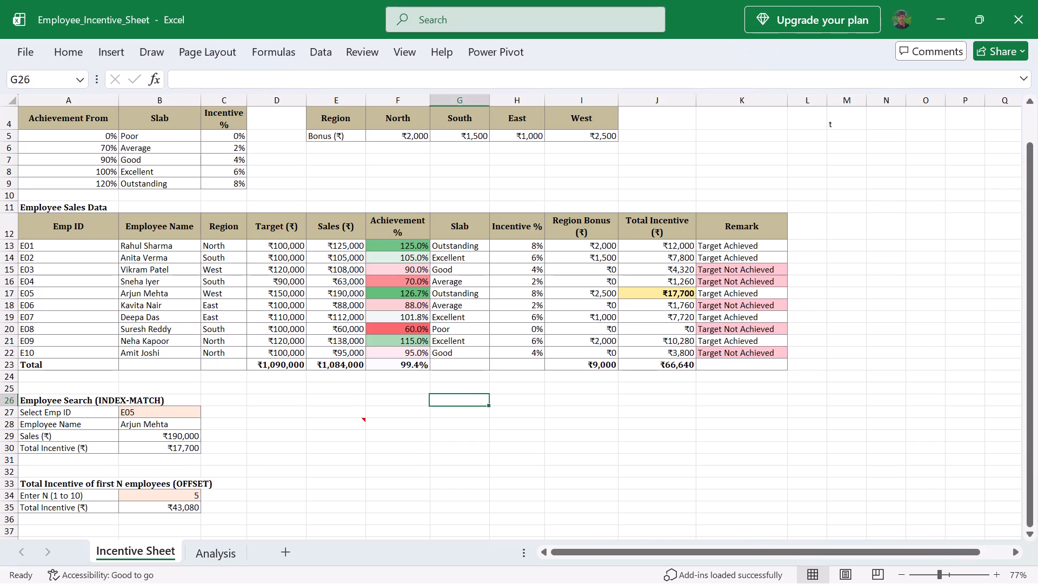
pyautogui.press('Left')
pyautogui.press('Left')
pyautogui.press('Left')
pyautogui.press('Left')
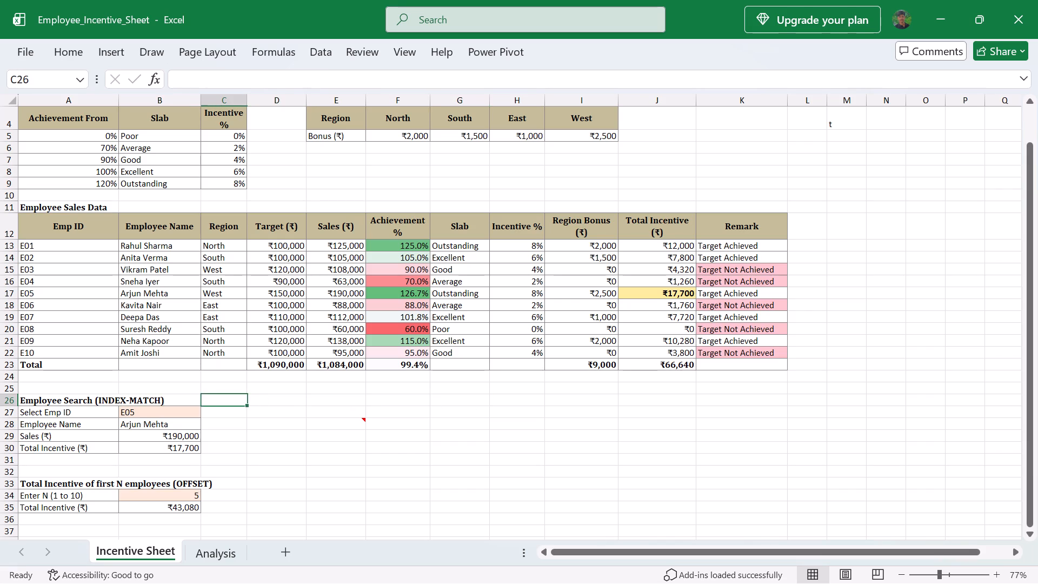
# Examine the note on the empty cell E28 once more, along with the neighbouring cells in column E.
pyautogui.press('Left')
pyautogui.press('Right')
pyautogui.press('Right')
pyautogui.press('Right')
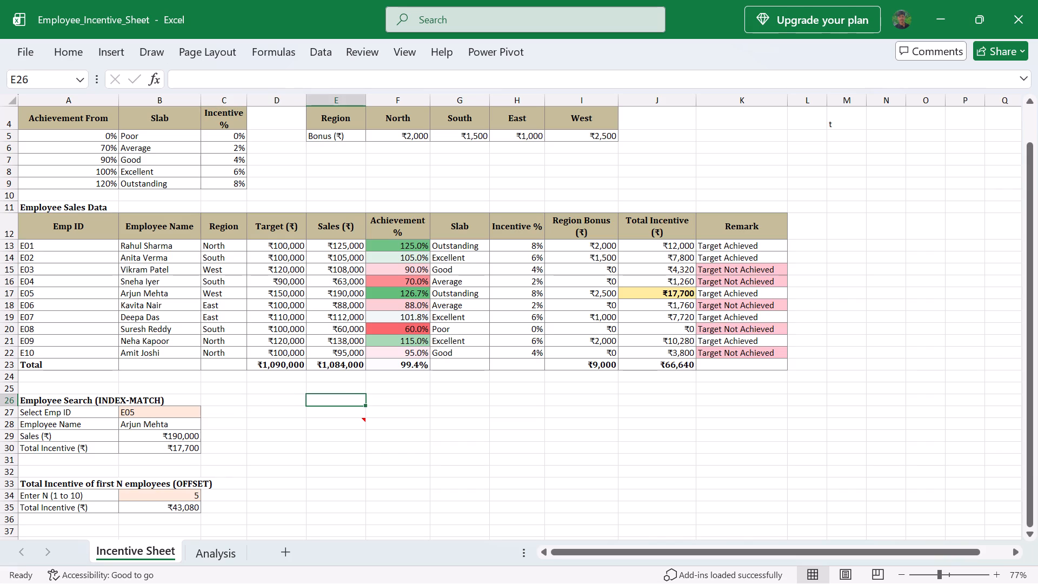
pyautogui.click(349, 416)
pyautogui.press('Down')
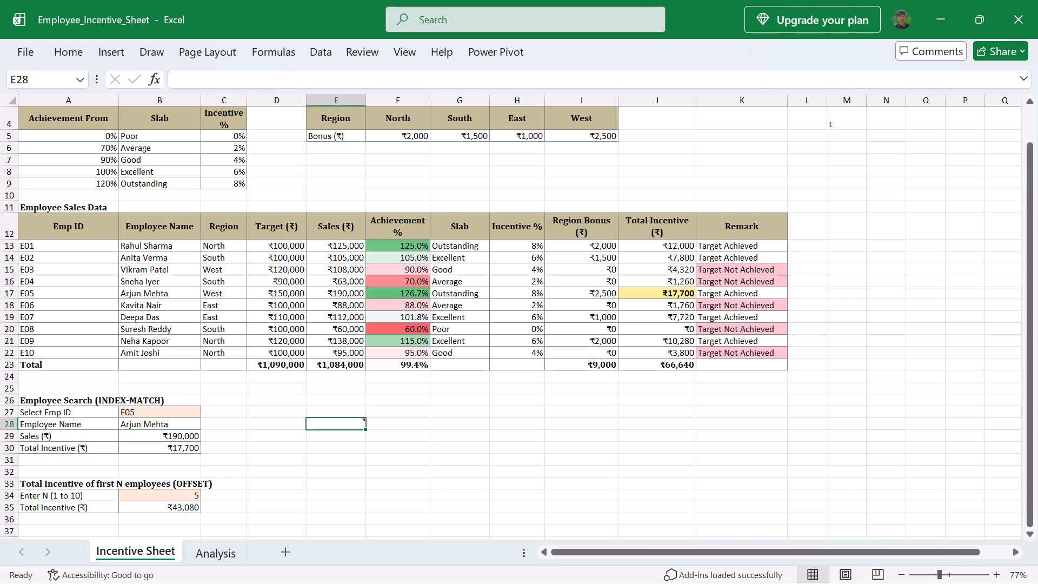
pyautogui.click(363, 419)
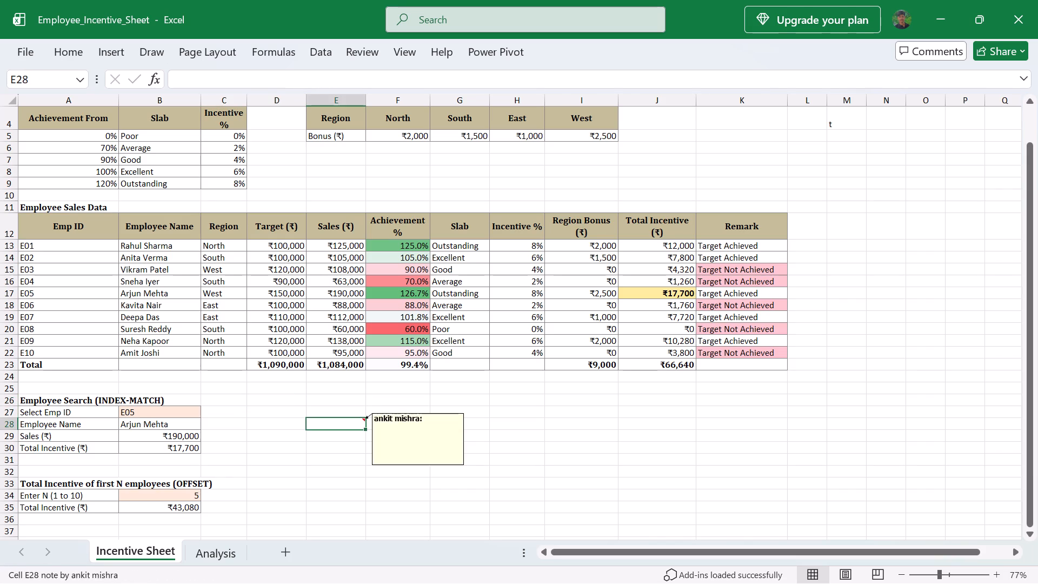
pyautogui.click(361, 419)
pyautogui.click(342, 429)
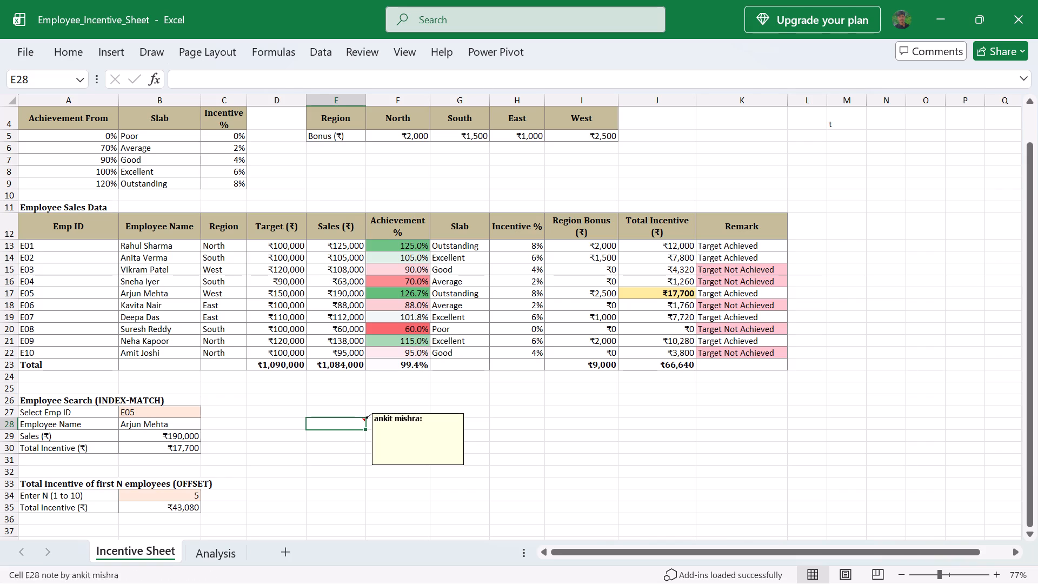
pyautogui.click(322, 432)
pyautogui.click(314, 448)
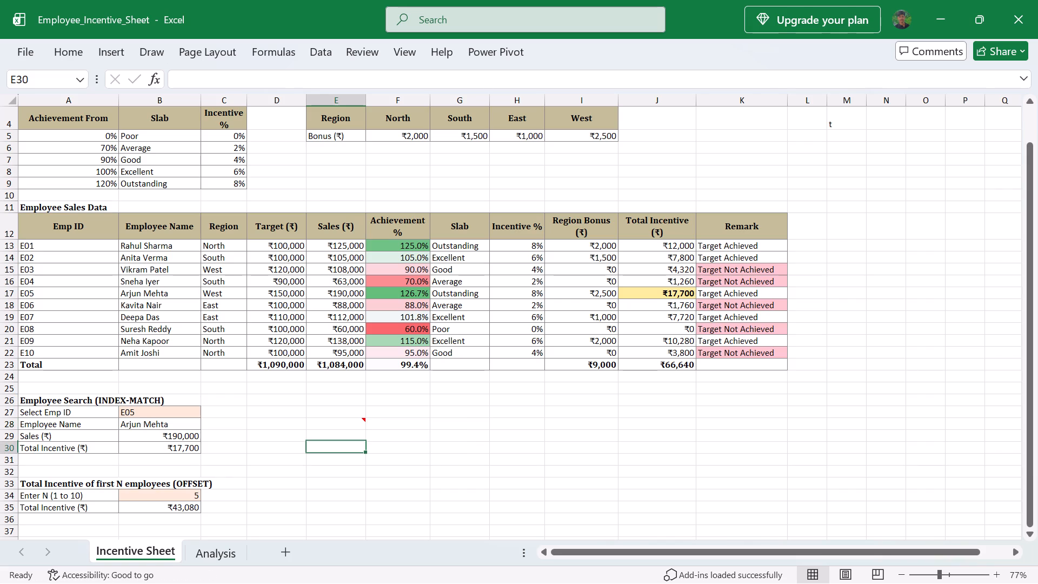
pyautogui.click(339, 426)
pyautogui.press('Down')
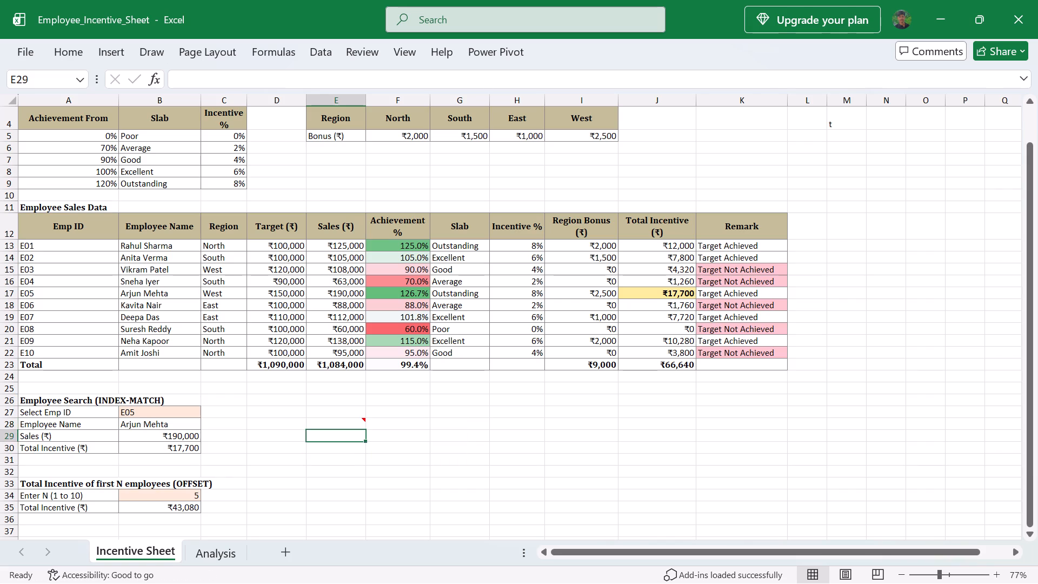
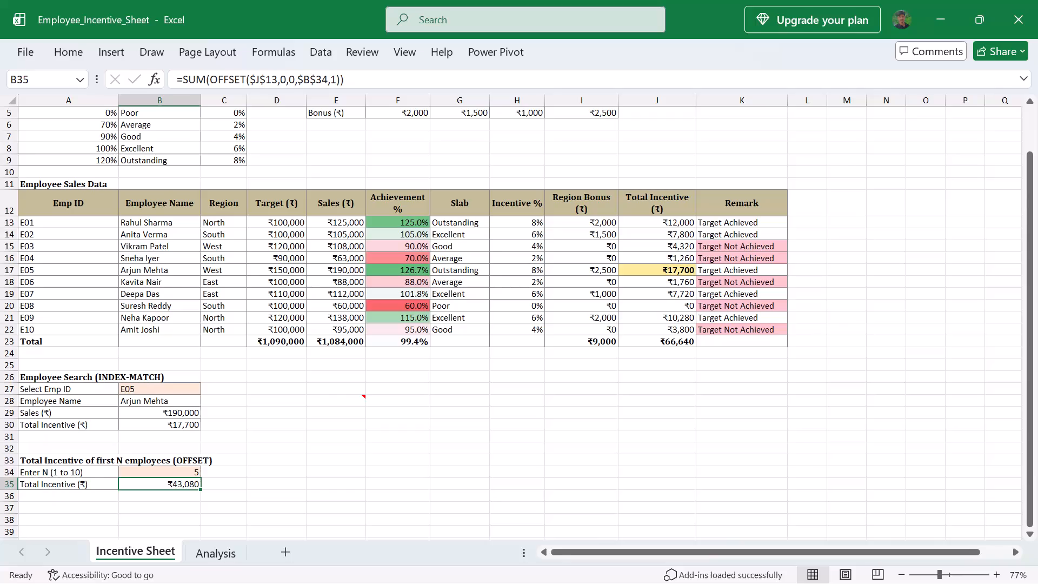
# Examine the SUM-OFFSET formula in B35 together with its employee-count input in B34.
pyautogui.press('Up')
pyautogui.press('Down')
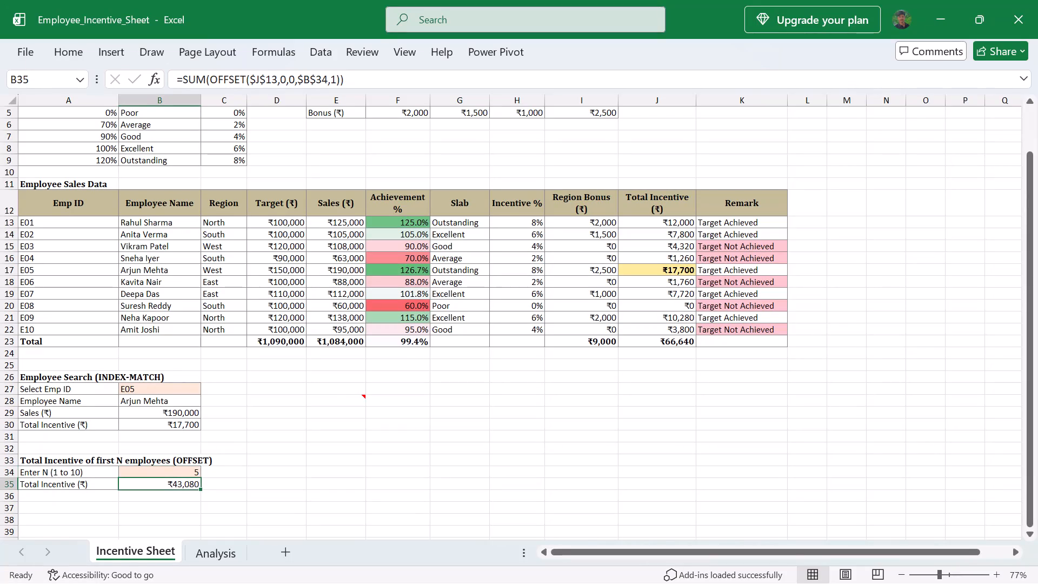
pyautogui.press('Down')
pyautogui.press('Up')
pyautogui.press('Up')
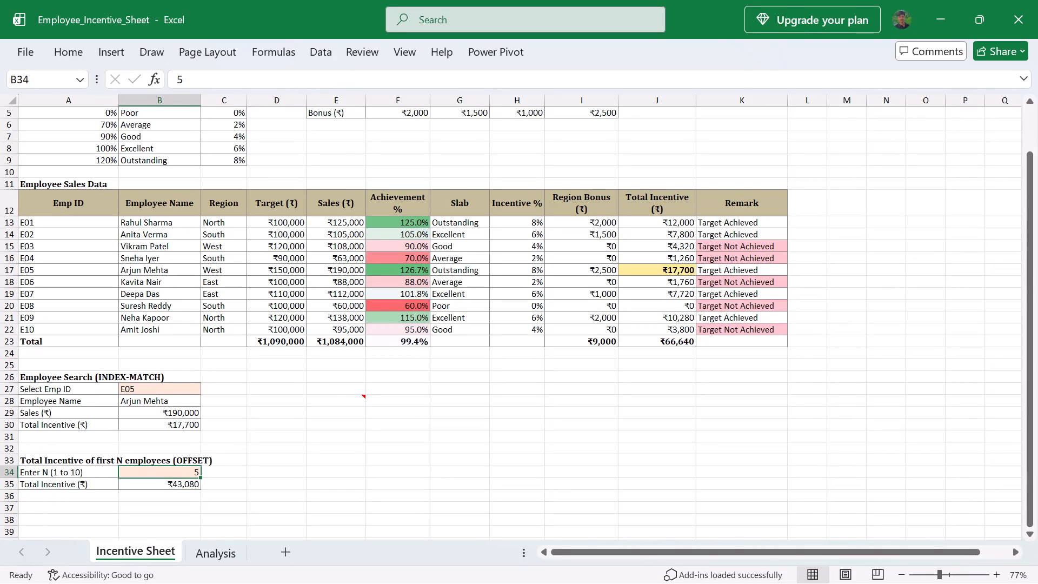
pyautogui.press('Down')
pyautogui.press('Down')
pyautogui.press('Up')
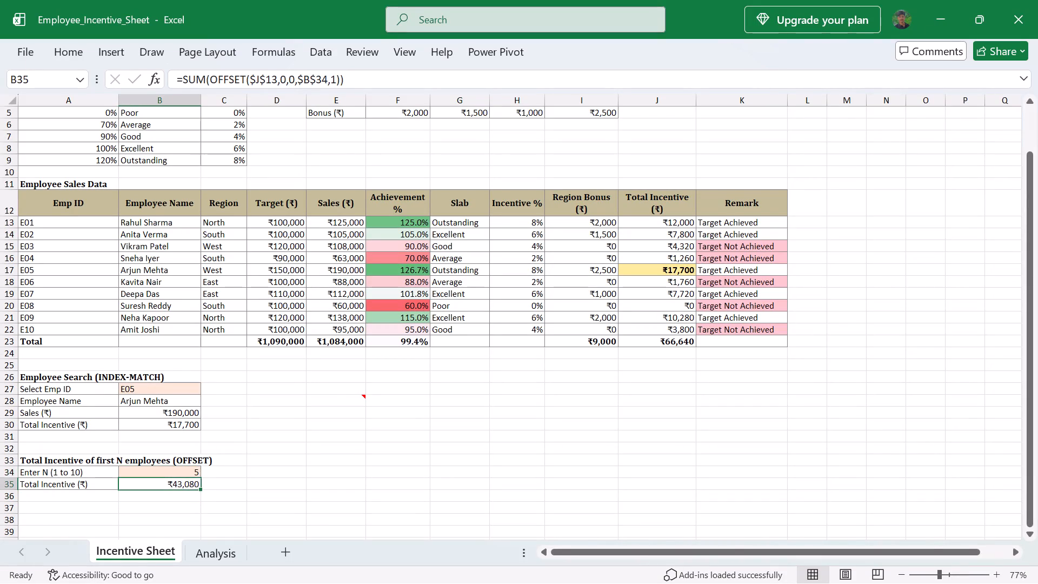
pyautogui.press('Up')
pyautogui.press('Down')
pyautogui.press('Down')
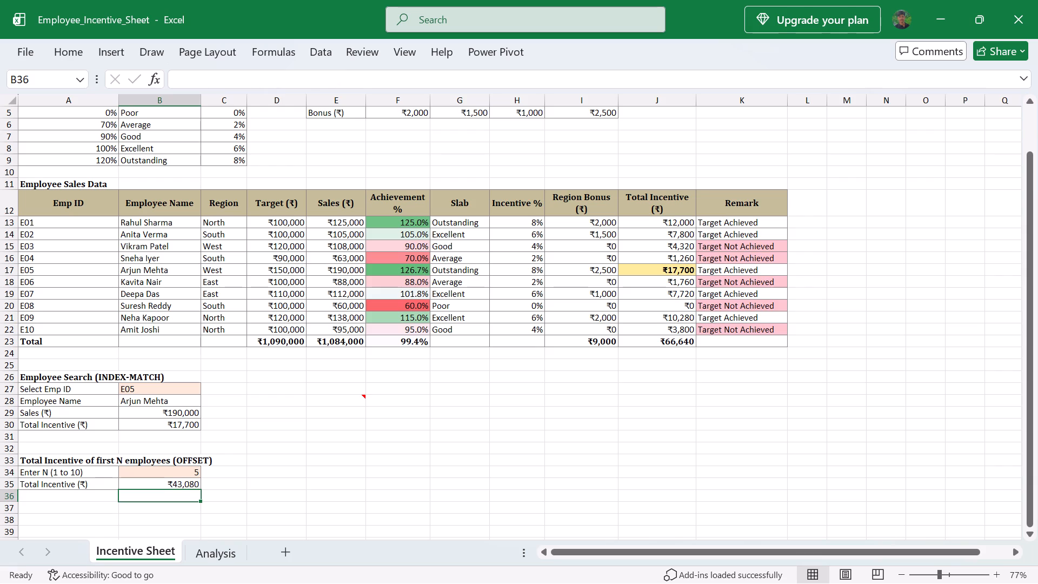
pyautogui.click(362, 481)
# Go to the Analysis sheet and examine the formulas behind the summary values in B5 to B10.
pyautogui.click(231, 555)
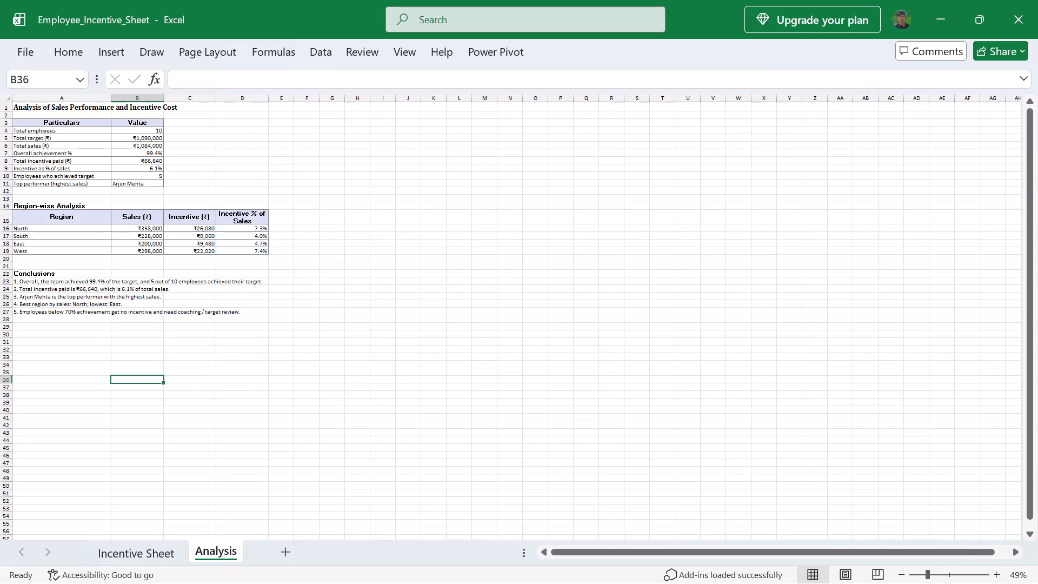
pyautogui.hscroll(4, 235, 371)
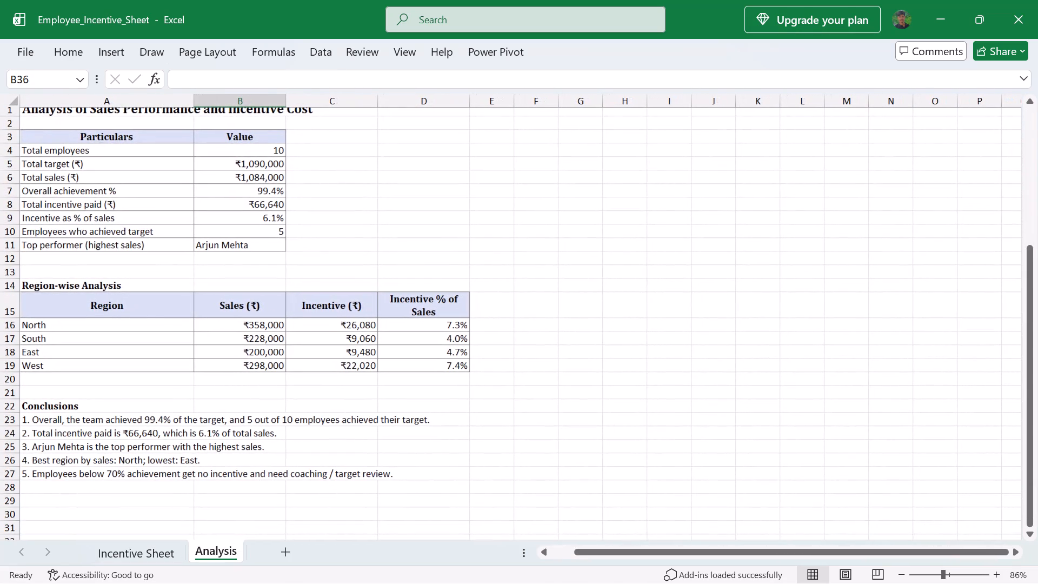
pyautogui.click(250, 167)
pyautogui.click(245, 182)
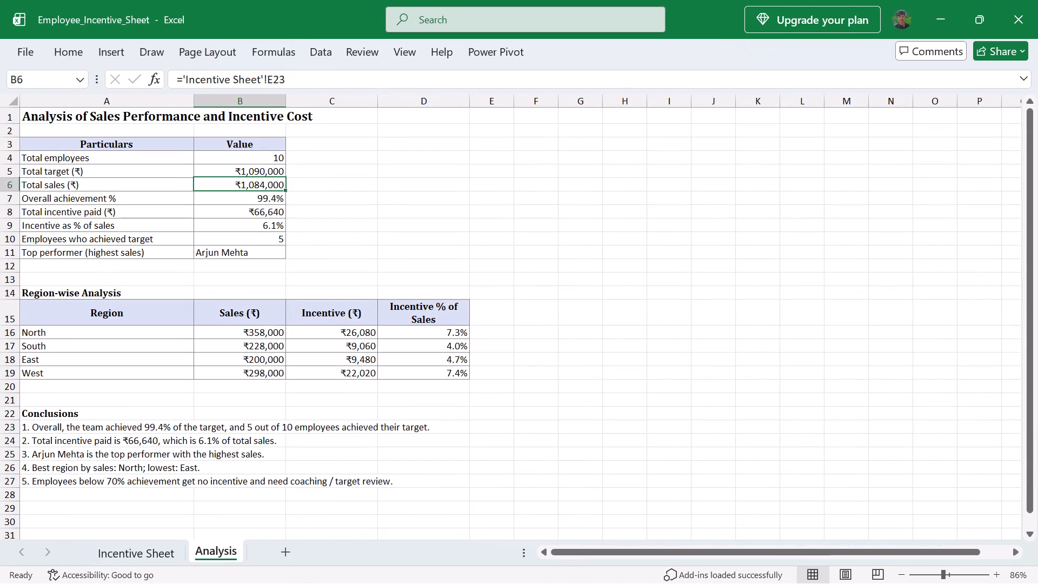
pyautogui.click(255, 203)
pyautogui.click(248, 215)
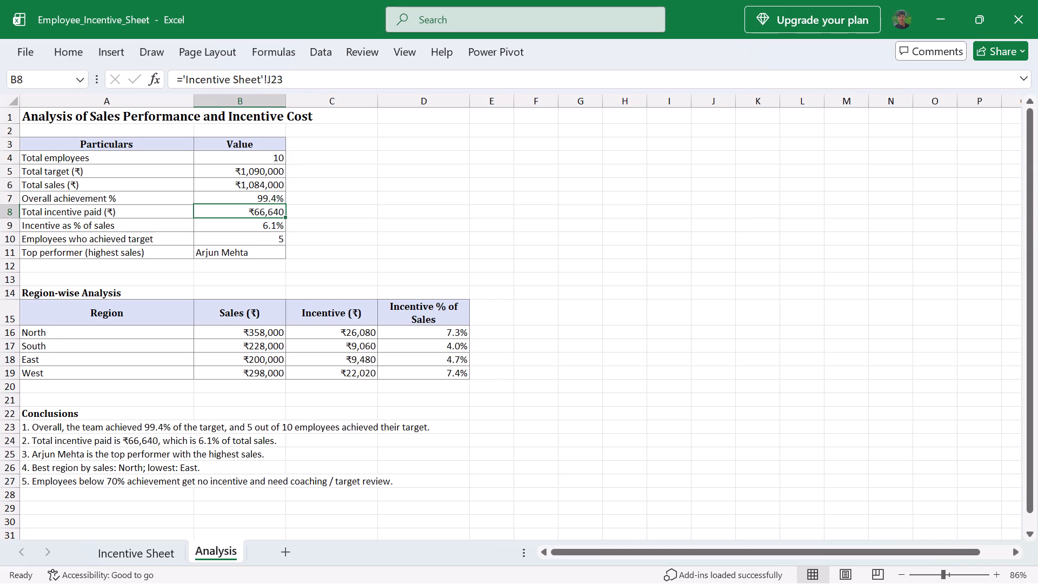
pyautogui.press('Down')
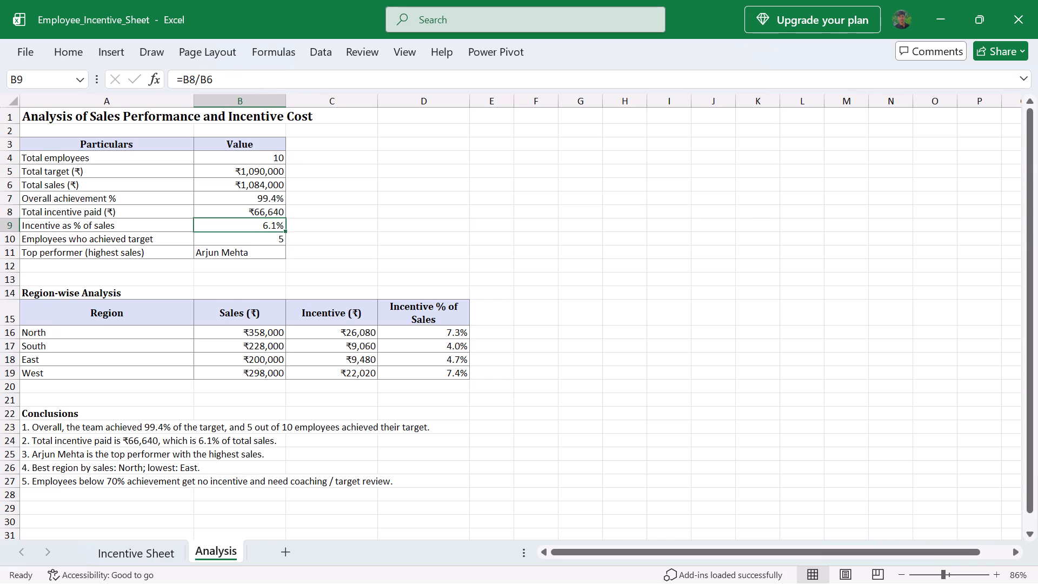
pyautogui.press('Down')
pyautogui.press('Up')
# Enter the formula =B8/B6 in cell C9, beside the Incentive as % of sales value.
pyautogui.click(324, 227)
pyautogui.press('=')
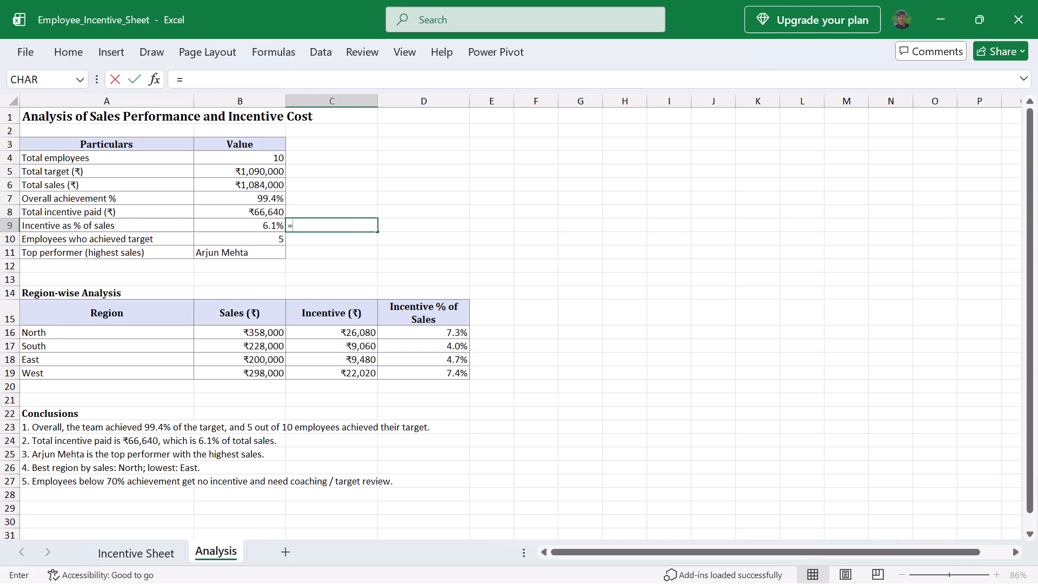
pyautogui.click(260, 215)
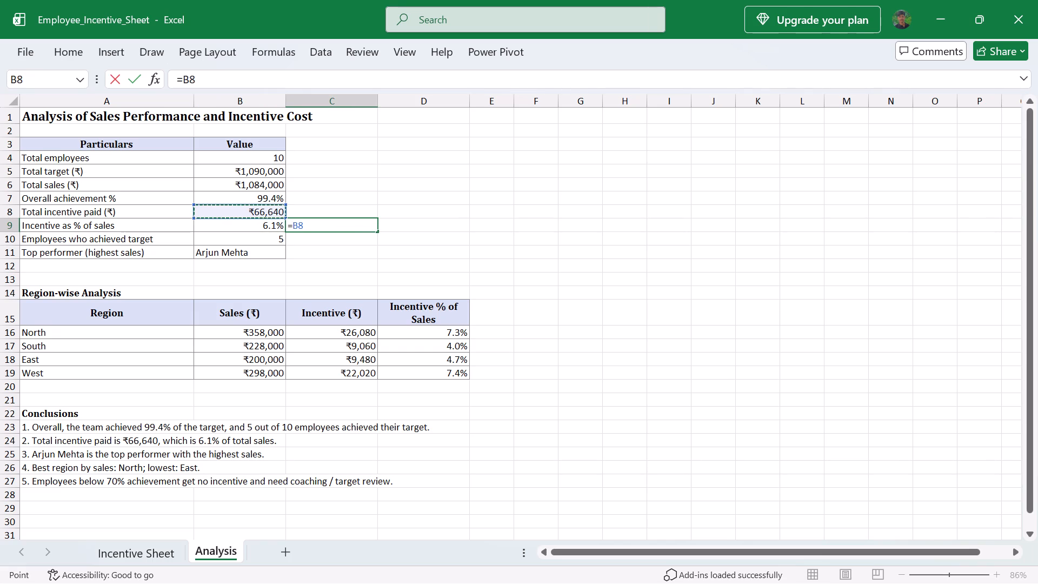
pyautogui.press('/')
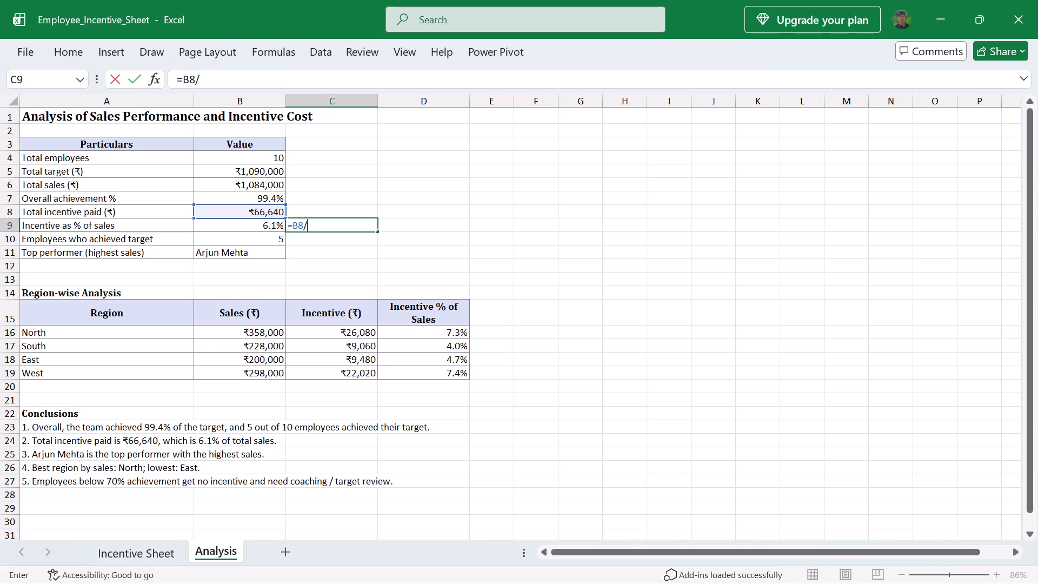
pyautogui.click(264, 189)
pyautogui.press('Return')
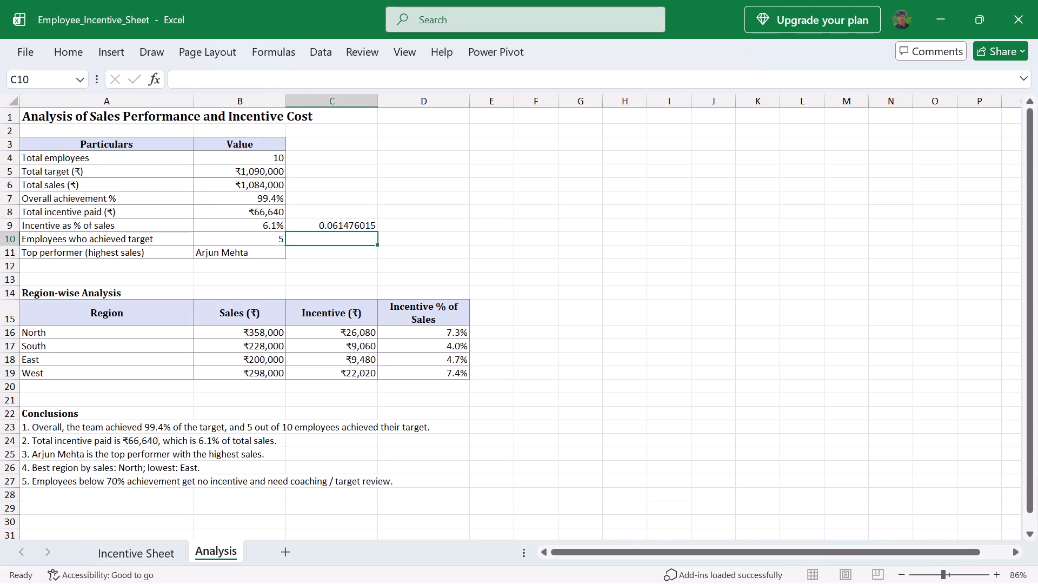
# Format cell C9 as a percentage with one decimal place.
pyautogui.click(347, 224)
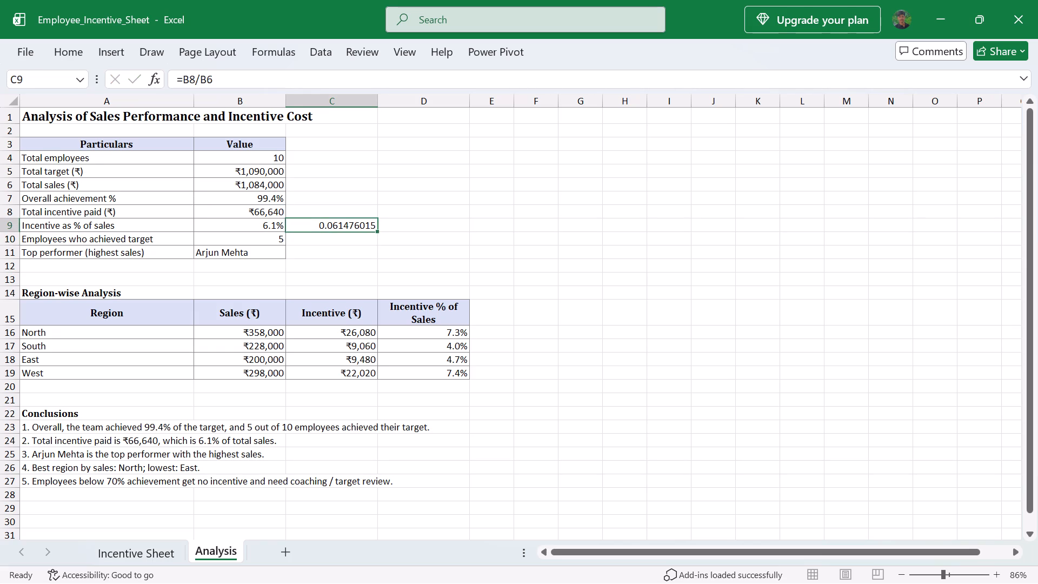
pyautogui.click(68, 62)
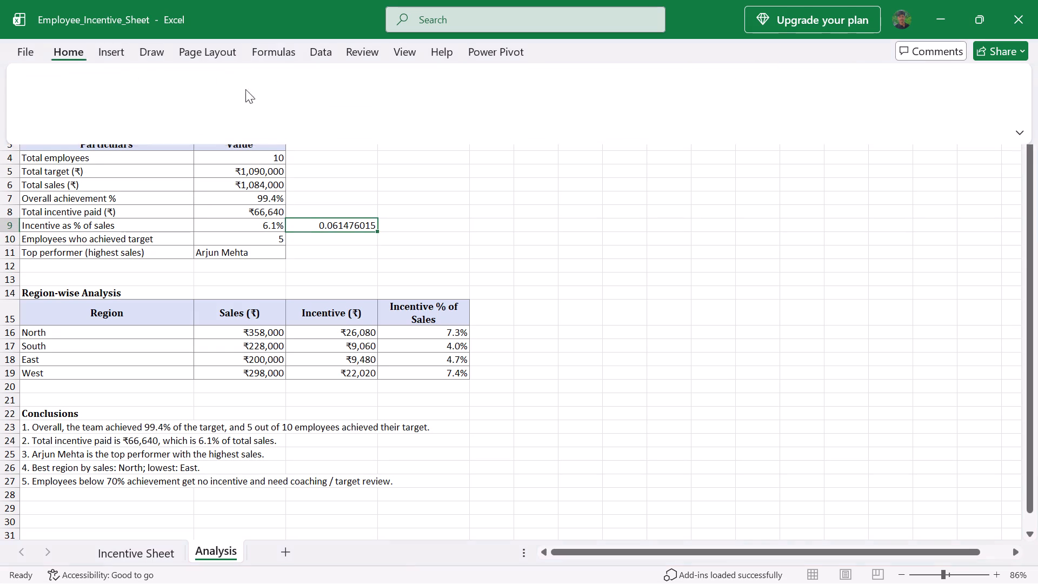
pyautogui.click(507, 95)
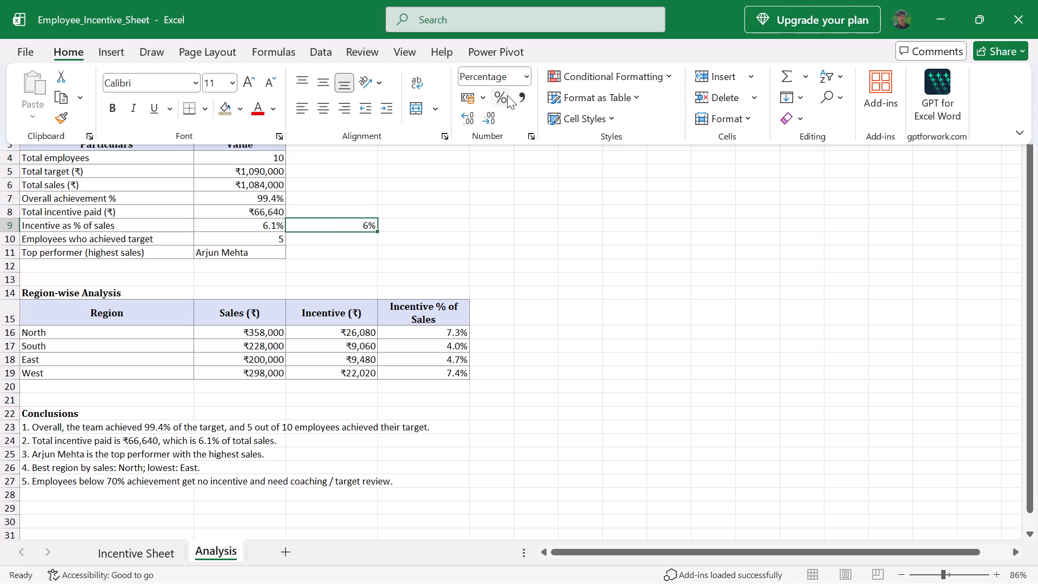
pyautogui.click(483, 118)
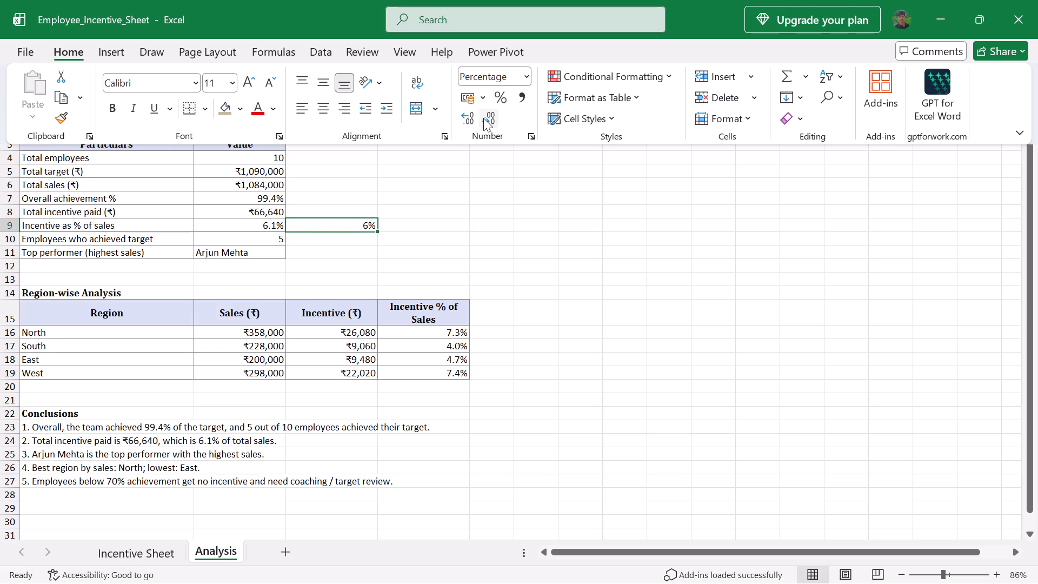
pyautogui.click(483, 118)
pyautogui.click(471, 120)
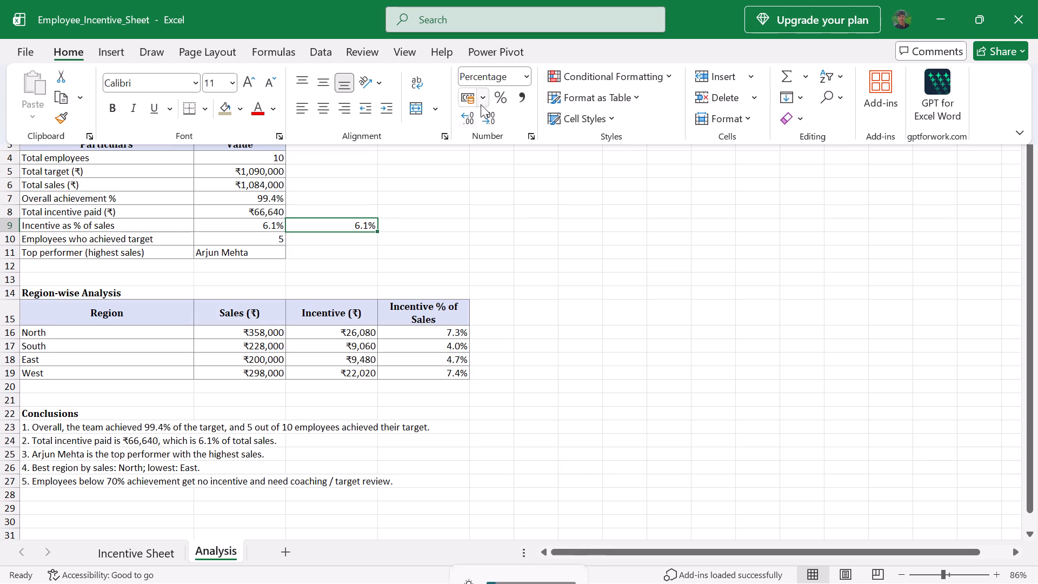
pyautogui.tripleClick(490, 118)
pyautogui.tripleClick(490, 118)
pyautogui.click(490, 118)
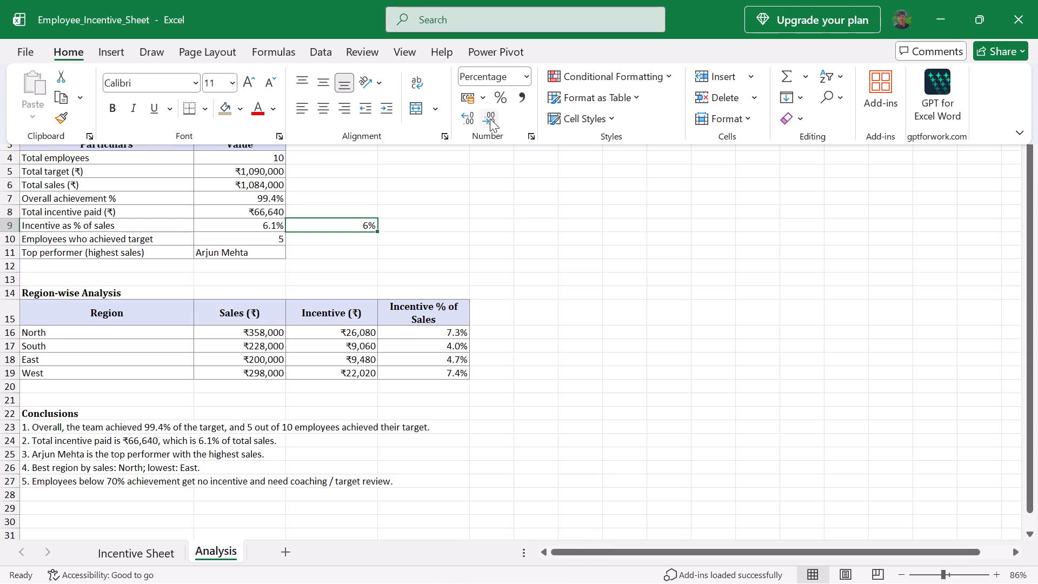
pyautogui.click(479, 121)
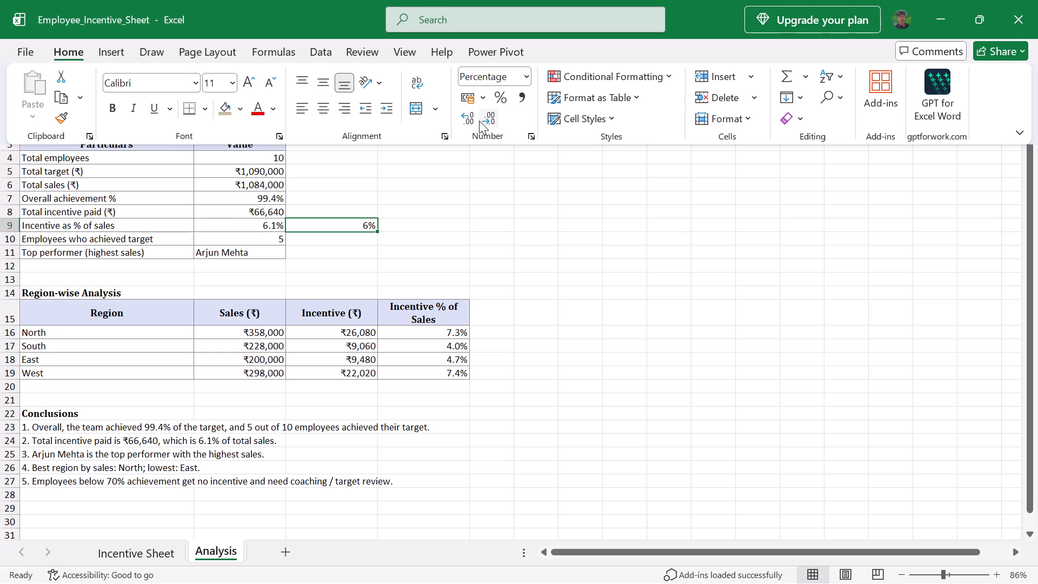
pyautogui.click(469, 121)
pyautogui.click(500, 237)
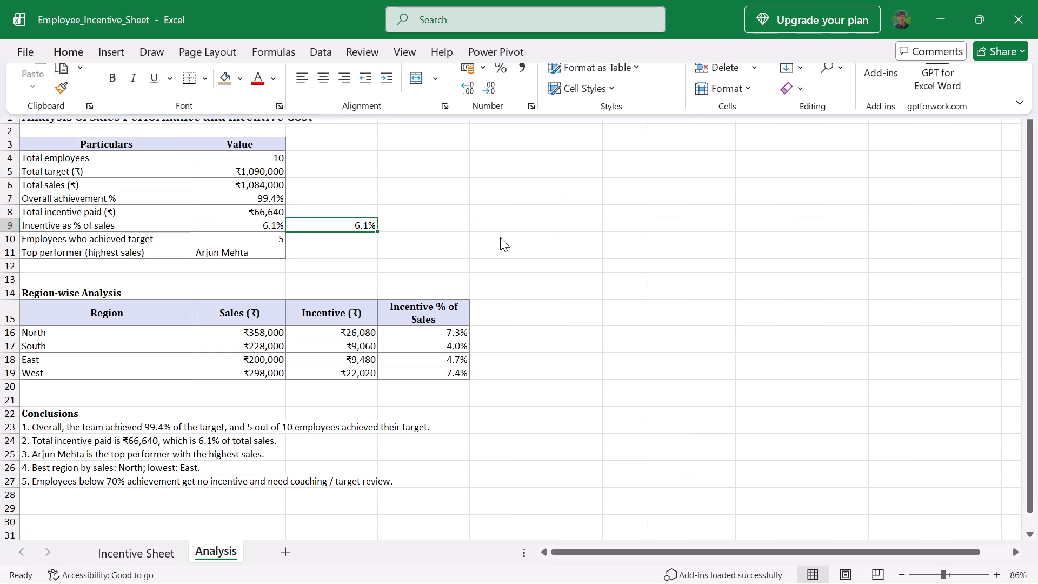
# Examine the COUNTIF formula for employees who achieved target in B10 and the top performer INDEX-MATCH formula in B11.
pyautogui.click(388, 236)
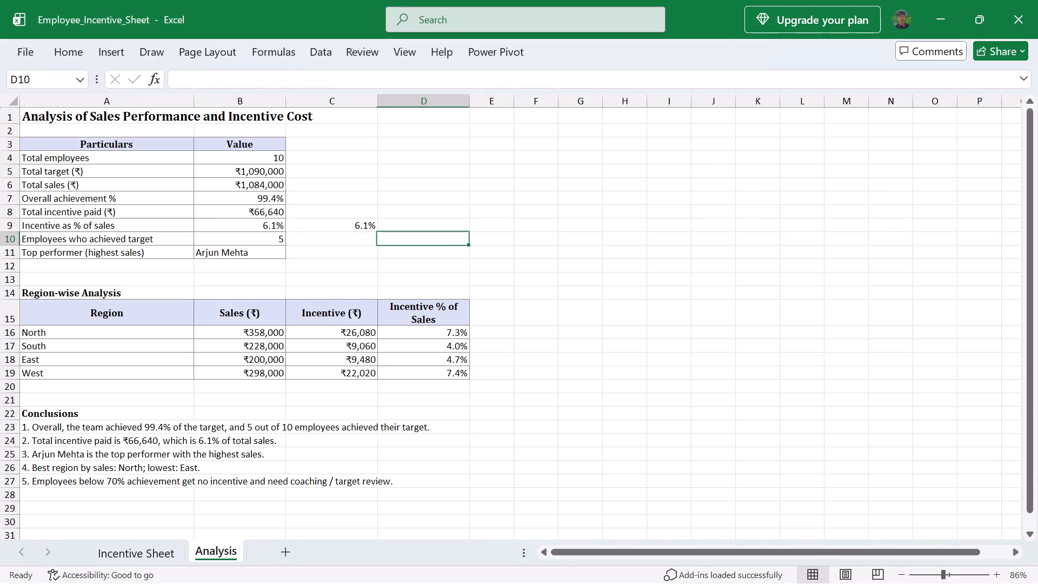
pyautogui.click(349, 244)
pyautogui.click(268, 240)
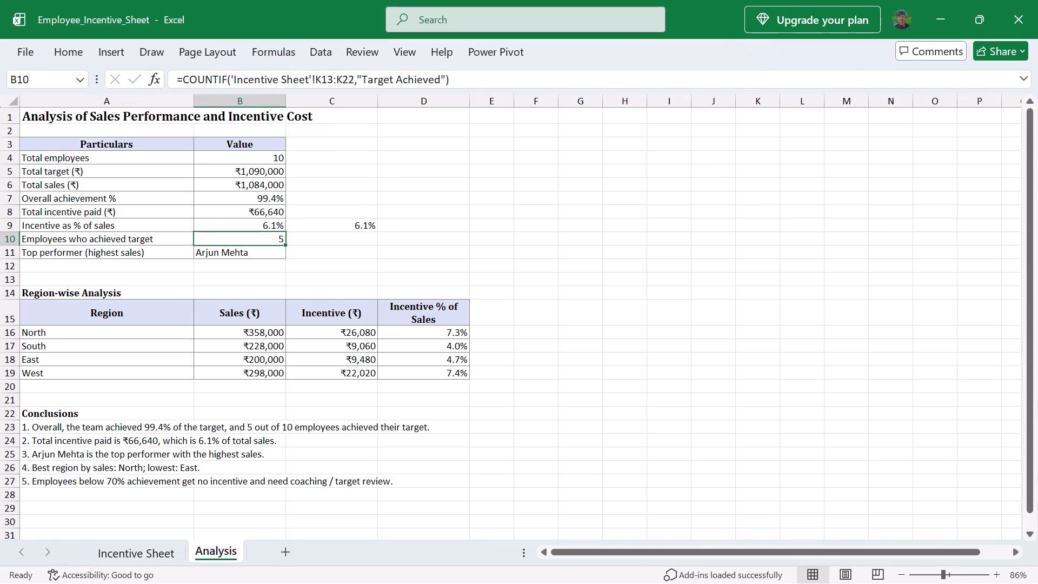
pyautogui.click(253, 234)
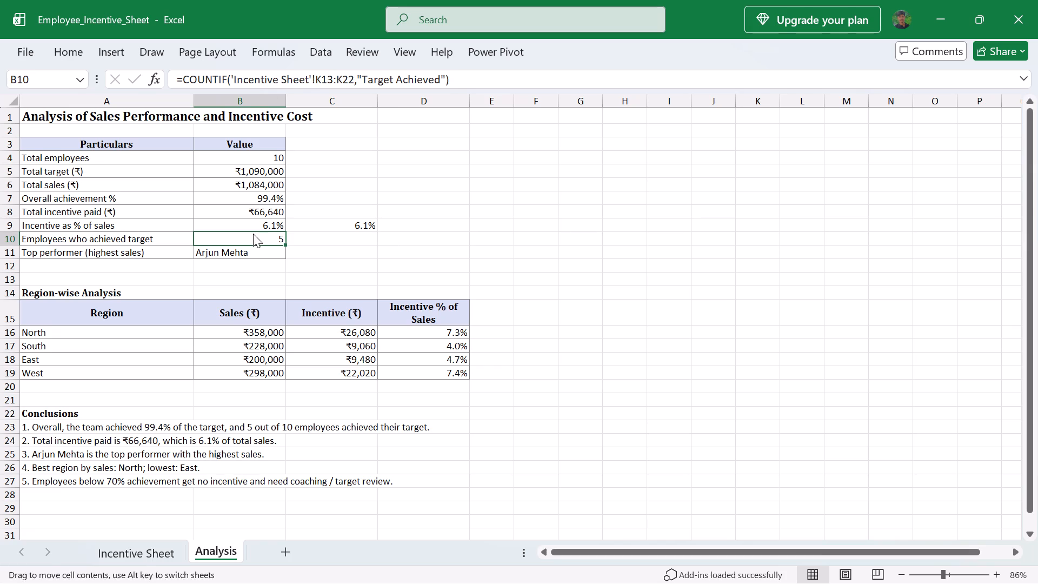
pyautogui.press('Down')
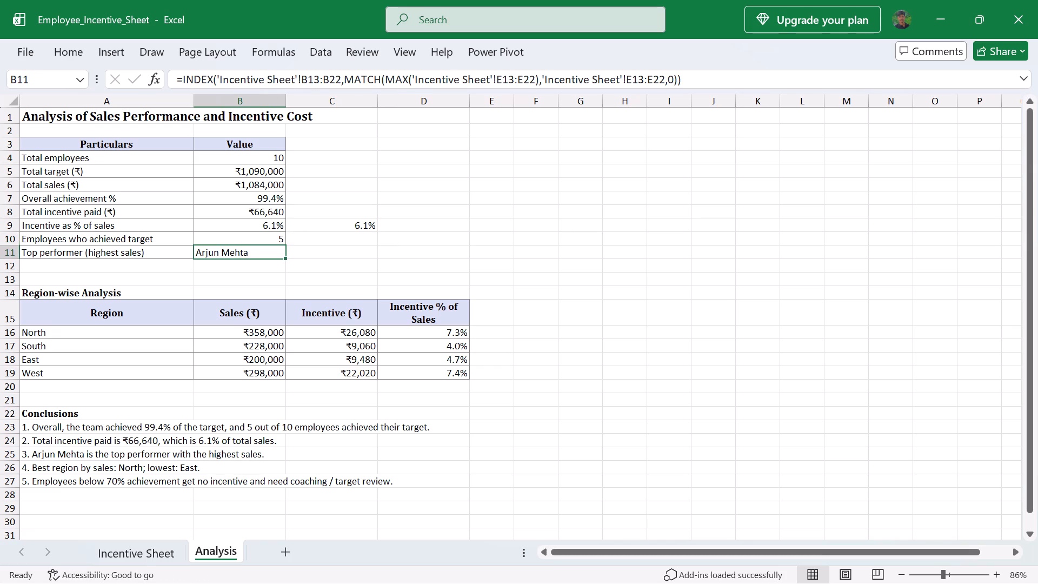
pyautogui.press('Up')
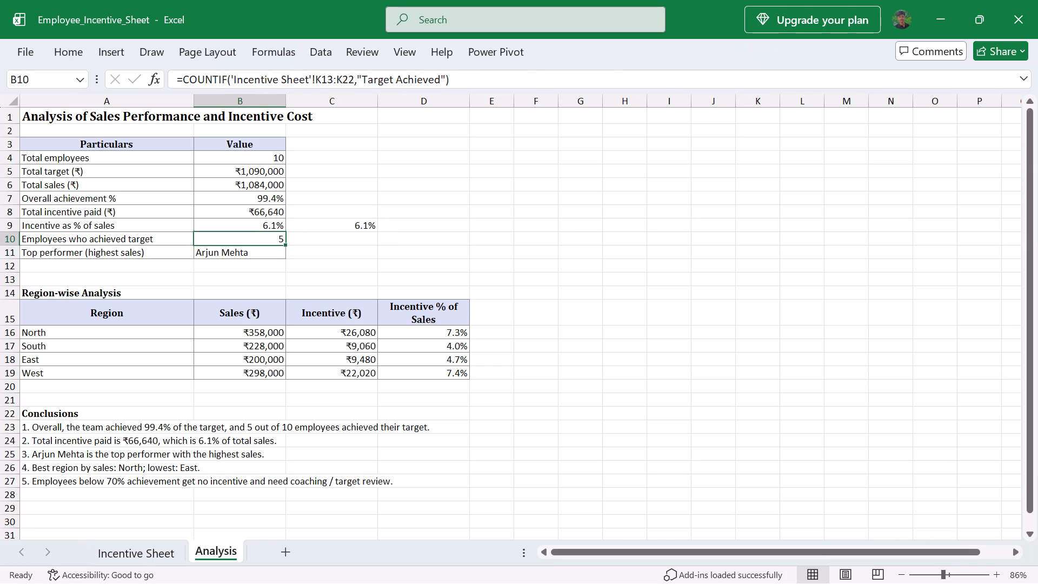
pyautogui.press('Right')
pyautogui.press('Left')
pyautogui.press('Right')
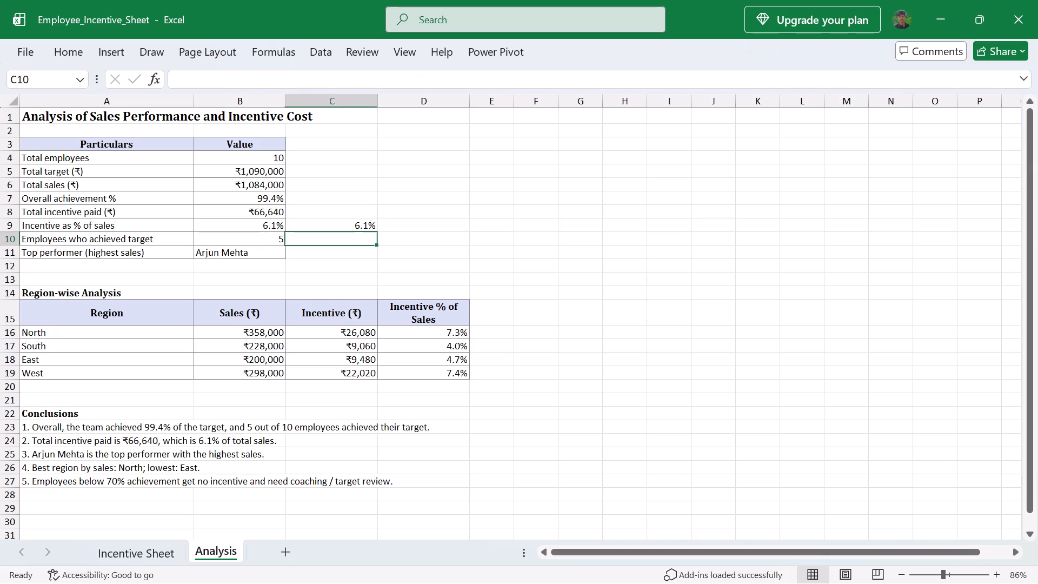
pyautogui.press('Right')
pyautogui.press('Left')
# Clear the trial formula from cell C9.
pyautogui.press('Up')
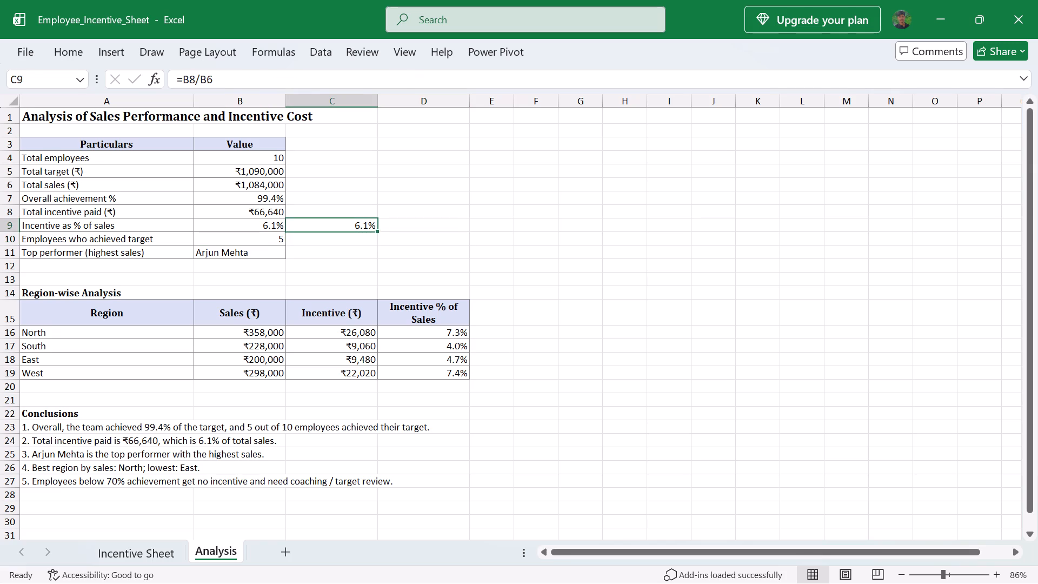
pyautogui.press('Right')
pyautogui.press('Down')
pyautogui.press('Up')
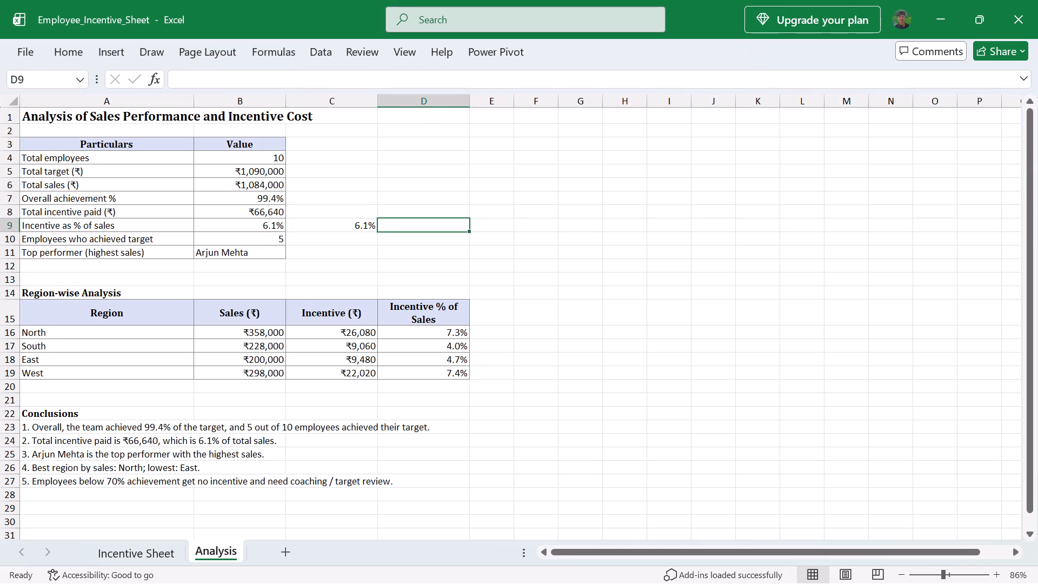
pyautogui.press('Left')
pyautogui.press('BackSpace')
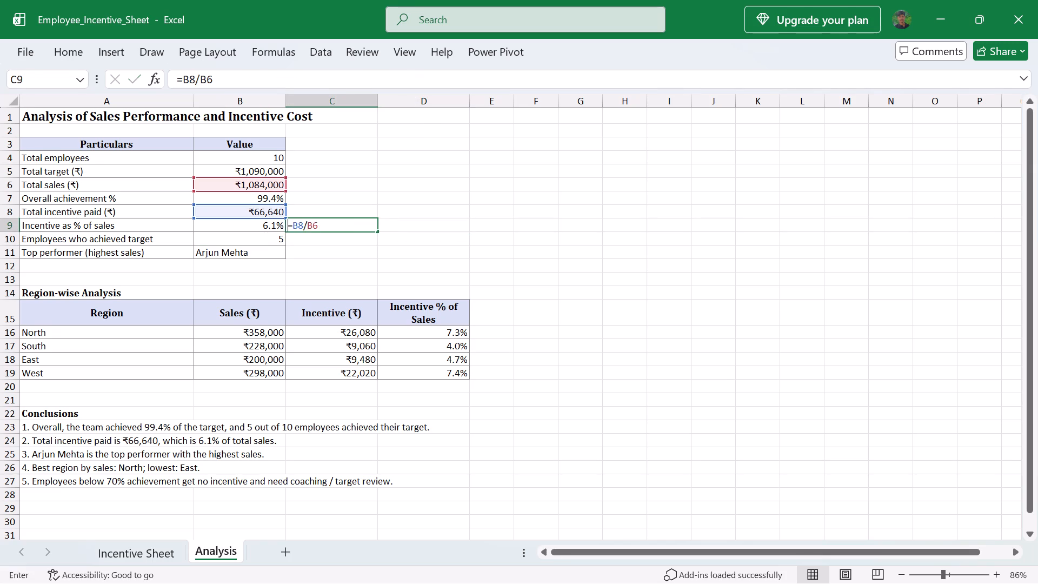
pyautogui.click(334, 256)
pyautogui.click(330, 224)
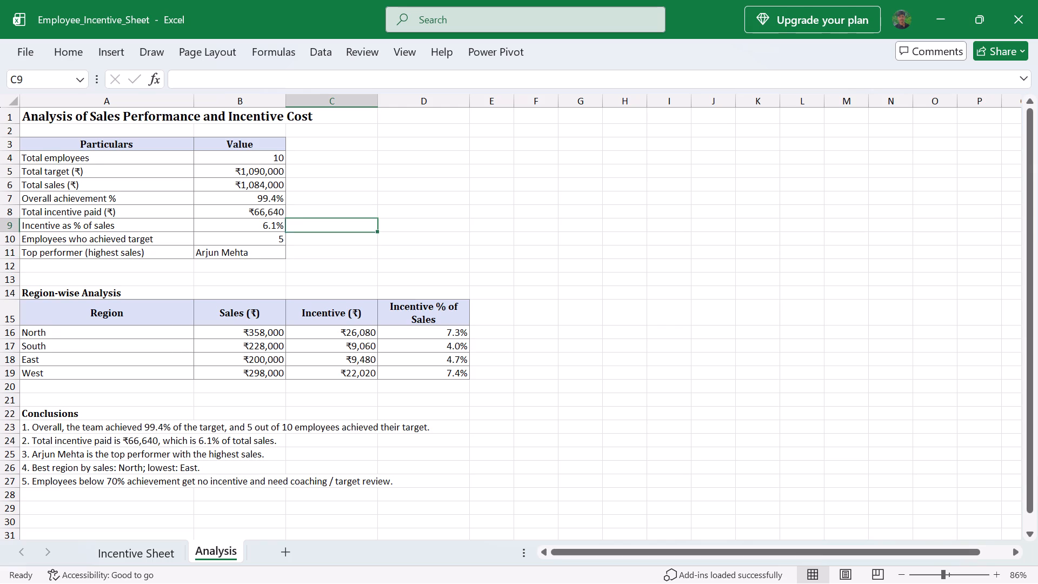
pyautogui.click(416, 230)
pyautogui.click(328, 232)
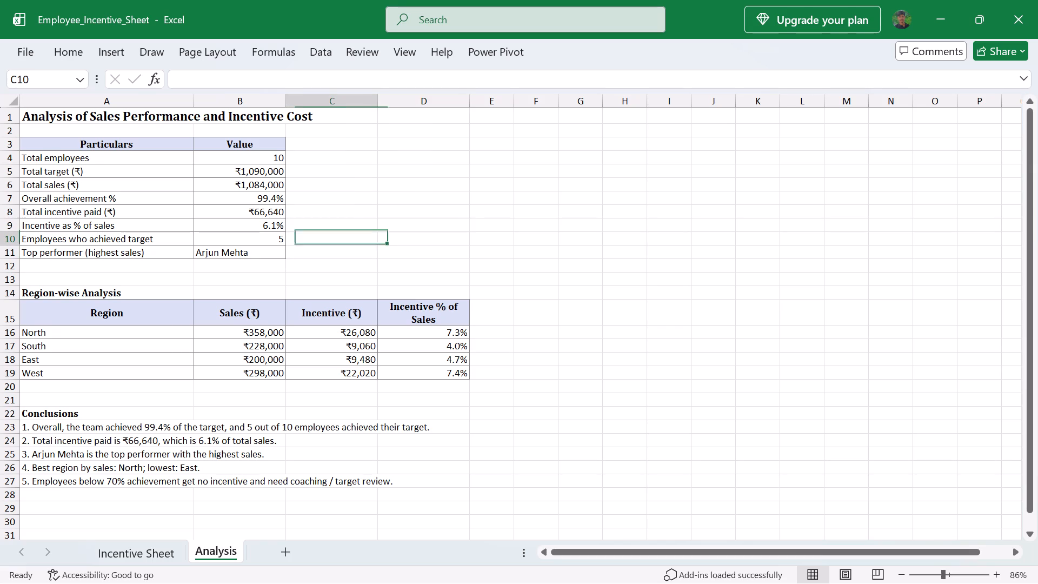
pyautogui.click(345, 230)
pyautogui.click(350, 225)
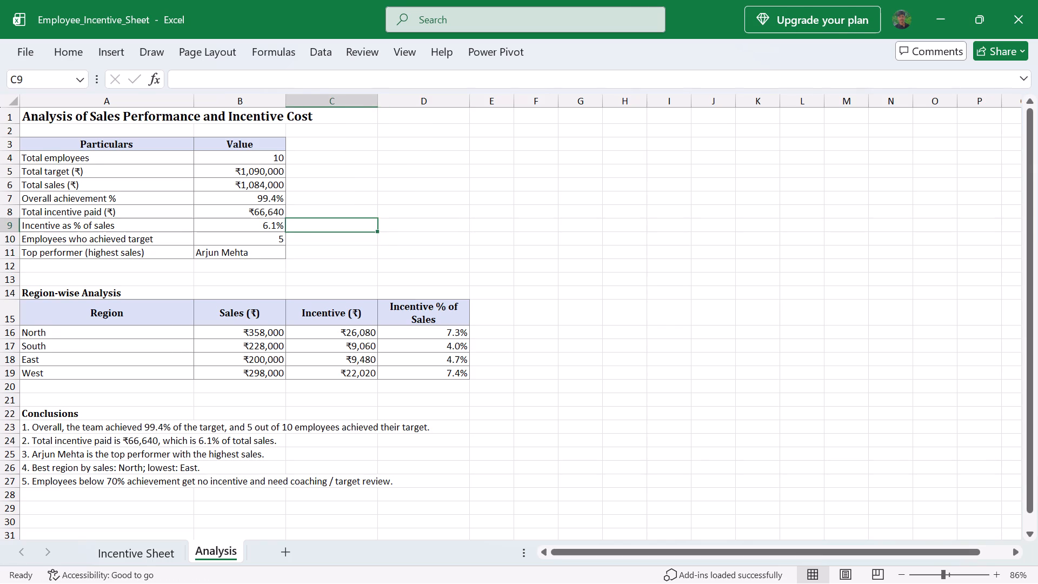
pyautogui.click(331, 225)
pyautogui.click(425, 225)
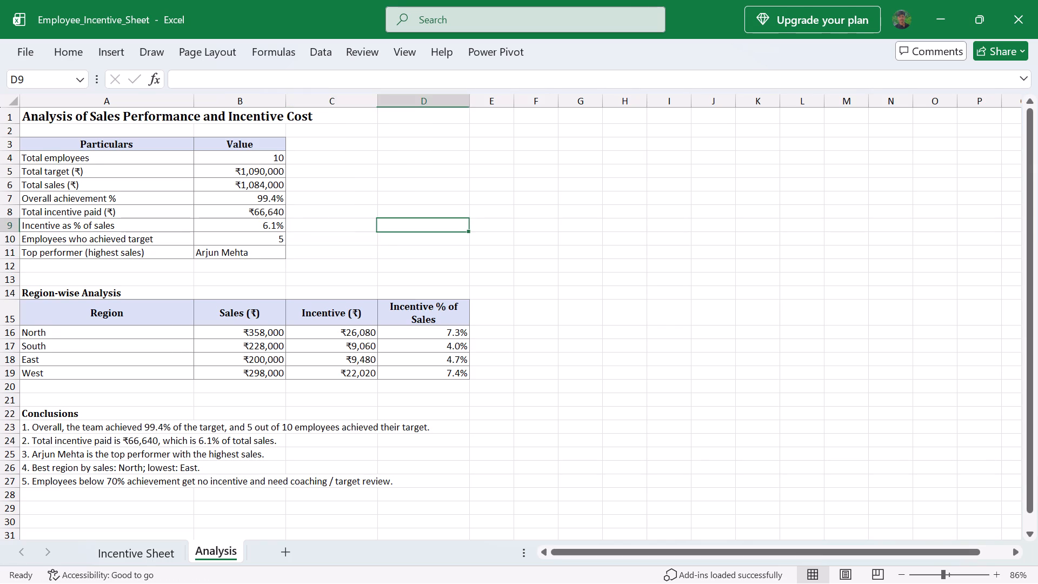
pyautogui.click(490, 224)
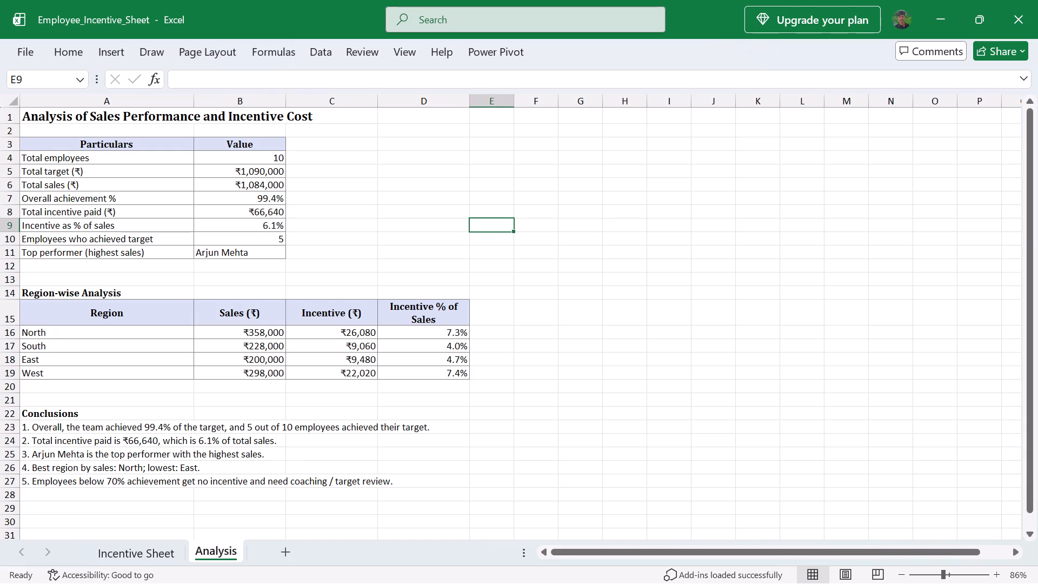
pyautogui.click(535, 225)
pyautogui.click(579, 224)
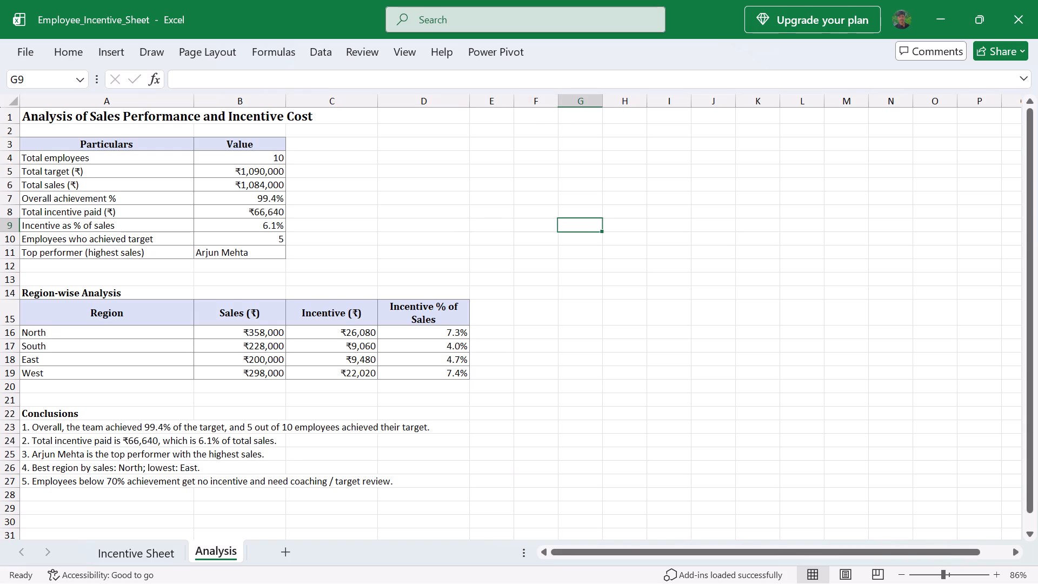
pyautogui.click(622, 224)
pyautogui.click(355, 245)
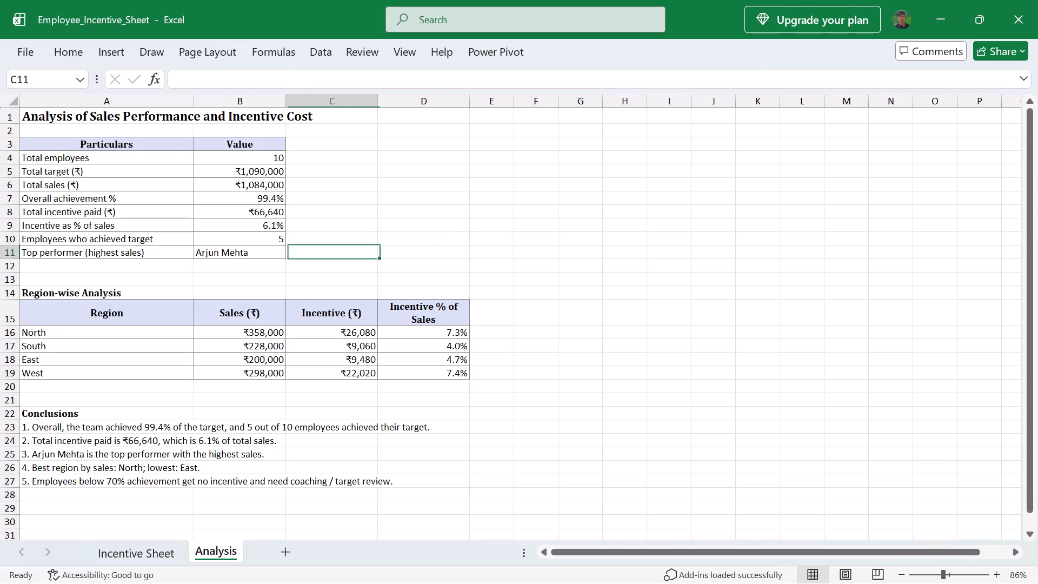
# Examine the INDEX-MATCH formula with MAX for the top performer in cell B11.
pyautogui.click(255, 258)
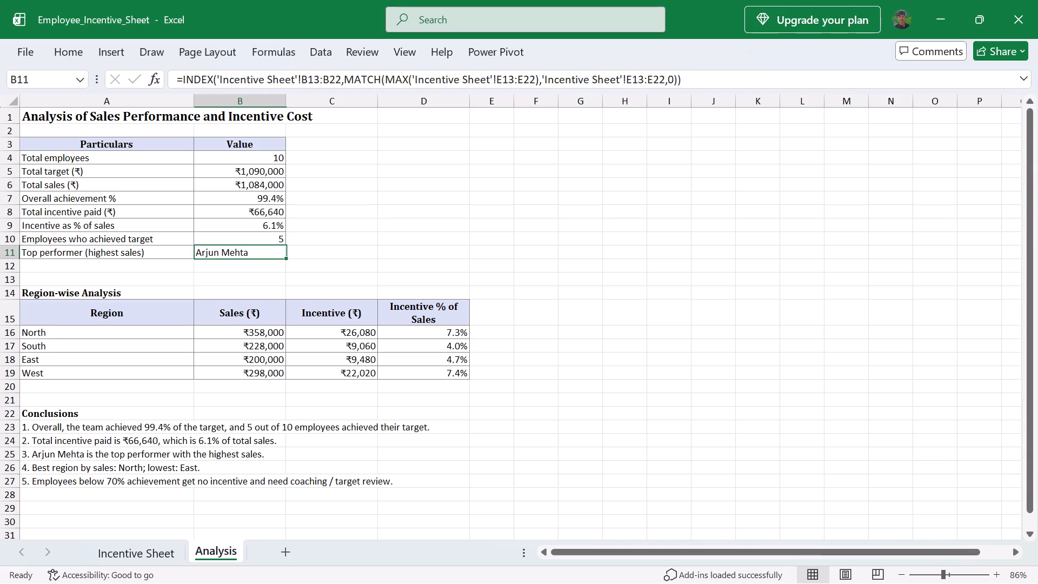
# Examine the SUMIF formulas for regional sales and incentive and the ratio formulas for Incentive % of Sales in B16:D19.
pyautogui.click(249, 334)
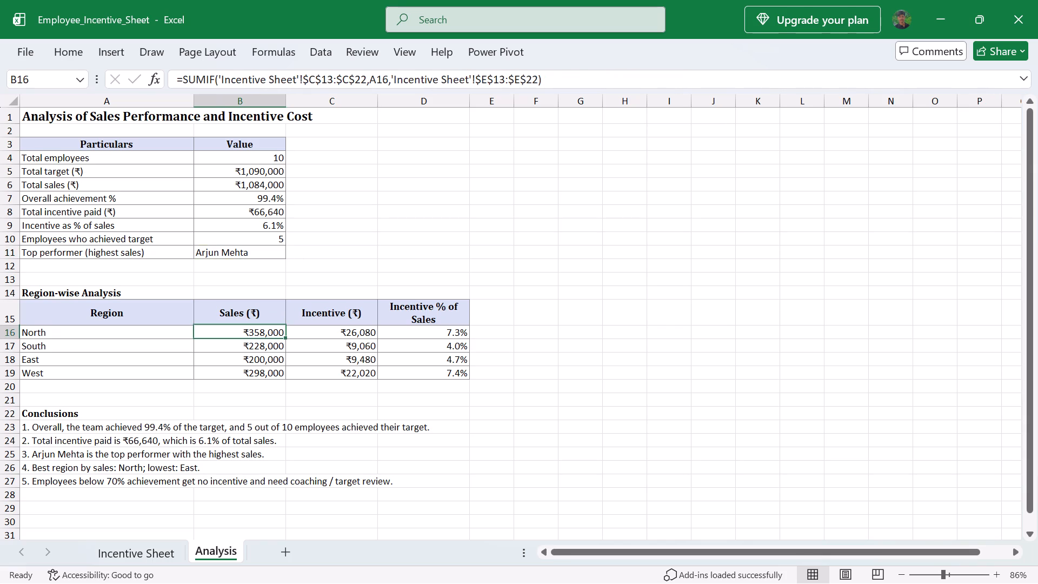
pyautogui.press('Down')
pyautogui.press('Down')
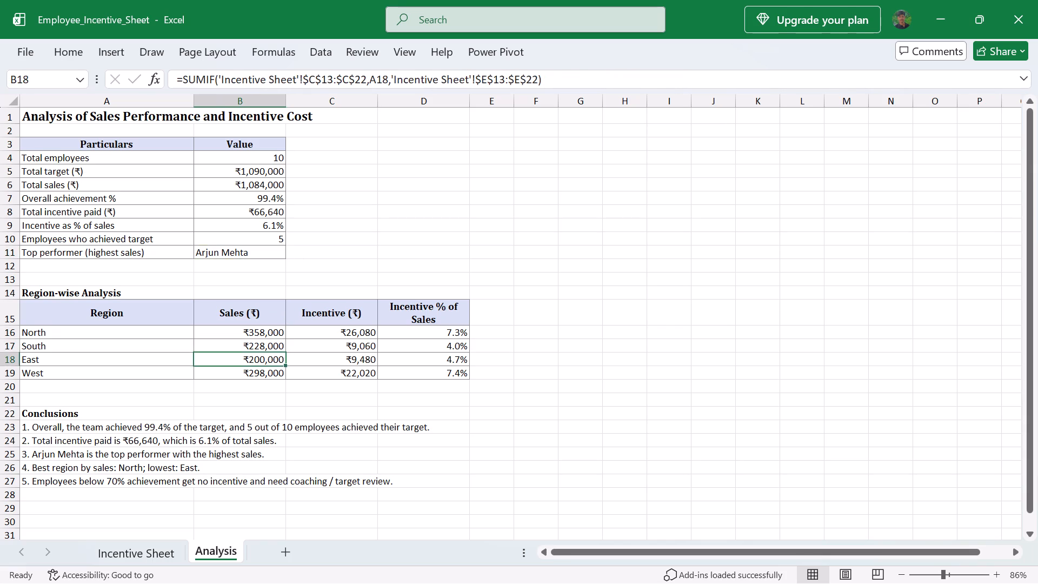
pyautogui.press('Down')
pyautogui.press('Right')
pyautogui.press('Up')
pyautogui.press('Up')
pyautogui.press('Up')
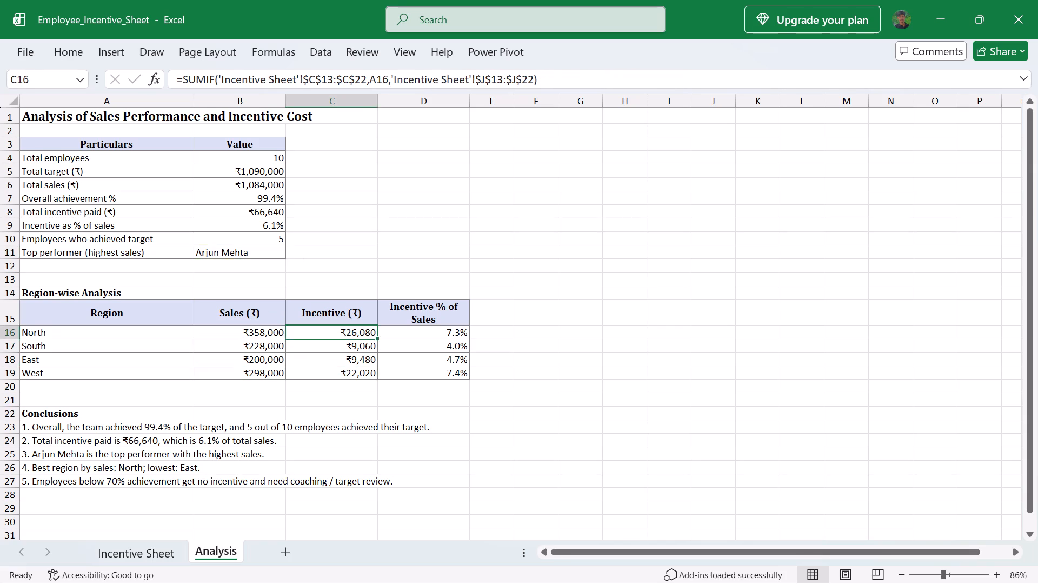
pyautogui.press('Right')
pyautogui.press('Down')
pyautogui.press('Down')
pyautogui.press('Down')
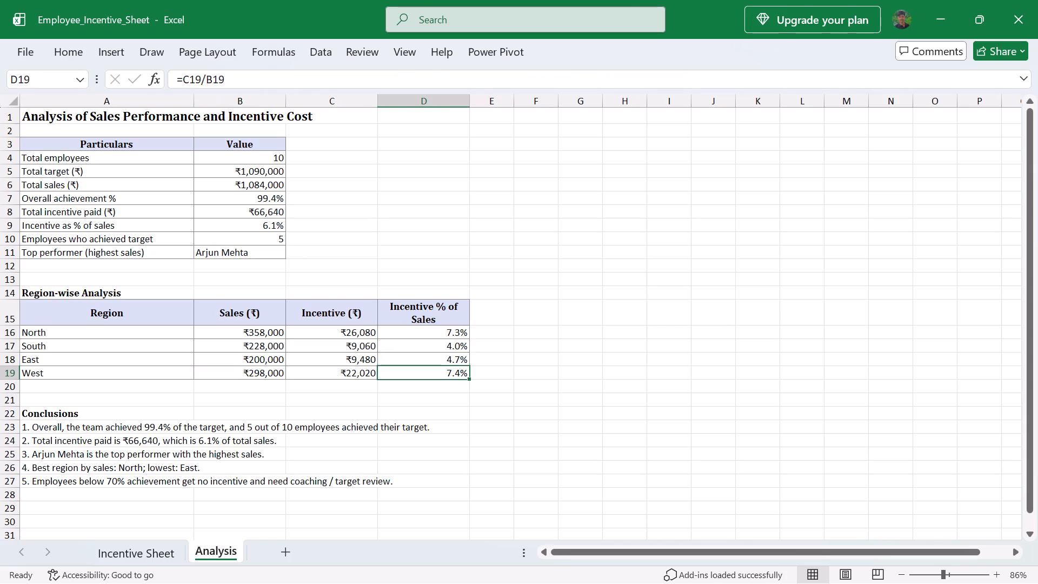
# Compare the regional Incentive SUMIF formulas in column C with the Incentive % of Sales formulas in column D.
pyautogui.press('Up')
pyautogui.press('Up')
pyautogui.press('Up')
pyautogui.press('Left')
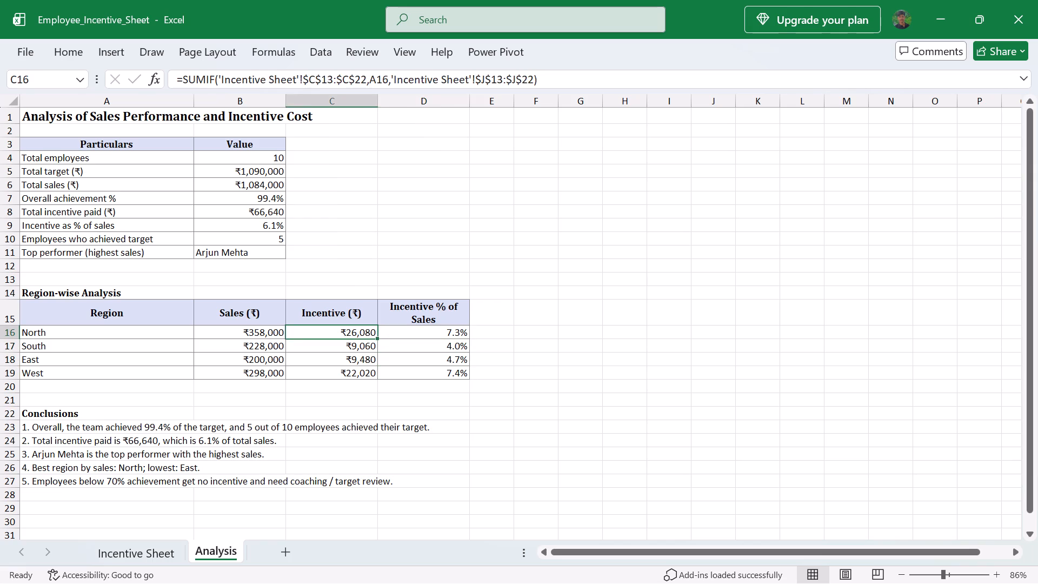
pyautogui.press('Right')
pyautogui.press('Down')
pyautogui.press('Down')
pyautogui.press('Down')
pyautogui.press('Down')
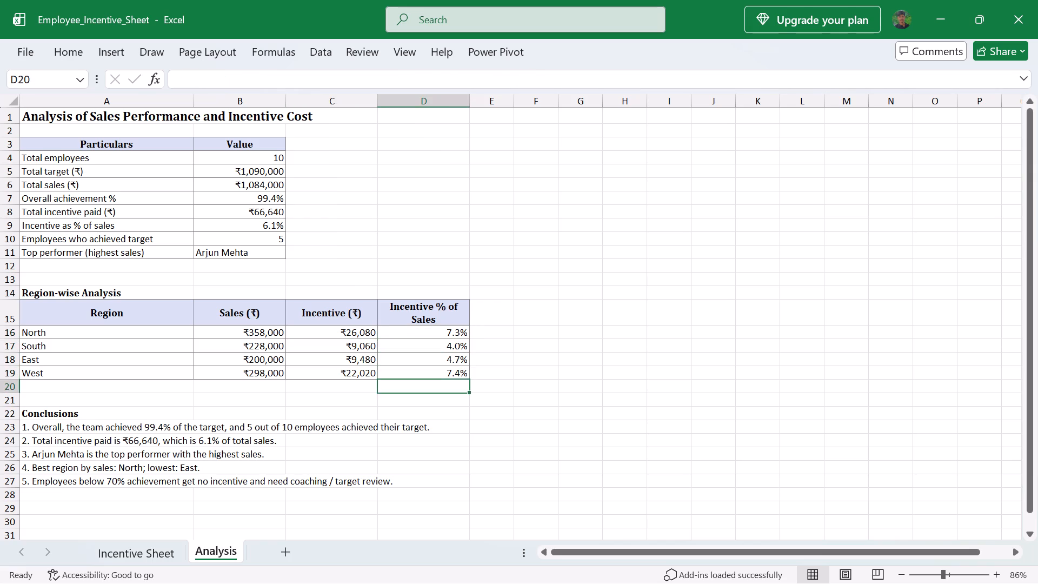
pyautogui.press('Up')
pyautogui.press('Left')
pyautogui.press('Left')
pyautogui.press('Right')
pyautogui.press('Up')
pyautogui.press('Up')
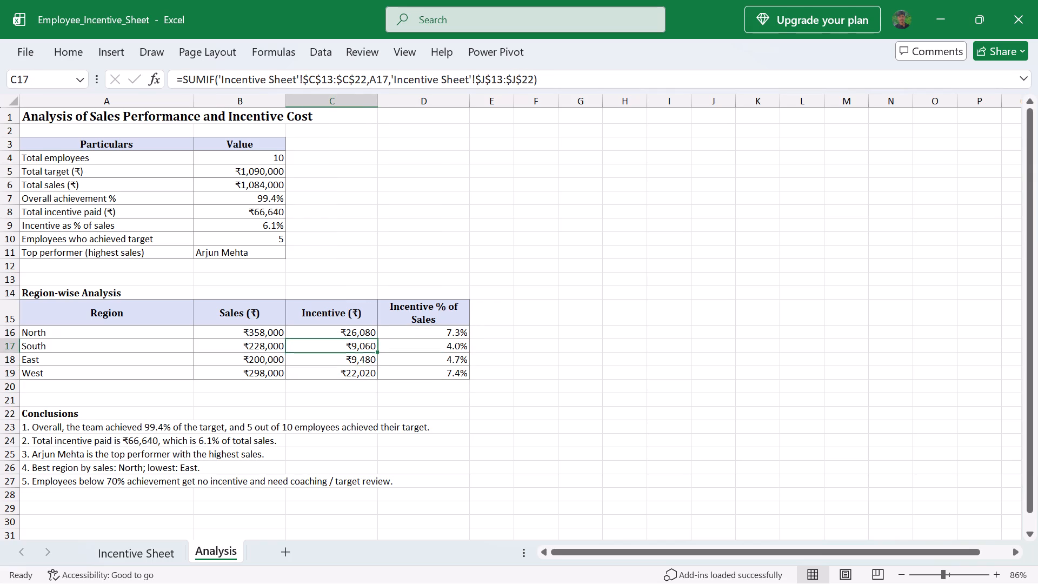
pyautogui.press('Up')
pyautogui.press('Right')
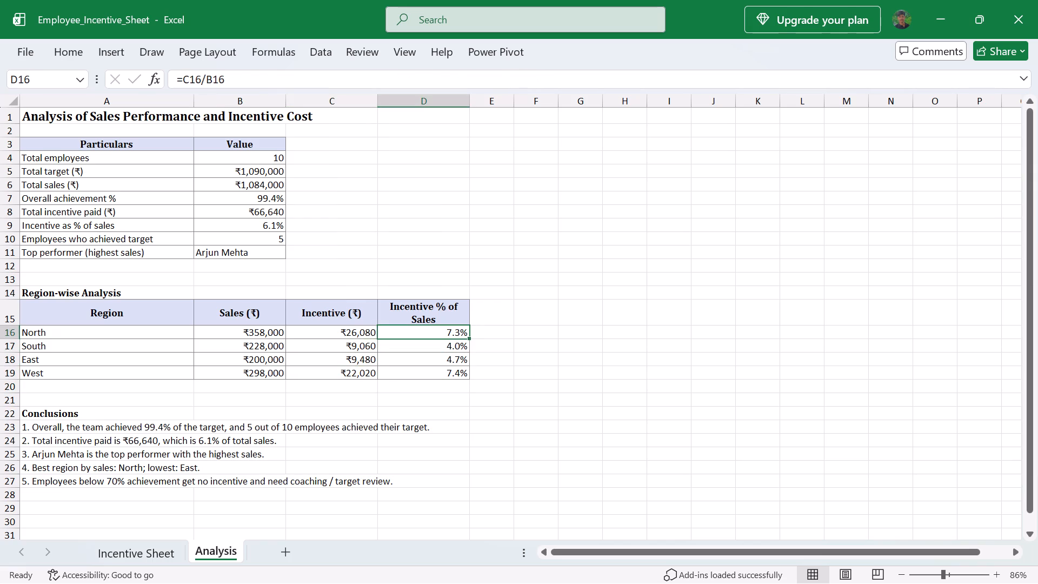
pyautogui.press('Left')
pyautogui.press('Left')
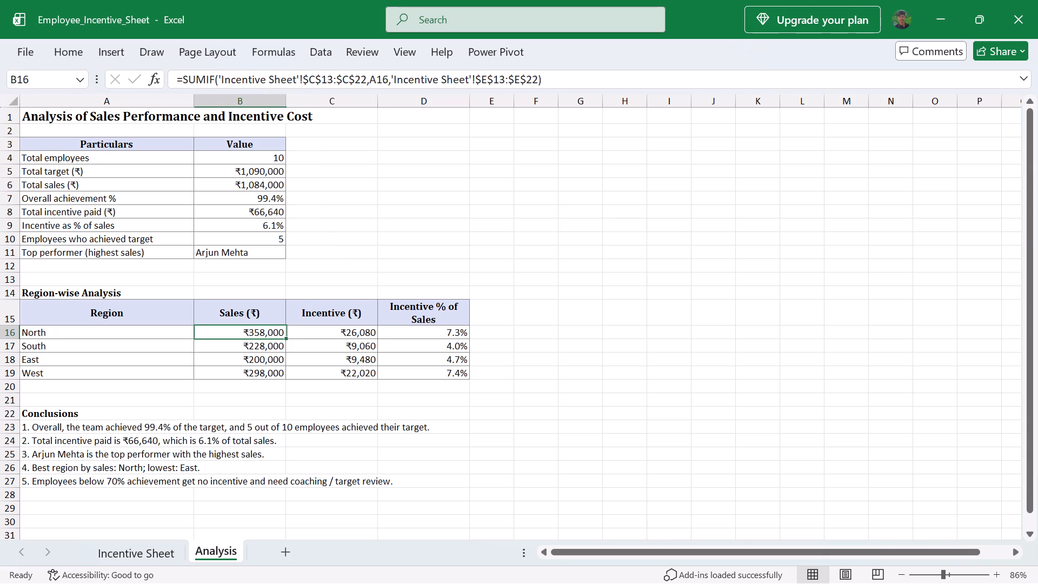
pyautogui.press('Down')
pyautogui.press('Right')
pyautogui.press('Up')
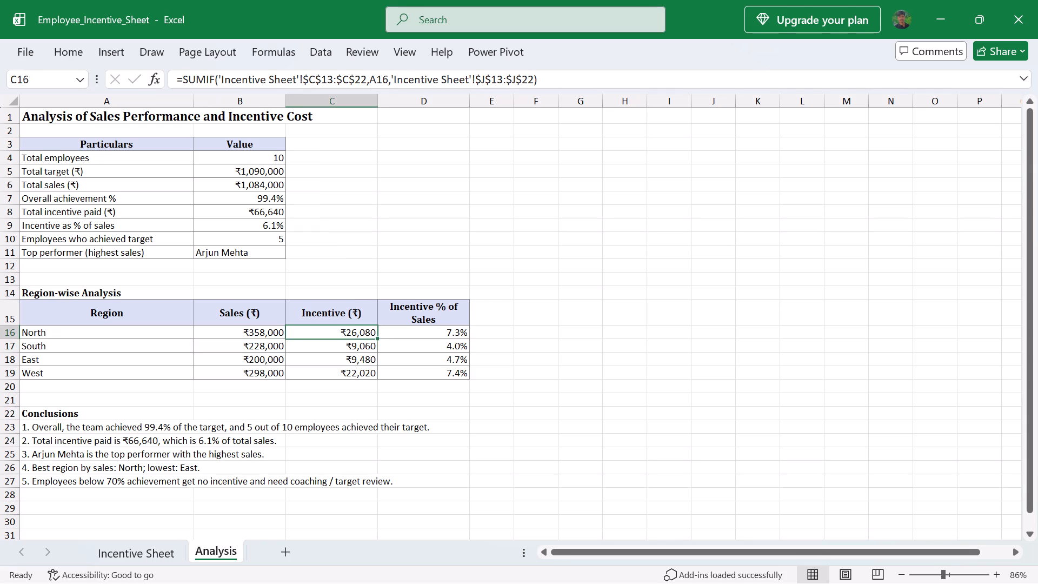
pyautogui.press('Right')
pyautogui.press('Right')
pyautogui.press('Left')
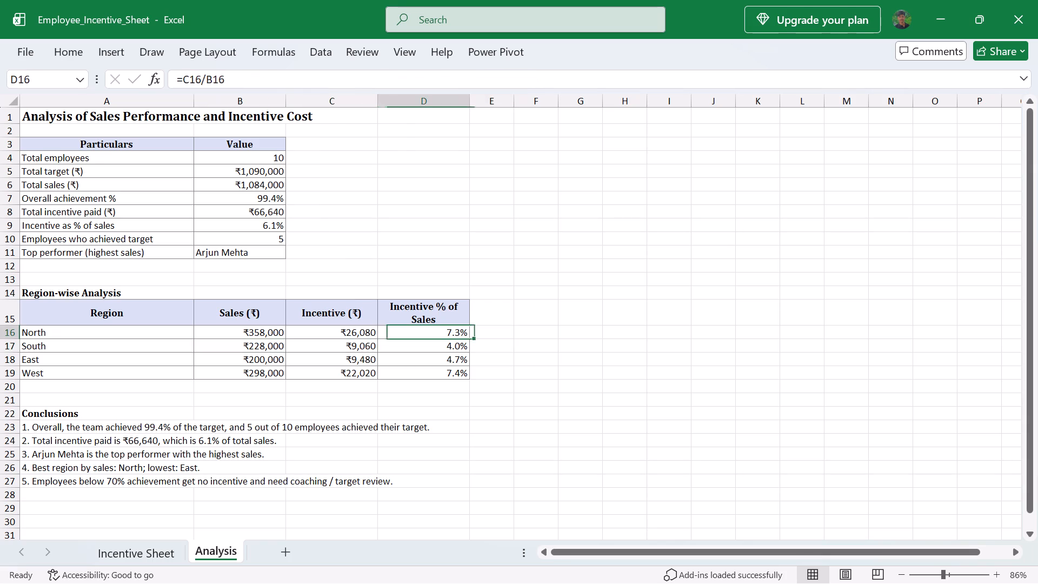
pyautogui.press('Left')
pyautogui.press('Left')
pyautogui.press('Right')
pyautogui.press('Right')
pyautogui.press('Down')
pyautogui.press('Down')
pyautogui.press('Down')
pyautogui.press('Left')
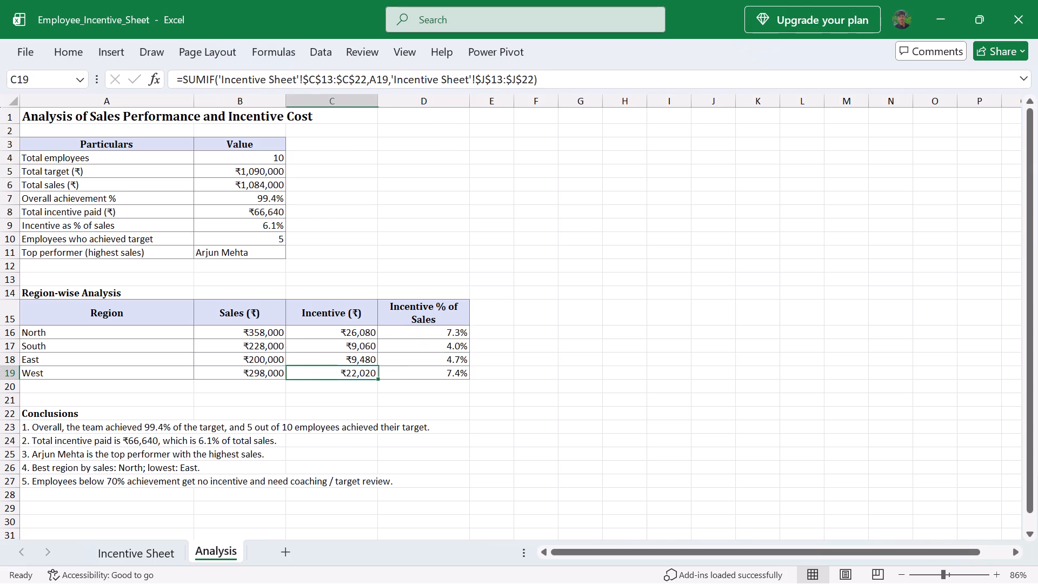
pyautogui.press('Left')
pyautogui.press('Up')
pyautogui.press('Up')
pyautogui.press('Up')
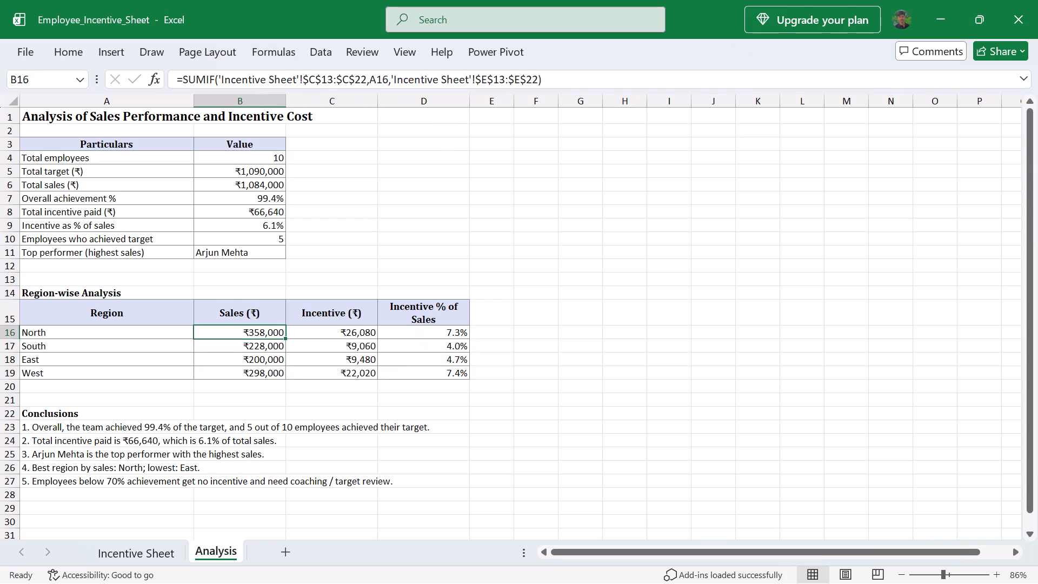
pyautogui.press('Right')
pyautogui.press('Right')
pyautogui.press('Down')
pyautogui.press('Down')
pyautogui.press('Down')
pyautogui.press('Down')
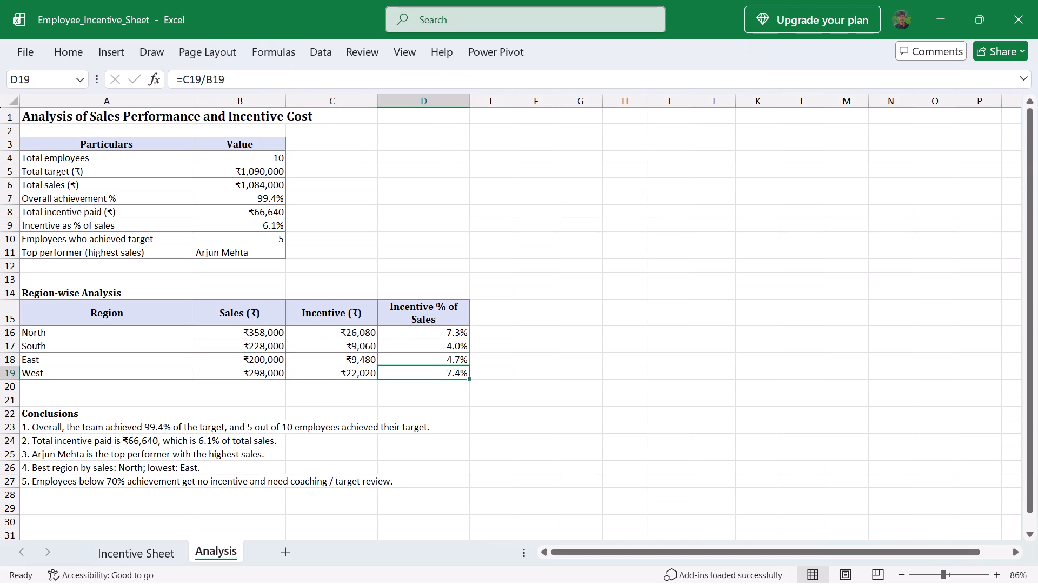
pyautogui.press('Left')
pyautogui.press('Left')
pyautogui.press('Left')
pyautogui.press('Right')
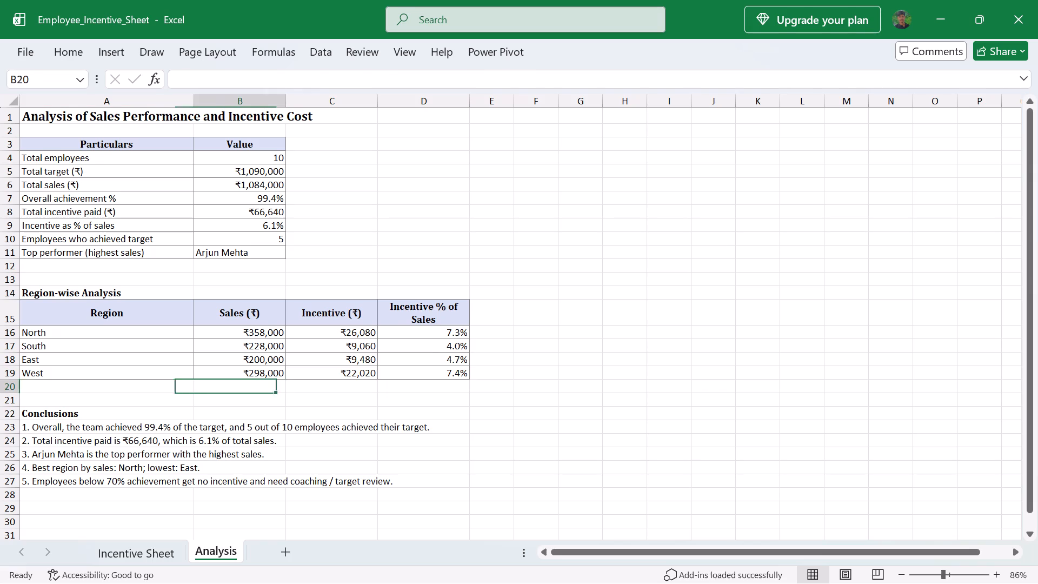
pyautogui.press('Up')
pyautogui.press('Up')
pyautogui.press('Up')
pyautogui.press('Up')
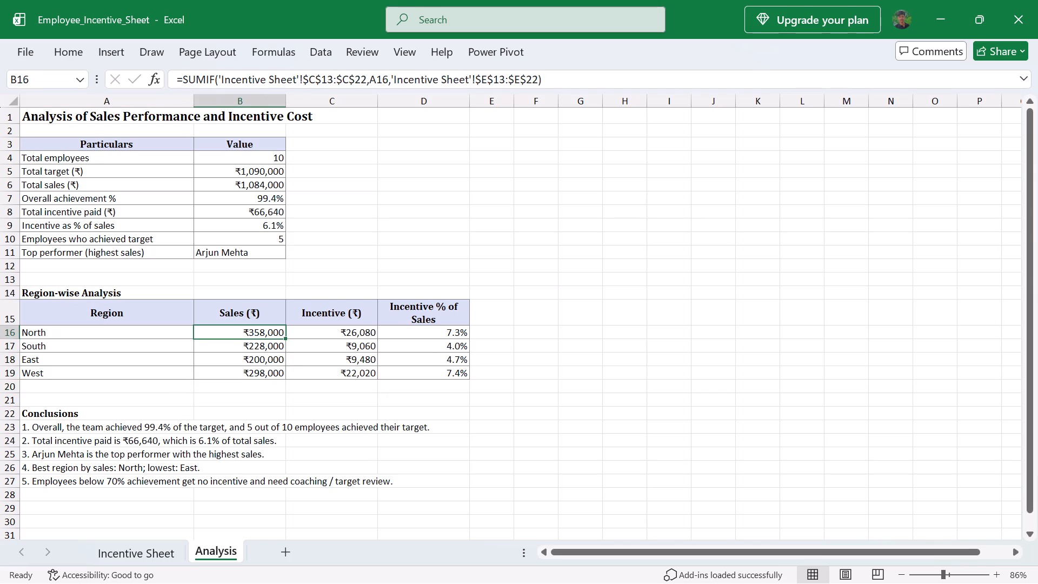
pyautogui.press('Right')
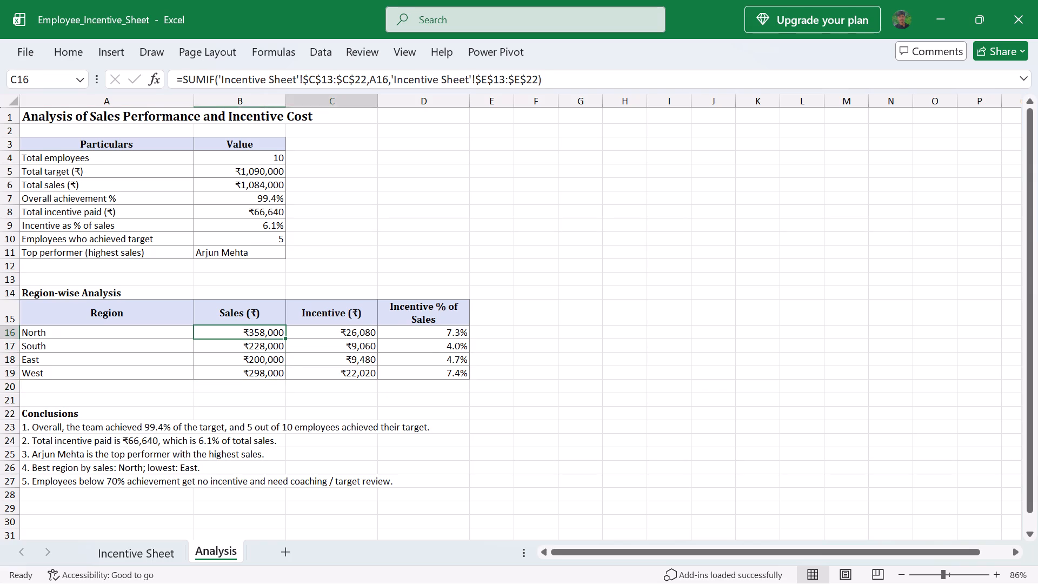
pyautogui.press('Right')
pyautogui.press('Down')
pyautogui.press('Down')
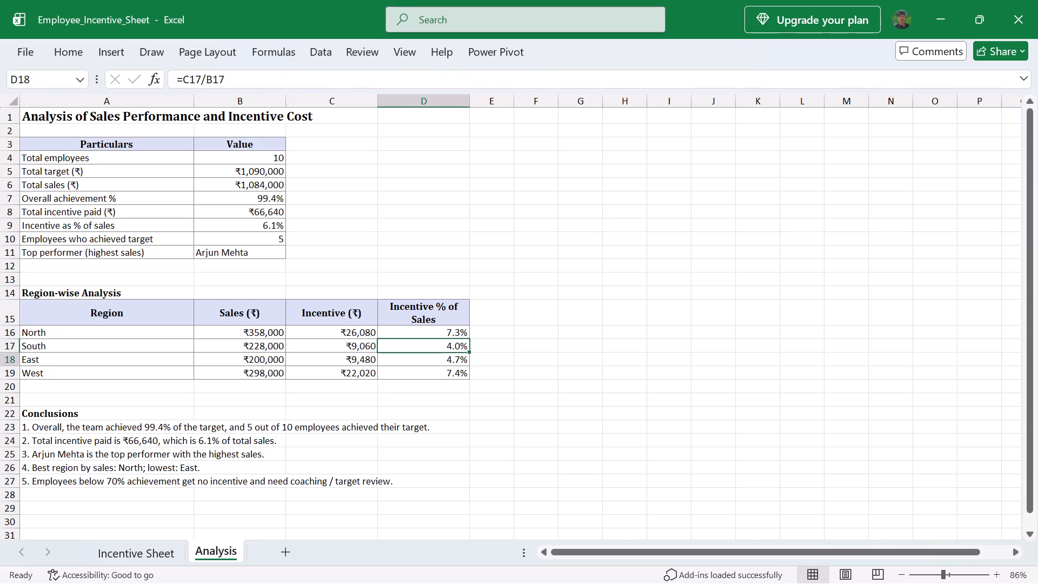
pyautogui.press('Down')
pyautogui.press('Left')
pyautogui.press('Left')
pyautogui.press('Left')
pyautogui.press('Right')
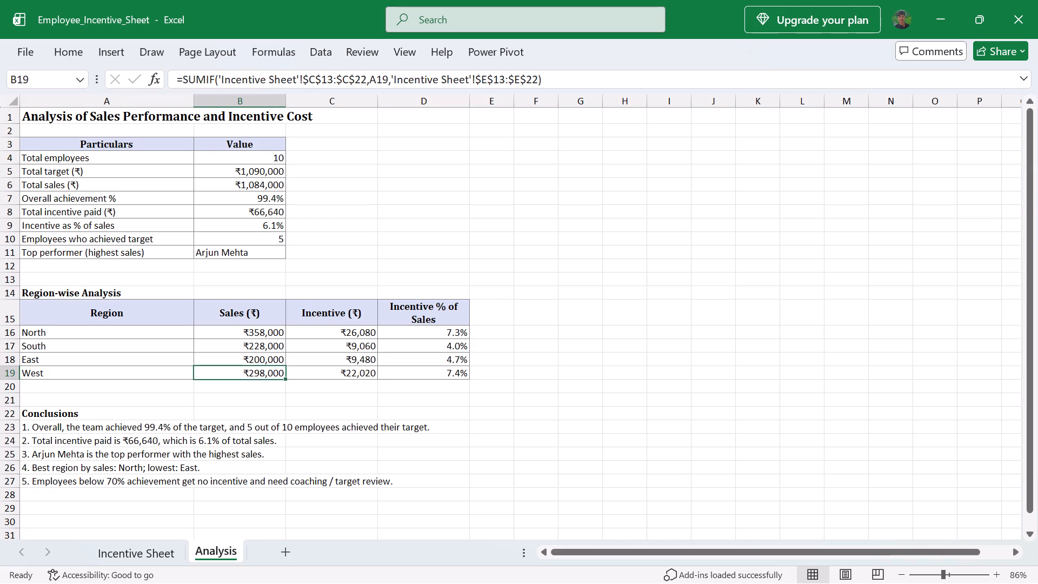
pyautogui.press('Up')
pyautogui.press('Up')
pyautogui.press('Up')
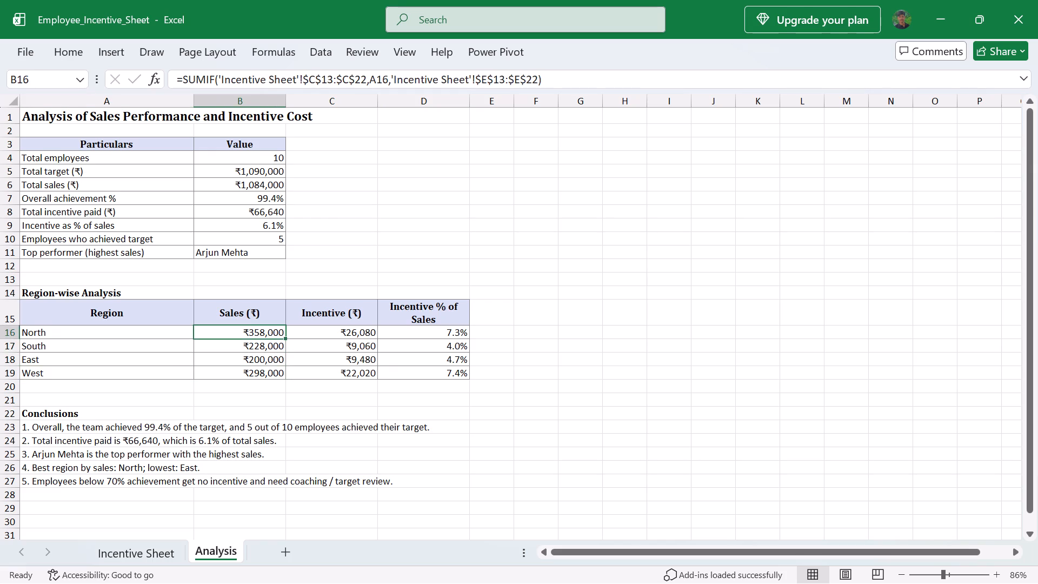
# Examine how the North and South rows calculate sales and incentive with SUMIF and divide them for Incentive % of Sales.
pyautogui.click(228, 333)
pyautogui.press('Right')
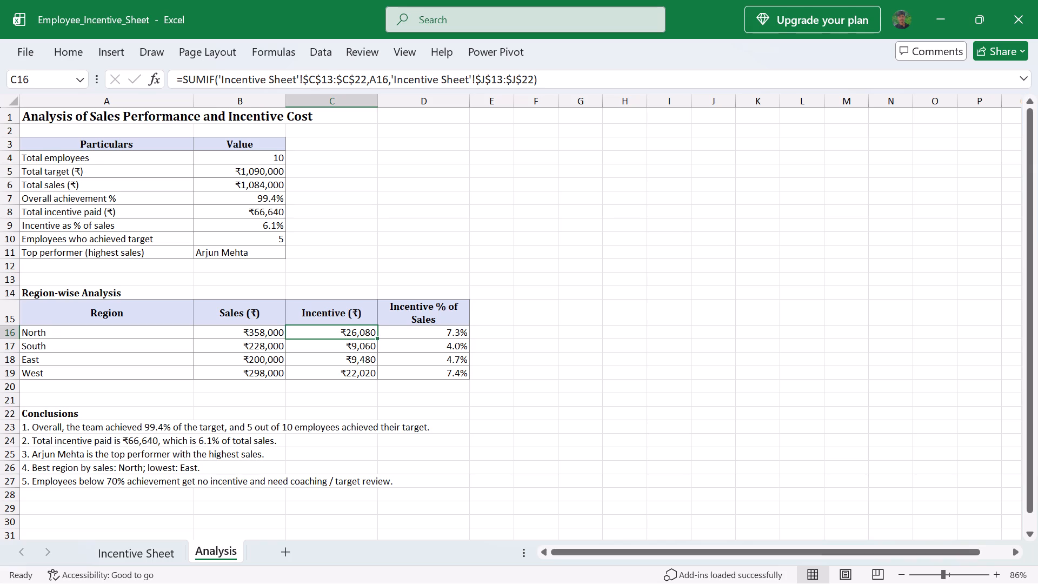
pyautogui.press('Down')
pyautogui.press('Right')
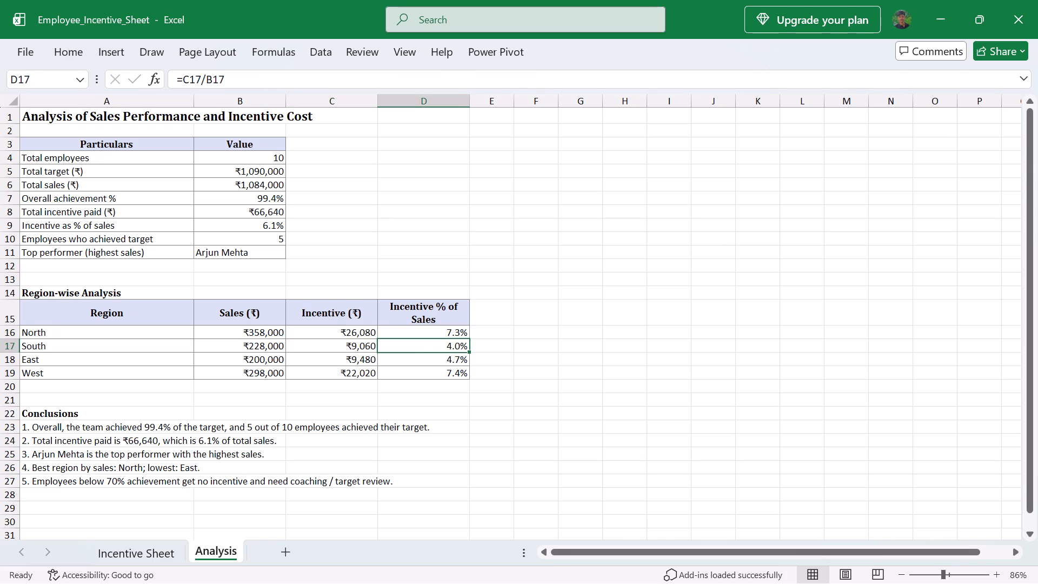
pyautogui.press('Right')
pyautogui.press('Left')
pyautogui.press('Up')
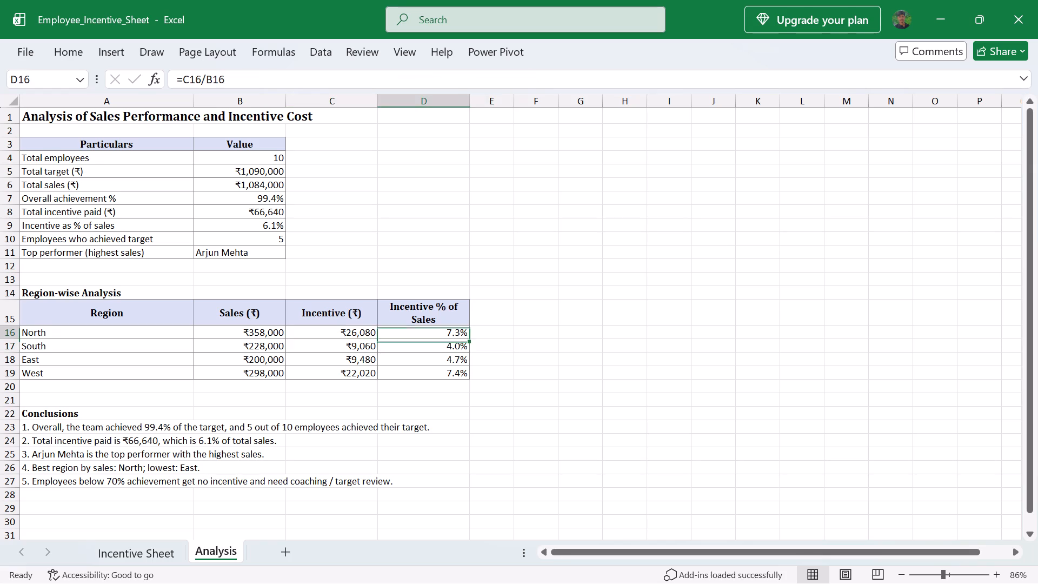
pyautogui.press('Left')
pyautogui.press('Left')
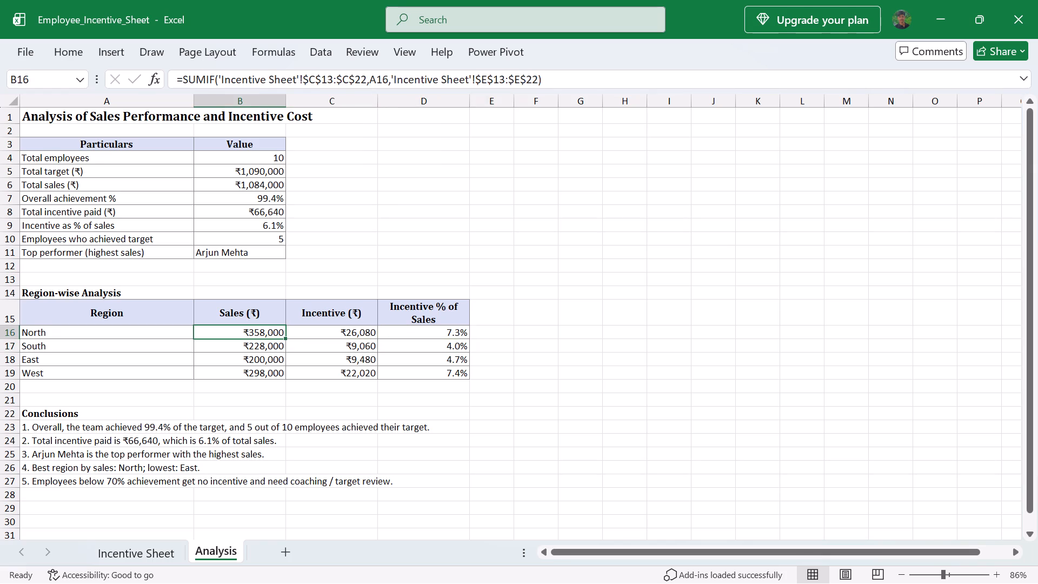
pyautogui.press('Down')
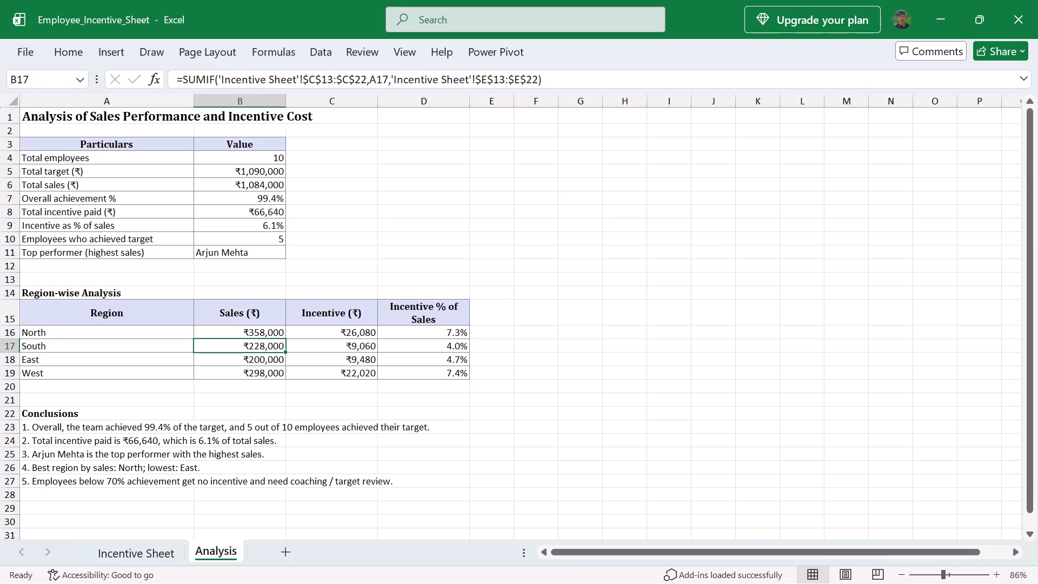
pyautogui.press('Up')
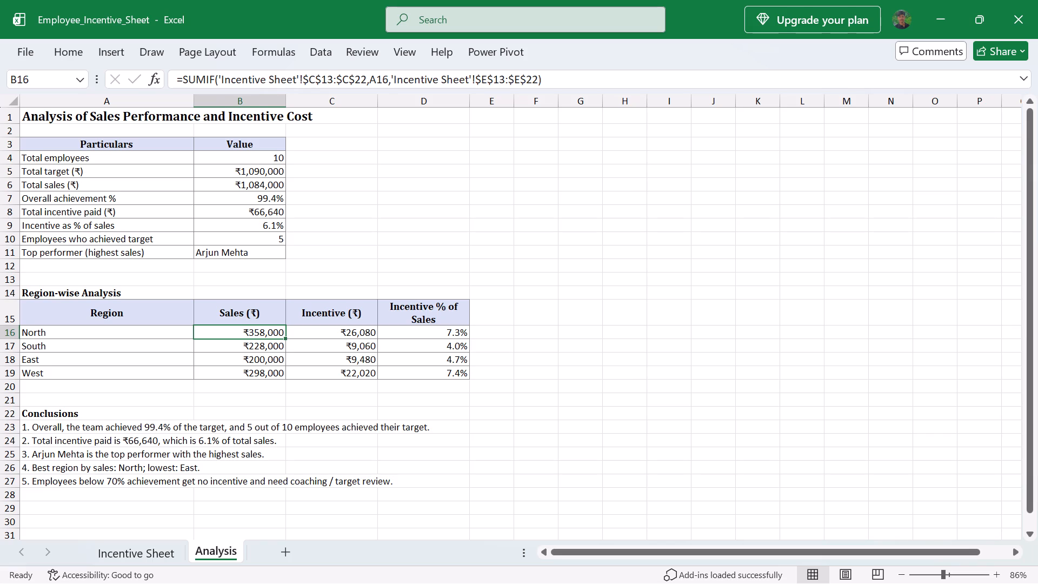
# Review the North row from its region name through the sales, incentive and percentage formulas, ending at South's sales.
pyautogui.press('Right')
pyautogui.press('Left')
pyautogui.press('Left')
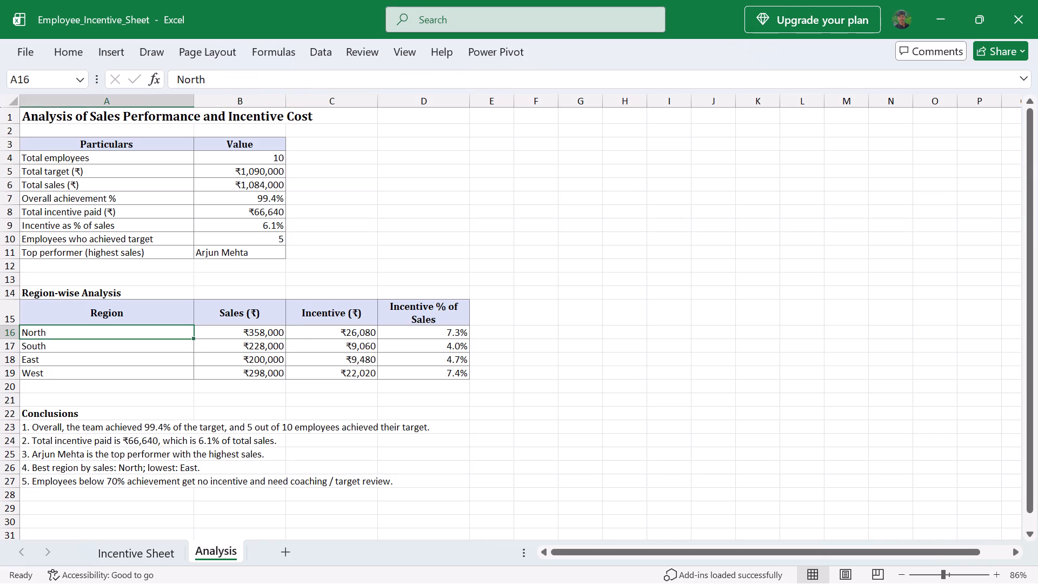
pyautogui.press('Left')
pyautogui.press('Right')
pyautogui.press('Right')
pyautogui.press('Right')
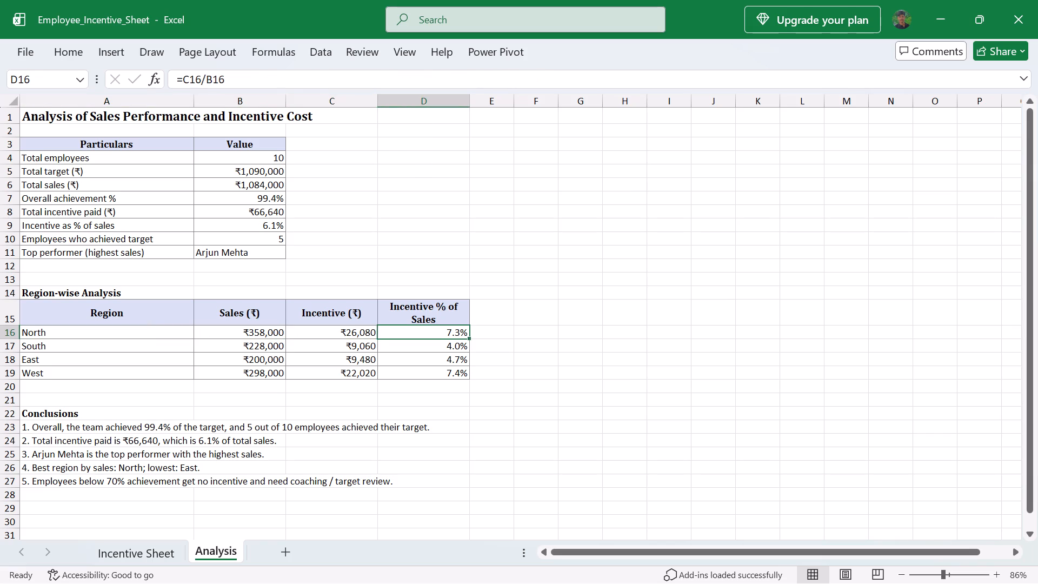
pyautogui.press('Left')
pyautogui.press('Left')
pyautogui.press('Down')
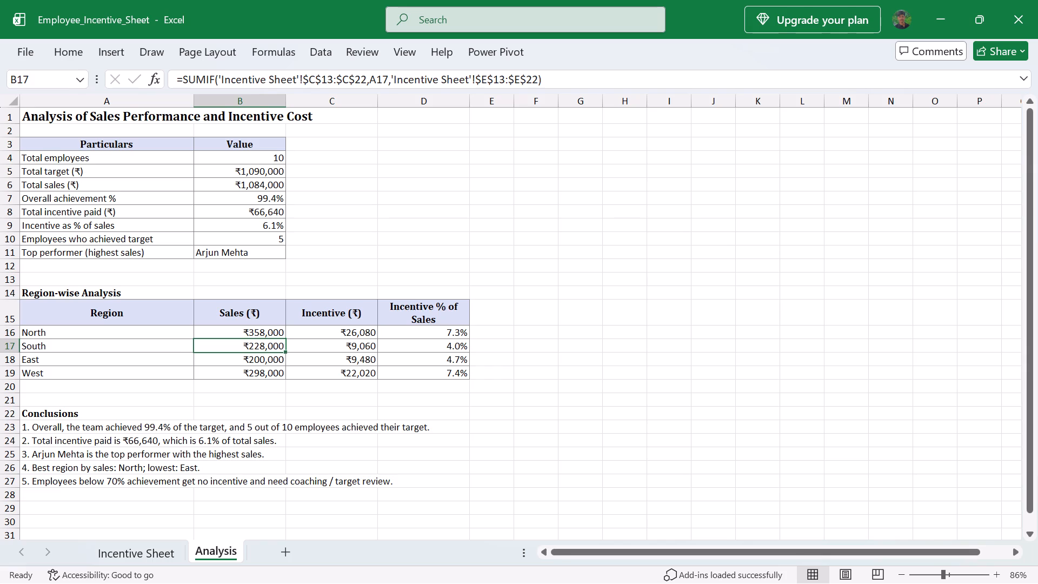
# Compare the regional Sales SUMIF formulas for North, South, East and West in B16:B19.
pyautogui.press('Down')
pyautogui.press('Up')
pyautogui.press('Down')
pyautogui.press('Down')
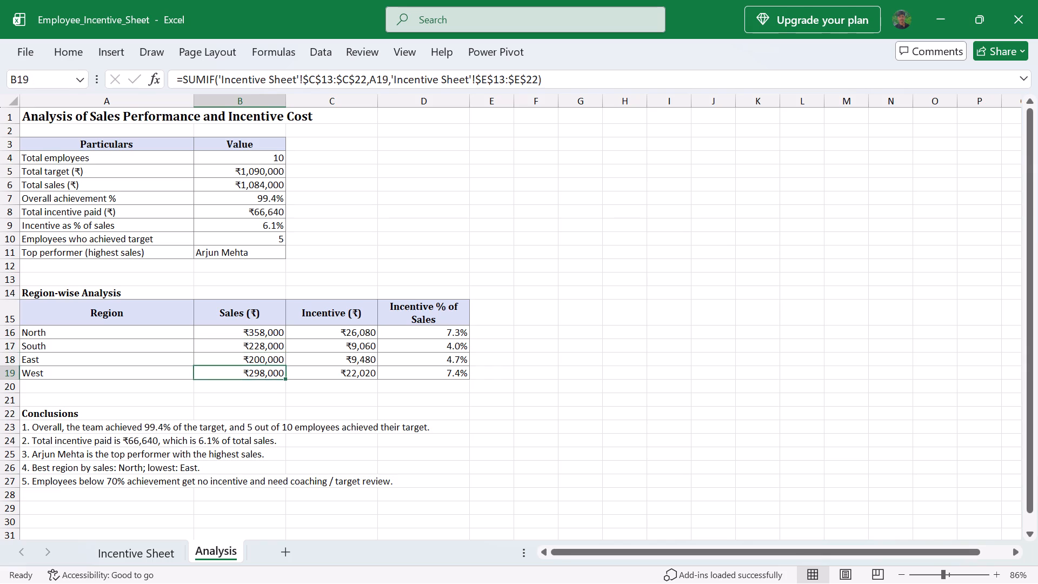
pyautogui.press('Up')
pyautogui.press('Up')
pyautogui.press('Up')
pyautogui.press('Down')
pyautogui.press('Down')
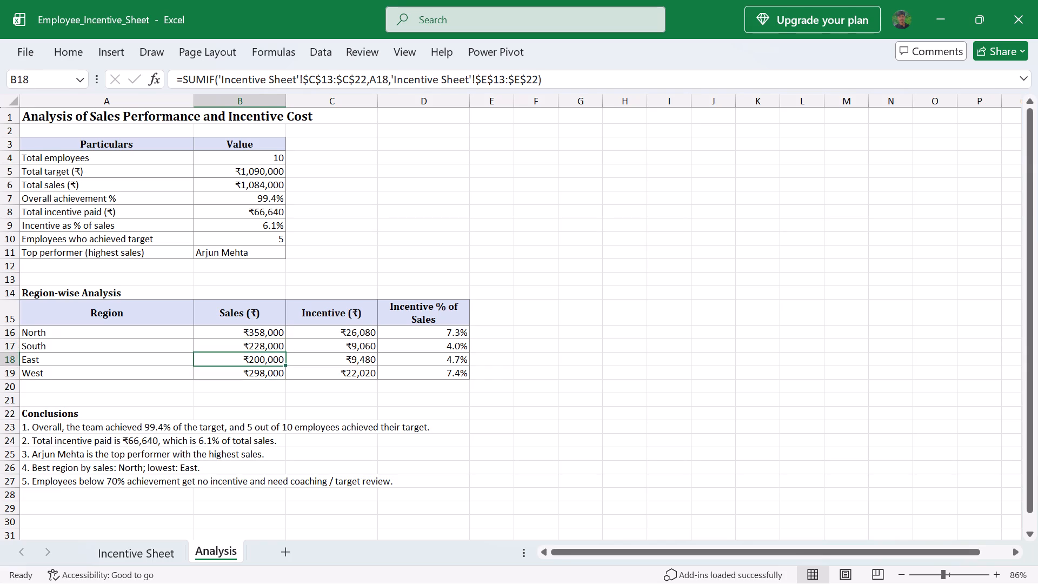
pyautogui.press('Down')
pyautogui.press('Up')
pyautogui.press('Up')
pyautogui.press('Up')
# Examine North's Incentive SUMIF formula, the Incentive % of Sales formulas in D16:D19, and the Sales formulas from West back to North.
pyautogui.press('Right')
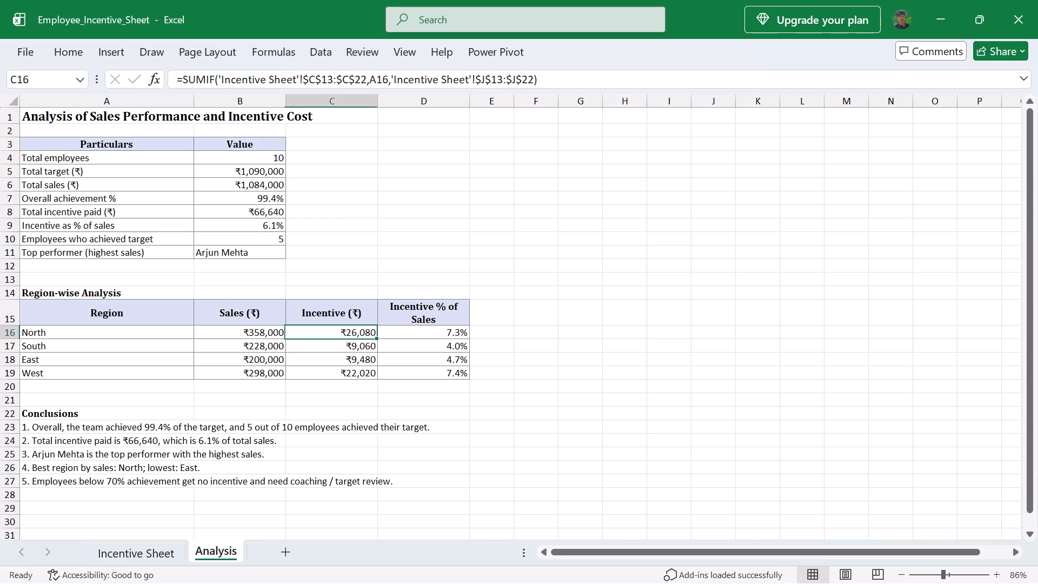
pyautogui.press('Right')
pyautogui.press('Down')
pyautogui.press('Down')
pyautogui.press('Down')
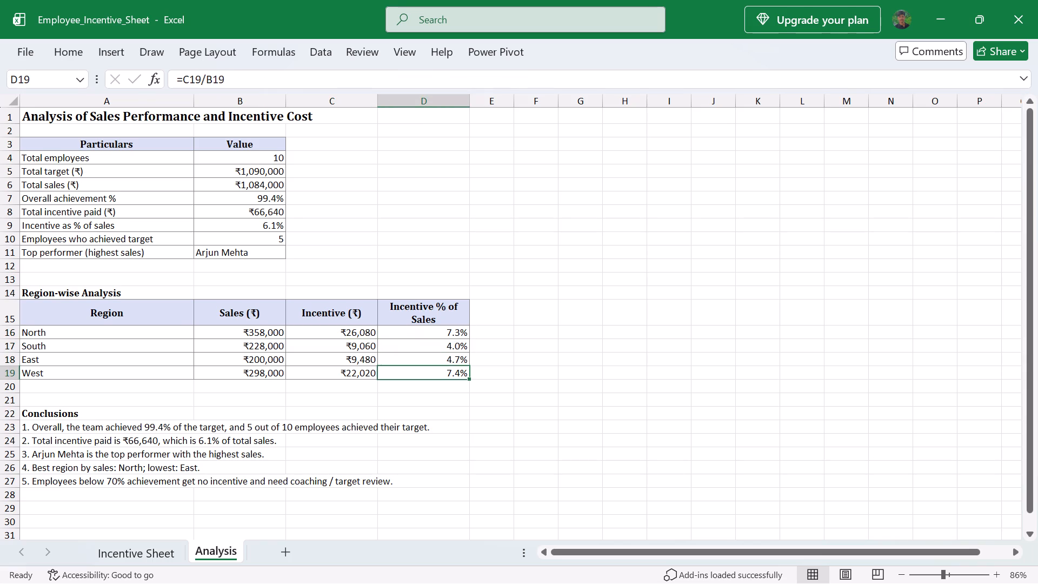
pyautogui.press('Left')
pyautogui.press('Left')
pyautogui.press('Up')
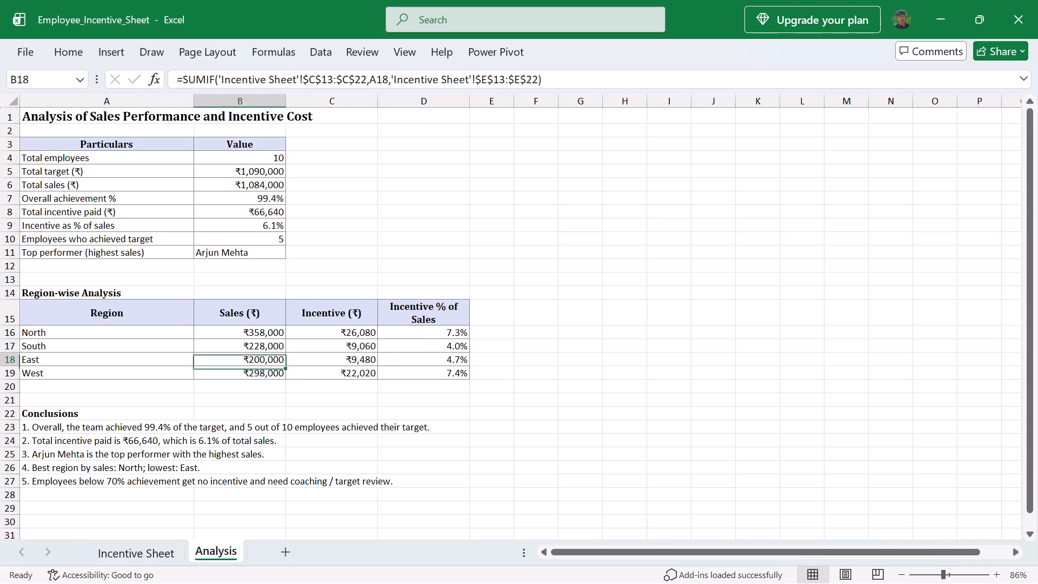
pyautogui.press('Up')
pyautogui.press('Up')
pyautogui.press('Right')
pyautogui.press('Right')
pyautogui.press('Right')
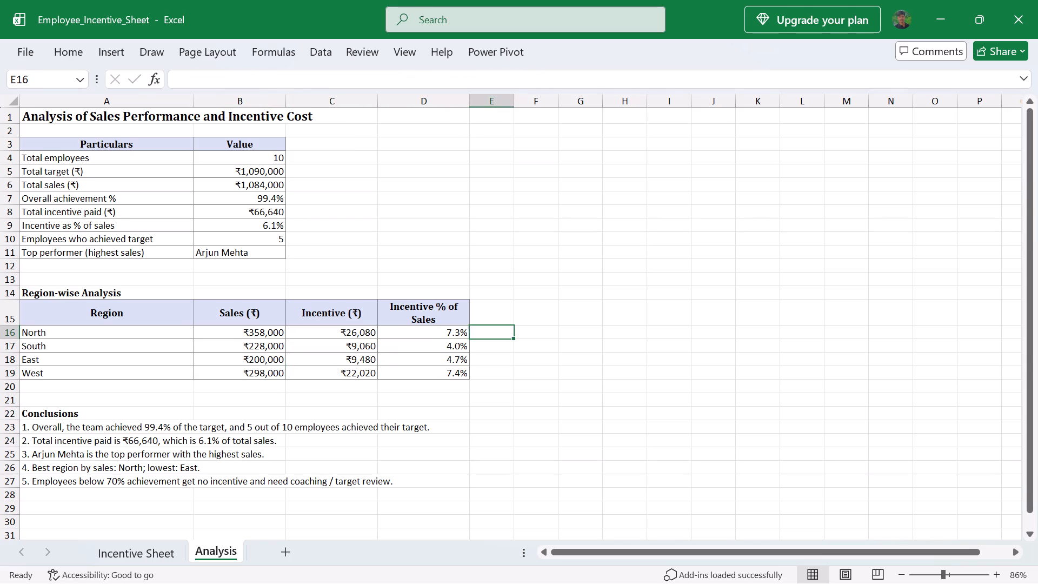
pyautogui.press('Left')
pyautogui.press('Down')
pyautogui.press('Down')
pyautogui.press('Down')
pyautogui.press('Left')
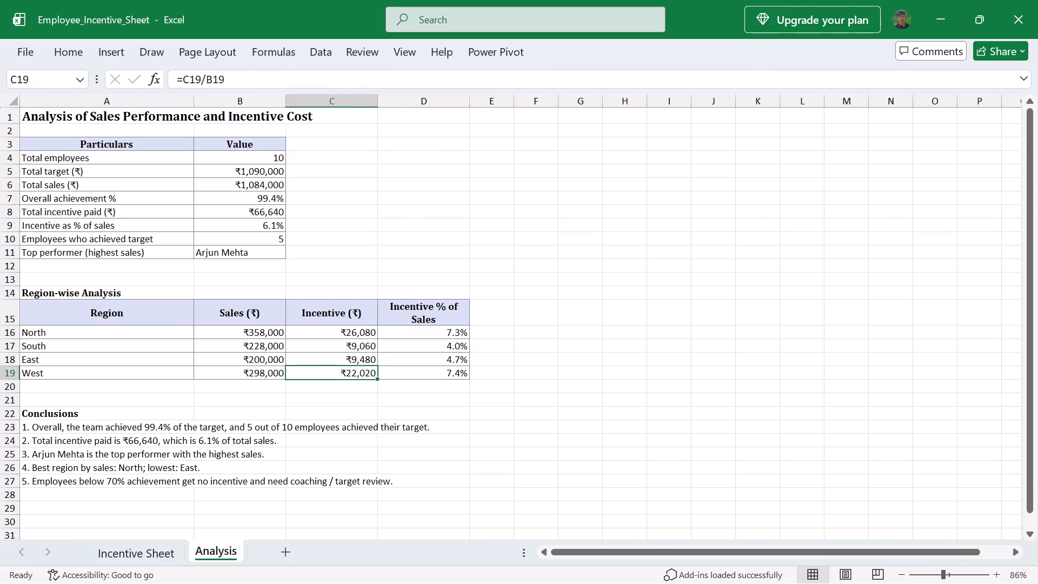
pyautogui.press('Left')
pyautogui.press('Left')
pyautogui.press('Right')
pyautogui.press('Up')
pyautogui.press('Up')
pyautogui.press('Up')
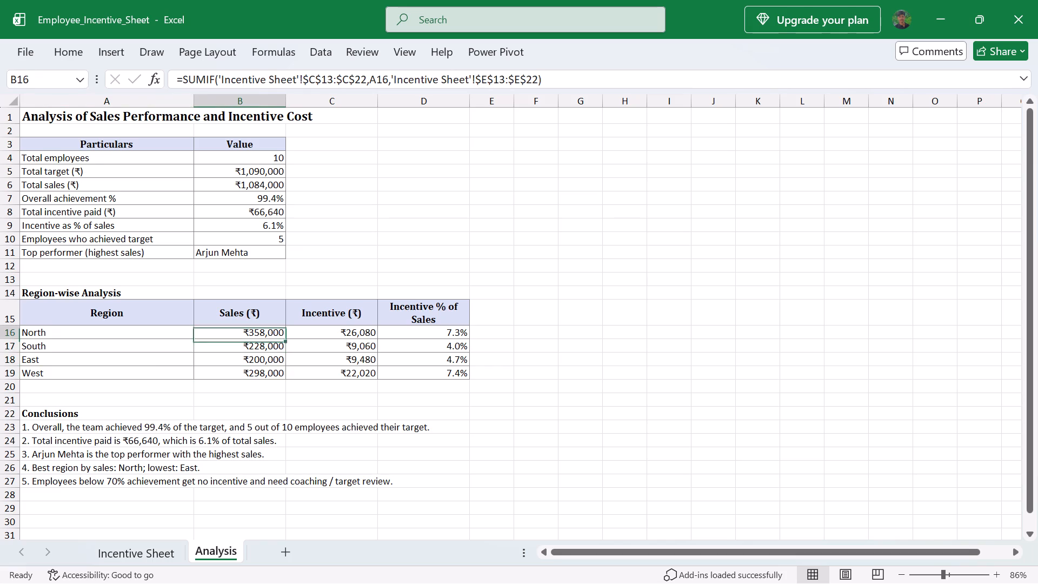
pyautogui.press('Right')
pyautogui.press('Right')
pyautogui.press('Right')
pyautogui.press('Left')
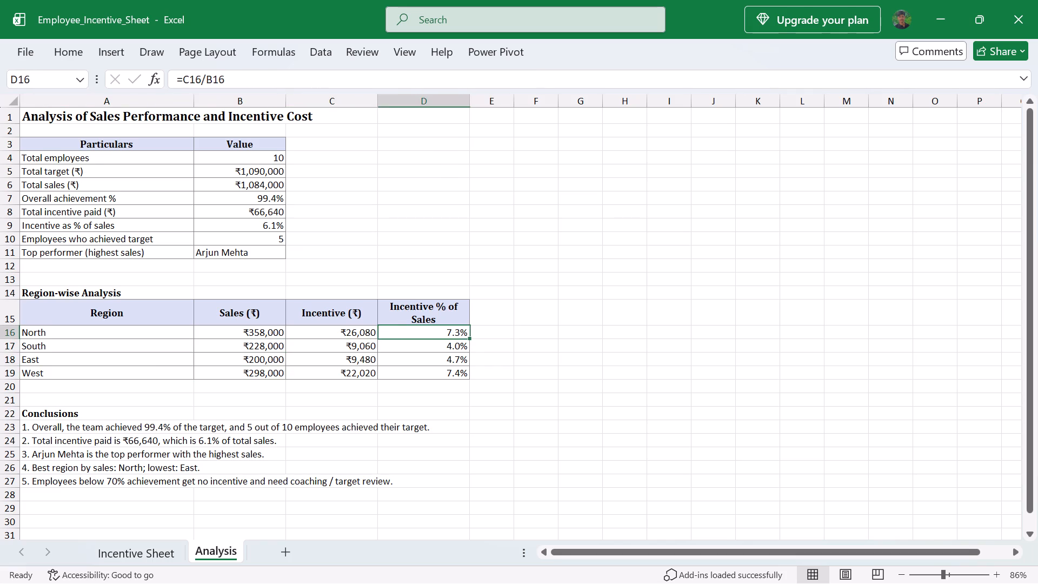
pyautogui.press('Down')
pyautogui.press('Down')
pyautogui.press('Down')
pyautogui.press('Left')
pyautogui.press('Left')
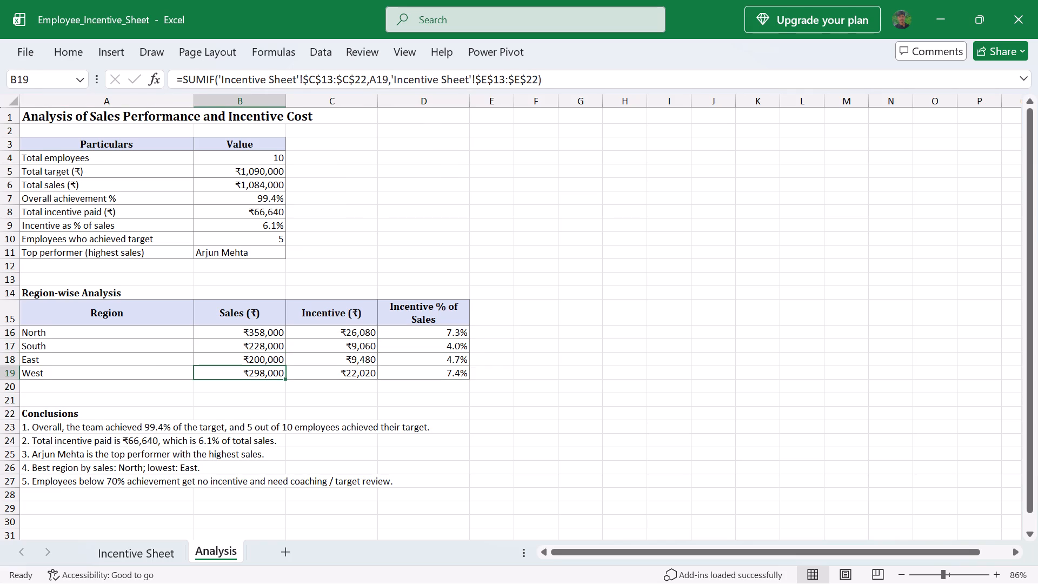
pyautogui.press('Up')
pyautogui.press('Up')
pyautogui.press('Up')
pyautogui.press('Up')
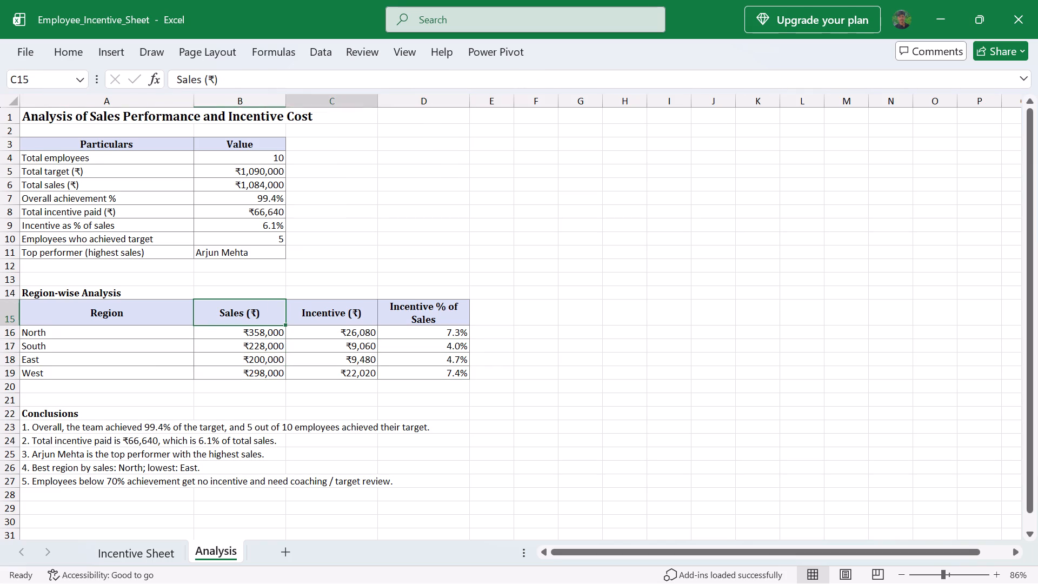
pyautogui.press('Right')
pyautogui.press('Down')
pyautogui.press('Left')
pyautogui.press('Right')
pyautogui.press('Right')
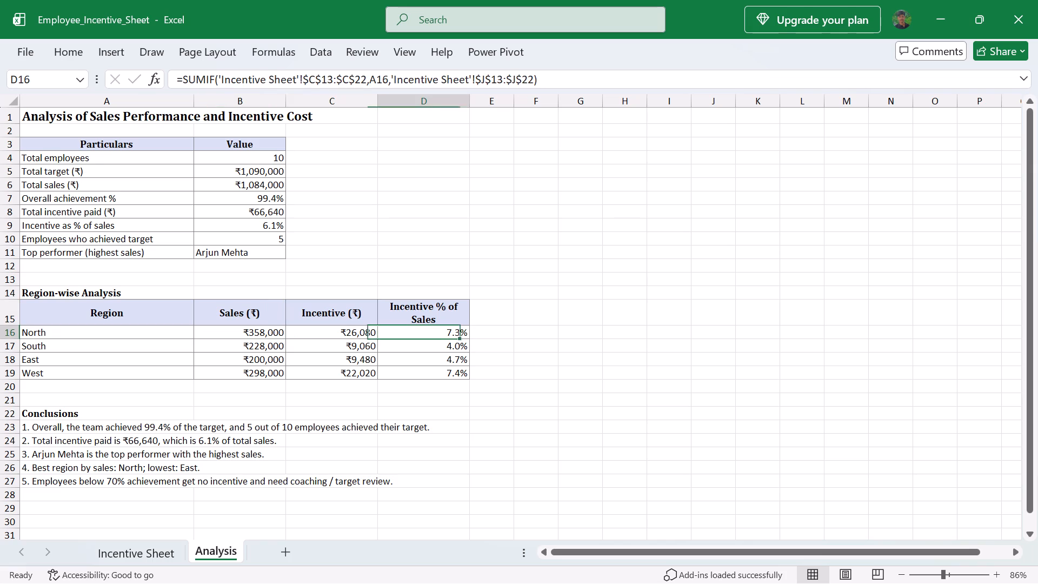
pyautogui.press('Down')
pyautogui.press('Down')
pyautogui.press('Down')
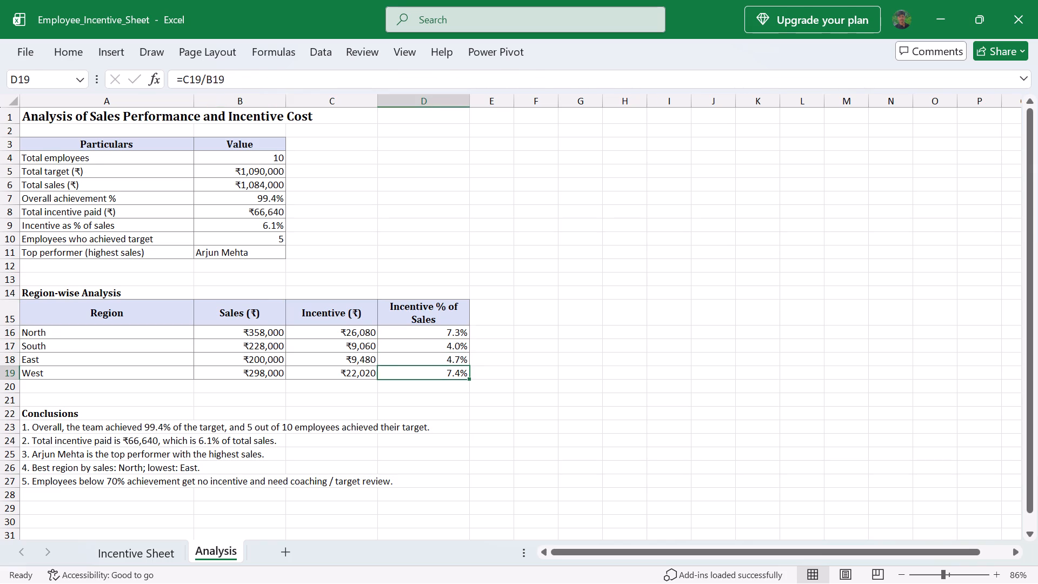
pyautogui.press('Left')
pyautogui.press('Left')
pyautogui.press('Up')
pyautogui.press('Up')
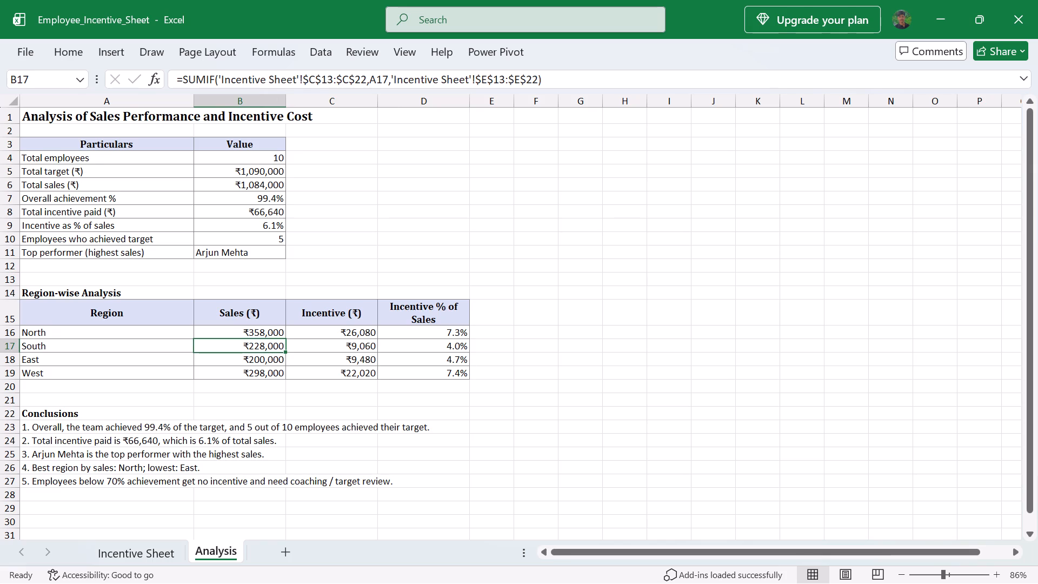
# Review North's sales and incentive SUMIF formulas against West's, ending at North's Incentive % of Sales formula in D16.
pyautogui.press('Up')
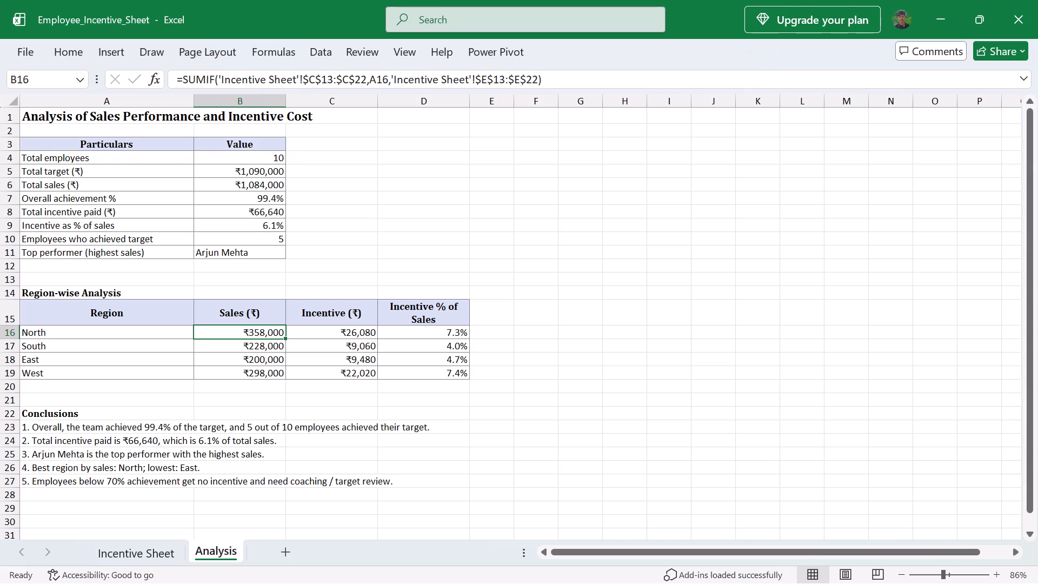
pyautogui.press('Right')
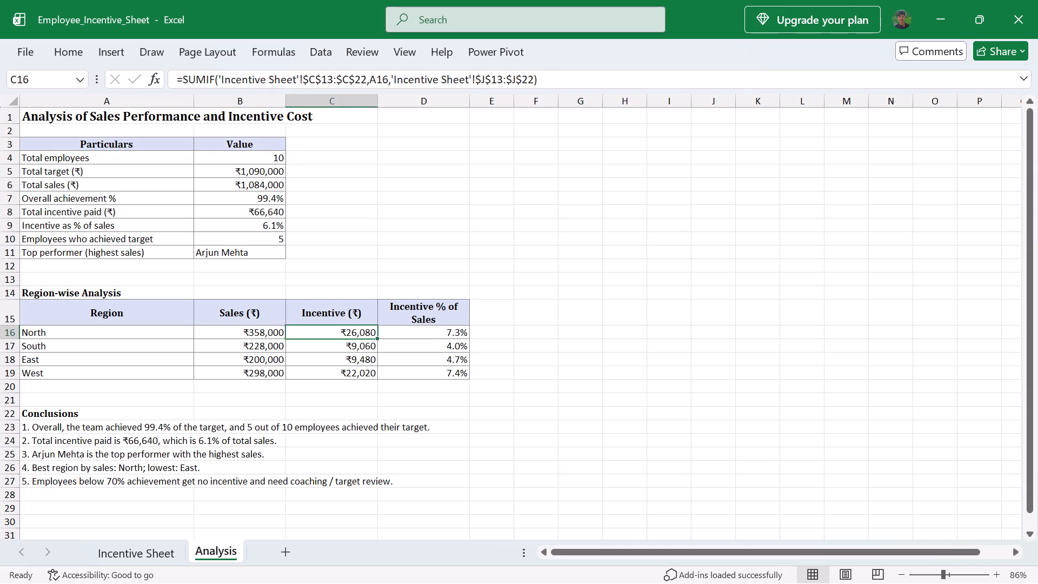
pyautogui.press('Right')
pyautogui.press('Down')
pyautogui.press('Down')
pyautogui.press('Down')
pyautogui.press('Left')
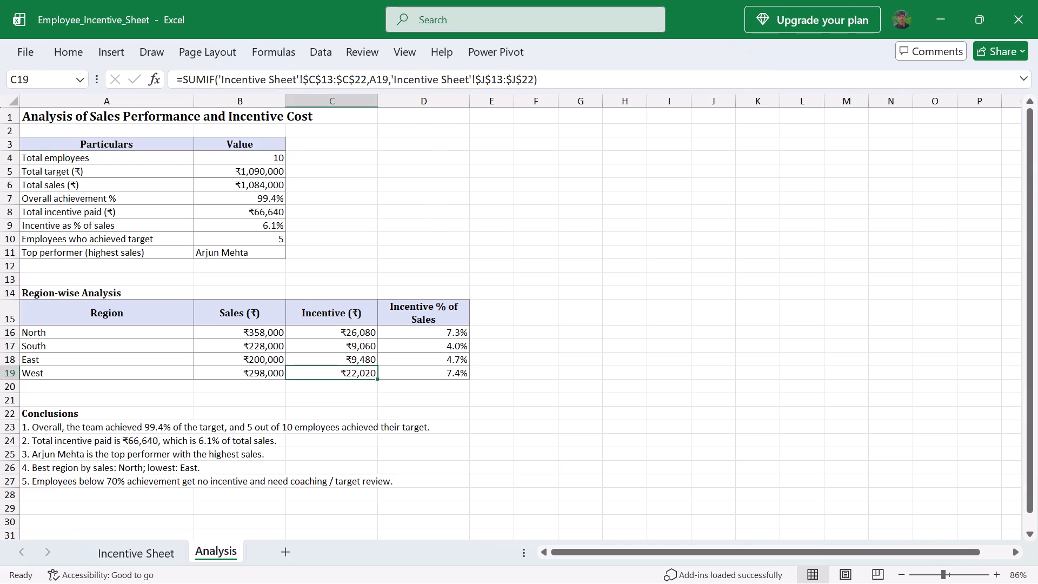
pyautogui.press('Left')
pyautogui.press('Up')
pyautogui.press('Up')
pyautogui.press('Up')
pyautogui.press('Right')
pyautogui.press('Right')
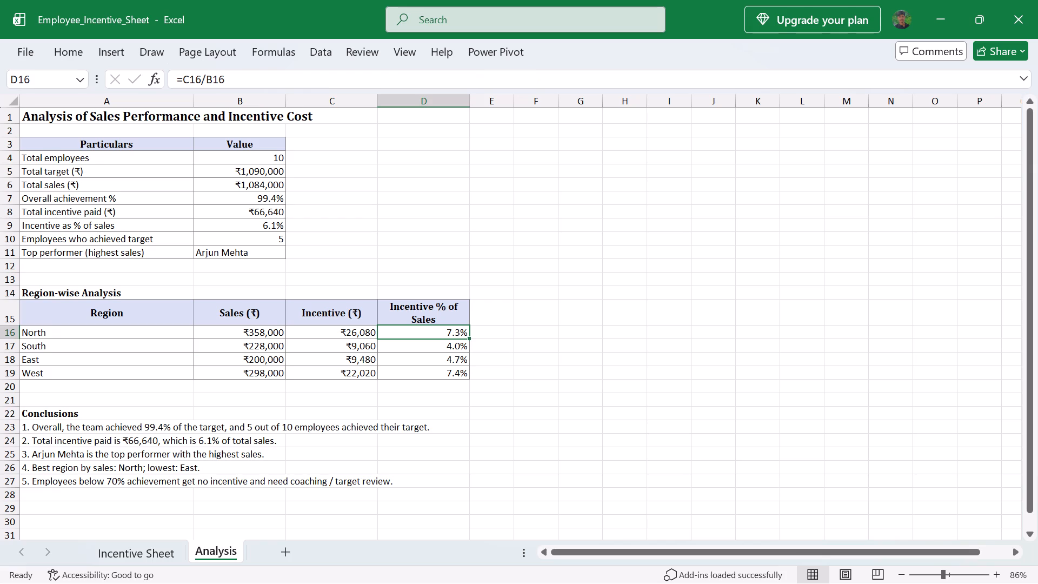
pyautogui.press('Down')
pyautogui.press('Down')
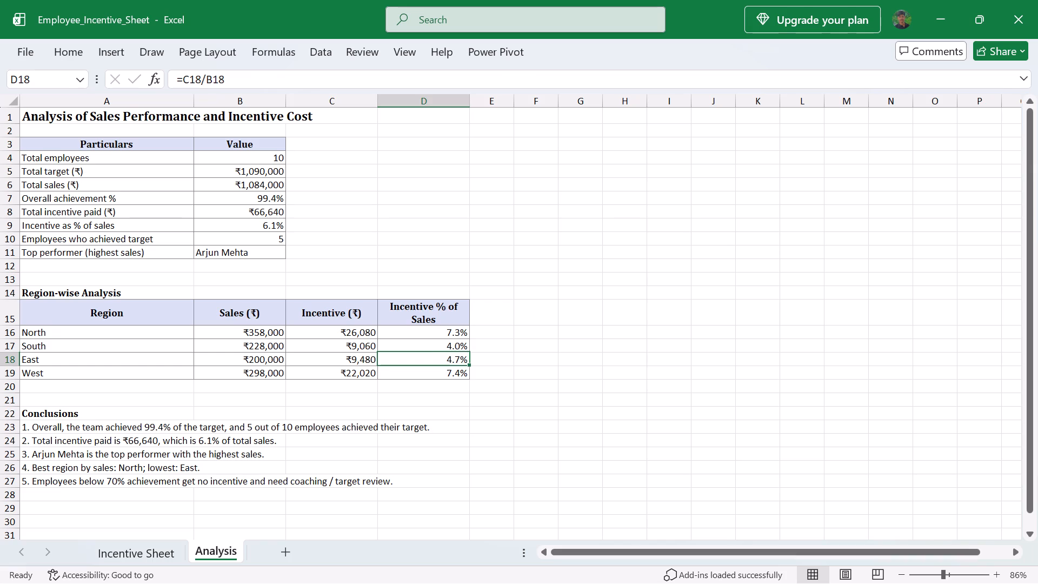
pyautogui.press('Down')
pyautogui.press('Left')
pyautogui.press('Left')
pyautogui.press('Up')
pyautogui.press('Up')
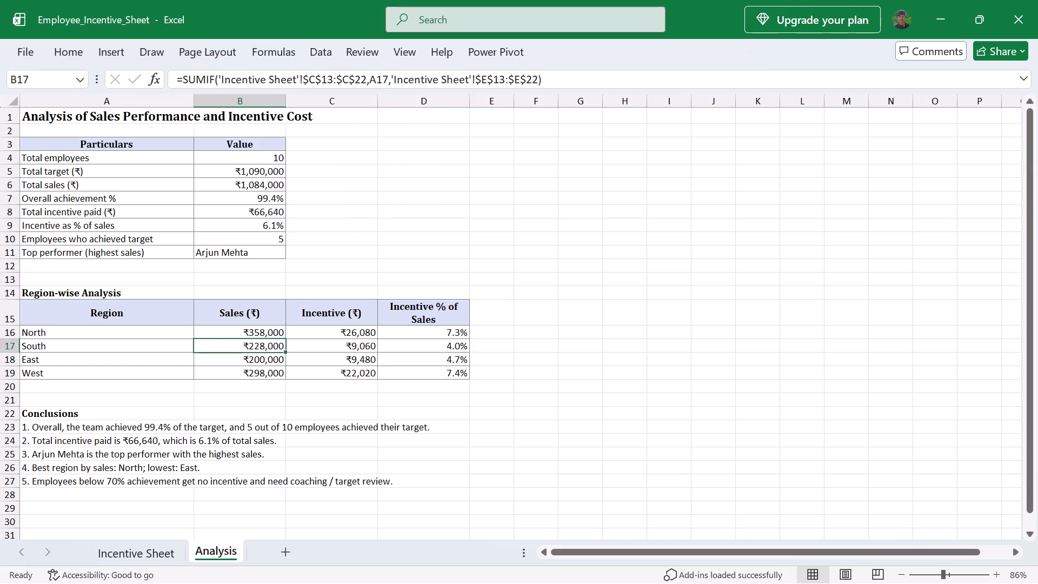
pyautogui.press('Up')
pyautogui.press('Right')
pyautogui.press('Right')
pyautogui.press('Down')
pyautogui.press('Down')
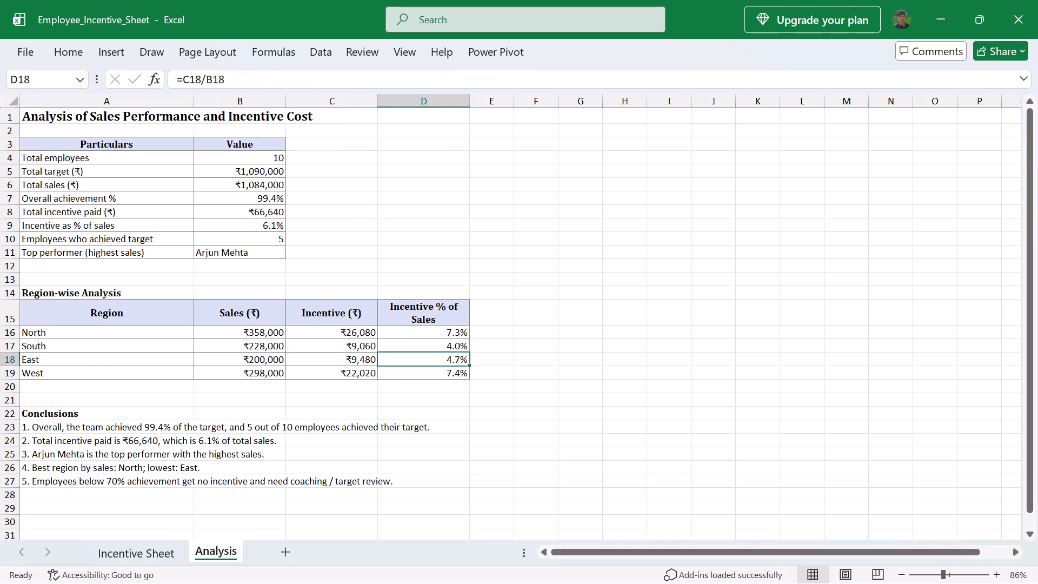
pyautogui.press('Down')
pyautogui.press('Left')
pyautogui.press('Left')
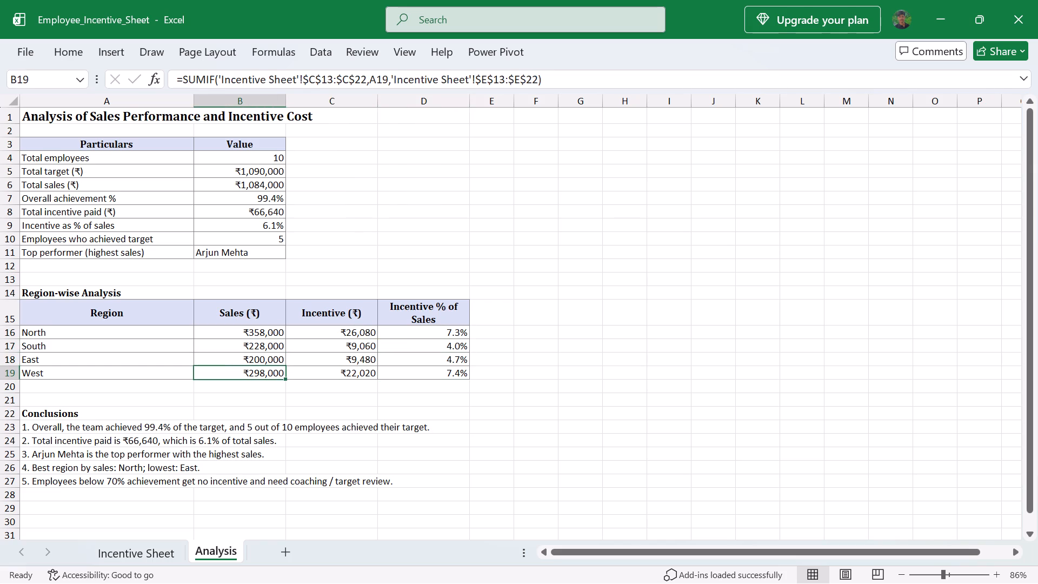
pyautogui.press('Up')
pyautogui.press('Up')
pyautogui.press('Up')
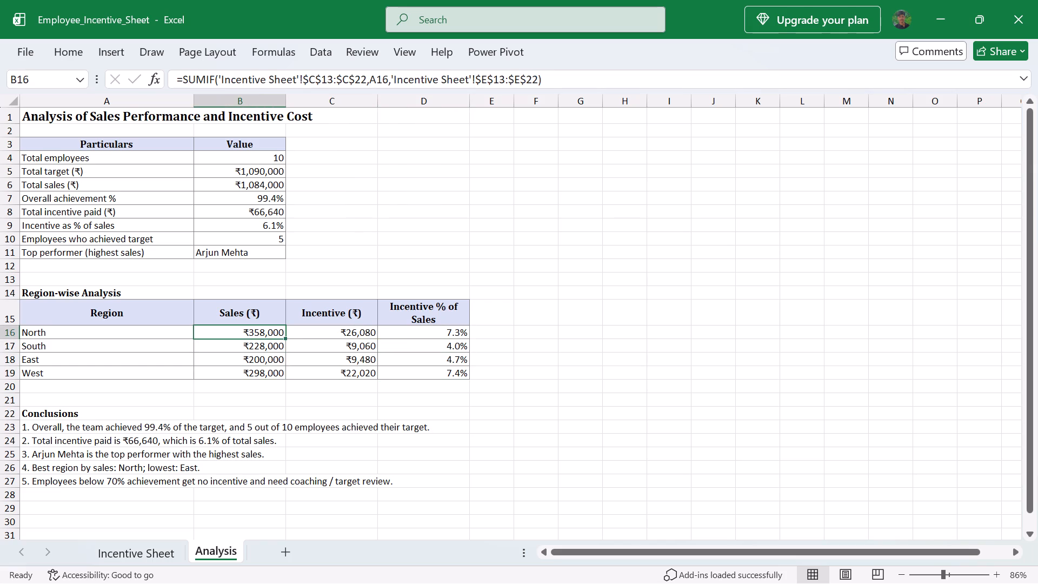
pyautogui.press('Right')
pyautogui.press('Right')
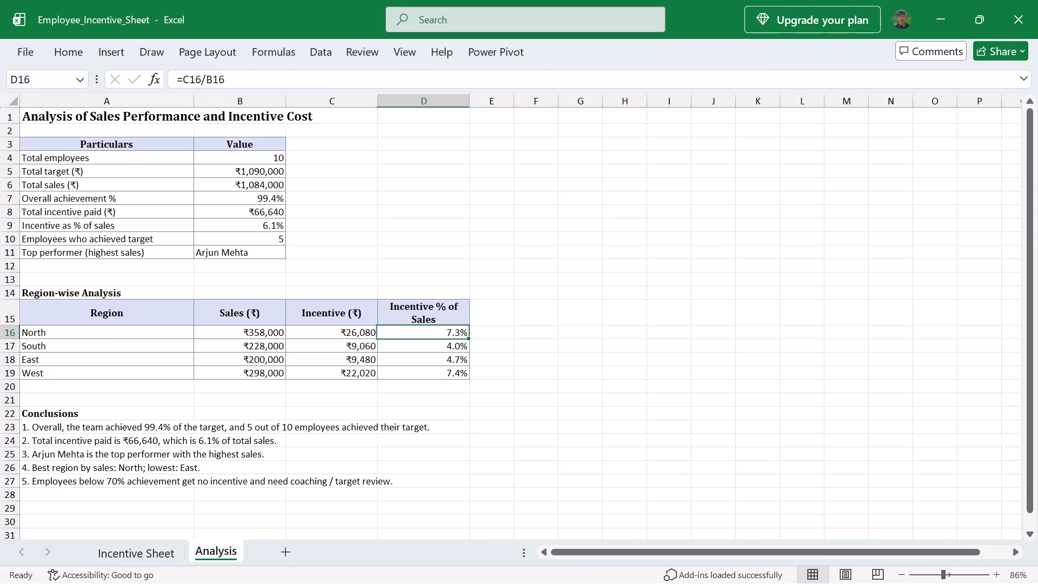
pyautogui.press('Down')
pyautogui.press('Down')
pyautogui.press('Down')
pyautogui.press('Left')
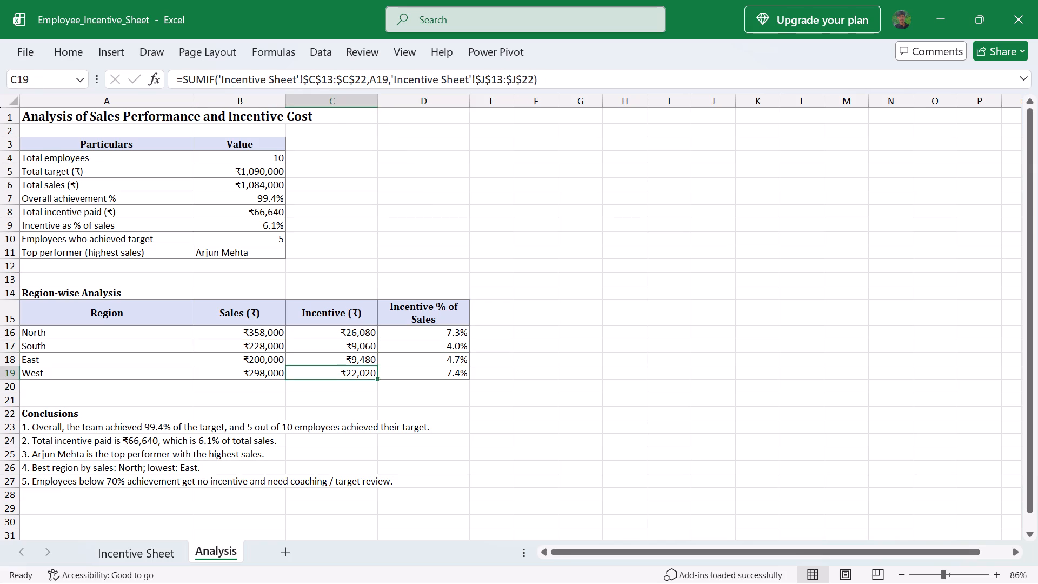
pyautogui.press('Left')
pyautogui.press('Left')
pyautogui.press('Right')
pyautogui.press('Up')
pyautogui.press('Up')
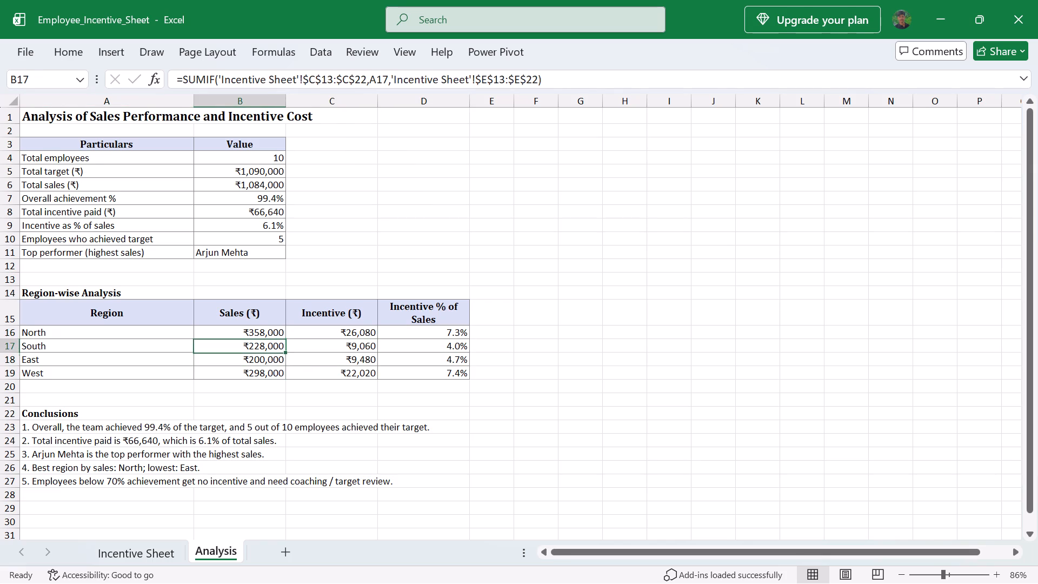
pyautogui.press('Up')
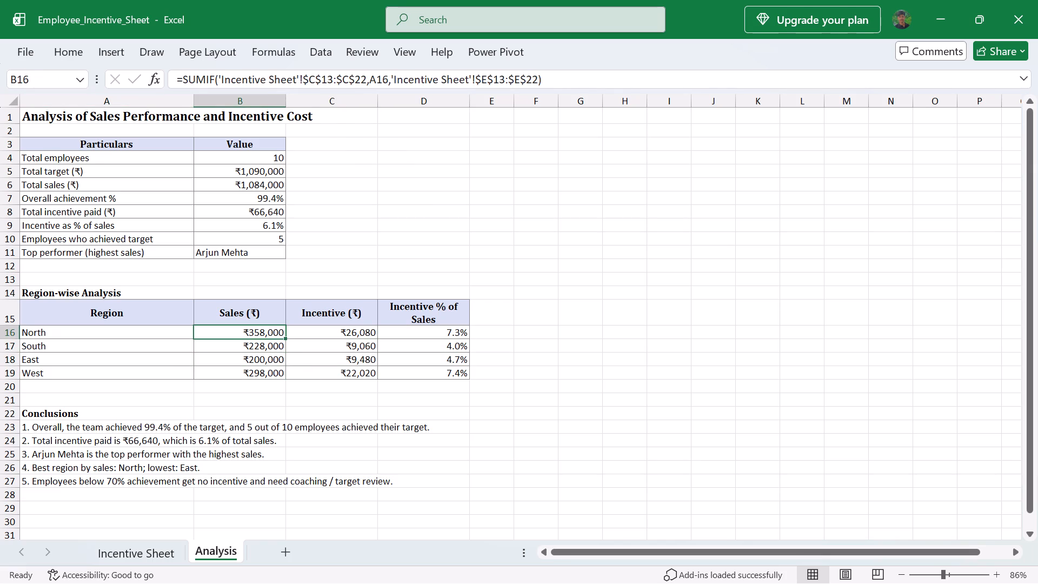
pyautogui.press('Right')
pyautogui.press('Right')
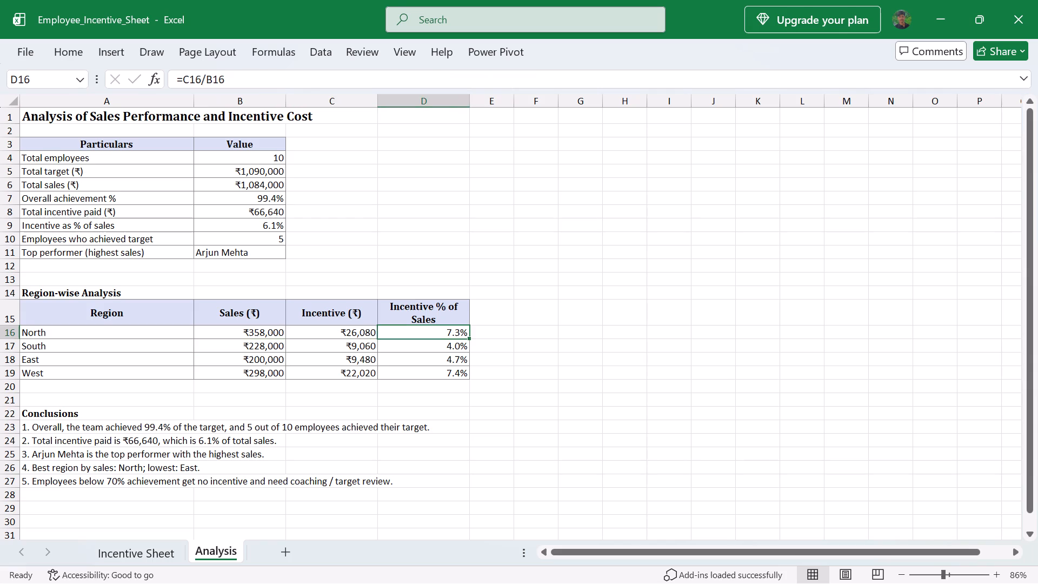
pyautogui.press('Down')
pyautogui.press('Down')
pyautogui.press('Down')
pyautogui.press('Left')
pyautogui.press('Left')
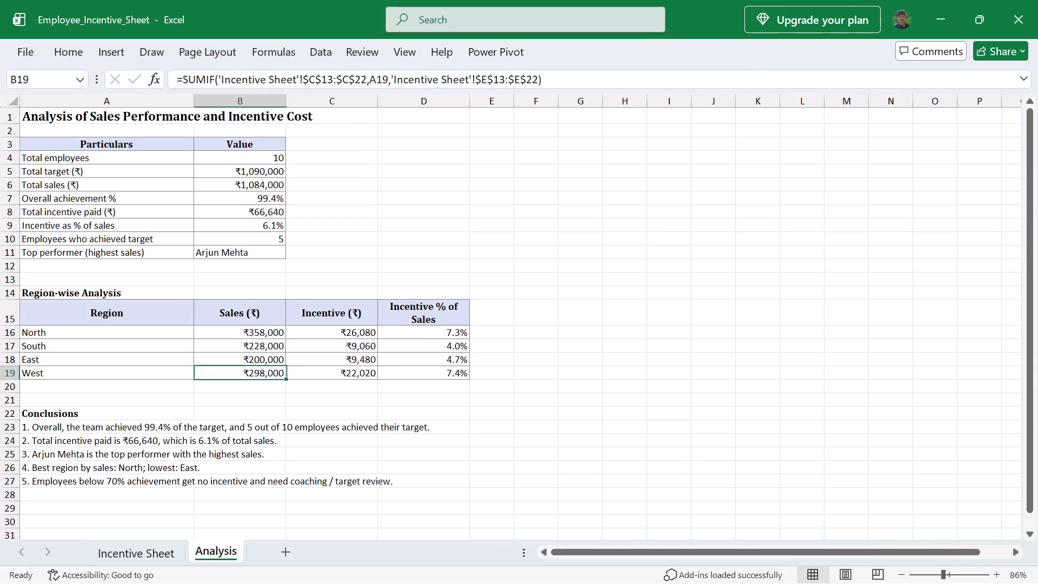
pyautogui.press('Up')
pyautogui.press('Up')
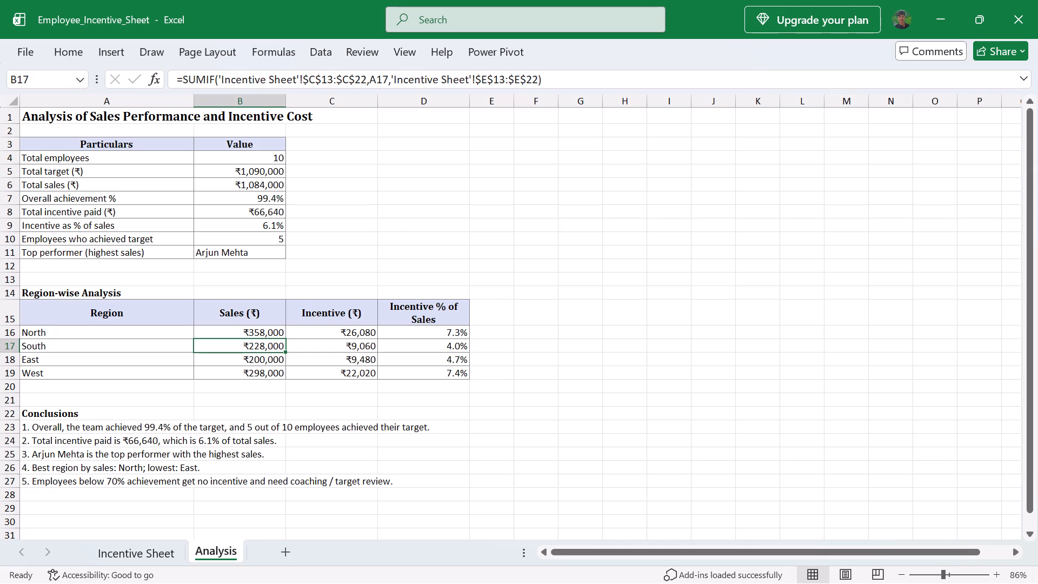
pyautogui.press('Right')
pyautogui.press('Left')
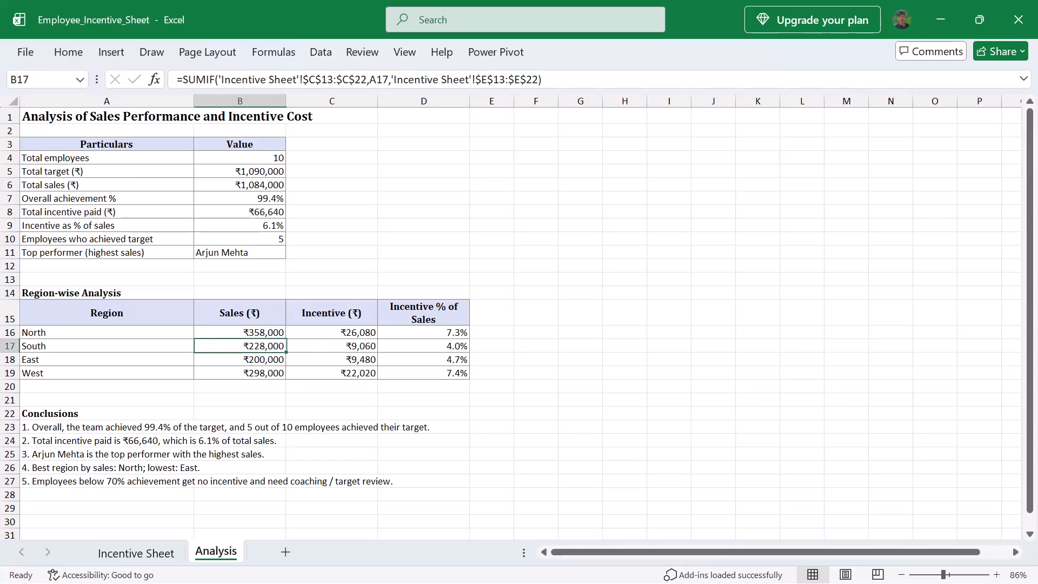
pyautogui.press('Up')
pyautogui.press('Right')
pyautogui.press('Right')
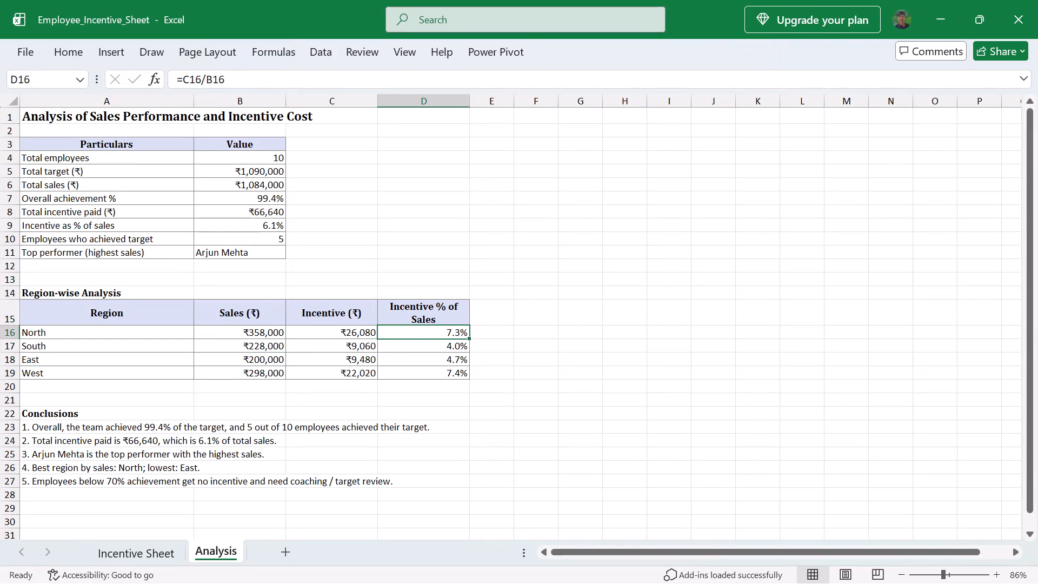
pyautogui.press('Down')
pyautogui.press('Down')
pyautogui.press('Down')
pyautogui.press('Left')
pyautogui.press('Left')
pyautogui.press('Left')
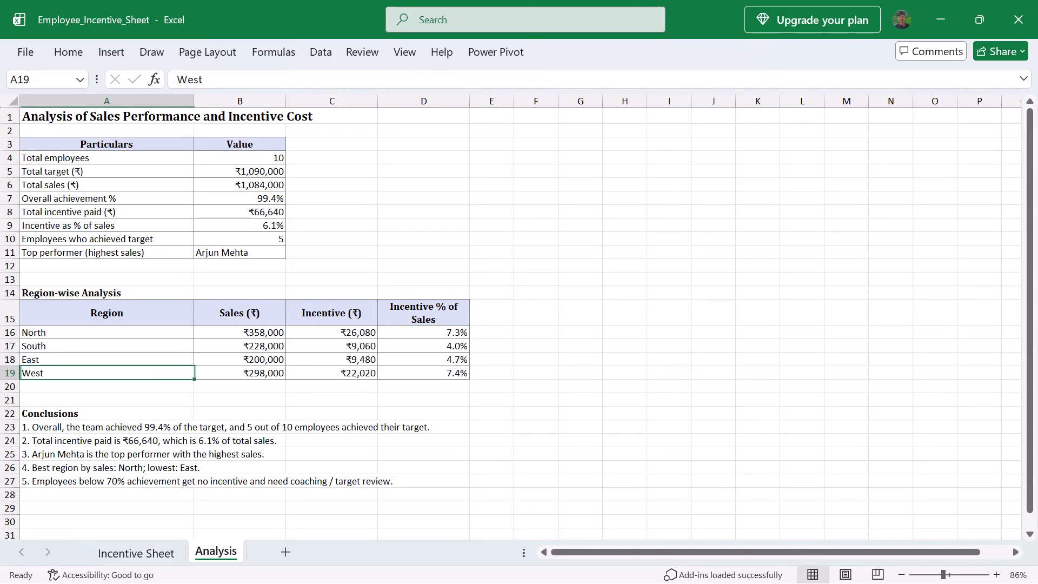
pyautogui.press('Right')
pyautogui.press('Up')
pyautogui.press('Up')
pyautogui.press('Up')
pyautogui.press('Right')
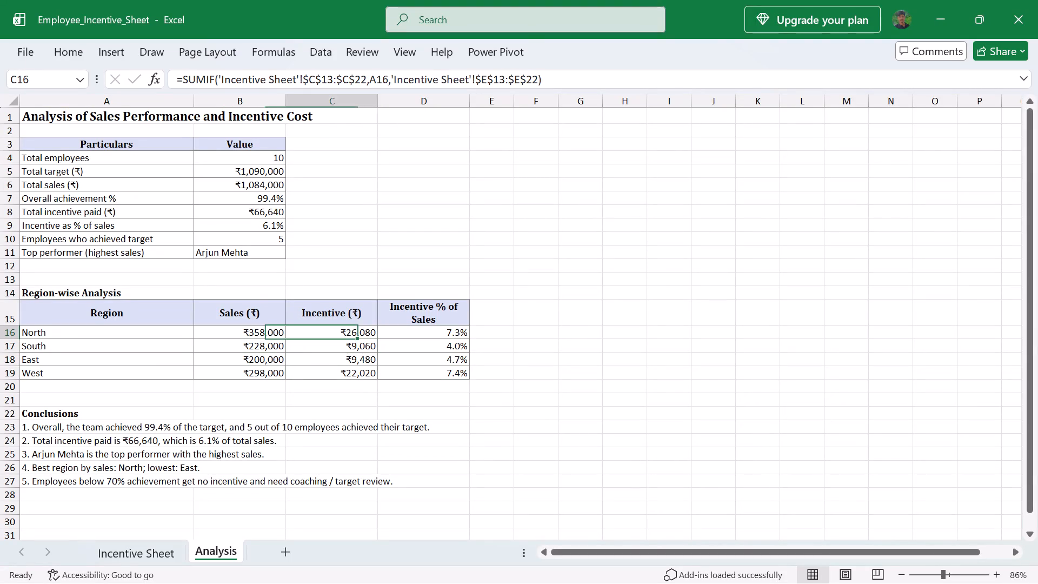
# Compare North's Sales SUMIF formula in B16 with its Incentive % of Sales formula in D16, passing through Incentive in C16.
pyautogui.press('Right')
pyautogui.press('Right')
pyautogui.press('Left')
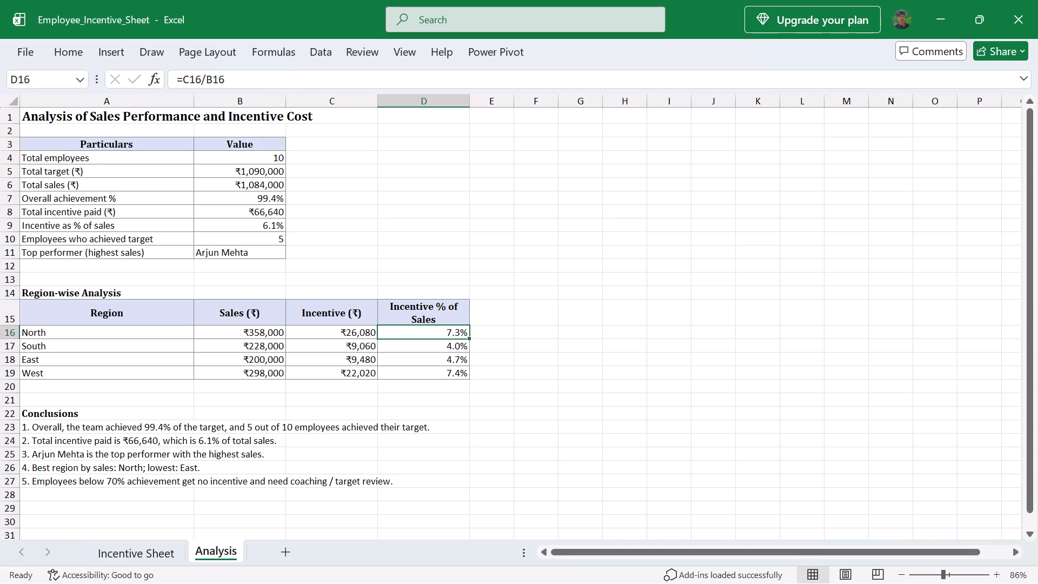
pyautogui.press('Left')
pyautogui.press('Left')
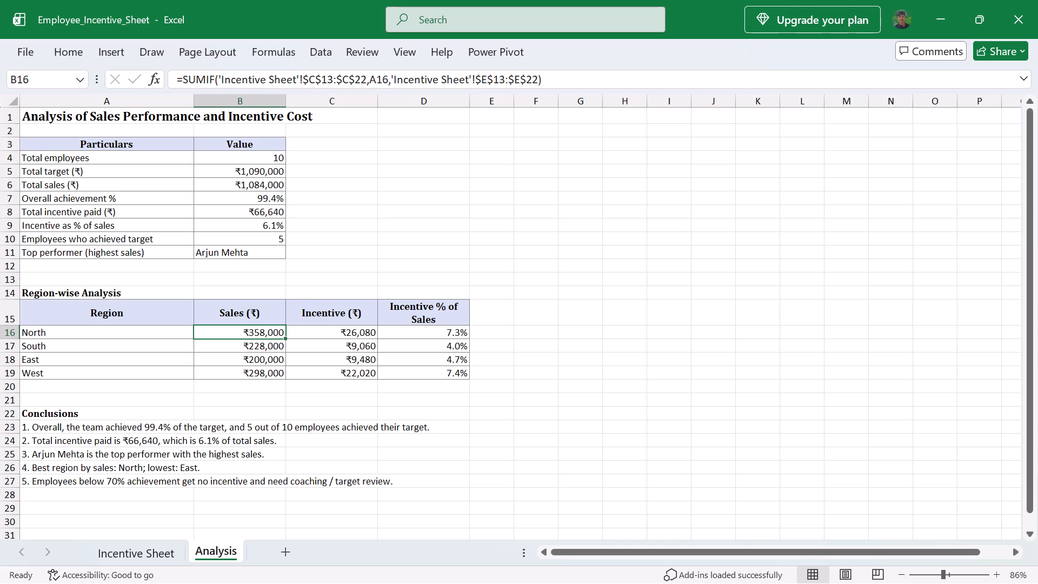
pyautogui.press('Right')
pyautogui.press('Right')
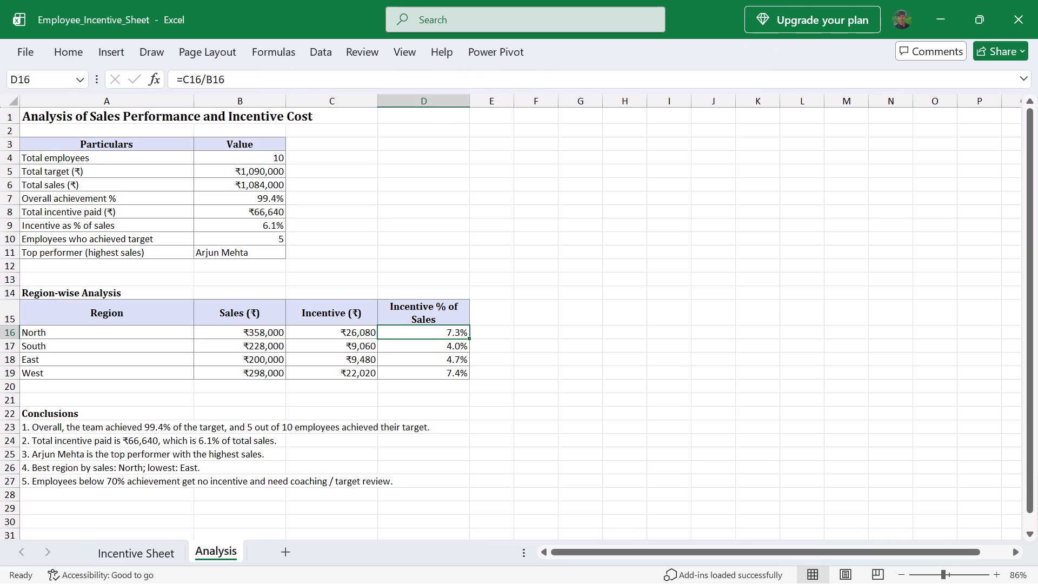
pyautogui.press('Left')
pyautogui.press('Left')
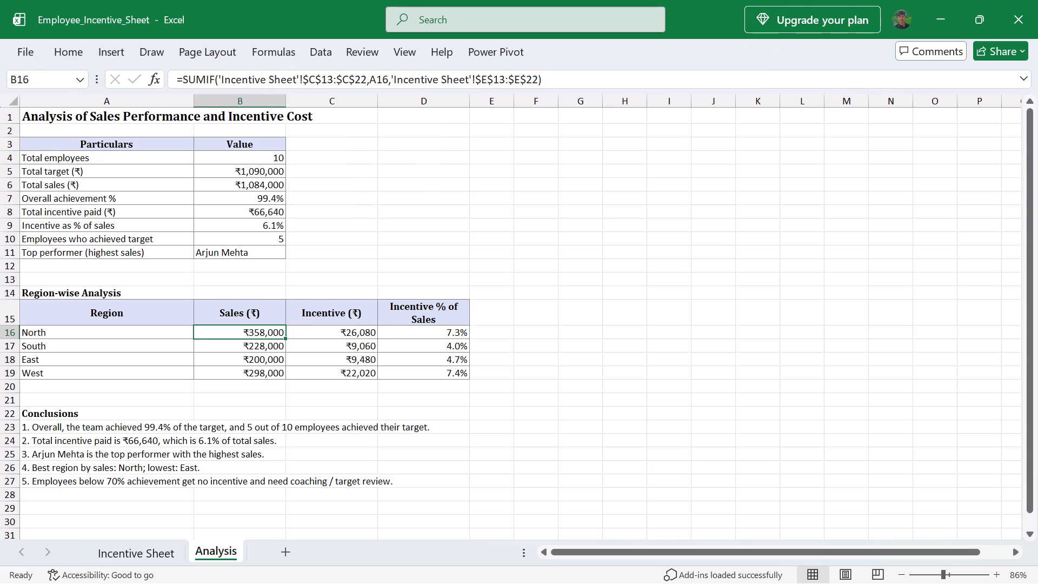
pyautogui.press('Right')
pyautogui.press('Right')
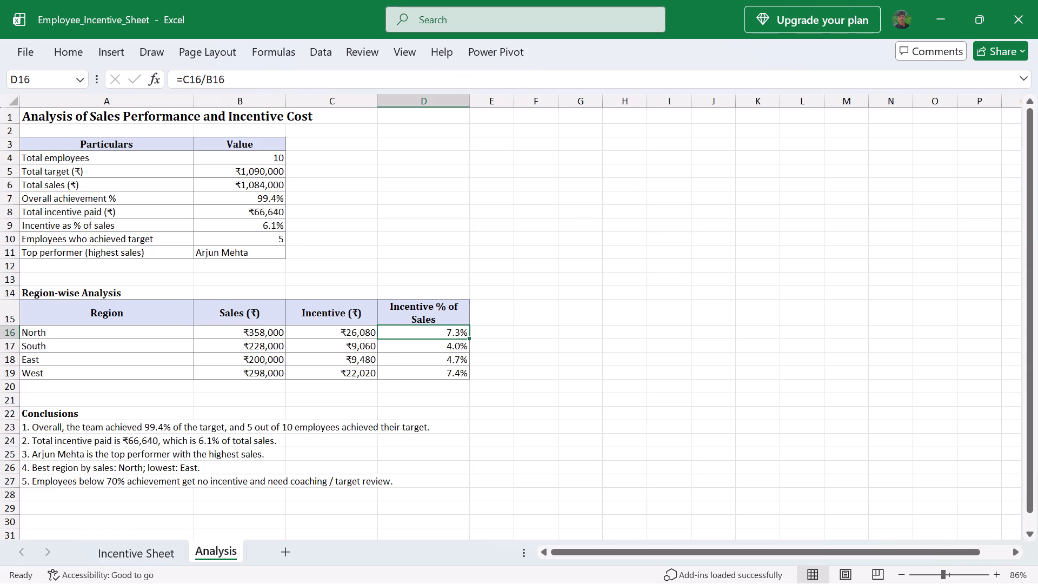
pyautogui.press('Left')
pyautogui.press('Left')
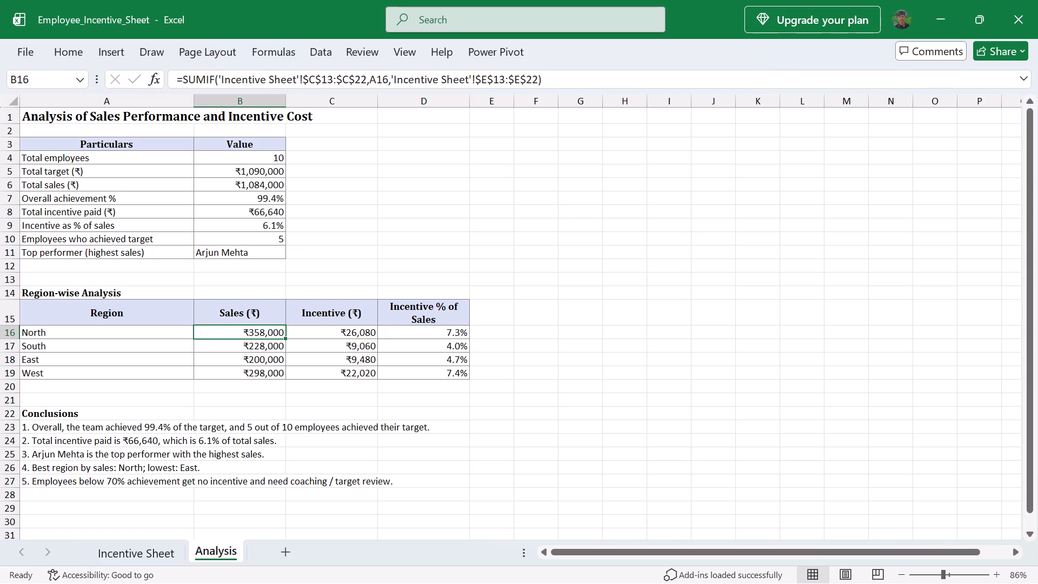
pyautogui.press('Right')
pyautogui.press('Right')
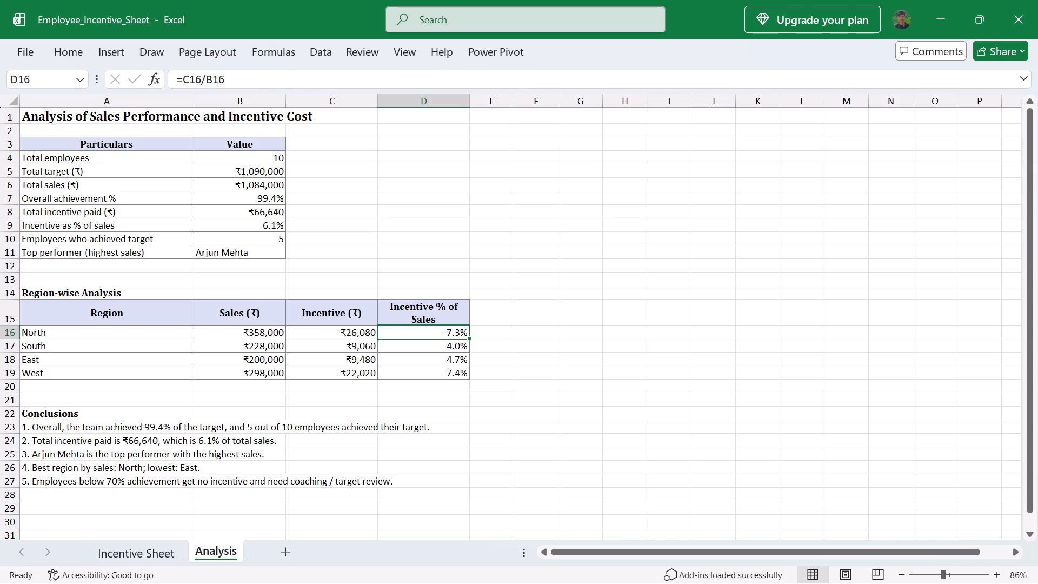
pyautogui.press('Left')
pyautogui.press('Left')
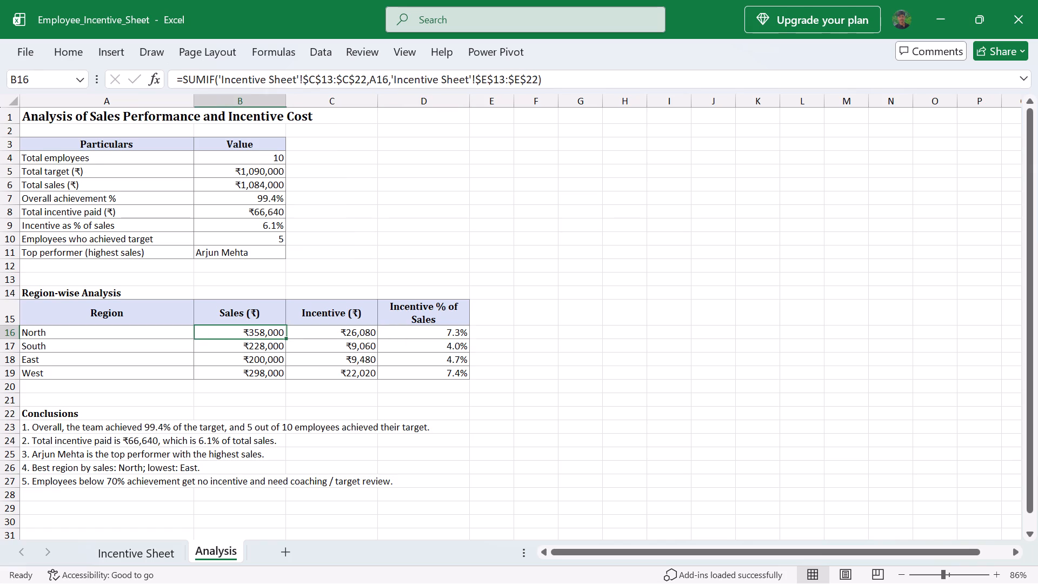
# Check South's row formulas briefly, then trace North's row between its Incentive % of Sales formula and its region name in A16.
pyautogui.press('Down')
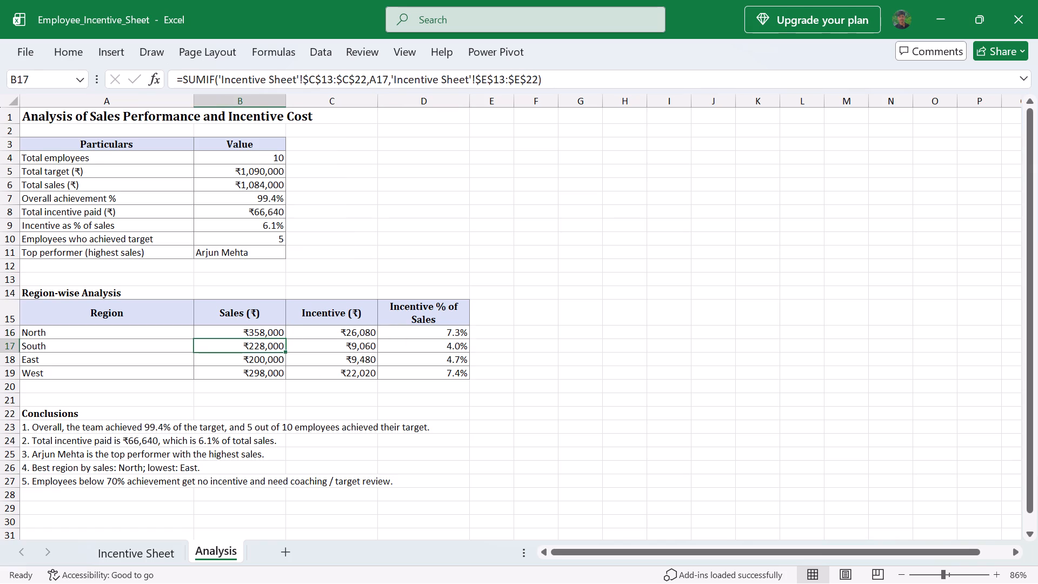
pyautogui.press('Right')
pyautogui.press('Right')
pyautogui.press('Up')
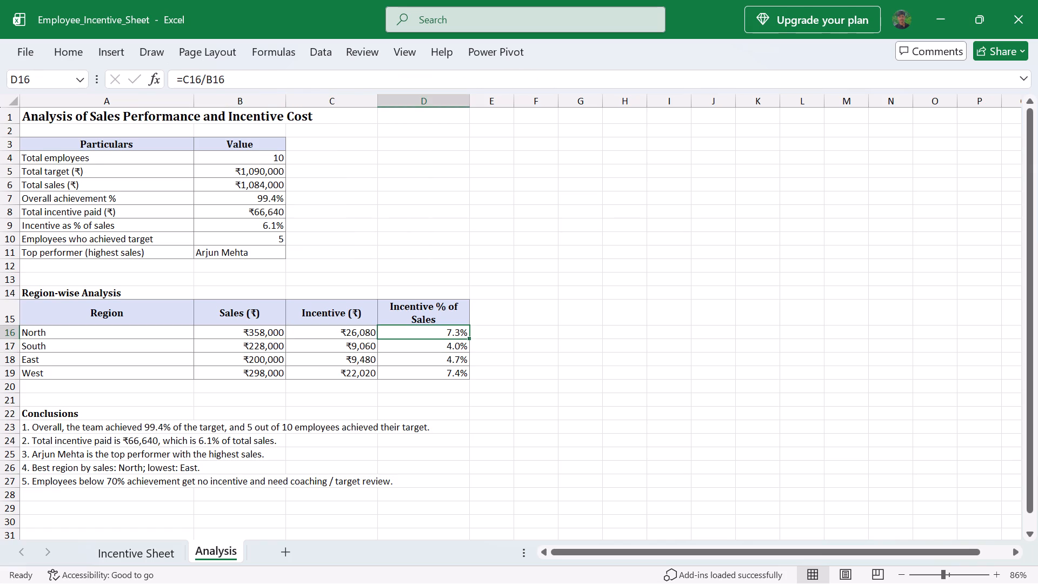
pyautogui.press('Left')
pyautogui.press('Left')
pyautogui.press('Right')
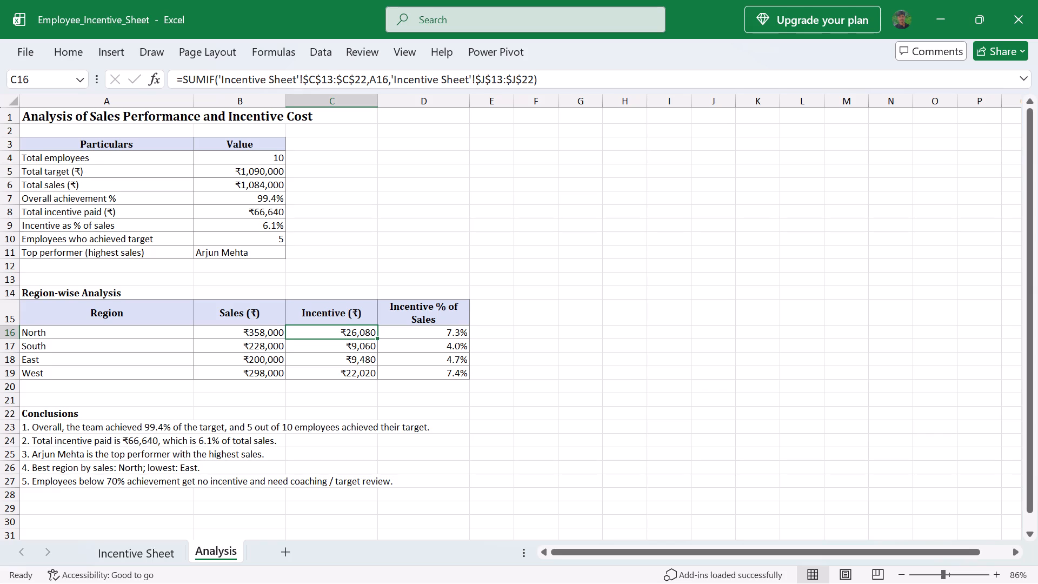
pyautogui.press('Left')
pyautogui.press('Left')
pyautogui.press('Right')
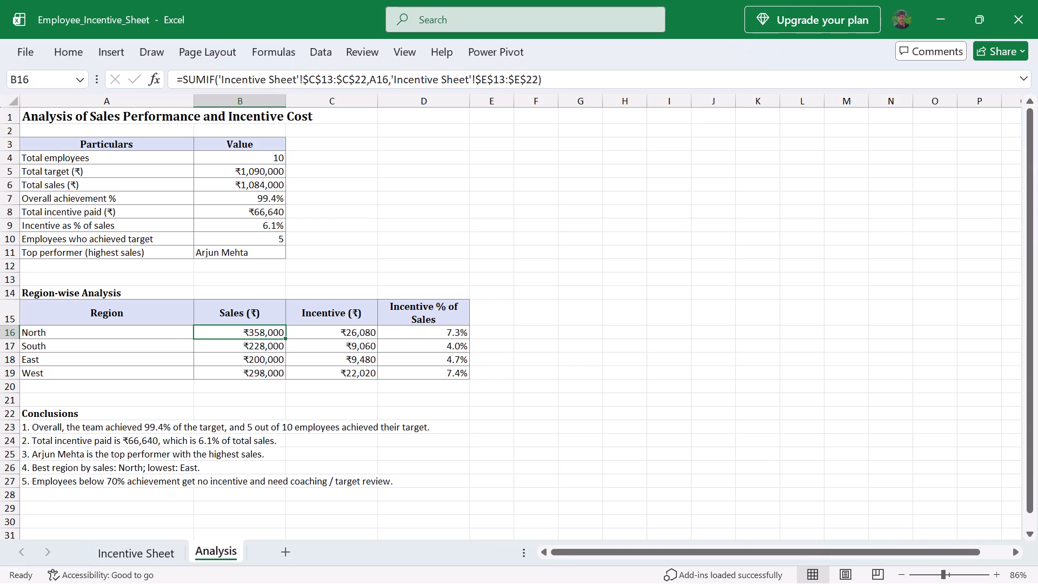
pyautogui.press('Right')
pyautogui.press('Right')
pyautogui.press('Left')
pyautogui.press('Left')
pyautogui.press('Left')
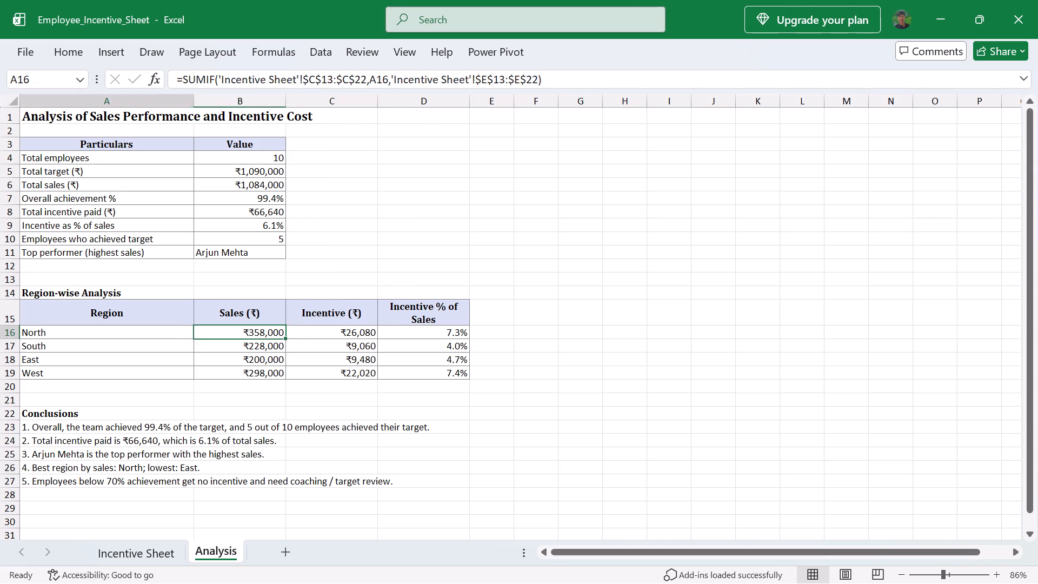
# Compare the Sales SUMIF formulas for North, South and East in B16:B18, including North's Incentive % of Sales formula in D16.
pyautogui.press('Right')
pyautogui.press('Down')
pyautogui.press('Down')
pyautogui.press('Up')
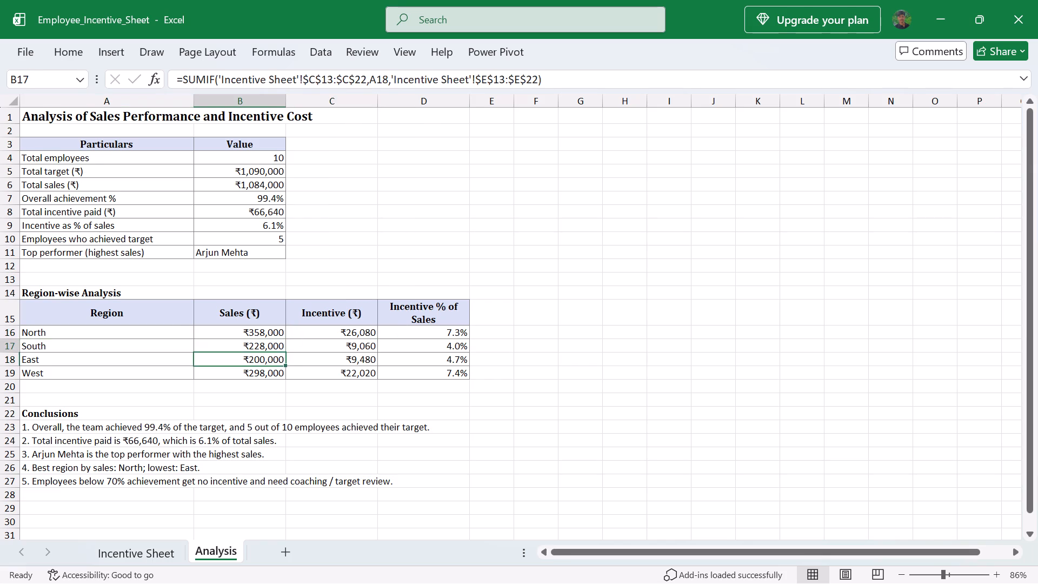
pyautogui.press('Up')
pyautogui.press('Right')
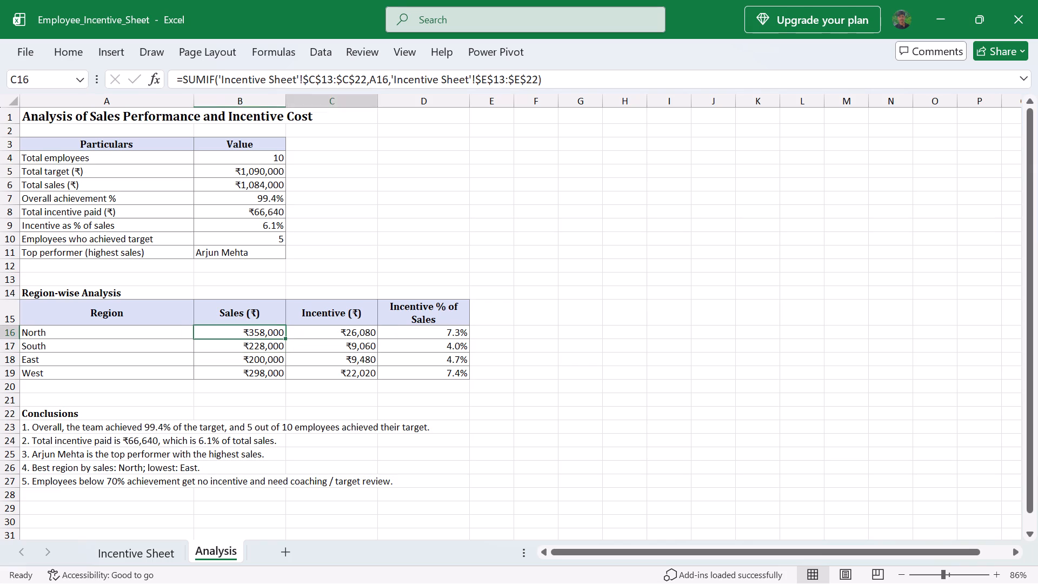
pyautogui.press('Right')
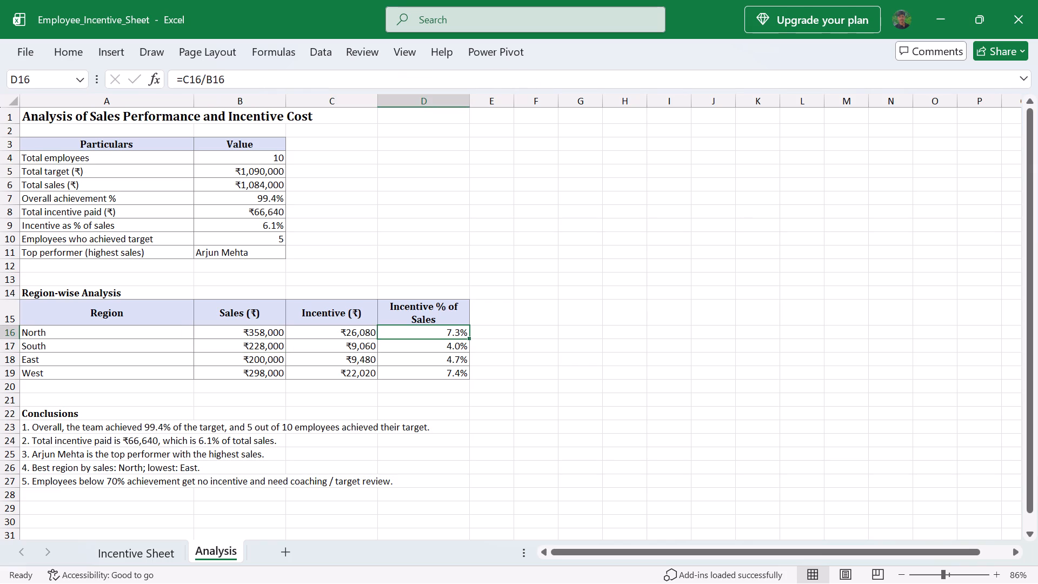
pyautogui.press('Left')
pyautogui.press('Left')
pyautogui.press('Down')
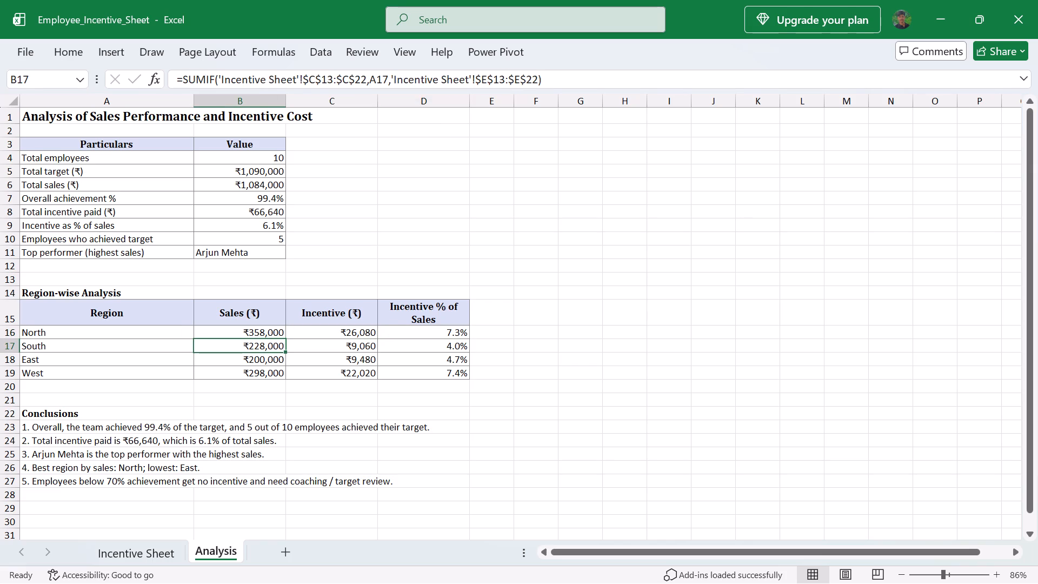
pyautogui.press('Down')
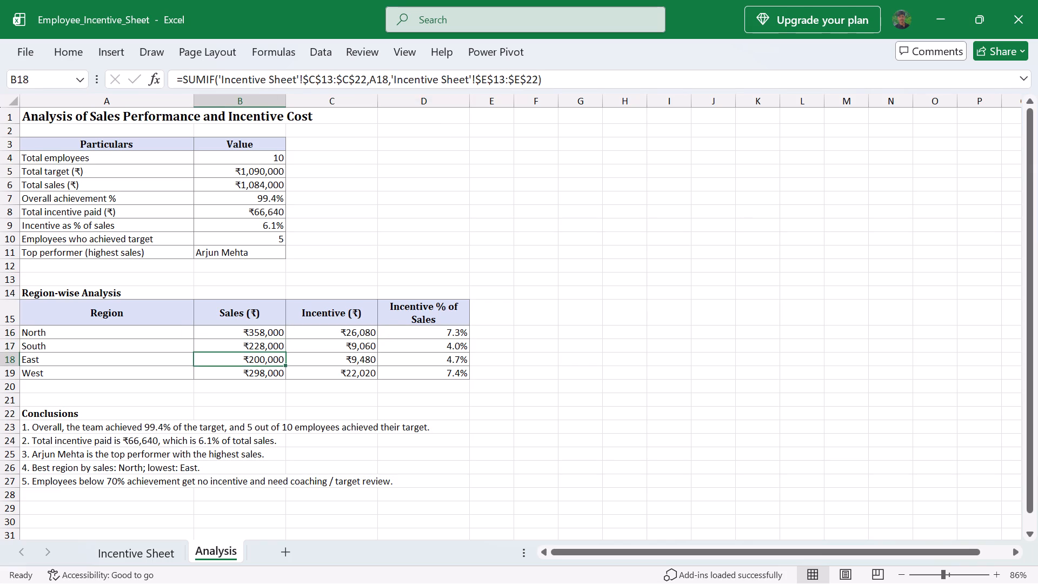
pyautogui.press('Up')
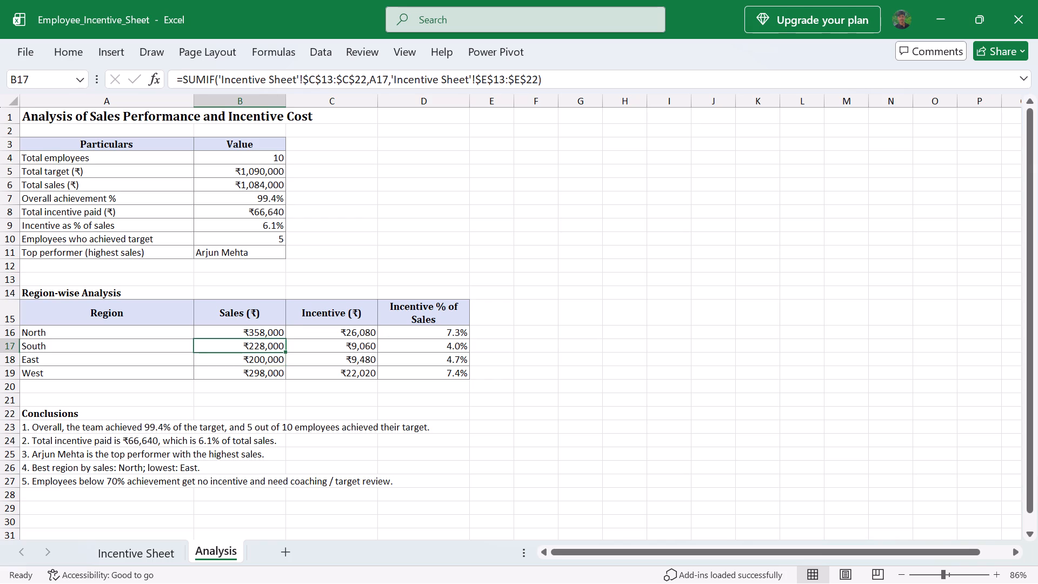
# Examine the Incentive and Incentive % of Sales formulas for South, East and West in C17:D19.
pyautogui.press('Down')
pyautogui.press('Right')
pyautogui.press('Right')
pyautogui.press('Up')
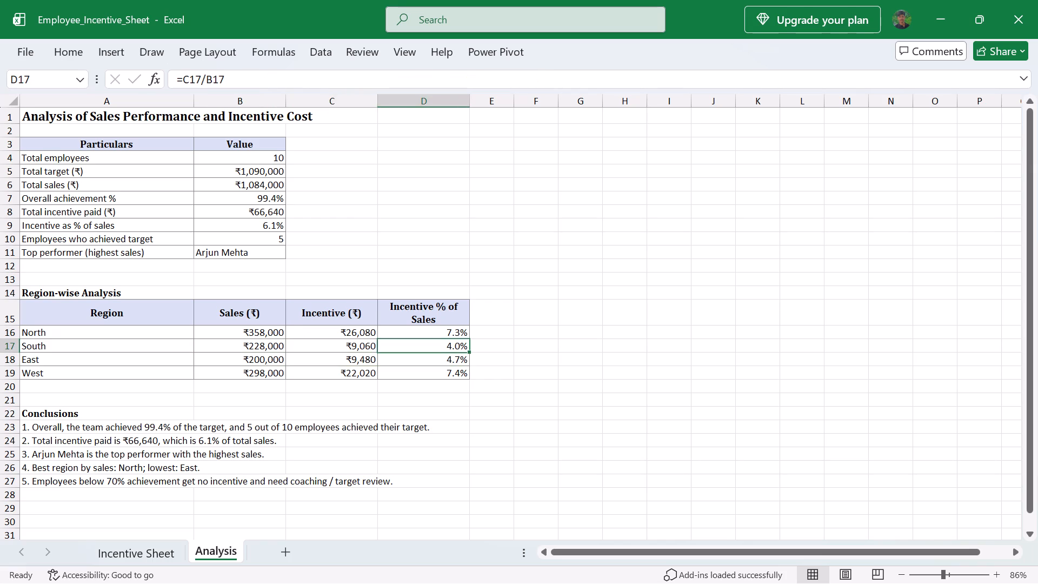
pyautogui.press('Left')
pyautogui.press('Down')
pyautogui.press('Right')
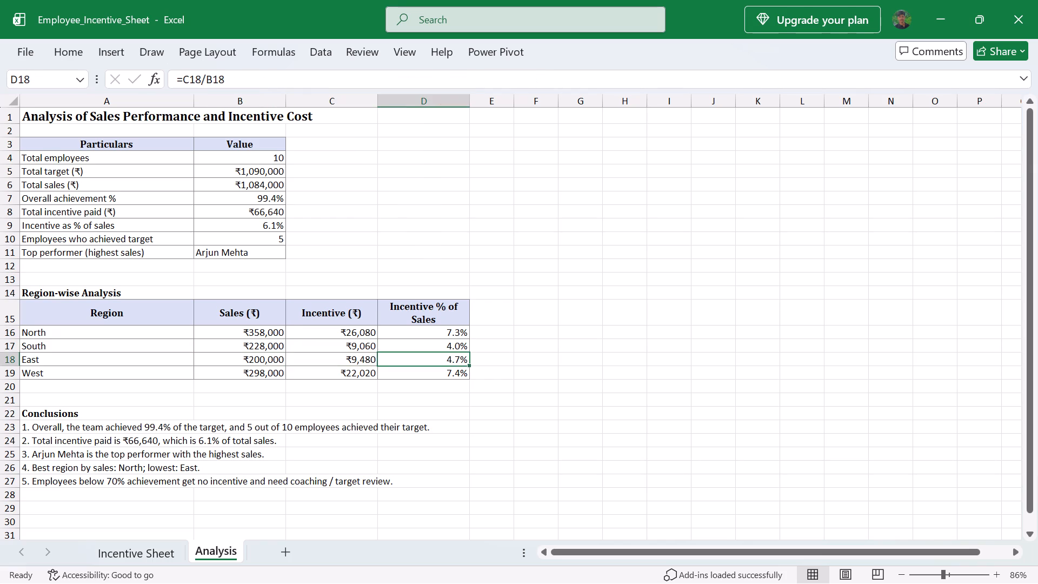
pyautogui.press('Up')
pyautogui.press('Left')
pyautogui.press('Down')
pyautogui.press('Down')
pyautogui.press('Right')
pyautogui.press('Right')
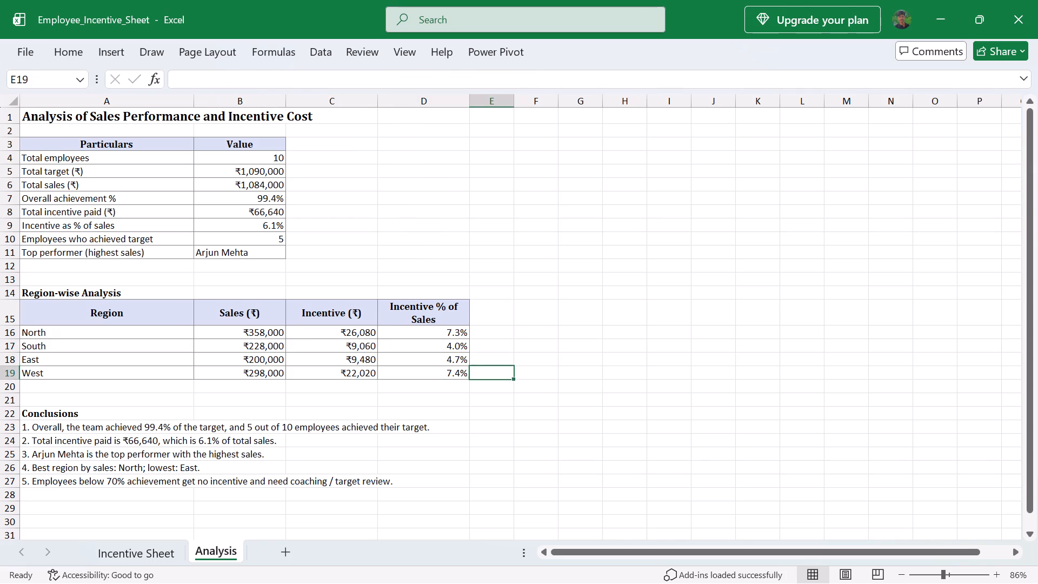
# Compare the Incentive % of Sales formulas for South and East in D17:D18.
pyautogui.press('Up')
pyautogui.press('Up')
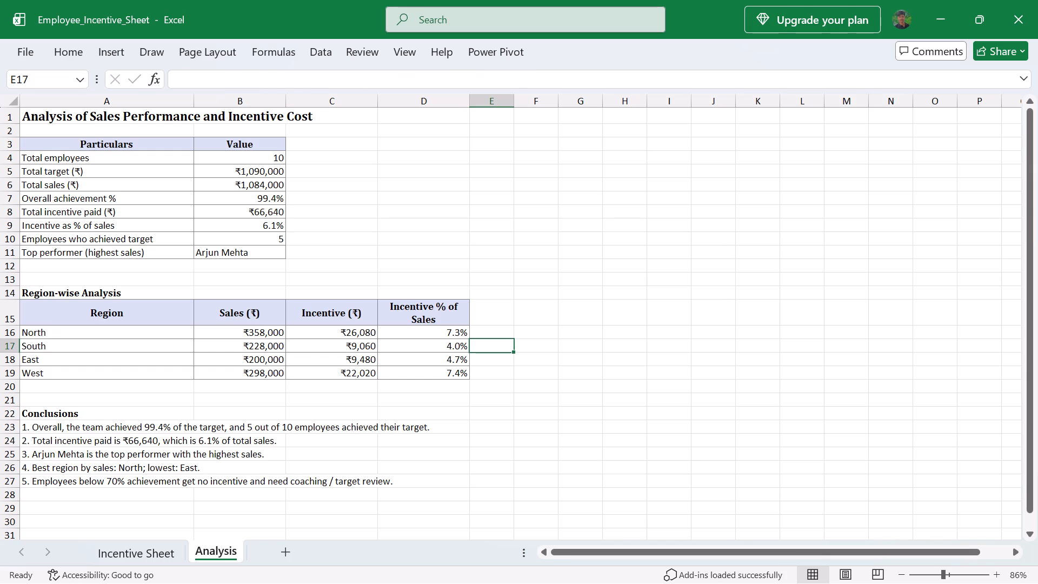
pyautogui.press('Left')
pyautogui.press('Down')
pyautogui.press('Right')
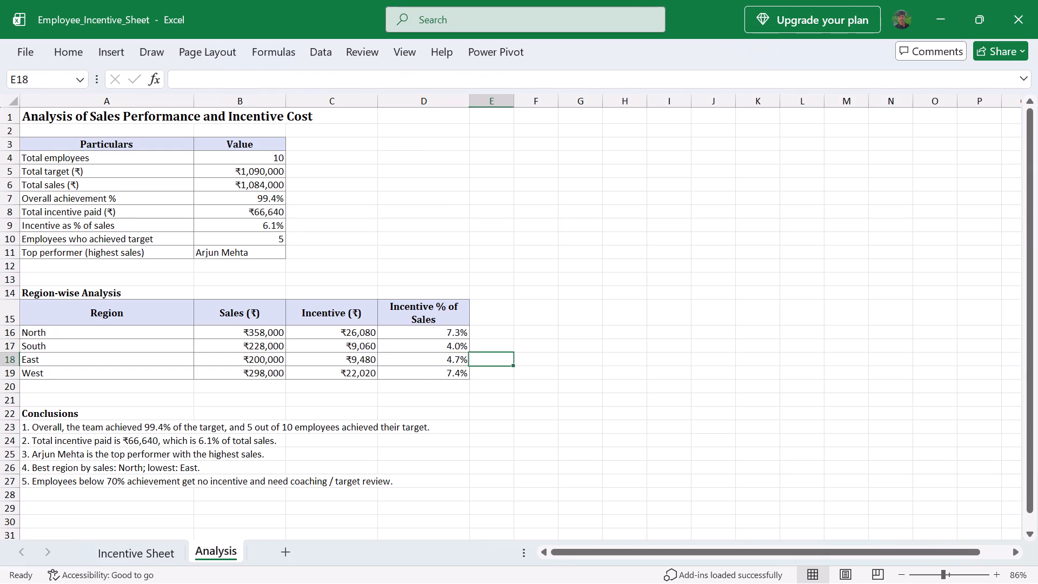
pyautogui.press('Up')
pyautogui.press('Left')
pyautogui.press('Down')
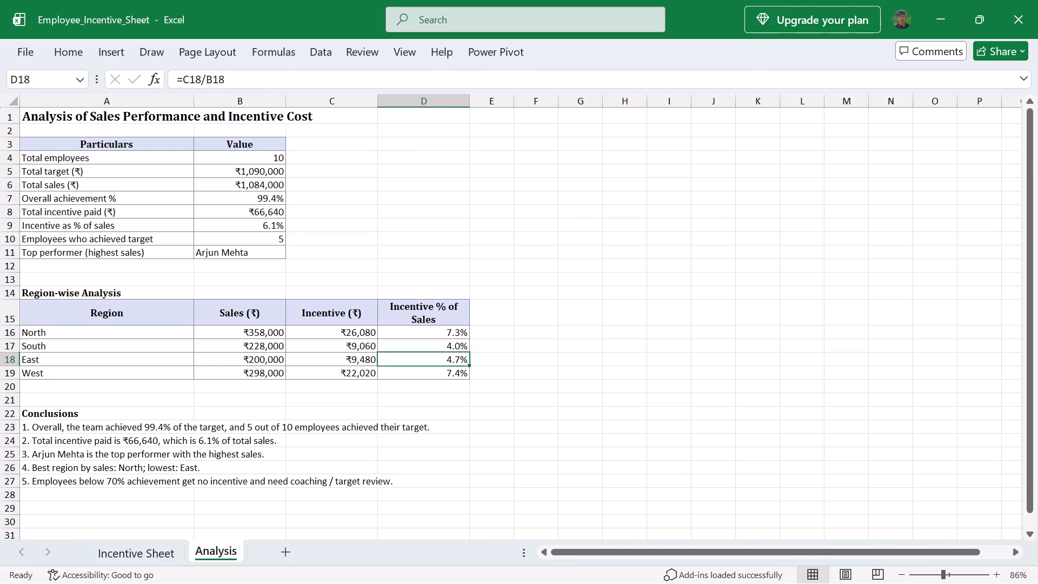
pyautogui.press('Right')
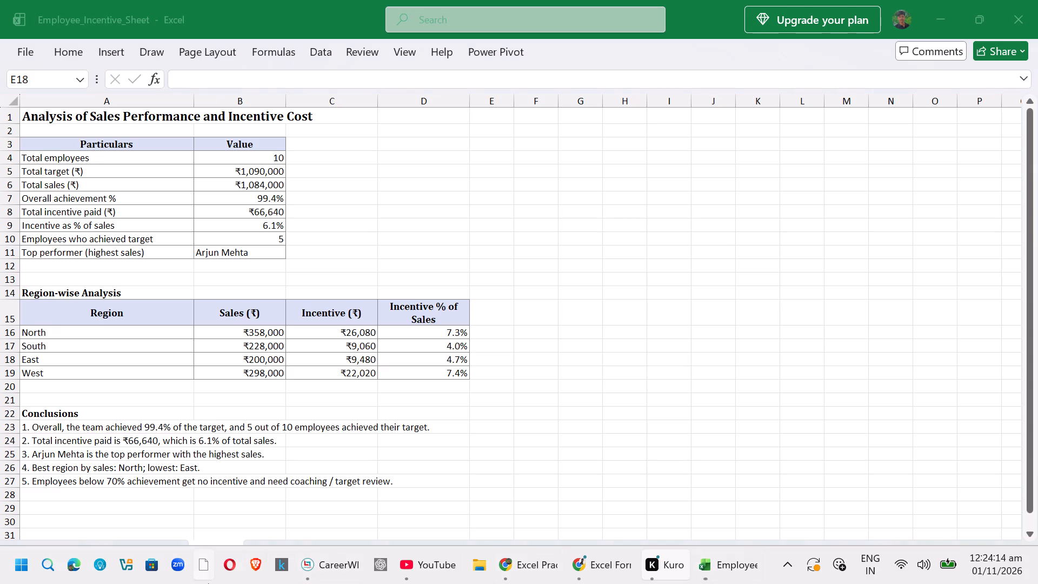
# Review the South and East rows from Incentive % of Sales back to Sales, ending at South's Sales formula in B17.
pyautogui.click(434, 343)
pyautogui.click(399, 361)
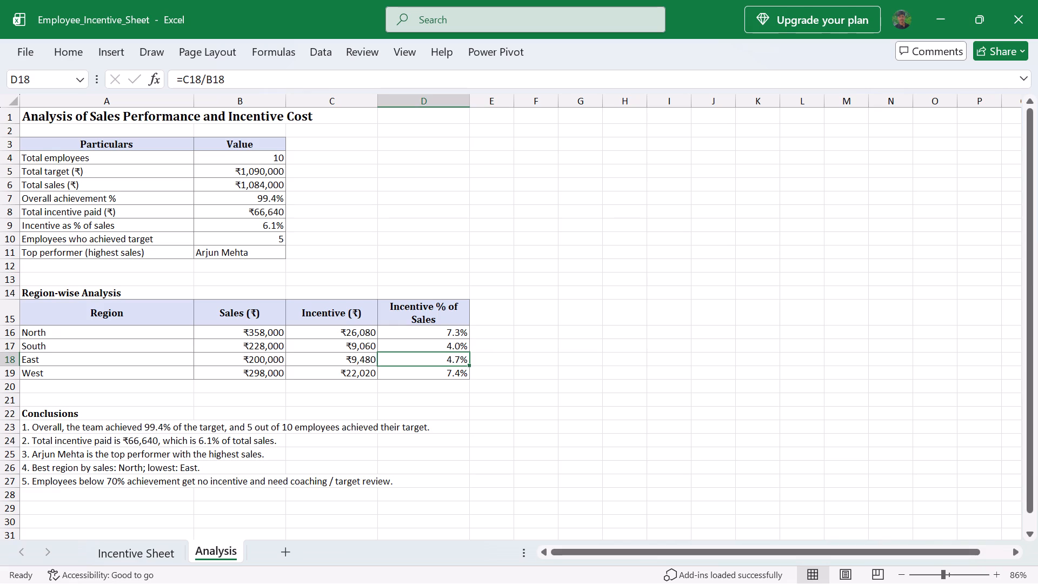
pyautogui.press('Up')
pyautogui.press('Right')
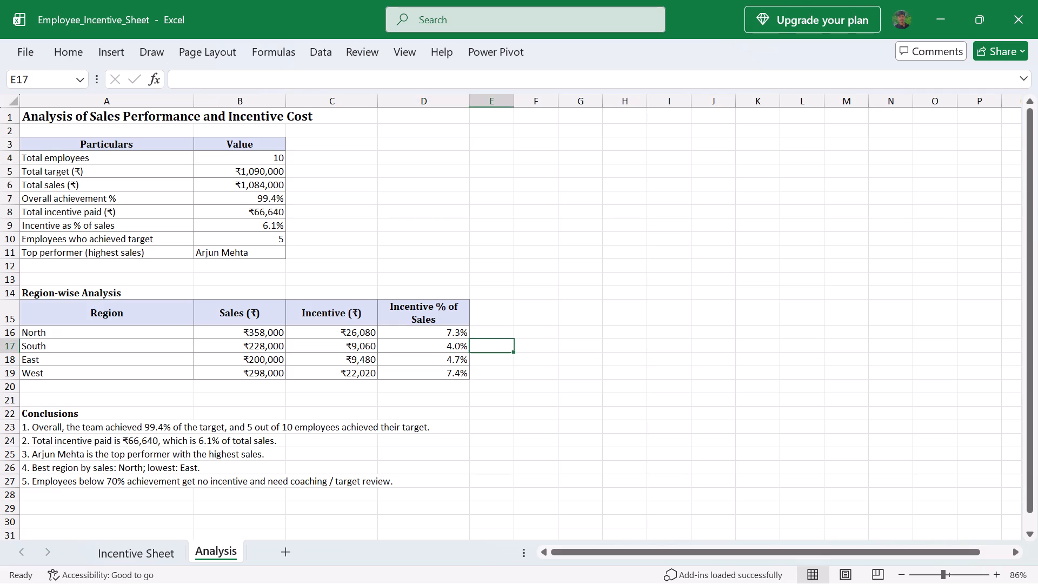
pyautogui.press('Left')
pyautogui.press('Left')
pyautogui.press('Left')
pyautogui.press('Down')
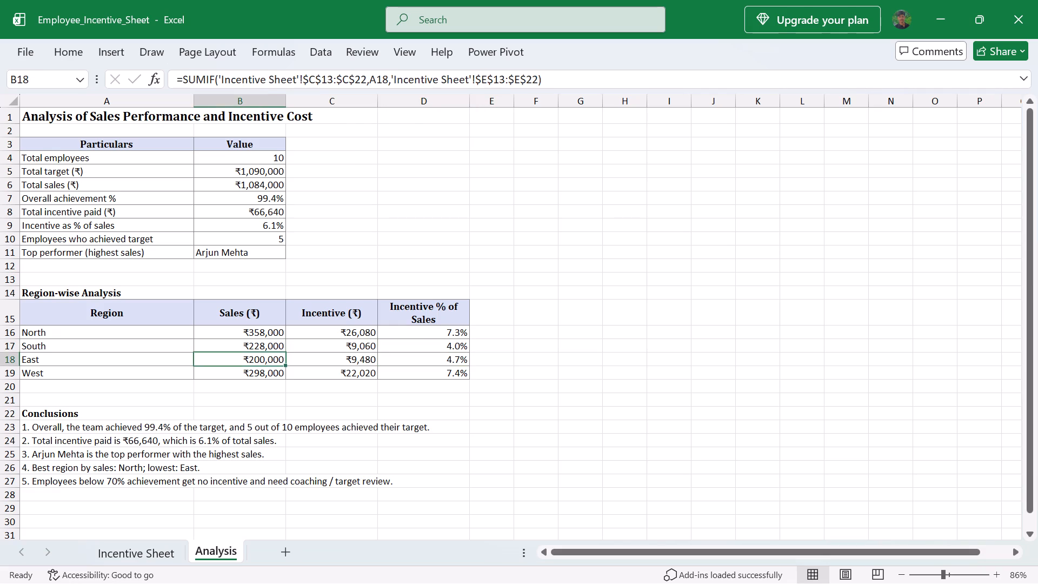
pyautogui.press('Right')
pyautogui.press('Right')
pyautogui.press('Up')
pyautogui.press('Left')
pyautogui.press('Left')
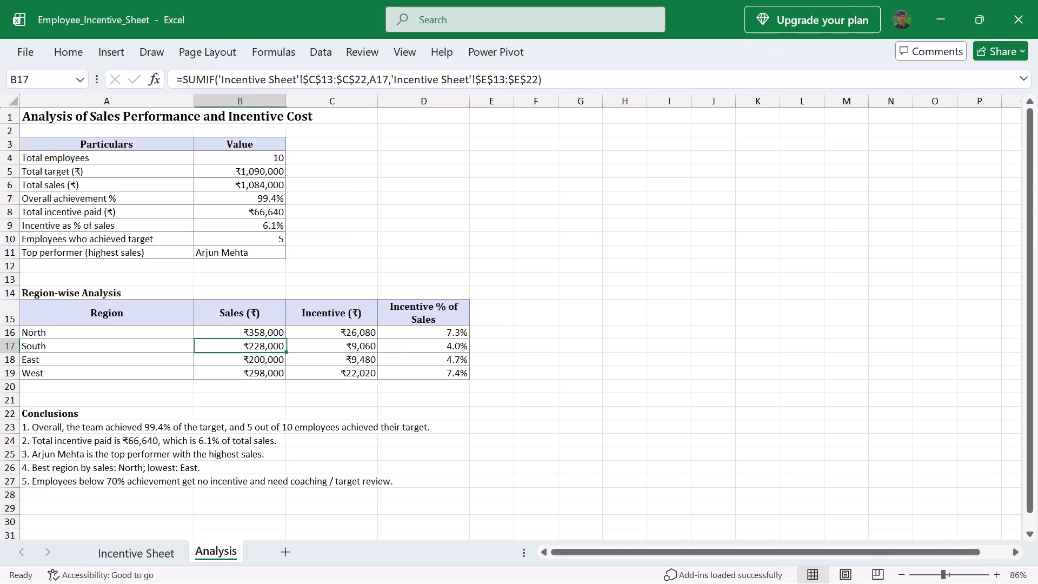
# Compare East's row with South's across Sales, Incentive and Incentive % of Sales, ending at East's Sales formula in B18.
pyautogui.press('Down')
pyautogui.press('Right')
pyautogui.press('Right')
pyautogui.press('Right')
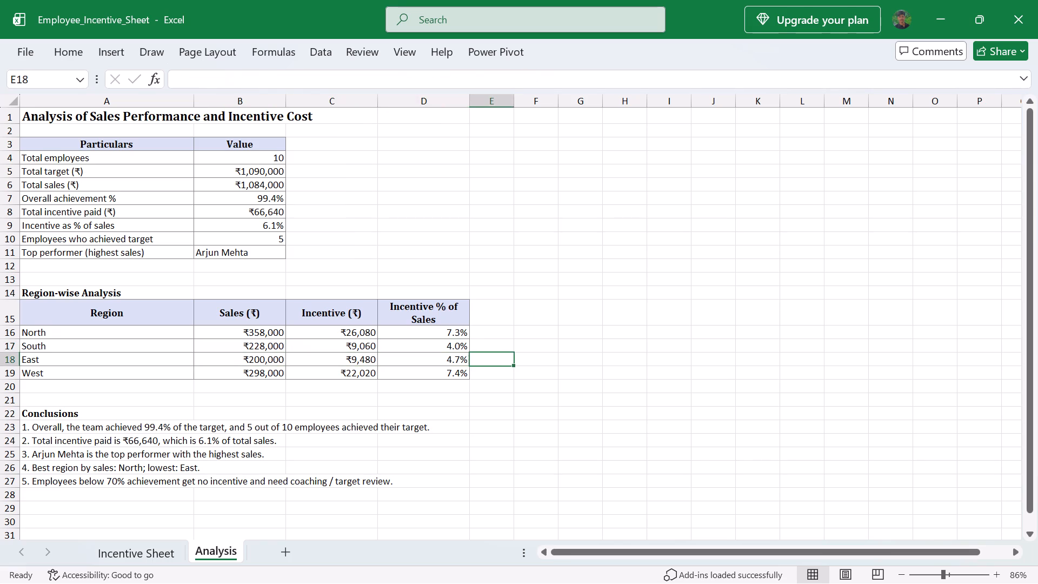
pyautogui.press('Left')
pyautogui.press('Up')
pyautogui.press('Left')
pyautogui.press('Left')
pyautogui.press('Left')
pyautogui.press('Right')
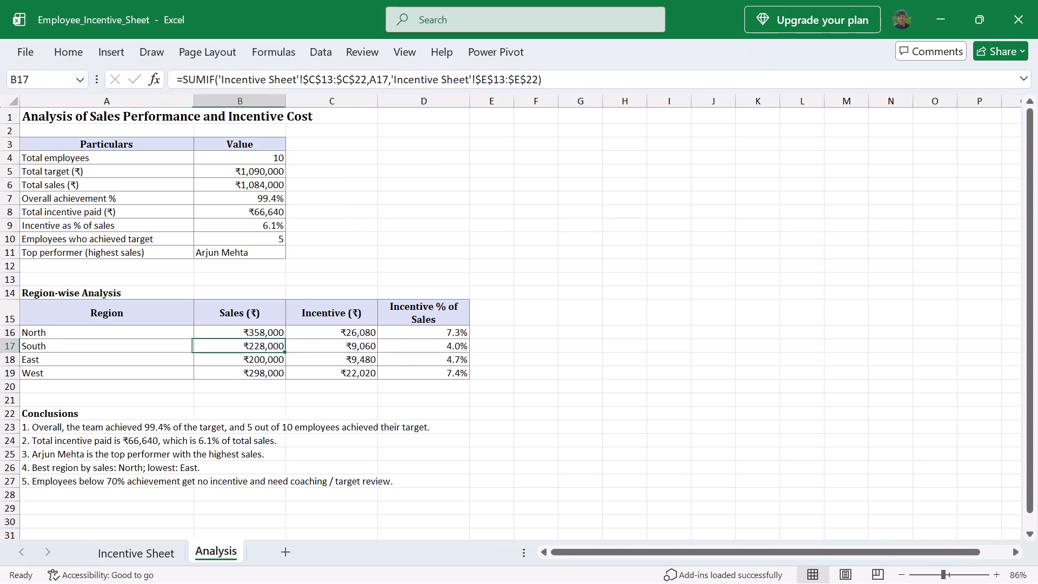
pyautogui.press('Down')
# Review the first two written conclusions in rows 23 and 24, on target achievement and total incentive paid.
pyautogui.click(387, 427)
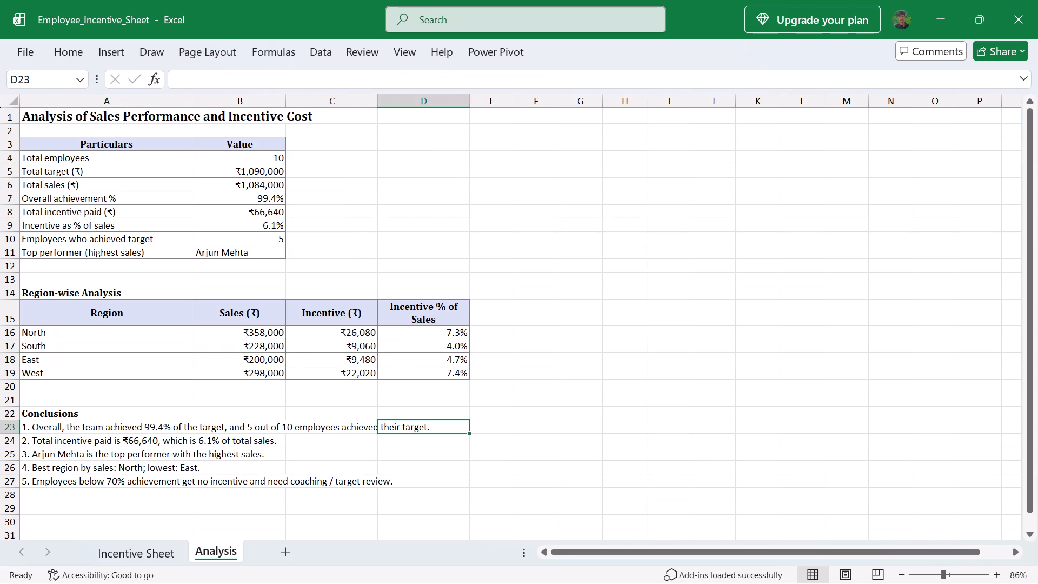
pyautogui.click(264, 435)
pyautogui.scroll(1, 264, 435)
pyautogui.click(341, 435)
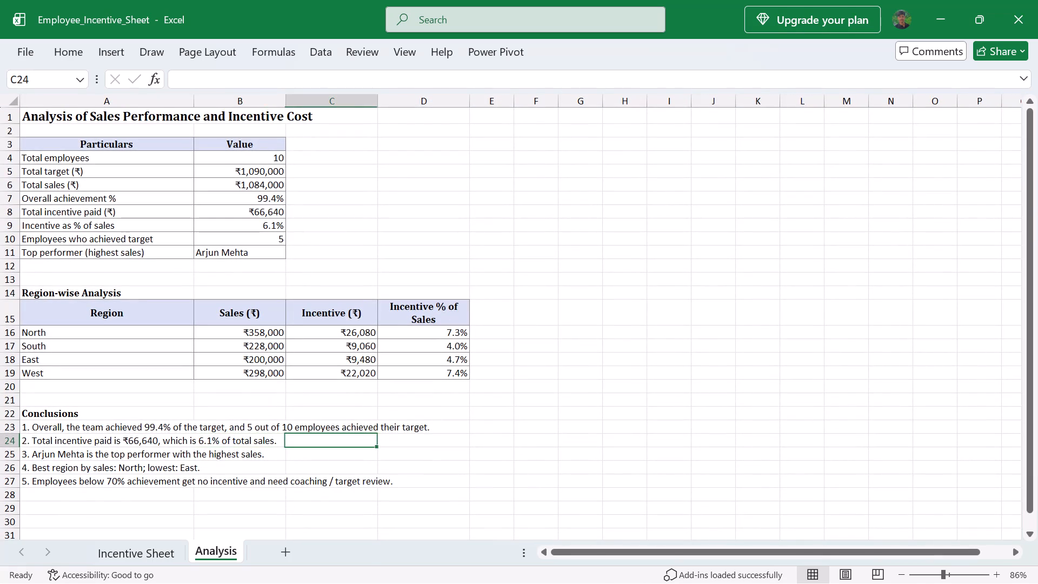
pyautogui.click(432, 429)
pyautogui.click(488, 434)
pyautogui.click(487, 431)
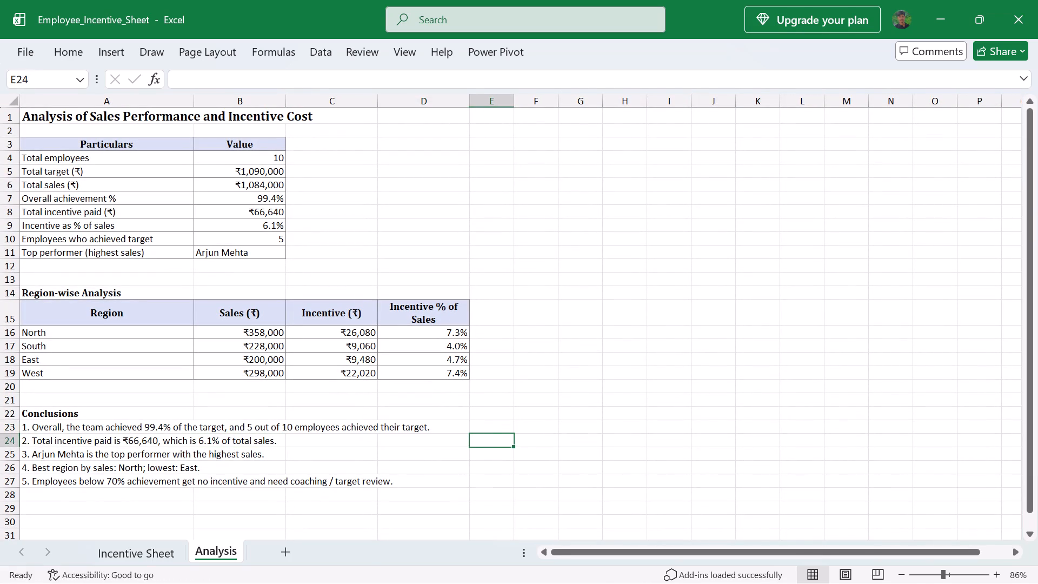
# Review the Conclusions heading and the first written conclusion in row 23, on overall target achievement.
pyautogui.click(487, 431)
pyautogui.press('Up')
pyautogui.press('Down')
pyautogui.press('Up')
pyautogui.press('Up')
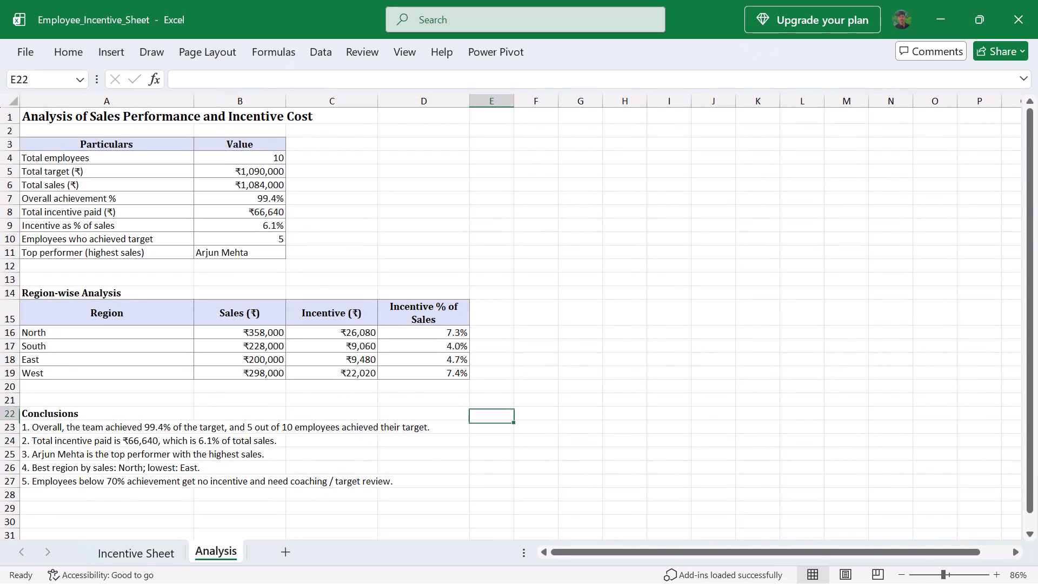
pyautogui.press('Down')
pyautogui.press('Down')
pyautogui.press('Up')
pyautogui.press('Up')
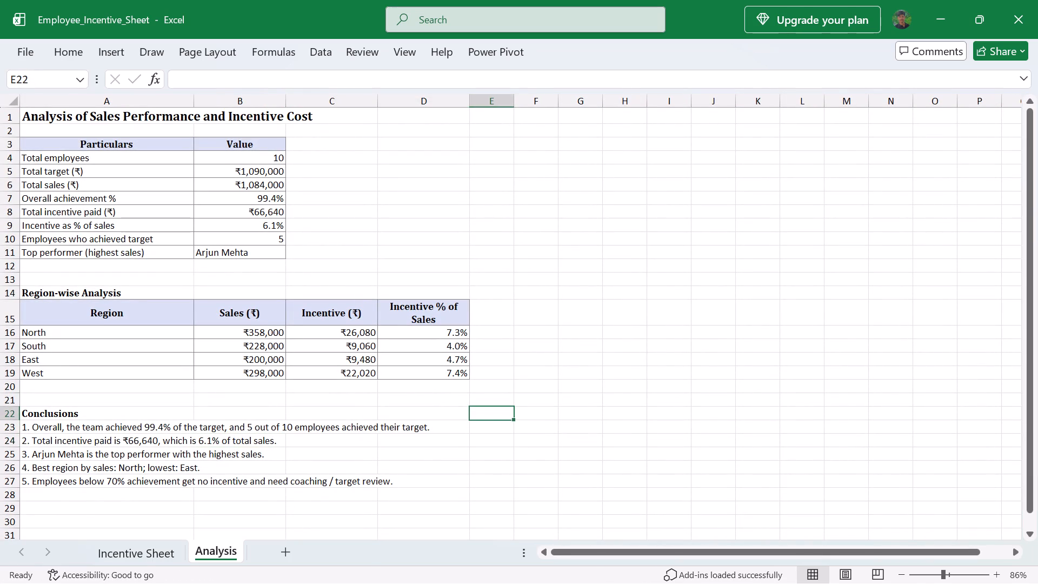
pyautogui.press('Down')
pyautogui.click(438, 426)
pyautogui.click(447, 417)
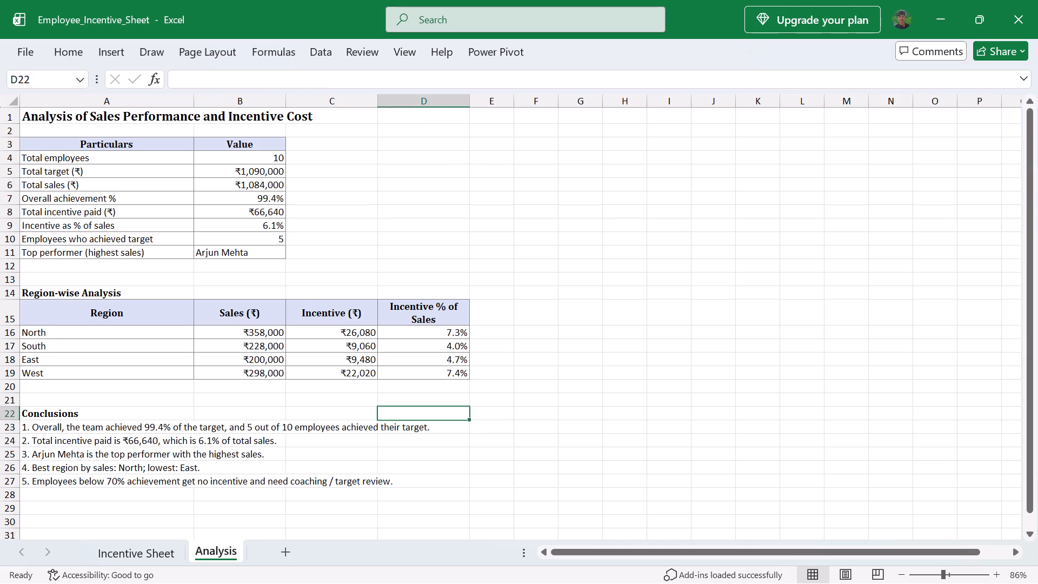
pyautogui.press('Up')
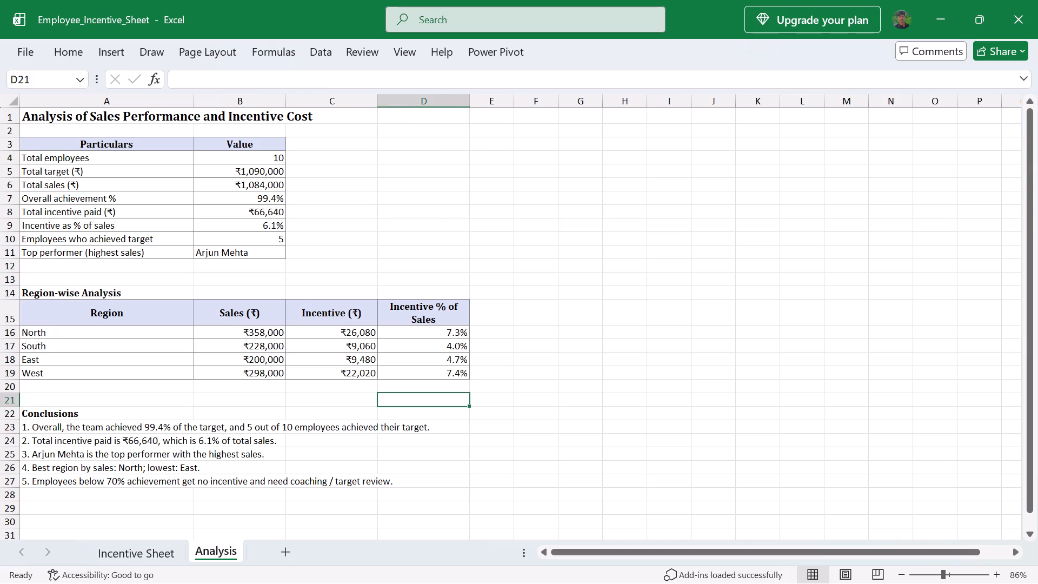
pyautogui.press('Right')
pyautogui.press('Down')
pyautogui.press('Down')
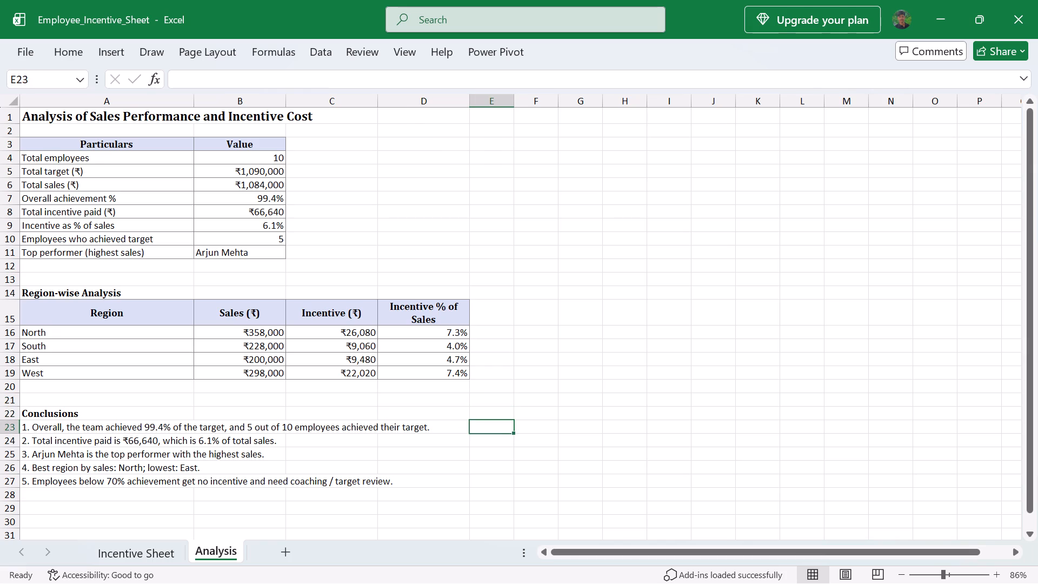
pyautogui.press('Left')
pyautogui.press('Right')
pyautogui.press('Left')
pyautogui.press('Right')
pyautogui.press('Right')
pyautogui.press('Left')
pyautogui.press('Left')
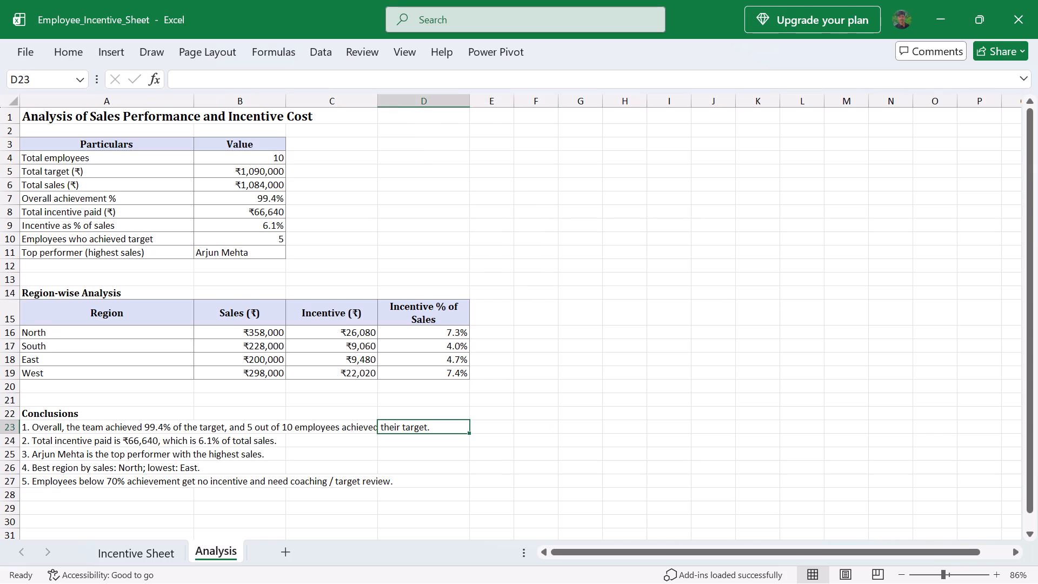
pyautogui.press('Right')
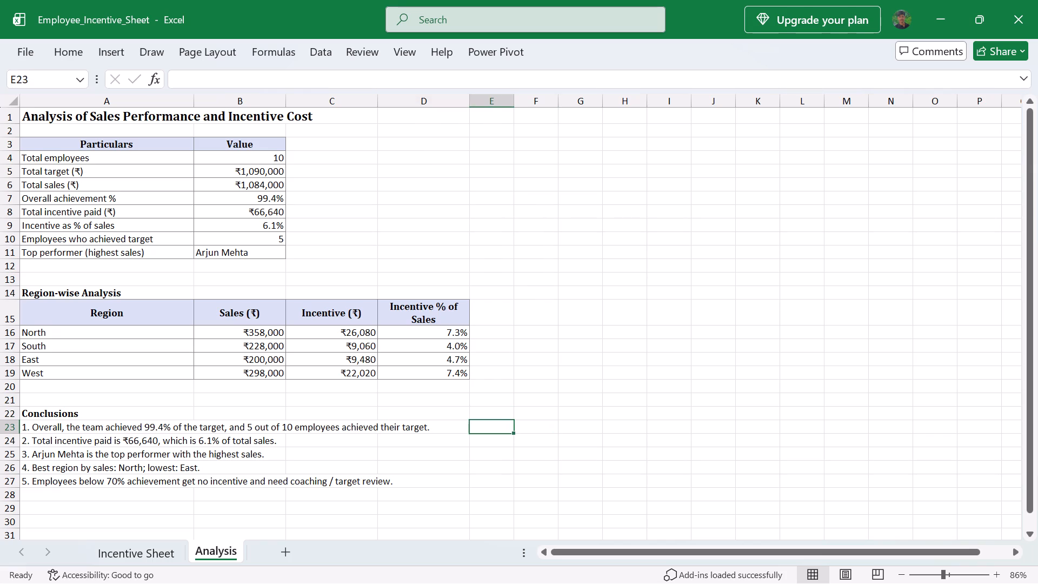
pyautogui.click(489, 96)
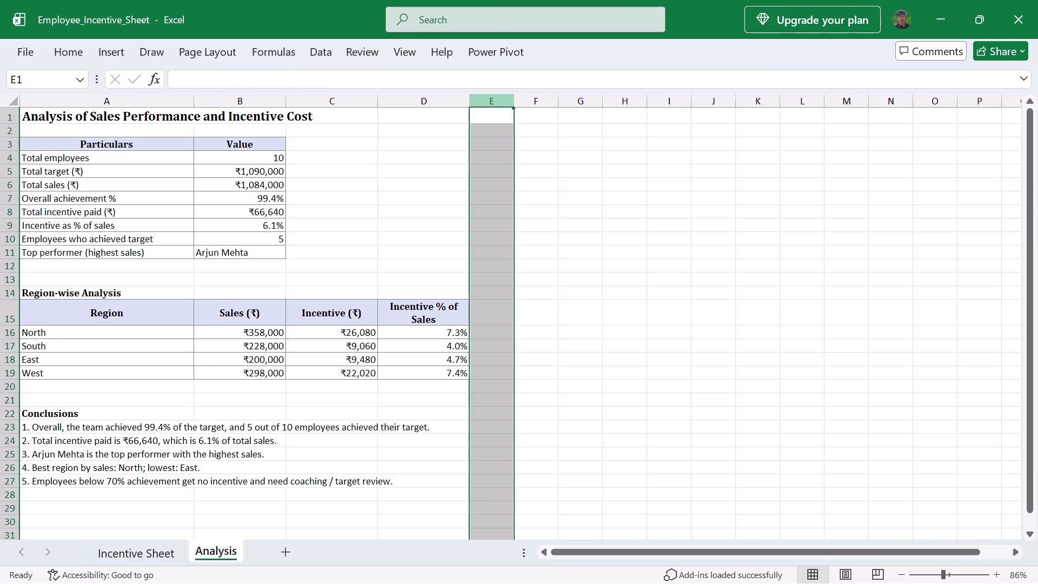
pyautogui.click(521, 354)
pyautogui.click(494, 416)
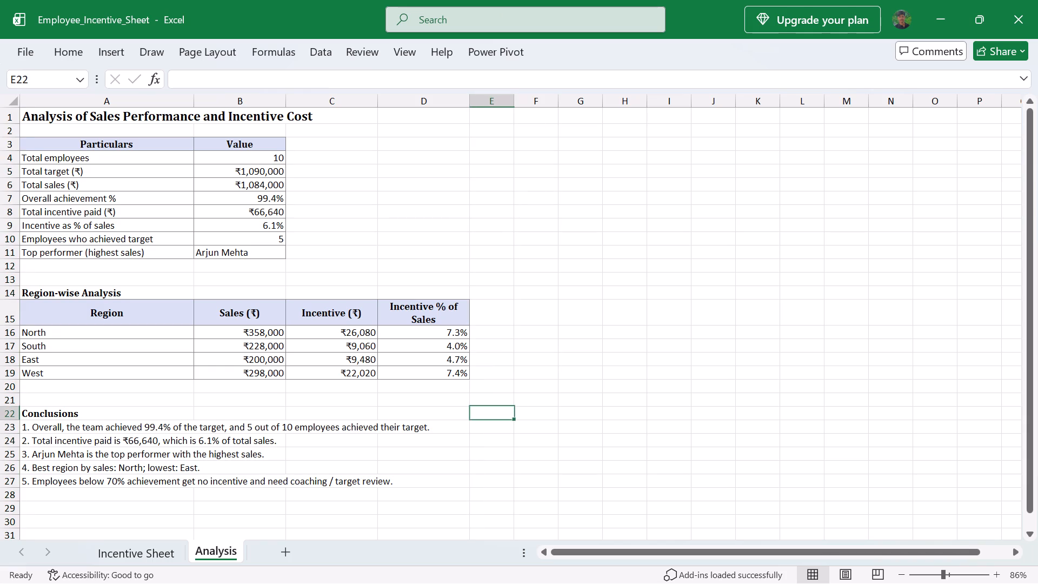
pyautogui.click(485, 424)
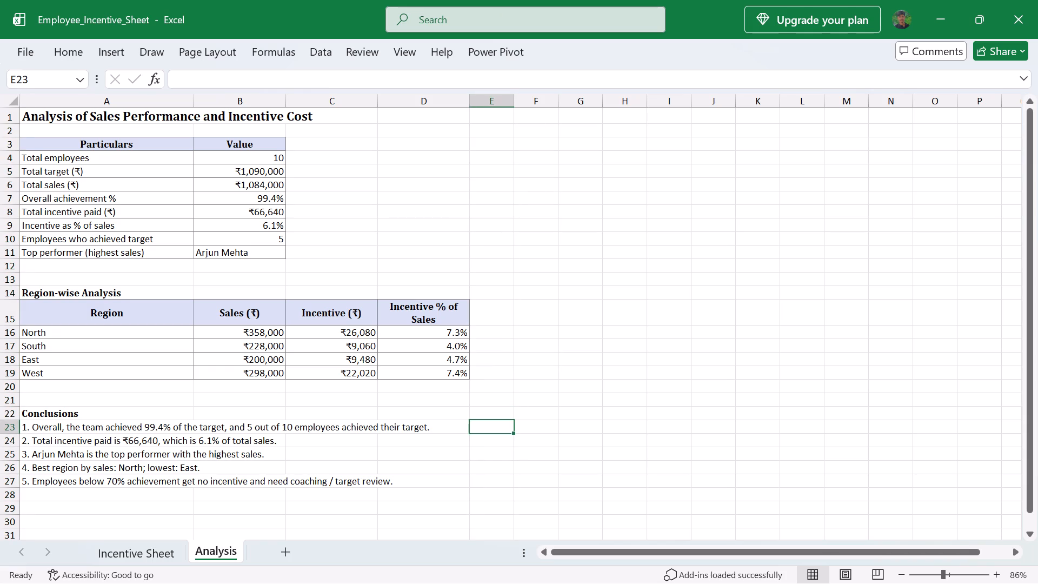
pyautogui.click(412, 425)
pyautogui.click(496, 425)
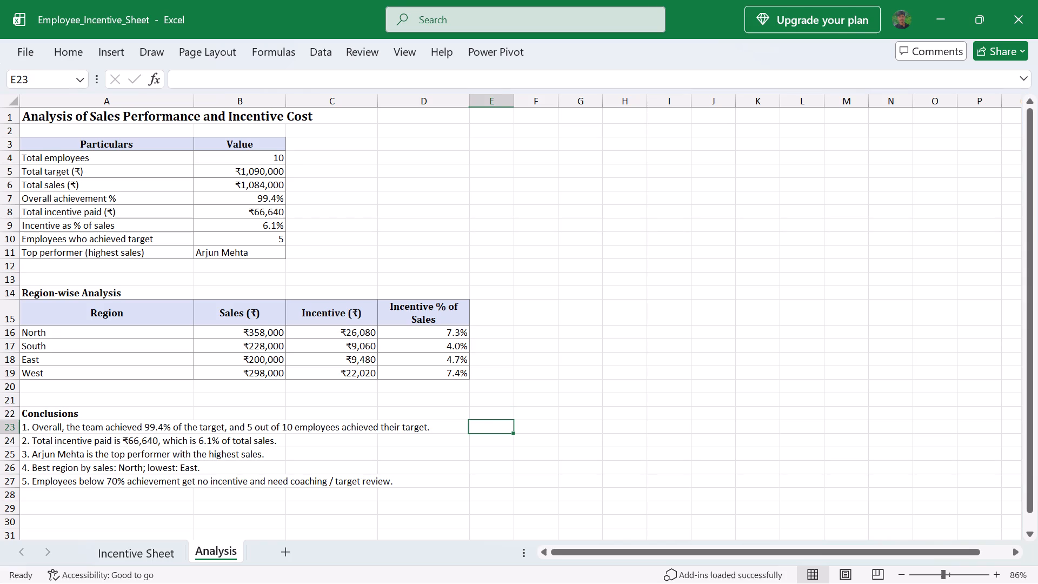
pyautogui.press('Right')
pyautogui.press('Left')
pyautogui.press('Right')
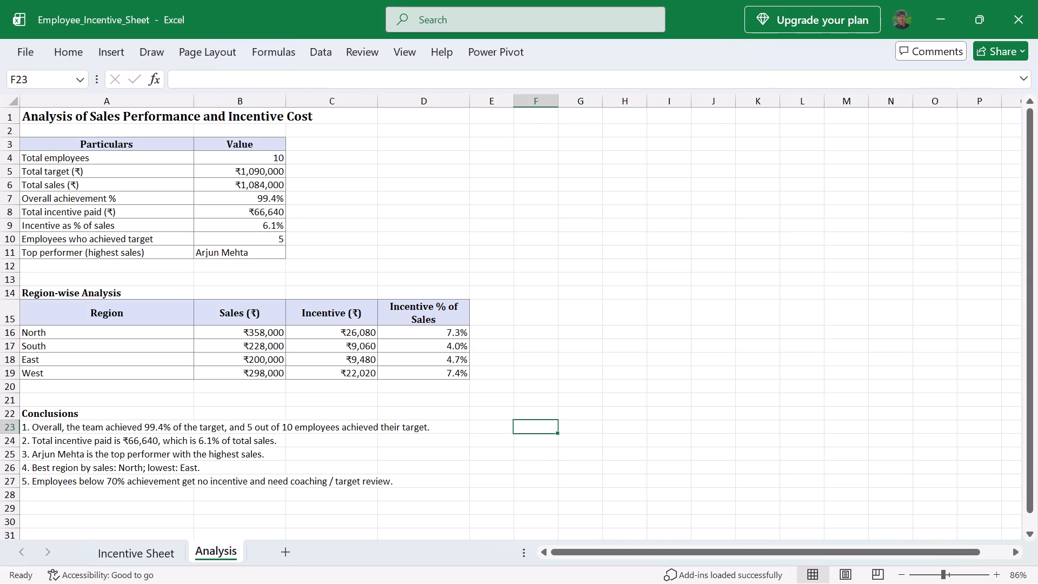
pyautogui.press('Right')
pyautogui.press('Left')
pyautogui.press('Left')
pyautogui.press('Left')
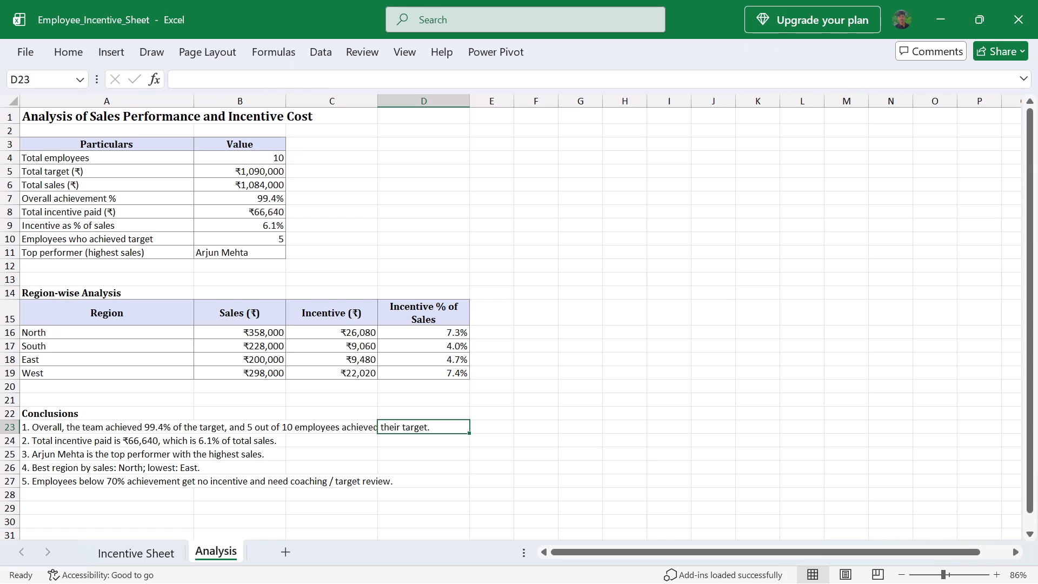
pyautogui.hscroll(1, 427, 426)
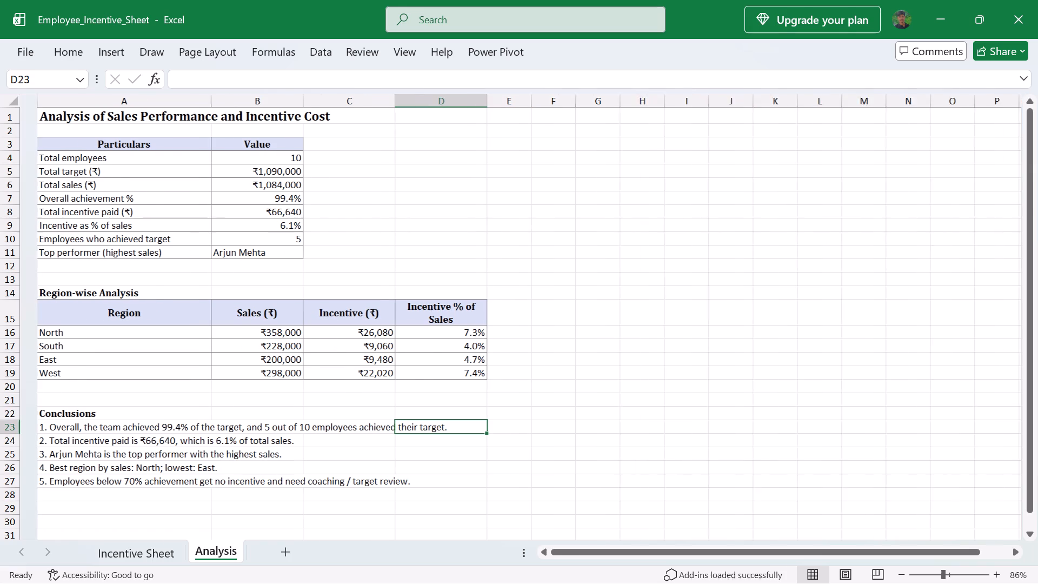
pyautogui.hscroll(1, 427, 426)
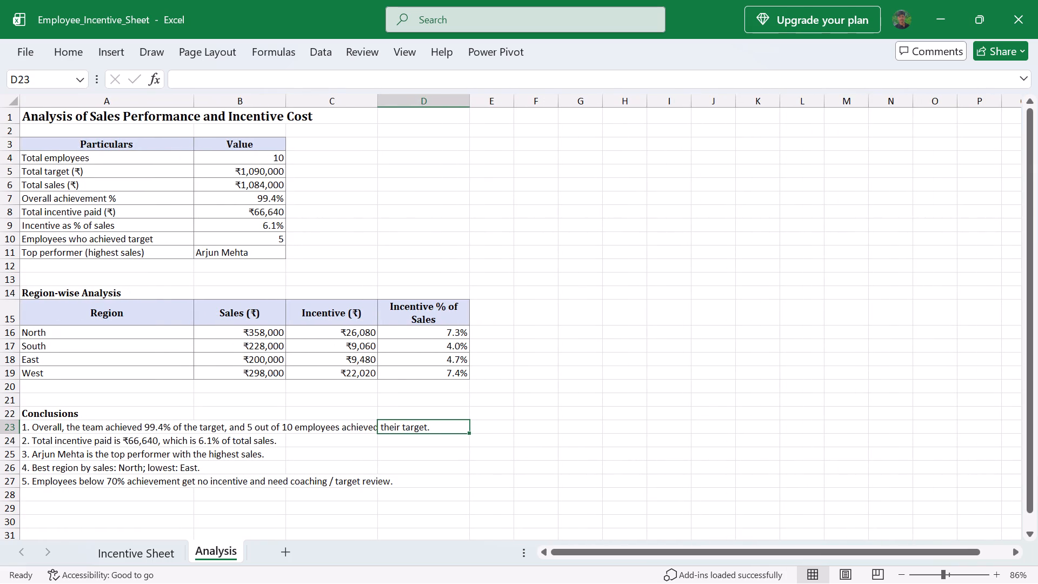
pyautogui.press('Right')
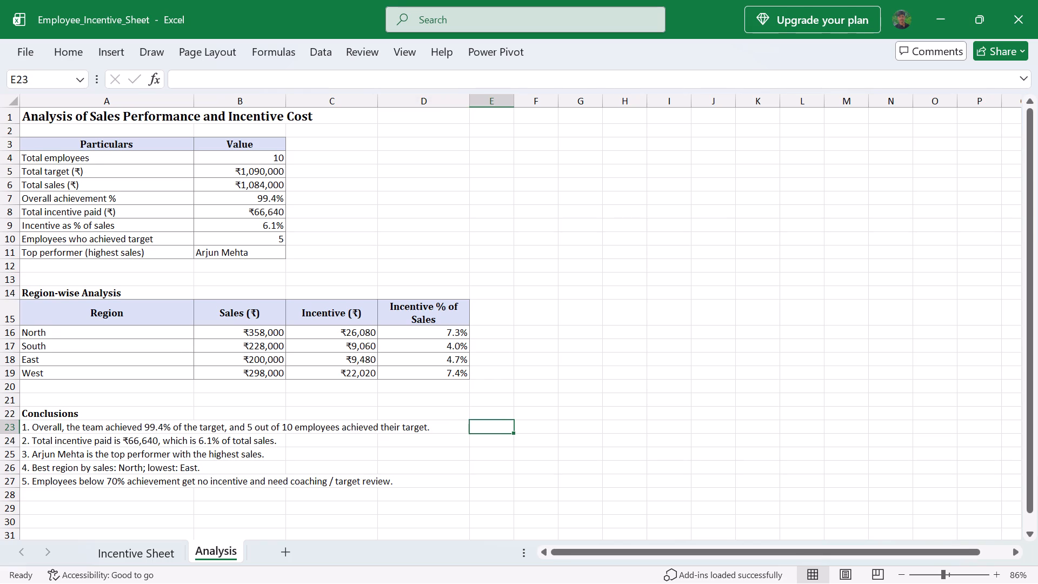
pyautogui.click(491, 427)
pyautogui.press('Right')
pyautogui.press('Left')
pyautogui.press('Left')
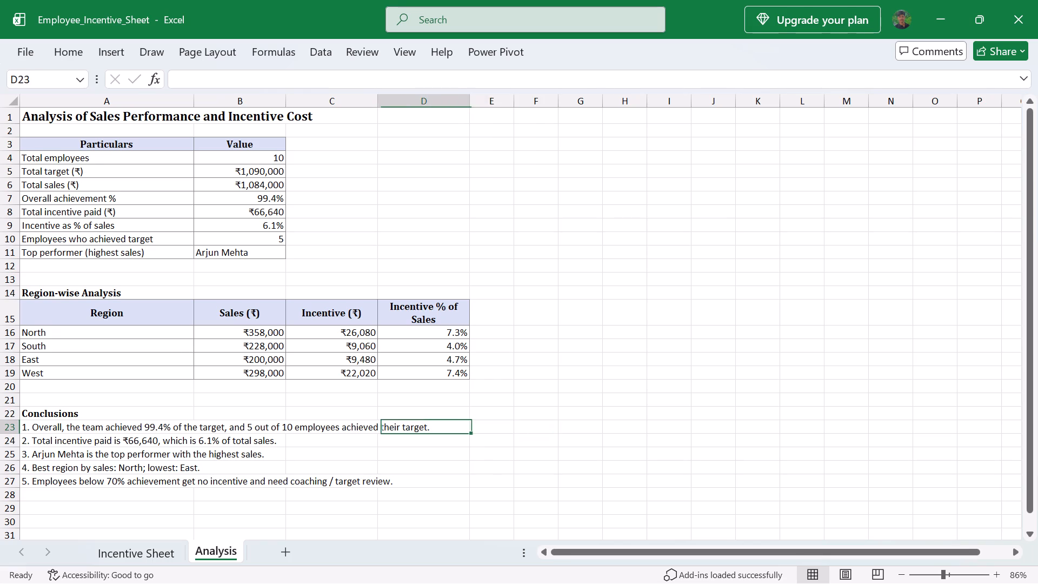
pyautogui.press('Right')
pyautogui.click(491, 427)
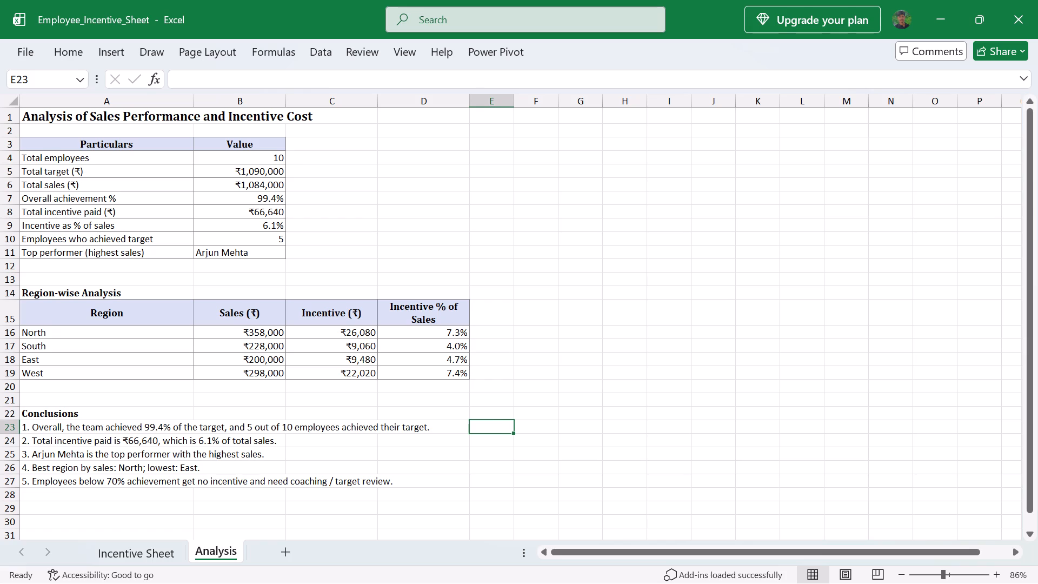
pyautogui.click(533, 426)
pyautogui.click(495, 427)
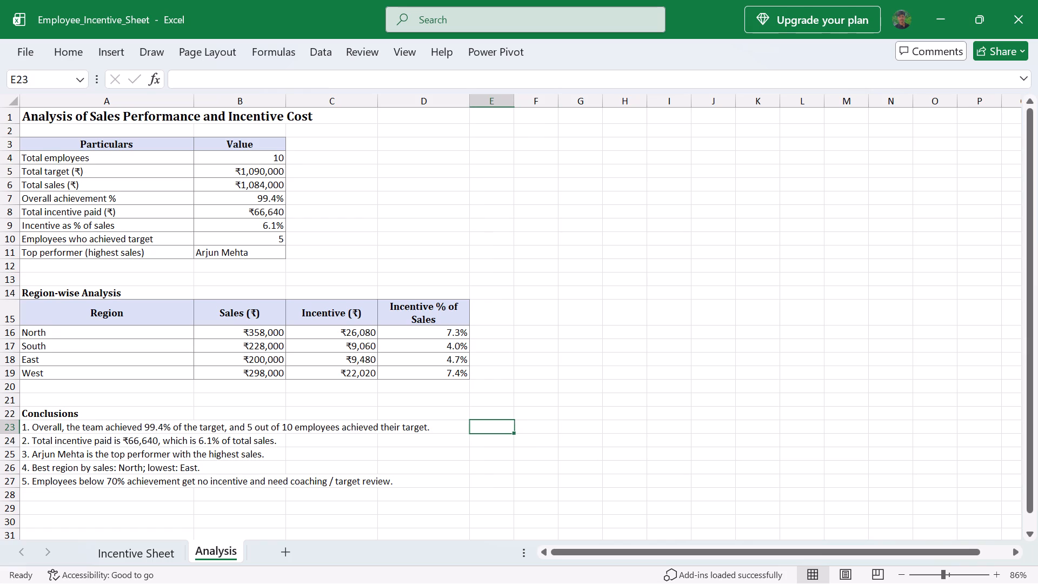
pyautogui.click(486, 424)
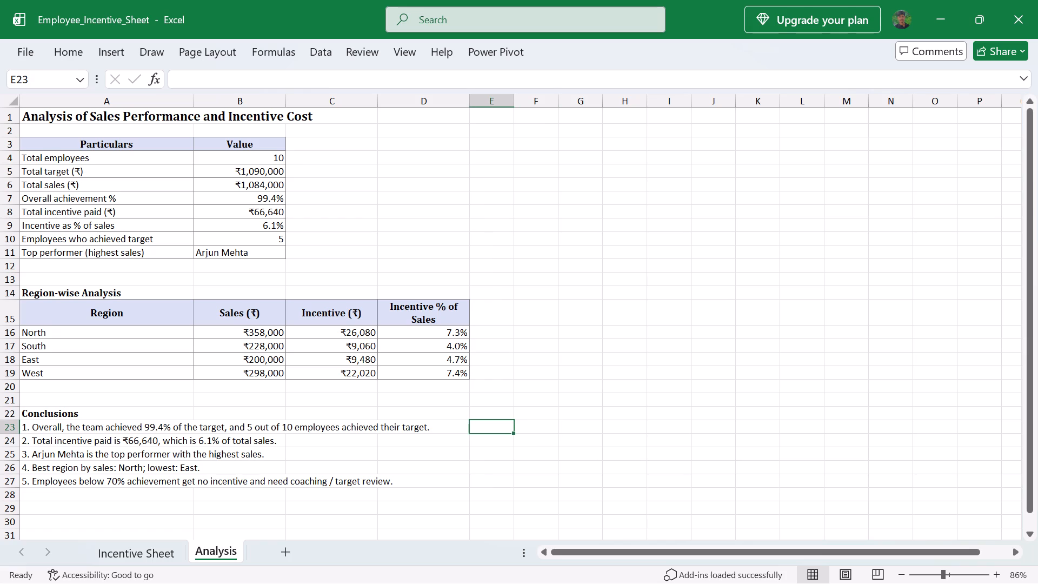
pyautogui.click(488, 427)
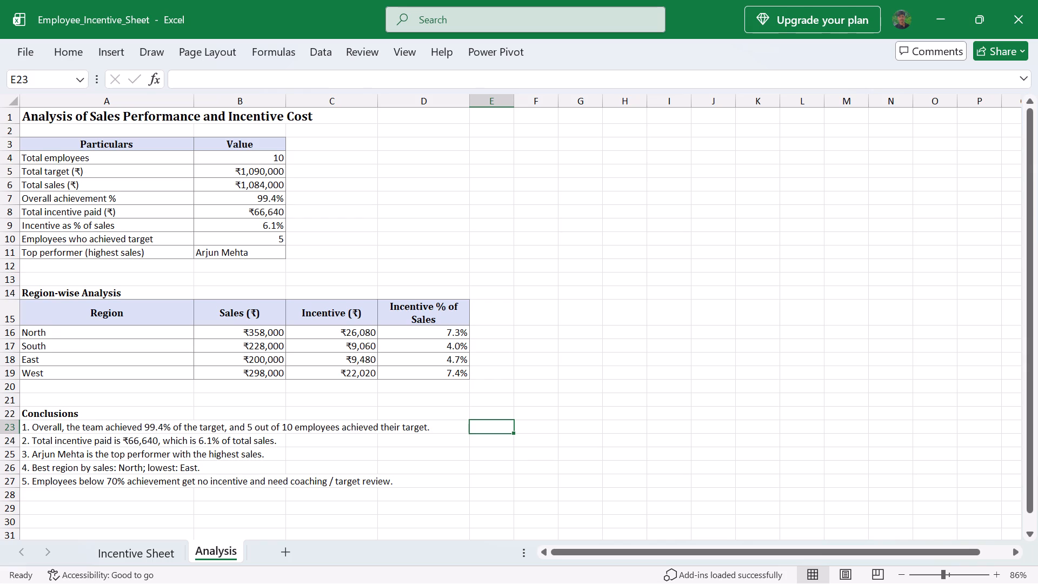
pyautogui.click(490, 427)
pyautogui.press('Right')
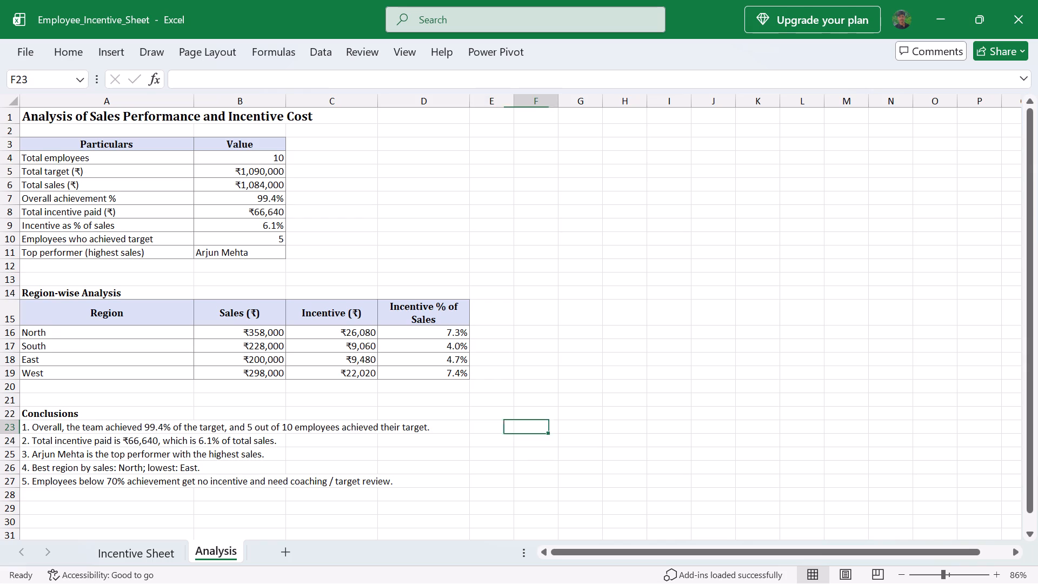
# Inspect West's Incentive formula in C19 and the Incentive % of Sales column from West up to its header.
pyautogui.click(354, 377)
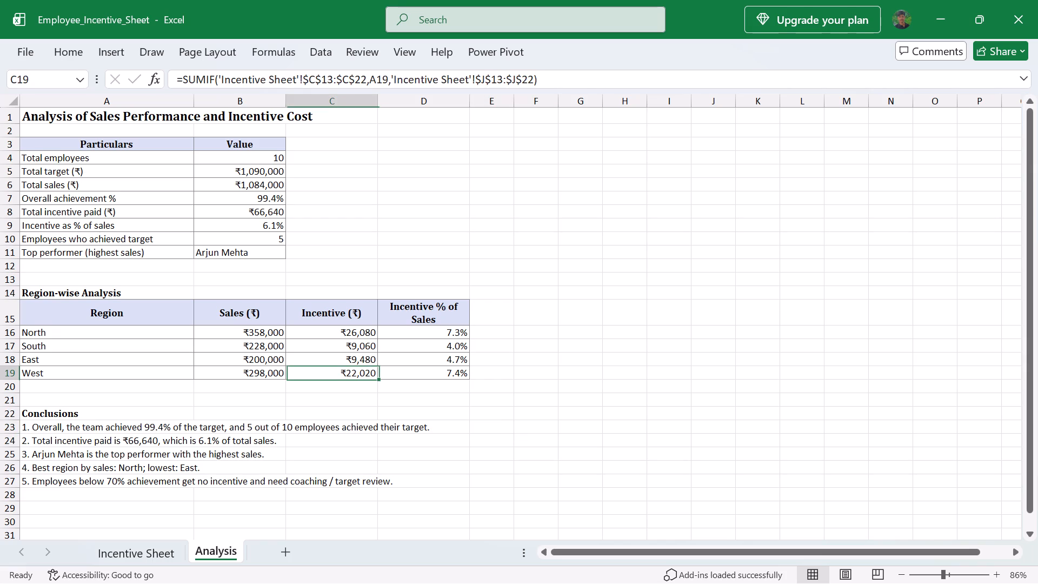
pyautogui.press('Right')
pyautogui.press('Up')
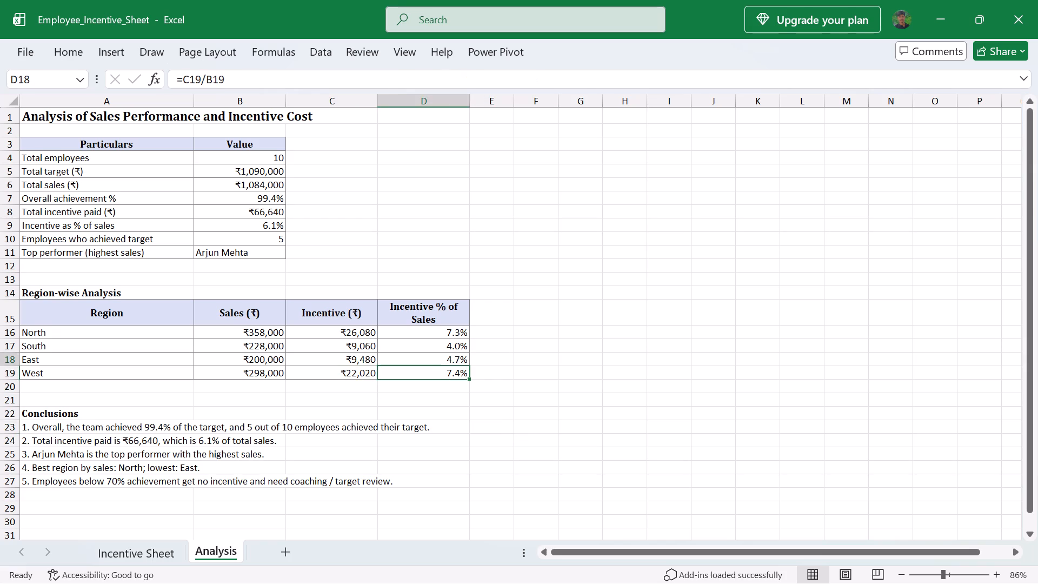
pyautogui.press('Up')
pyautogui.press('Up')
pyautogui.press('Up')
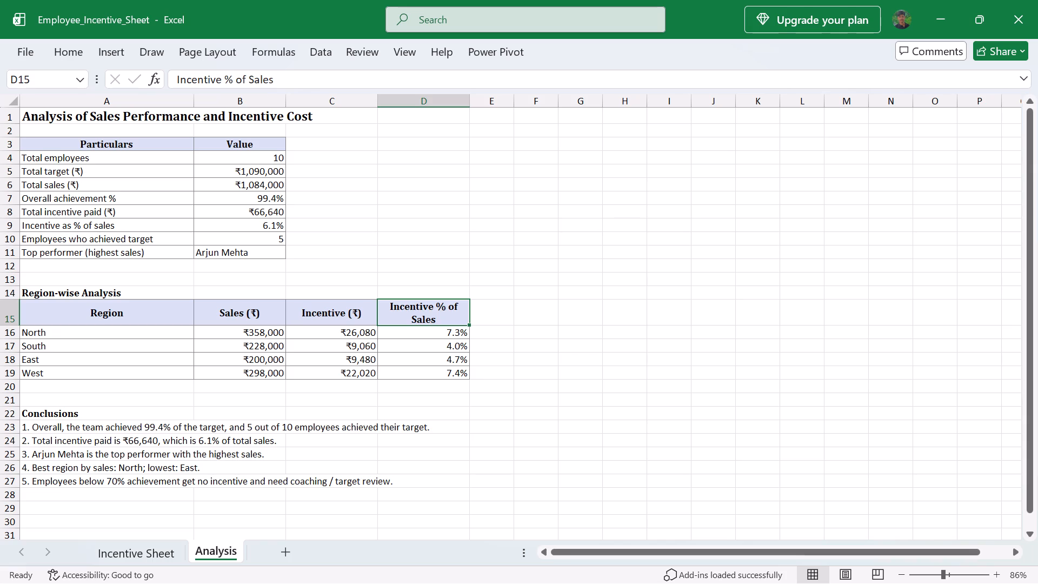
# Examine North's Incentive % of Sales formula in D16 alongside its Incentive value in C16.
pyautogui.press('Down')
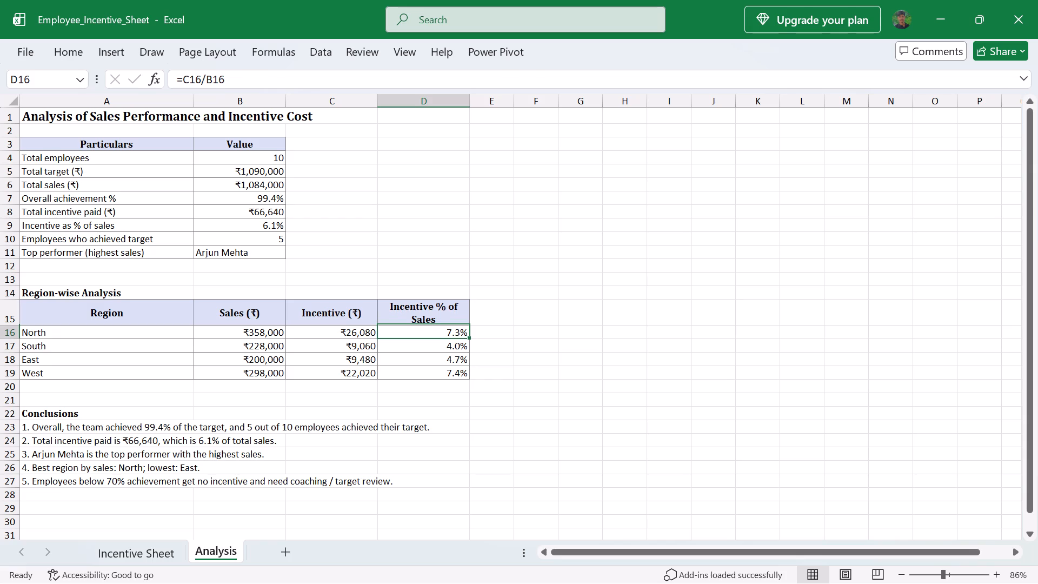
pyautogui.press('Left')
pyautogui.press('Right')
pyautogui.press('Right')
pyautogui.press('Left')
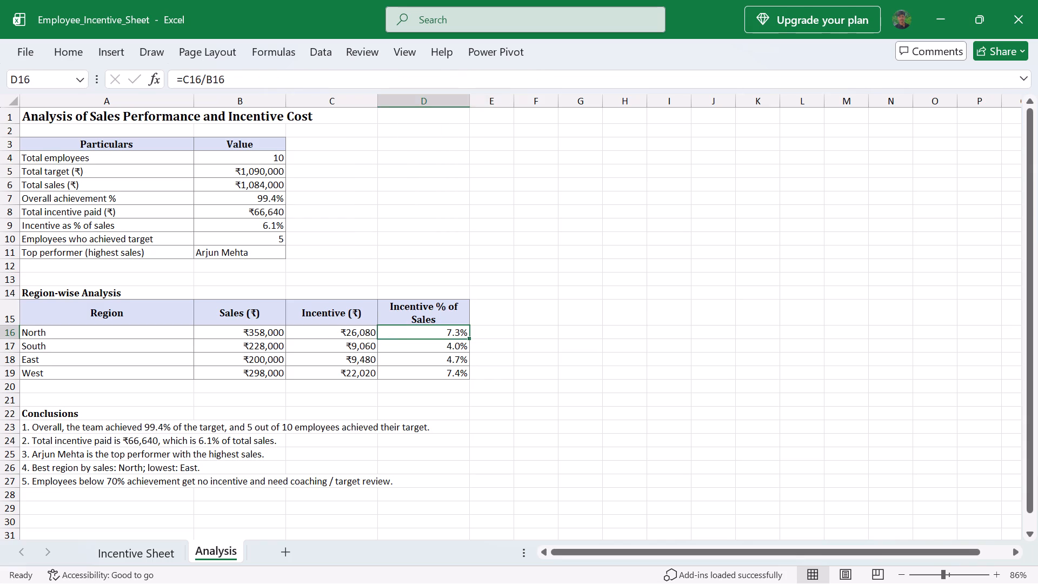
pyautogui.press('Left')
pyautogui.press('Right')
pyautogui.press('Right')
pyautogui.press('Left')
pyautogui.press('Right')
pyautogui.press('Left')
pyautogui.press('Left')
pyautogui.press('Right')
pyautogui.press('Right')
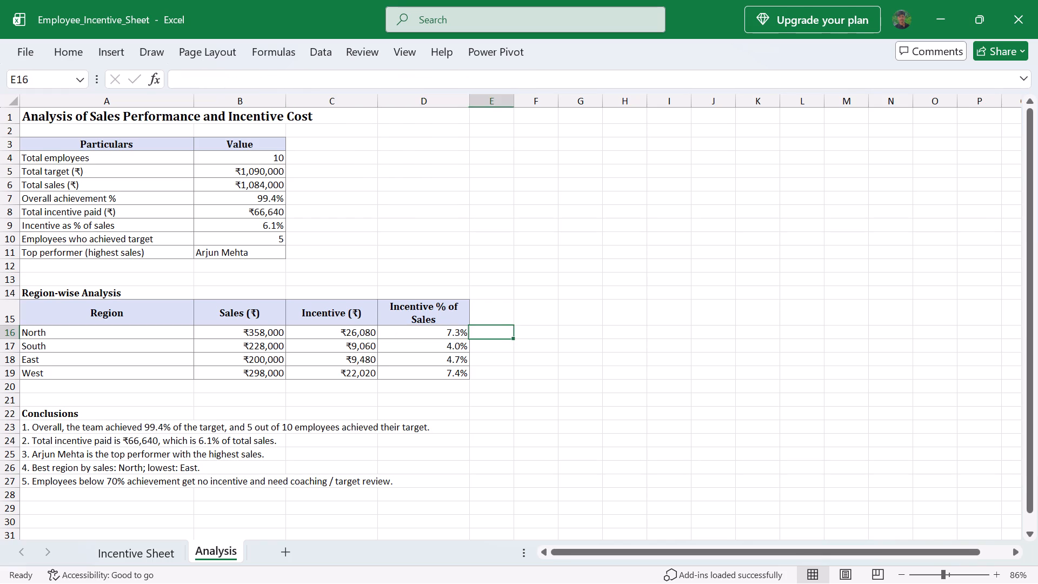
# Compare the Incentive % of Sales formulas for North, South and East in D16:D18, ending at South's in D17.
pyautogui.press('Left')
pyautogui.press('Down')
pyautogui.press('Down')
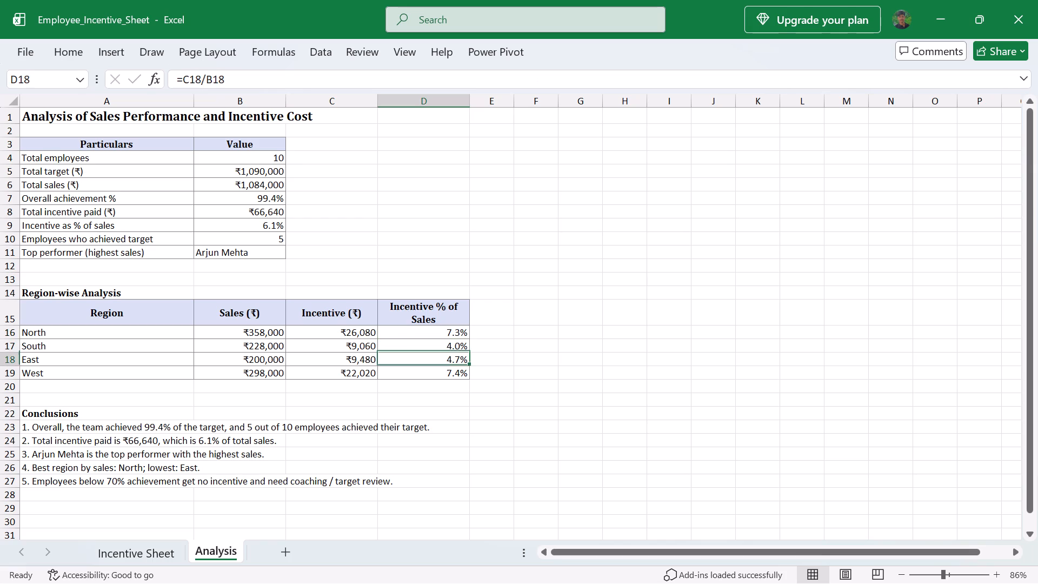
pyautogui.press('Up')
pyautogui.press('Up')
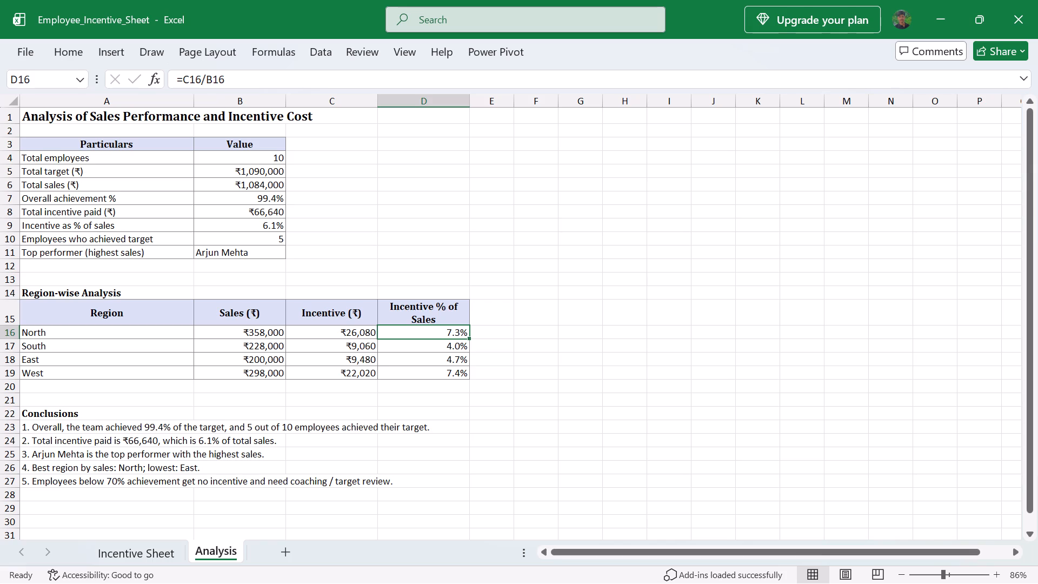
pyautogui.press('Down')
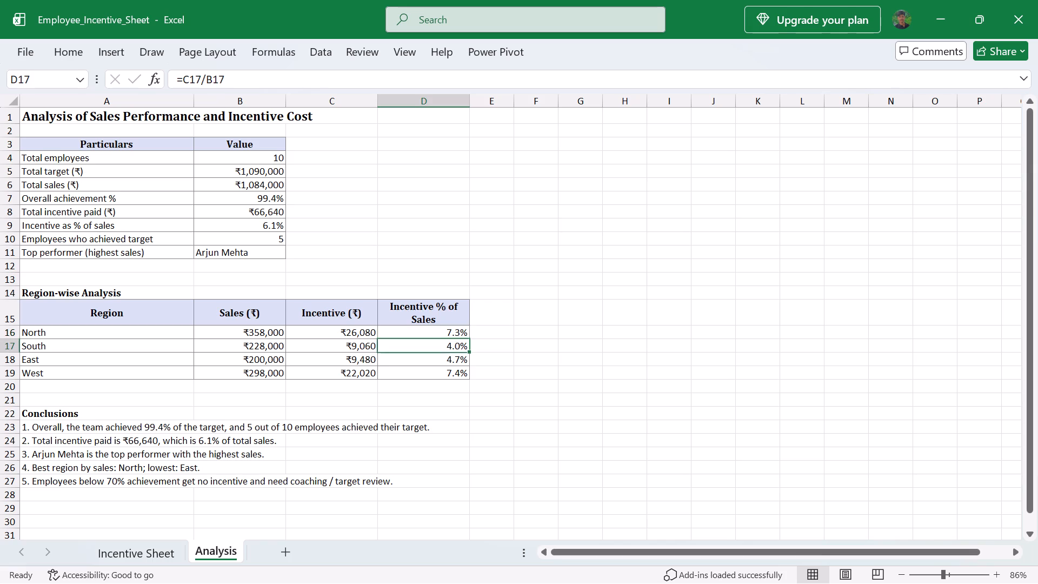
# Recheck the Incentive % of Sales column from its header through East in D15:D18, ending at North's formula in D16.
pyautogui.press('Up')
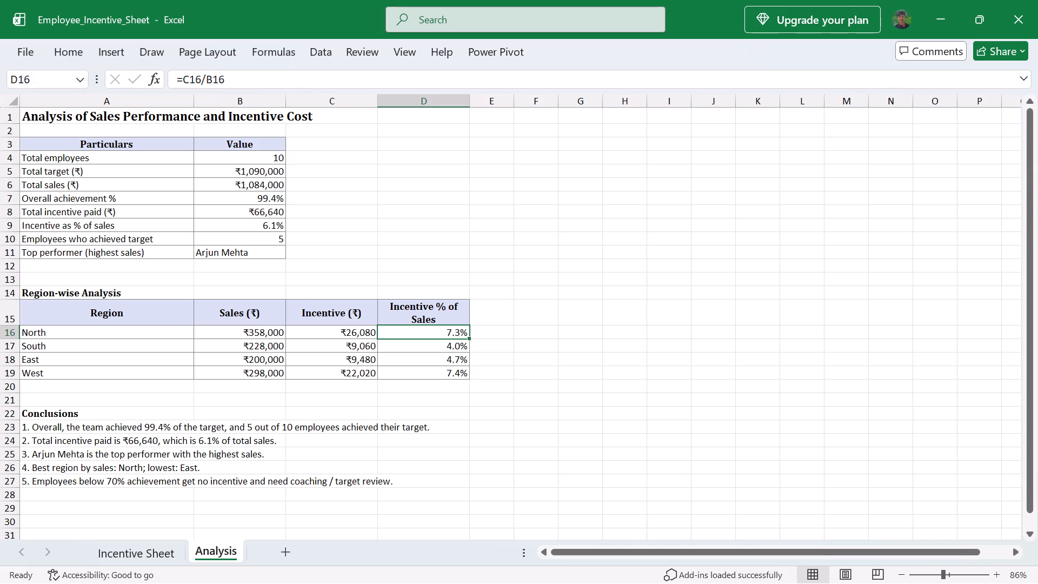
pyautogui.press('Down')
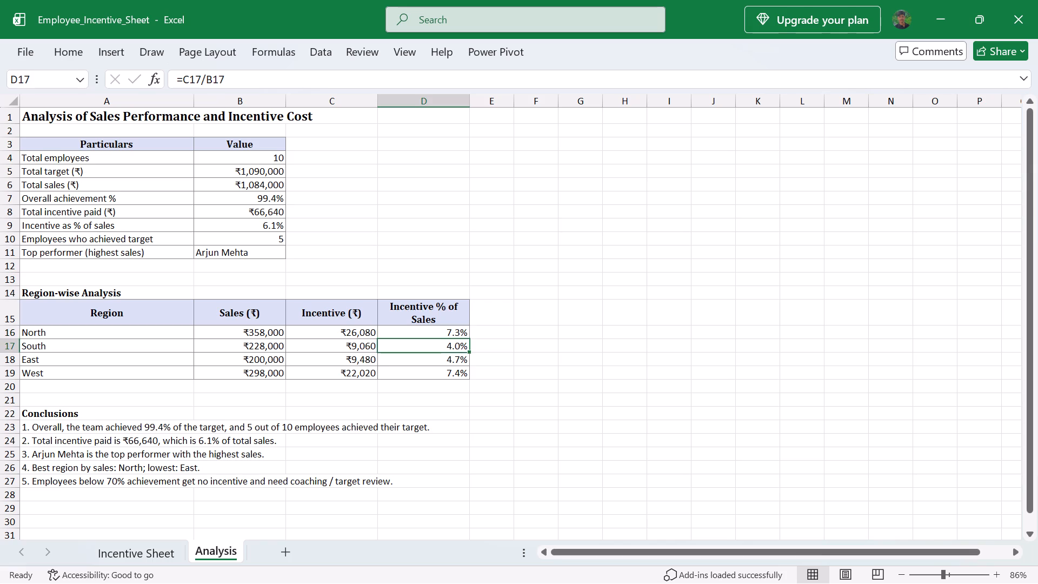
pyautogui.press('Up')
pyautogui.press('Up')
pyautogui.press('Down')
pyautogui.press('Down')
pyautogui.press('Down')
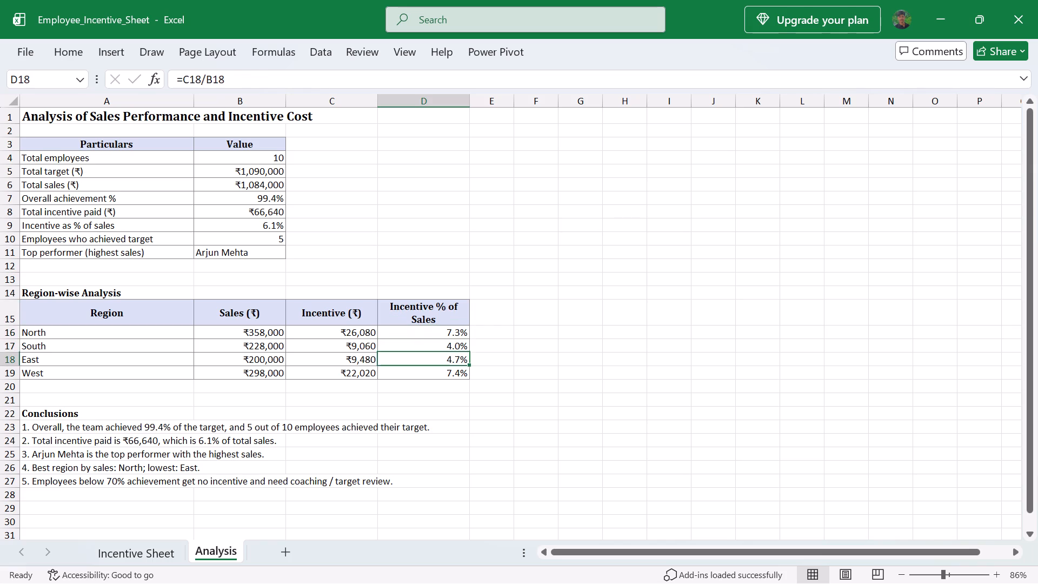
pyautogui.press('Up')
pyautogui.press('Up')
pyautogui.press('Up')
pyautogui.press('Down')
pyautogui.press('Down')
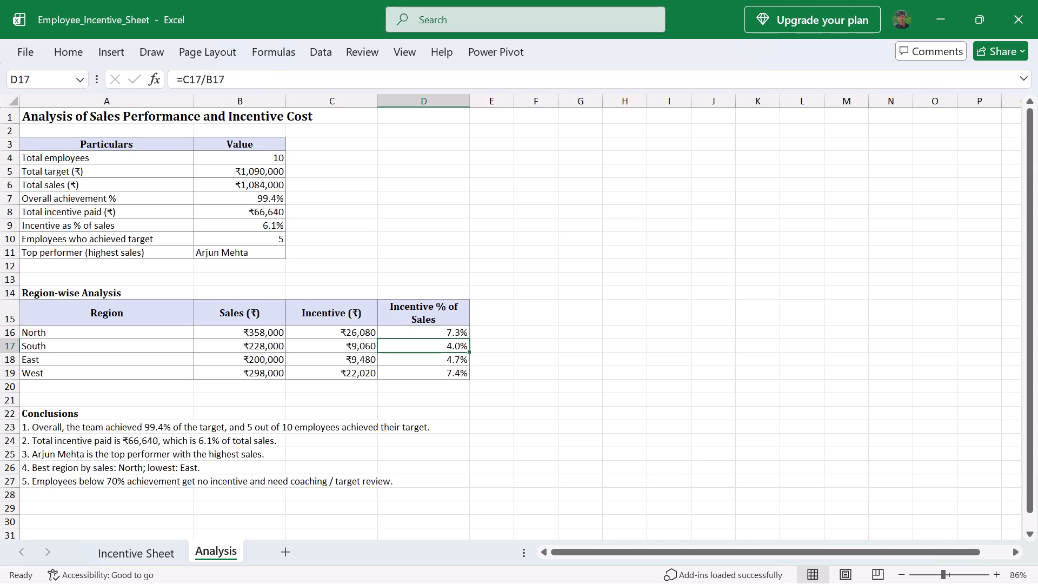
pyautogui.press('Up')
pyautogui.press('Down')
pyautogui.press('Up')
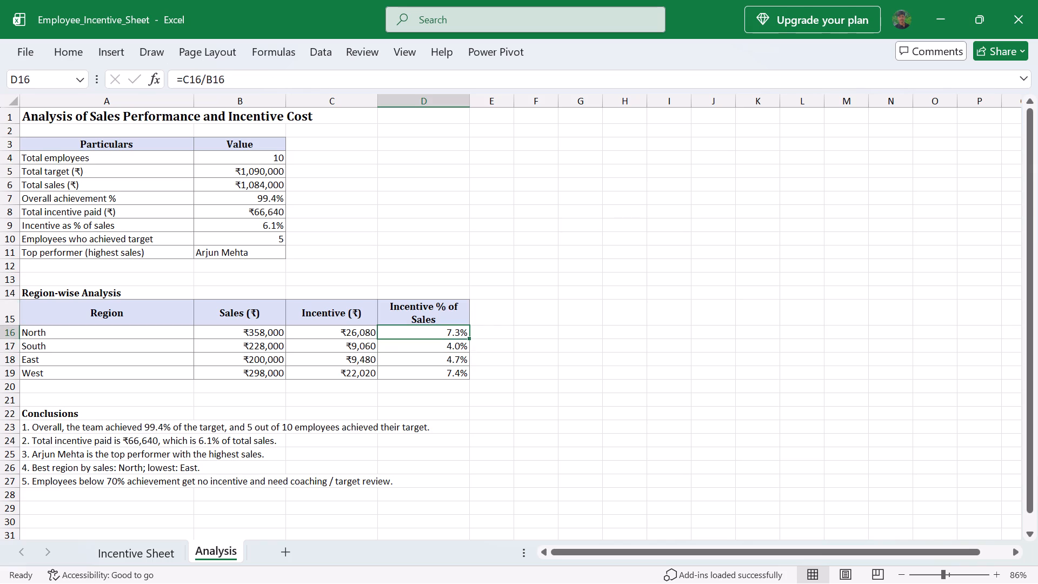
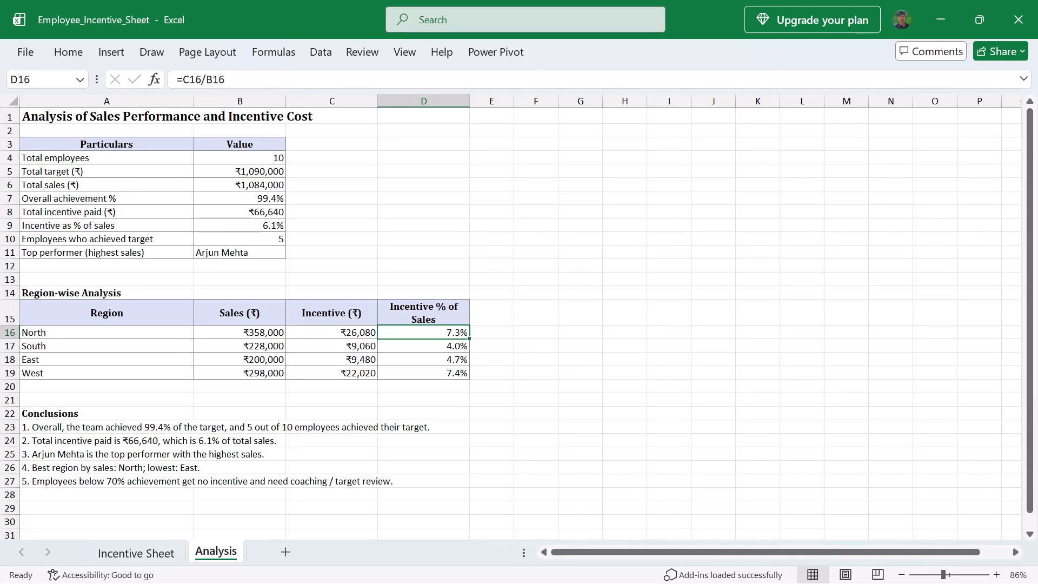
# Trace North's Incentive % of Sales formula in D16 through its Incentive formula in C16 and Sales formula in B16.
pyautogui.click(344, 333)
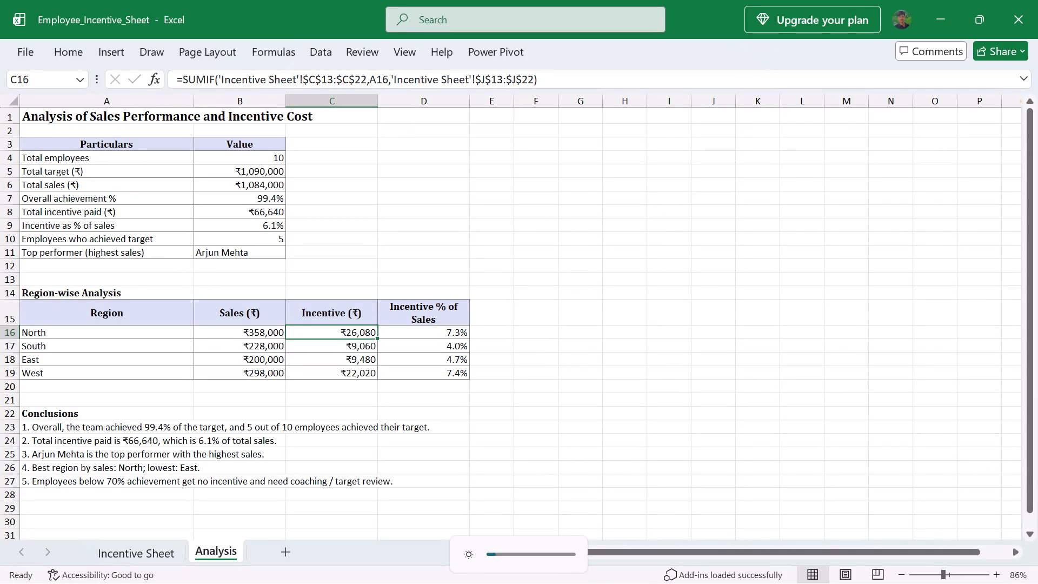
pyautogui.click(273, 332)
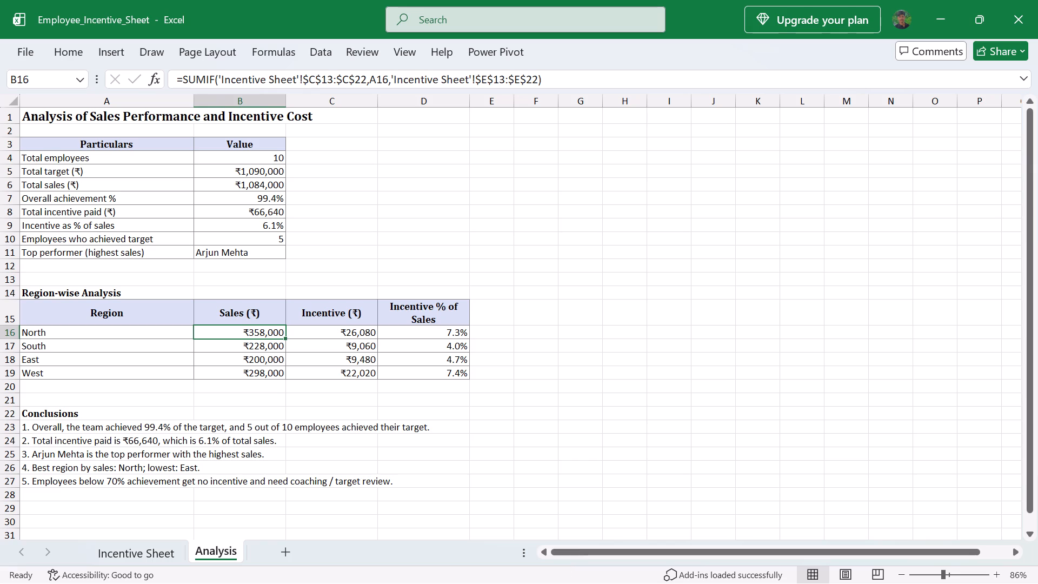
pyautogui.click(273, 332)
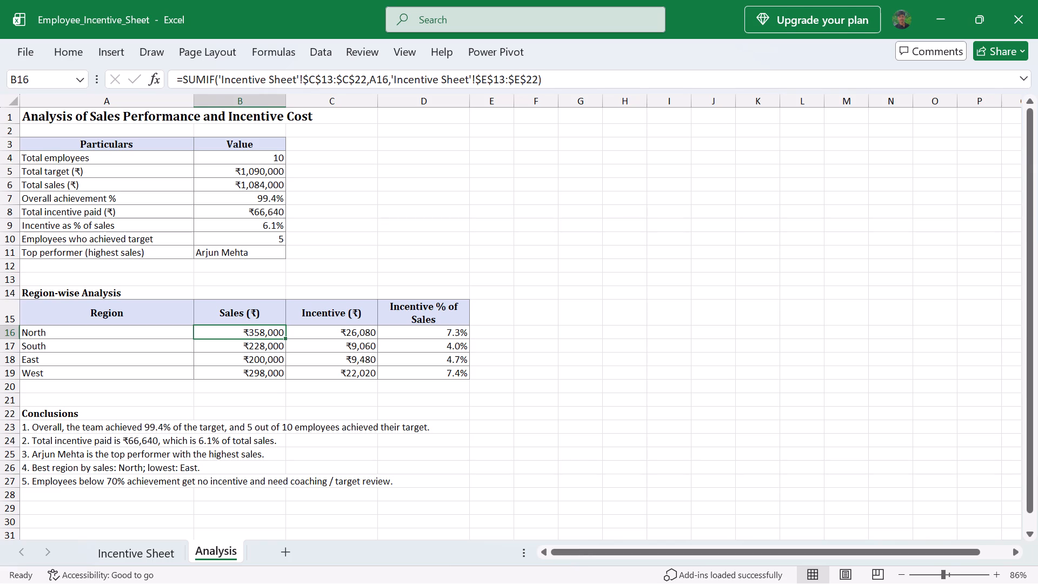
pyautogui.press('Right')
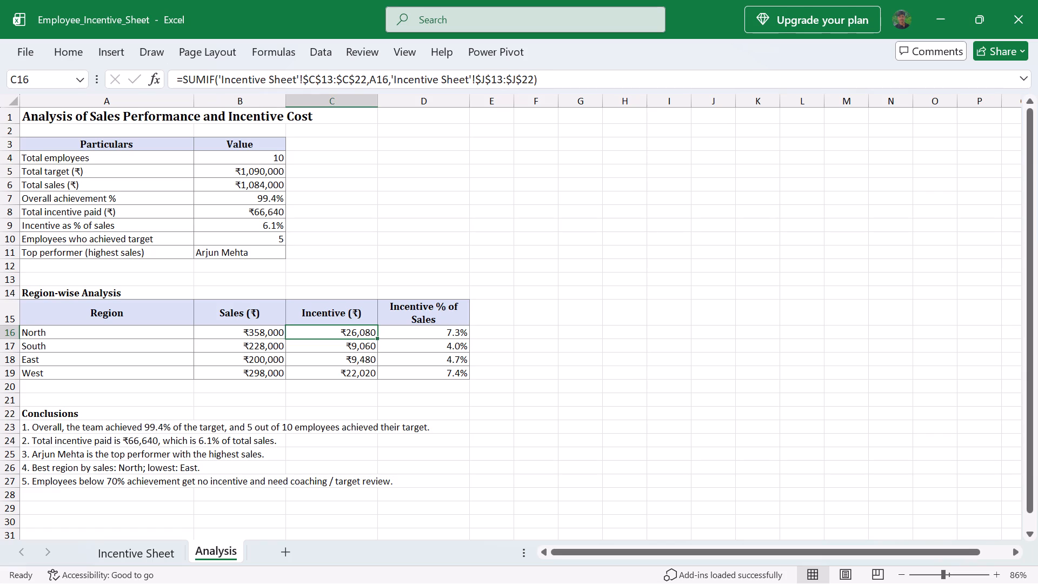
pyautogui.press('Right')
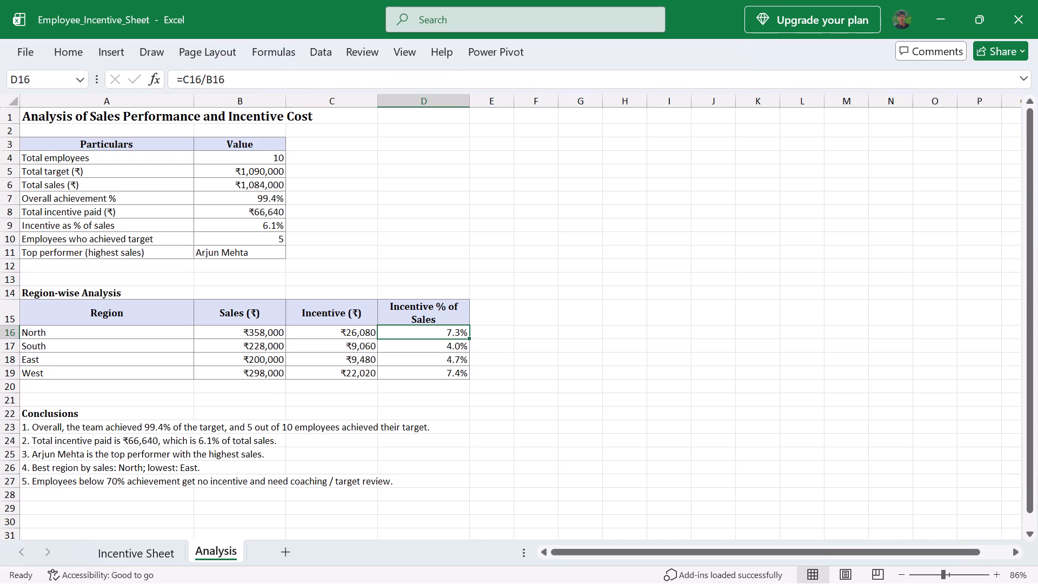
pyautogui.click(420, 332)
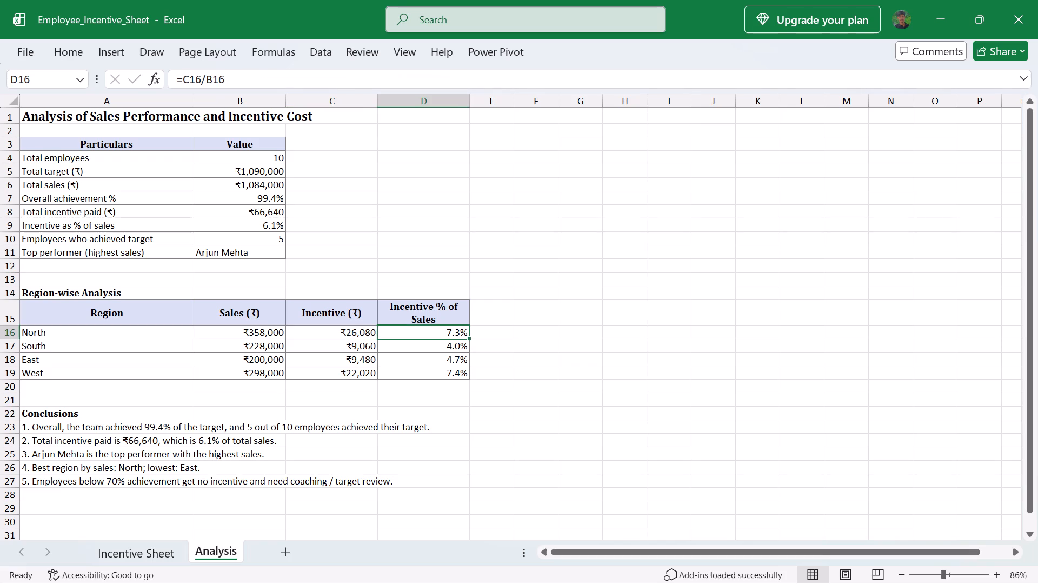
pyautogui.click(421, 332)
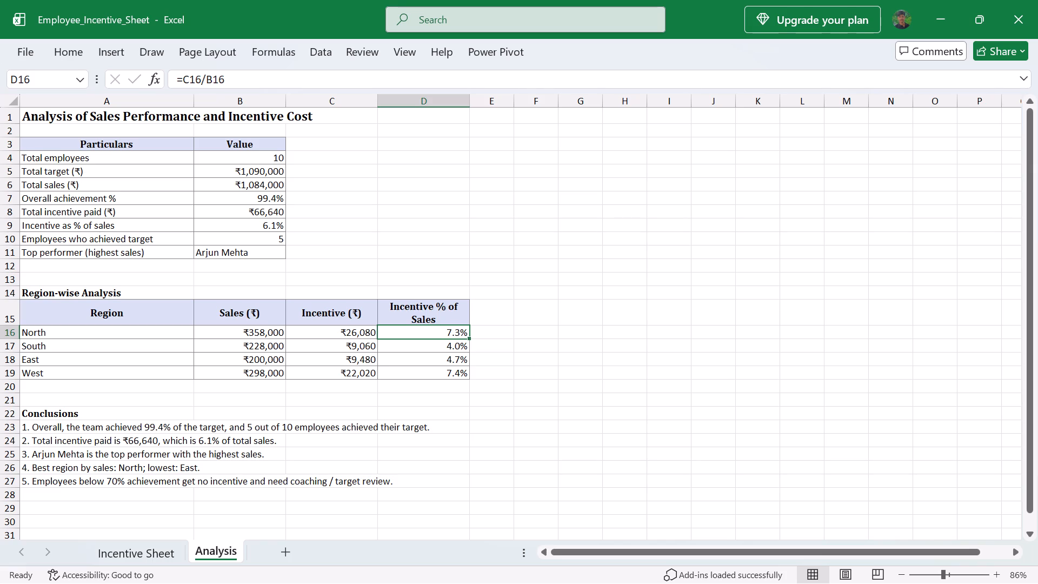
pyautogui.click(417, 332)
# Compare North's Incentive formula in C16 with its Incentive % of Sales formula in D16, ending at D16.
pyautogui.press('Left')
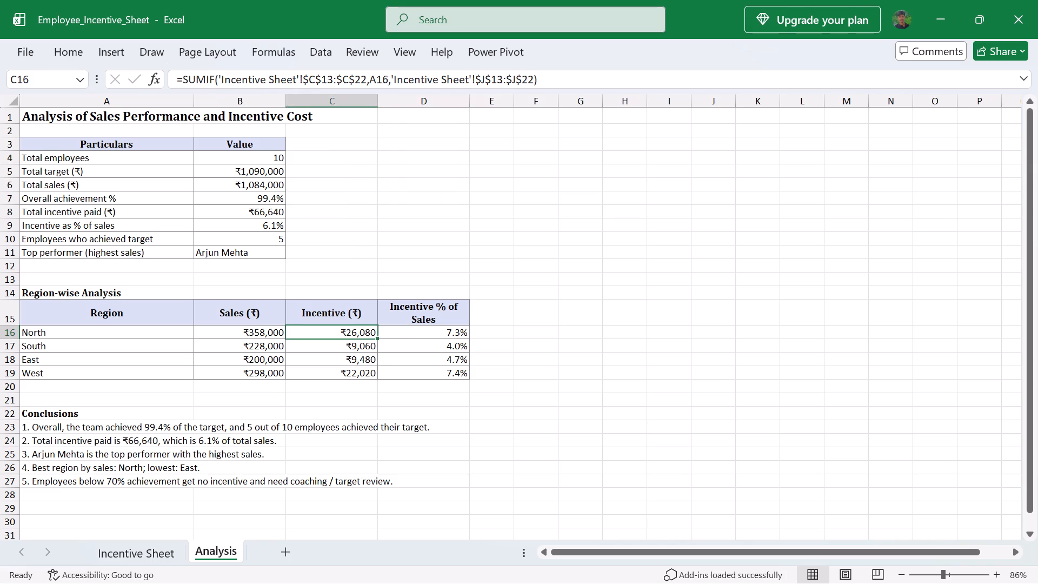
pyautogui.press('Right')
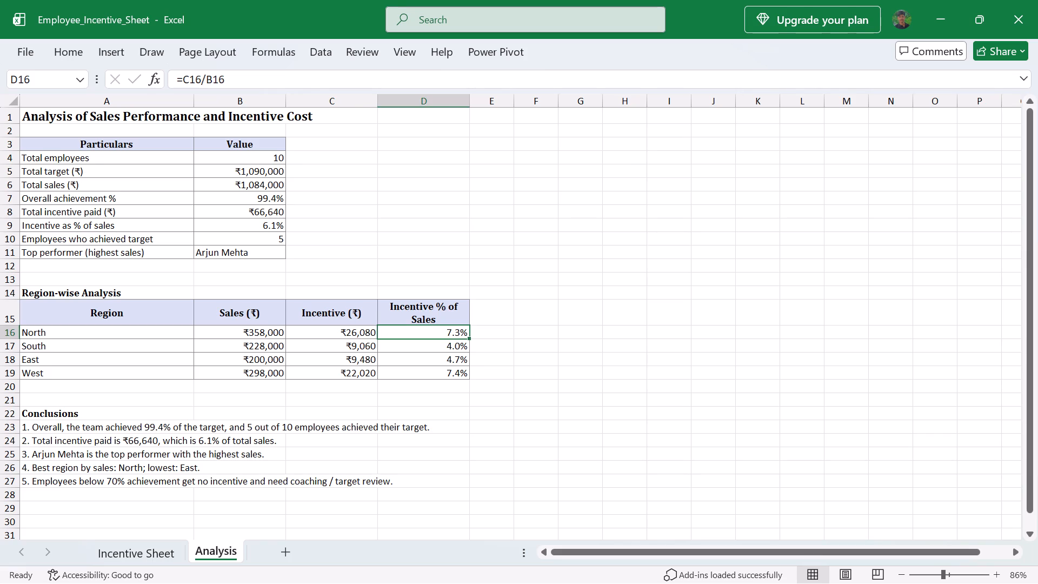
pyautogui.press('Right')
pyautogui.press('Left')
pyautogui.press('Right')
pyautogui.press('Left')
pyautogui.press('Left')
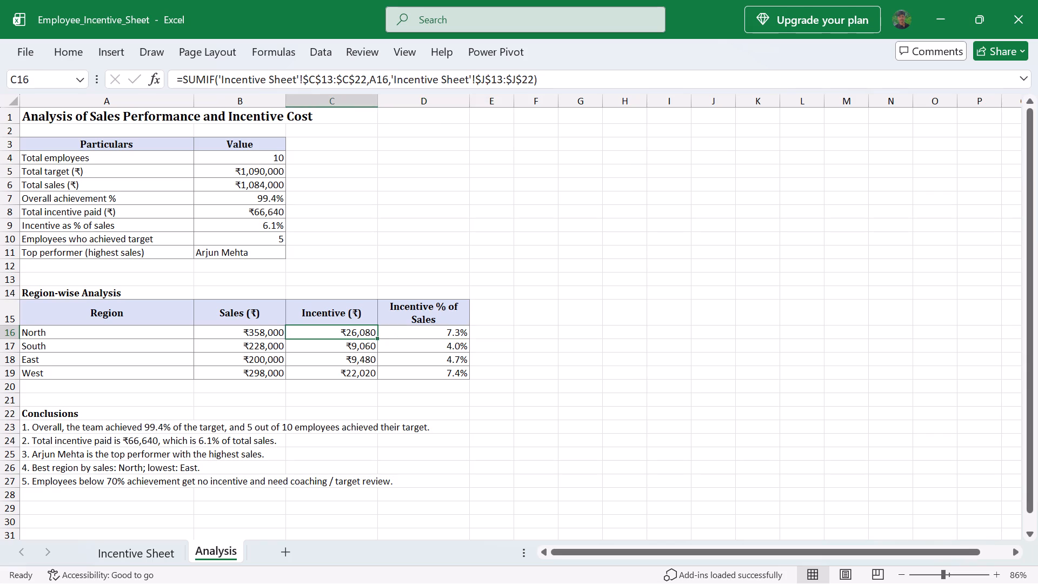
pyautogui.press('Right')
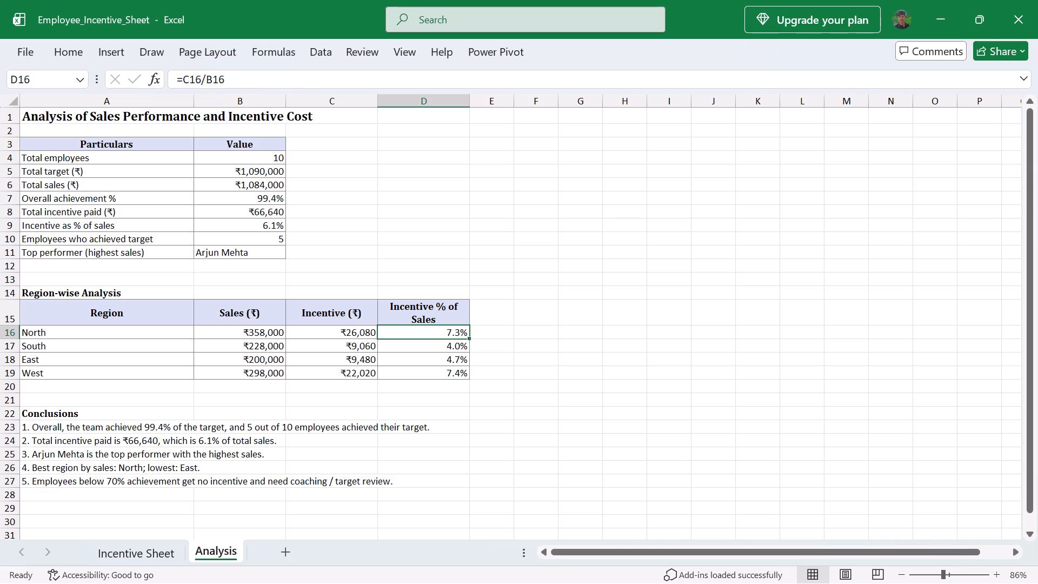
# Review the Incentive % of Sales header in D15 with the North and South formulas in D16:D17, ending at the header.
pyautogui.press('Up')
pyautogui.press('Down')
pyautogui.press('Down')
pyautogui.press('Up')
pyautogui.press('Up')
pyautogui.press('Down')
pyautogui.press('Down')
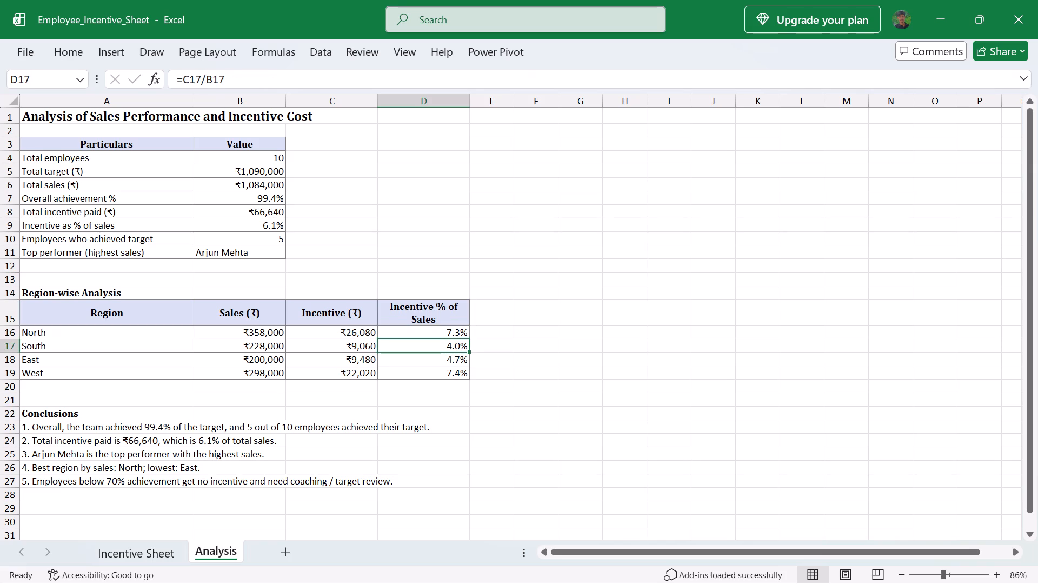
pyautogui.press('Up')
pyautogui.press('Up')
pyautogui.press('Down')
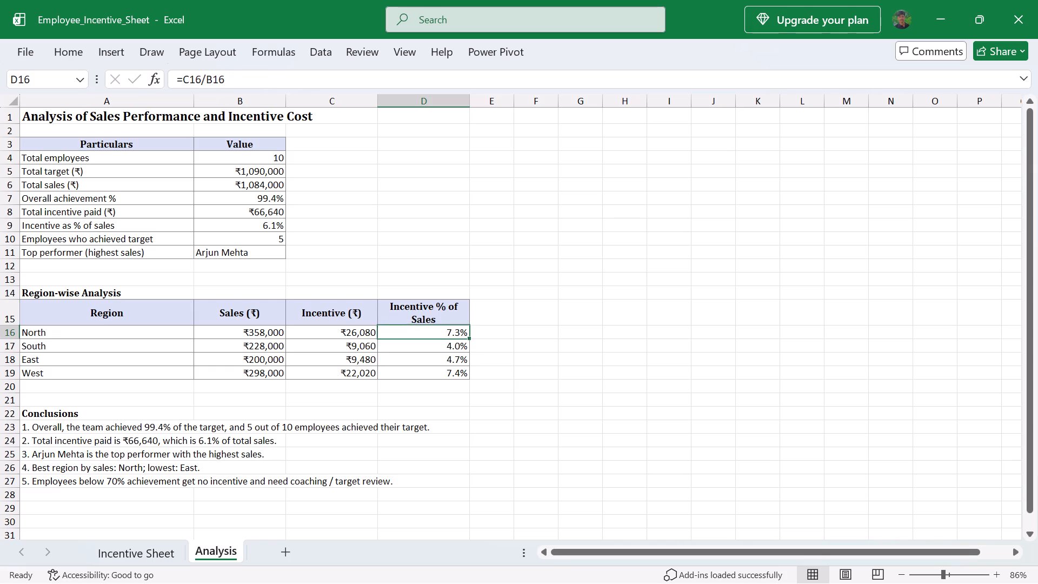
pyautogui.press('Down')
pyautogui.press('Up')
pyautogui.press('Up')
pyautogui.press('Down')
pyautogui.press('Down')
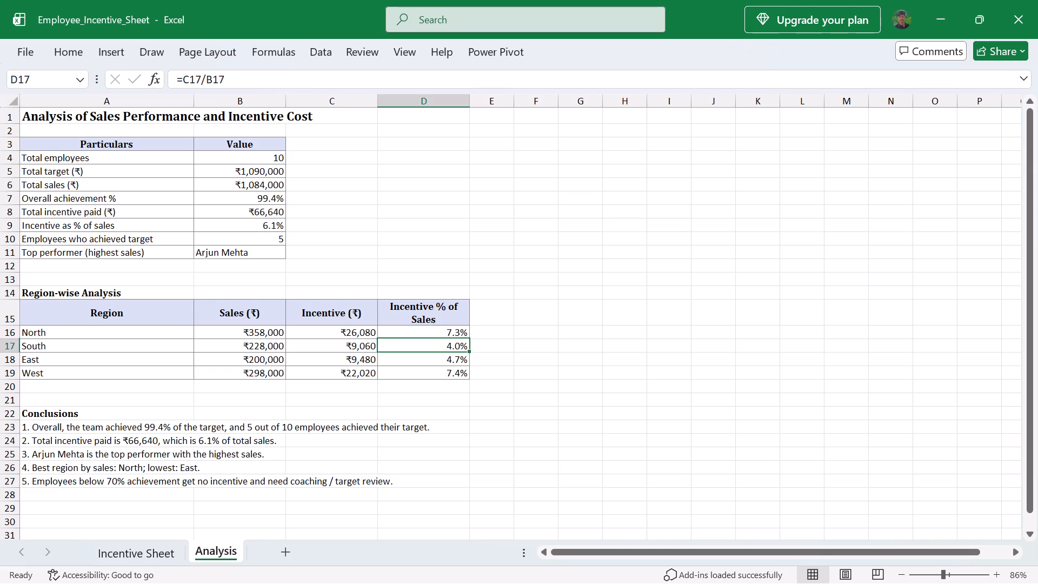
pyautogui.press('Up')
pyautogui.press('Up')
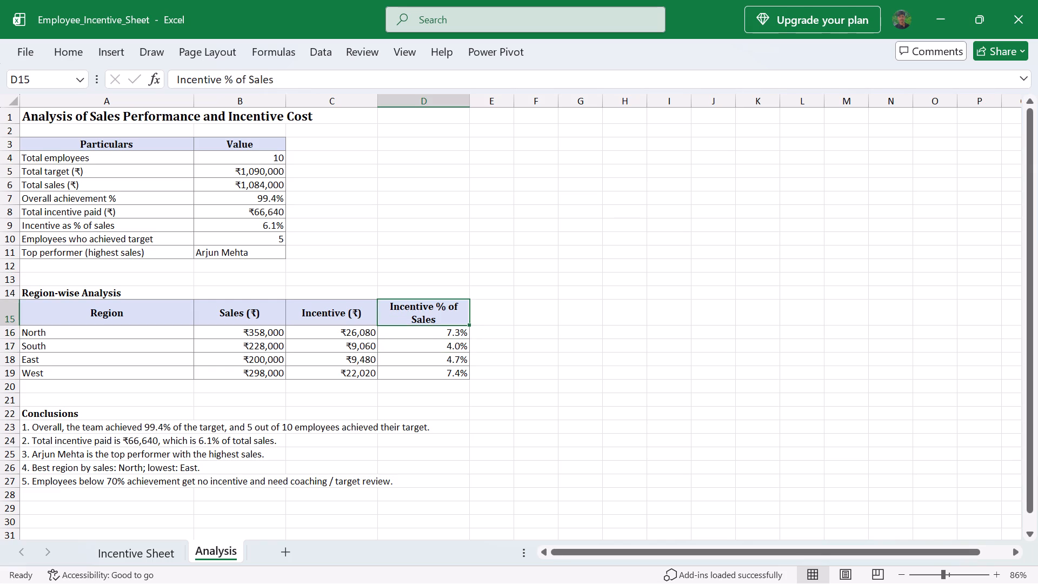
pyautogui.press('Up')
pyautogui.press('Up')
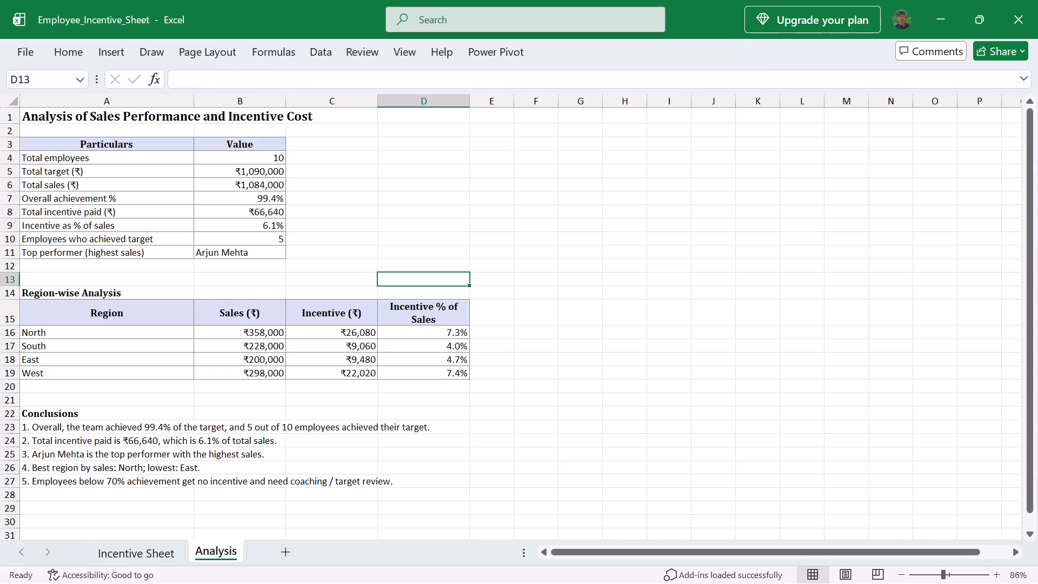
pyautogui.press('Down')
pyautogui.press('Down')
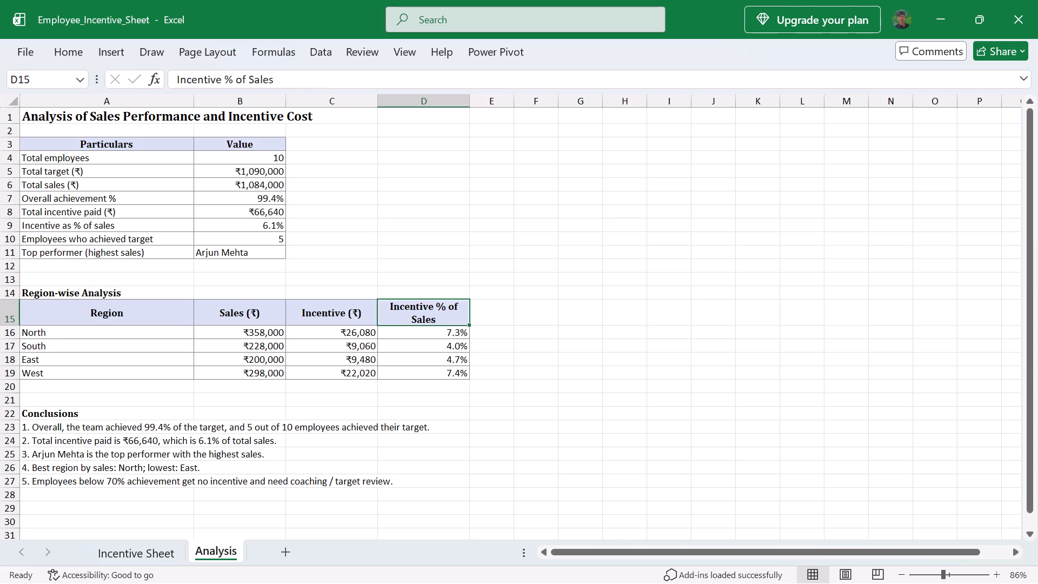
pyautogui.press('Left')
pyautogui.press('Right')
# Examine the Incentive % of Sales formulas from North to West in D16:D19, ending at North's in D16.
pyautogui.press('Down')
pyautogui.press('Down')
pyautogui.press('Up')
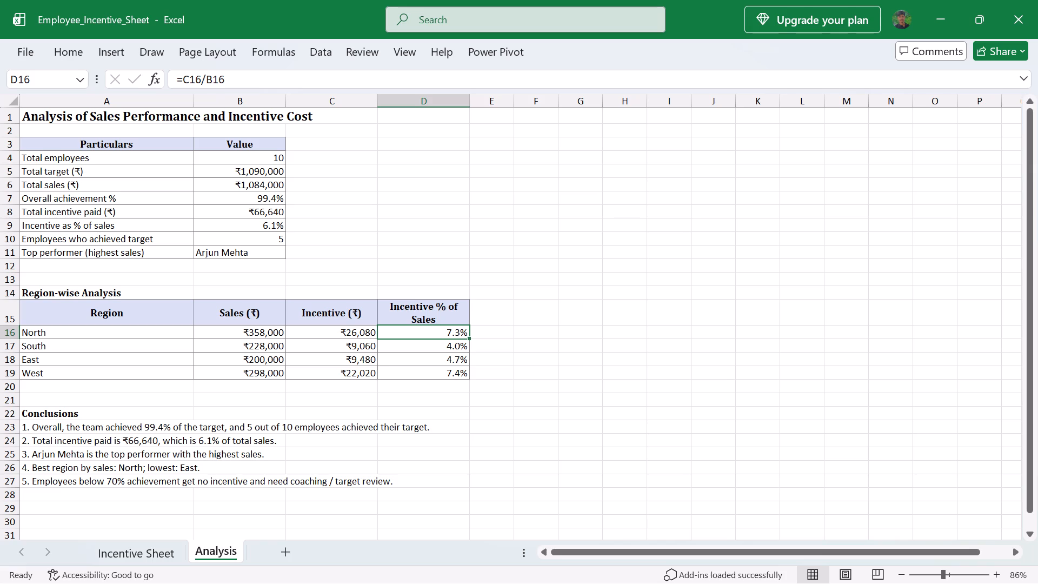
pyautogui.press('Down')
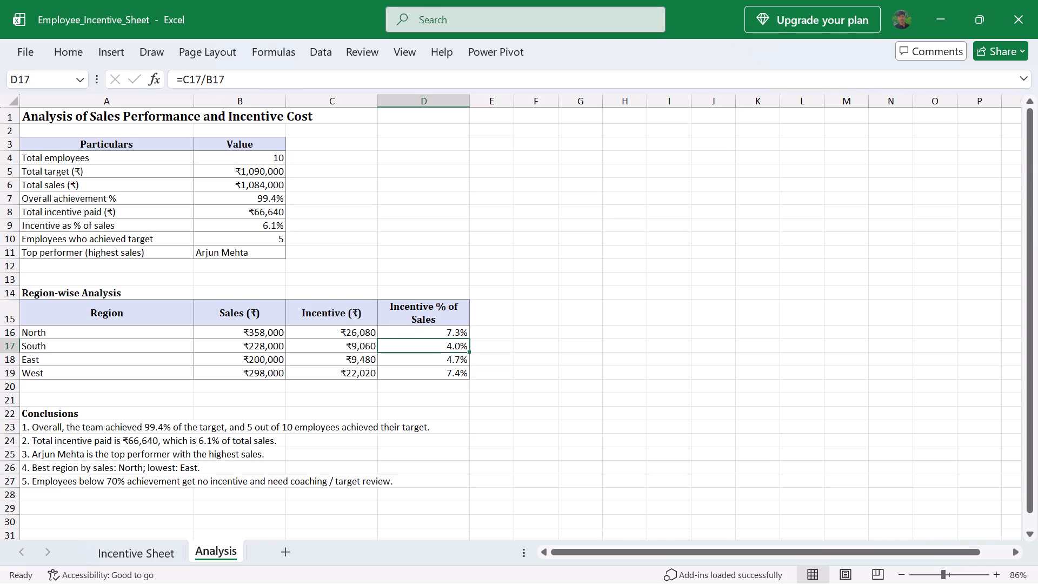
pyautogui.press('Up')
pyautogui.press('Down')
pyautogui.press('Down')
pyautogui.press('Down')
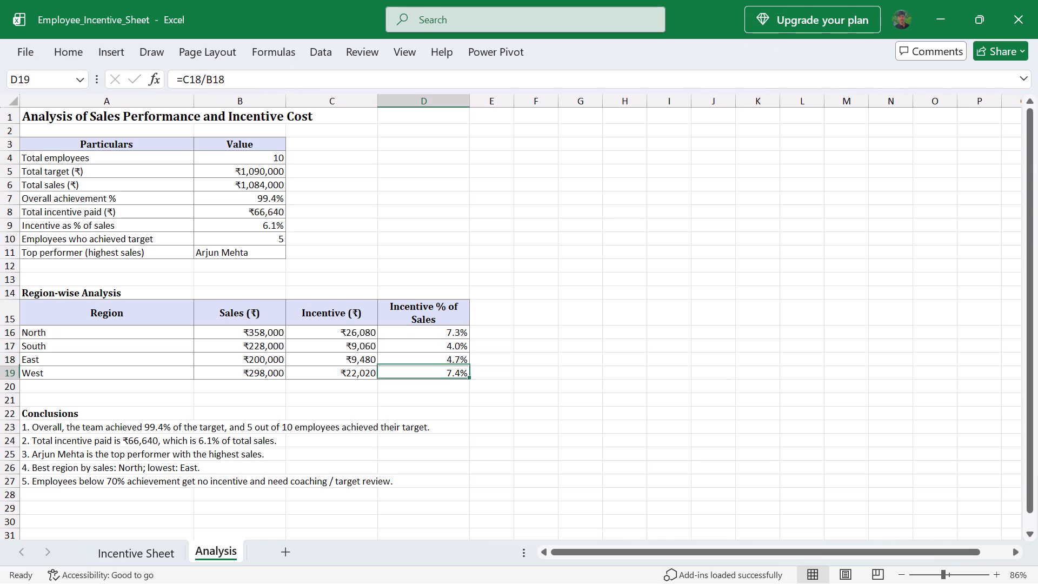
pyautogui.press('Up')
pyautogui.press('Up')
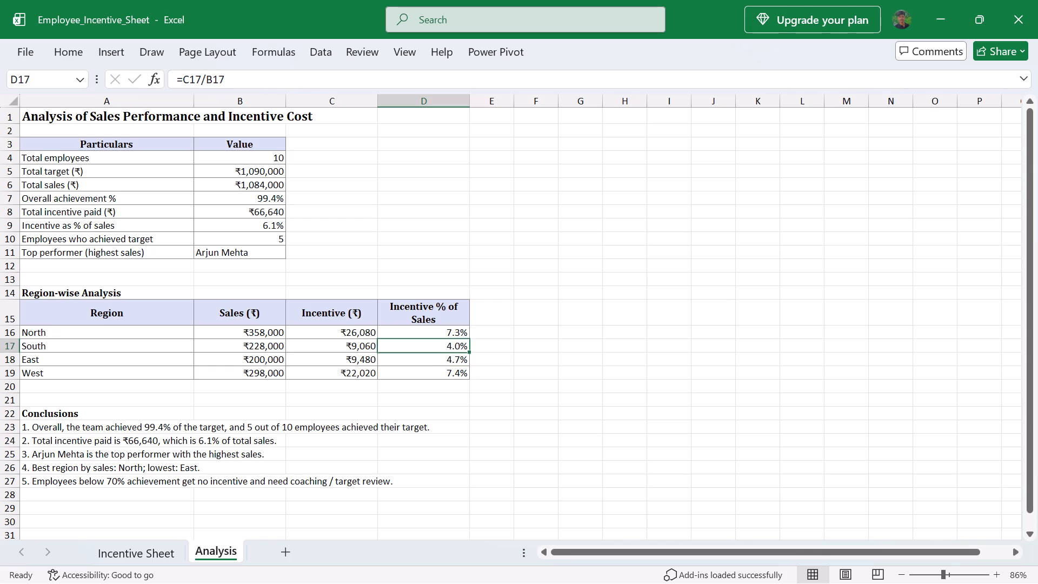
pyautogui.press('Up')
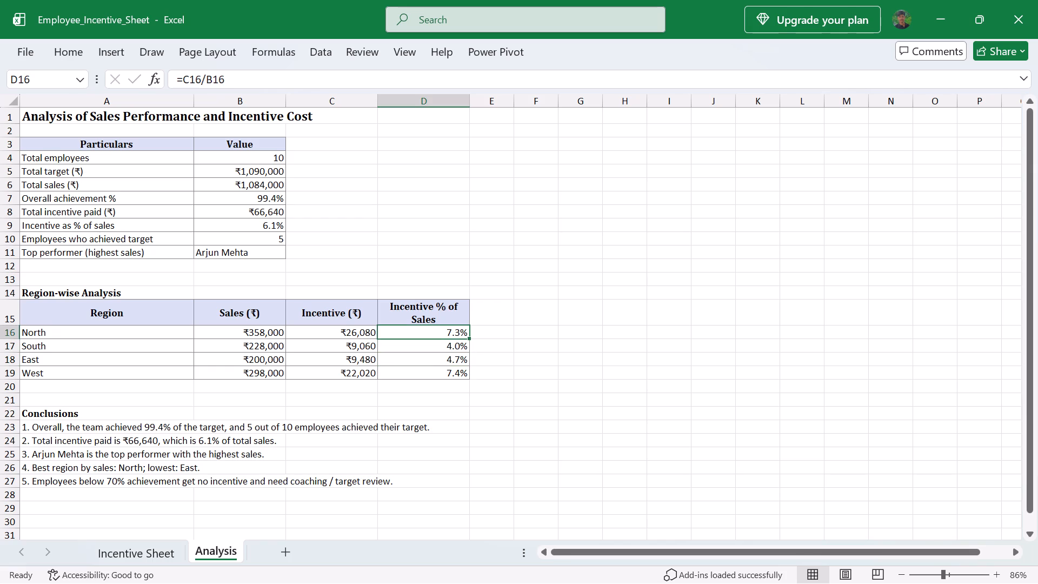
# Recheck South's Incentive % of Sales formula in D17 against North's in D16 and the column header.
pyautogui.press('Down')
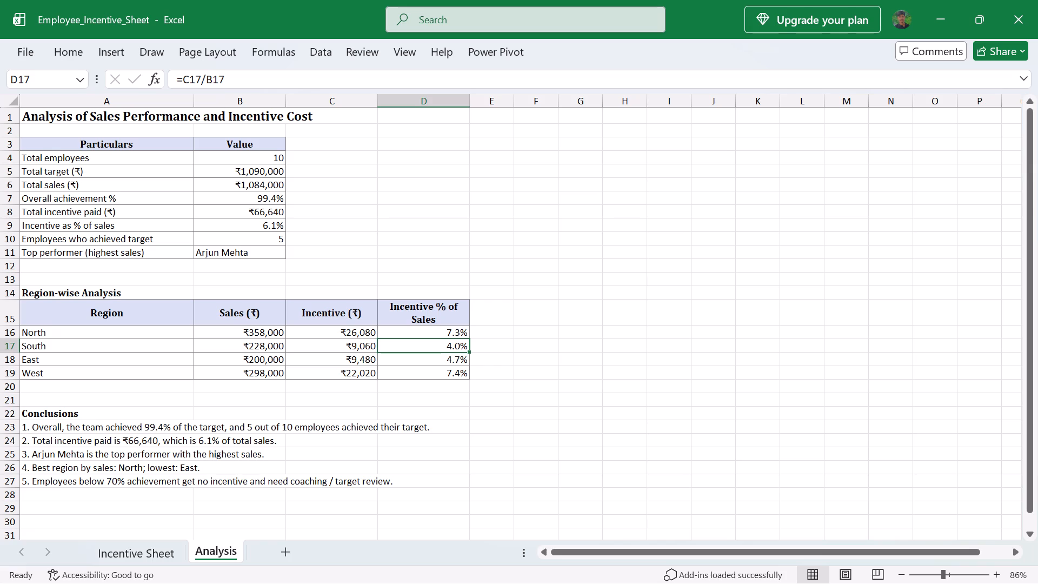
pyautogui.press('Up')
pyautogui.press('Up')
pyautogui.press('Down')
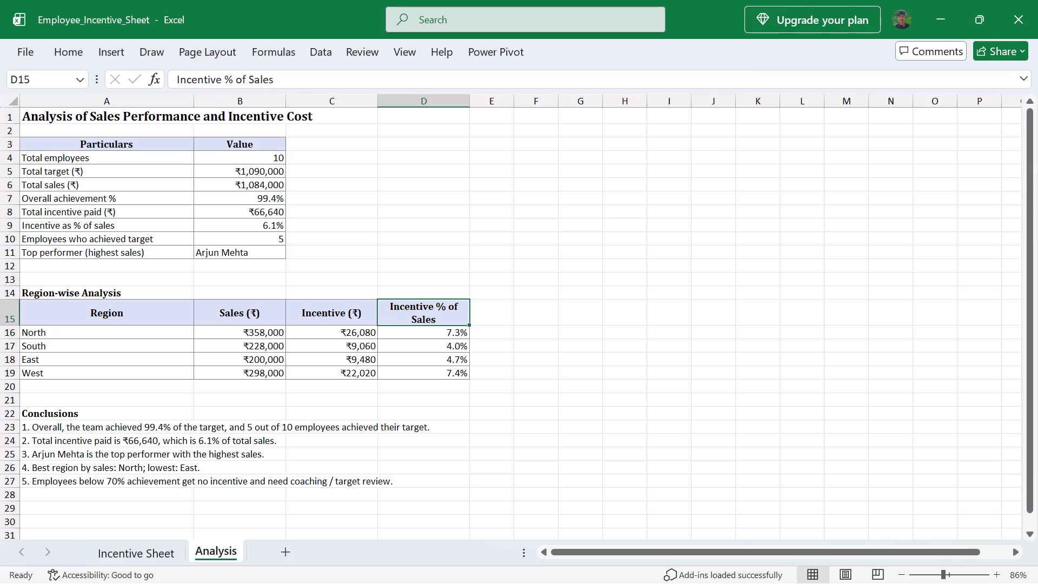
pyautogui.press('Down')
pyautogui.press('Up')
pyautogui.press('Up')
pyautogui.press('Down')
pyautogui.press('Down')
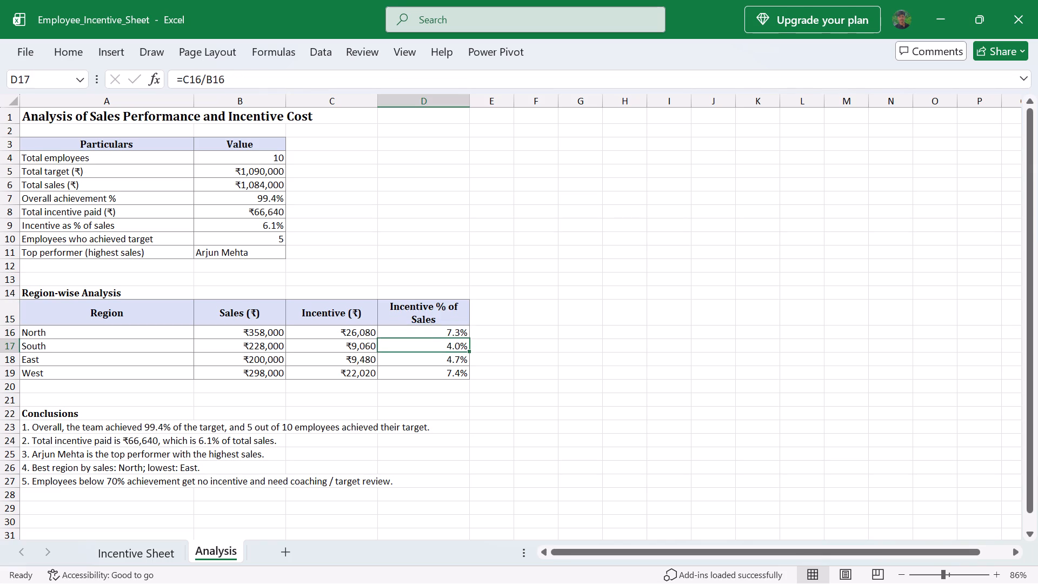
pyautogui.press('Right')
pyautogui.press('Right')
pyautogui.press('Left')
pyautogui.press('Left')
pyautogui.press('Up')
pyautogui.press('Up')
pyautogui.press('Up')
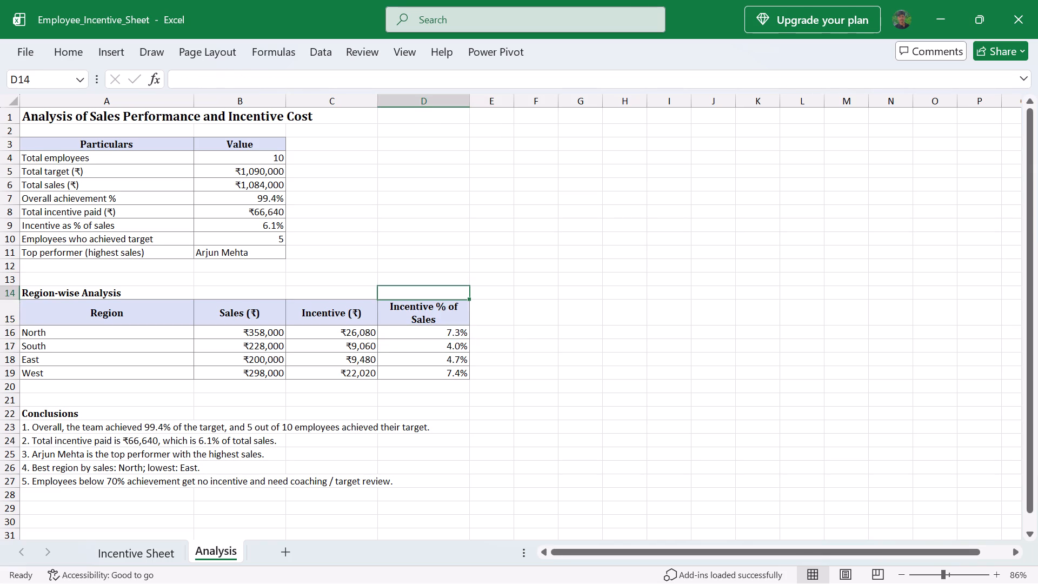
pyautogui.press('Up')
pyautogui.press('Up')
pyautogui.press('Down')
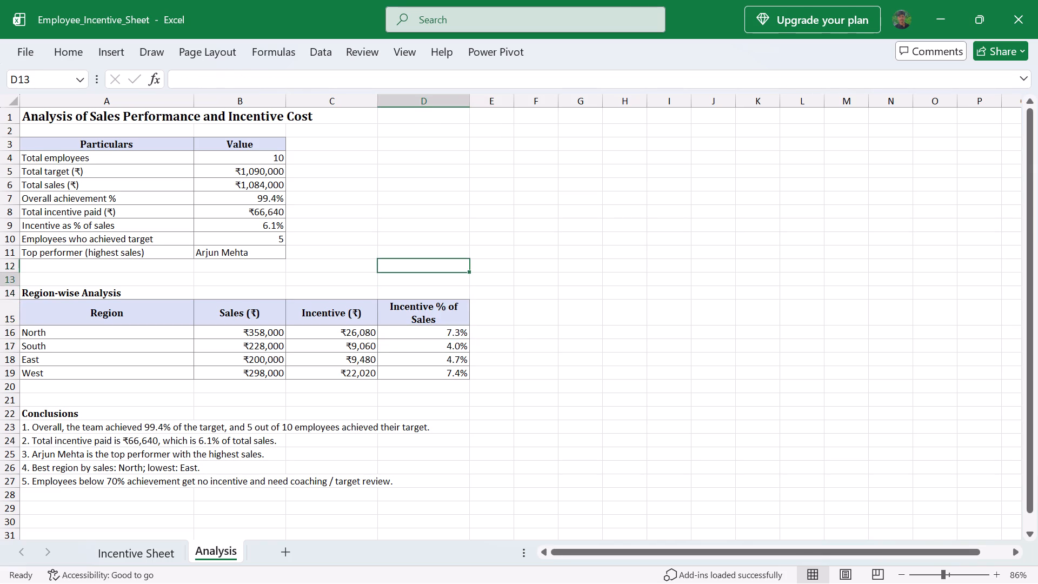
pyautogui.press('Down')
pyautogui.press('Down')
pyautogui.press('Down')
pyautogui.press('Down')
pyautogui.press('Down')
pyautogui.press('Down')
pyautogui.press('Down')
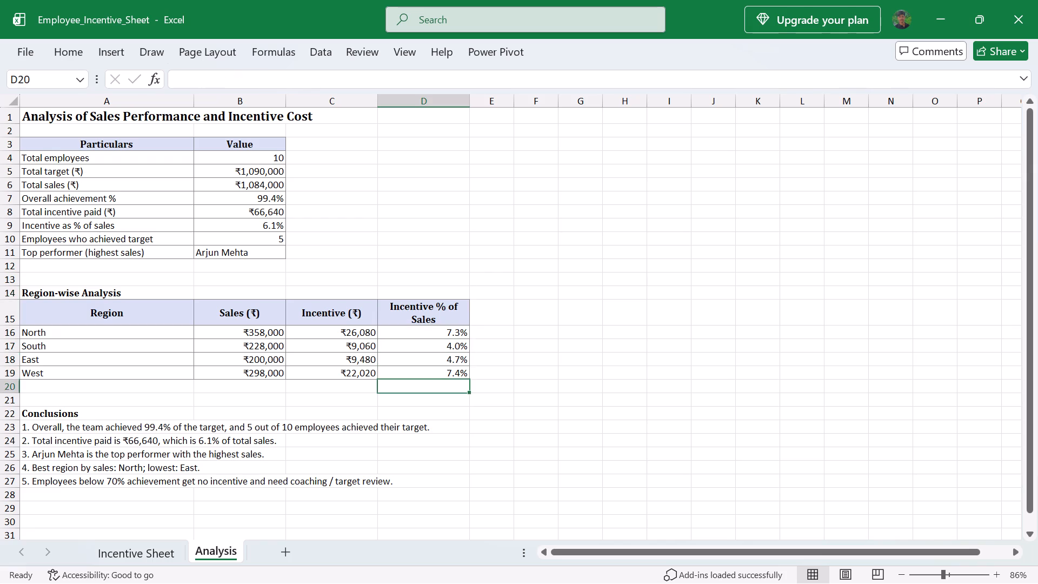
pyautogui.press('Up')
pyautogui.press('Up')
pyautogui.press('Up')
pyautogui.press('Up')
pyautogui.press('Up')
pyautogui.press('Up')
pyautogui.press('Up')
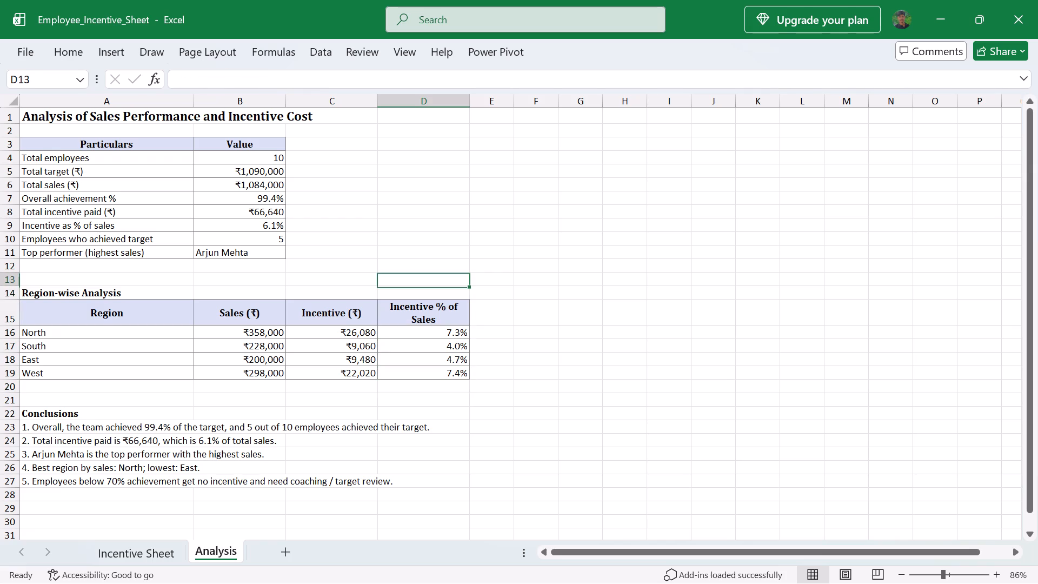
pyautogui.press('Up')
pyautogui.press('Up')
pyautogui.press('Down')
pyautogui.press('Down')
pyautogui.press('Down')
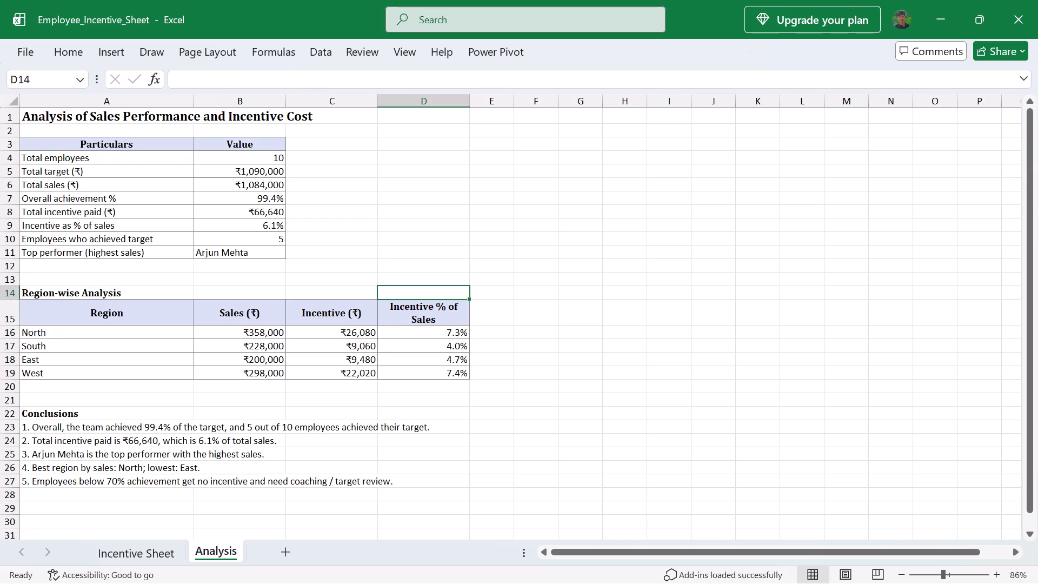
# Examine the Incentive % of Sales formulas from North to East in D16:D18, ending at the header in D15.
pyautogui.press('Down')
pyautogui.press('Down')
pyautogui.press('Down')
pyautogui.press('Down')
pyautogui.press('Up')
pyautogui.press('Up')
pyautogui.press('Up')
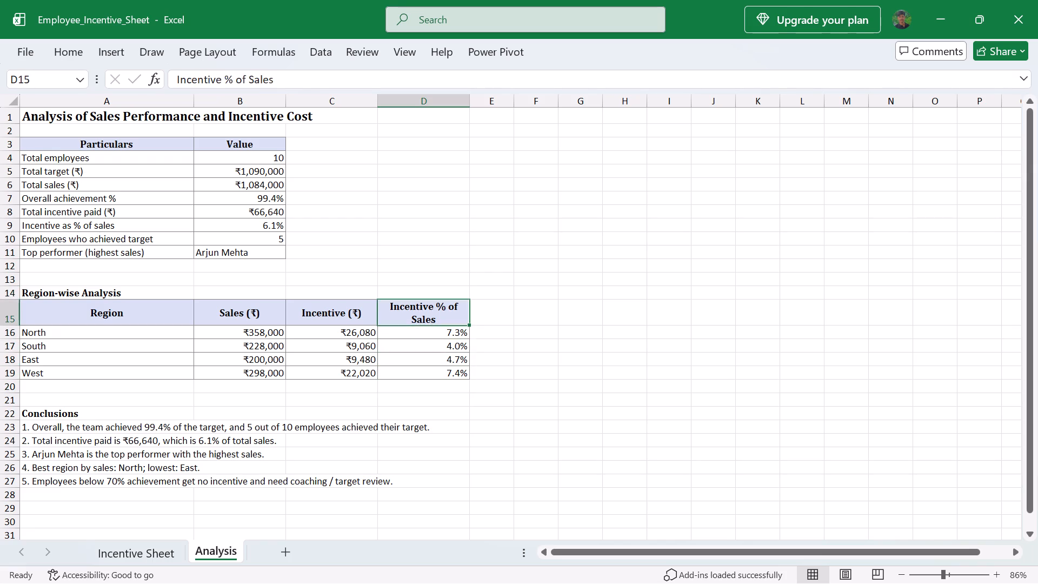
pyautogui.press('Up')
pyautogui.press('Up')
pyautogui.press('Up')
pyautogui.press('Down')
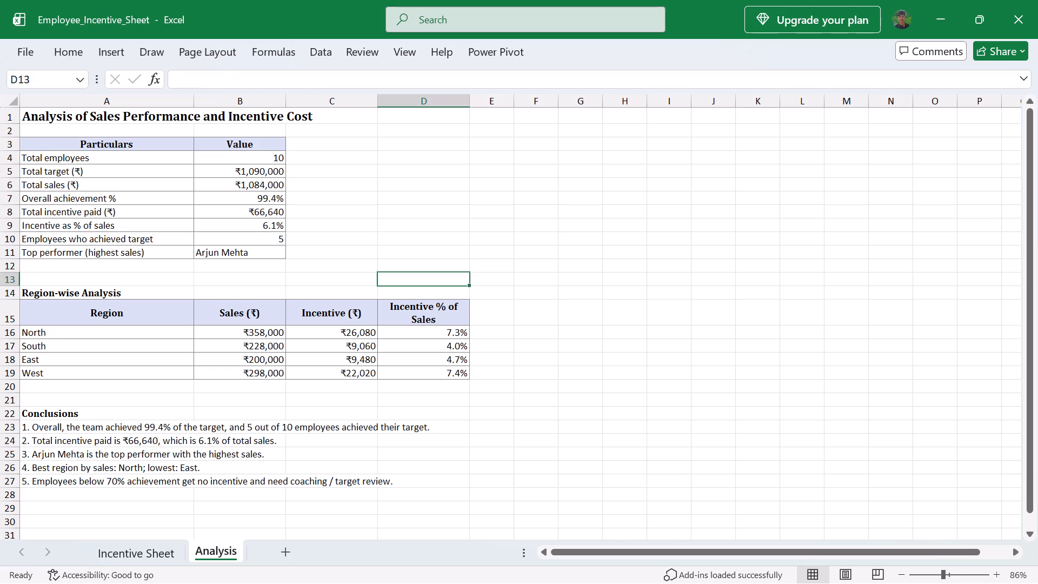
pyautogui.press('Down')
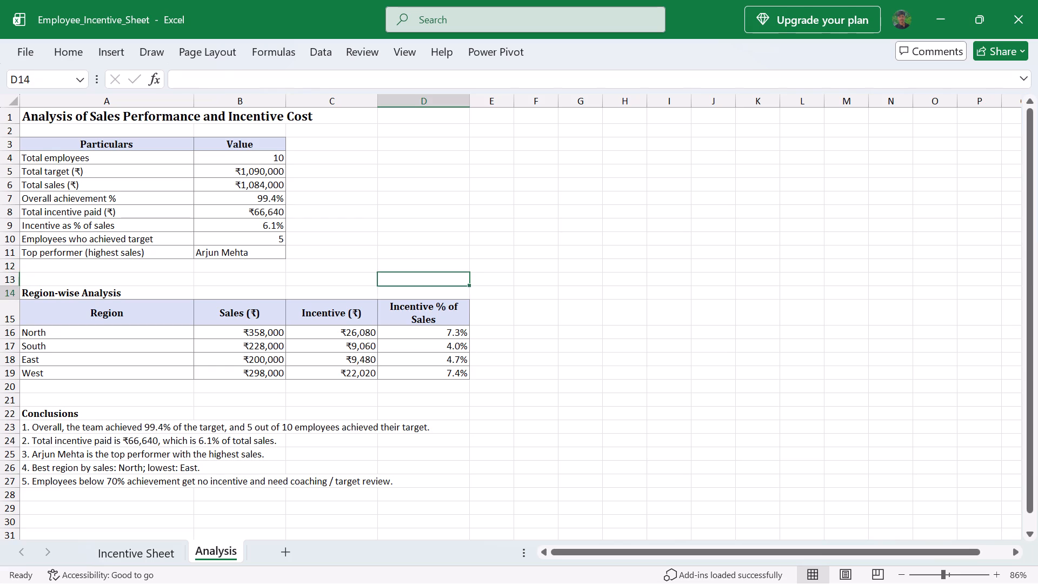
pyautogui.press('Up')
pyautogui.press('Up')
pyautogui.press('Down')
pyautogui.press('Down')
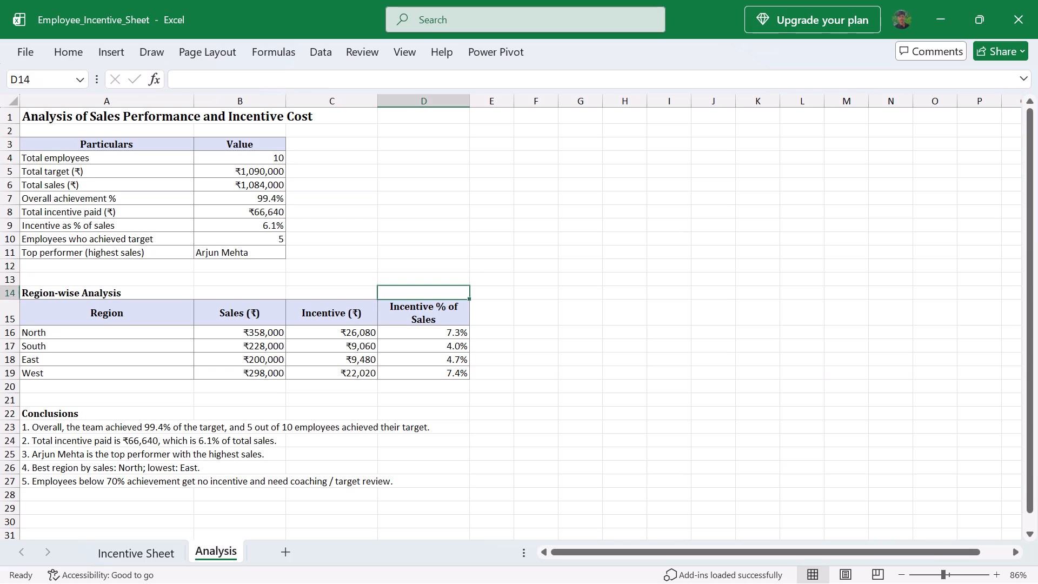
# Recheck the Incentive % of Sales formulas for North and South in D16:D17, ending at the column header in D15.
pyautogui.press('Down')
pyautogui.press('Down')
pyautogui.press('Down')
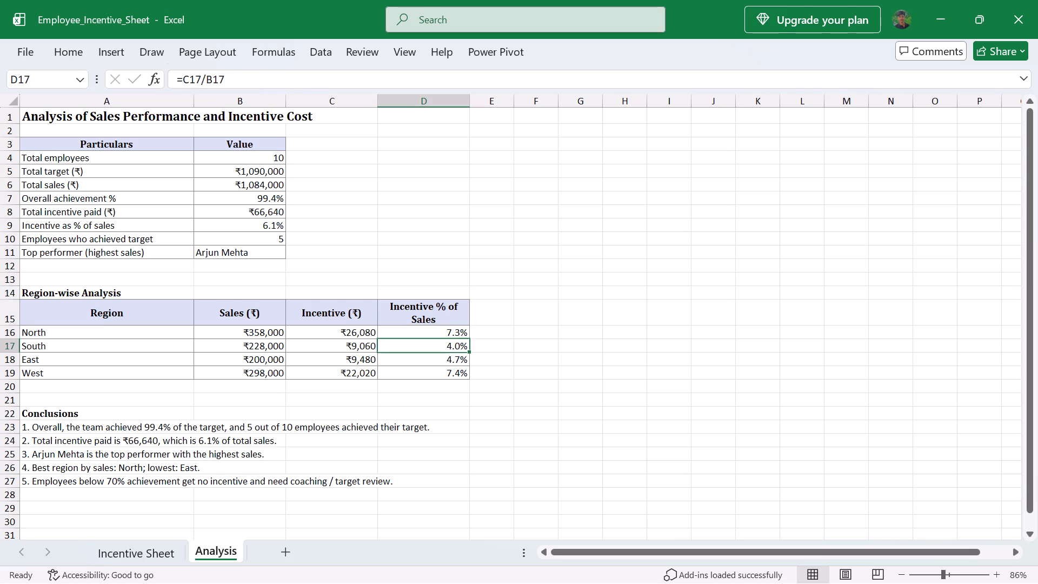
pyautogui.click(418, 333)
pyautogui.click(424, 320)
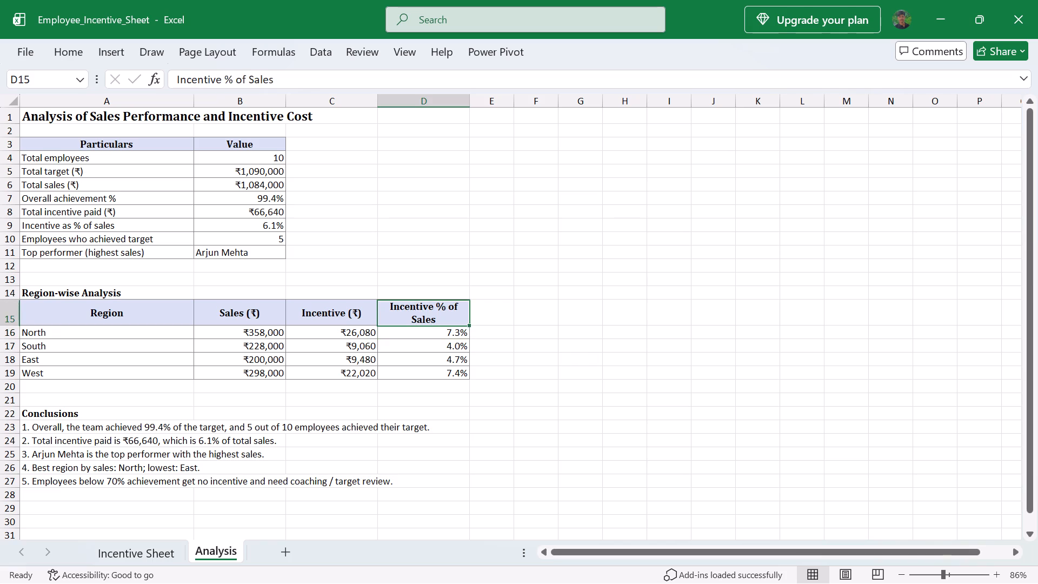
# Compare North's Incentive formula in C16 with the Incentive % of Sales formulas in D17 and D16, ending at D16.
pyautogui.click(322, 321)
pyautogui.click(363, 333)
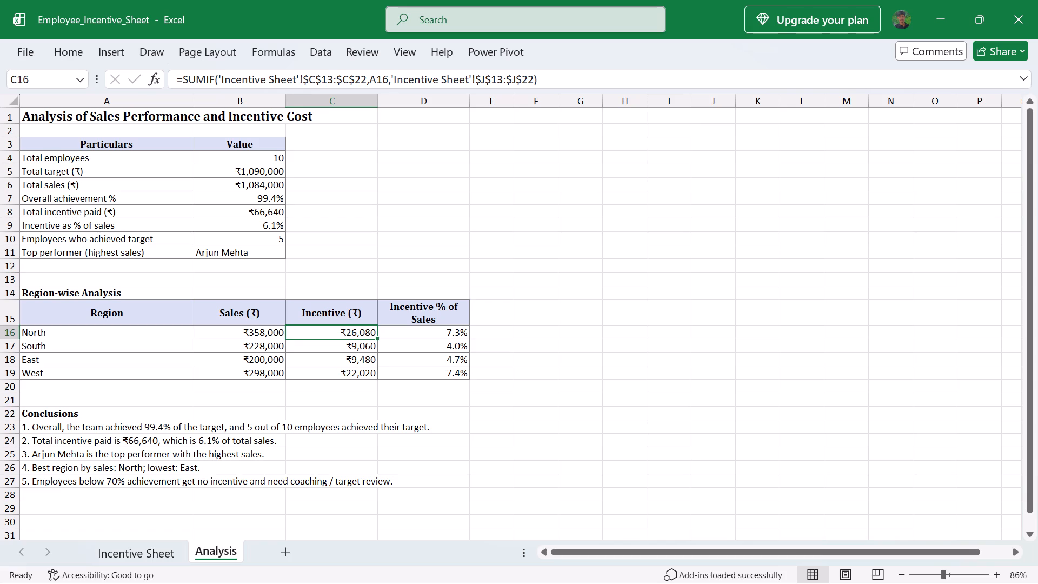
pyautogui.moveTo(320, 336); pyautogui.dragTo(327, 333)
pyautogui.click(327, 333)
pyautogui.press('Down')
pyautogui.press('Right')
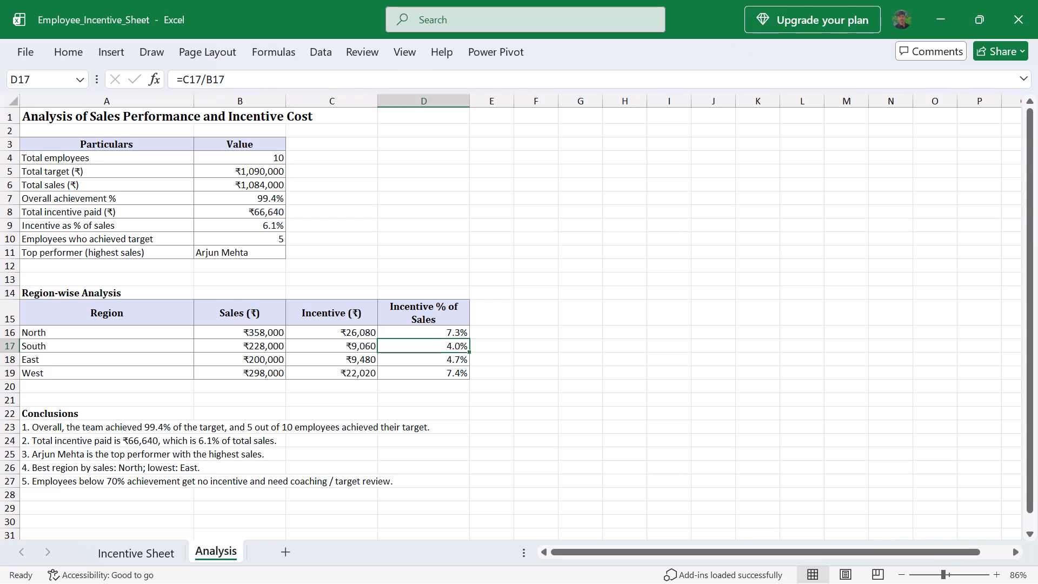
pyautogui.click(319, 333)
pyautogui.click(423, 331)
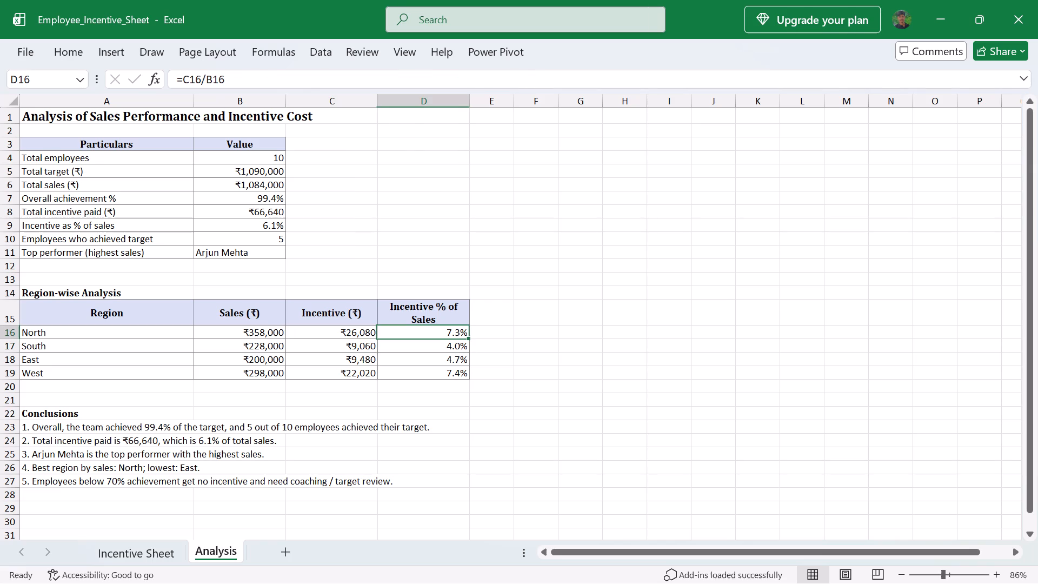
pyautogui.click(425, 330)
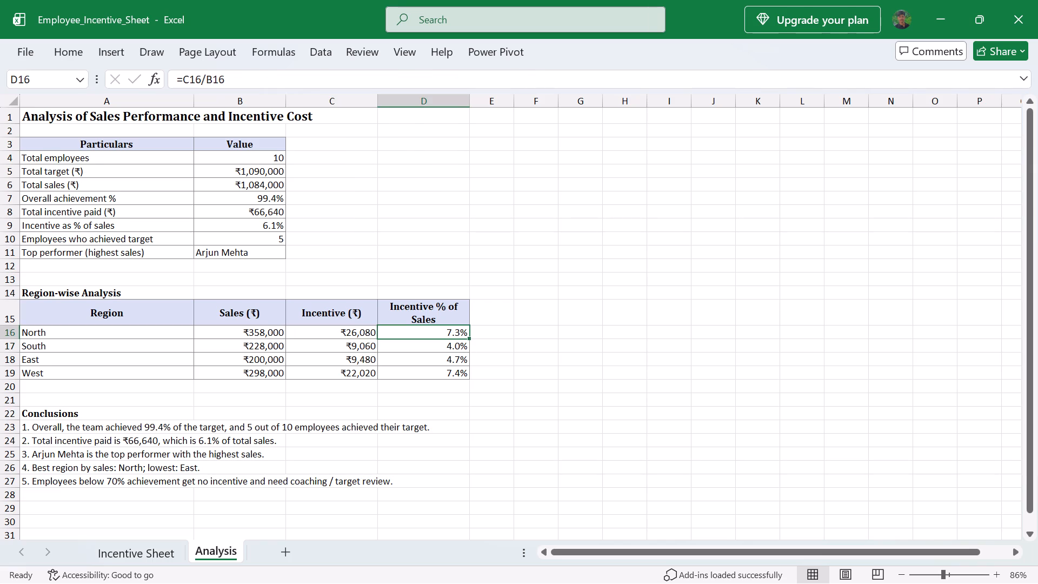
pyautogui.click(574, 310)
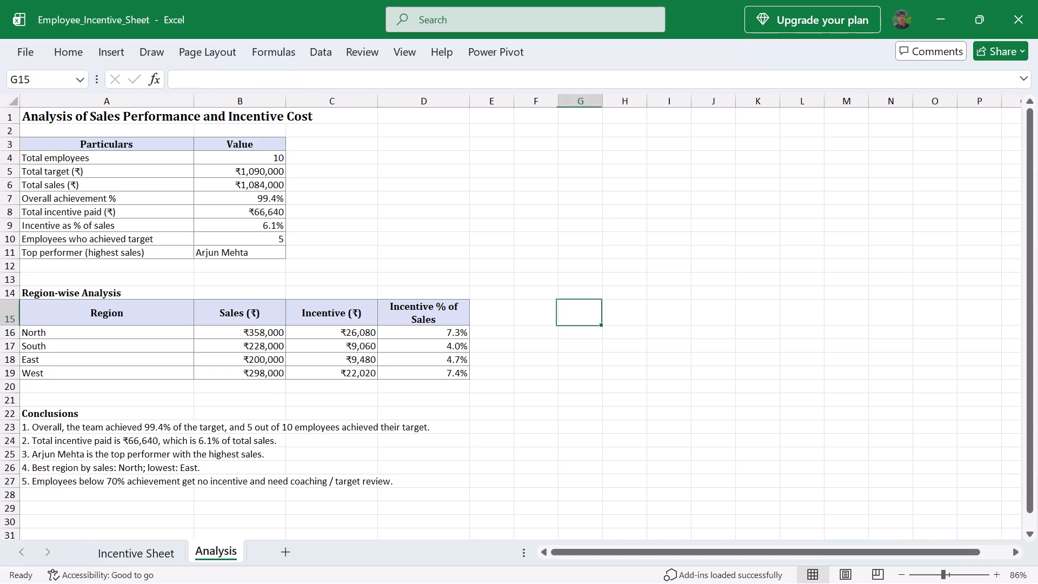
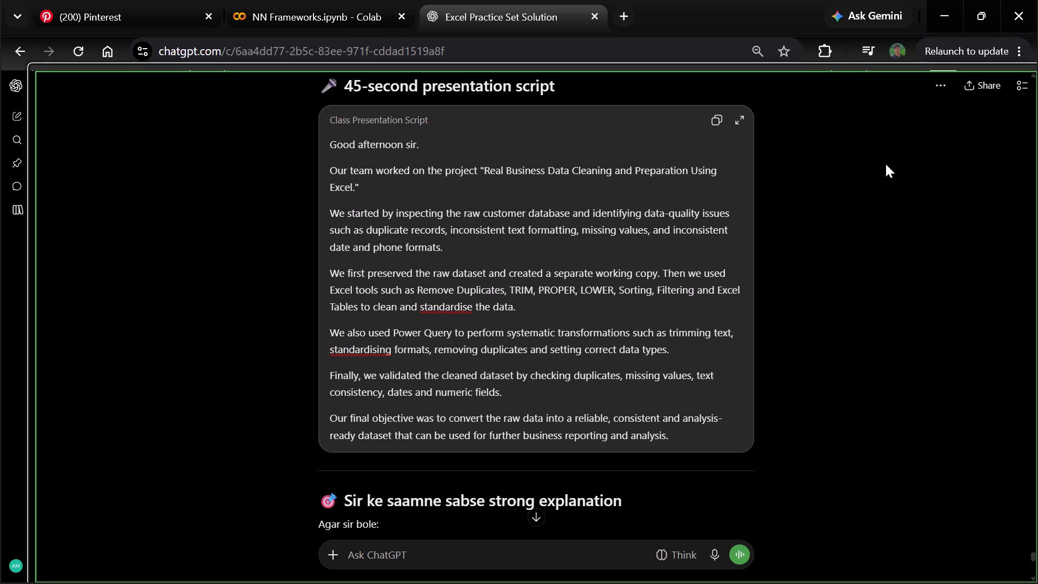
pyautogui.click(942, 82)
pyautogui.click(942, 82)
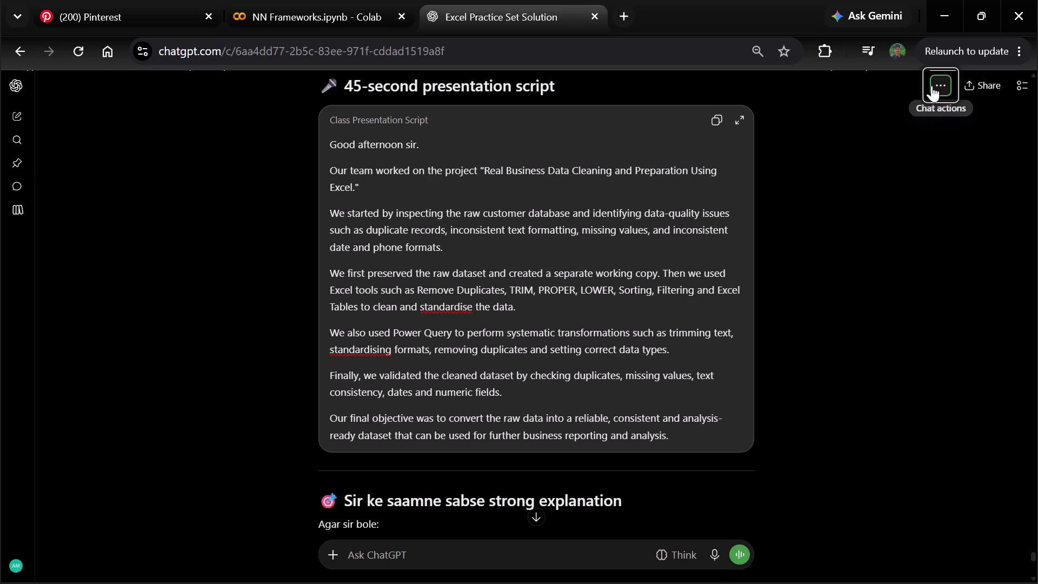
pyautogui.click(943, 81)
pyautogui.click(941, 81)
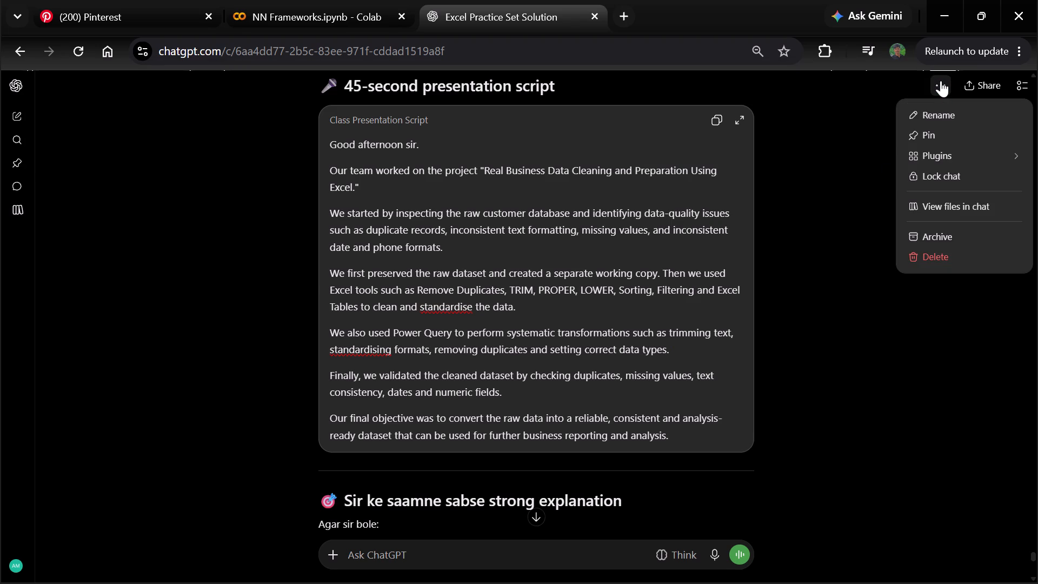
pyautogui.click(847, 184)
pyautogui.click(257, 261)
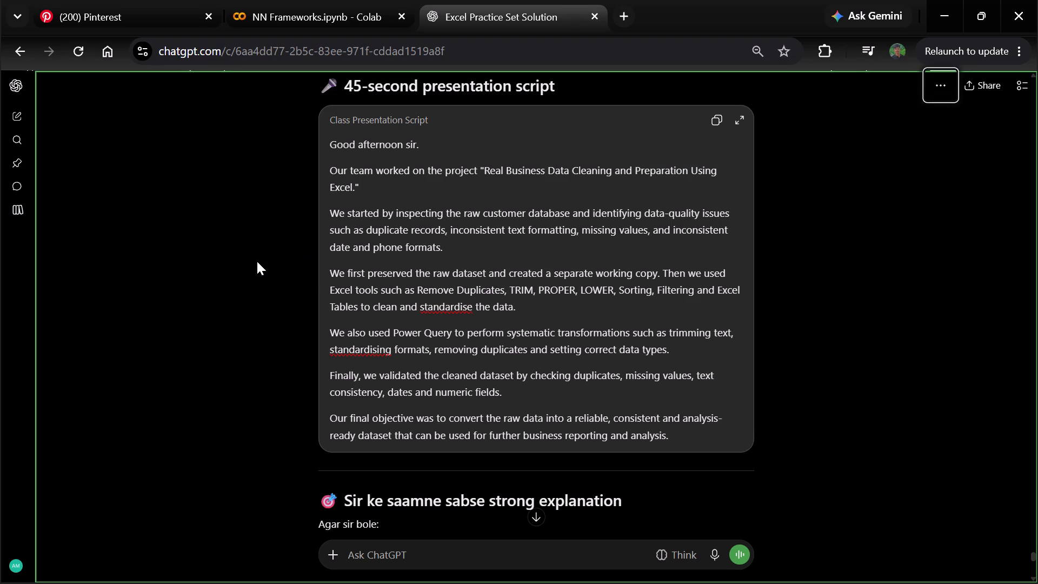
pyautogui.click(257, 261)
# Switch to the NN Frameworks.ipynb Colab notebook and look back from its closing conclusions to the training and validation plots.
pyautogui.click(301, 0)
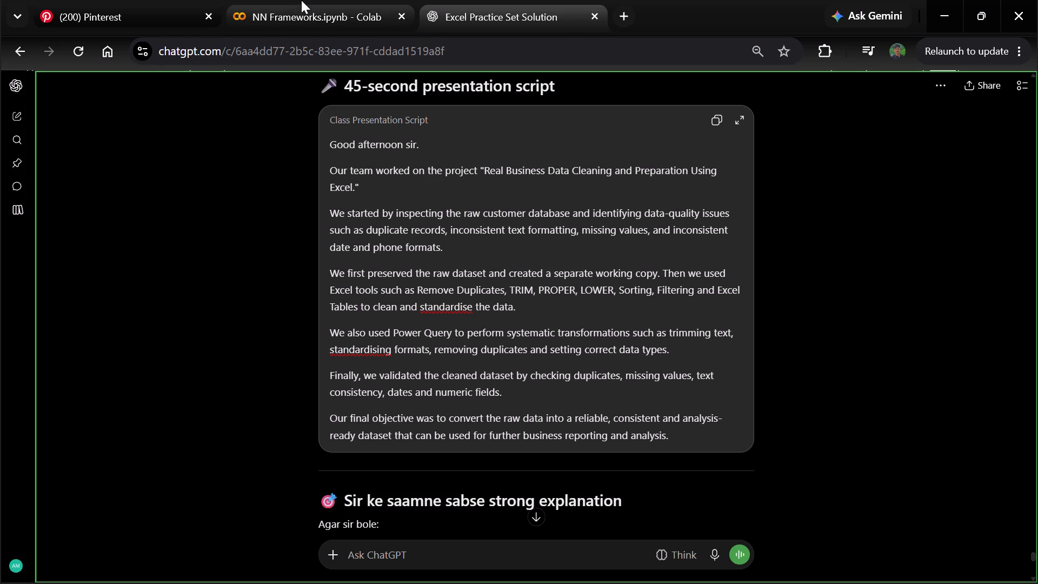
pyautogui.scroll(-5, 362, 397)
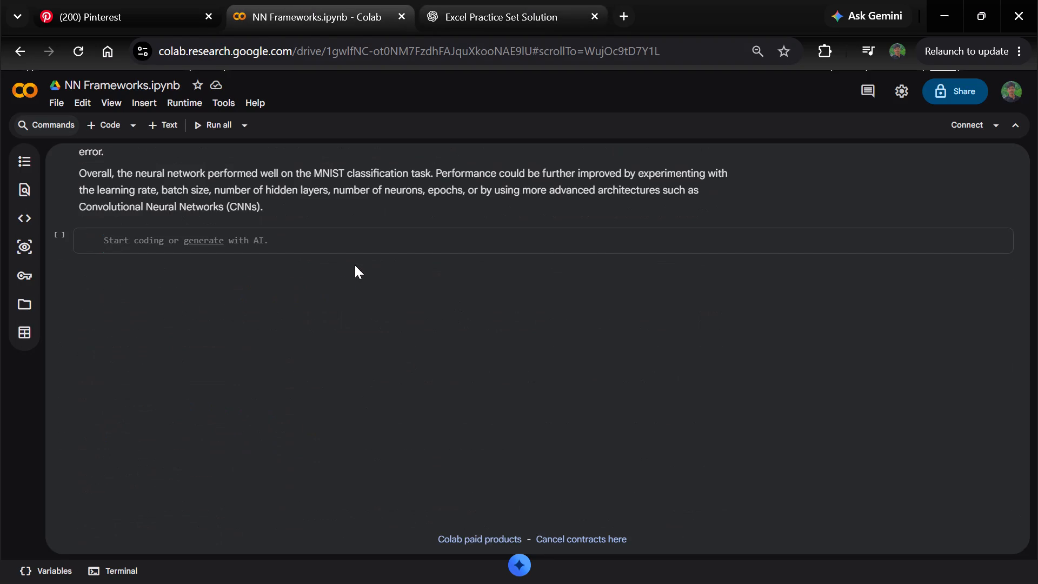
pyautogui.scroll(4, 293, 421)
pyautogui.scroll(11, 398, 311)
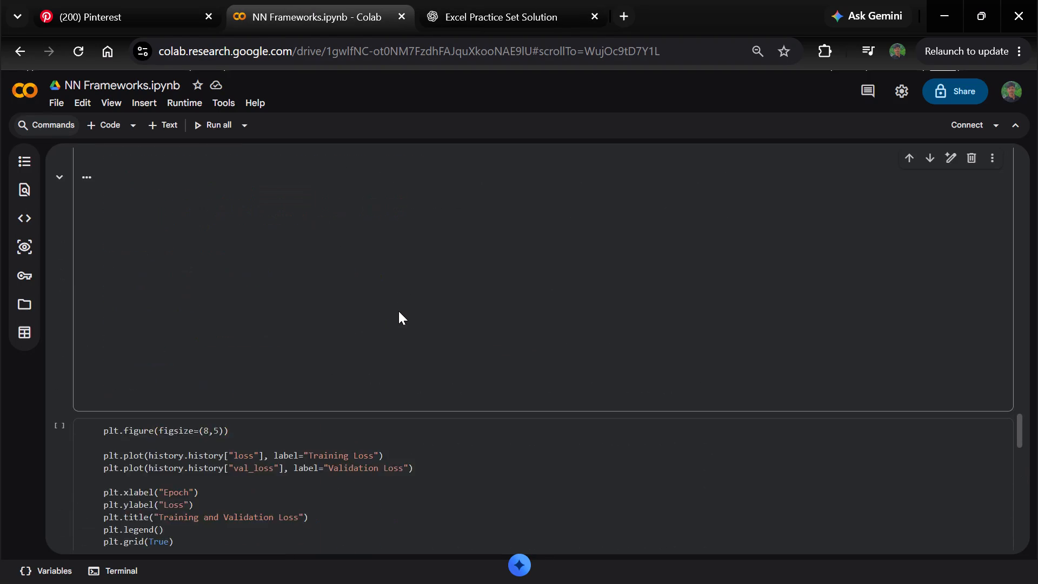
# Bring up Colab's Open notebook chooser from NN Frameworks.ipynb.
pyautogui.click(52, 99)
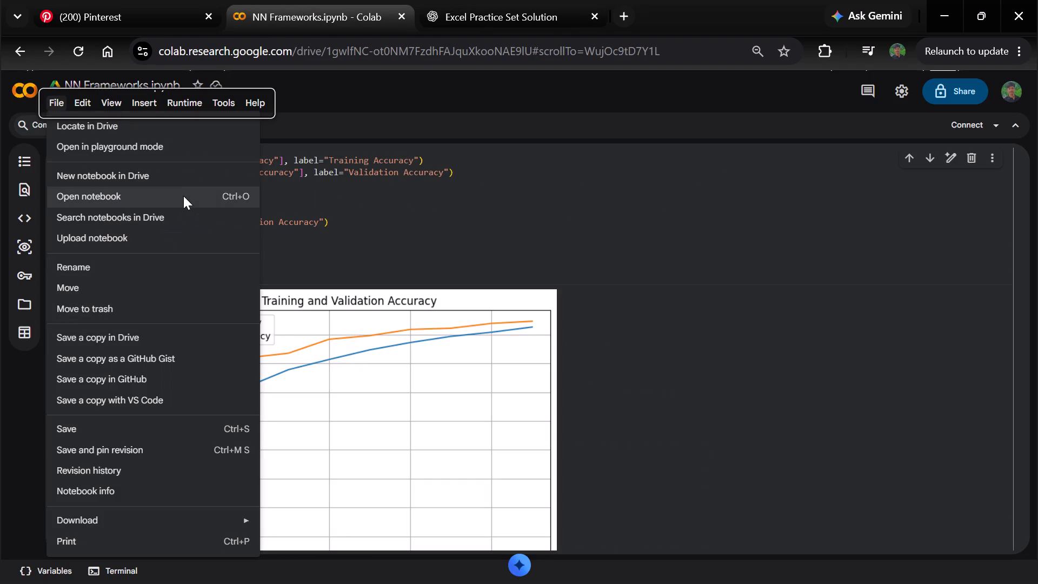
pyautogui.click(183, 187)
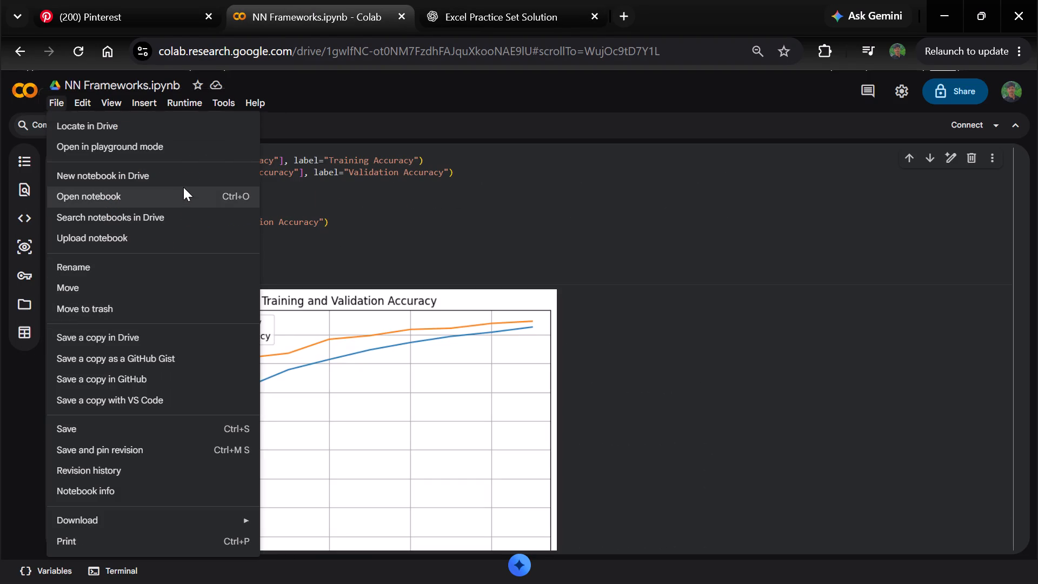